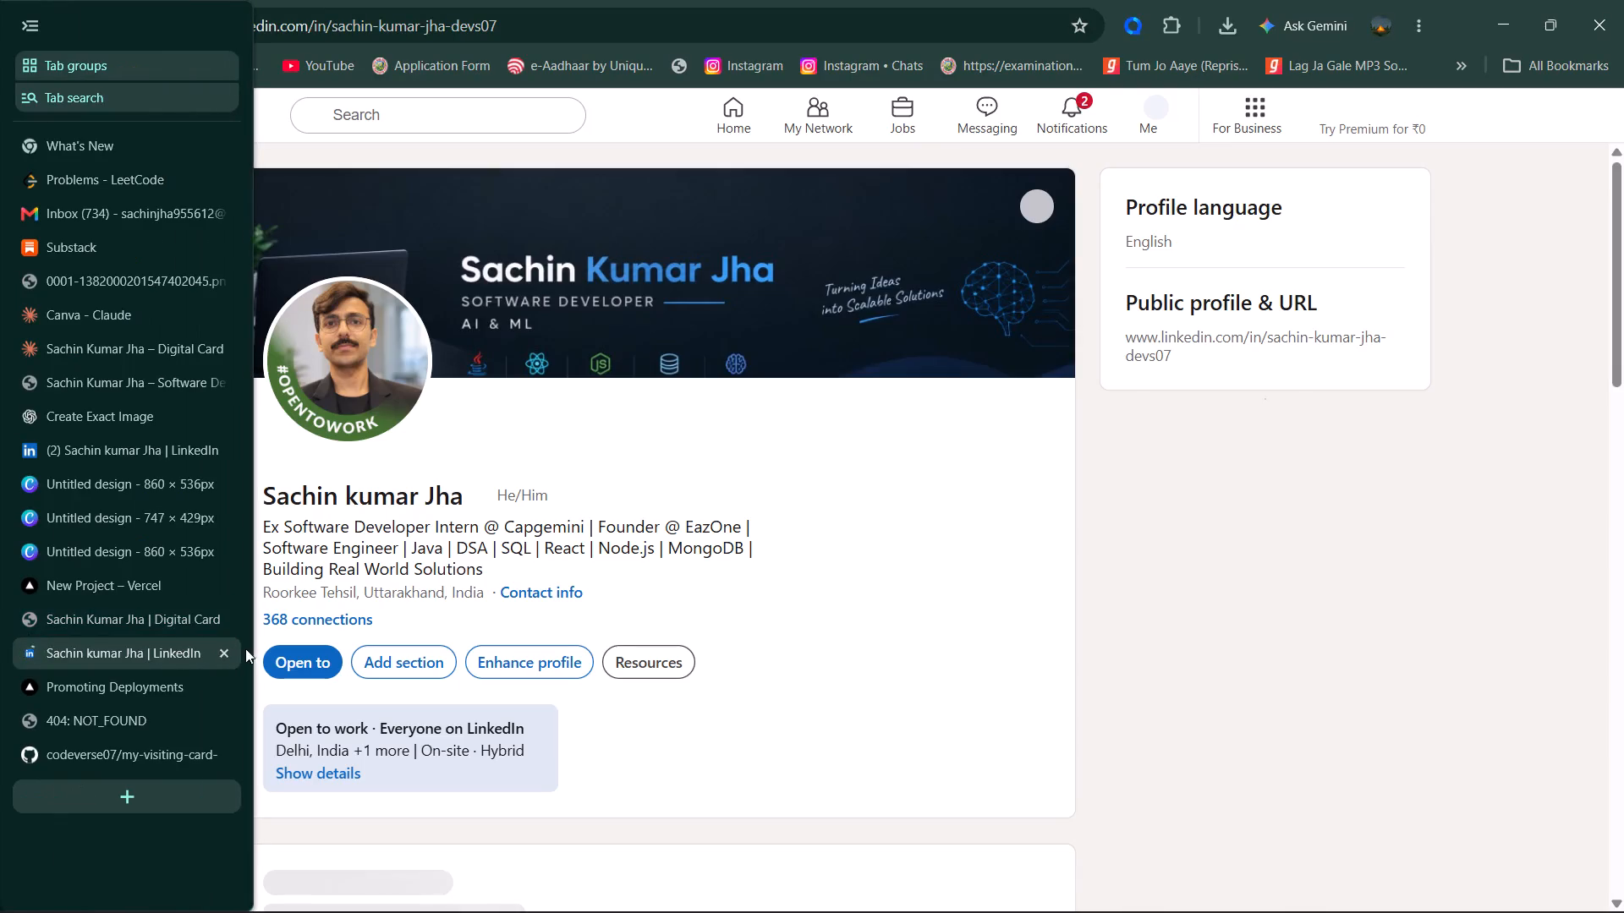
Close the LinkedIn profile tab and look over the deployed digital card page down to its footer.
left_click(222, 651)
scroll(809, 647, "down", 3)
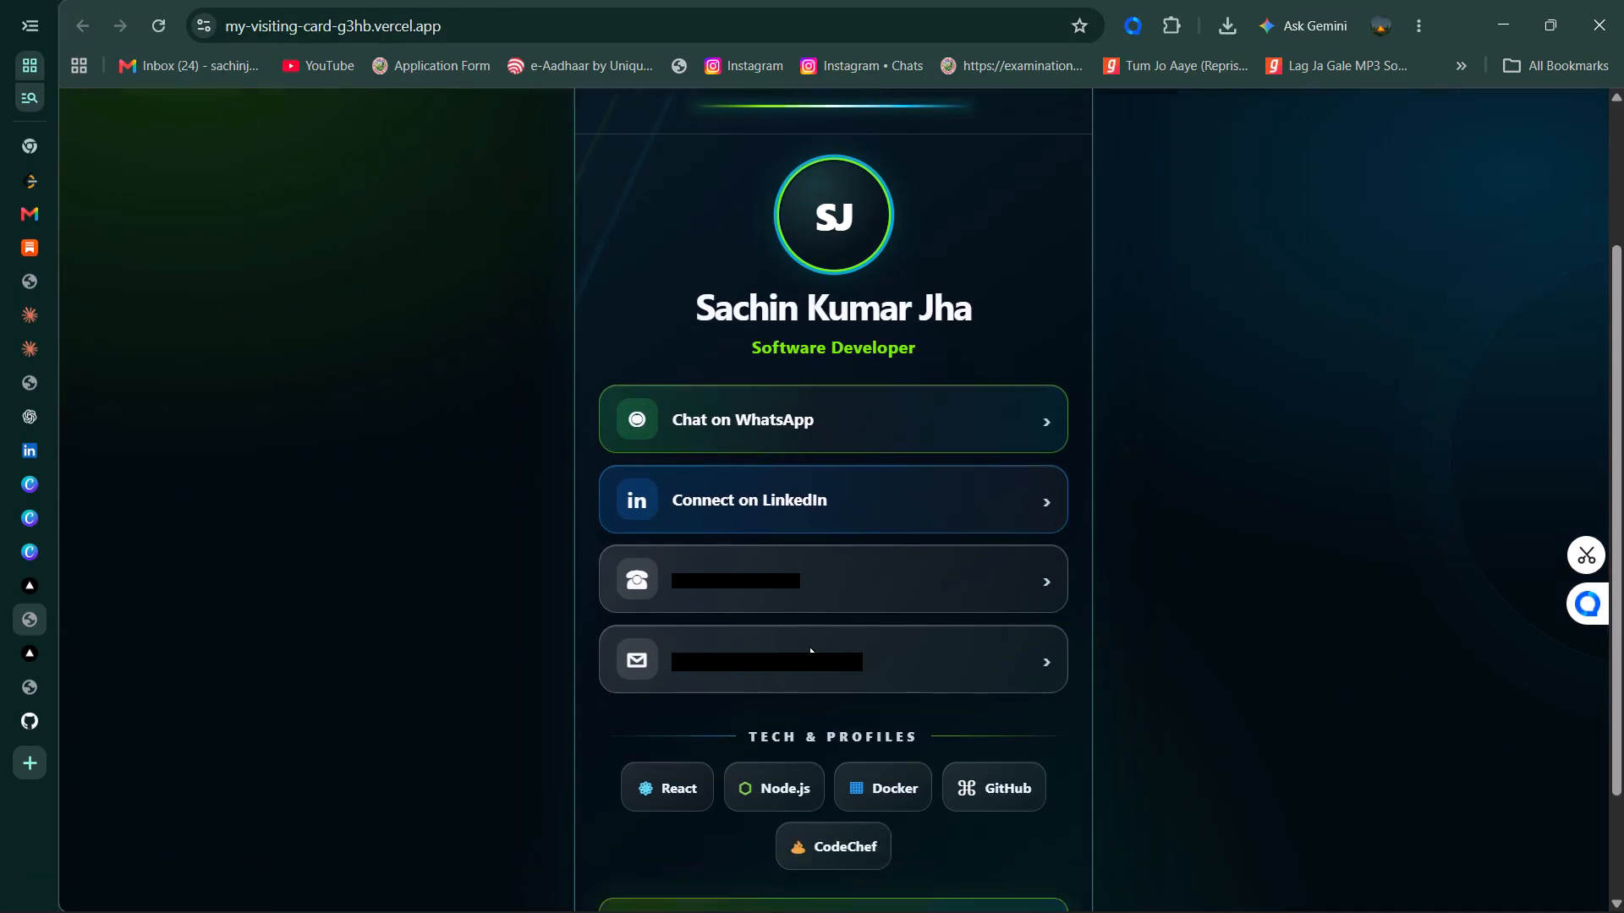
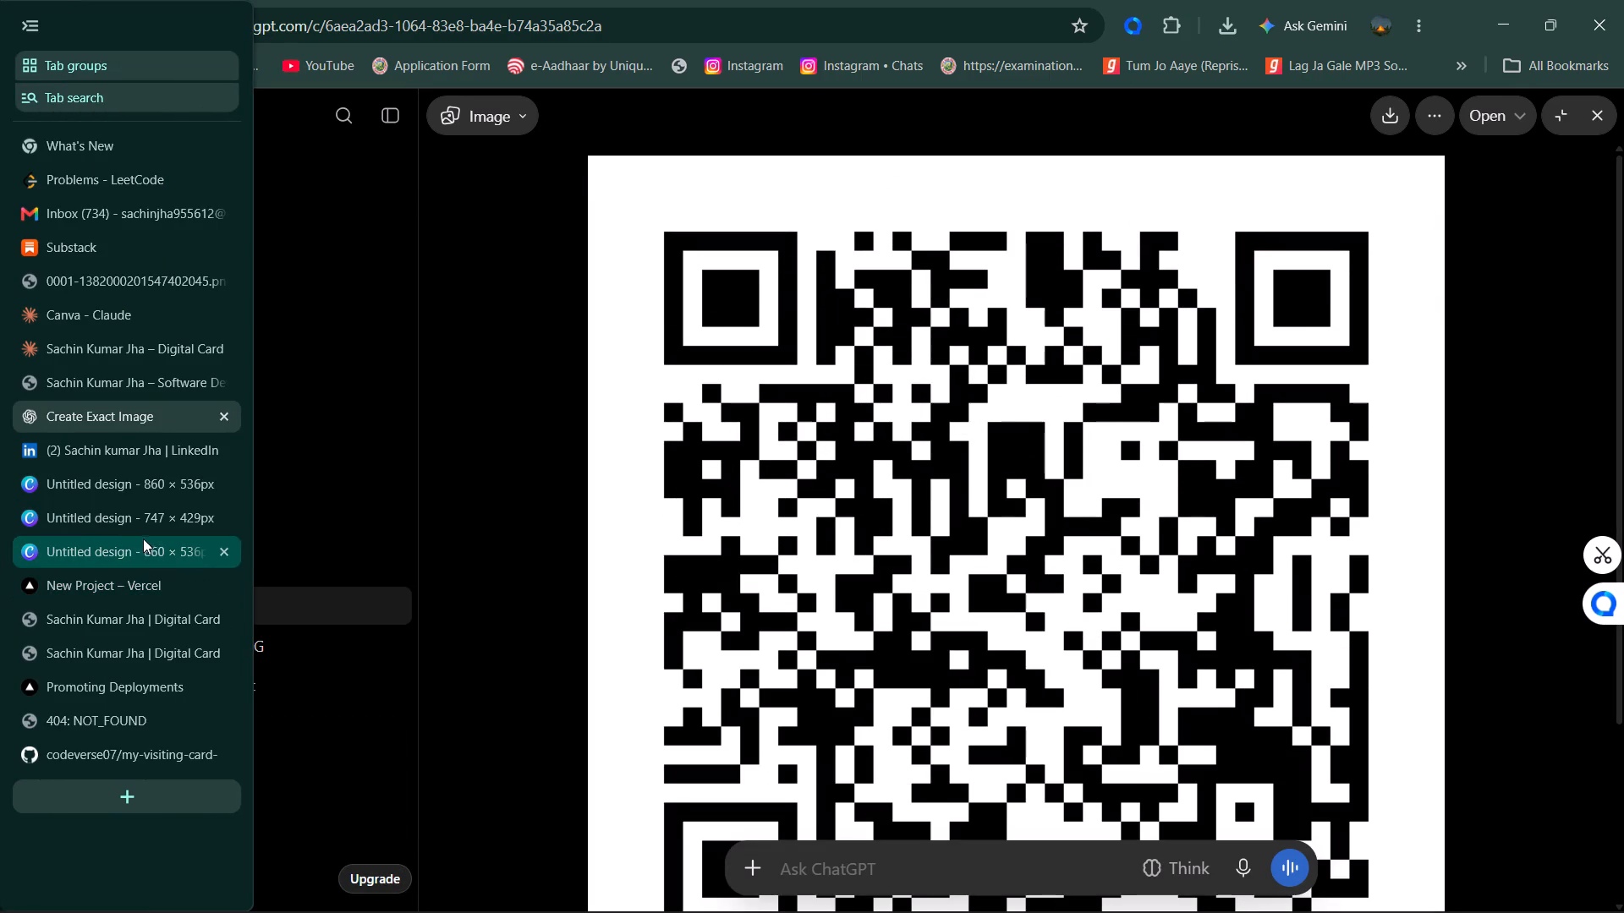
left_click(144, 522)
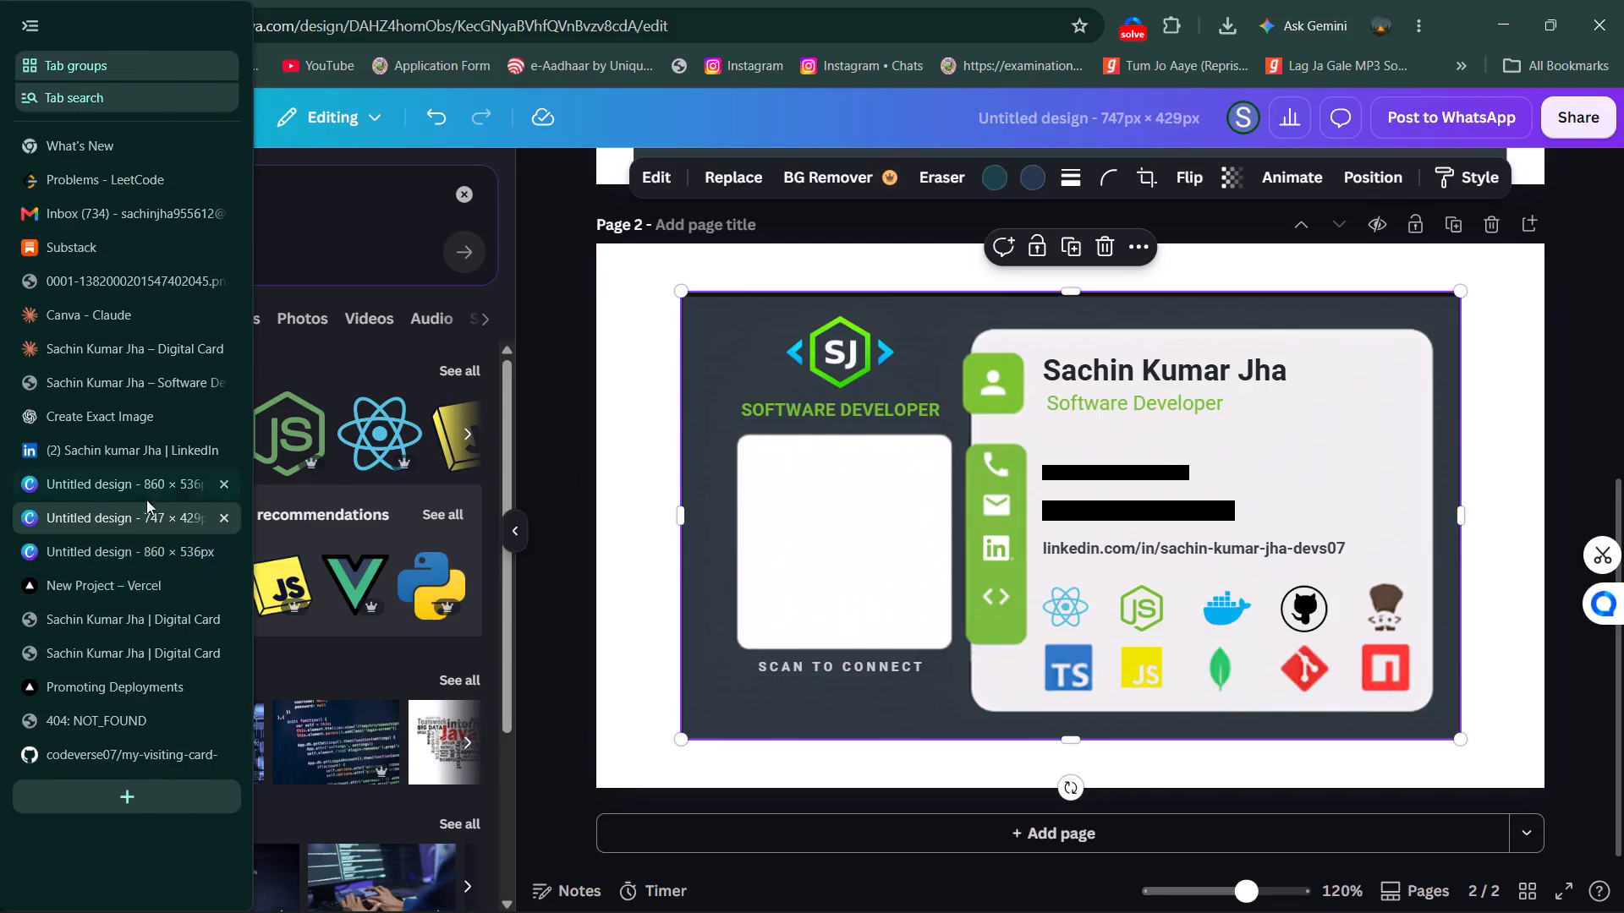
Upload the downloaded visiting_card_qr_code.png to the design's uploaded images.
left_click(1217, 40)
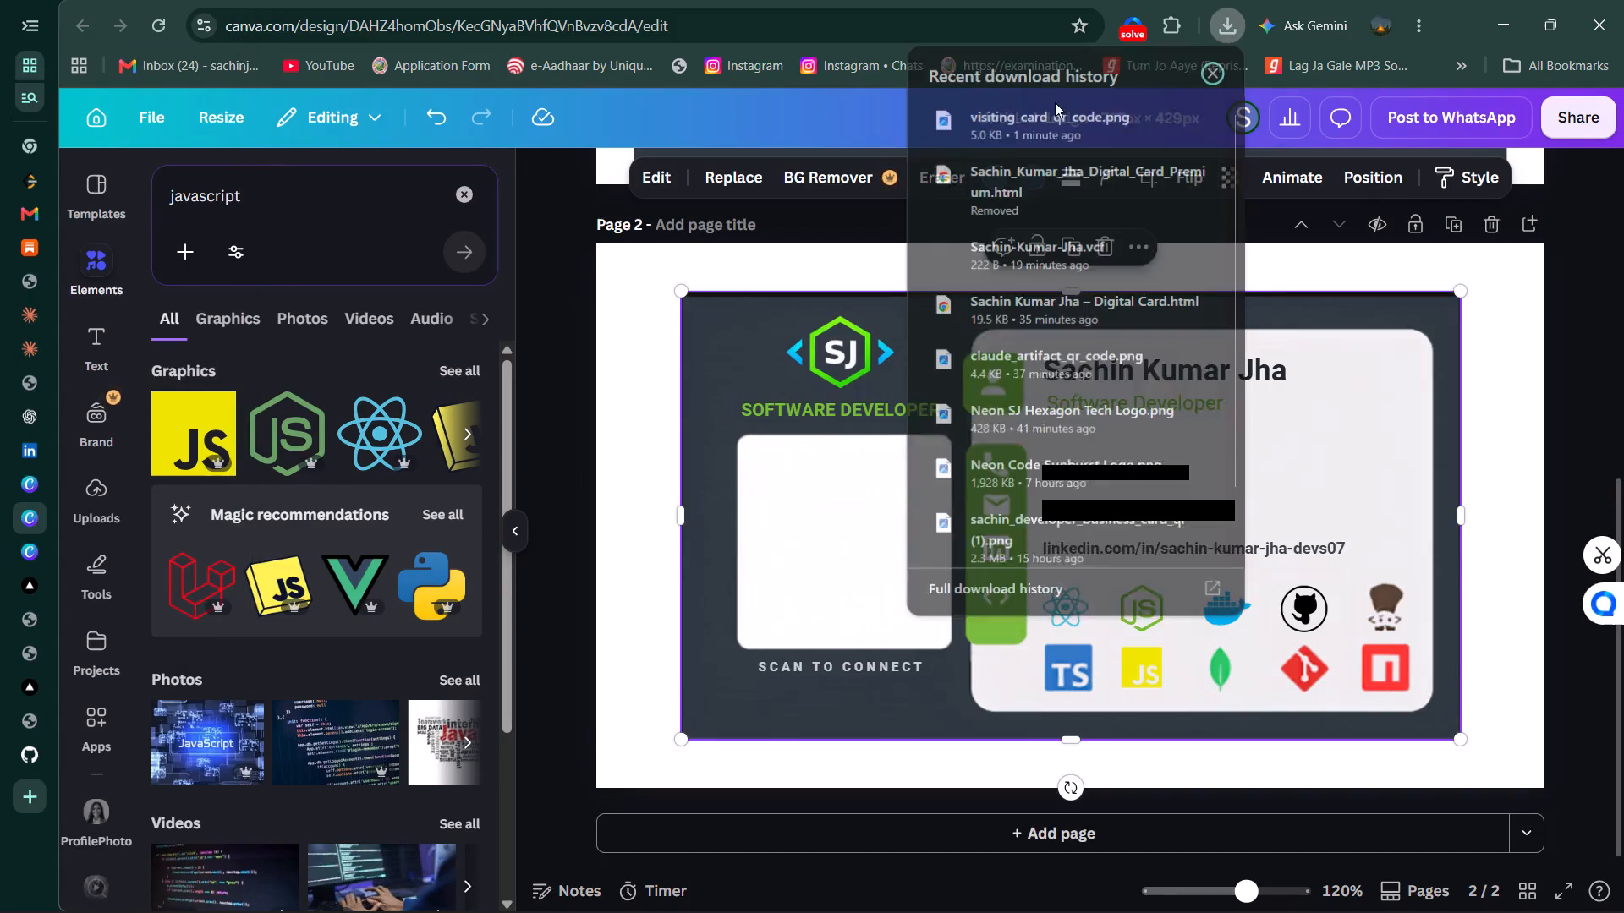
left_click_drag(1029, 116, 414, 287)
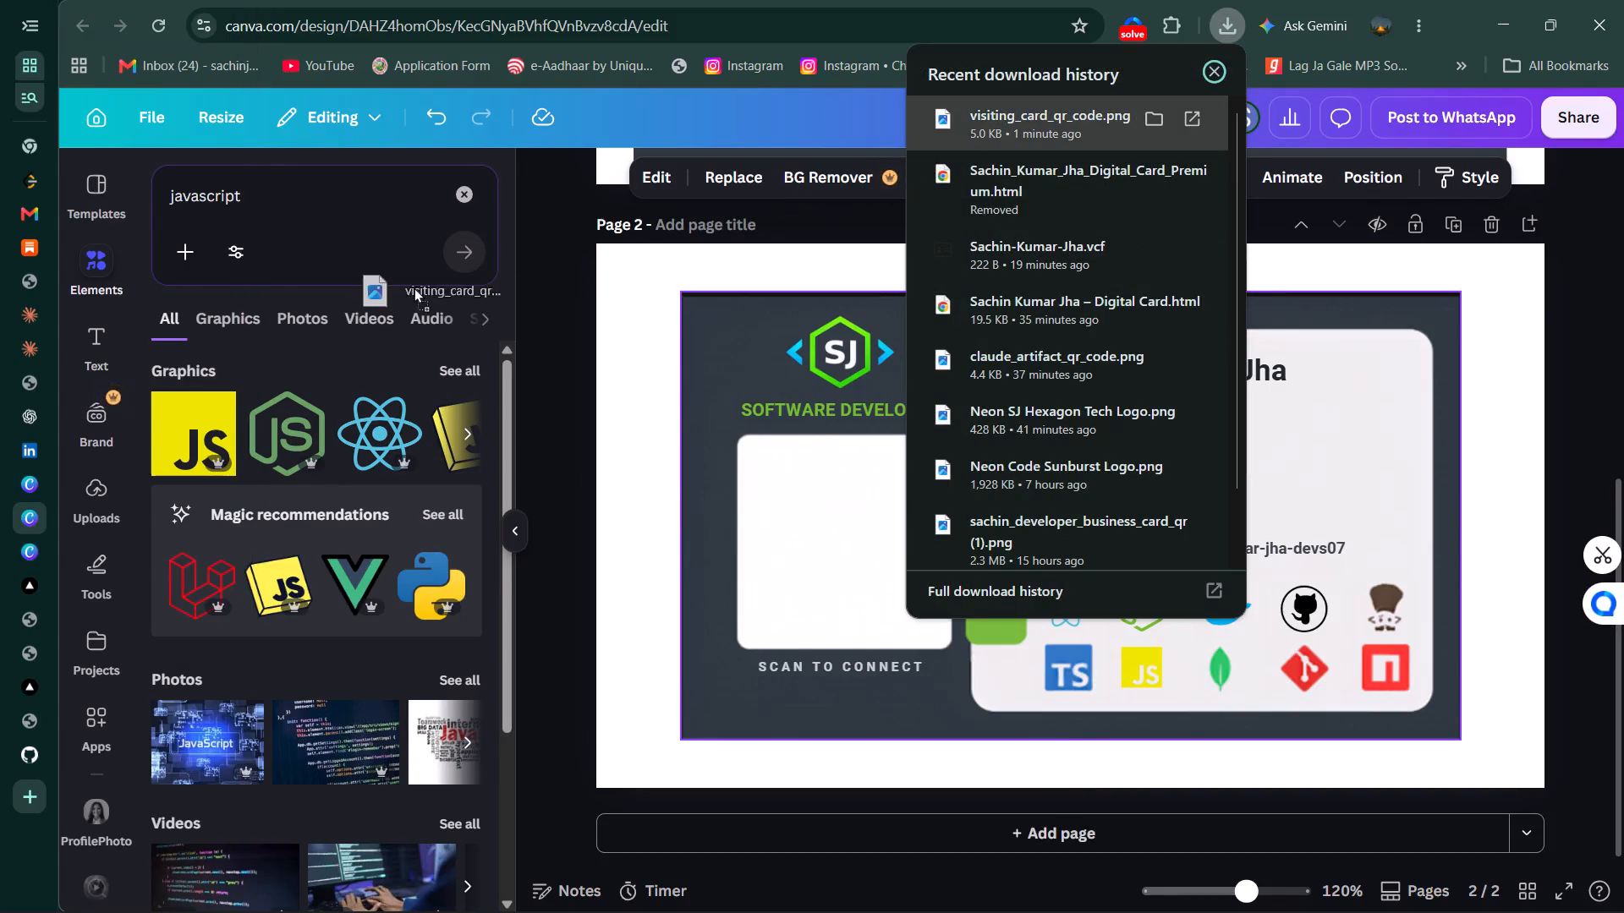
left_click_drag(414, 287, 217, 402)
left_click(94, 487)
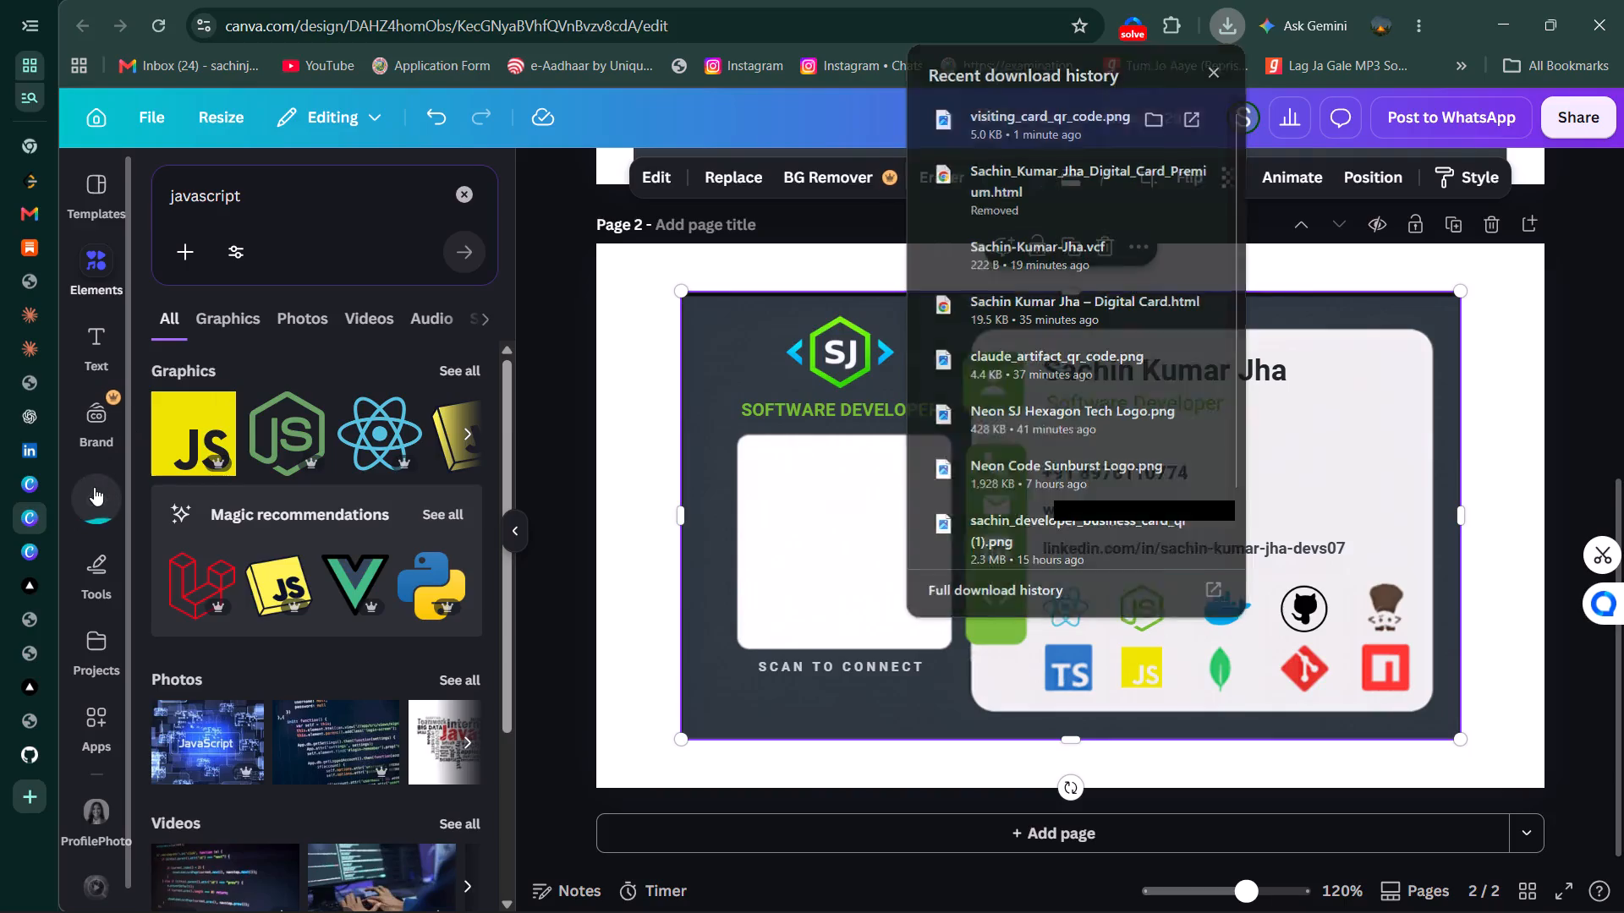
scroll(239, 391, "up", 5)
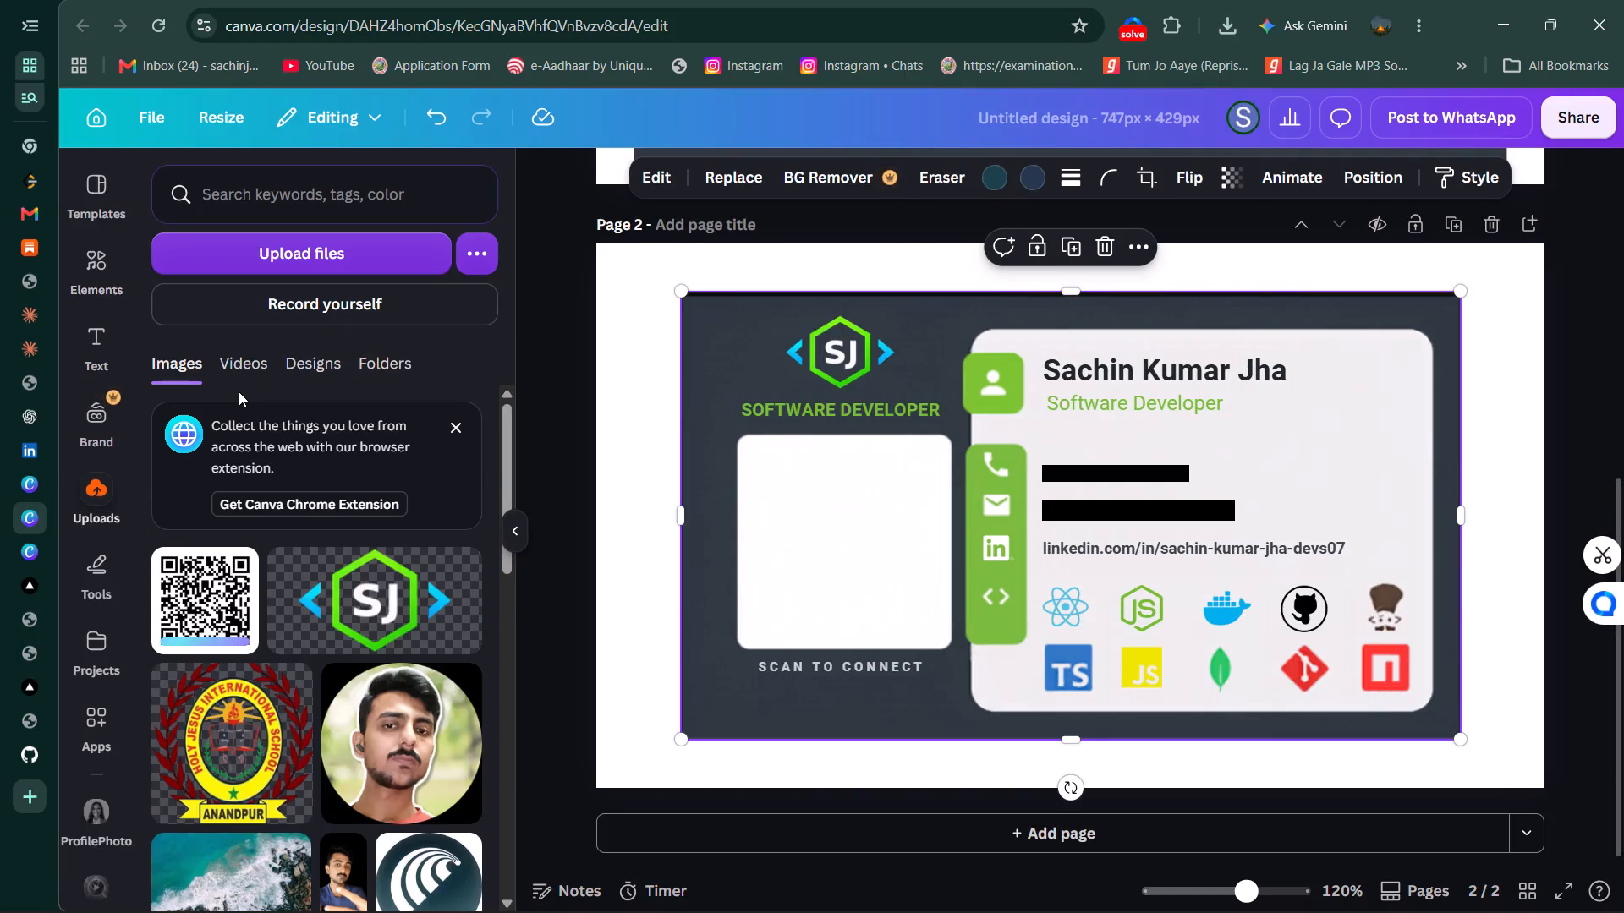
scroll(239, 391, "up", 4)
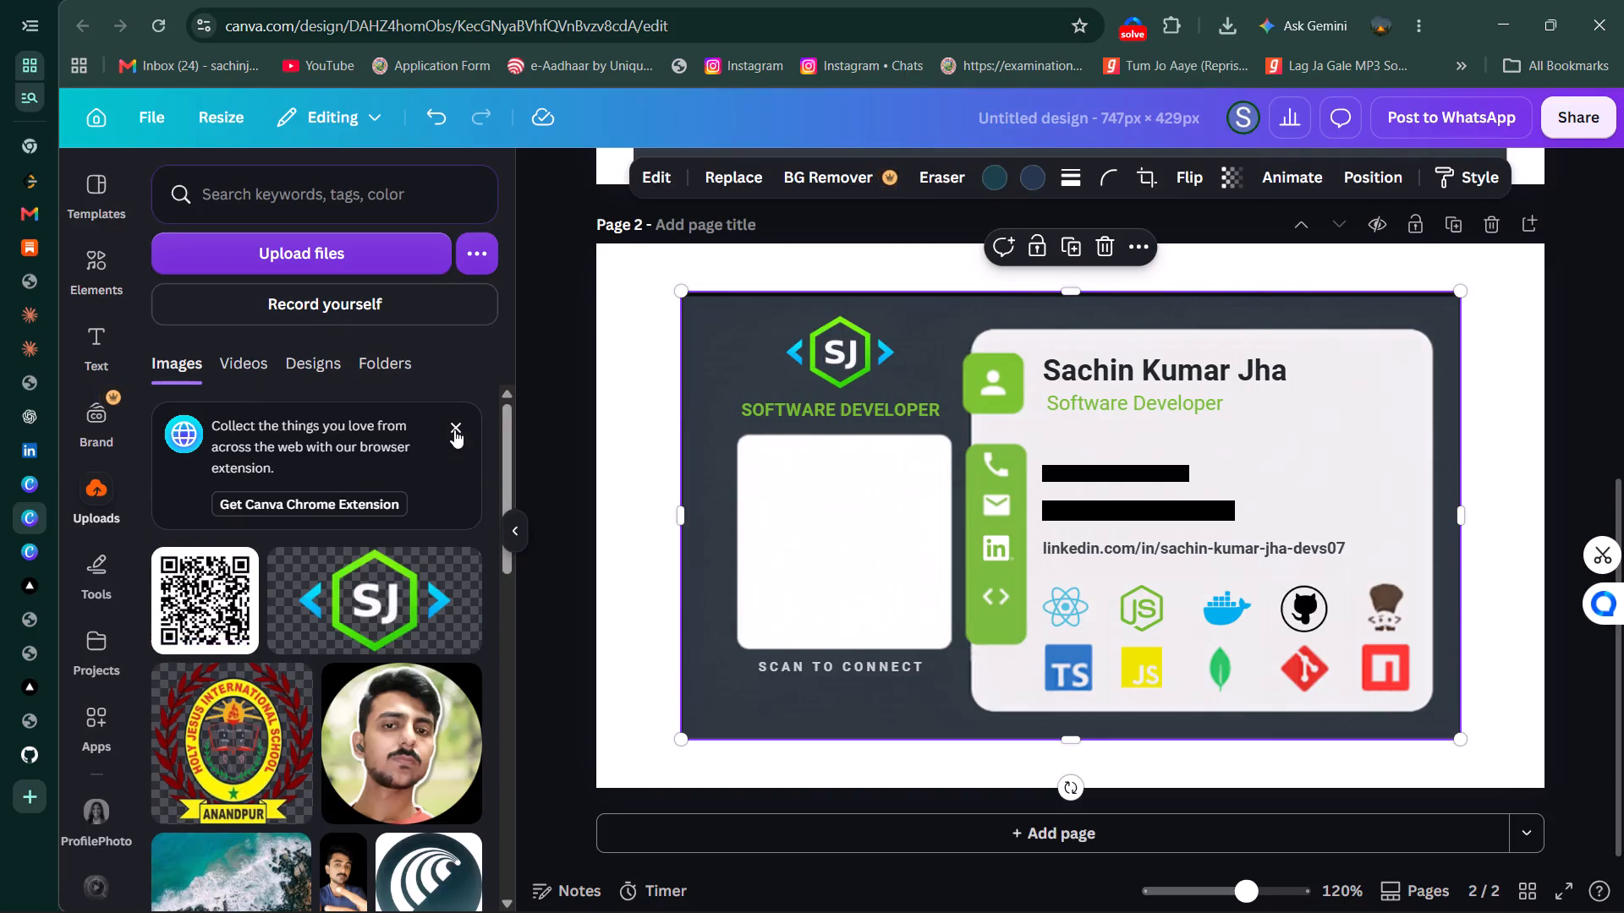
Dismiss the browser extension promo and place the uploaded QR code in the white square above SCAN TO CONNECT on page 2.
left_click(450, 433)
scroll(392, 370, "up", 4)
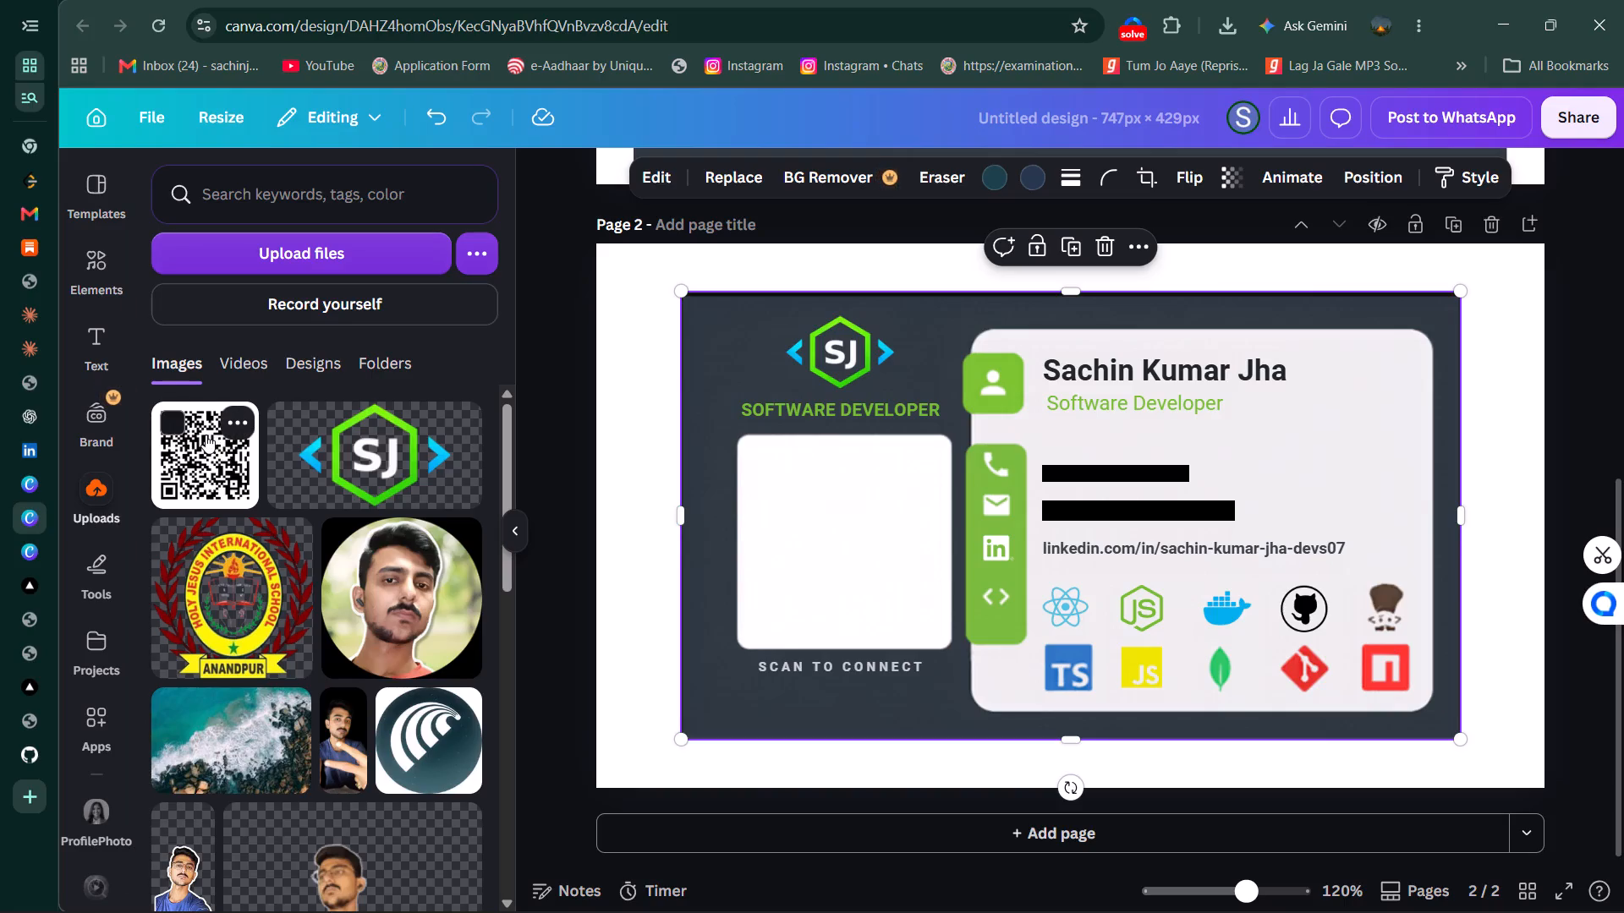
left_click_drag(206, 449, 771, 506)
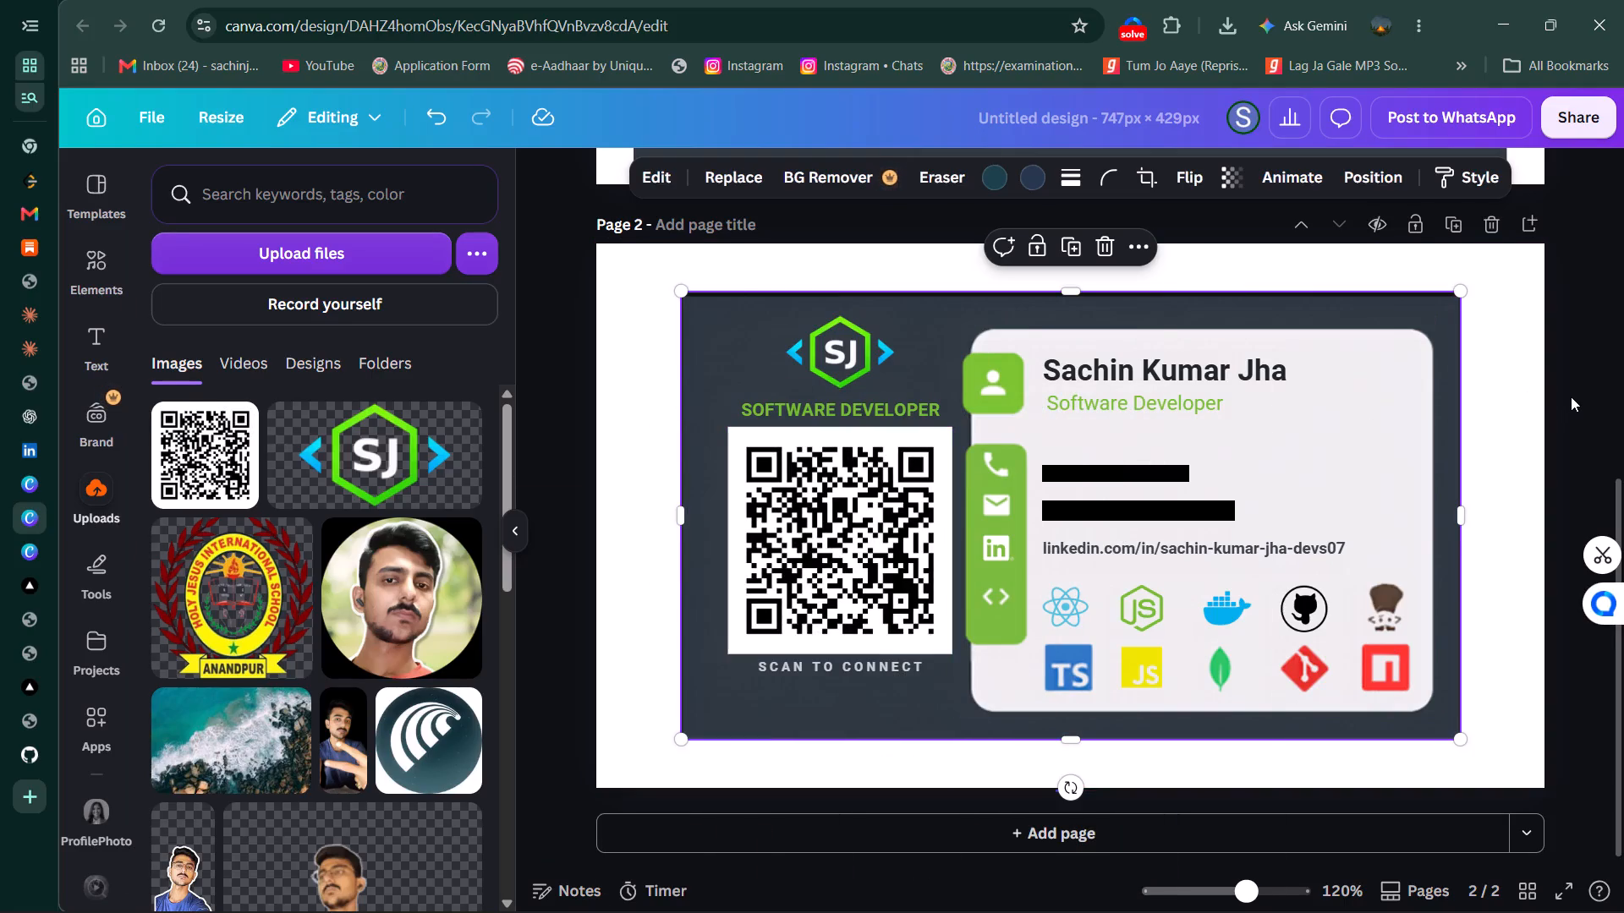
left_click(1571, 399)
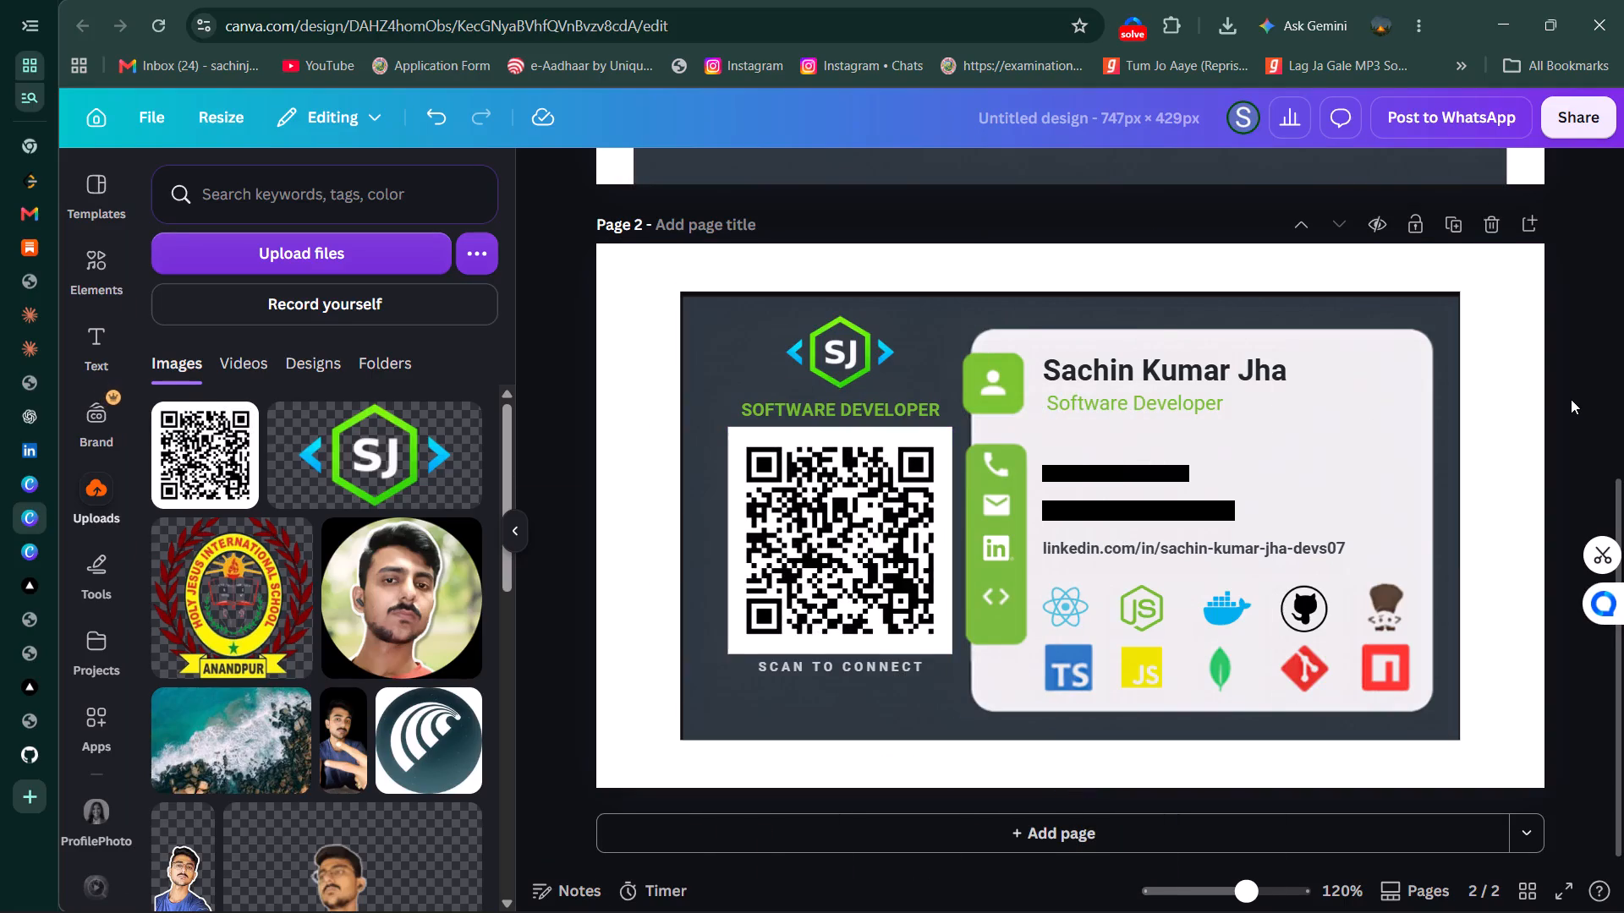
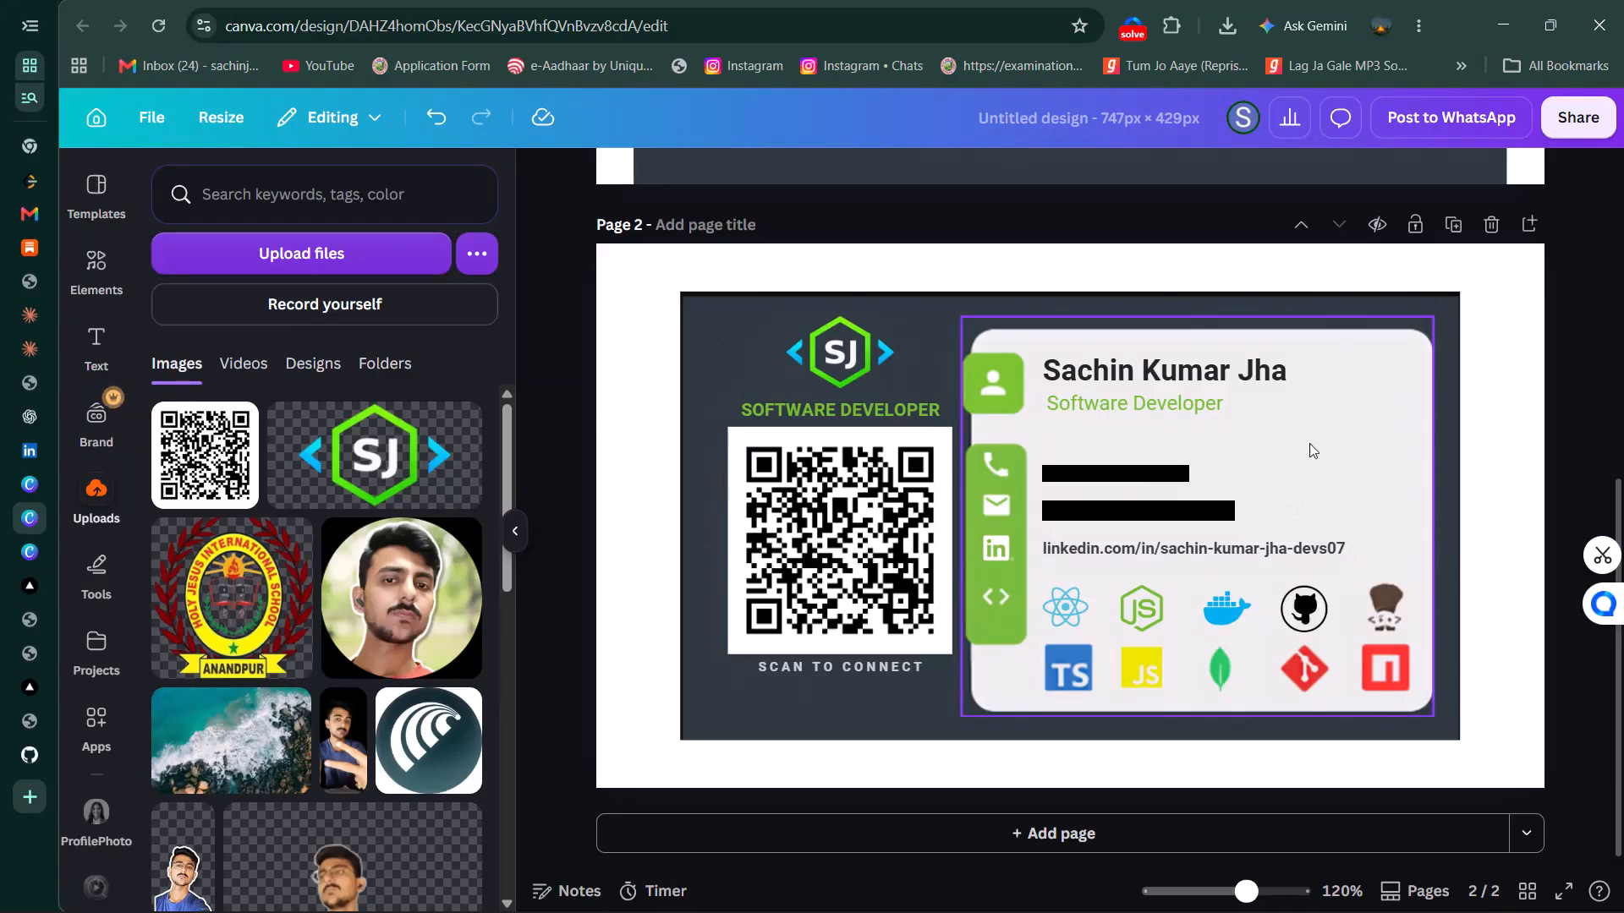
Compare the two card versions and delete page 1, keeping the version with the logo and new QR code.
left_click(1598, 349)
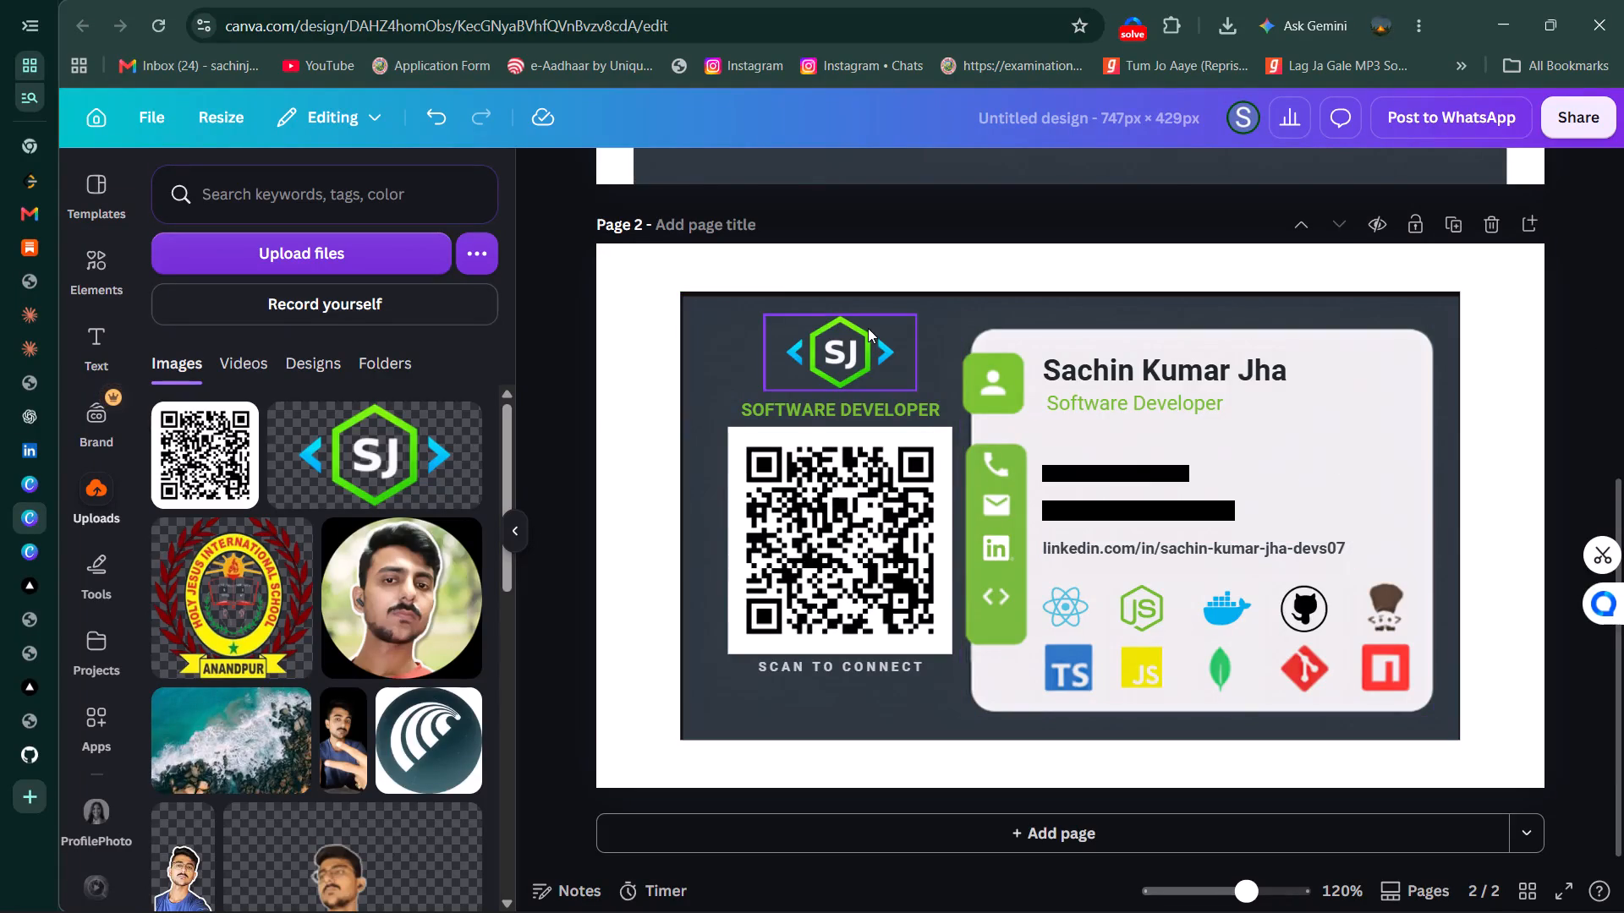
scroll(1120, 566, "up", 3)
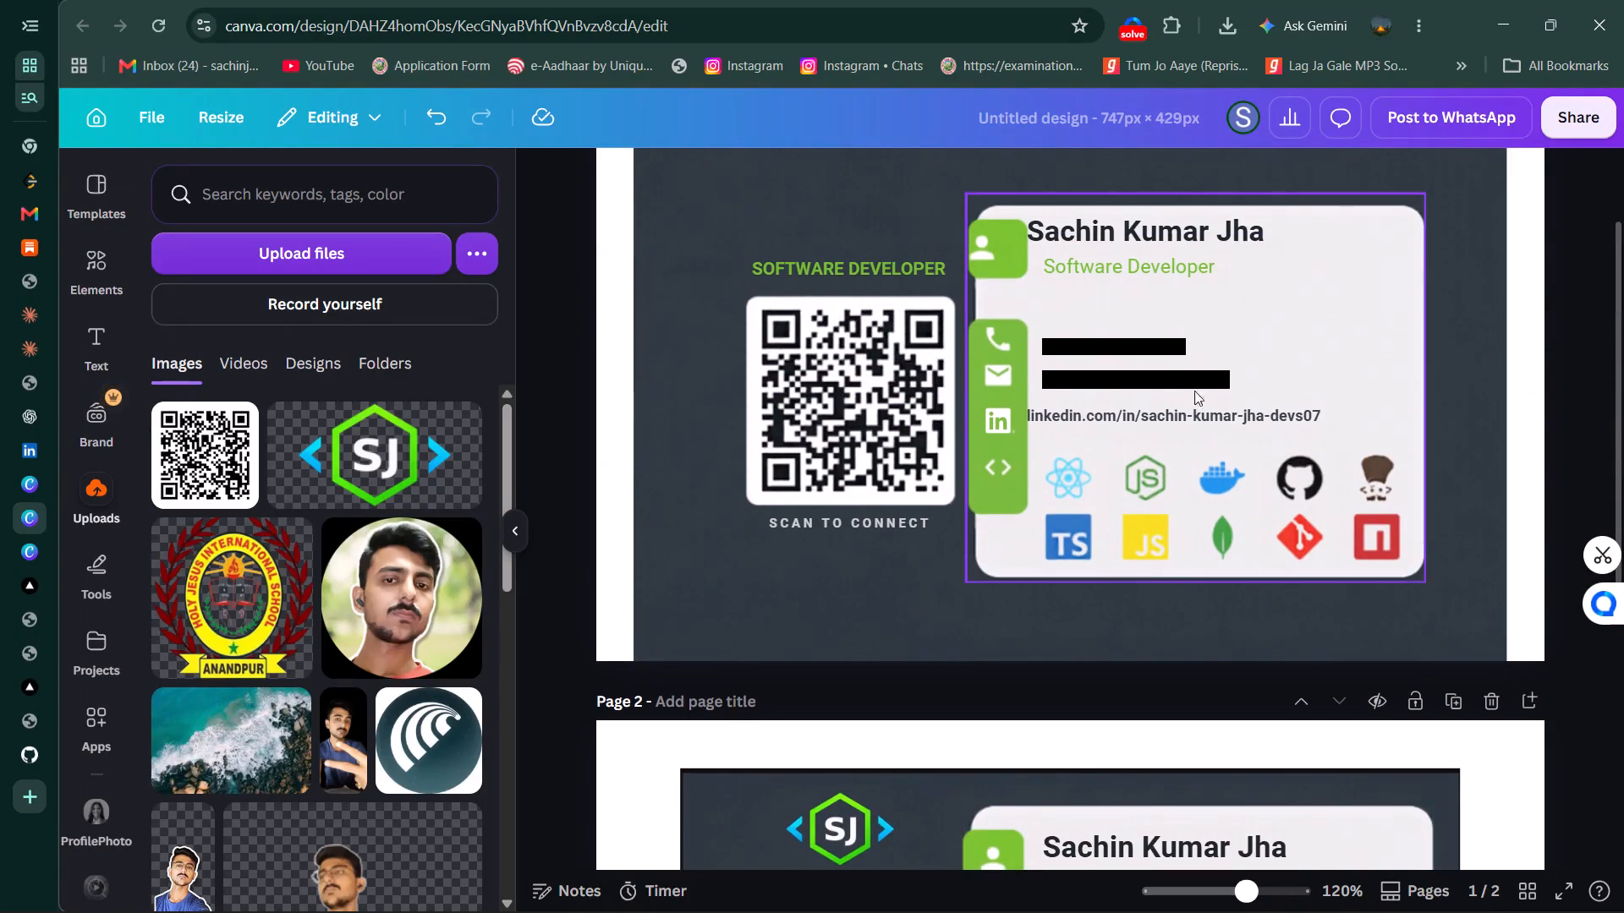
scroll(1188, 372, "down", 4)
scroll(1217, 460, "up", 2)
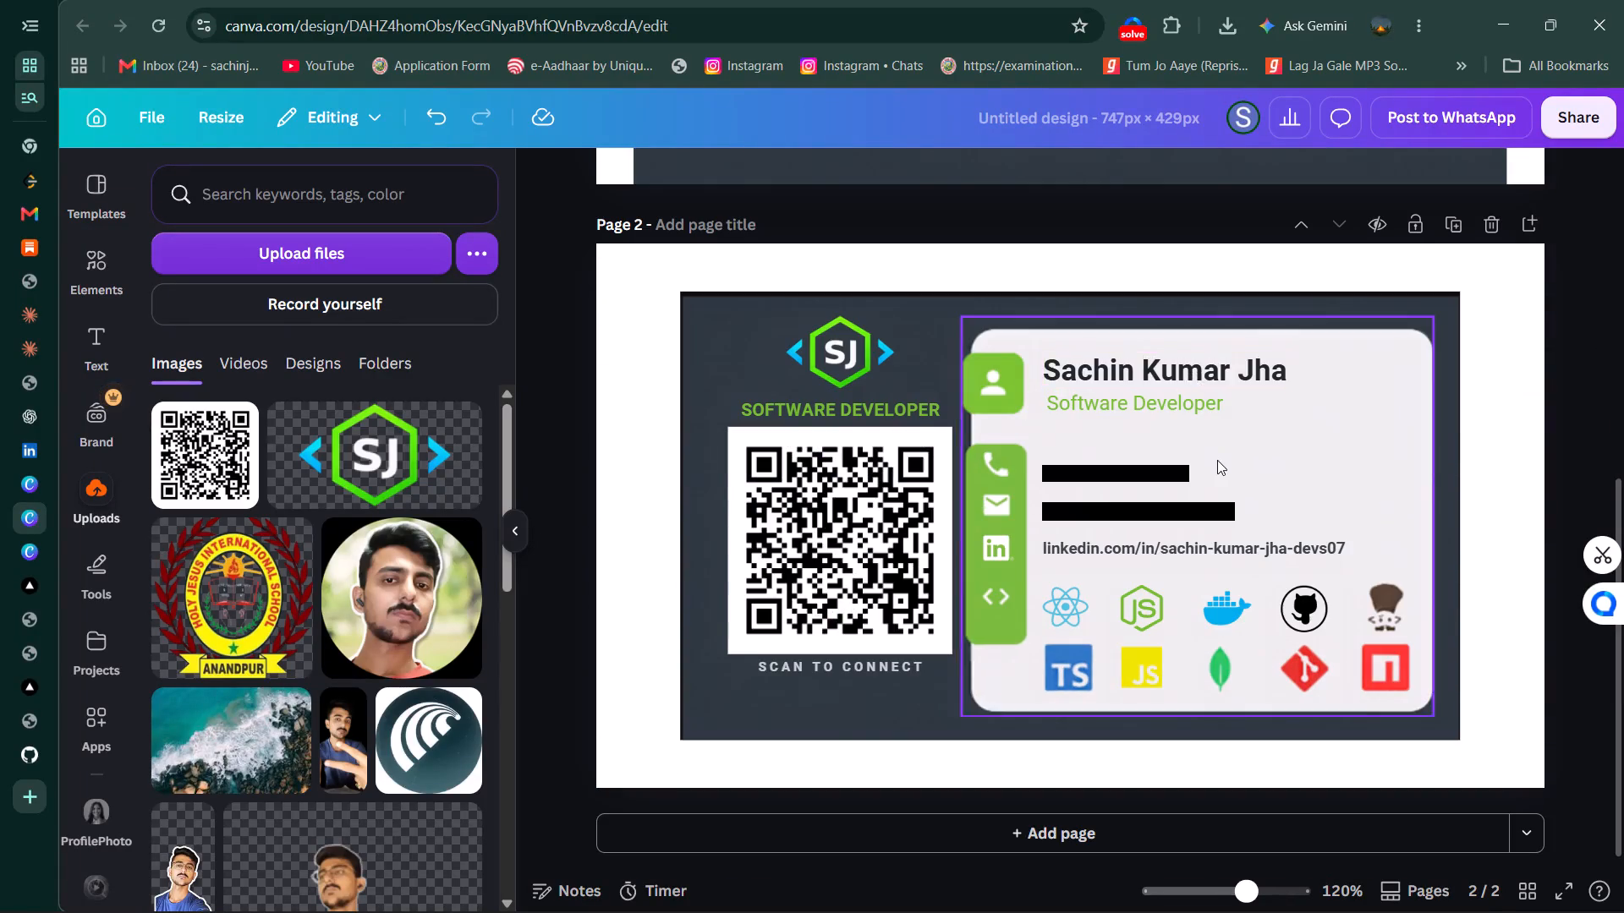
scroll(1217, 460, "up", 2)
left_click(1488, 219)
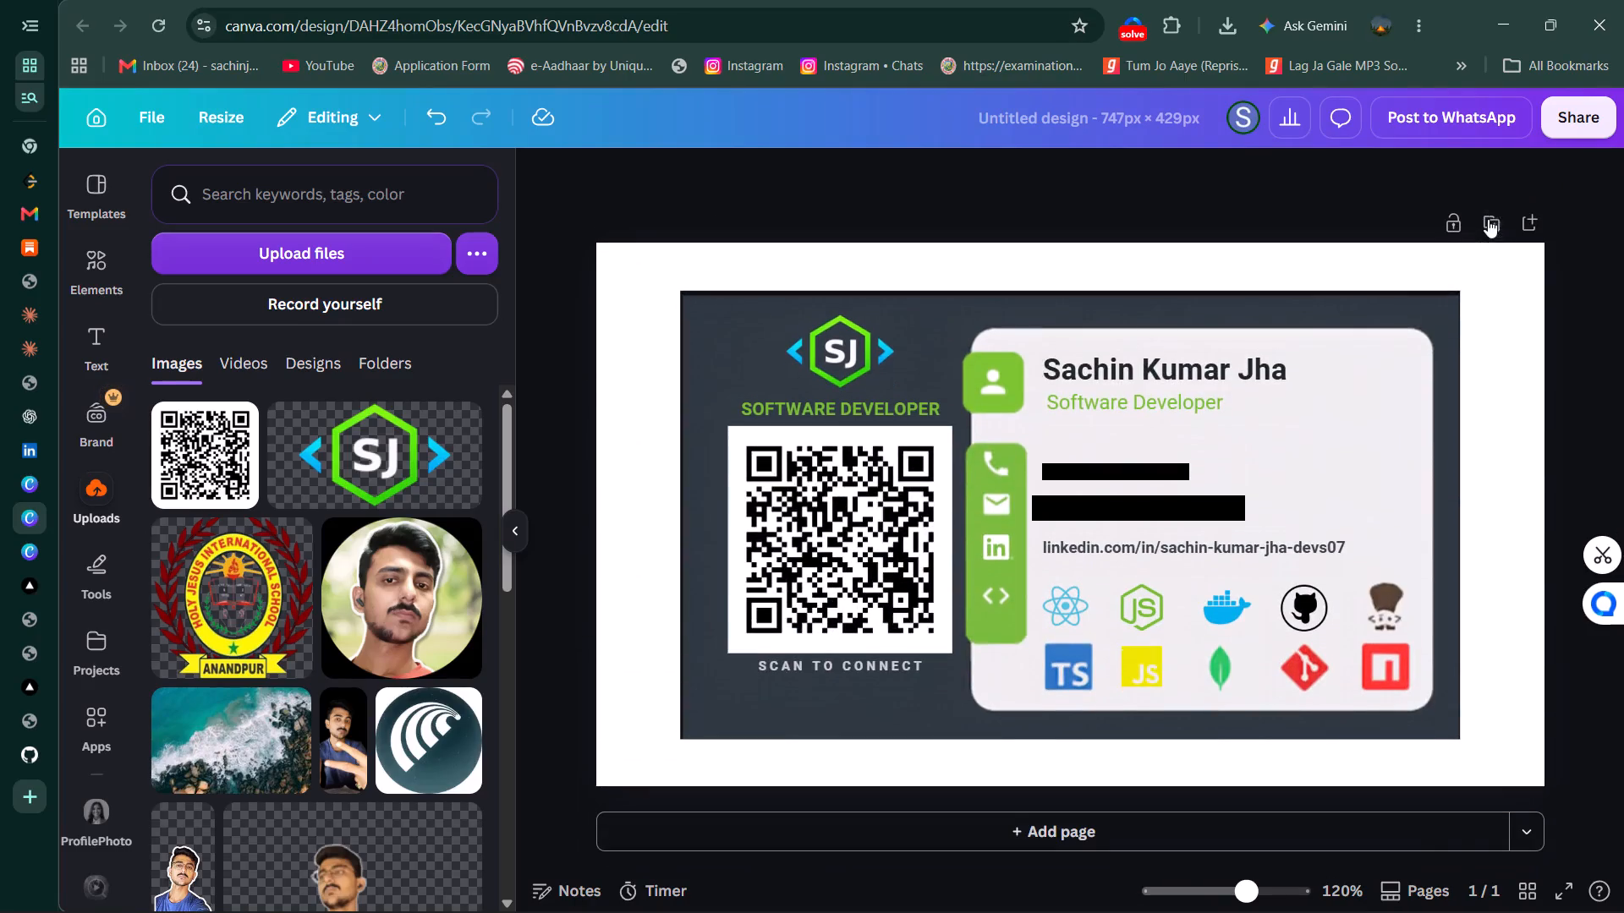
Shift the SJ logo slightly left above the SOFTWARE DEVELOPER text.
scroll(1242, 407, "down", 5)
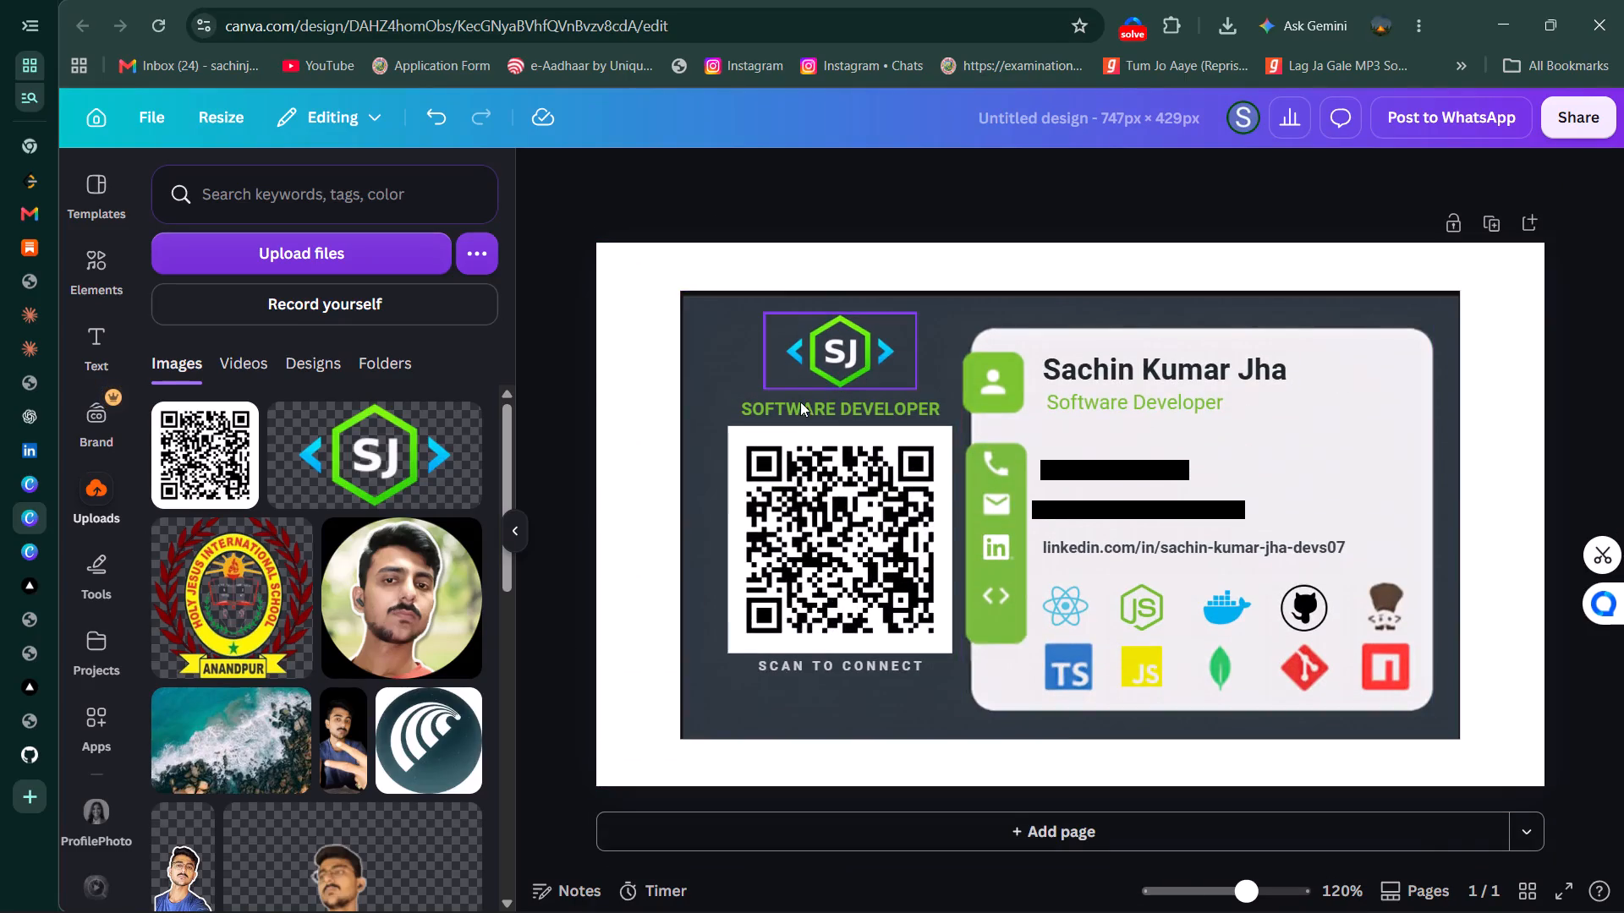
left_click_drag(824, 366, 812, 366)
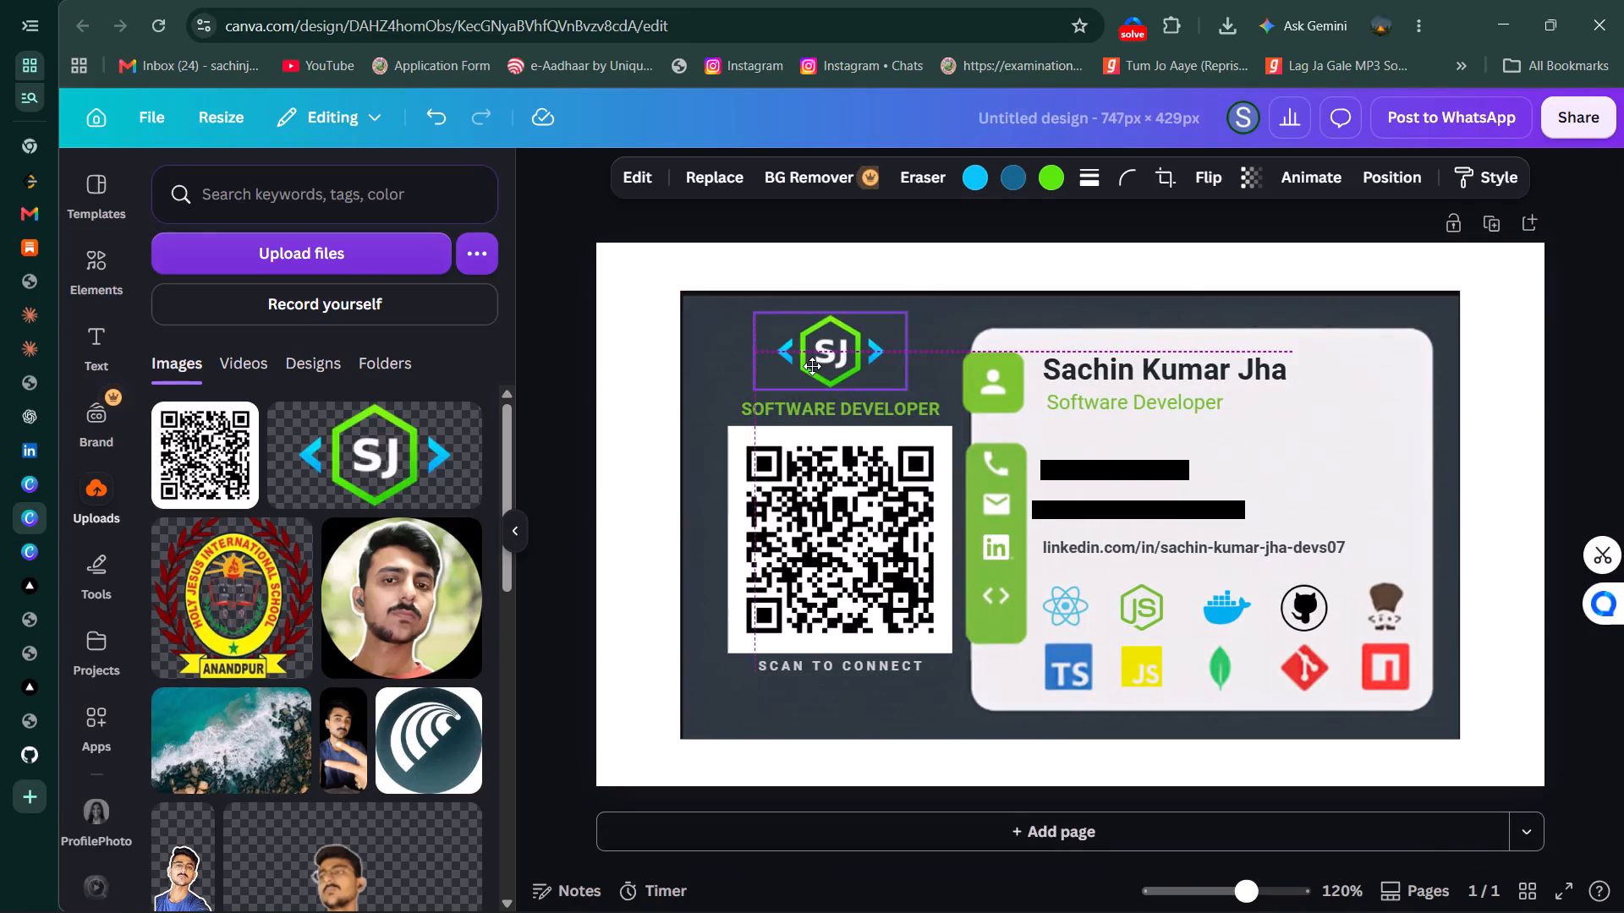
left_click_drag(812, 366, 810, 366)
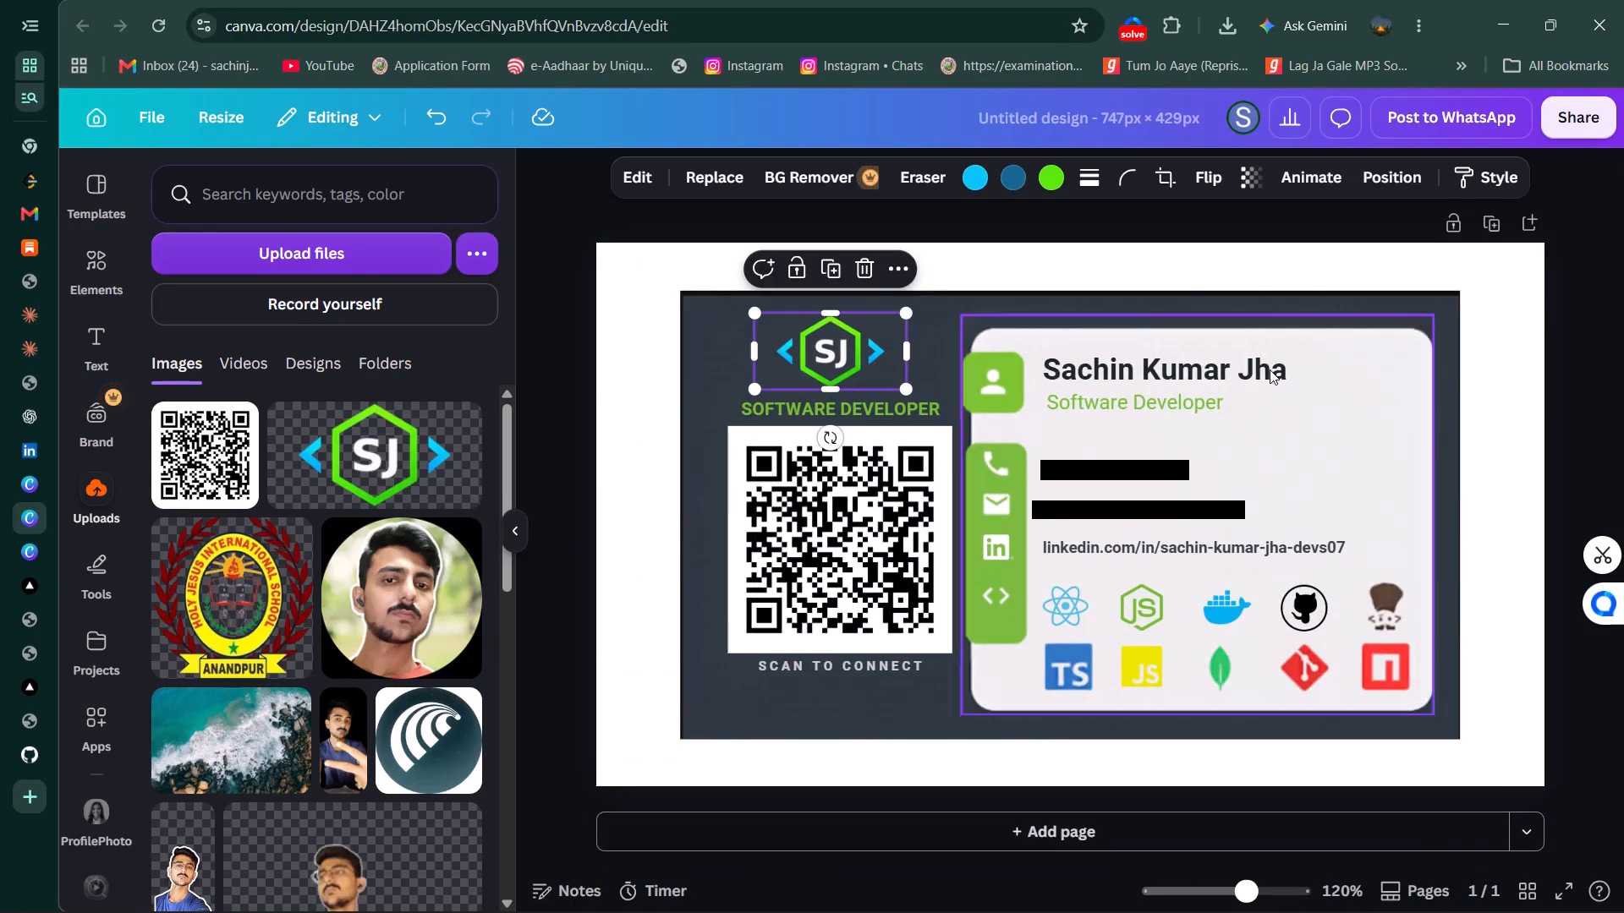
left_click(1572, 348)
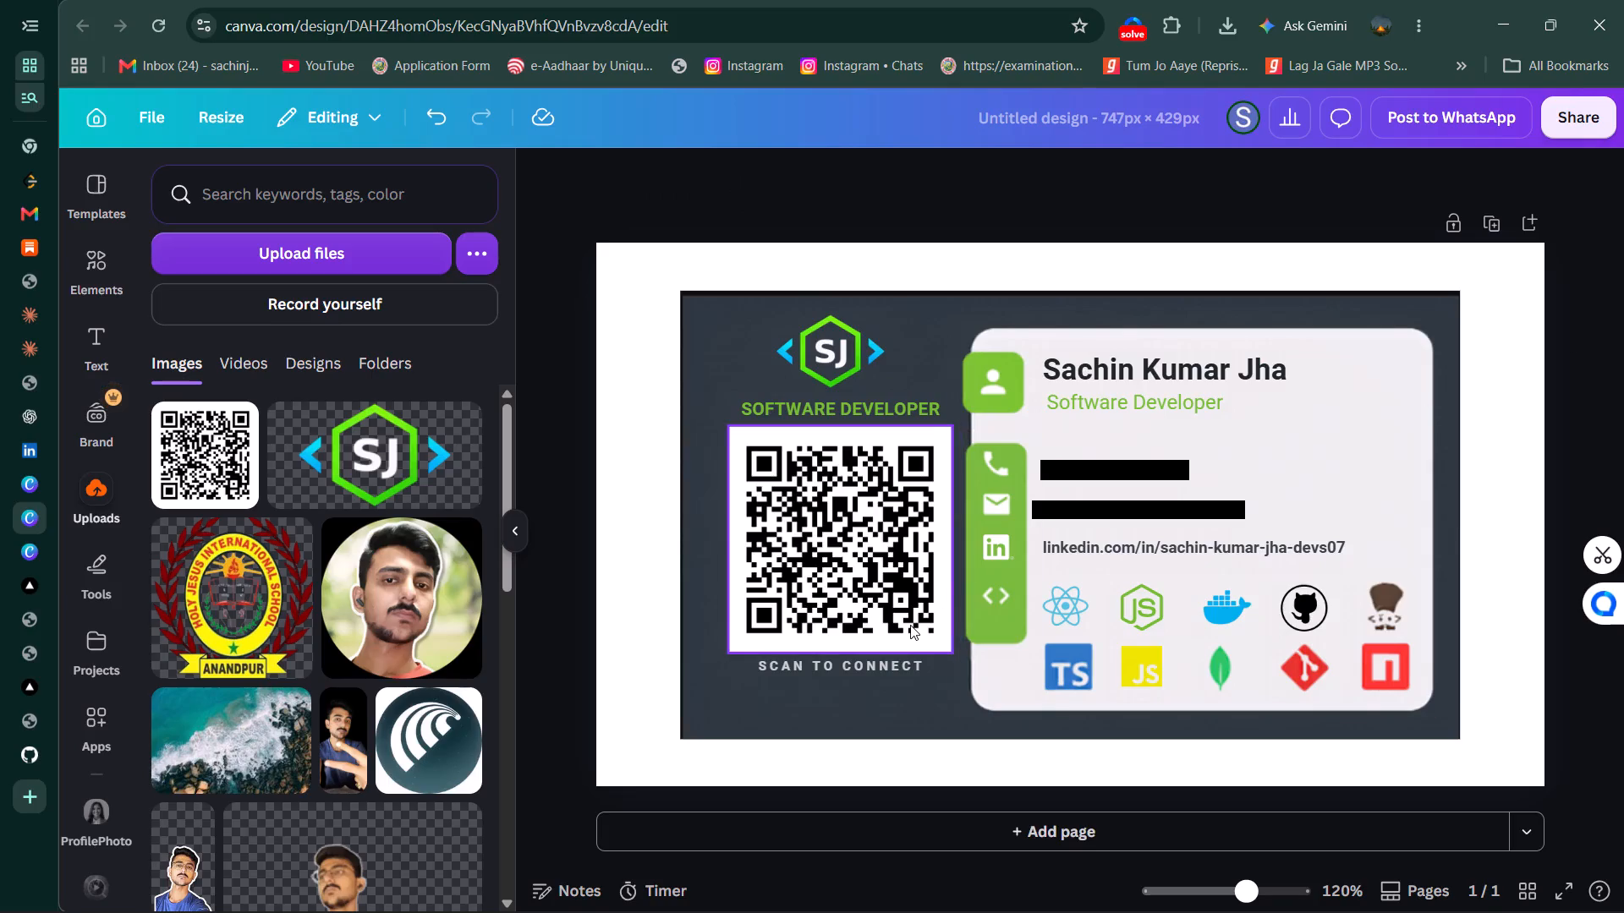
Shrink the QR code slightly from its upper-right and lower-left corners.
left_click(910, 625)
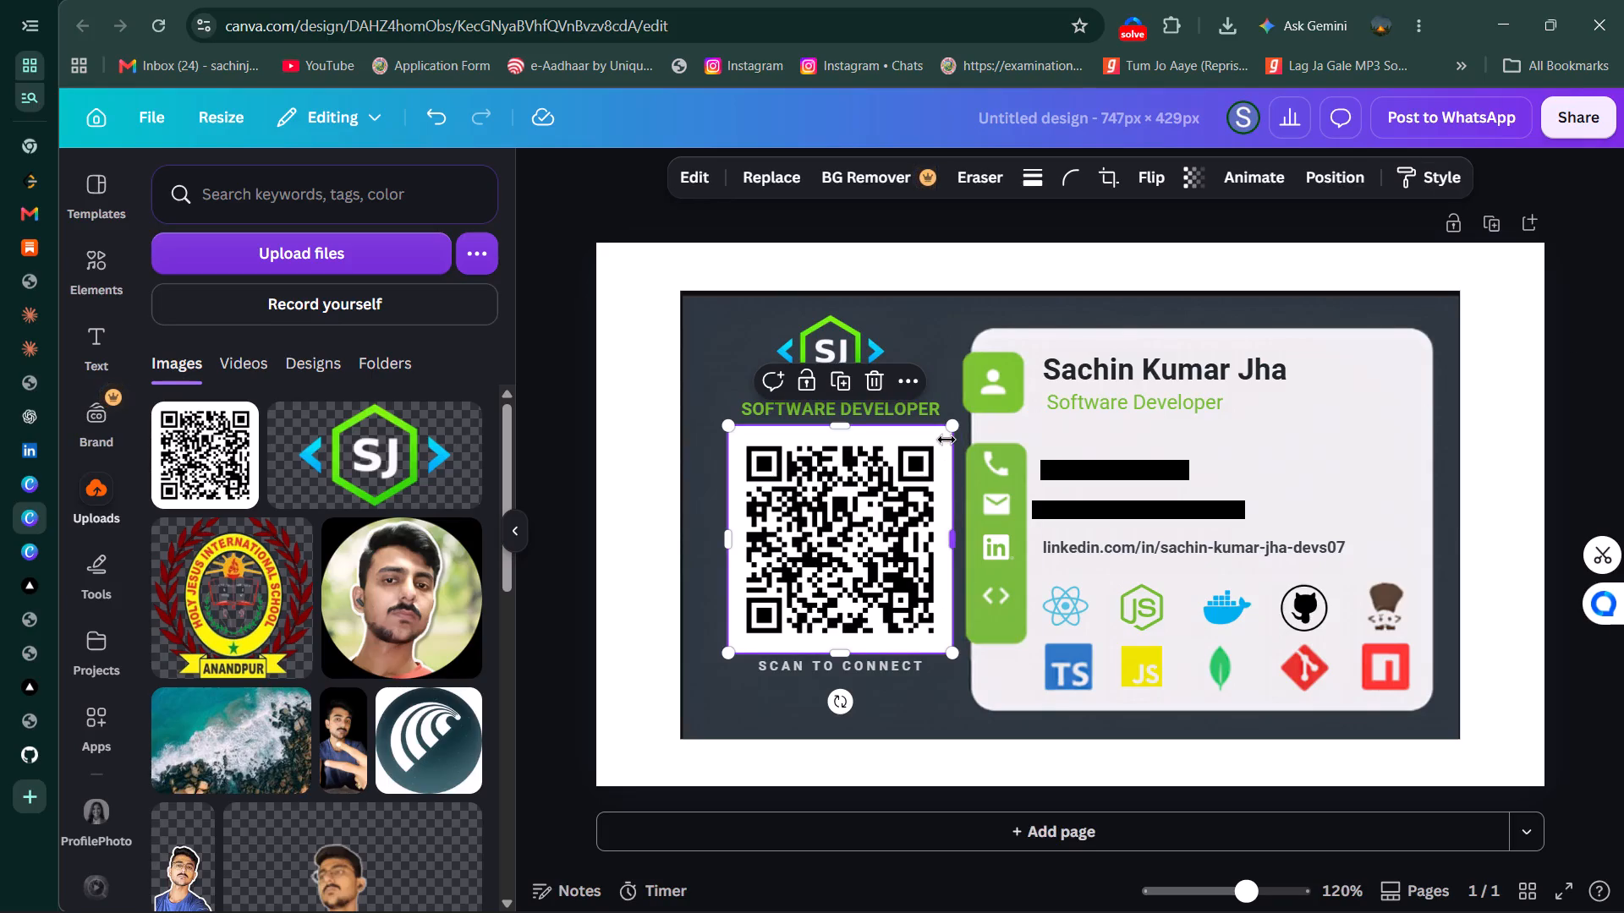
left_click(948, 431)
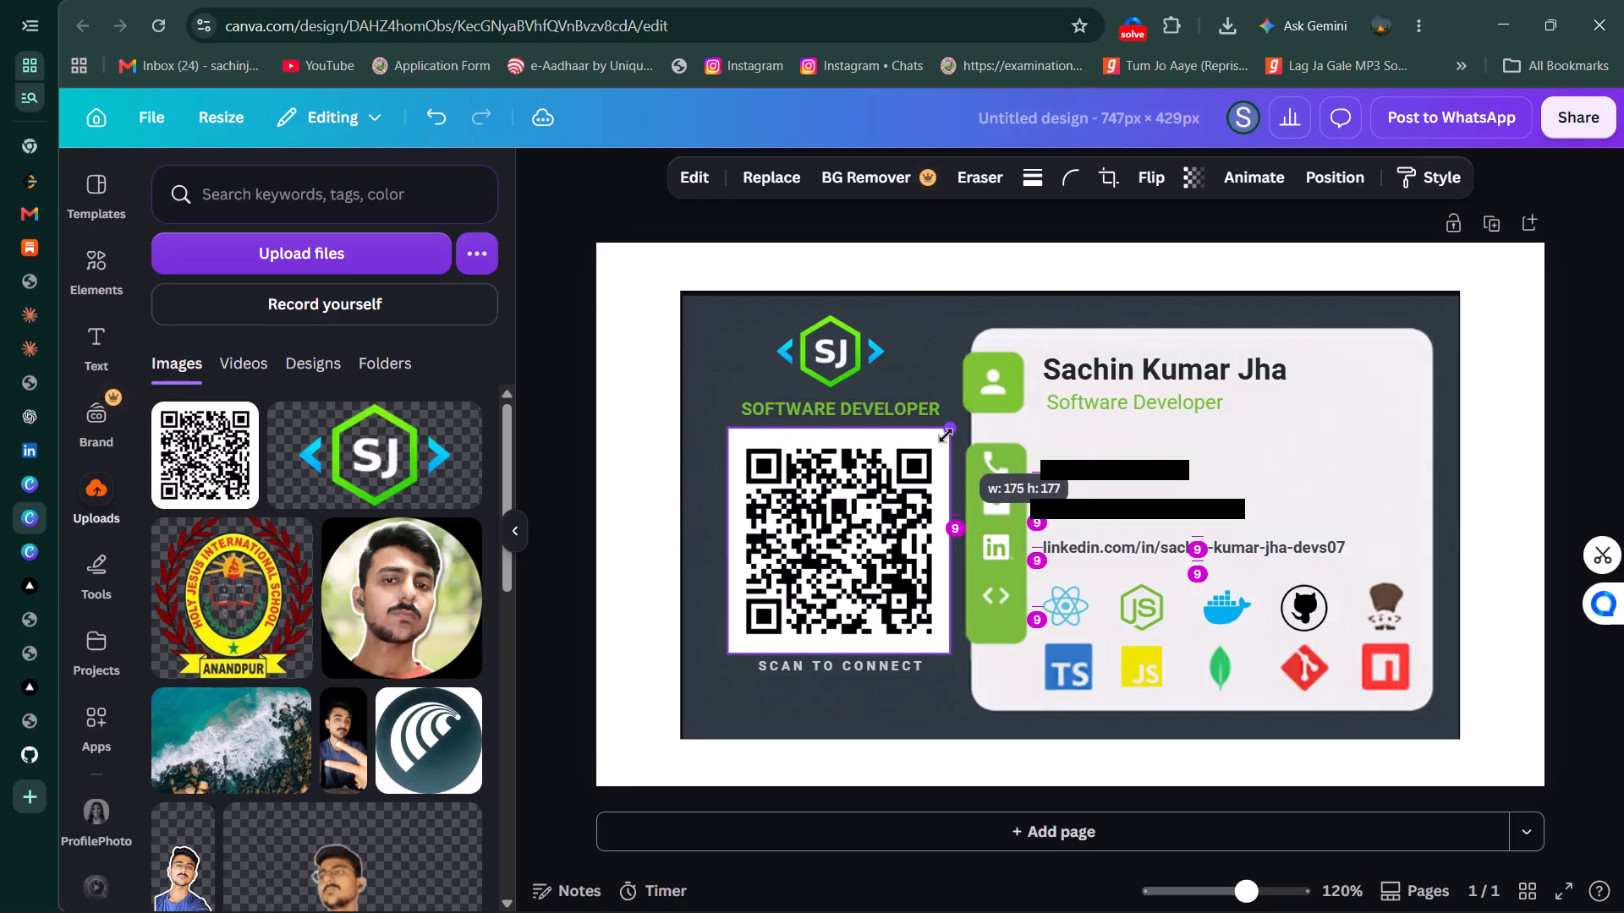
left_click_drag(727, 647, 734, 639)
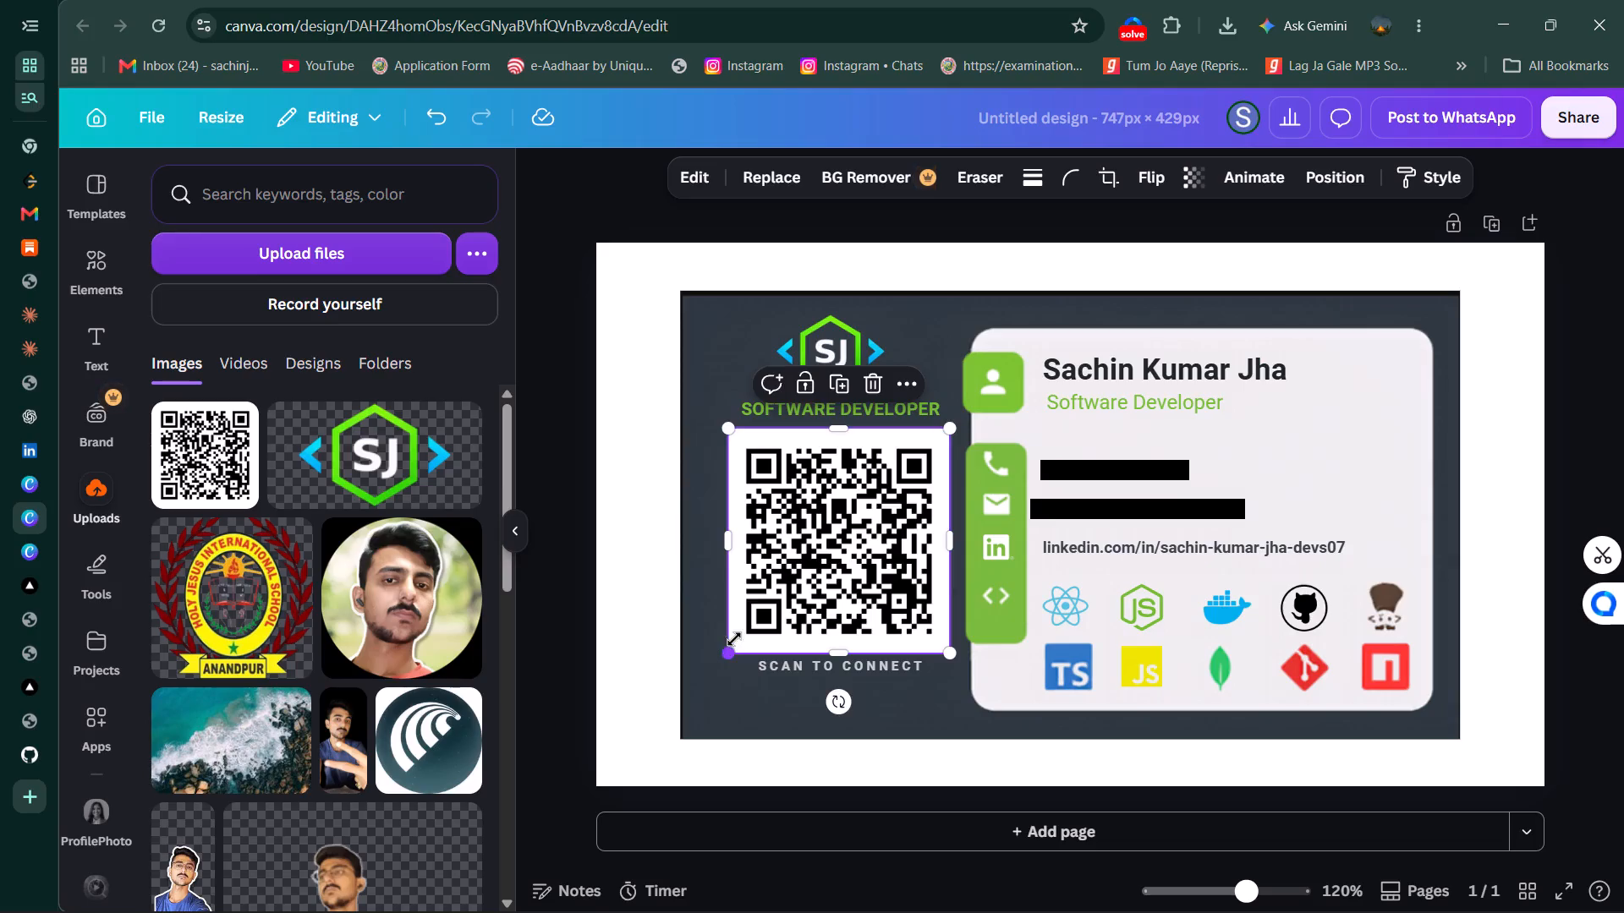
left_click_drag(734, 639, 737, 640)
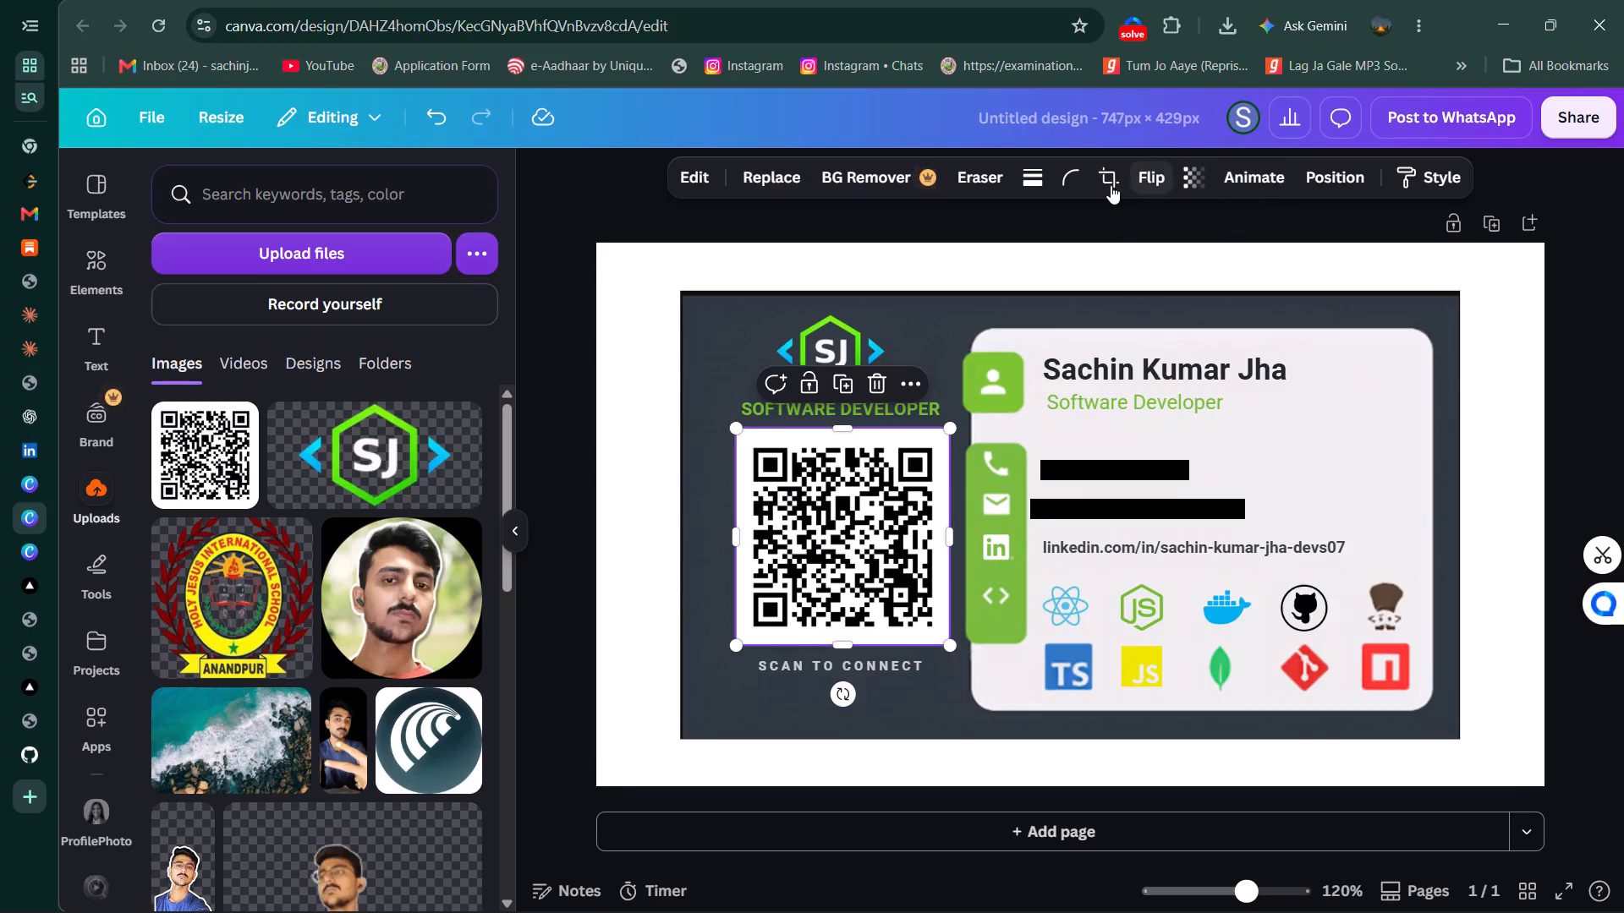
Set the QR code's corner rounding to 35 and nudge the code slightly left above SCAN TO CONNECT.
left_click(1068, 182)
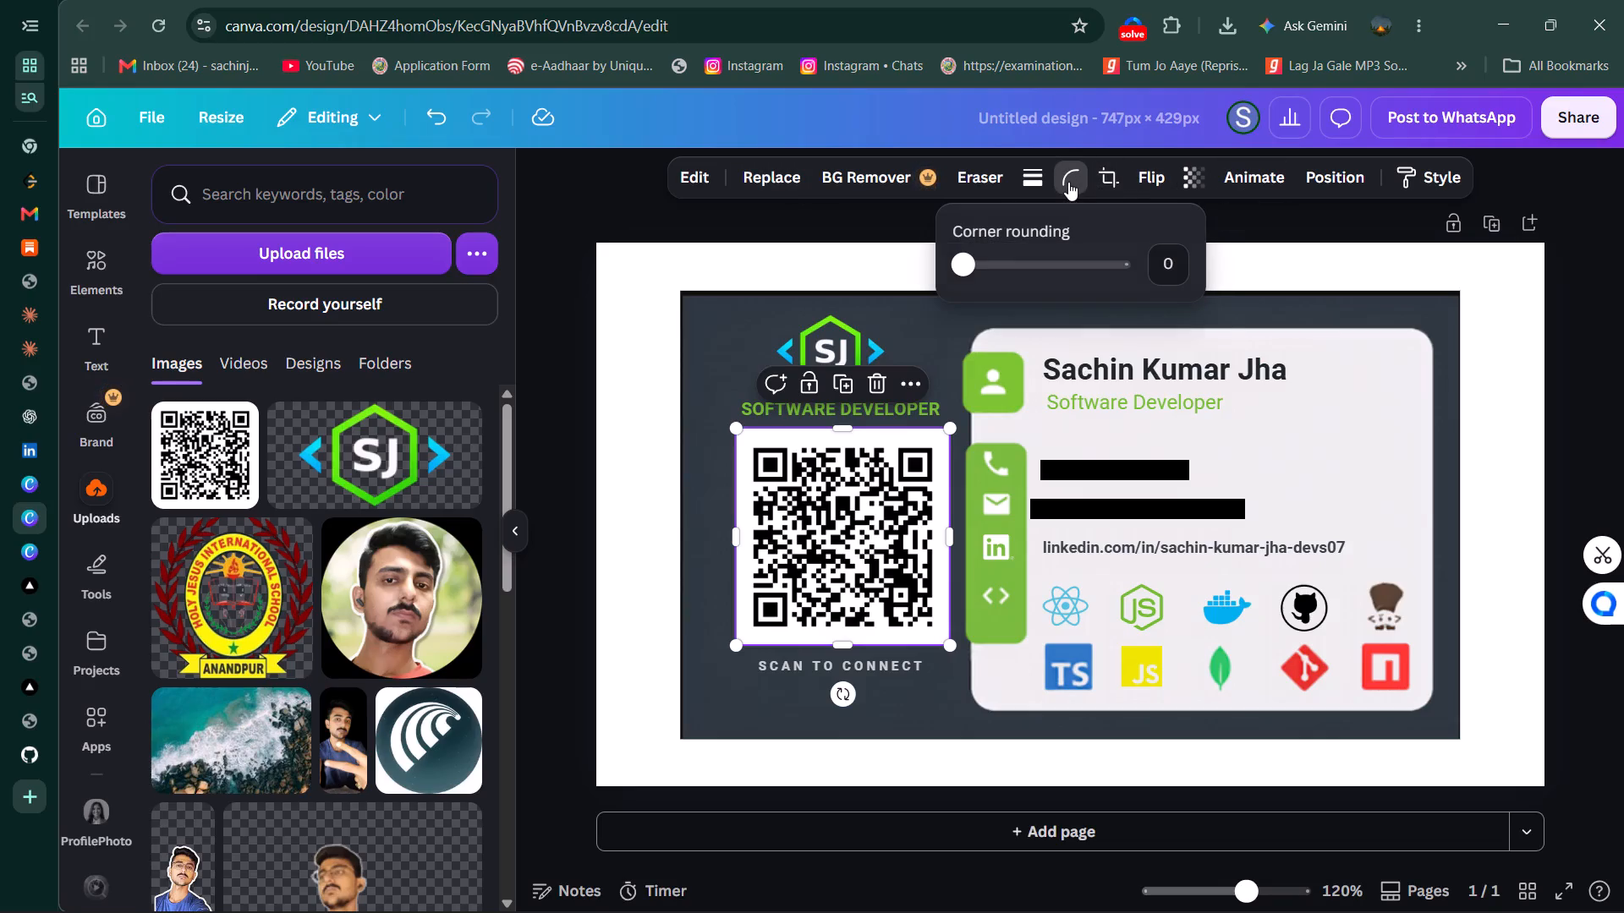
left_click_drag(965, 265, 988, 269)
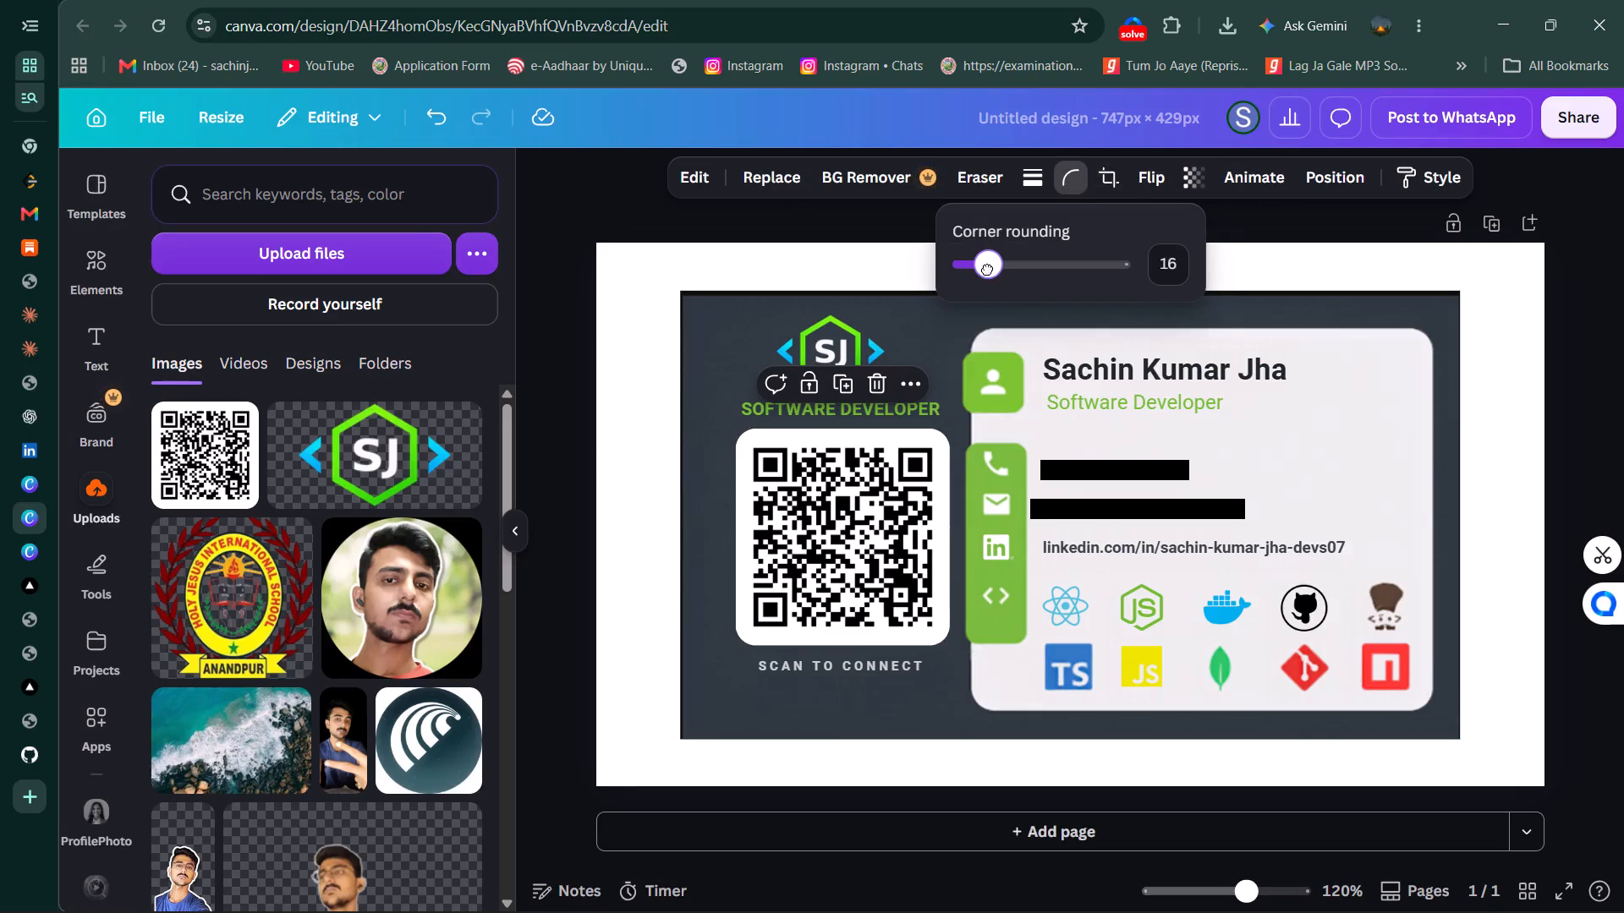
left_click_drag(988, 269, 1029, 280)
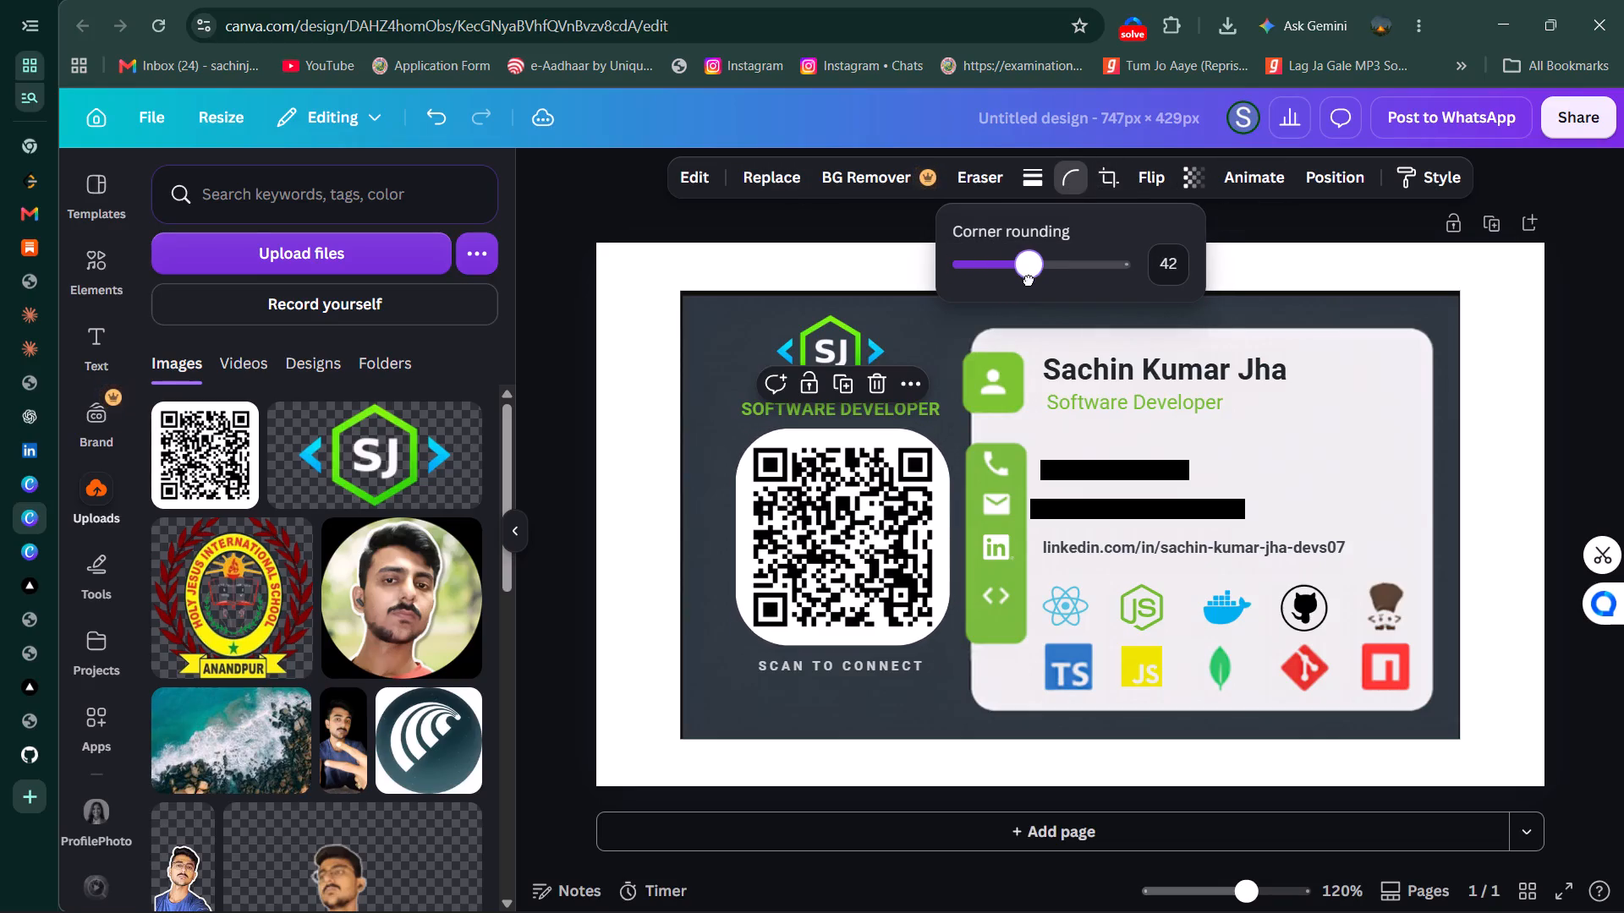
left_click_drag(1029, 280, 1025, 284)
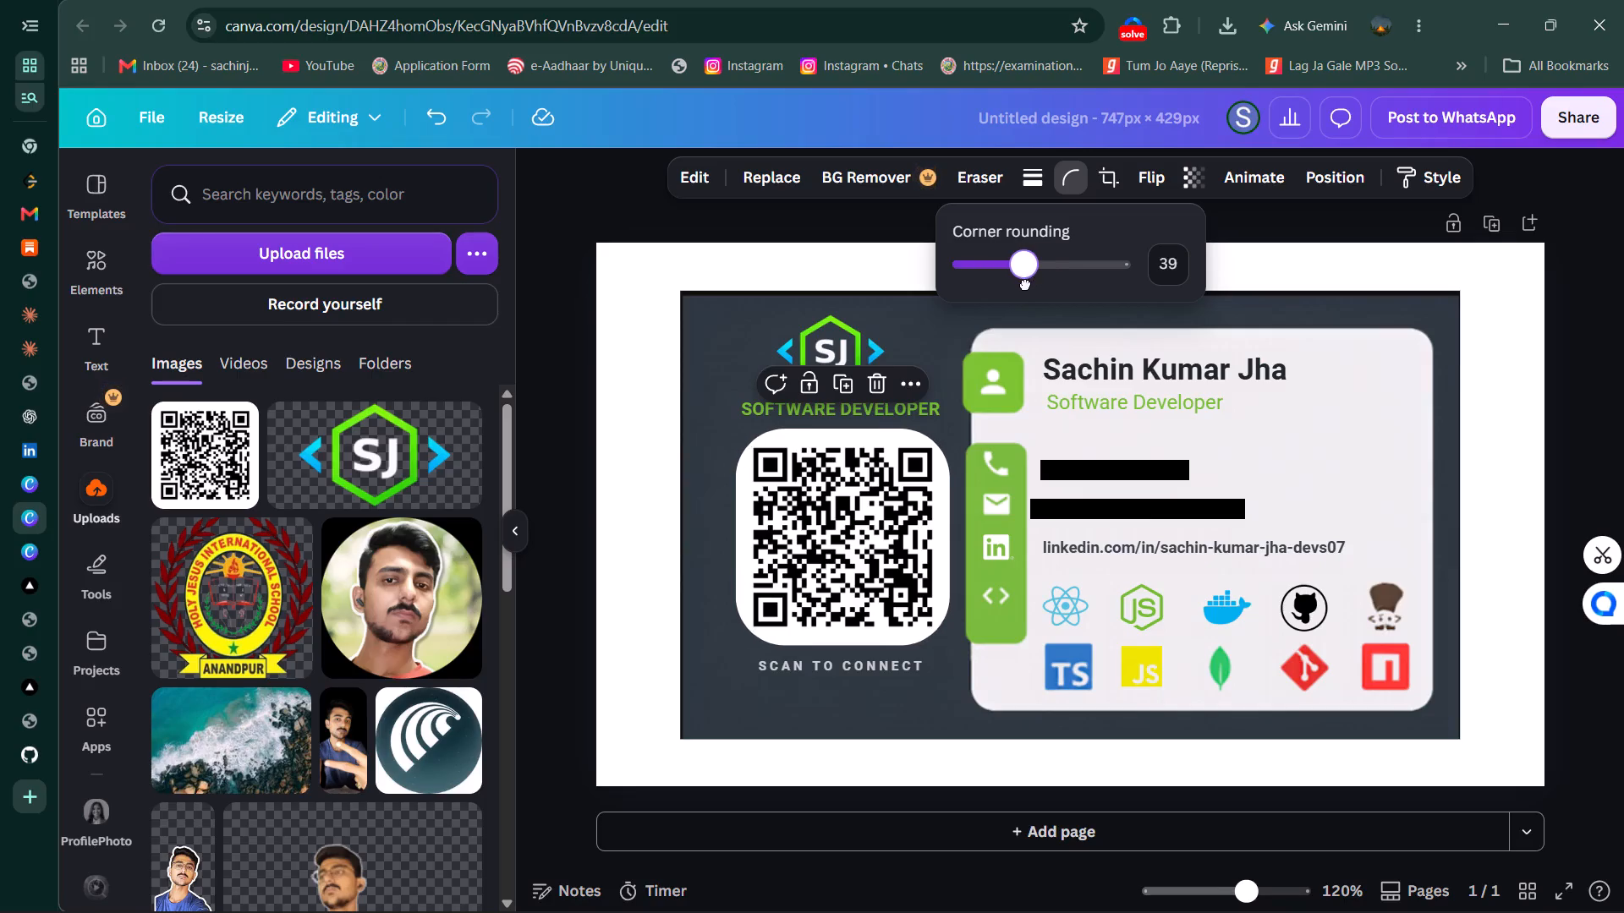
left_click_drag(1025, 284, 1028, 285)
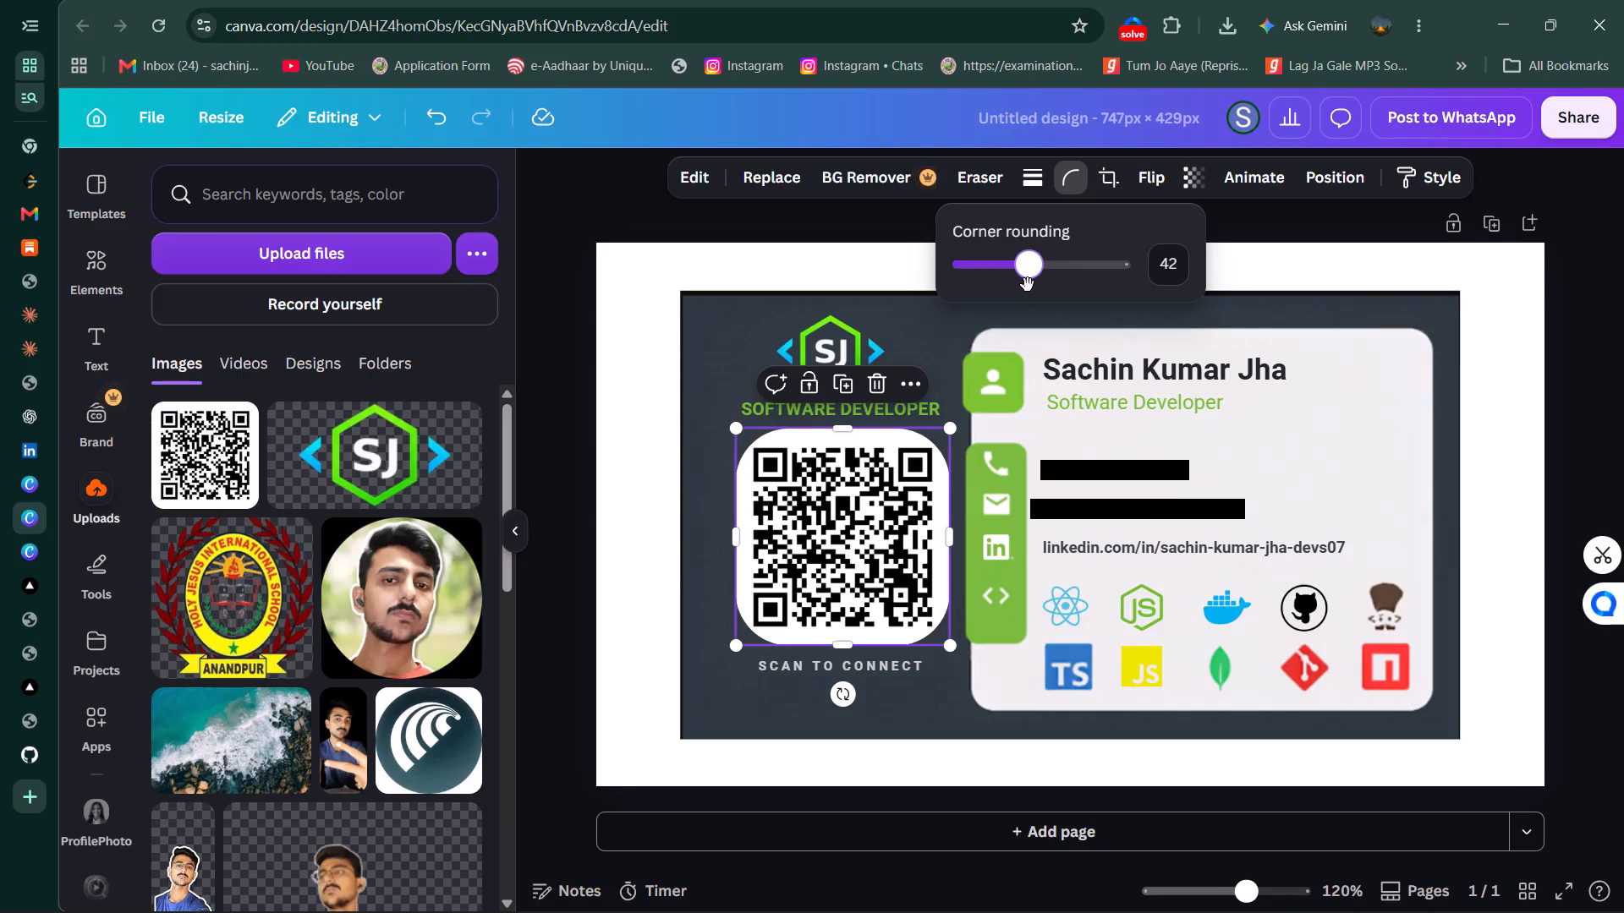
left_click(831, 510)
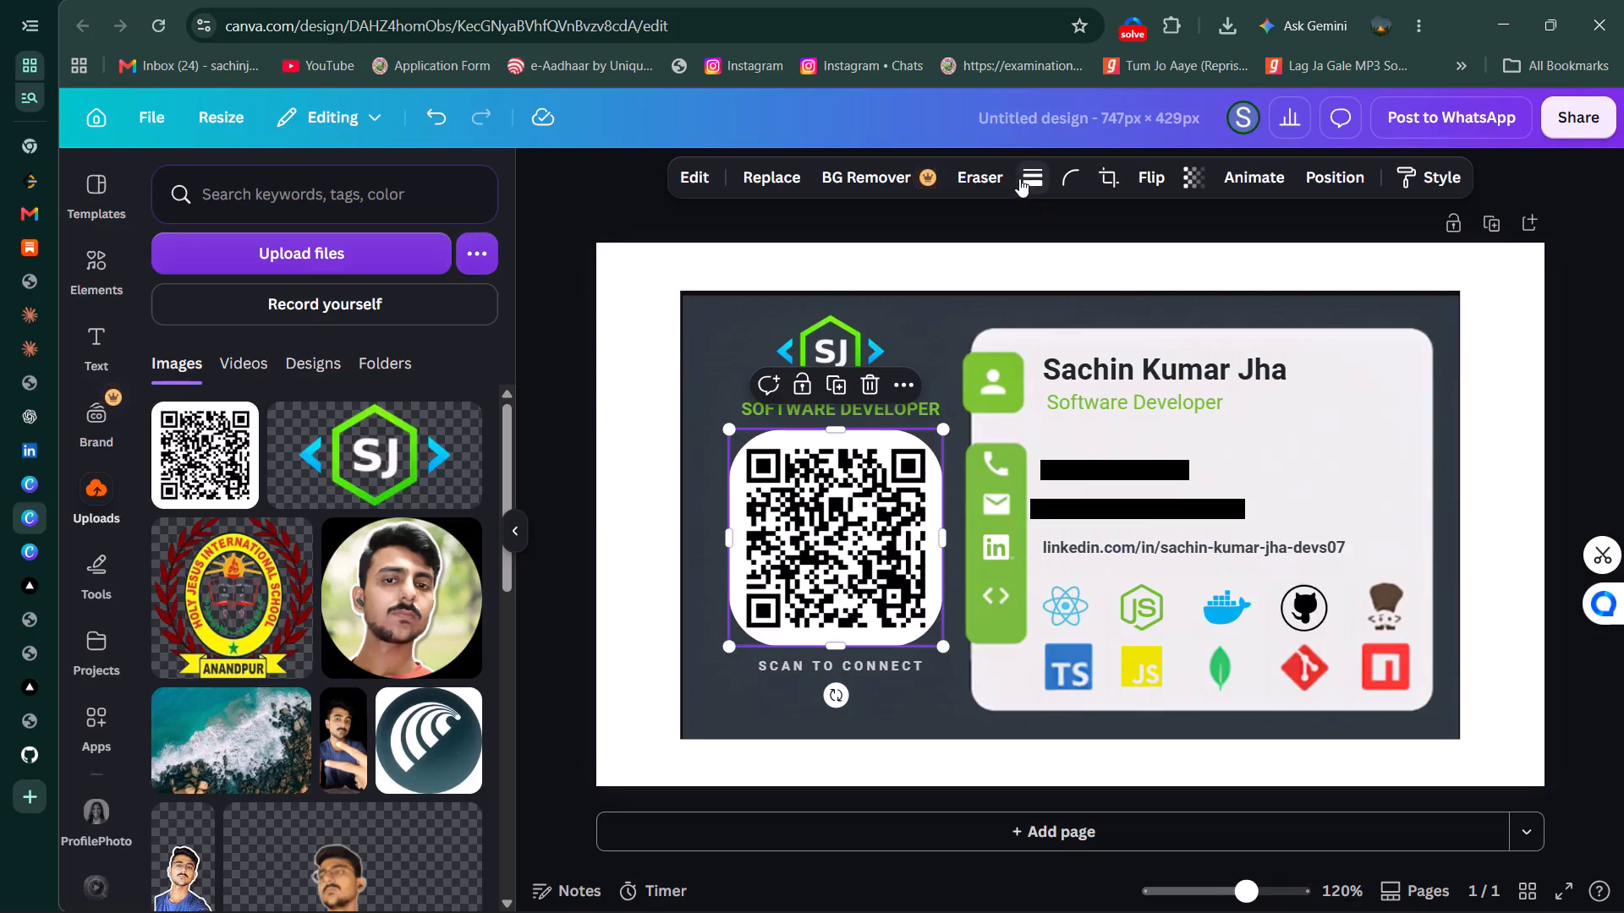
left_click(1067, 176)
left_click_drag(1030, 264, 1017, 266)
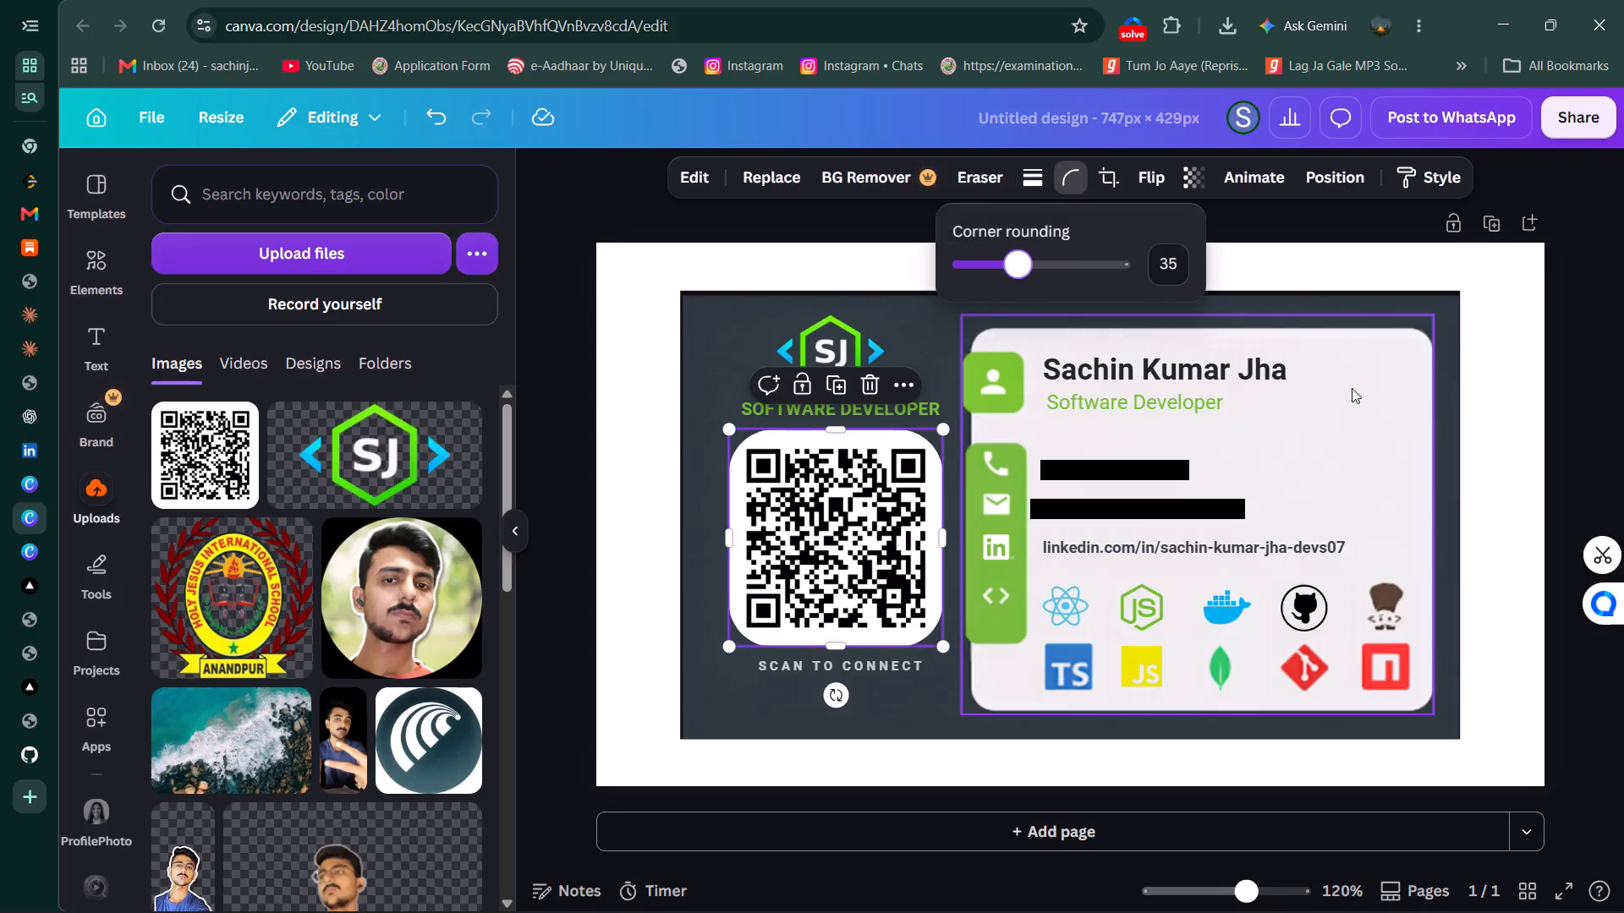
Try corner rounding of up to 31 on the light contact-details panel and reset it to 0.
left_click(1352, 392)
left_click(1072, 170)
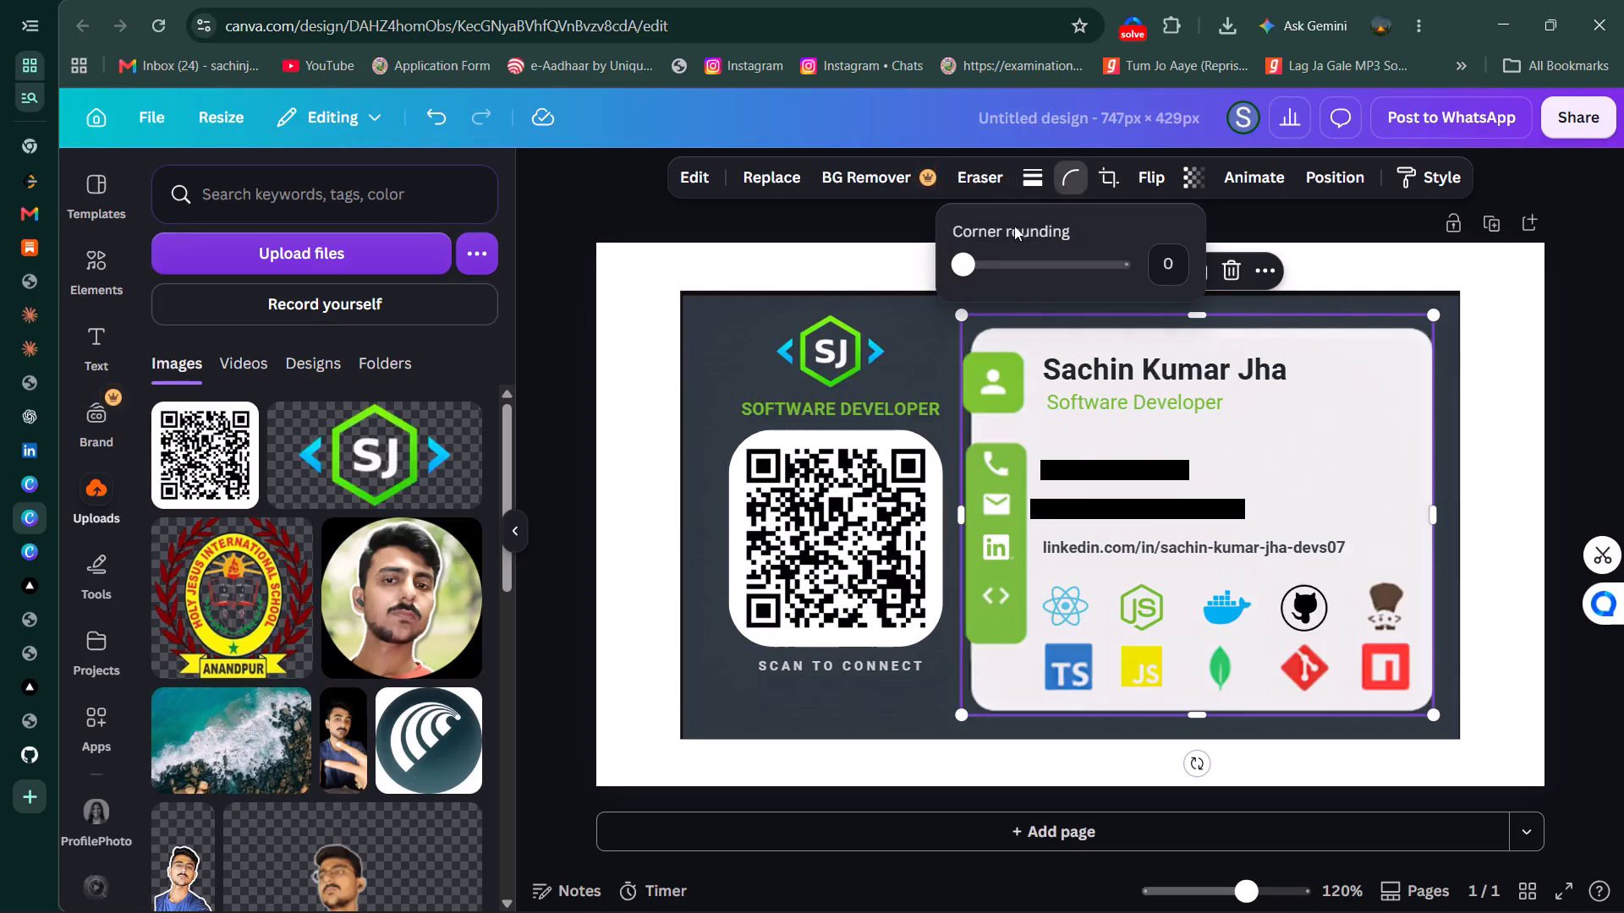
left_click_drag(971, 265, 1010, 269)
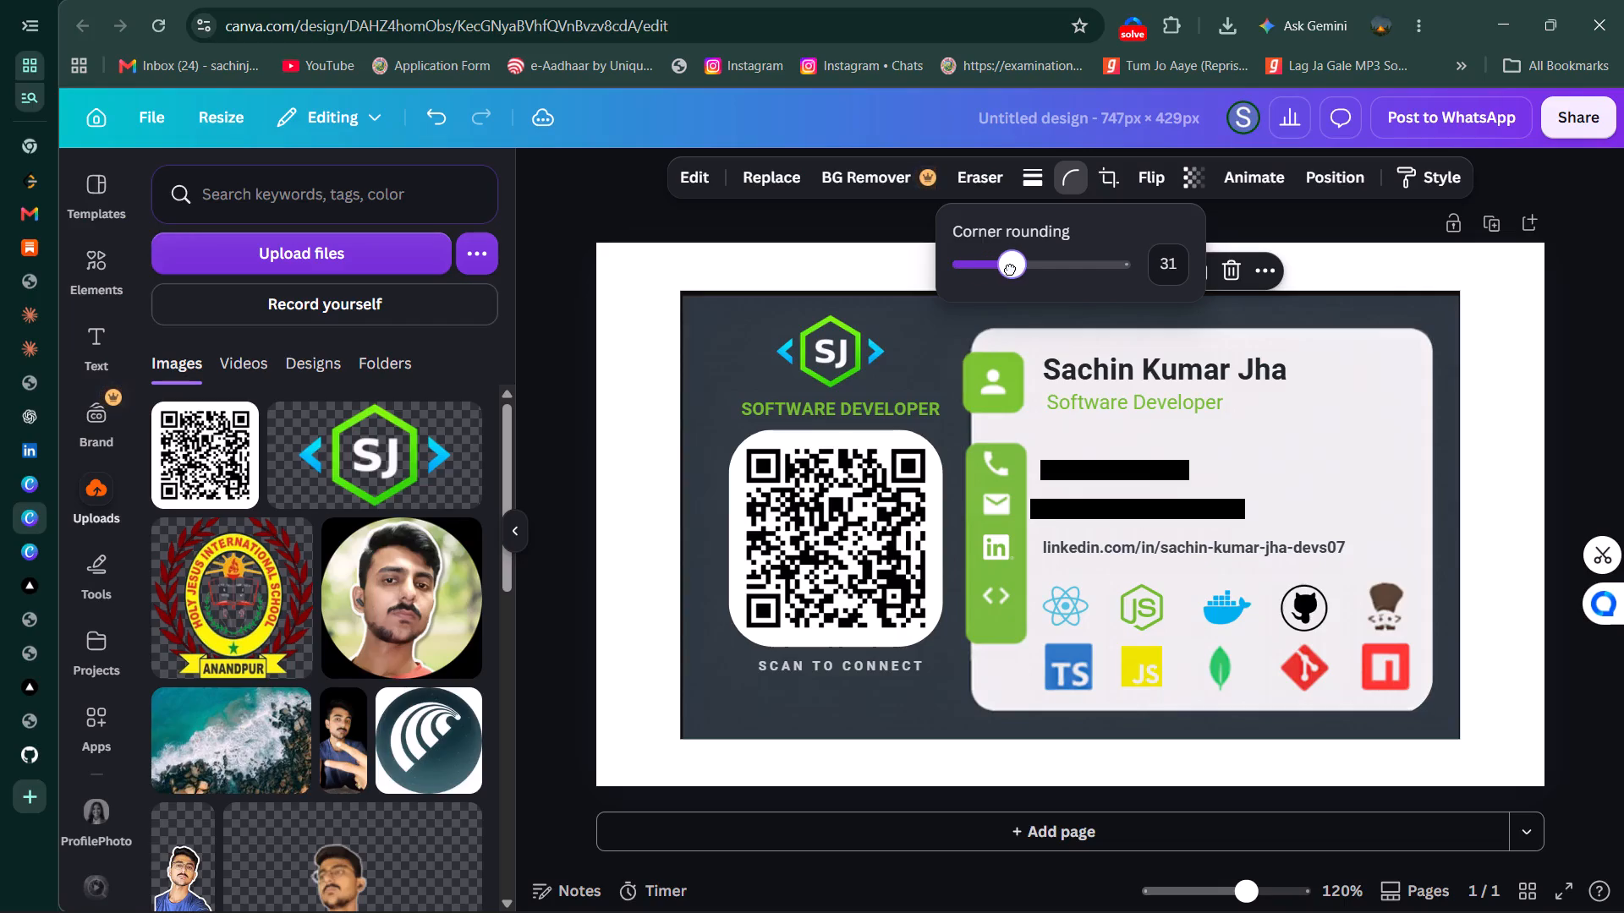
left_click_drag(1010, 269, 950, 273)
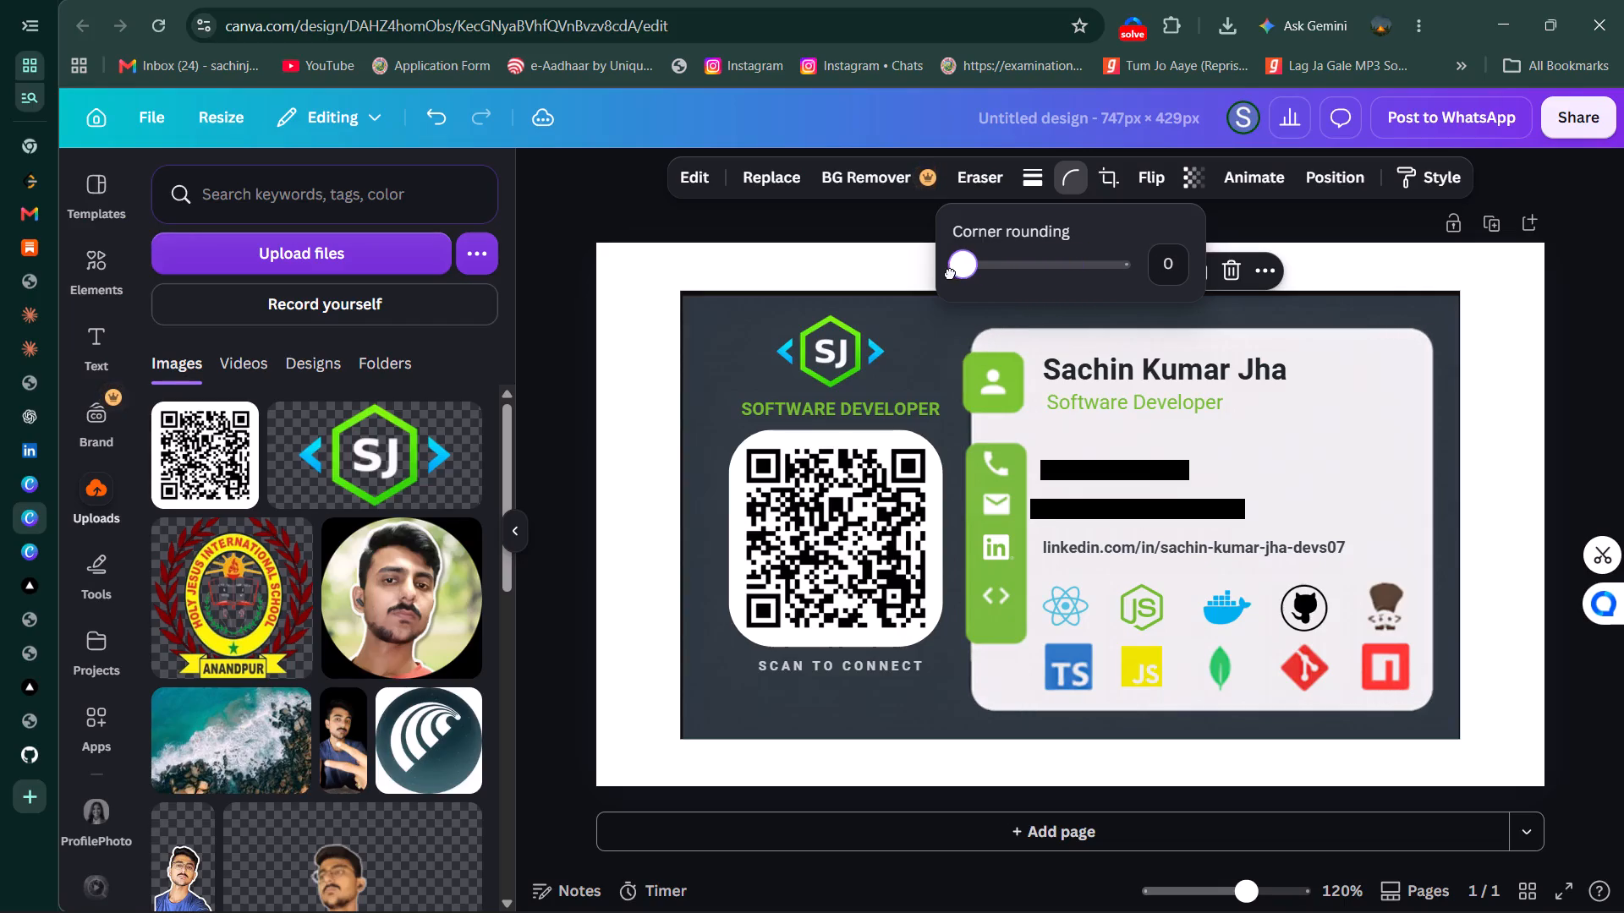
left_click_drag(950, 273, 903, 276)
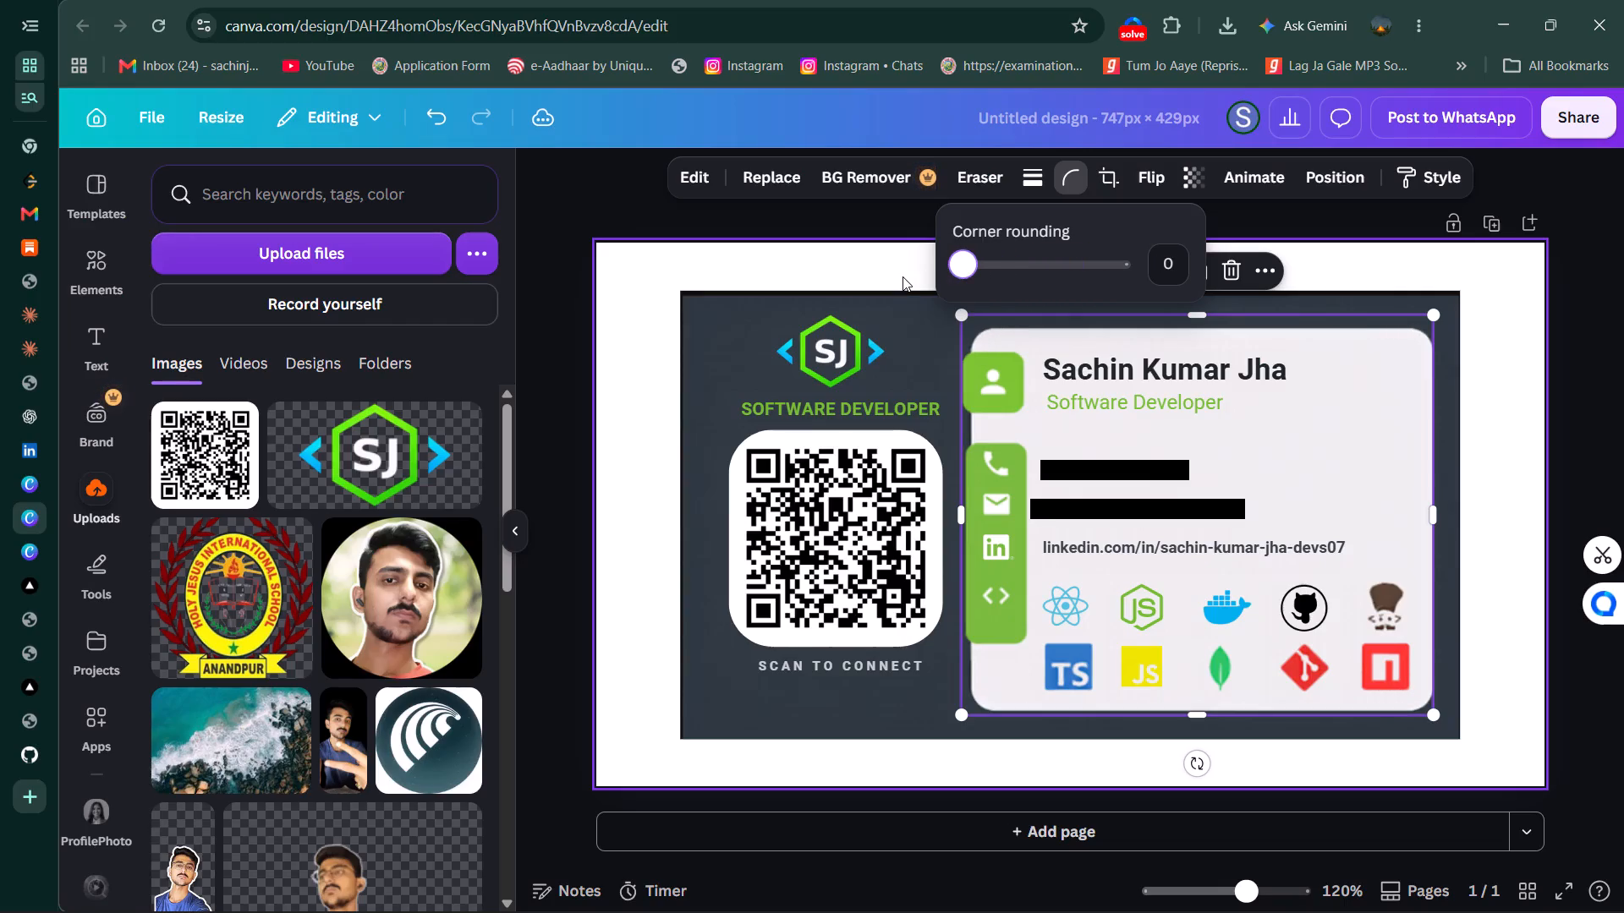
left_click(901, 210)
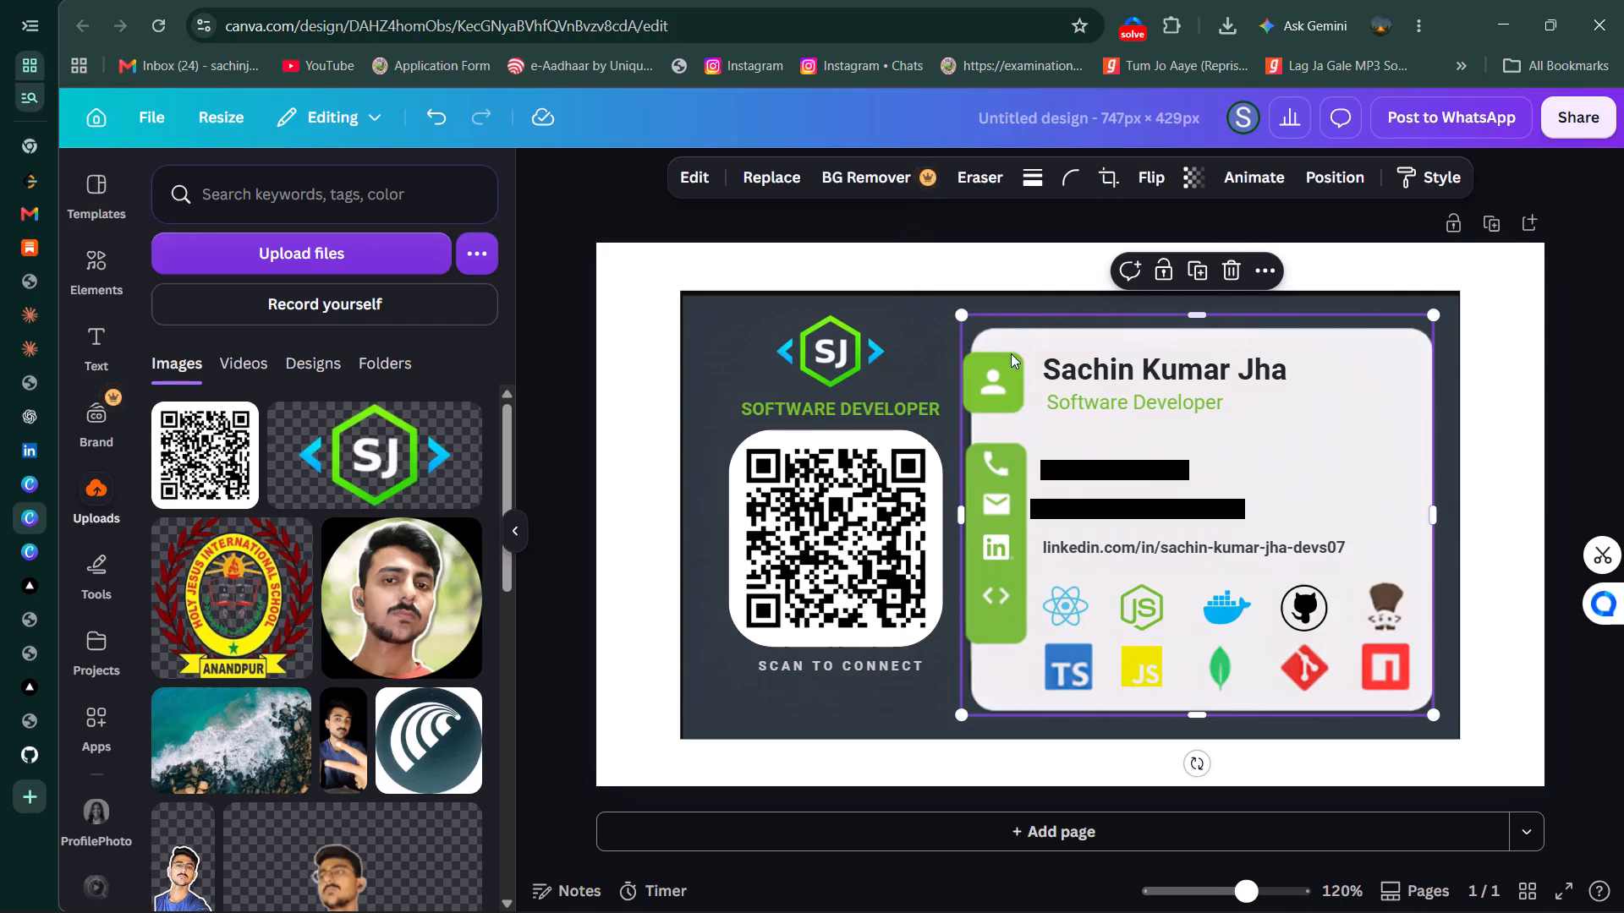
Slightly enlarge the green square behind the person icon from its upper-right corner.
left_click(1010, 358)
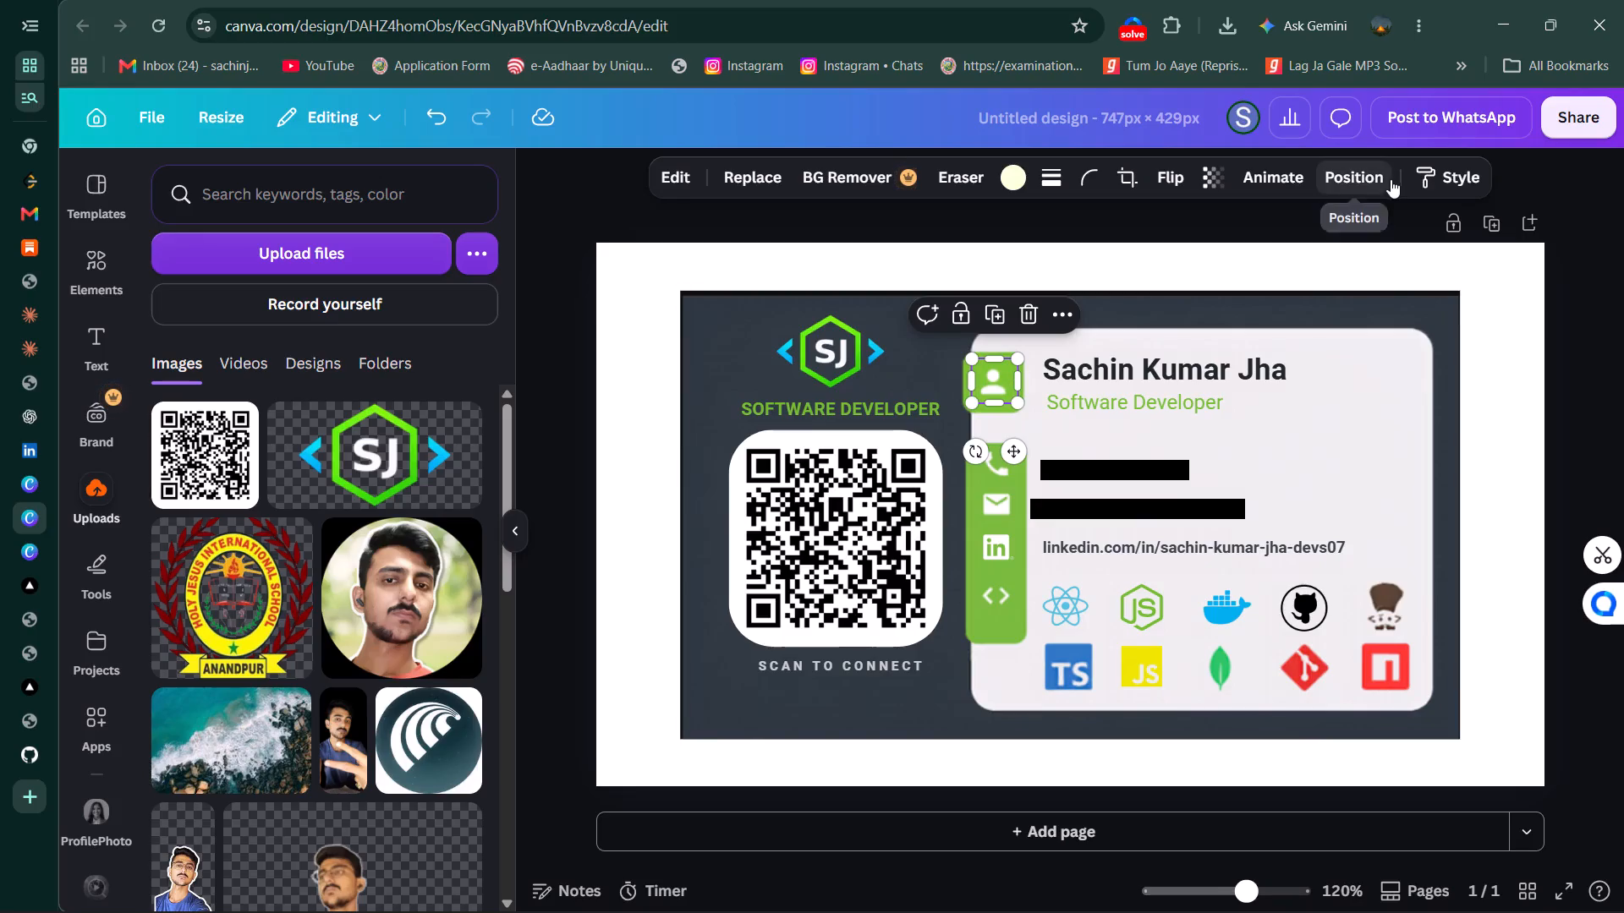
left_click(1580, 297)
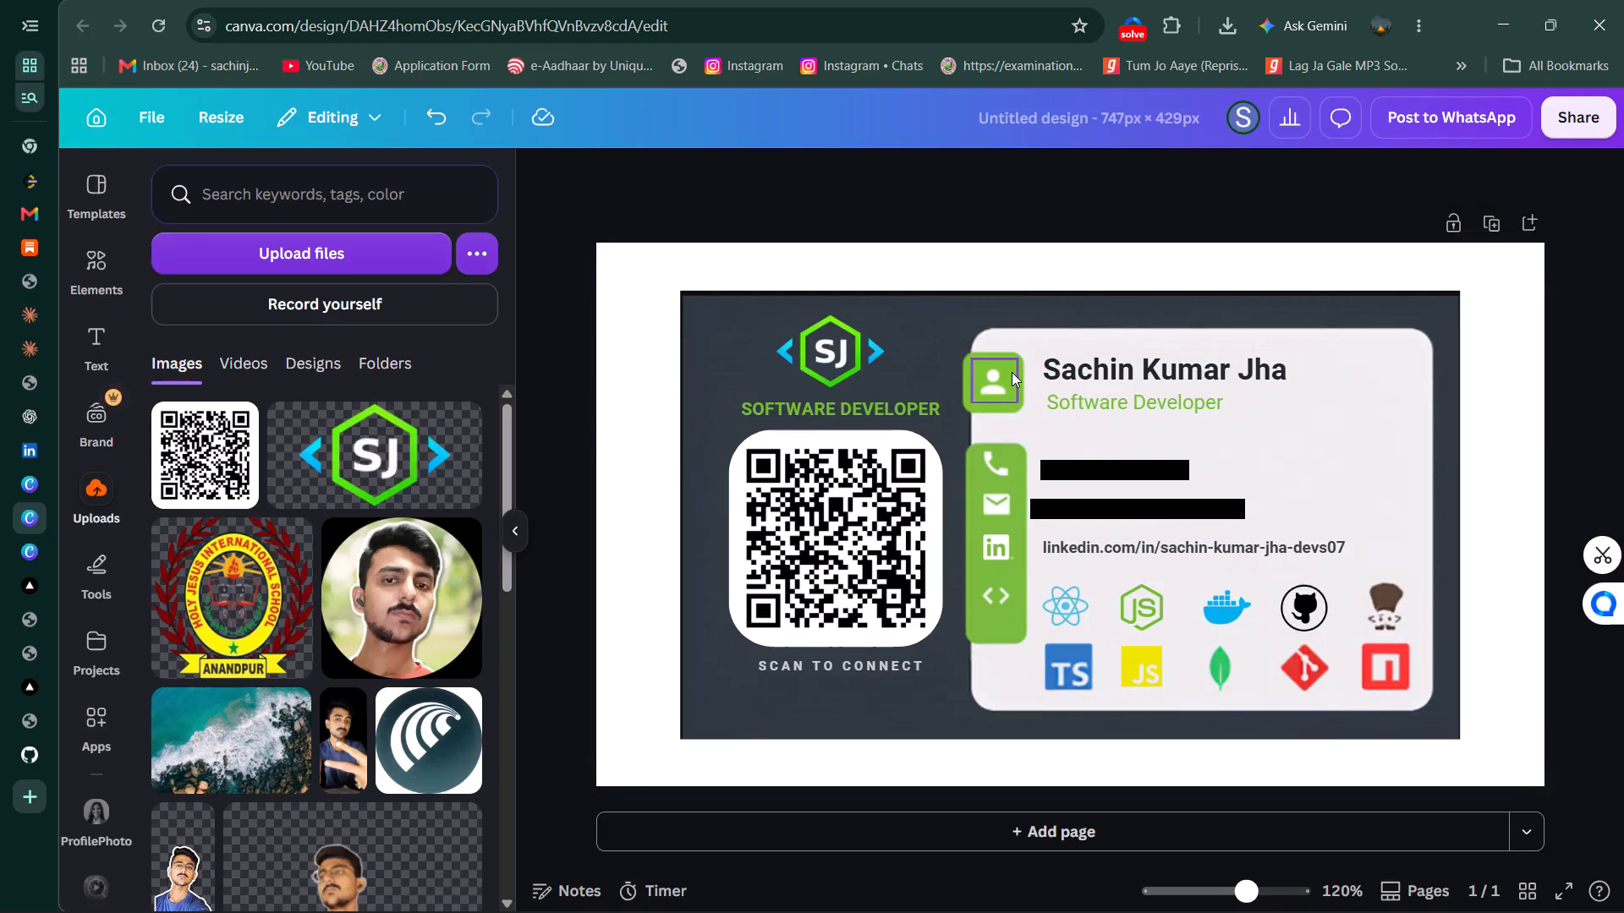
left_click(1020, 374)
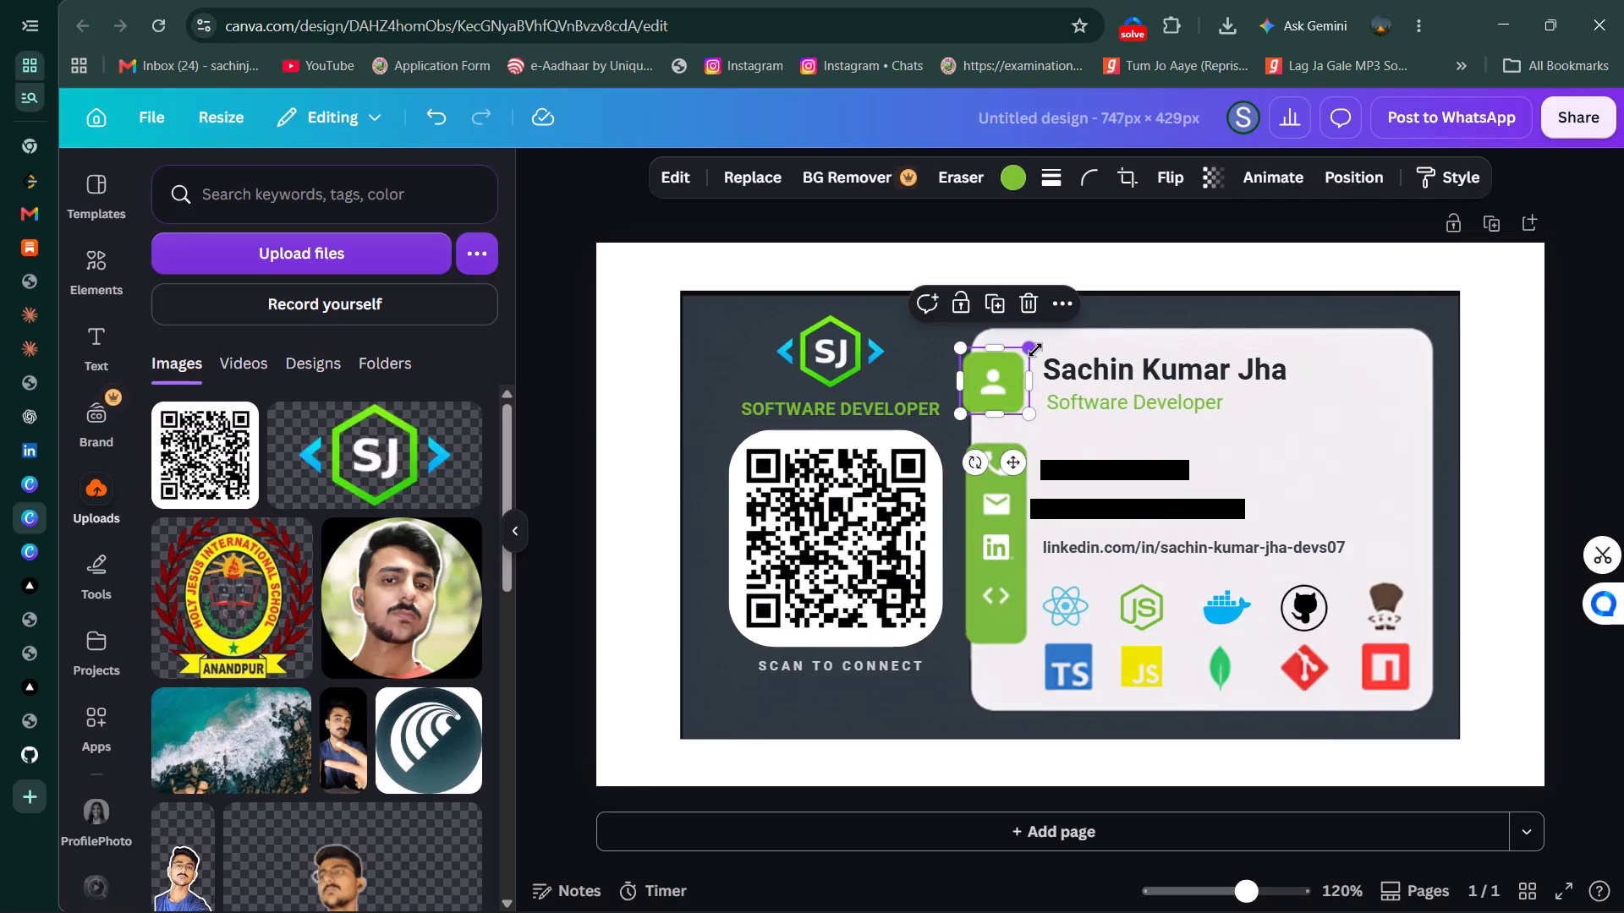
left_click(1032, 350)
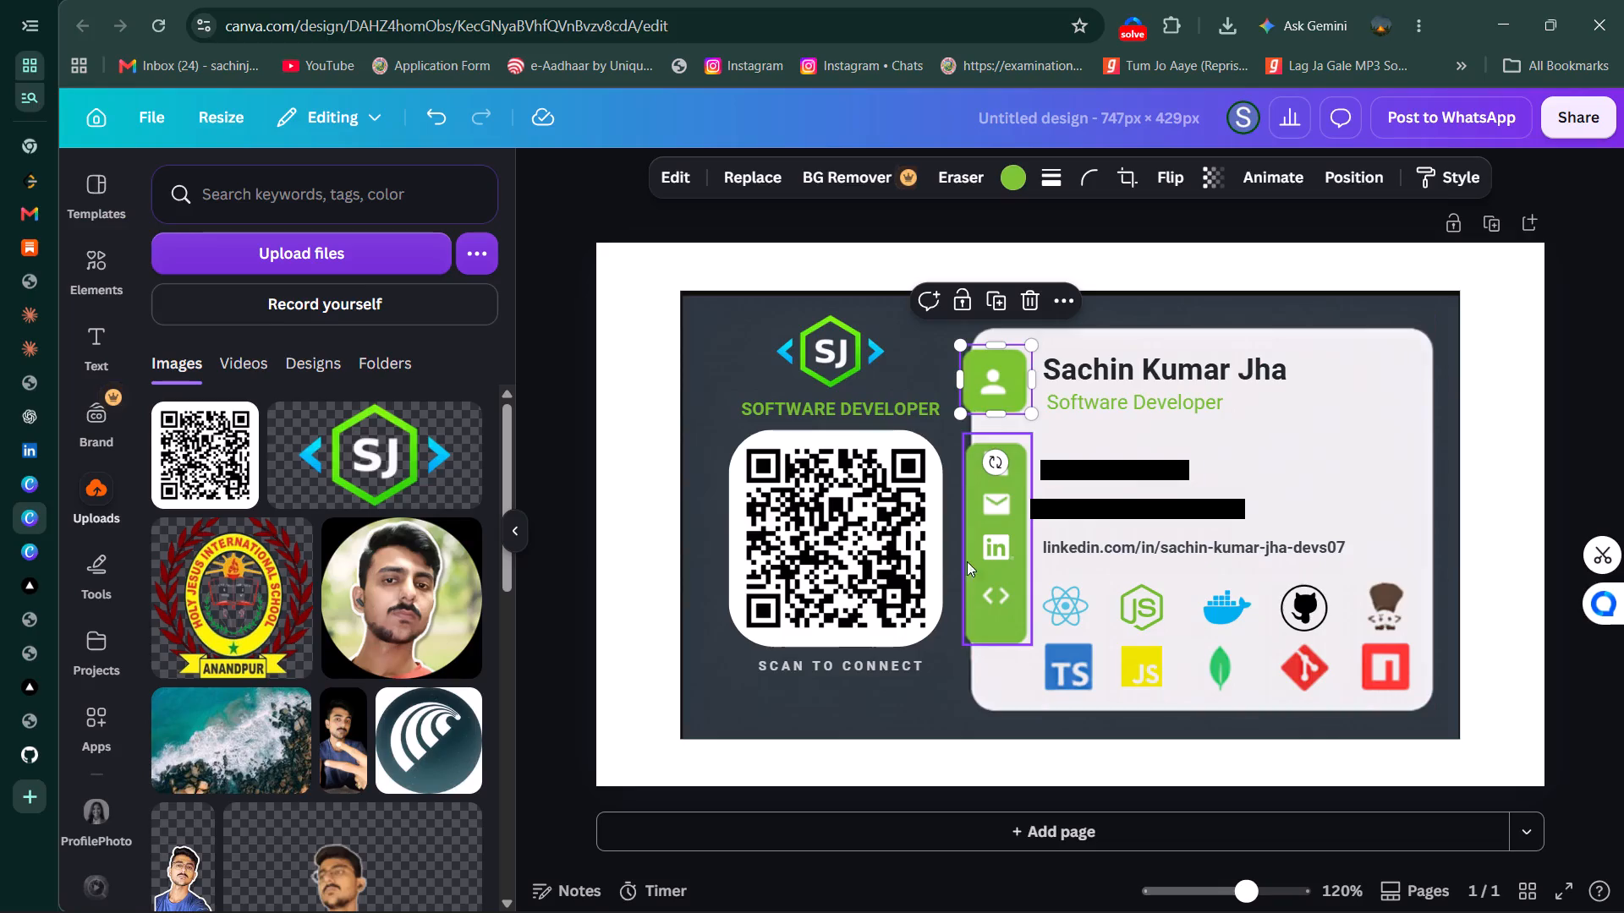
left_click(1585, 413)
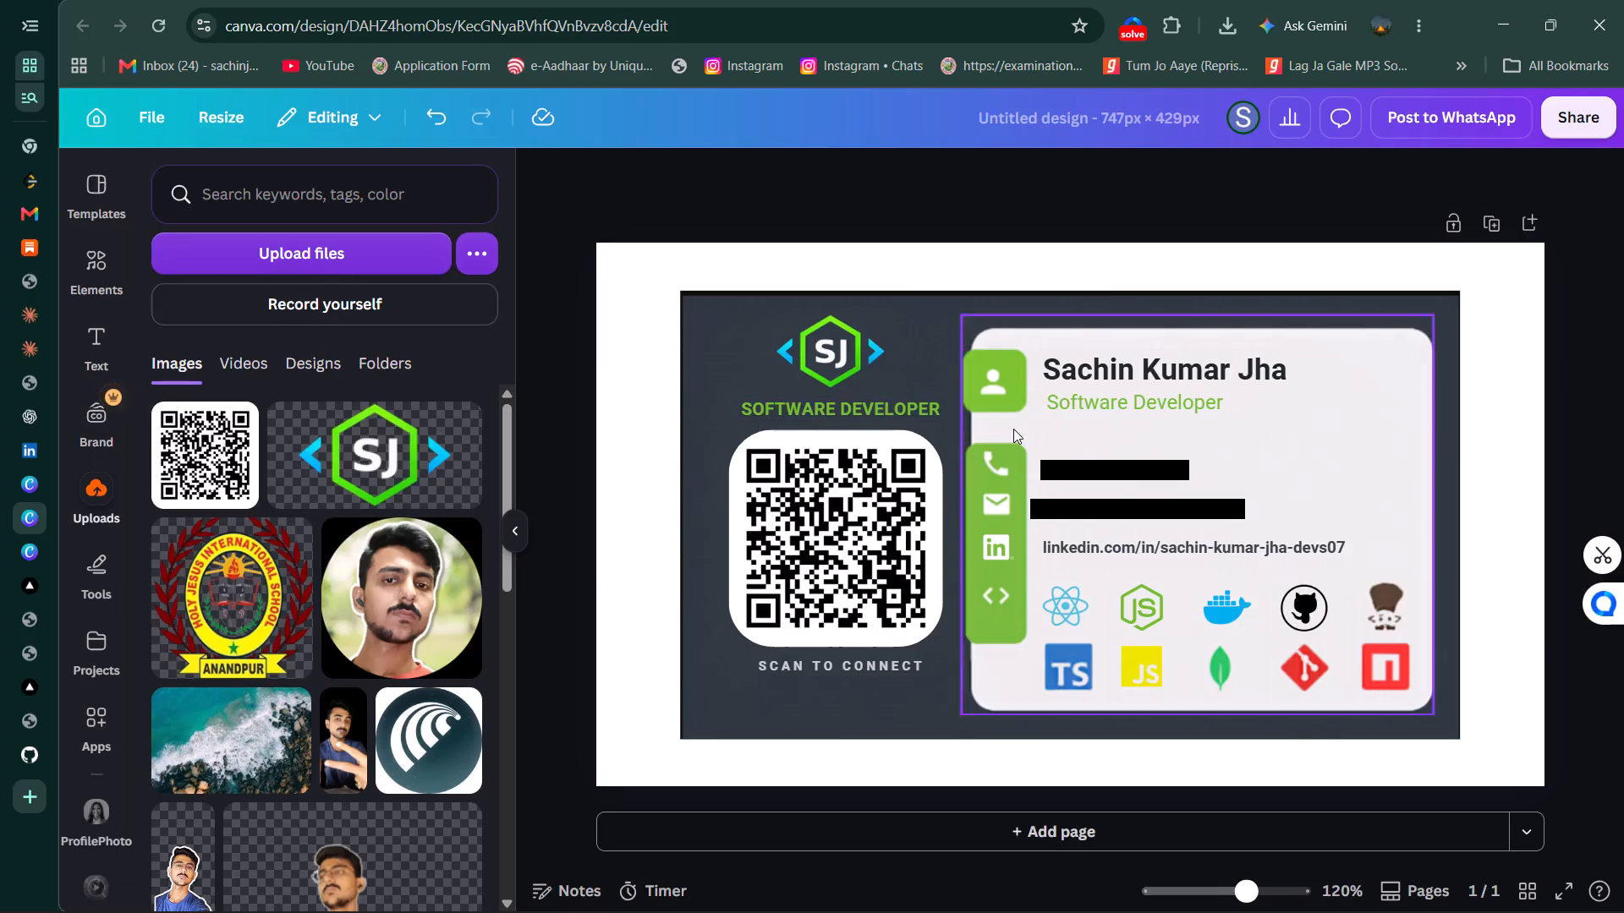
Search the elements library for email.
left_click(1000, 507)
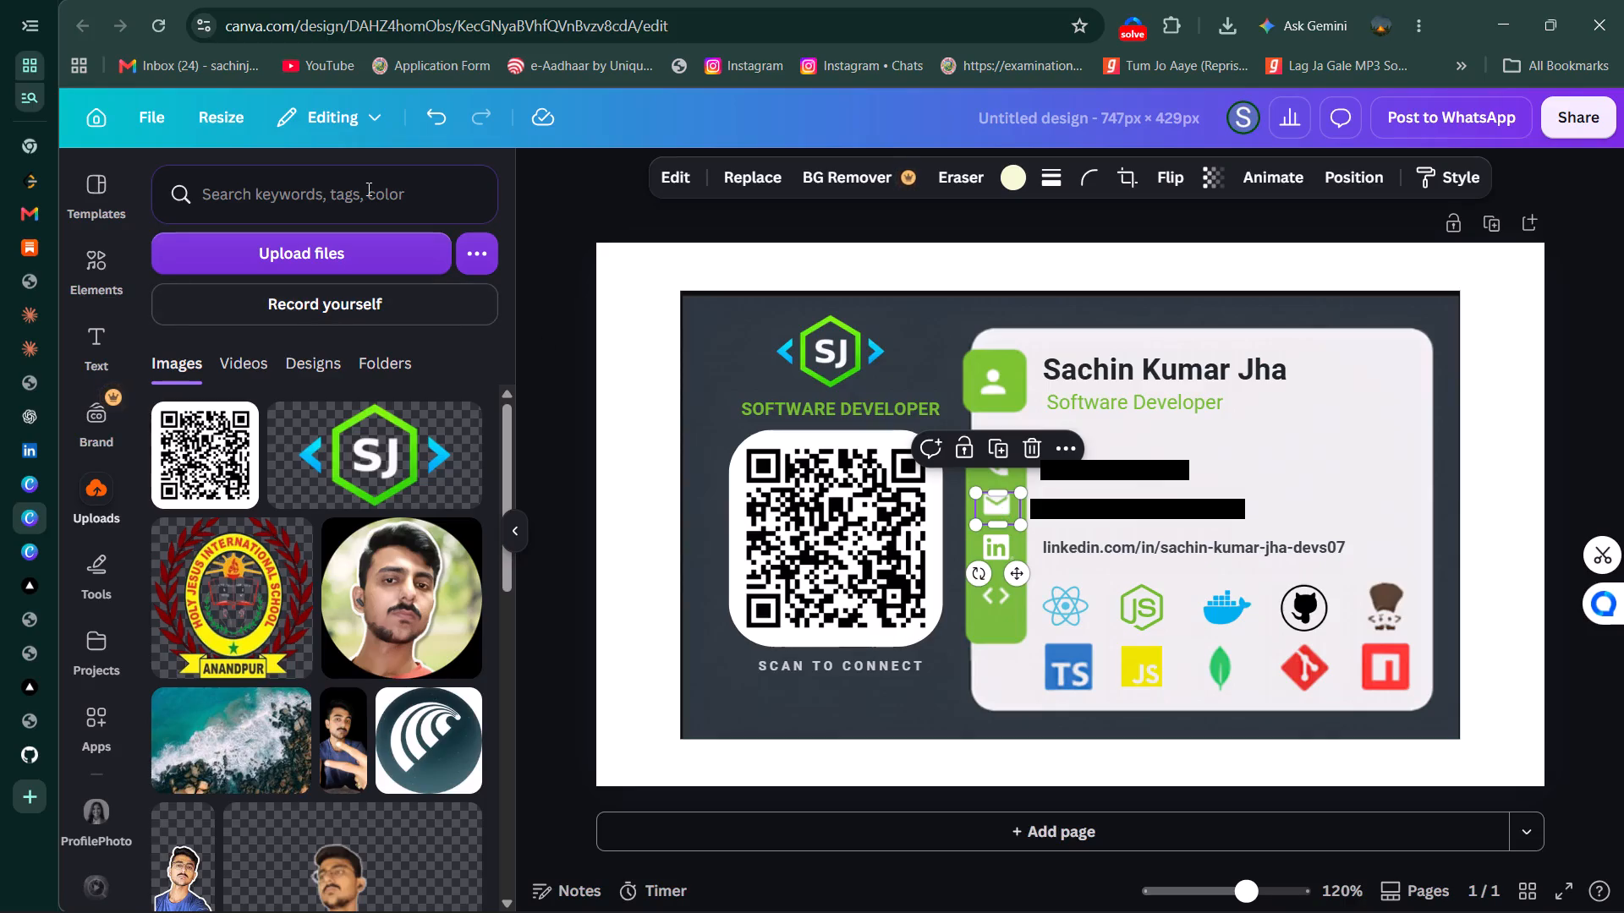
left_click(101, 283)
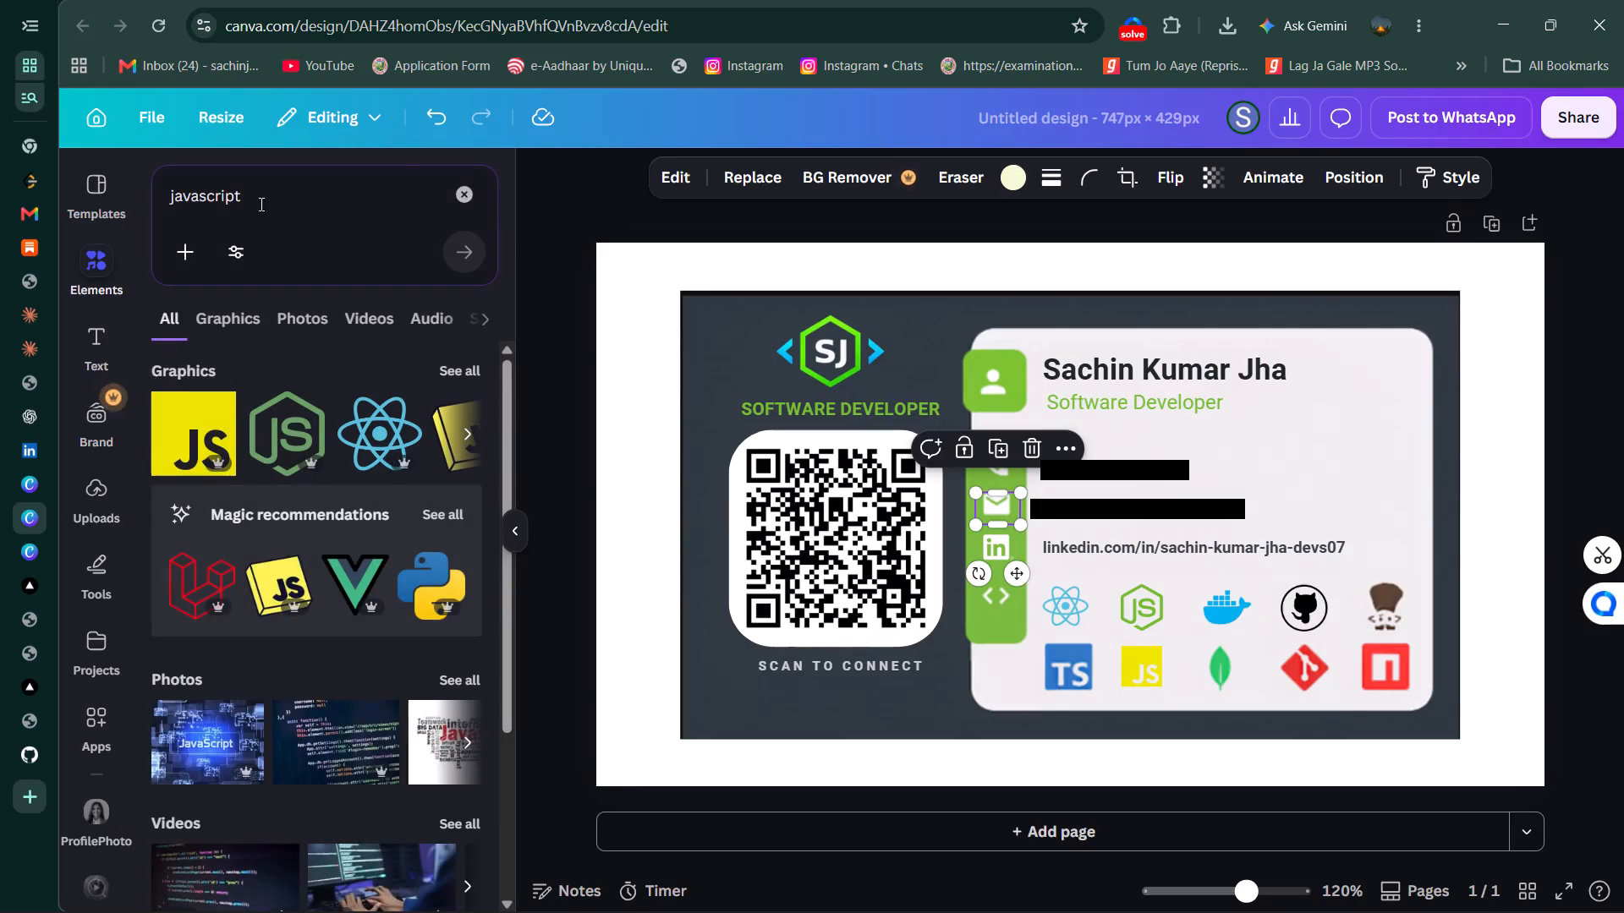
left_click(458, 189)
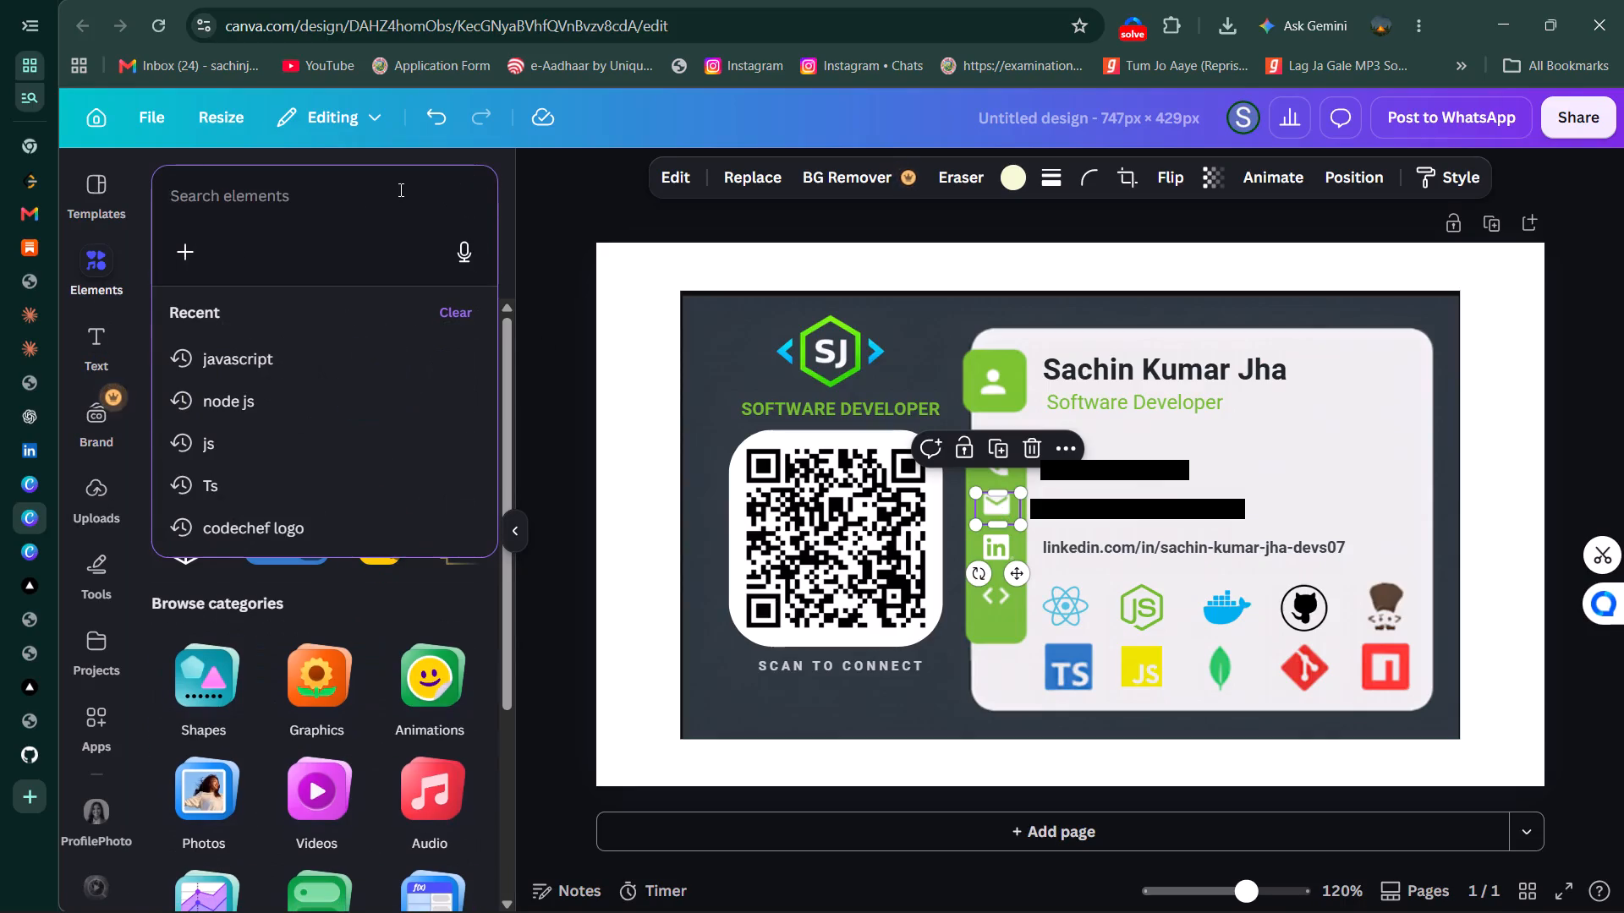
type("email")
key("Return")
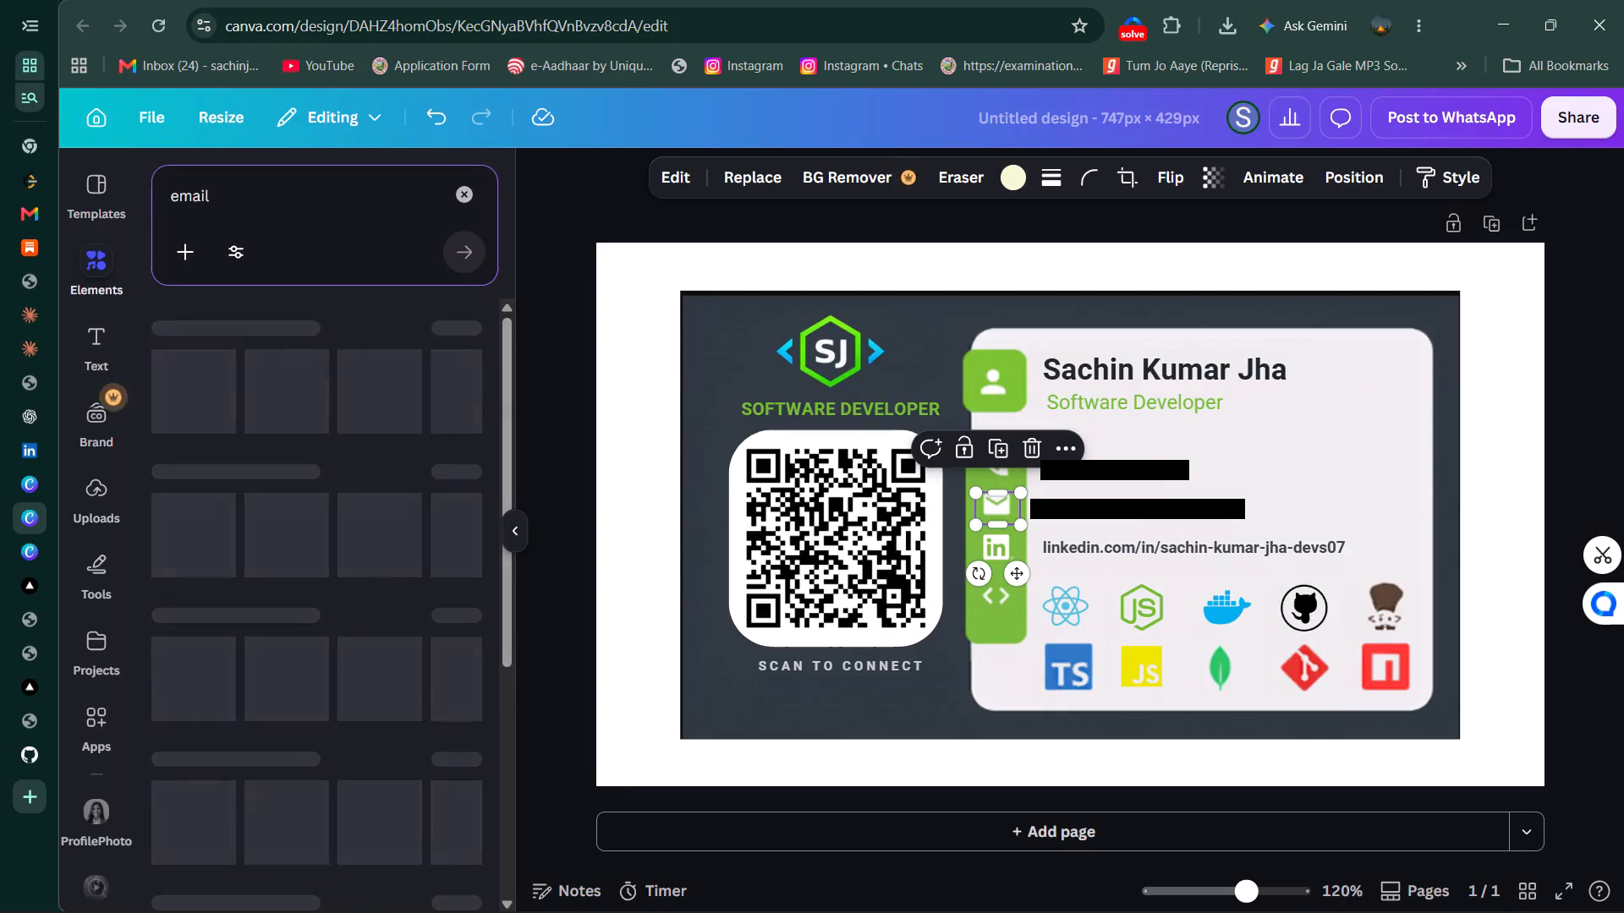
Browse the email graphics for a replacement for the envelope icon on the green contact strip.
scroll(352, 437, "left", 2)
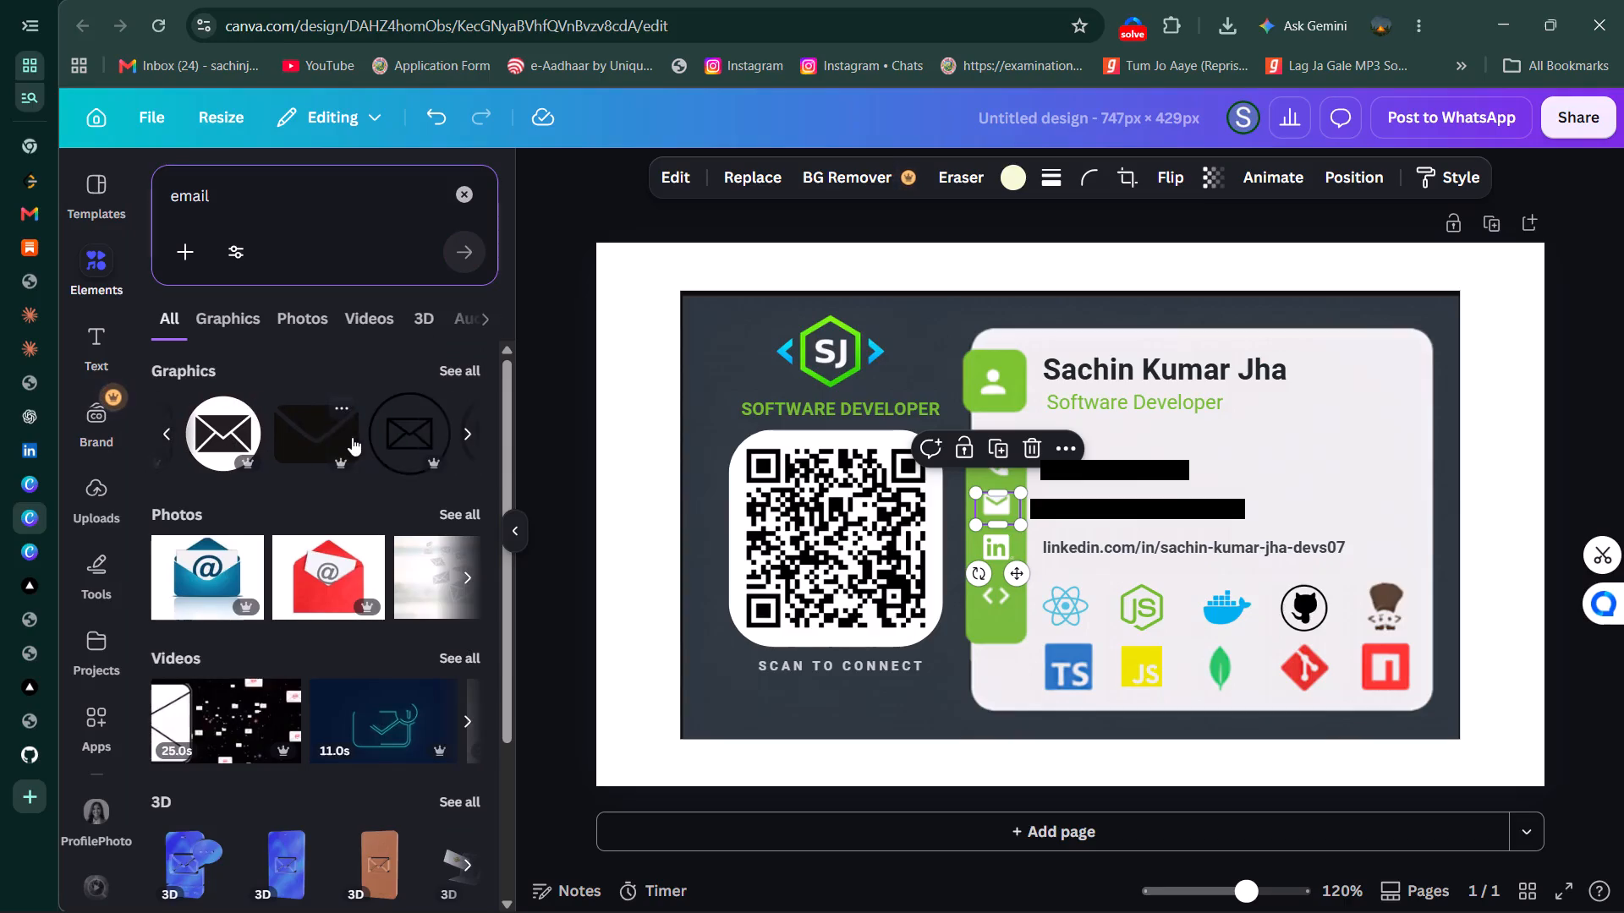
scroll(352, 437, "left", 6)
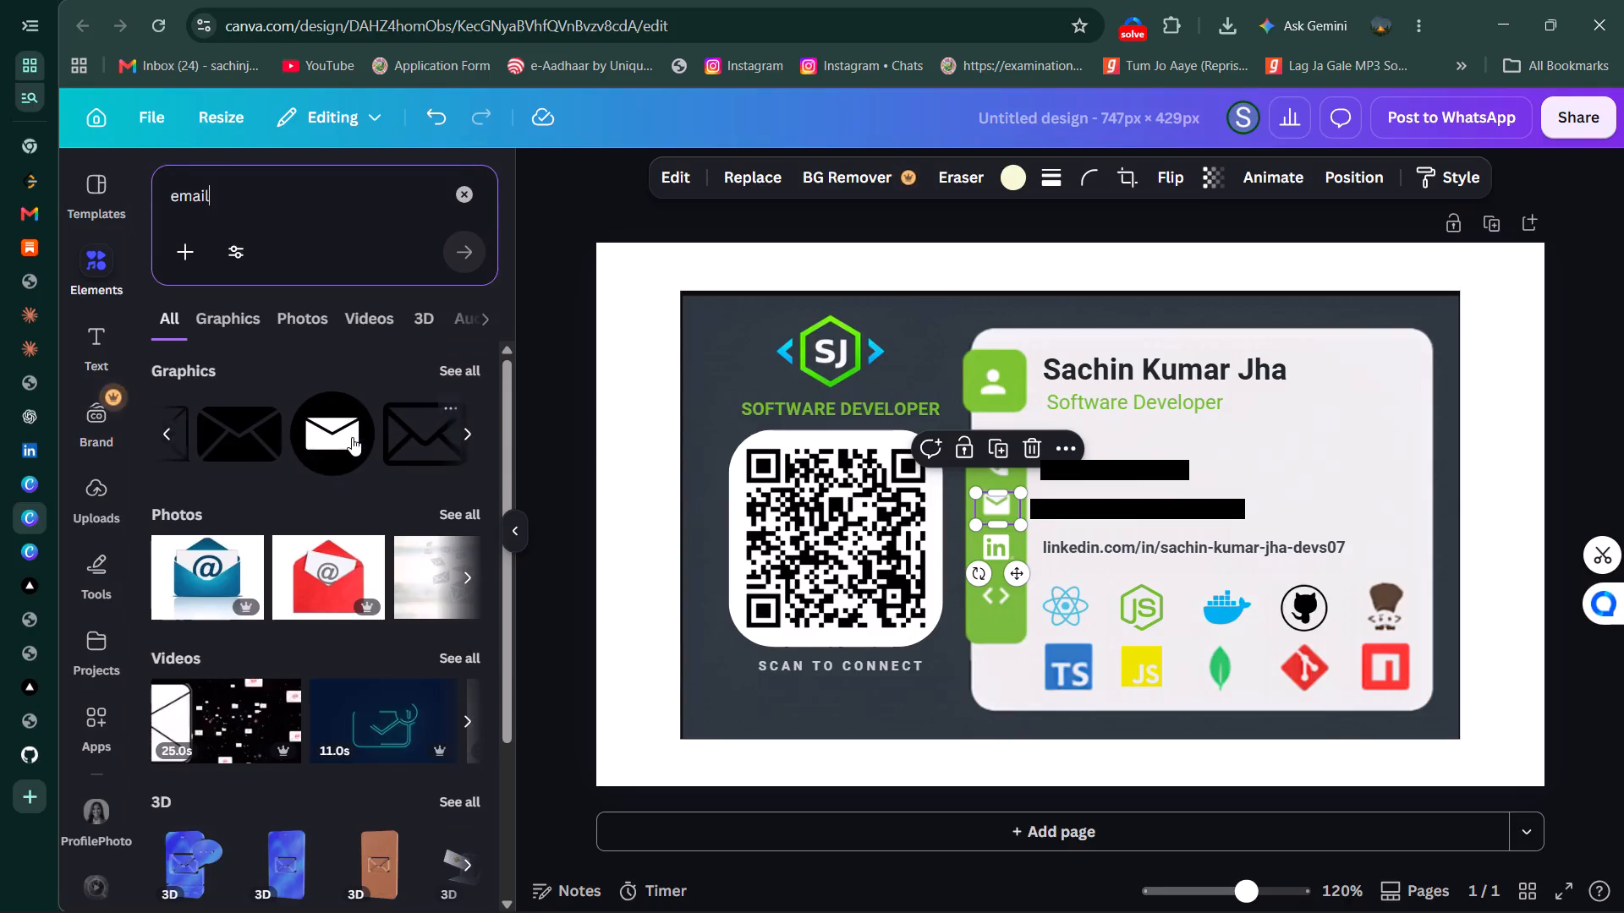
scroll(352, 437, "left", 3)
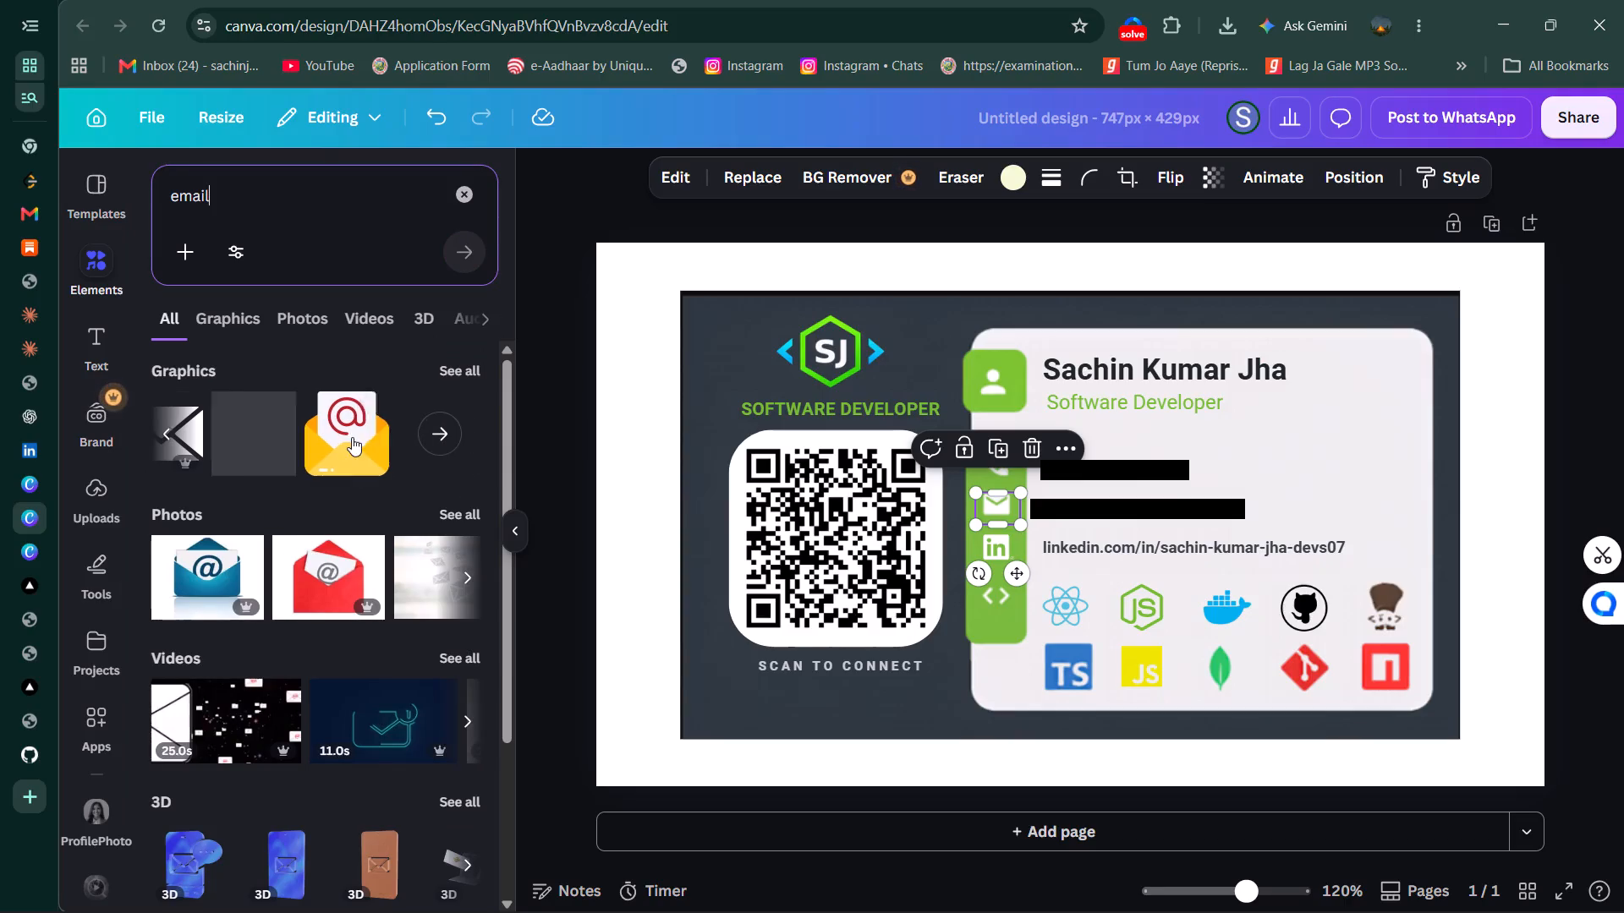
scroll(352, 437, "left", 1)
left_click(452, 367)
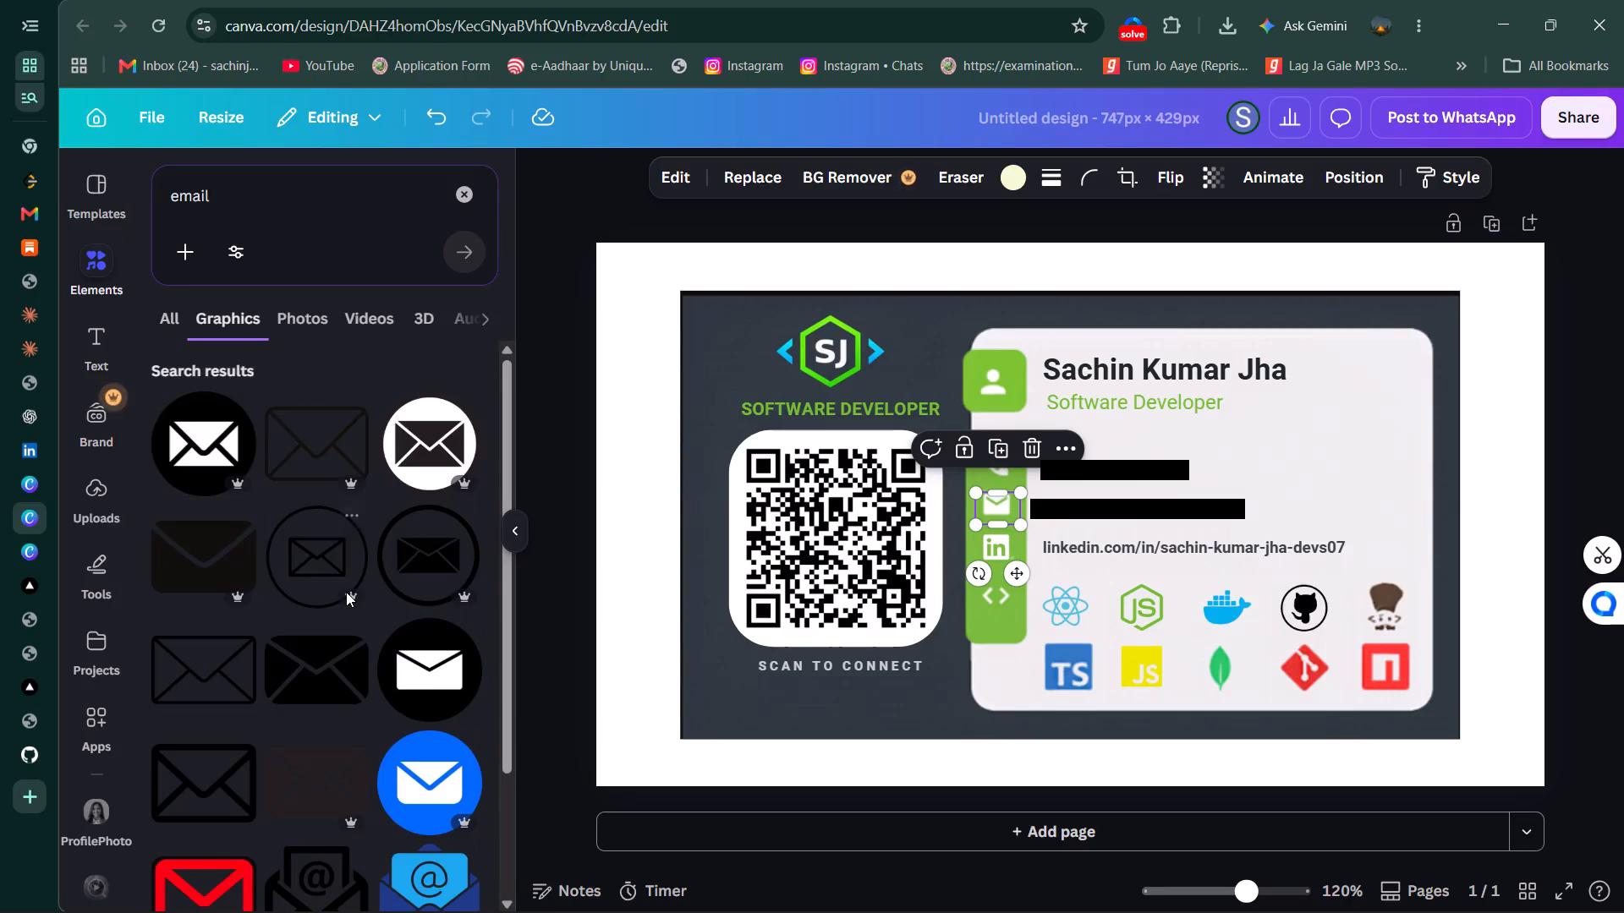
scroll(346, 592, "down", 8)
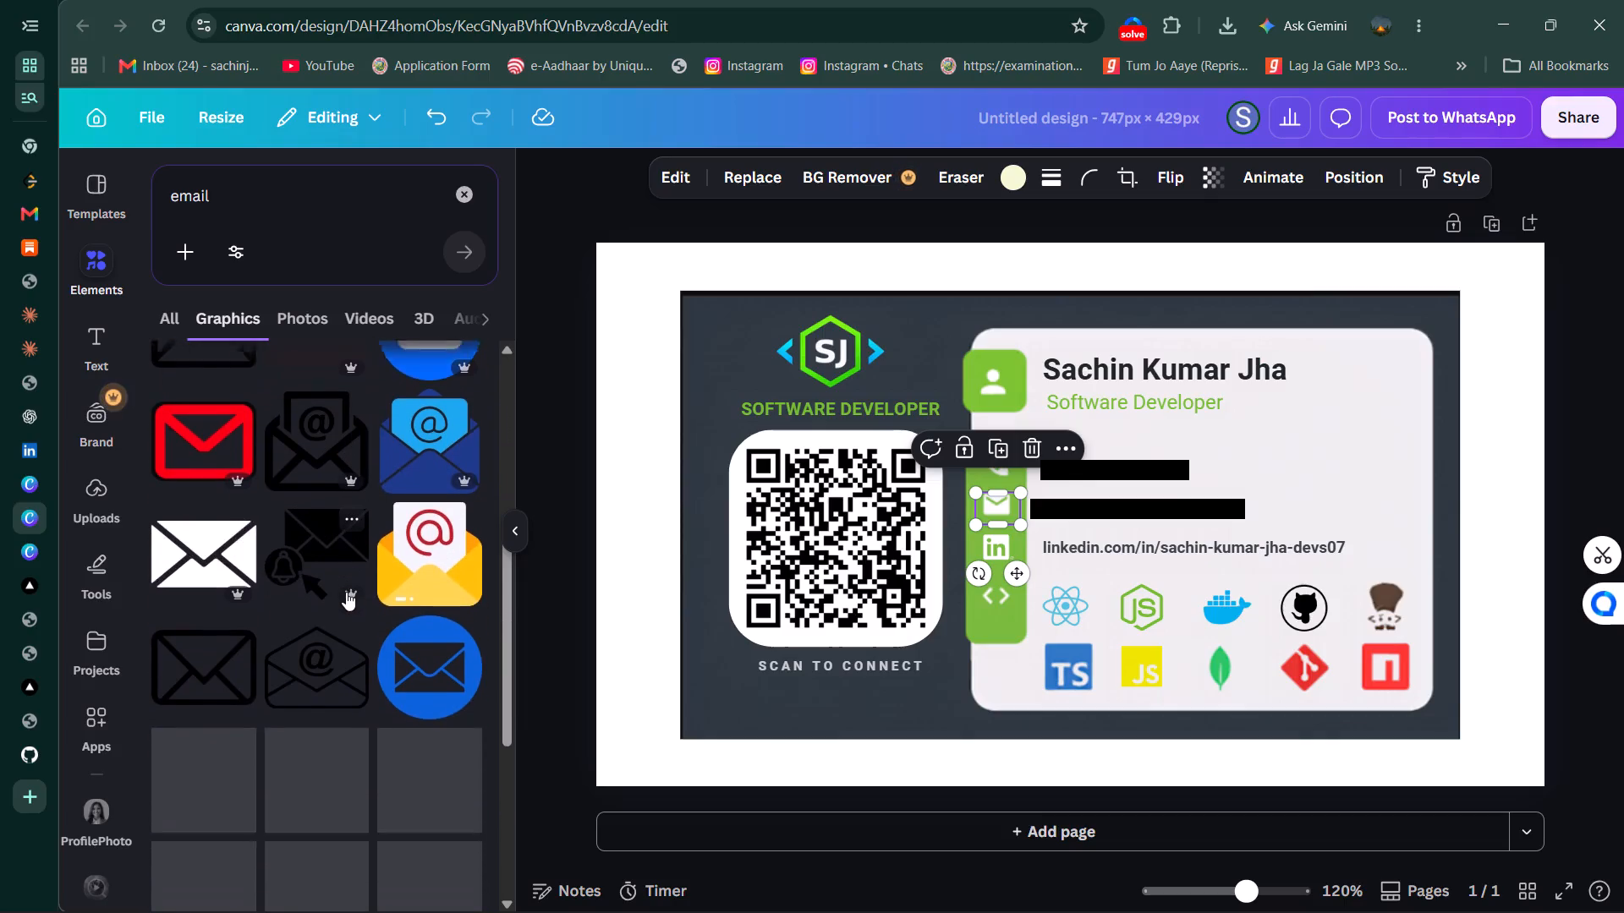
scroll(346, 592, "down", 1)
scroll(423, 546, "down", 1)
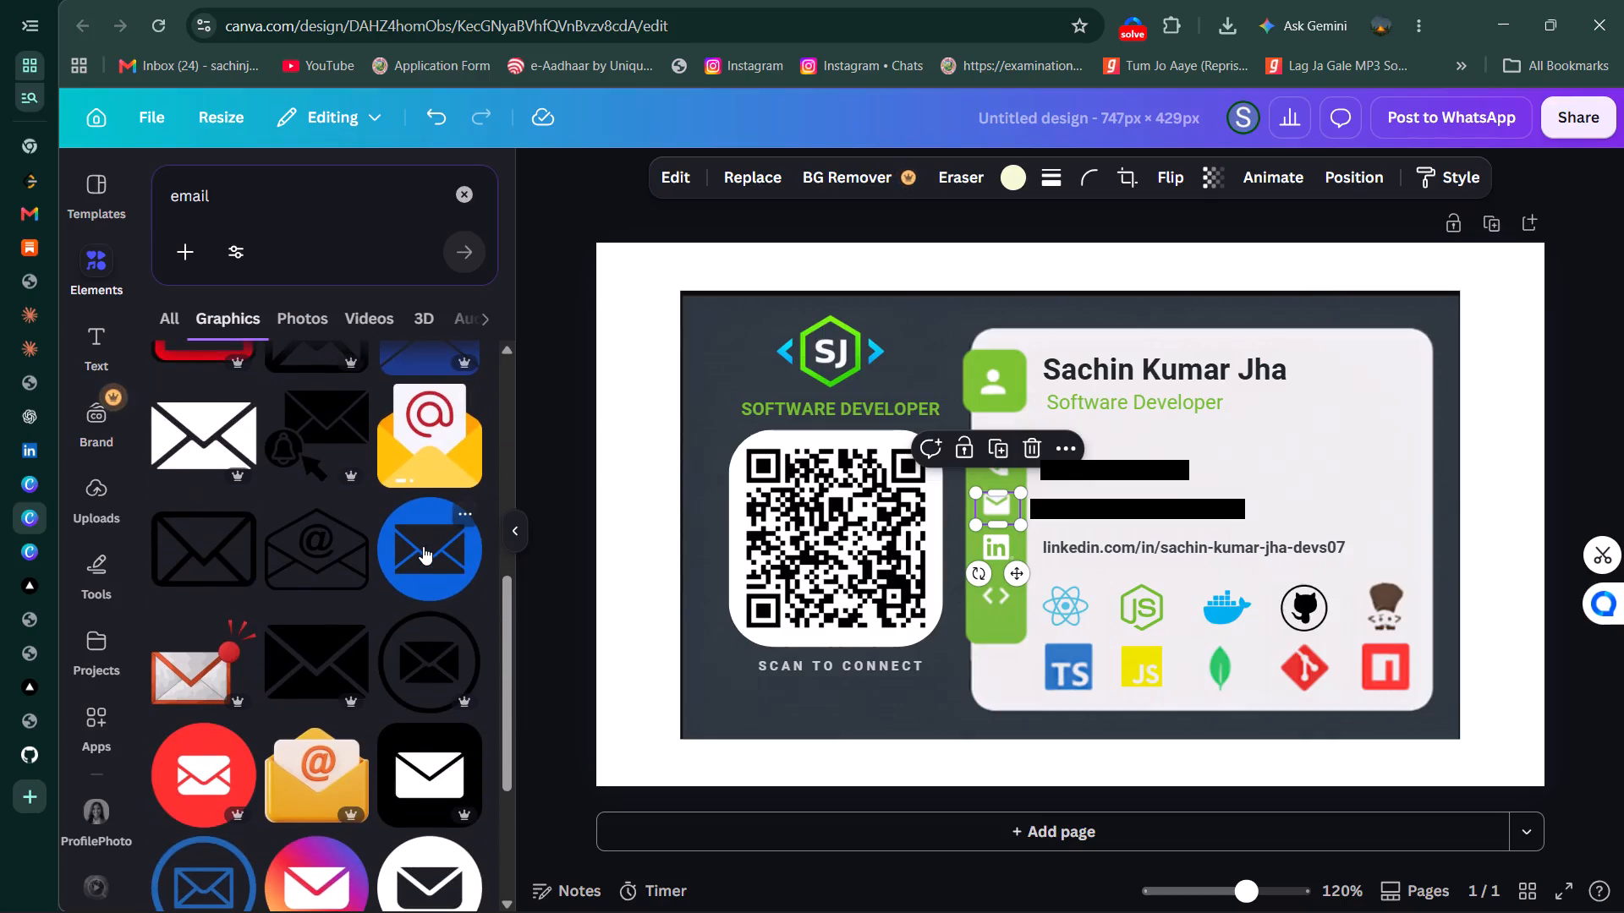
scroll(423, 546, "down", 3)
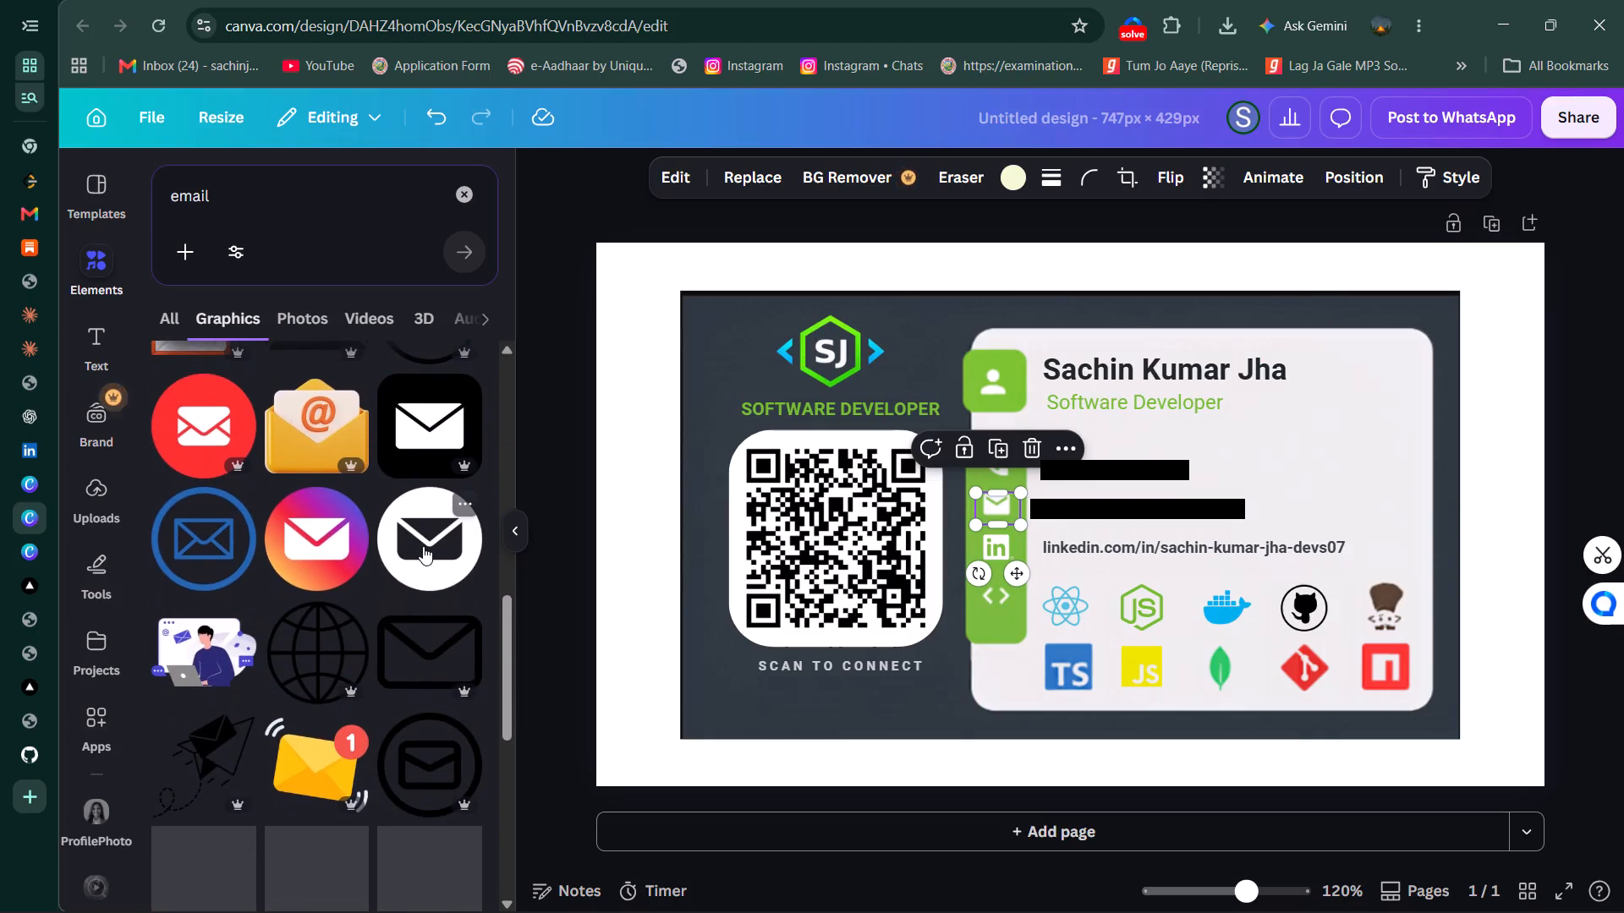
scroll(423, 546, "down", 3)
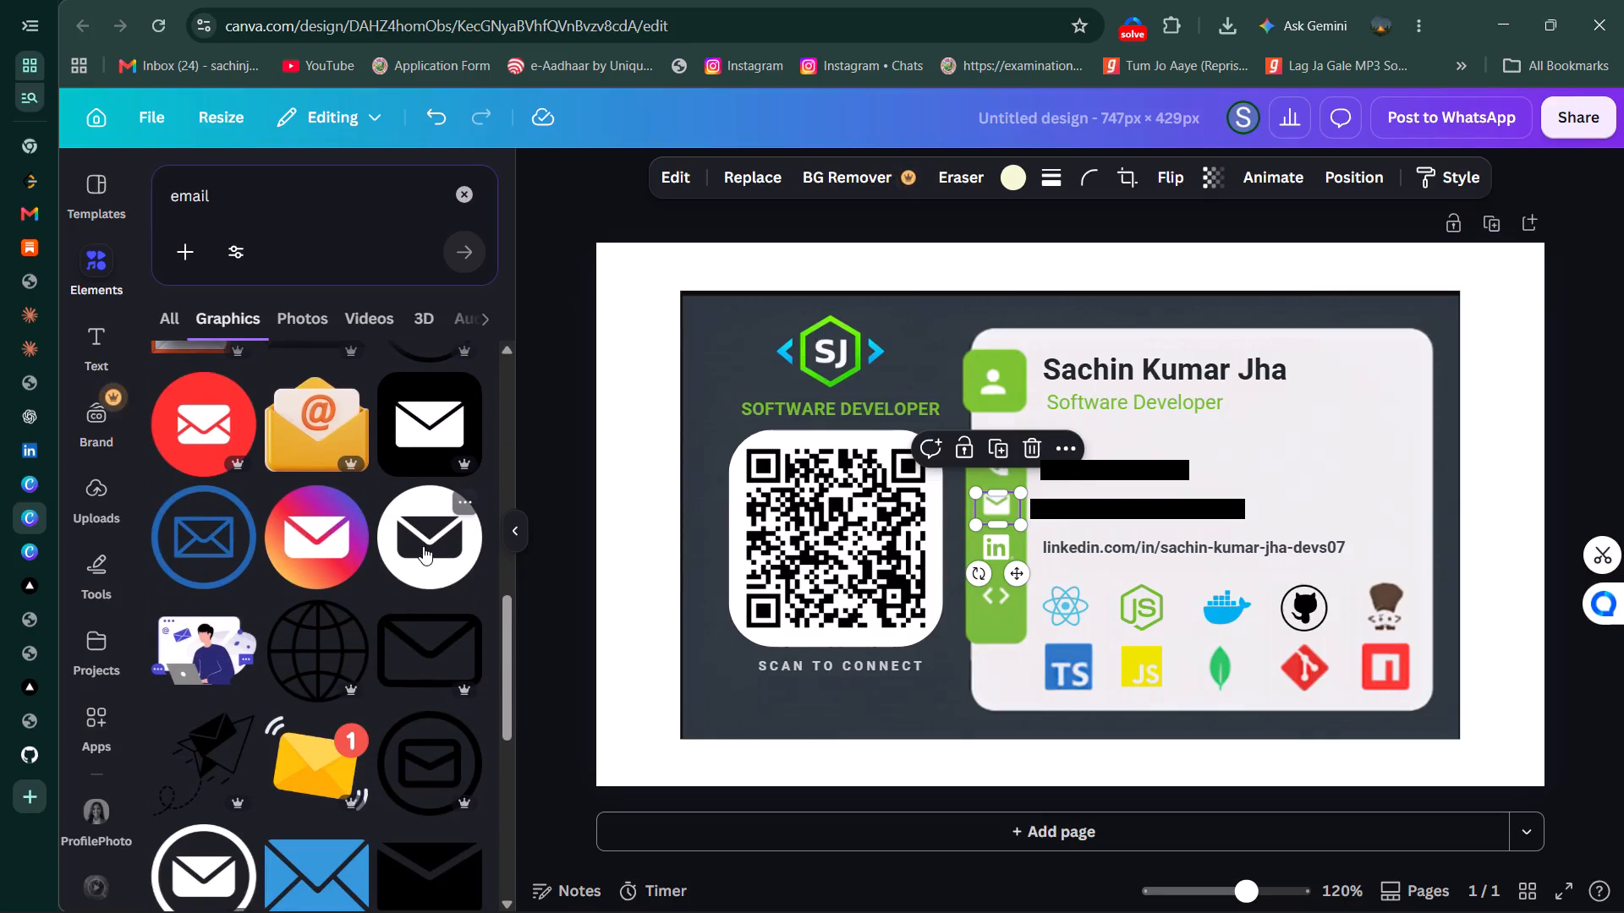
scroll(423, 546, "down", 1)
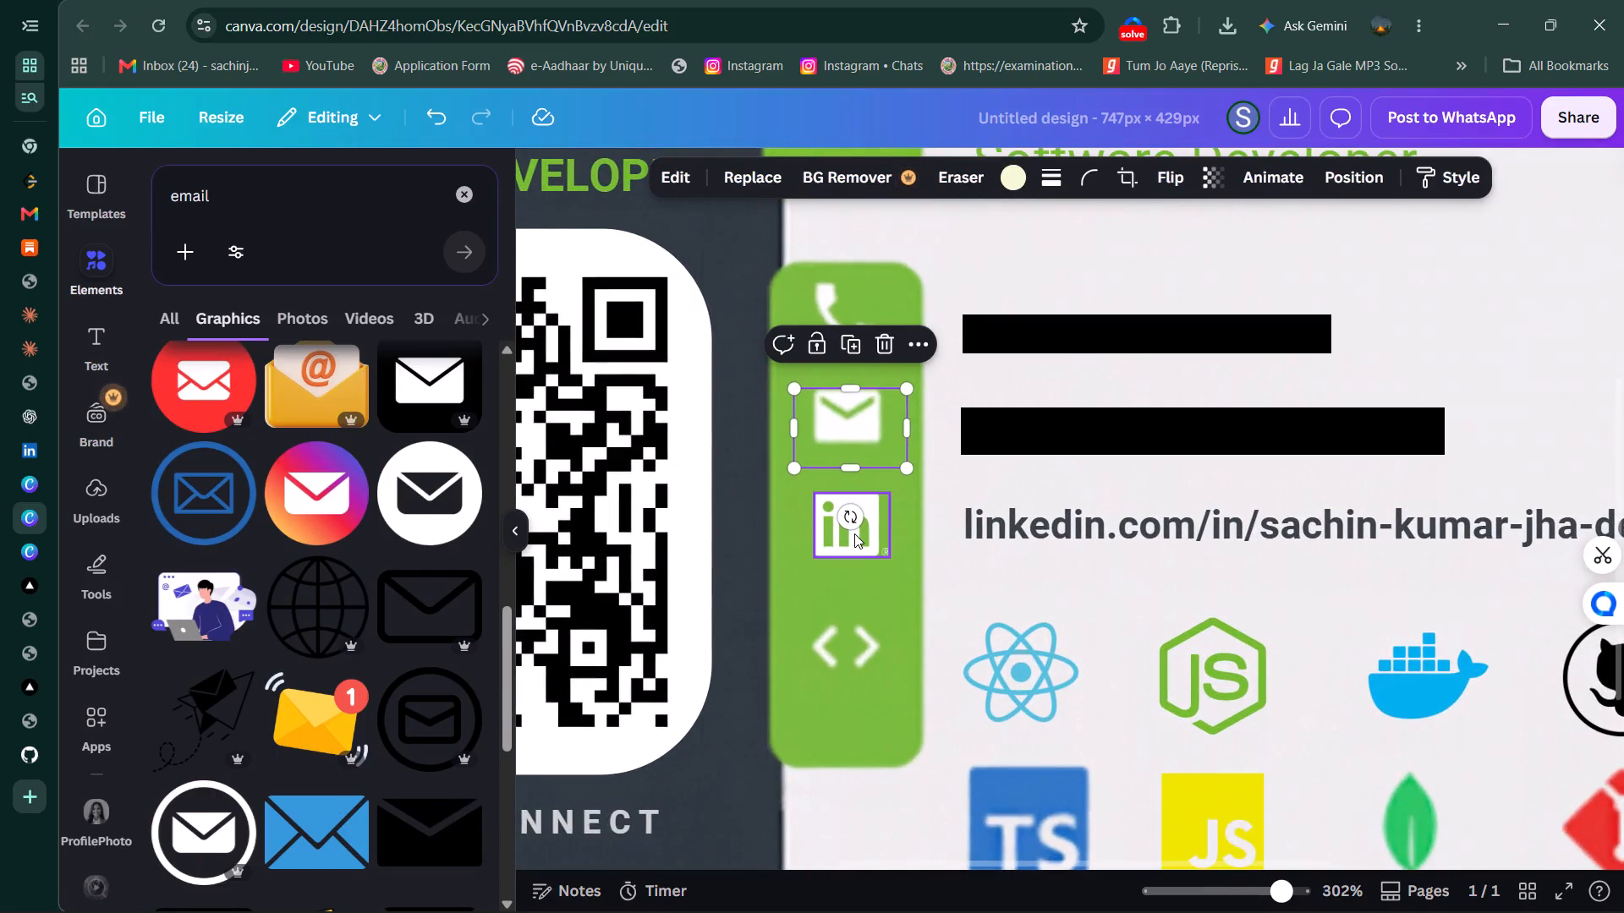
Nudge the LinkedIn icon slightly right on the green contact strip.
left_click(857, 533)
left_click_drag(861, 522, 860, 528)
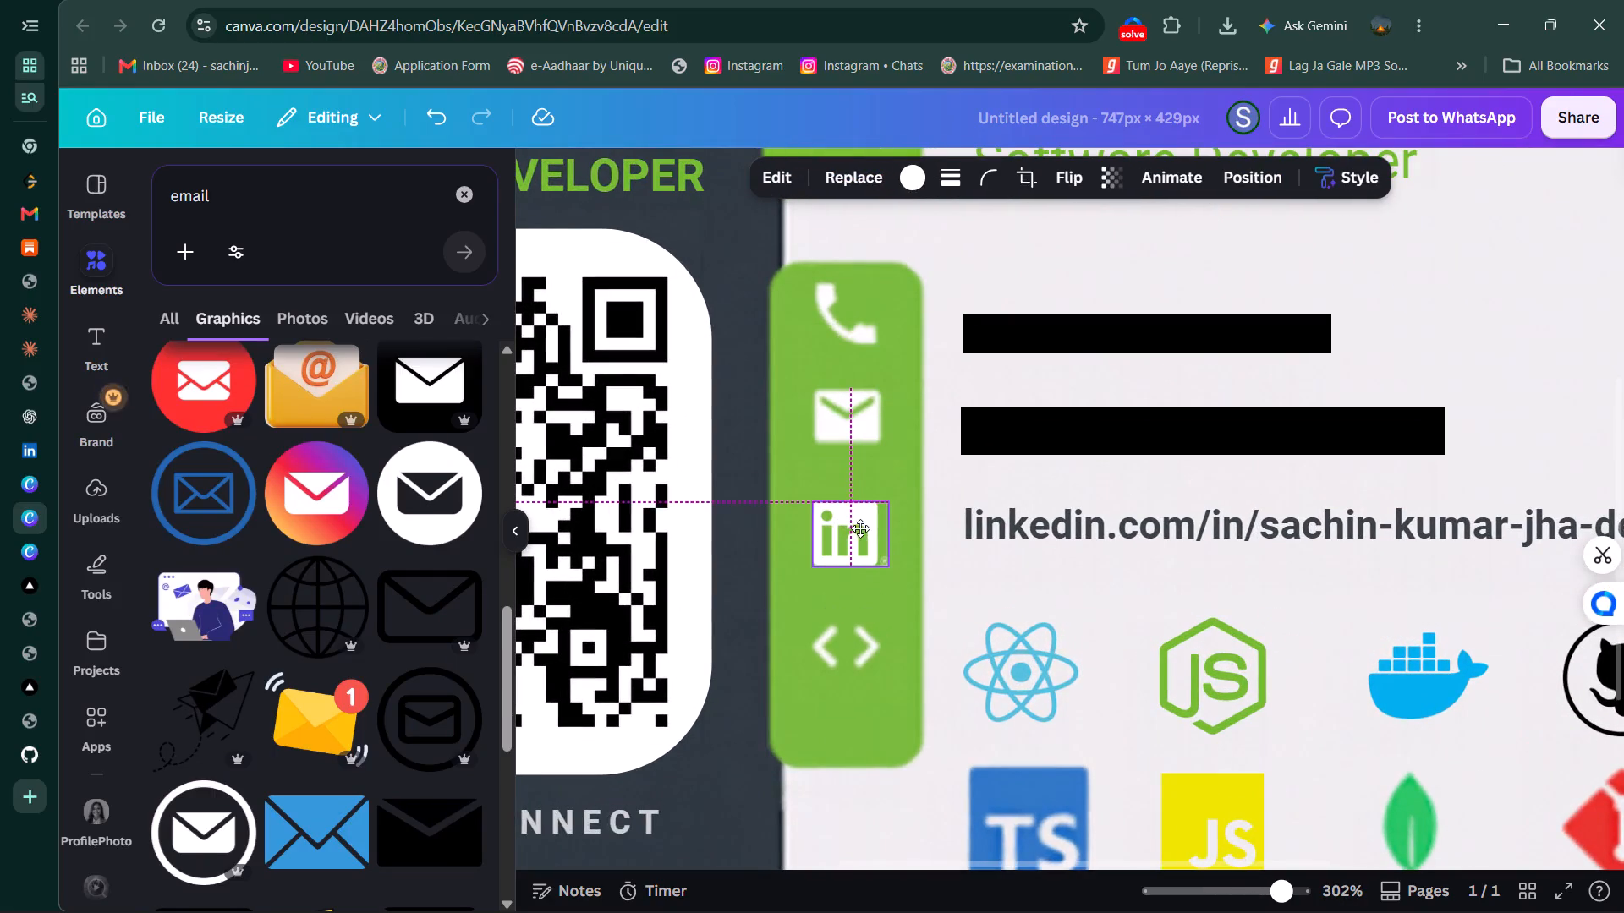
left_click_drag(860, 528, 870, 523)
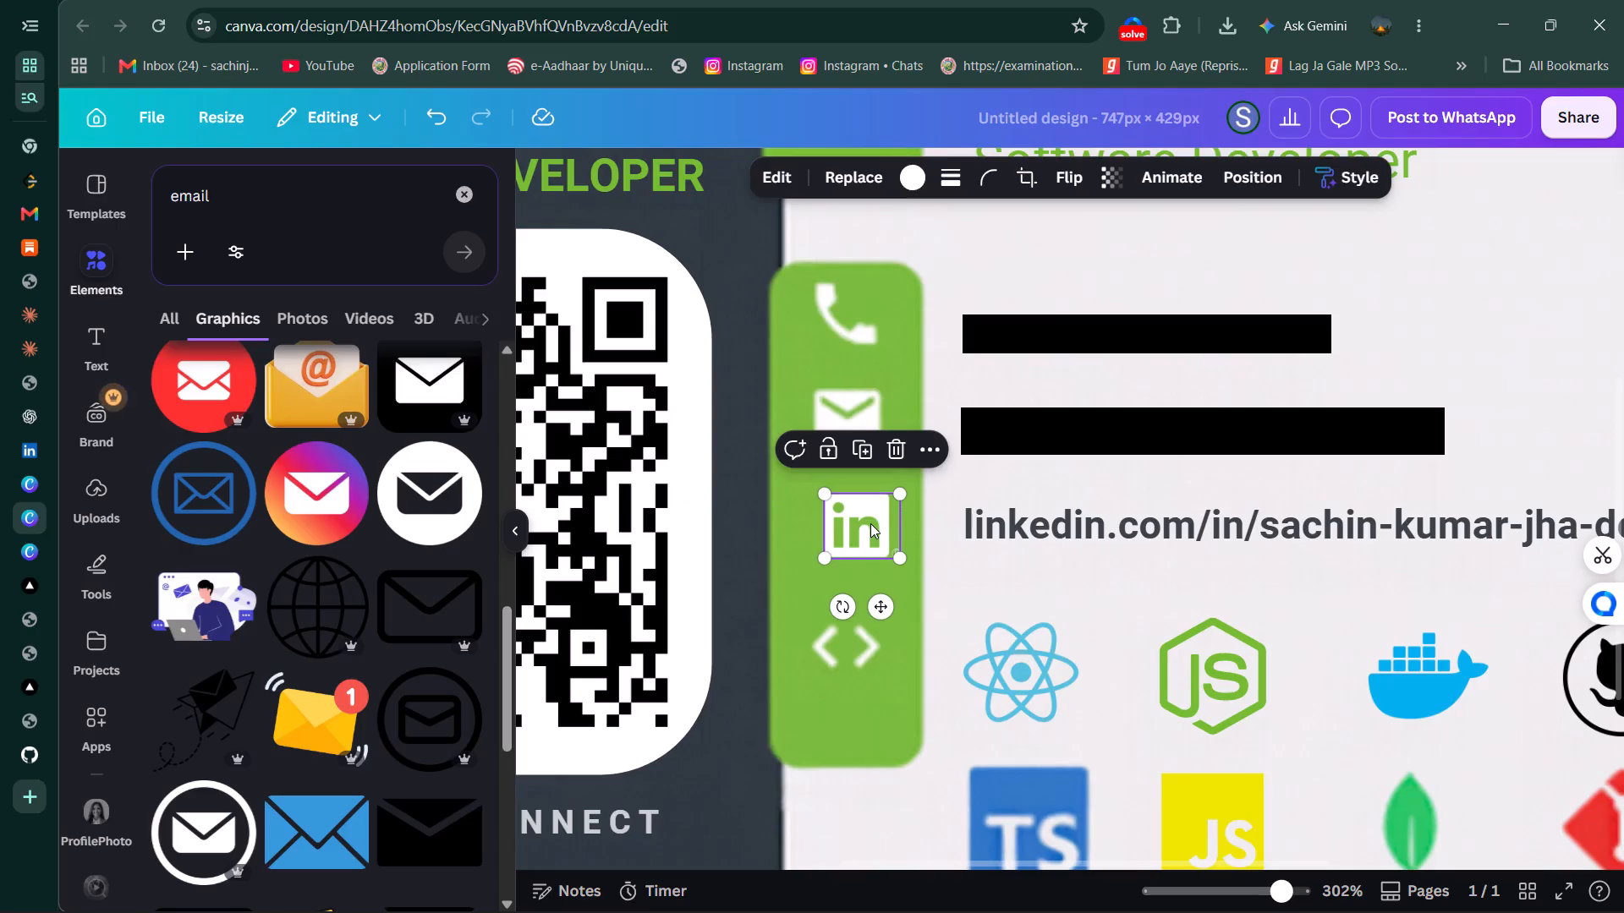
Delete the old white envelope icon from the green contact strip.
left_click(864, 399)
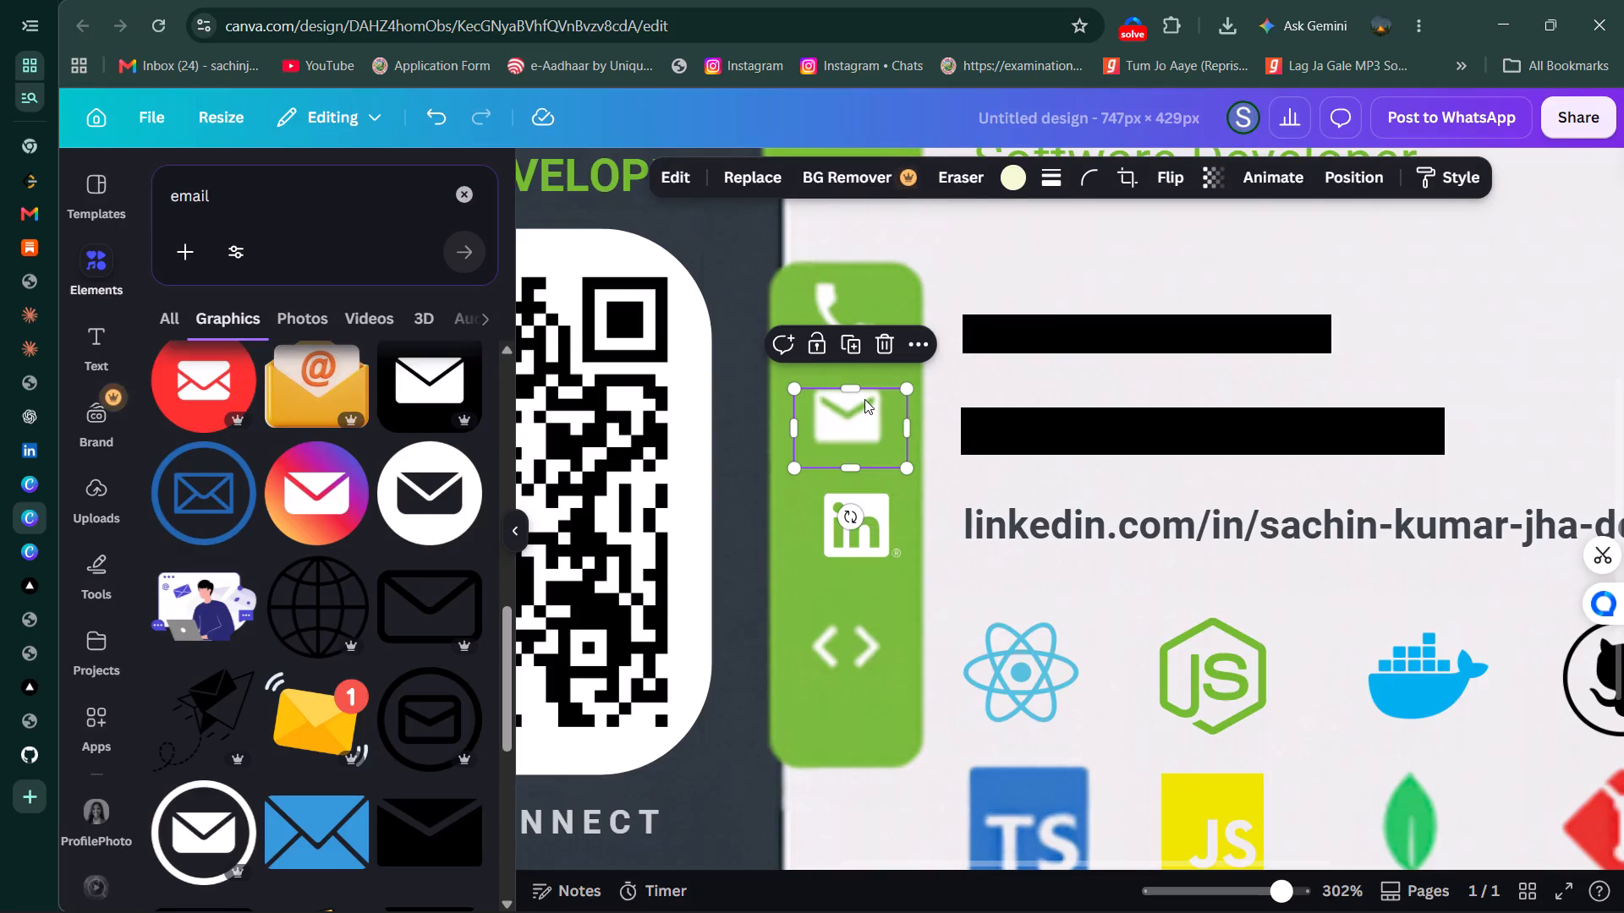
left_click(886, 329)
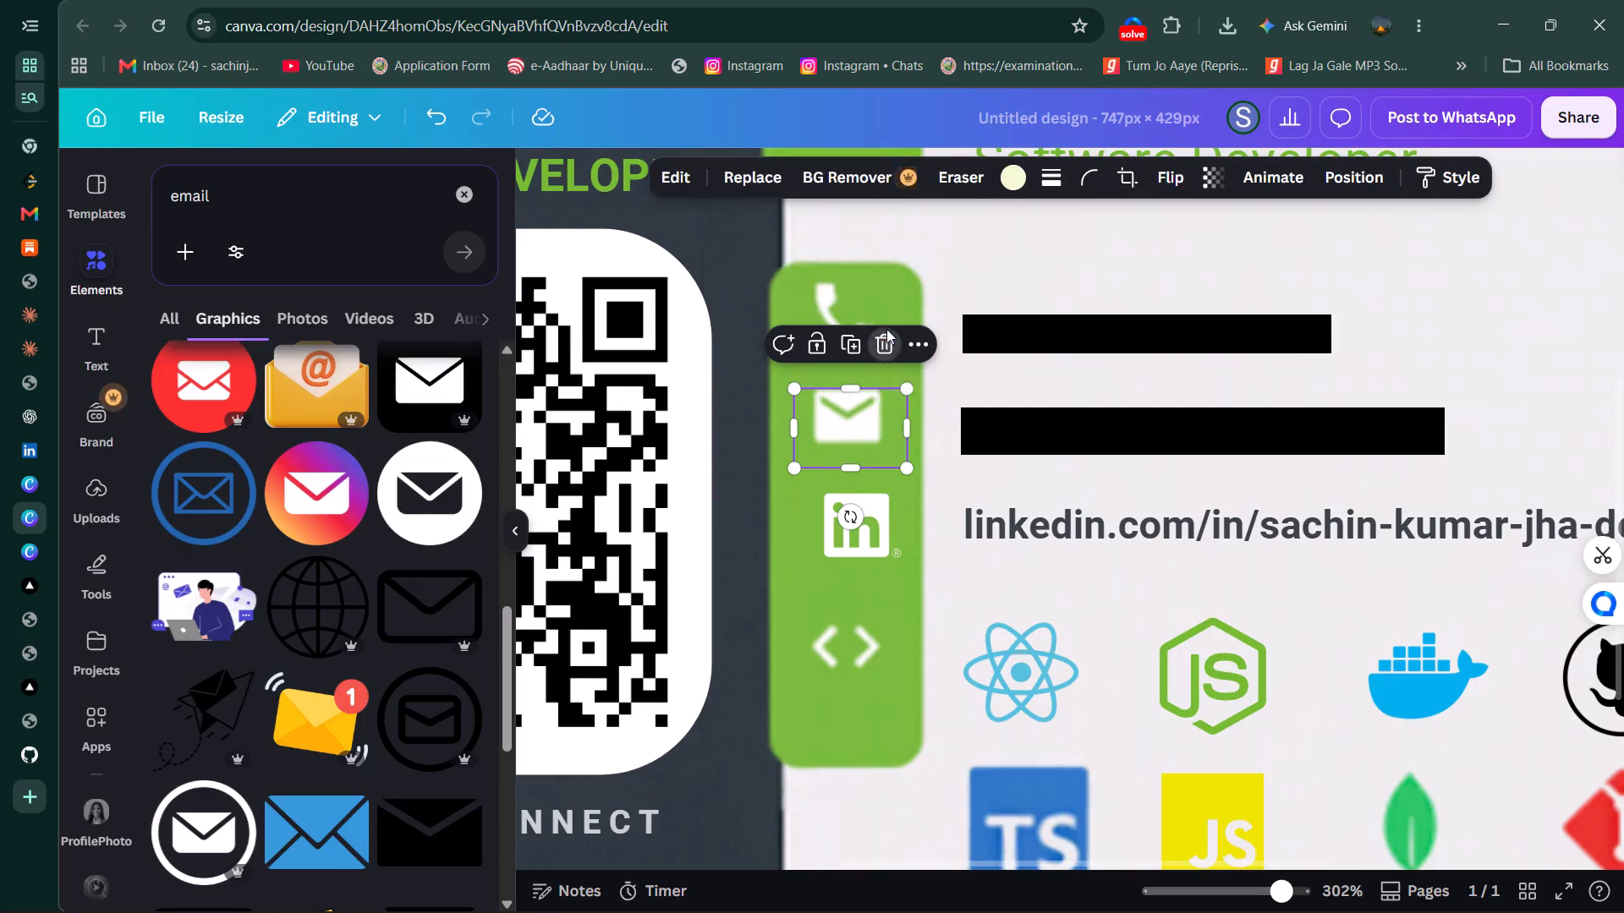
Add the round purple-to-orange gradient envelope graphic, shrunk to about the LinkedIn icon's size and placed directly above that icon.
left_click(310, 483)
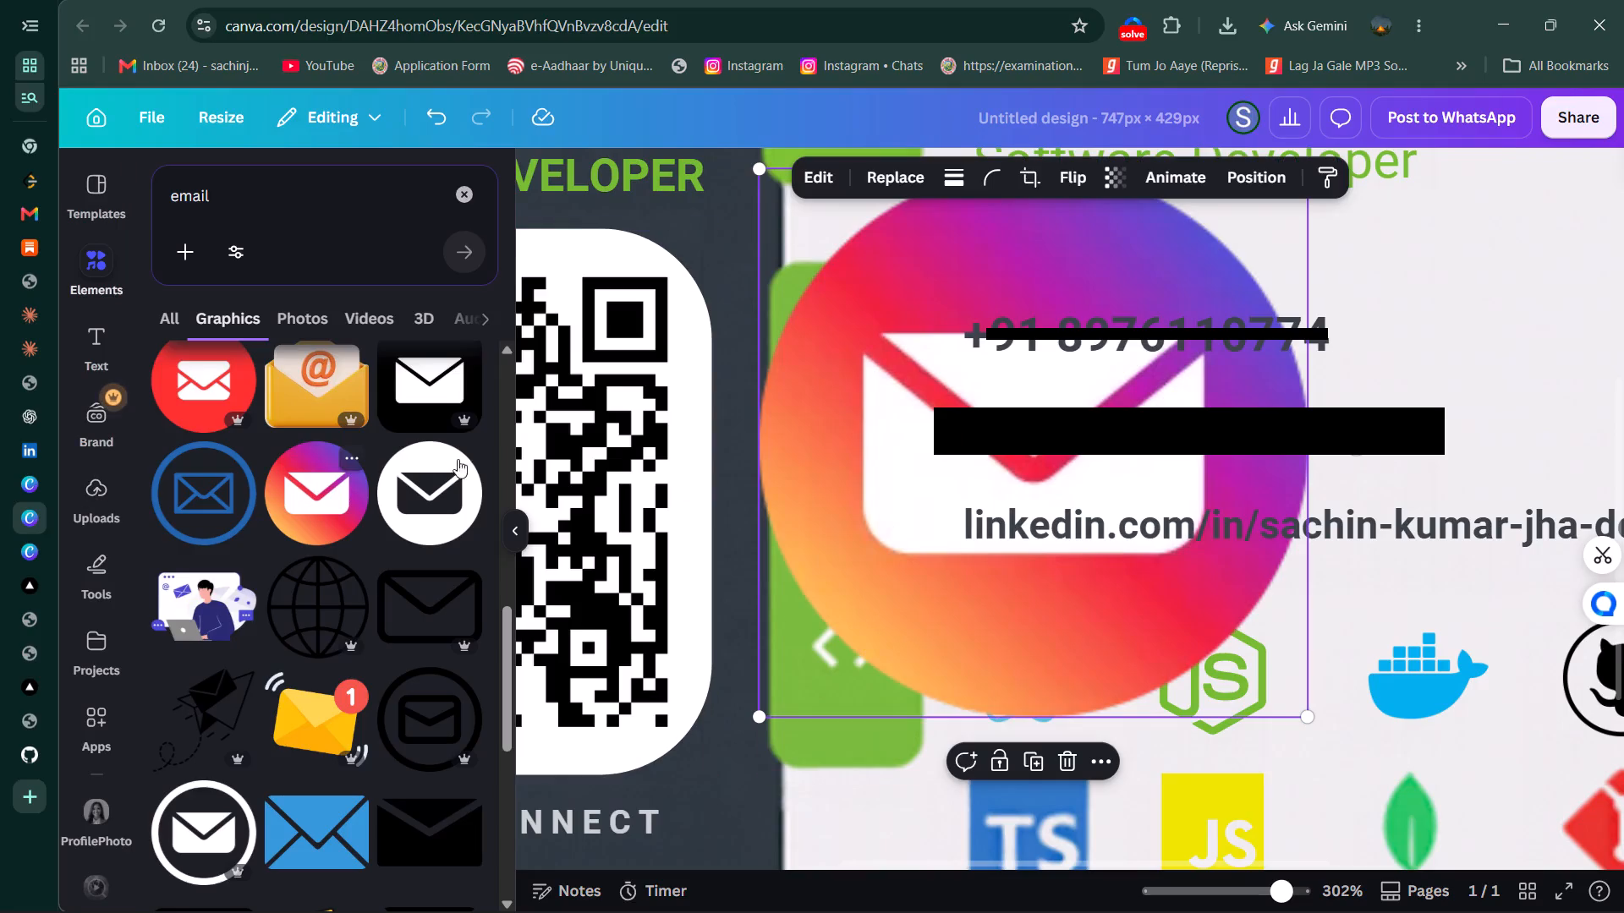
left_click_drag(1266, 228, 1193, 294)
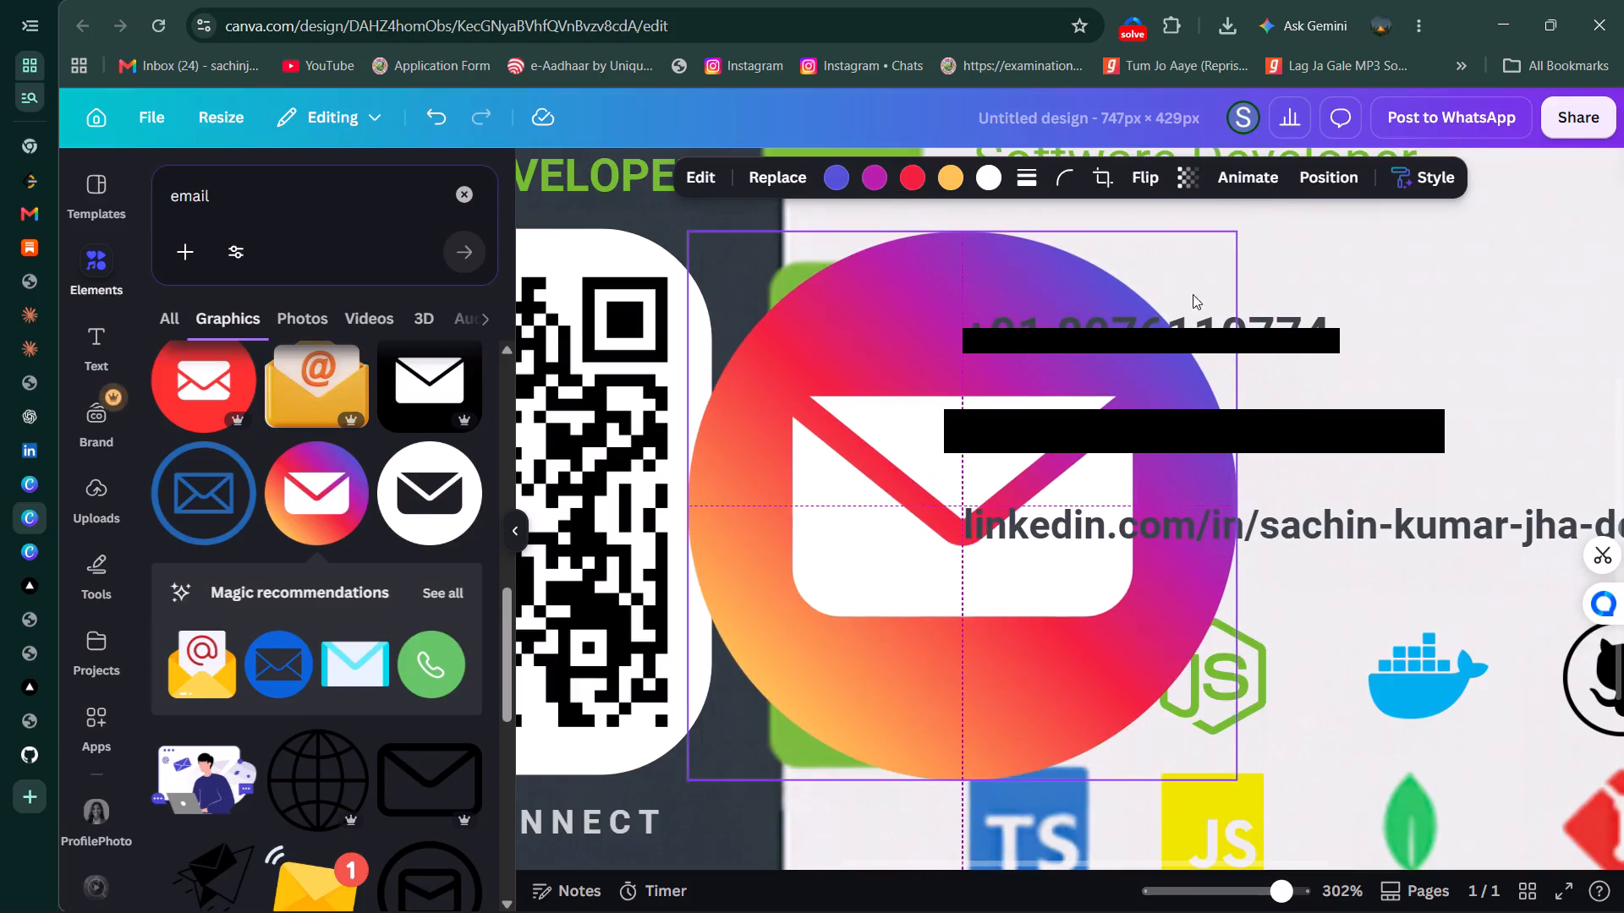
left_click_drag(1237, 228, 819, 580)
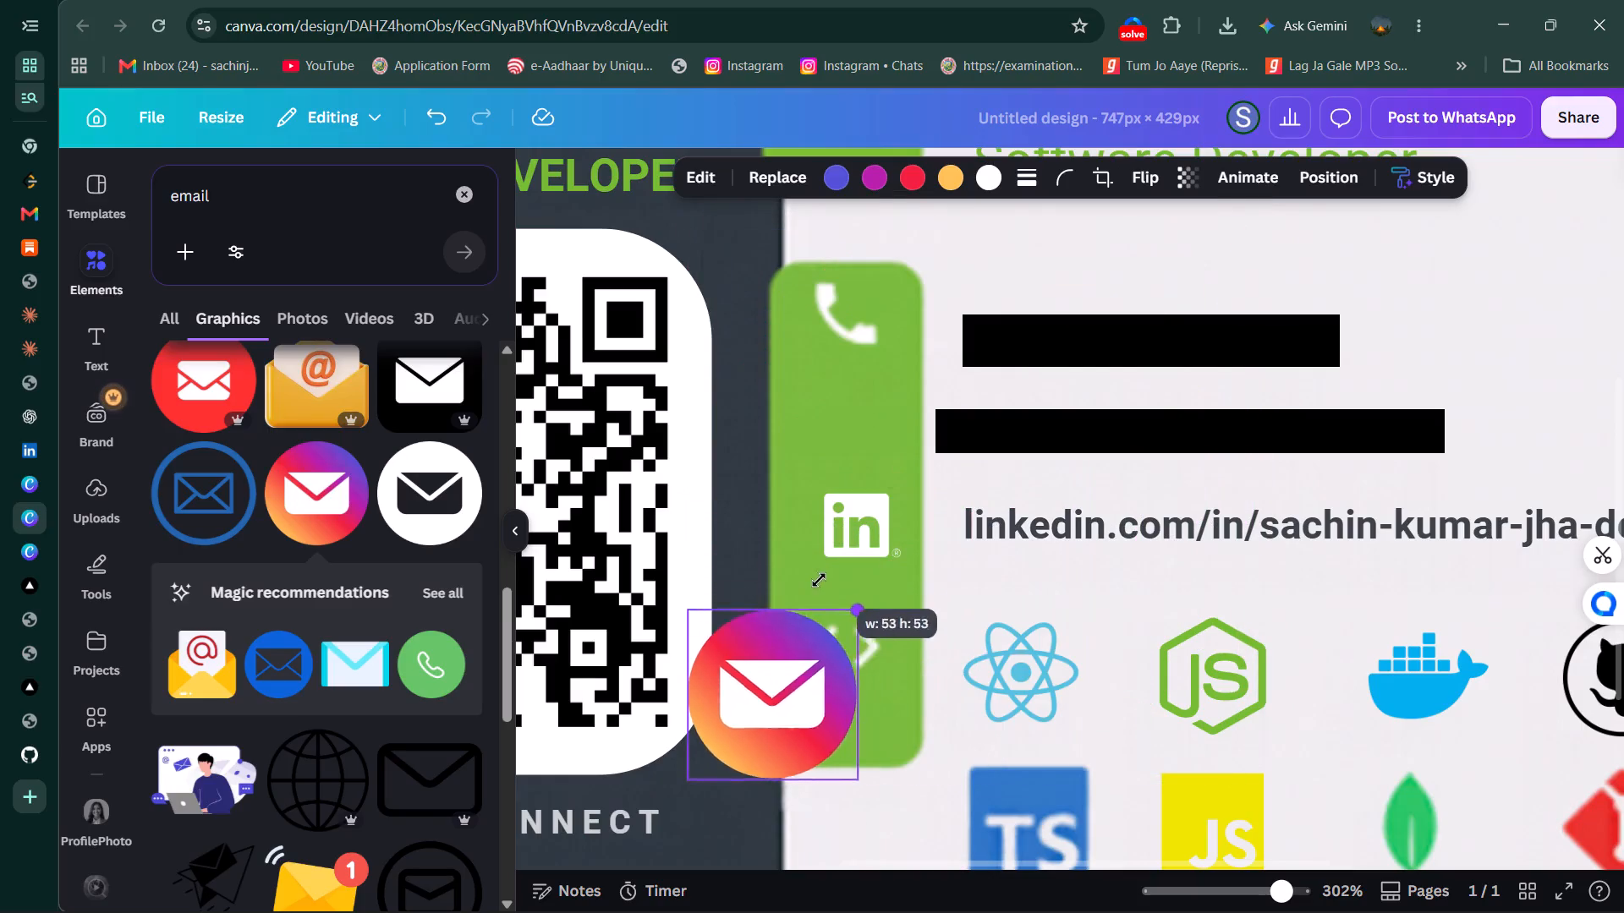
left_click_drag(819, 580, 806, 614)
left_click_drag(758, 696, 882, 423)
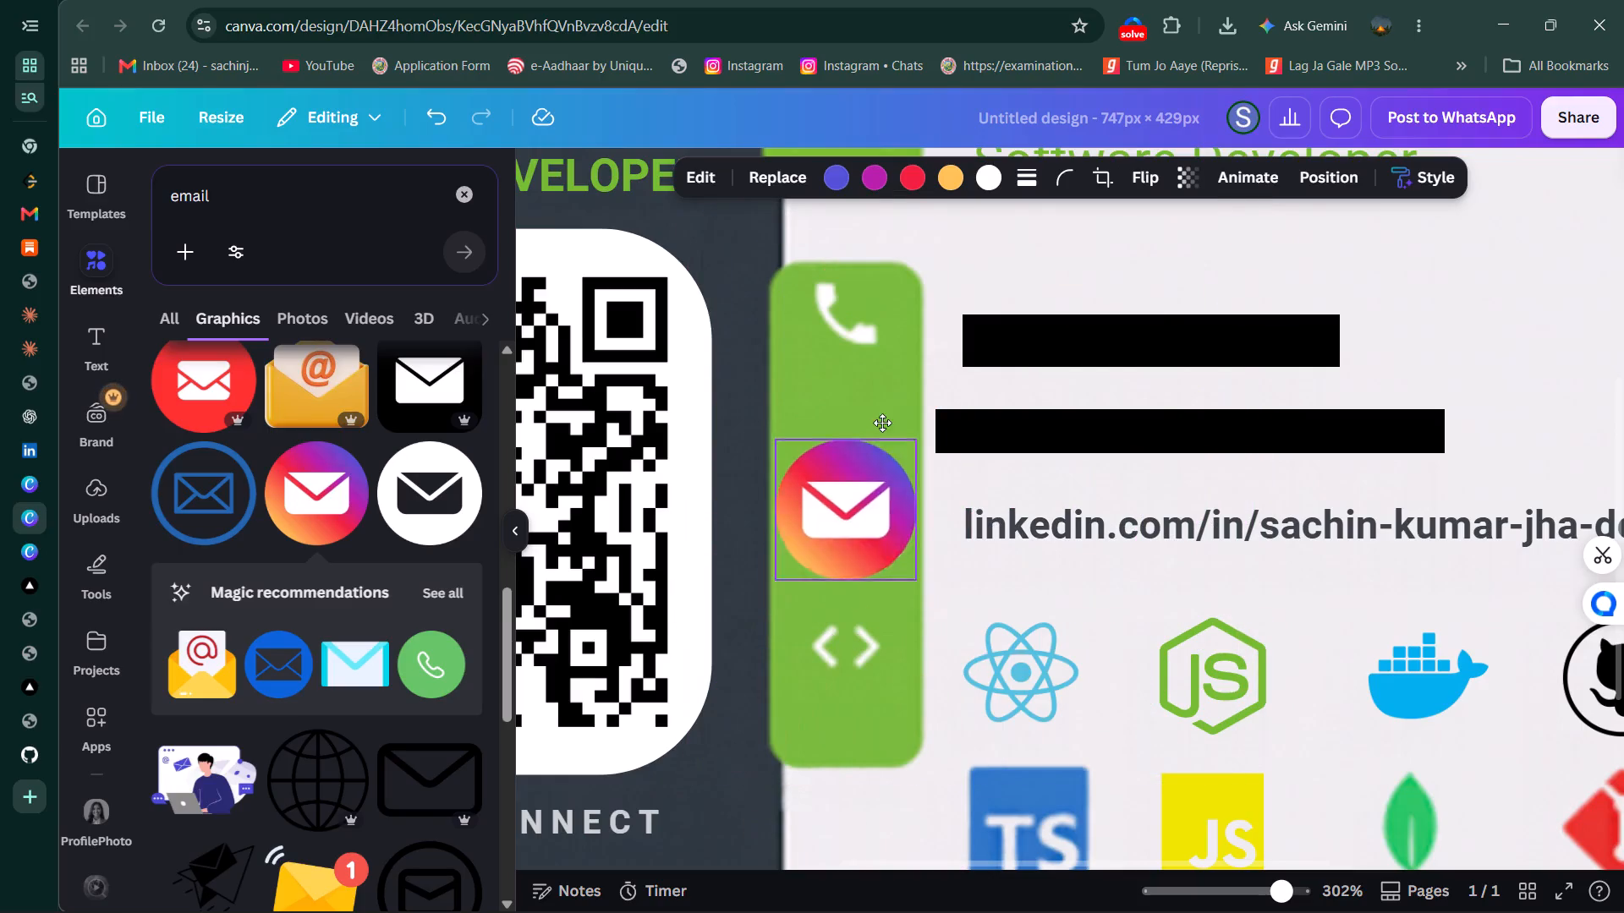
left_click_drag(882, 423, 857, 420)
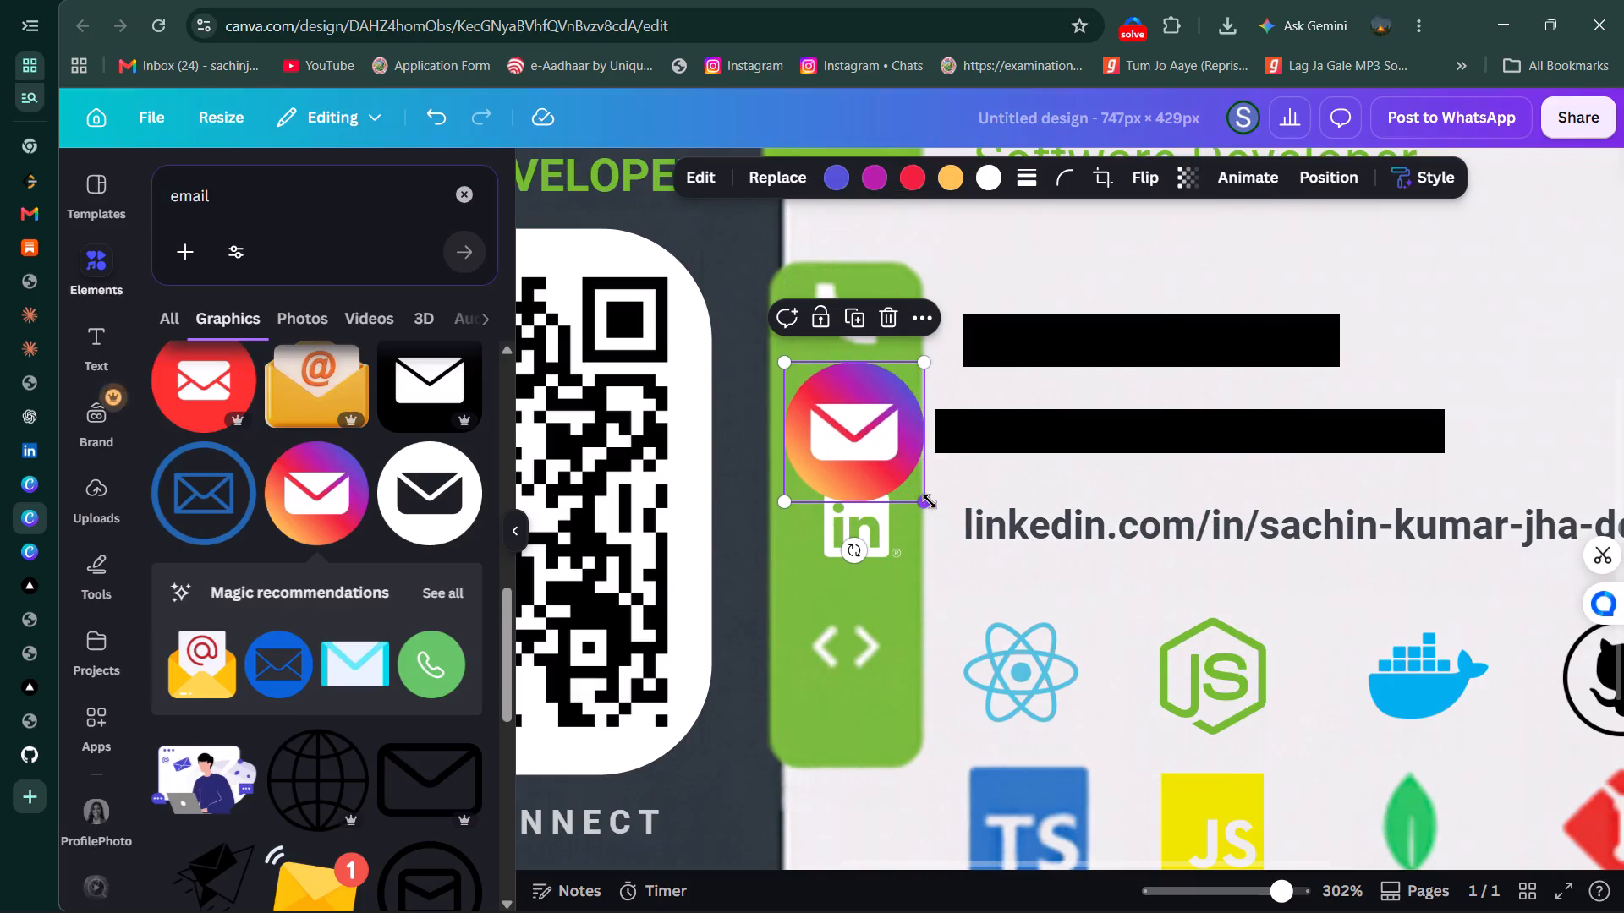
left_click_drag(930, 501, 866, 453)
left_click_drag(825, 405, 857, 428)
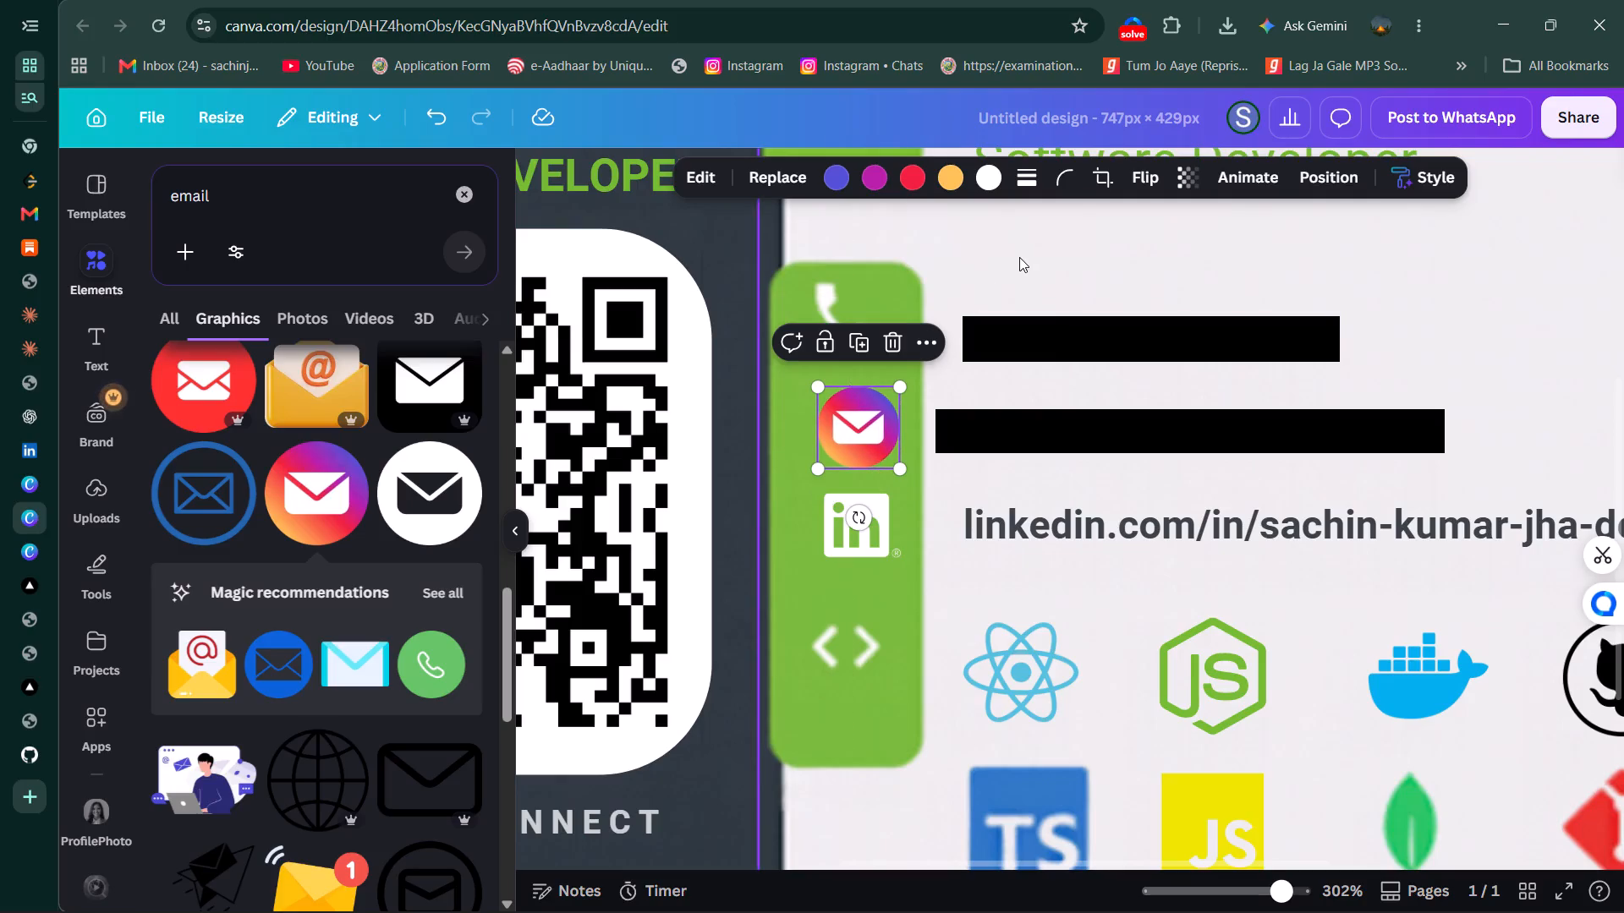
left_click(1022, 257)
Delete the old white phone icon at the top of the green contact strip.
left_click(844, 317)
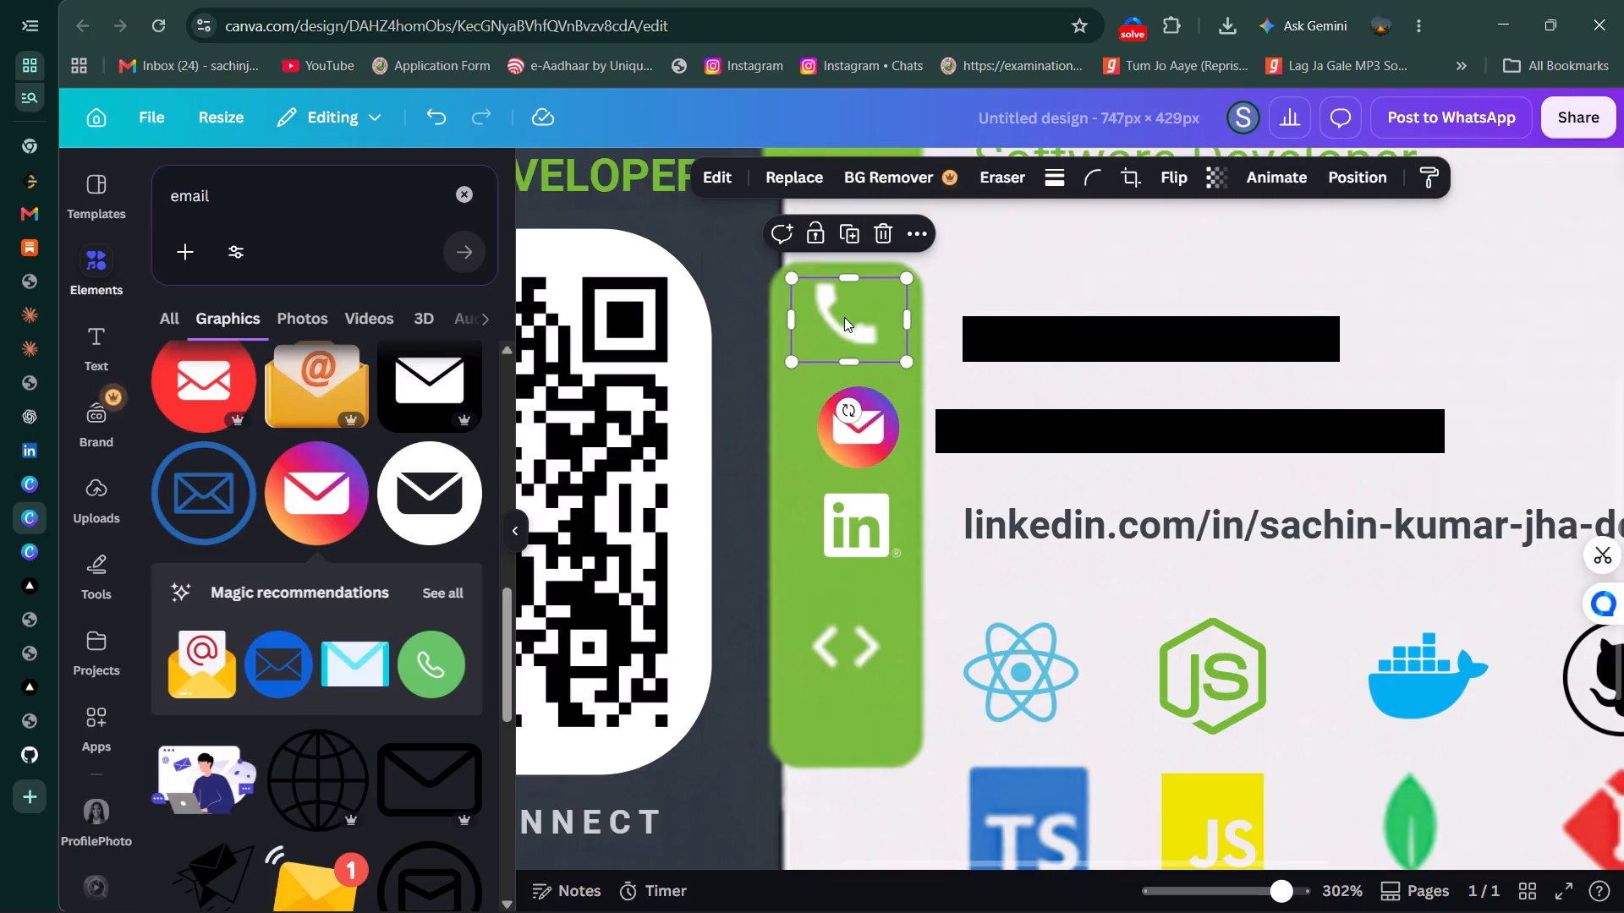
left_click(883, 227)
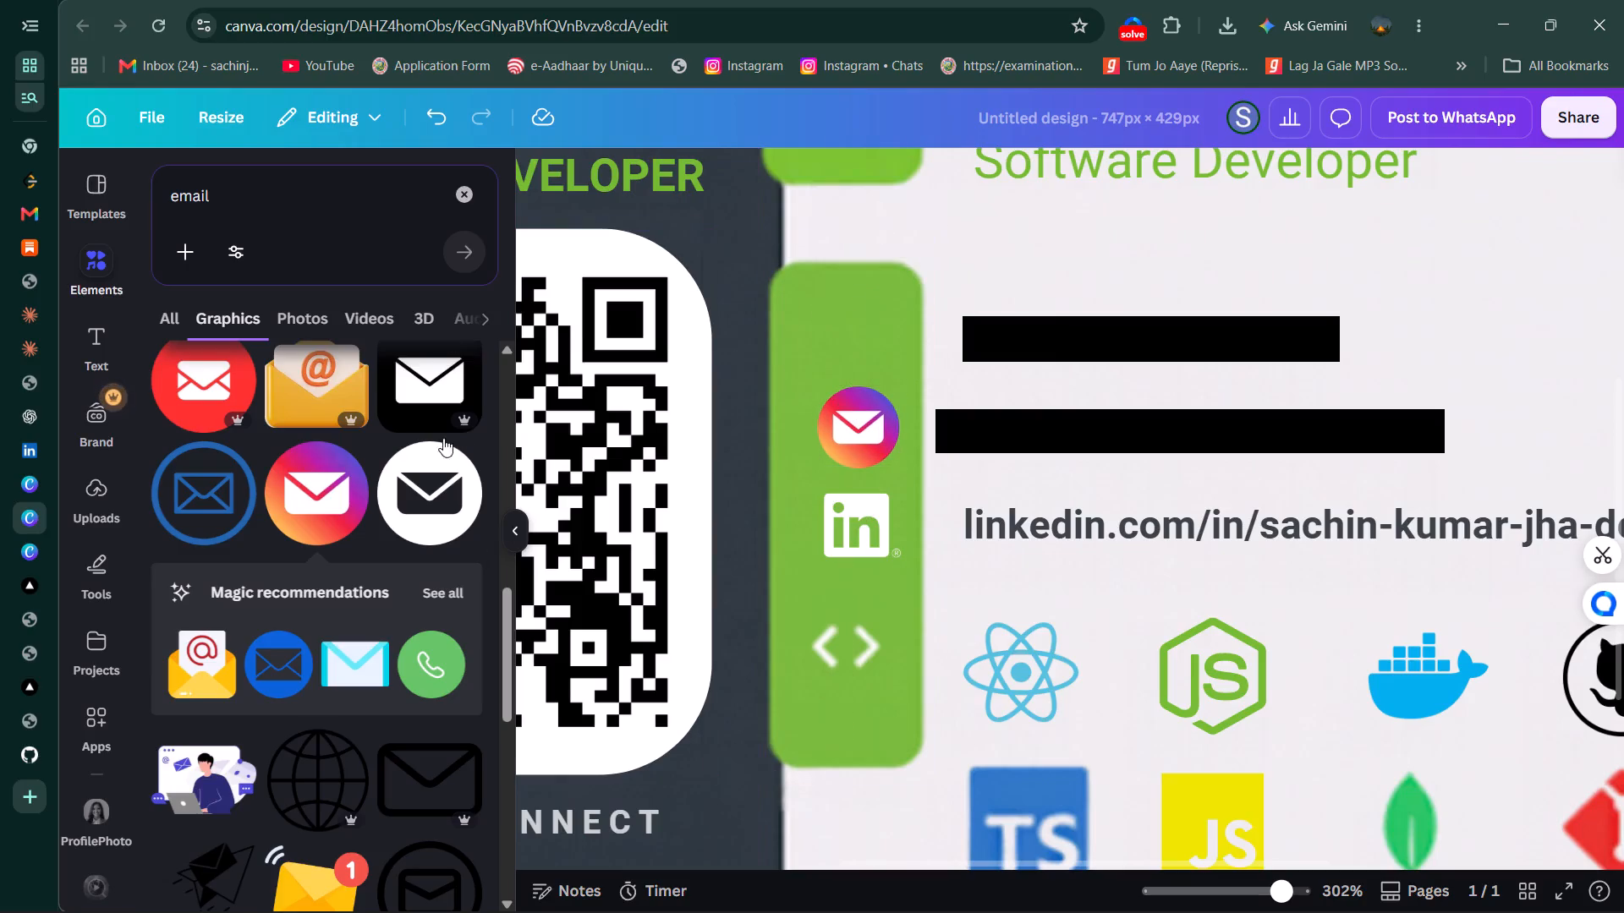
Search the elements library for contacts, and change the search to contact.
left_click(465, 198)
left_click(362, 204)
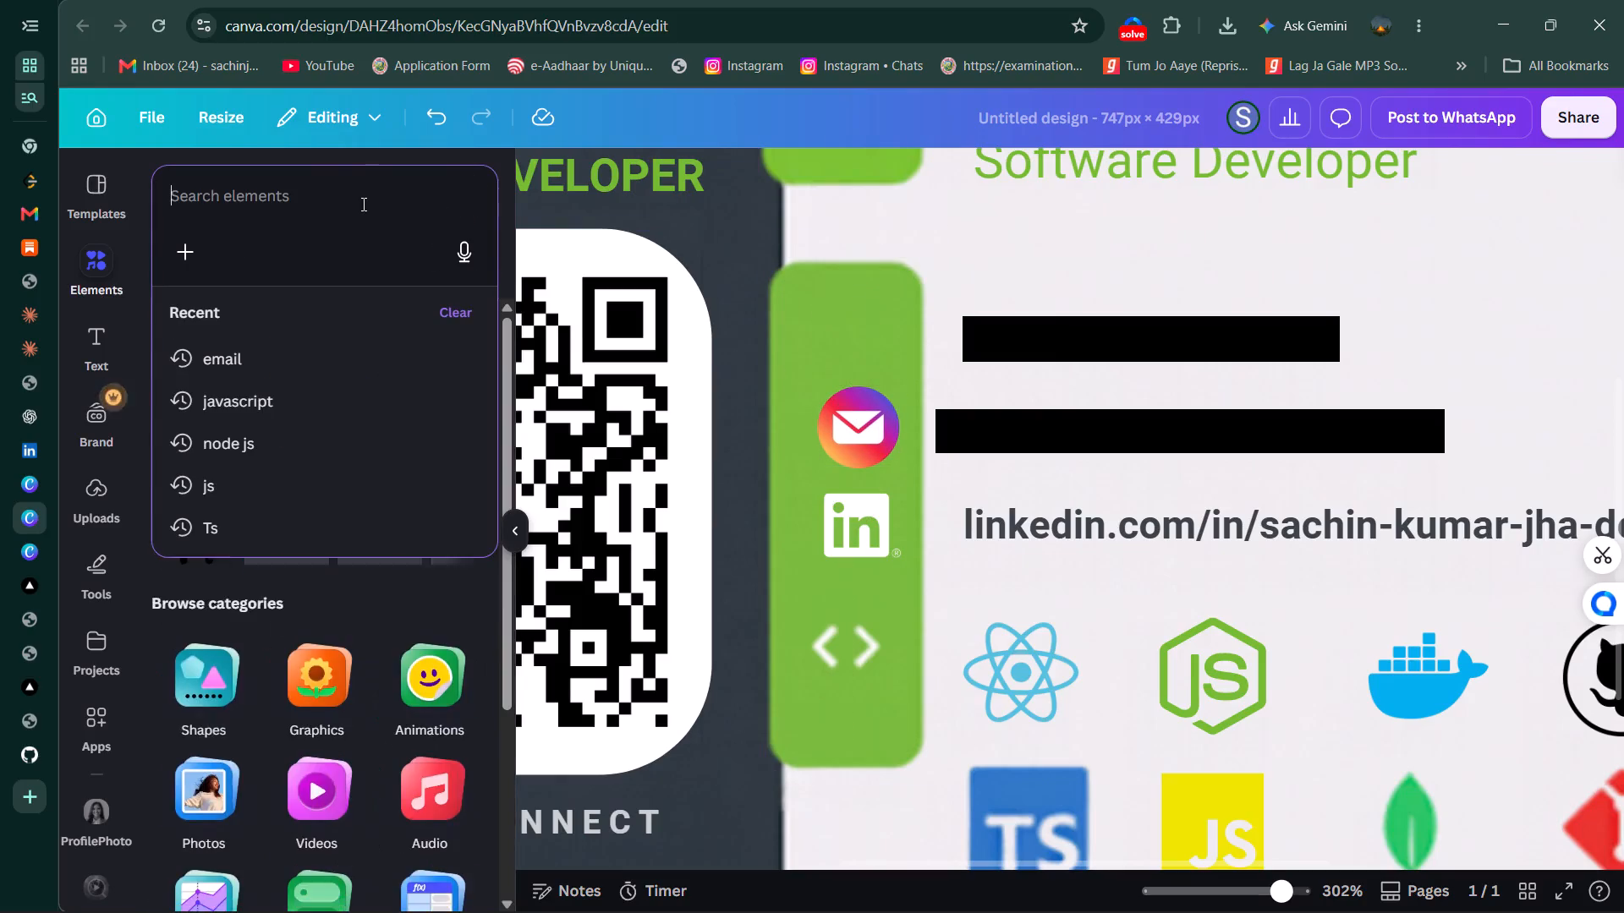
type("contacts")
key("Return")
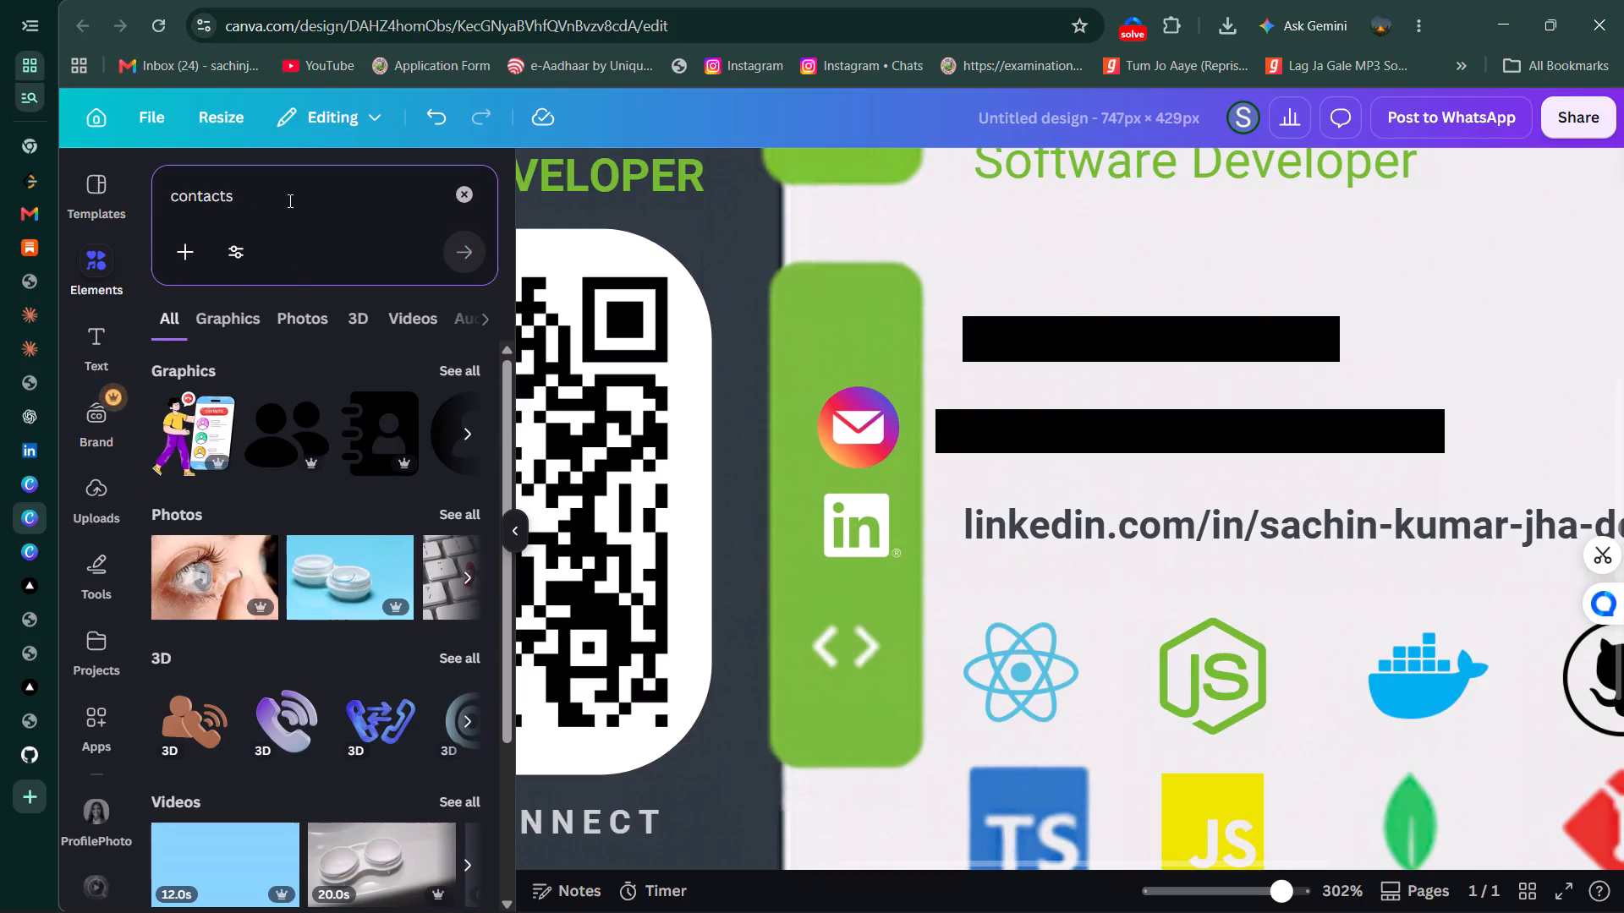
key("BackSpace")
key("Return")
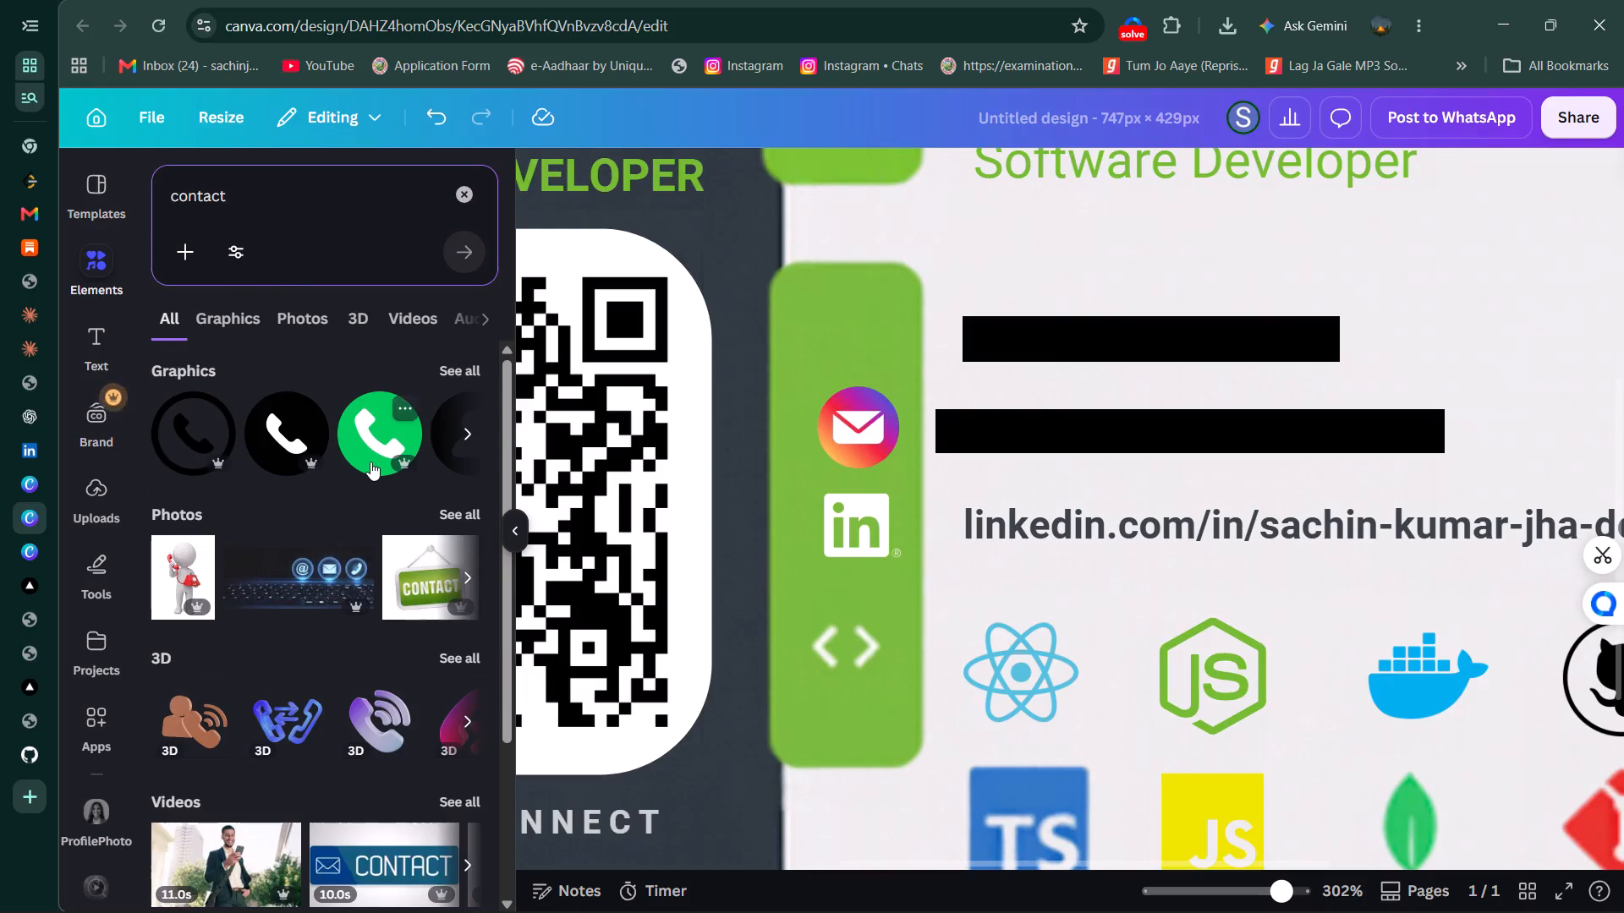
Look through all the graphics found for contact for a phone icon that suits the green strip.
scroll(370, 462, "left", 6)
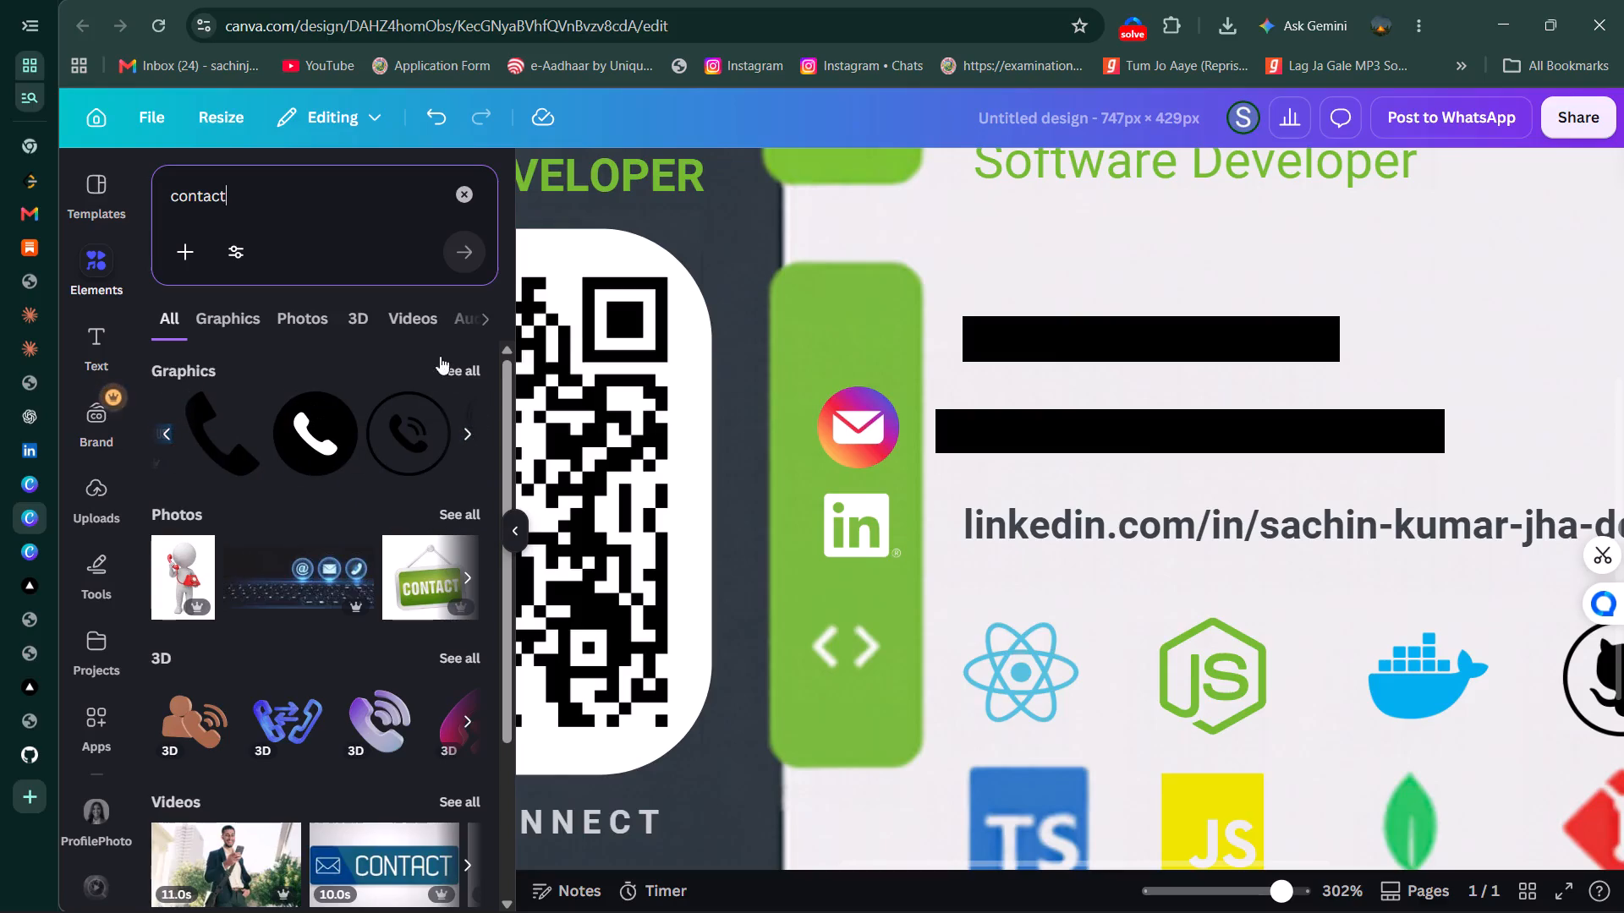
left_click(453, 364)
scroll(342, 635, "down", 3)
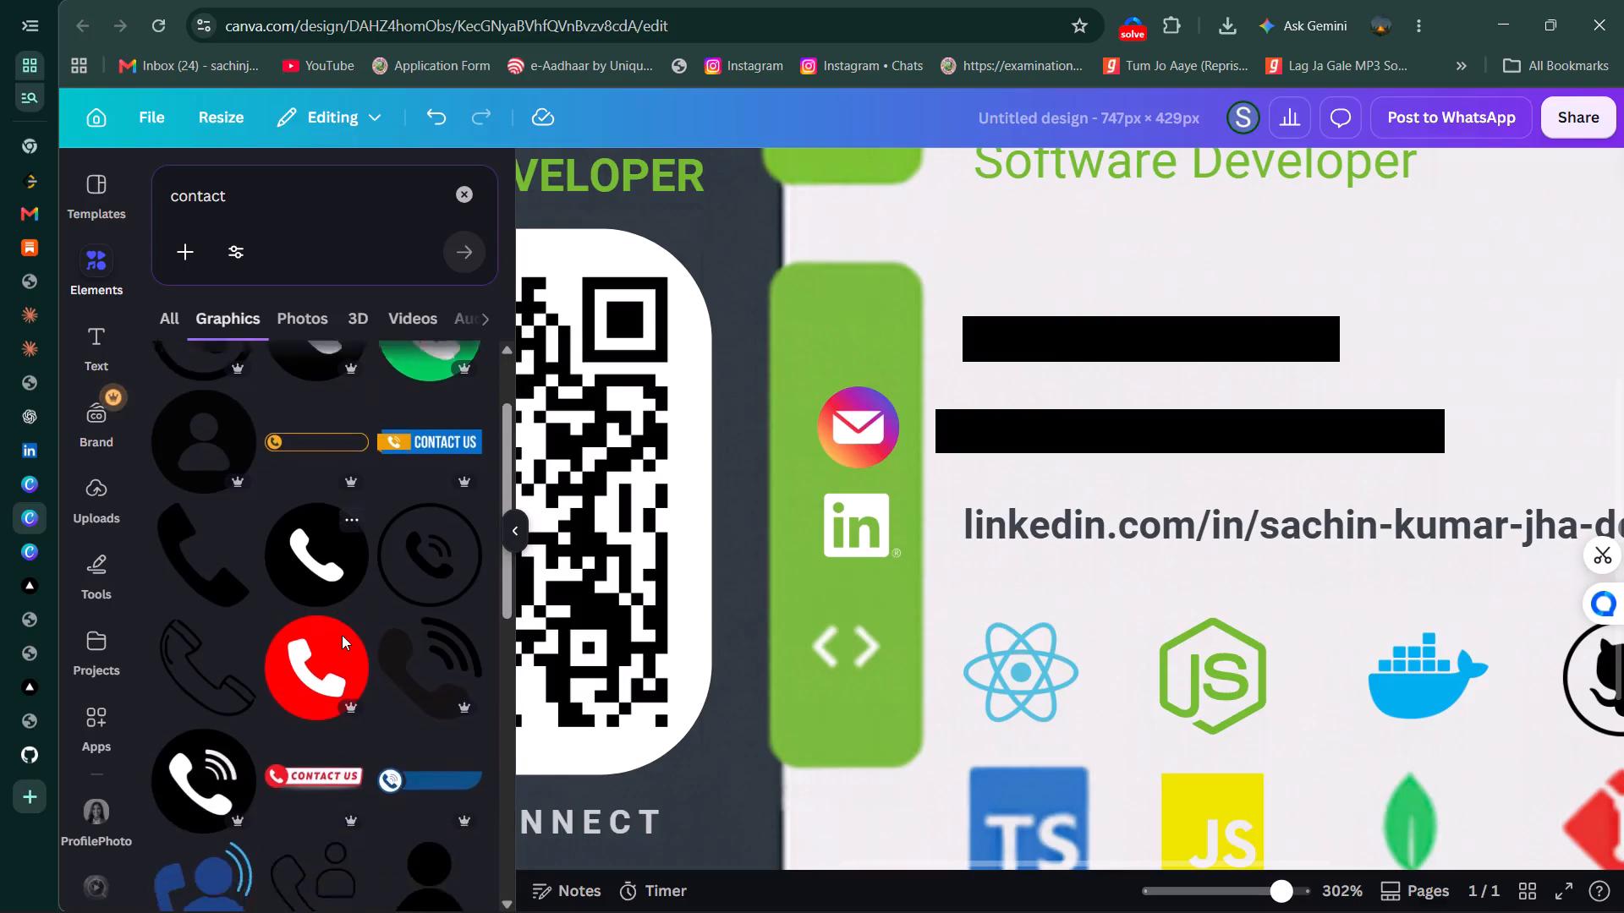
scroll(342, 635, "down", 1)
scroll(342, 635, "up", 1)
scroll(342, 635, "down", 2)
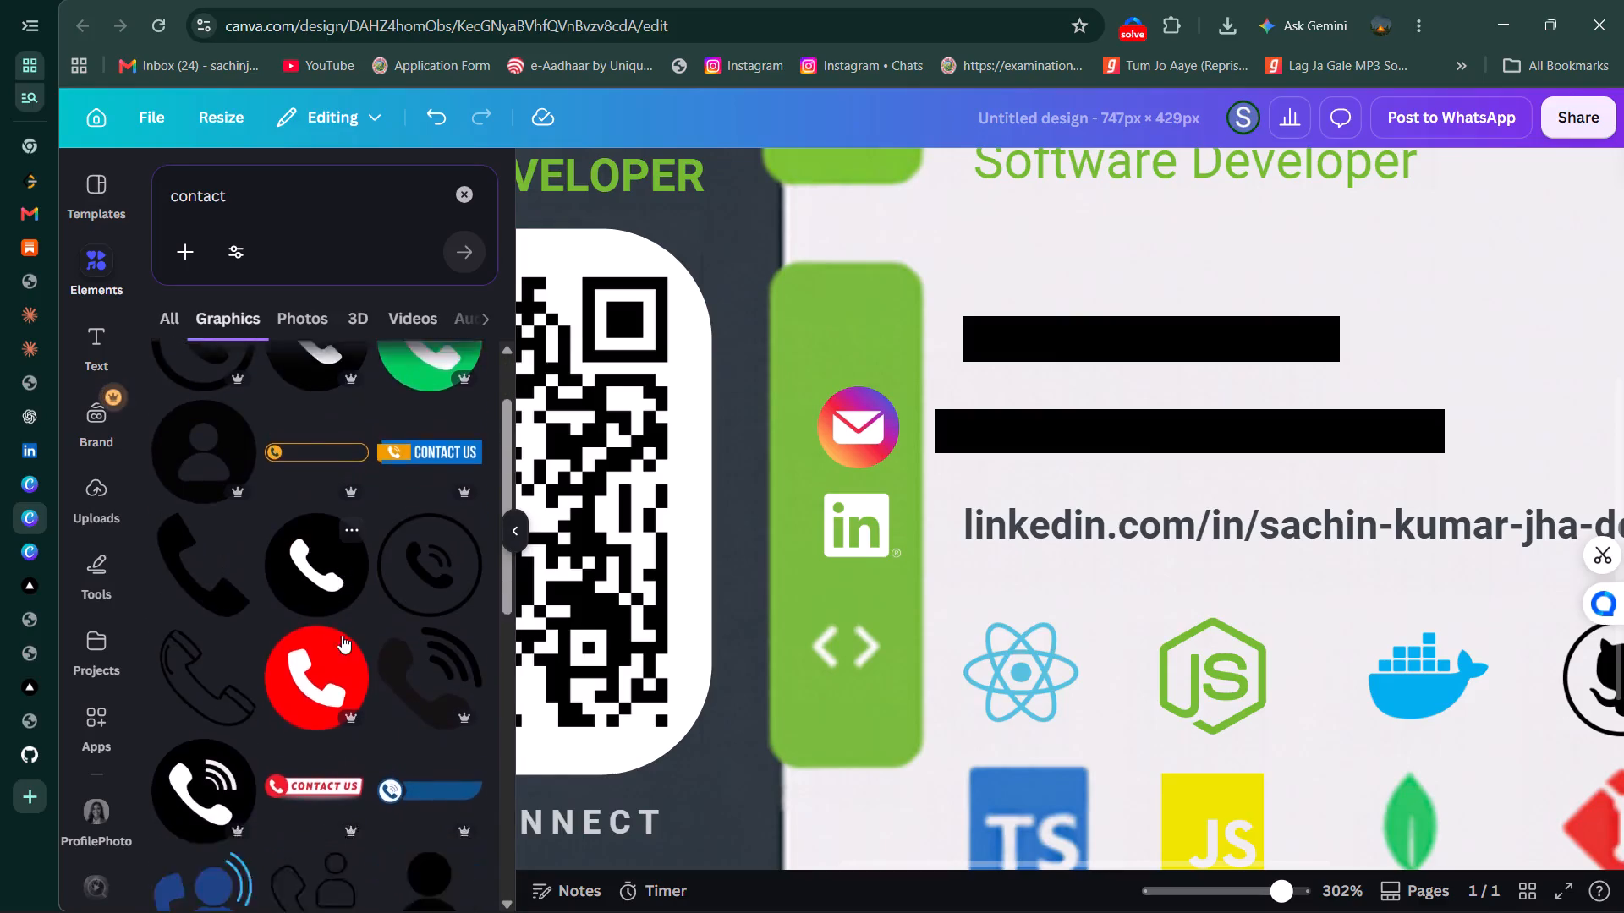
scroll(342, 635, "down", 2)
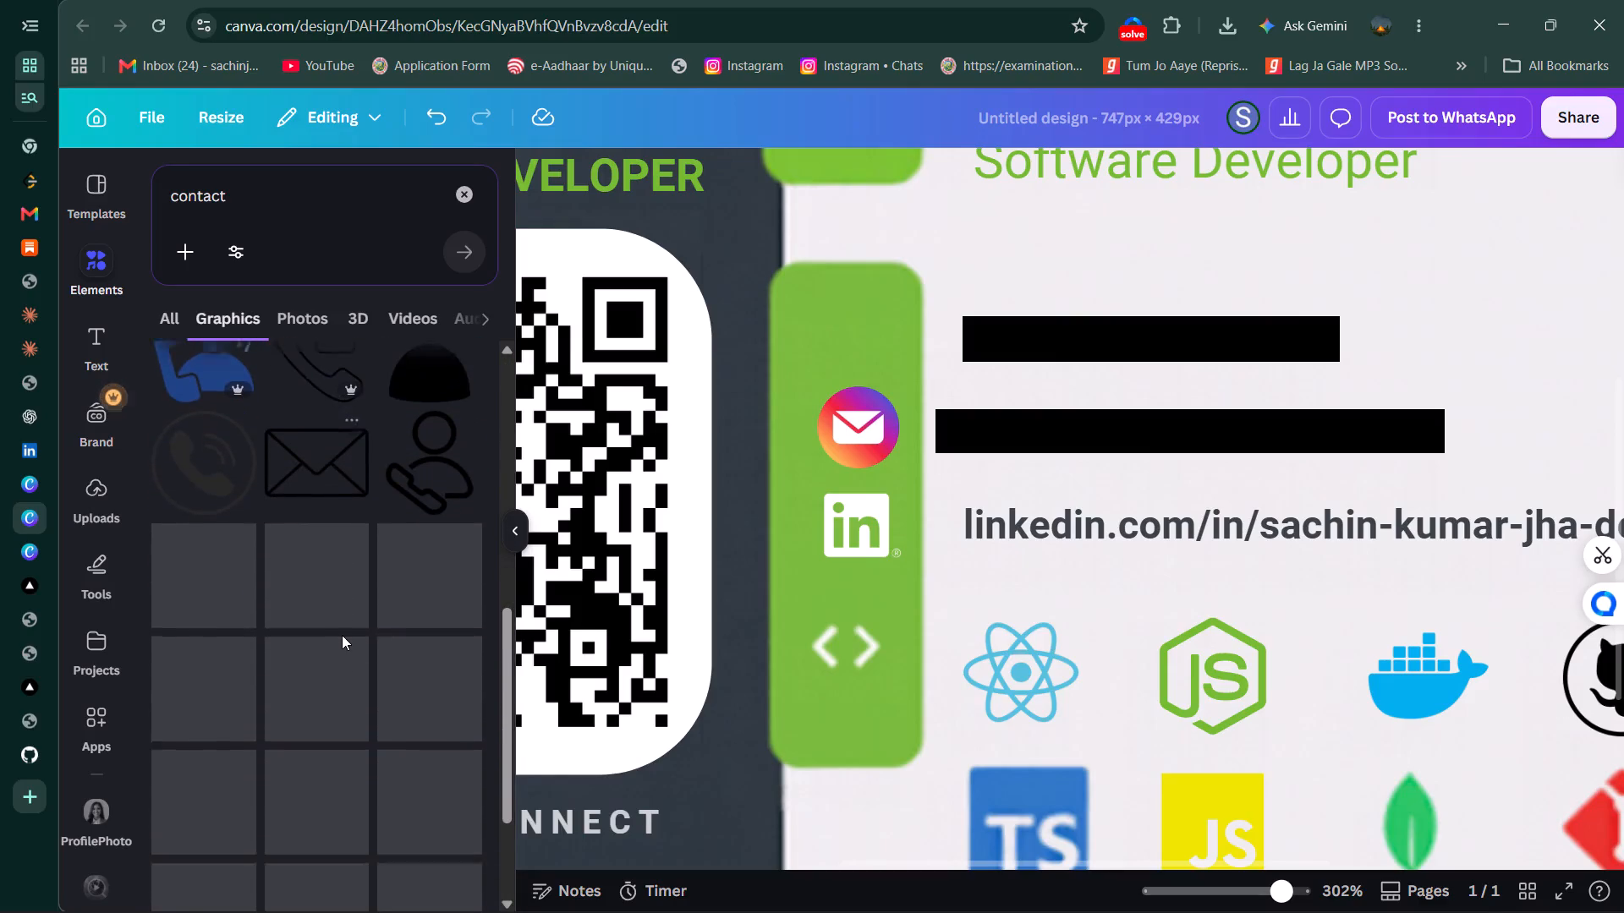
scroll(342, 635, "down", 4)
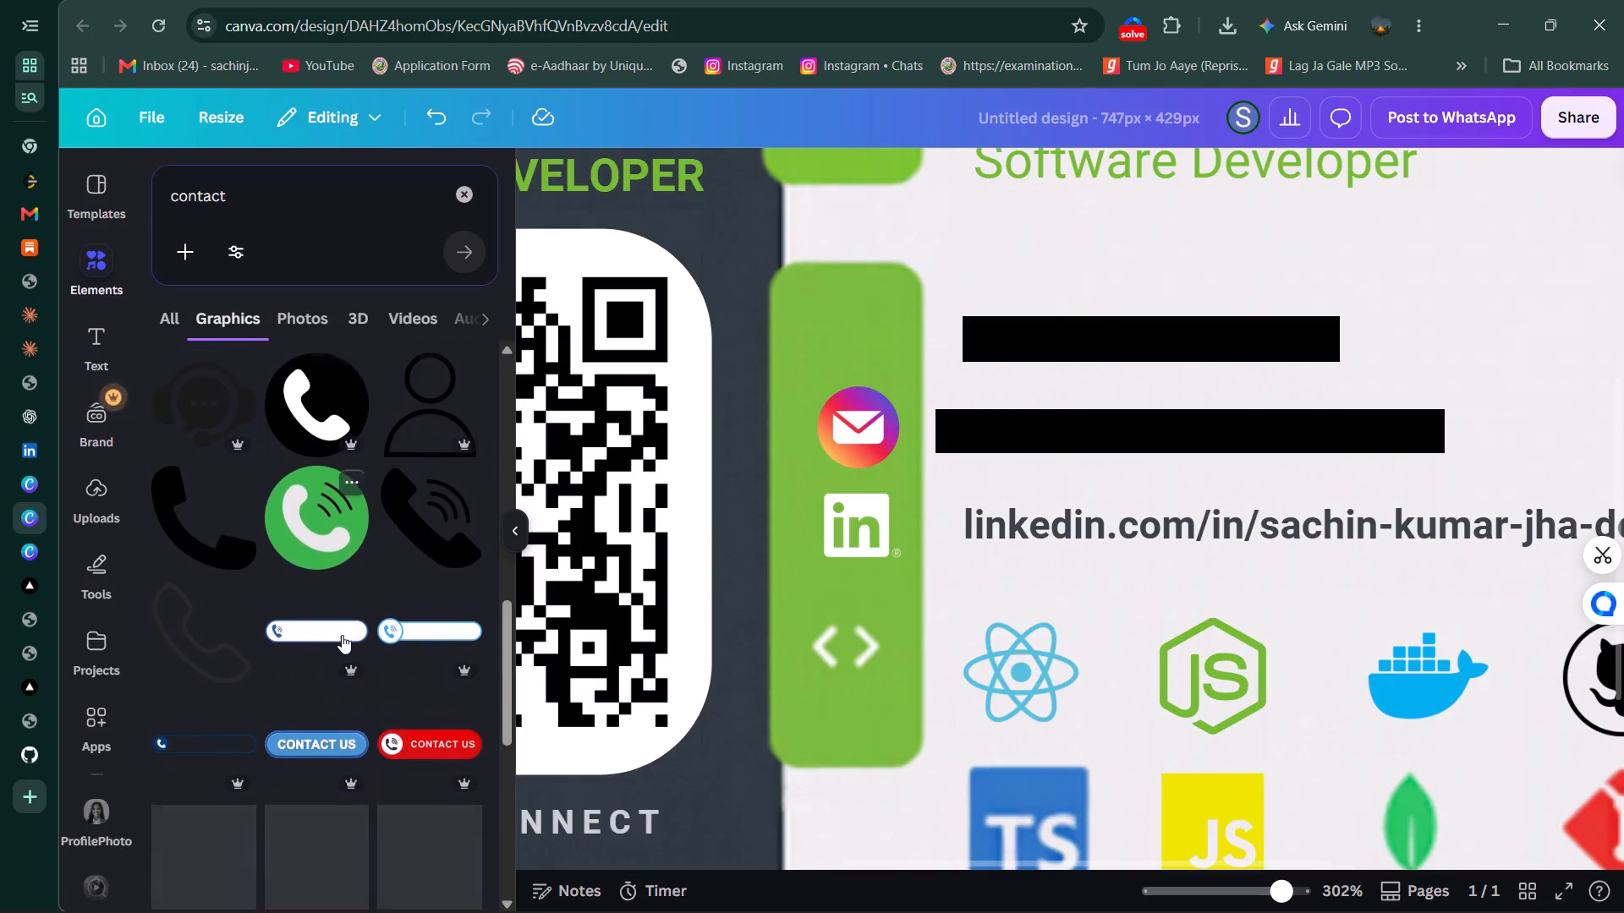
scroll(342, 635, "down", 5)
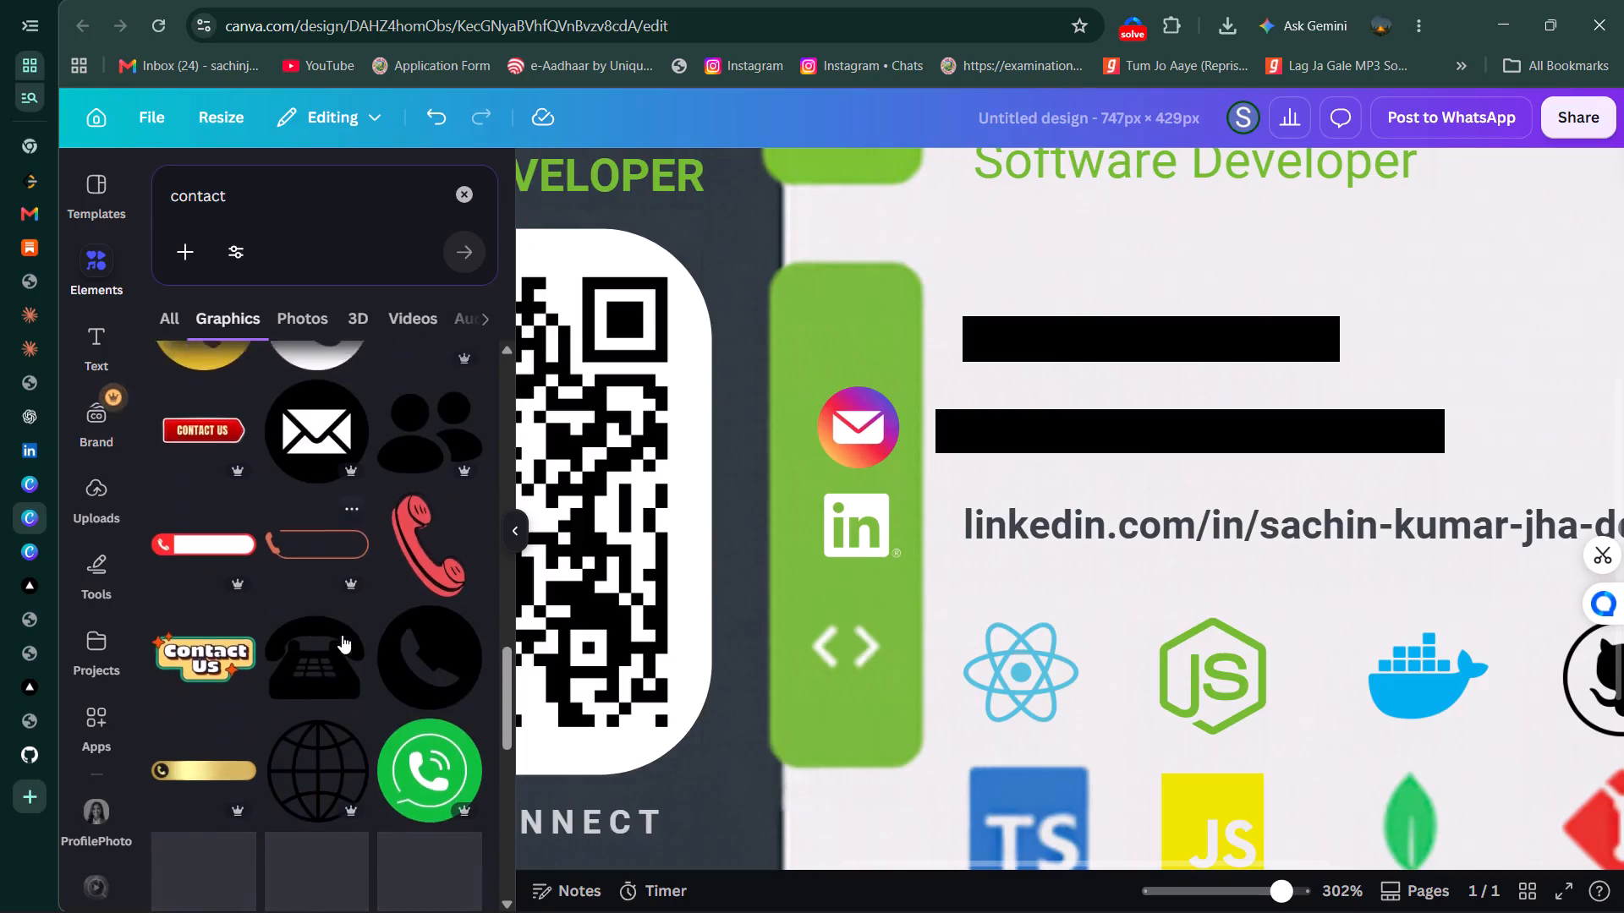
scroll(342, 635, "up", 1)
Add the round white phone graphic, shrunk to about the envelope icon's size and placed directly above that icon on the green strip.
left_click(305, 462)
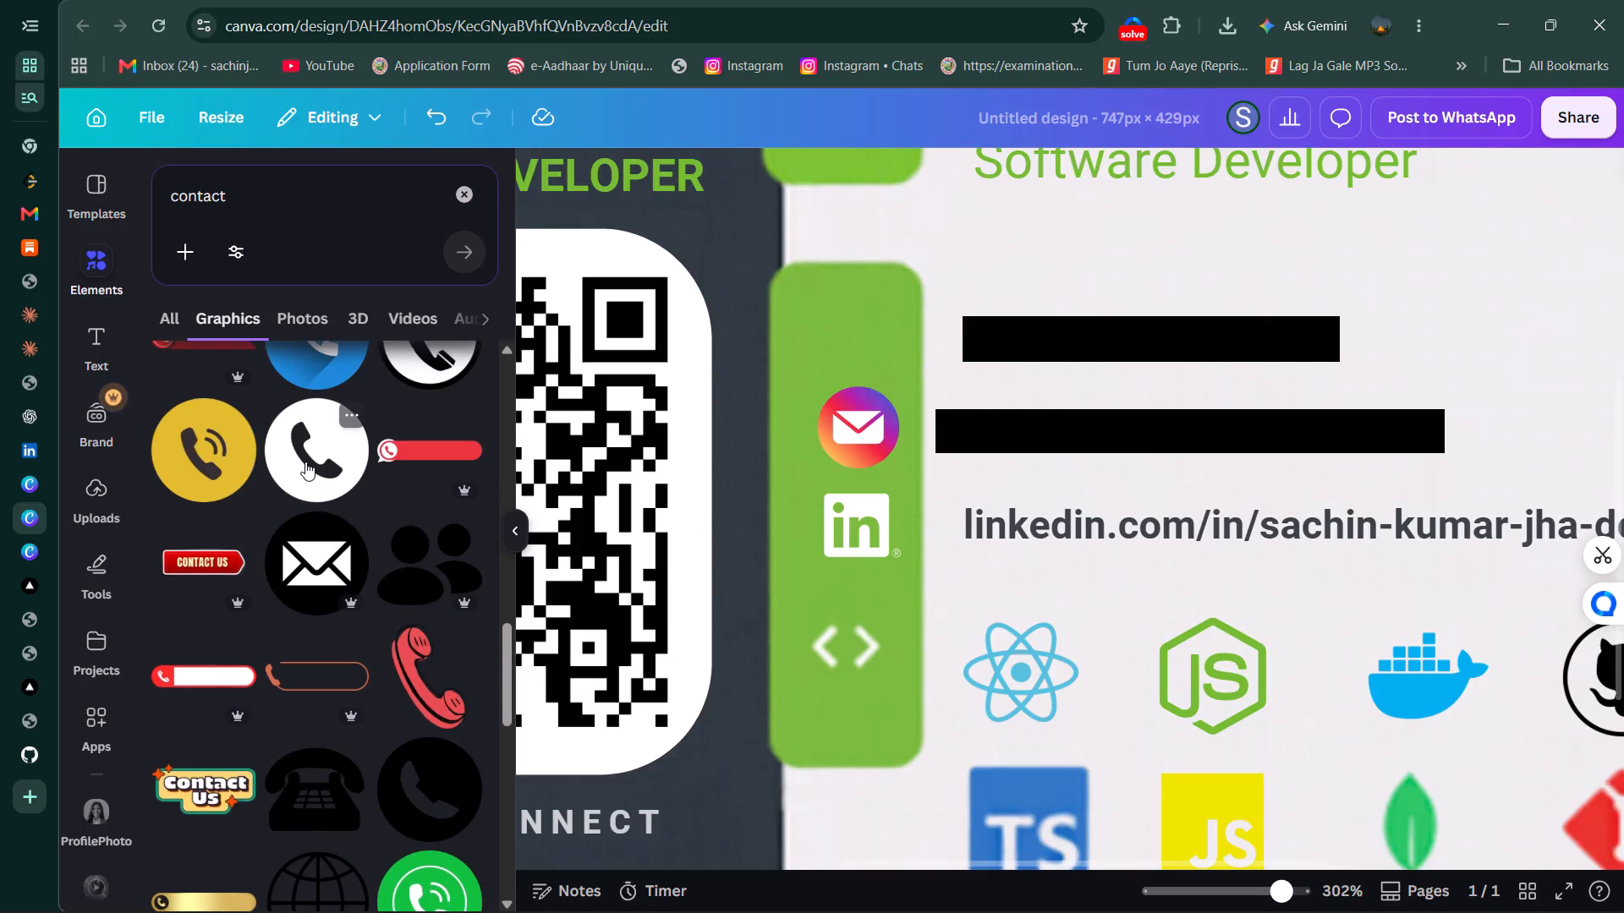
left_click_drag(1280, 215, 1105, 306)
left_click_drag(1127, 258, 1026, 340)
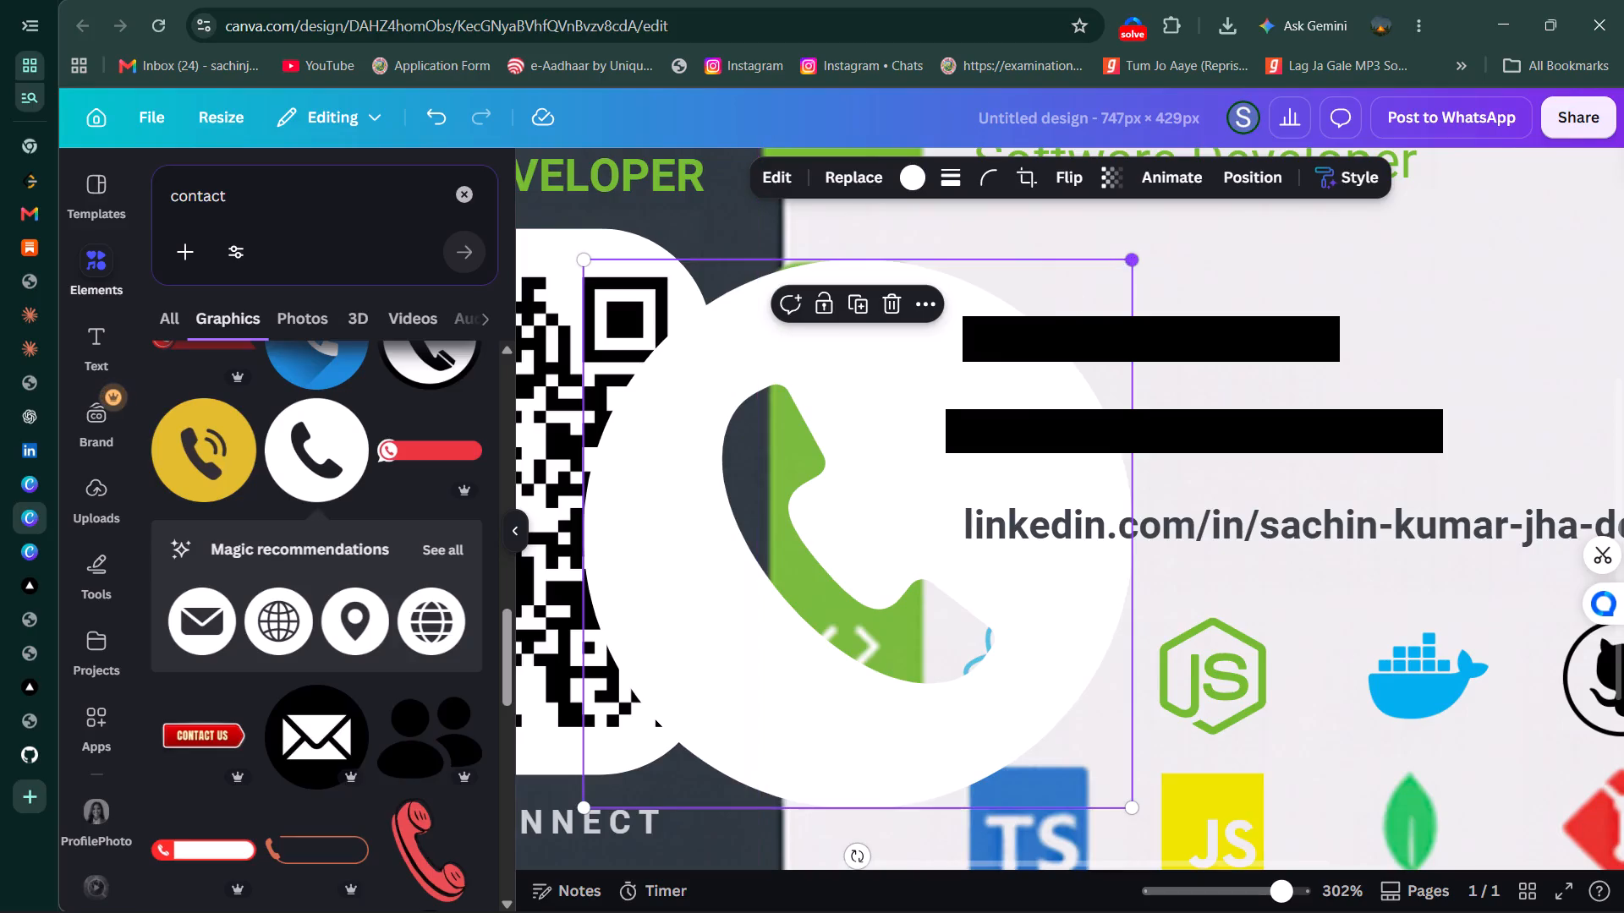
left_click_drag(1026, 340, 729, 708)
left_click_drag(622, 767, 839, 339)
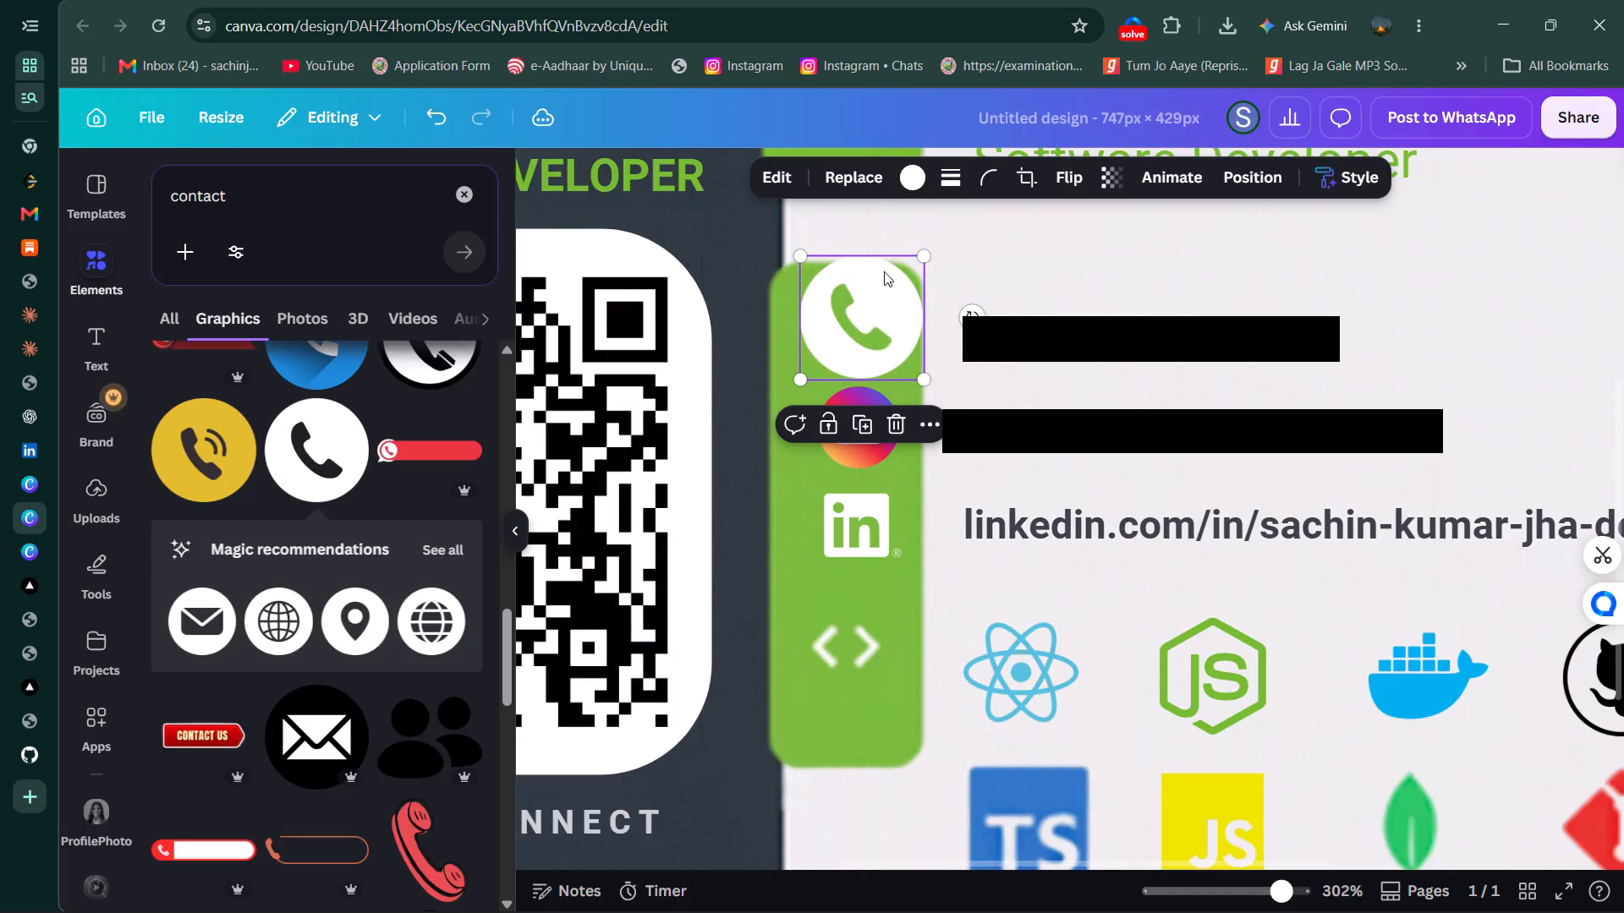
left_click_drag(926, 254, 876, 314)
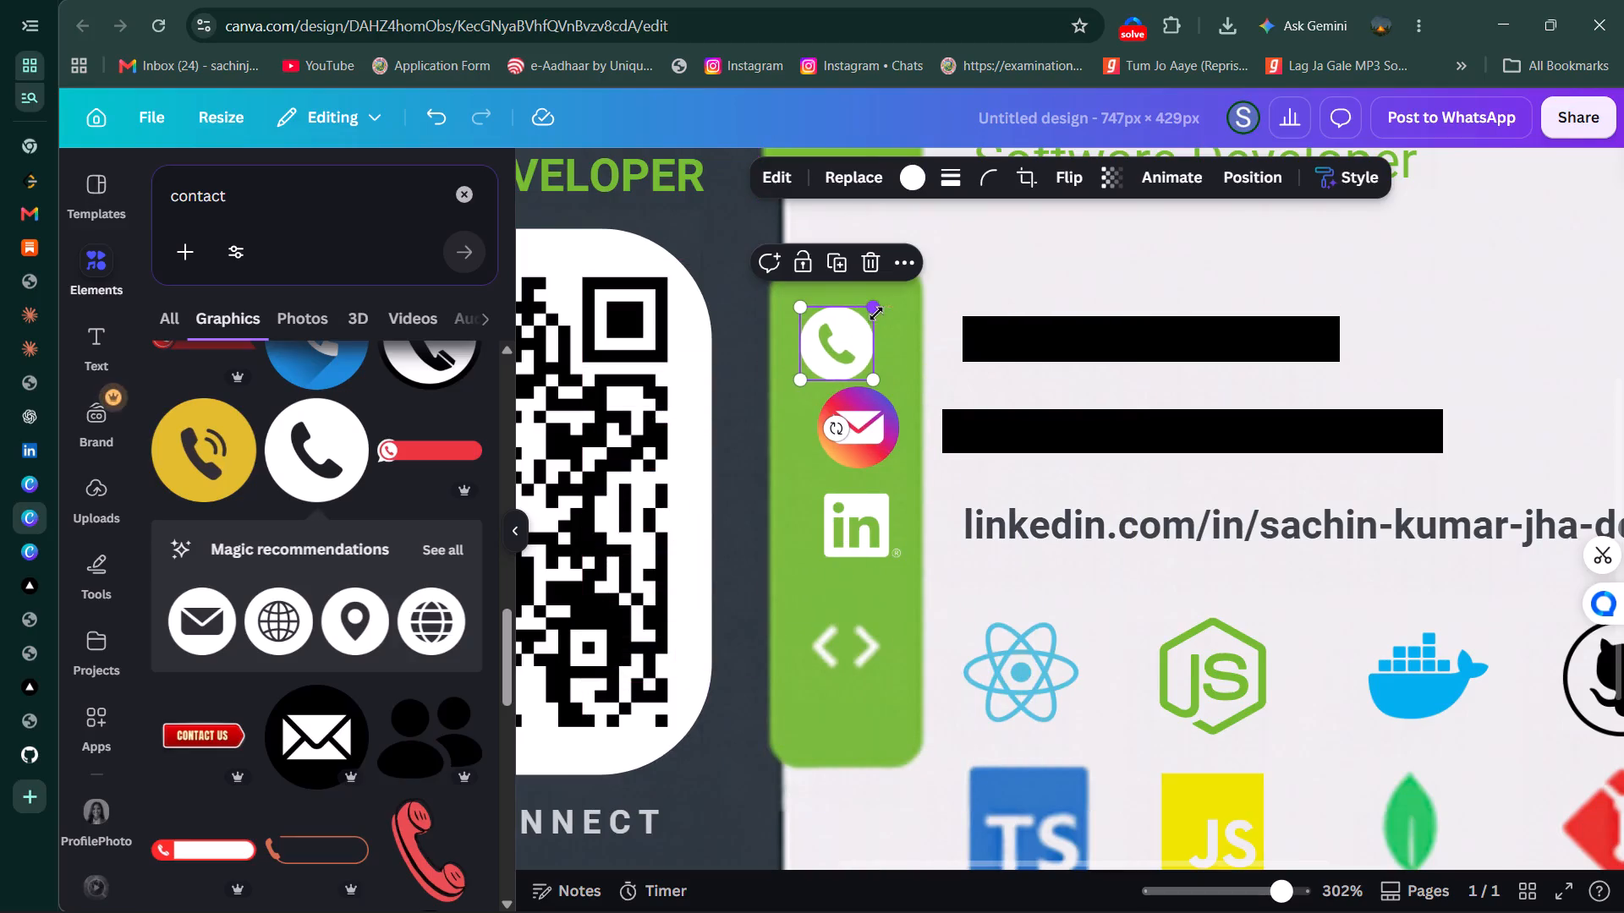
left_click_drag(844, 341, 870, 325)
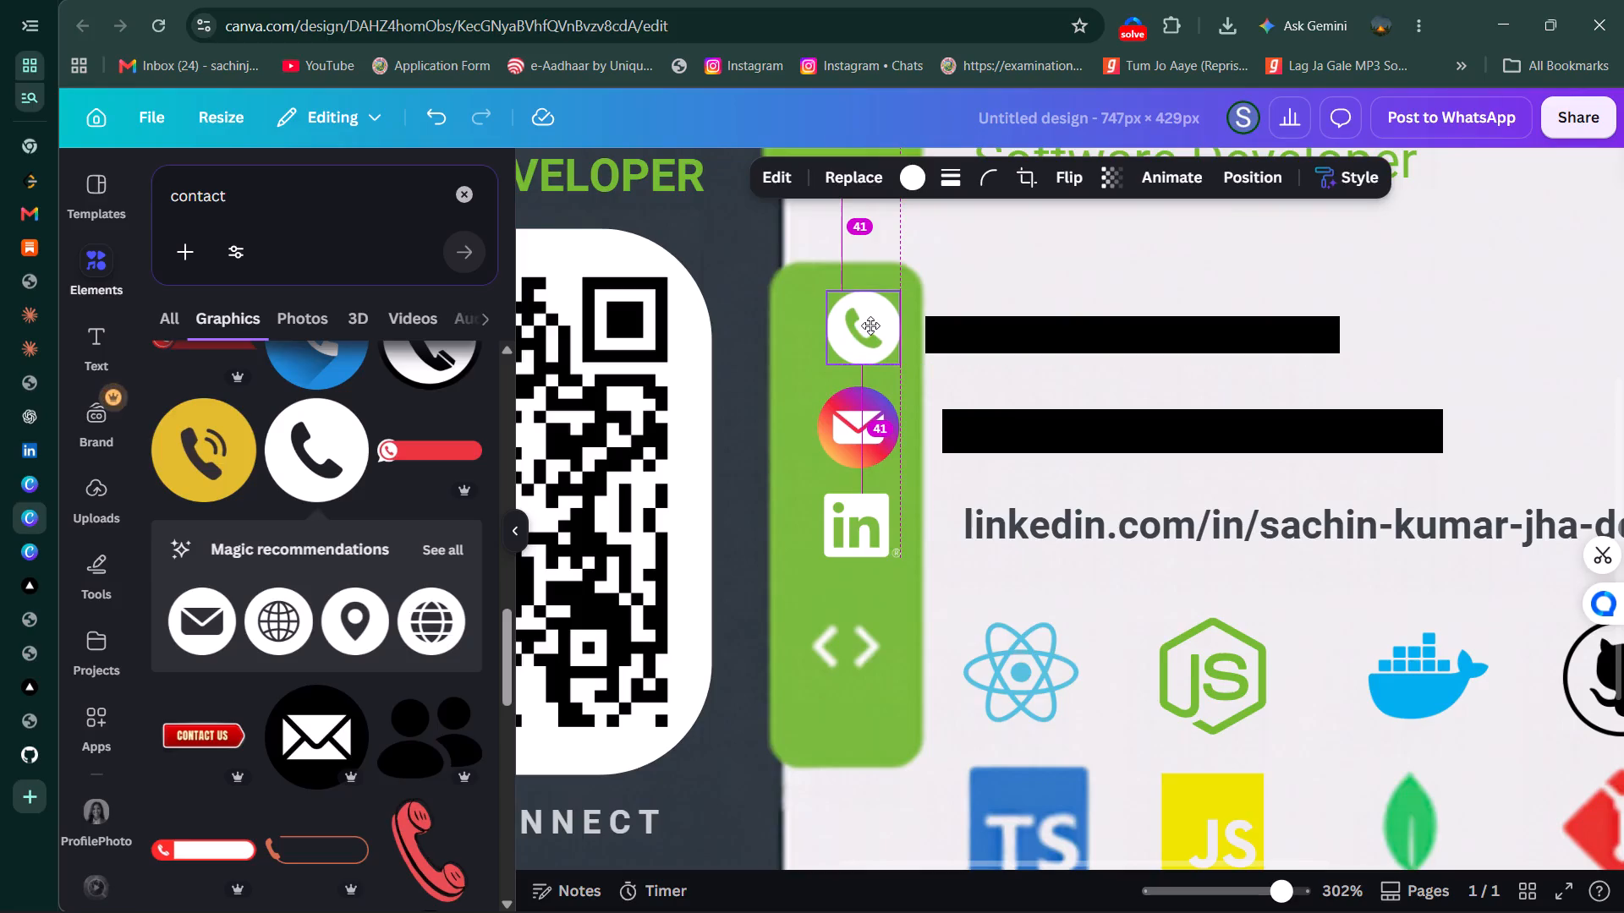
left_click_drag(870, 325, 870, 326)
left_click_drag(870, 326, 870, 328)
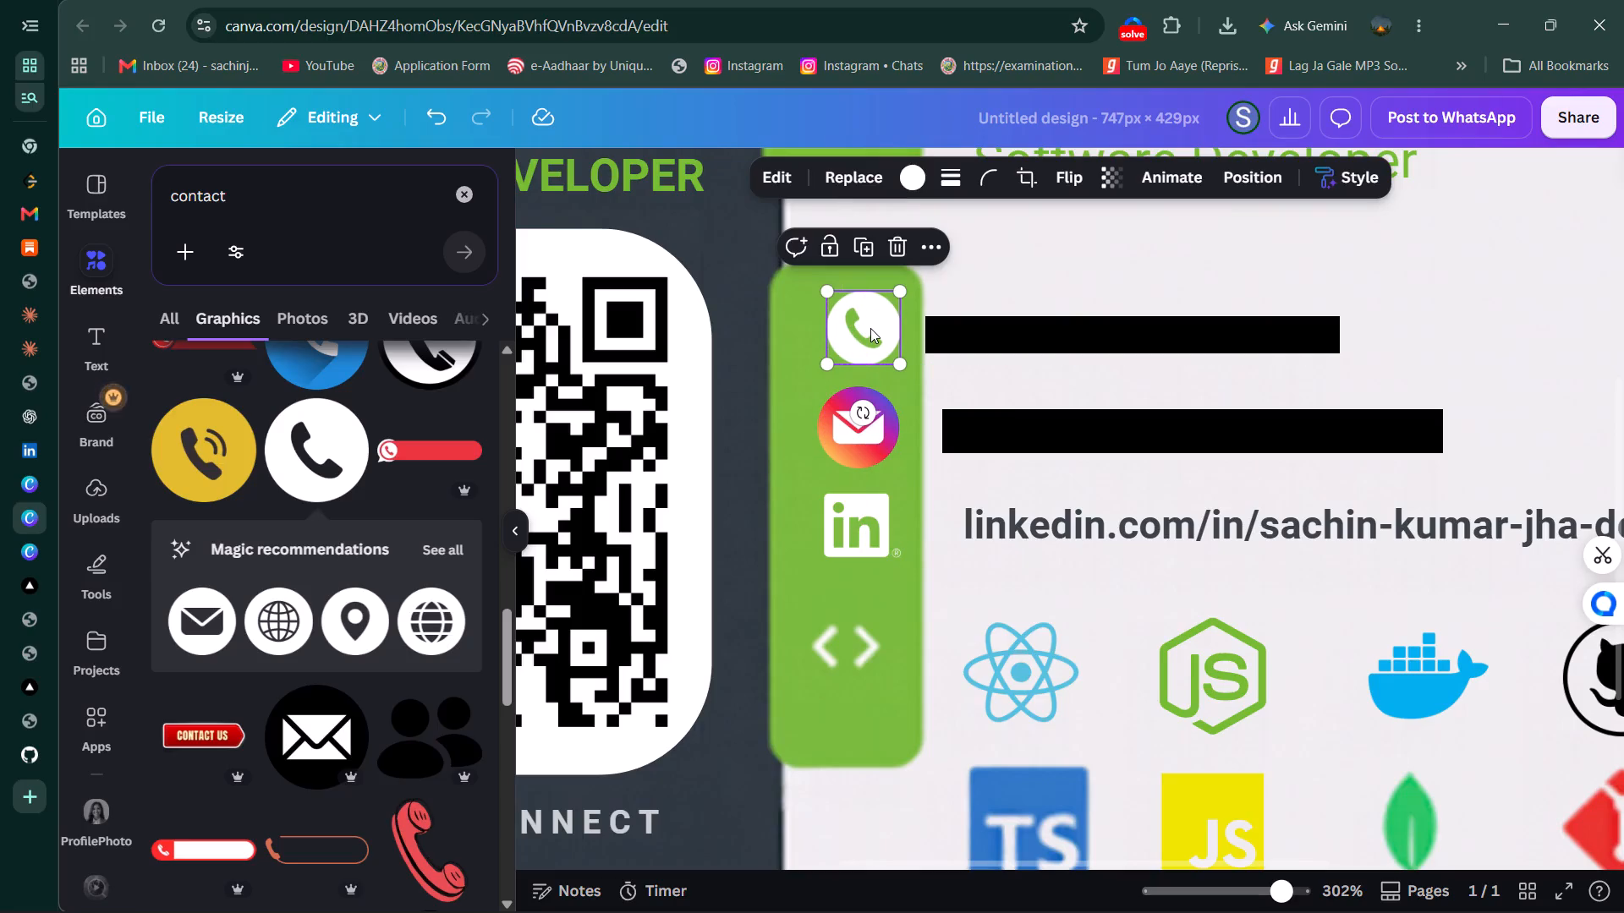
Delete the old white code-brackets icon at the bottom of the green contact strip.
left_click(853, 630)
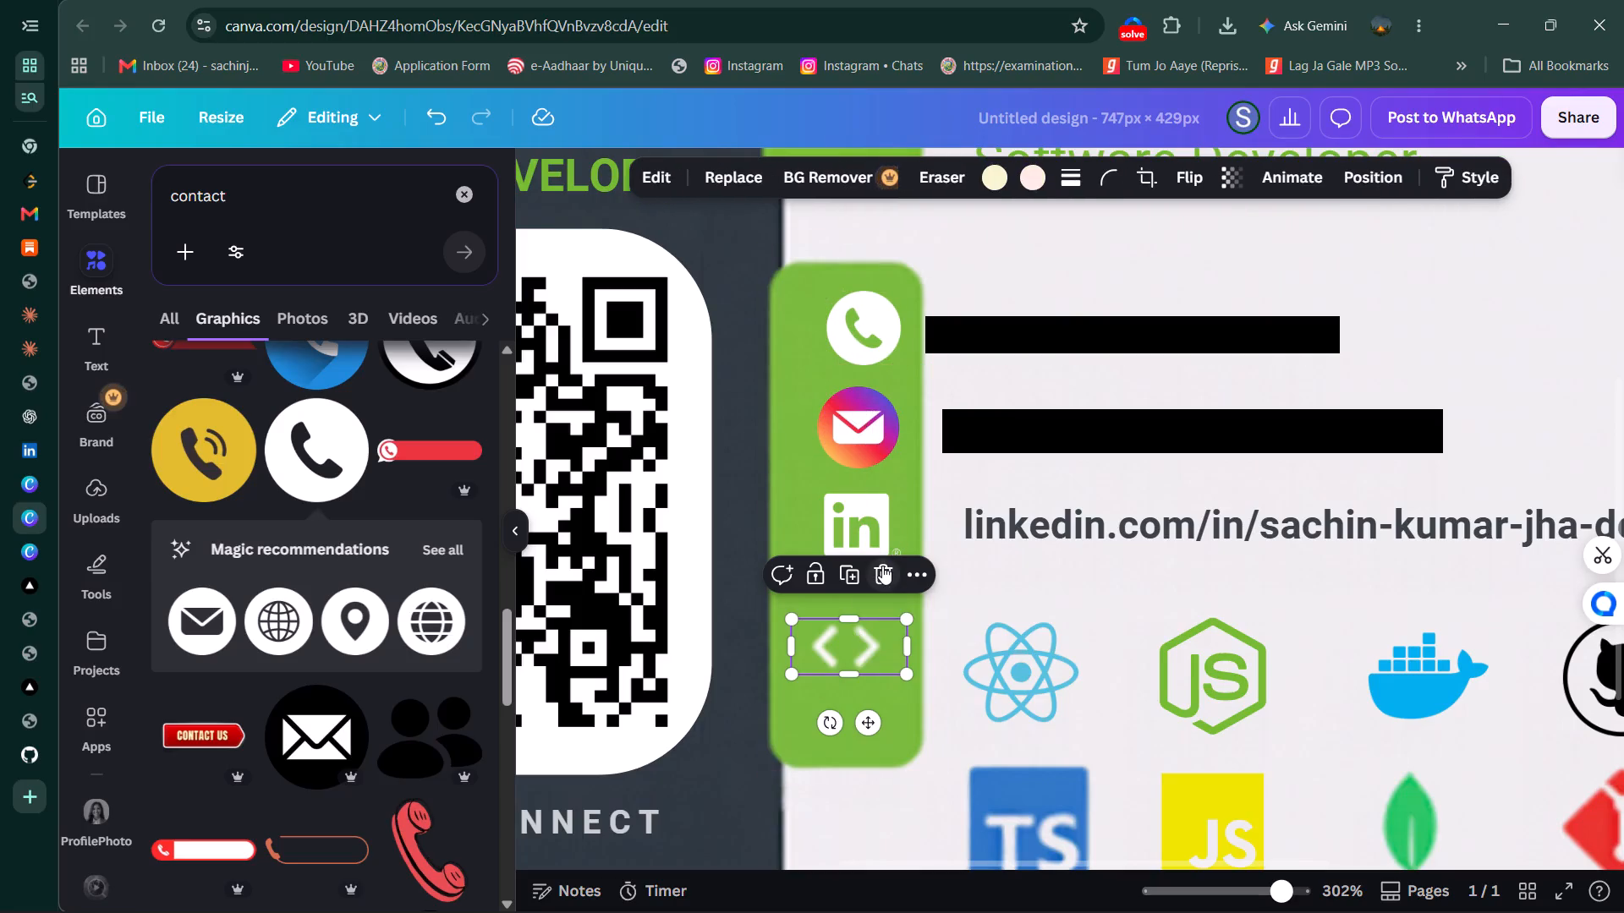
left_click(882, 566)
Search the elements library for "< >" and look through all its graphics for a replacement code-brackets icon.
left_click(461, 197)
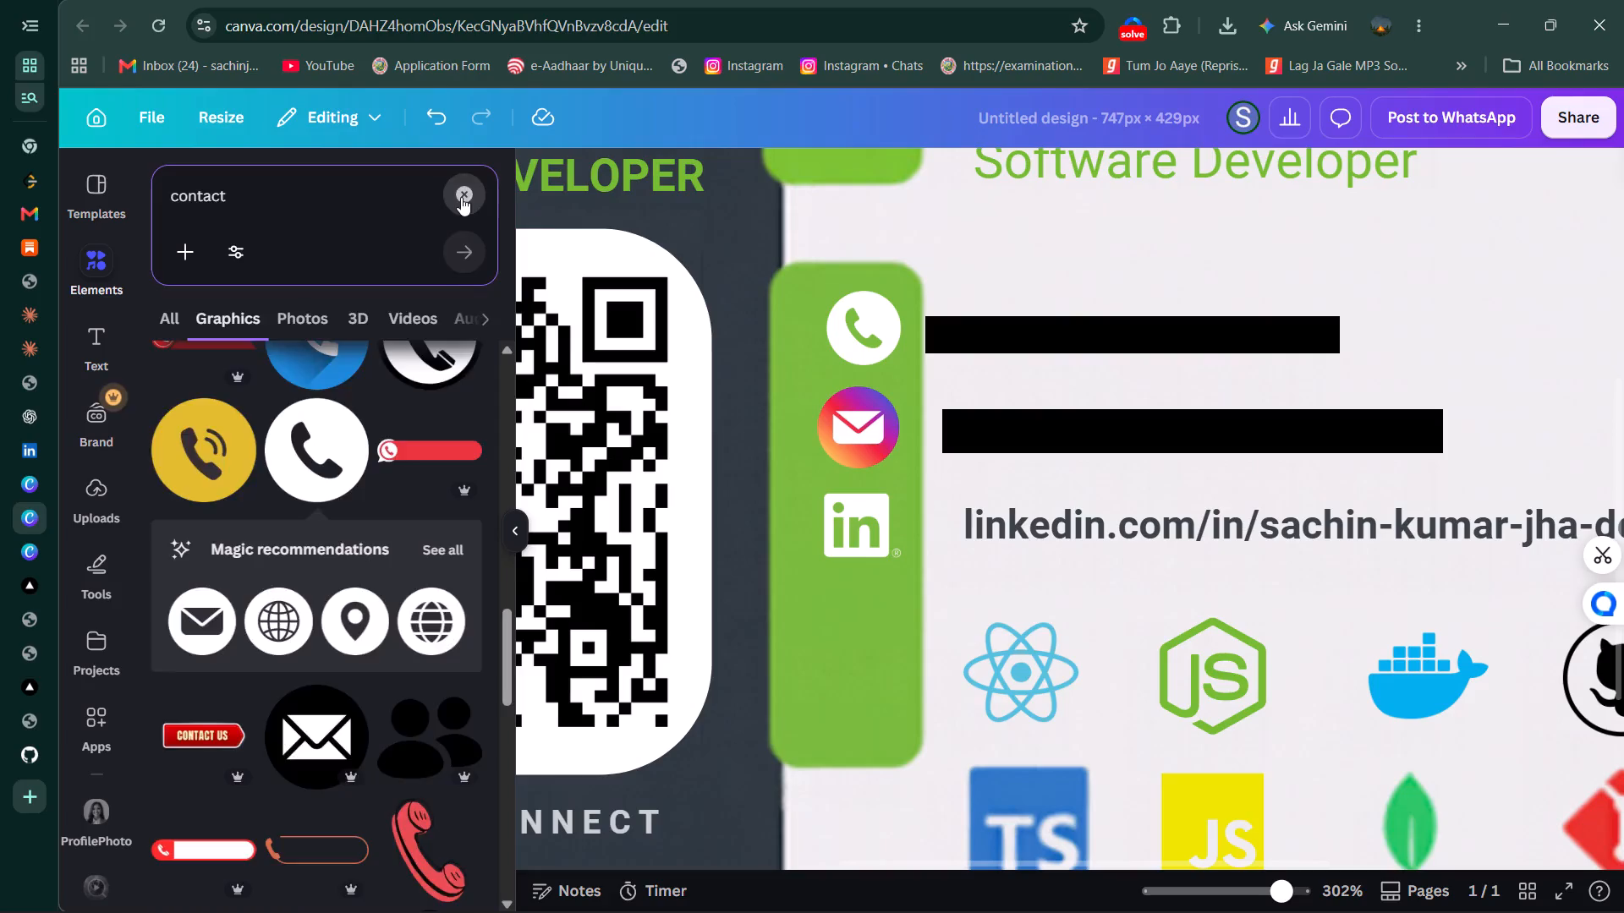
type("<")
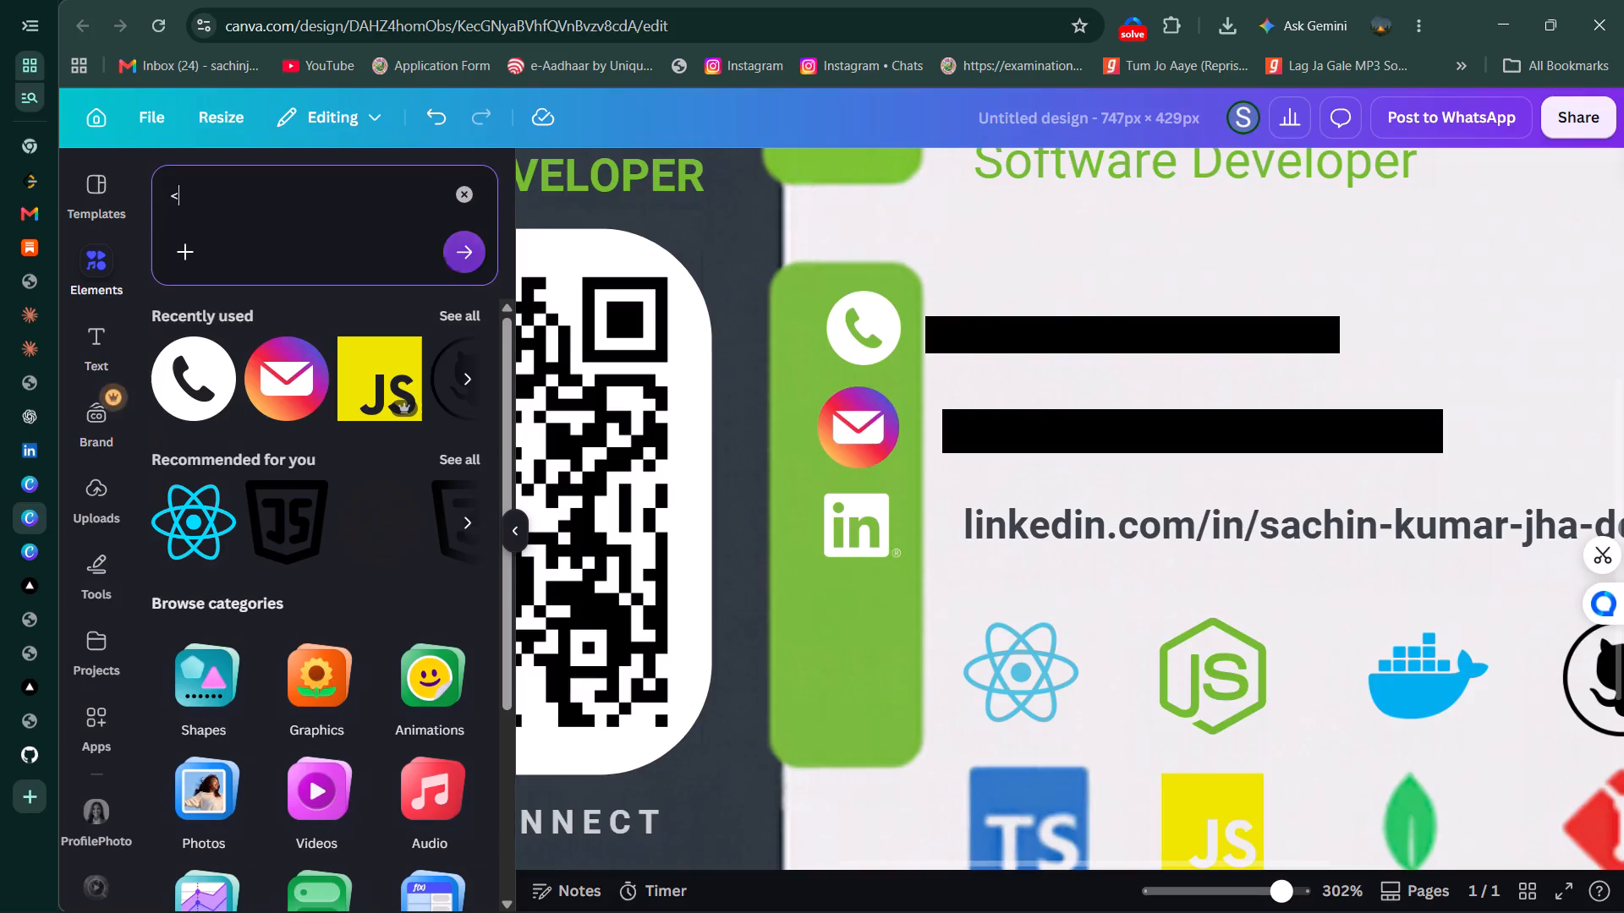
key("space")
key("shift+greater")
key("Return")
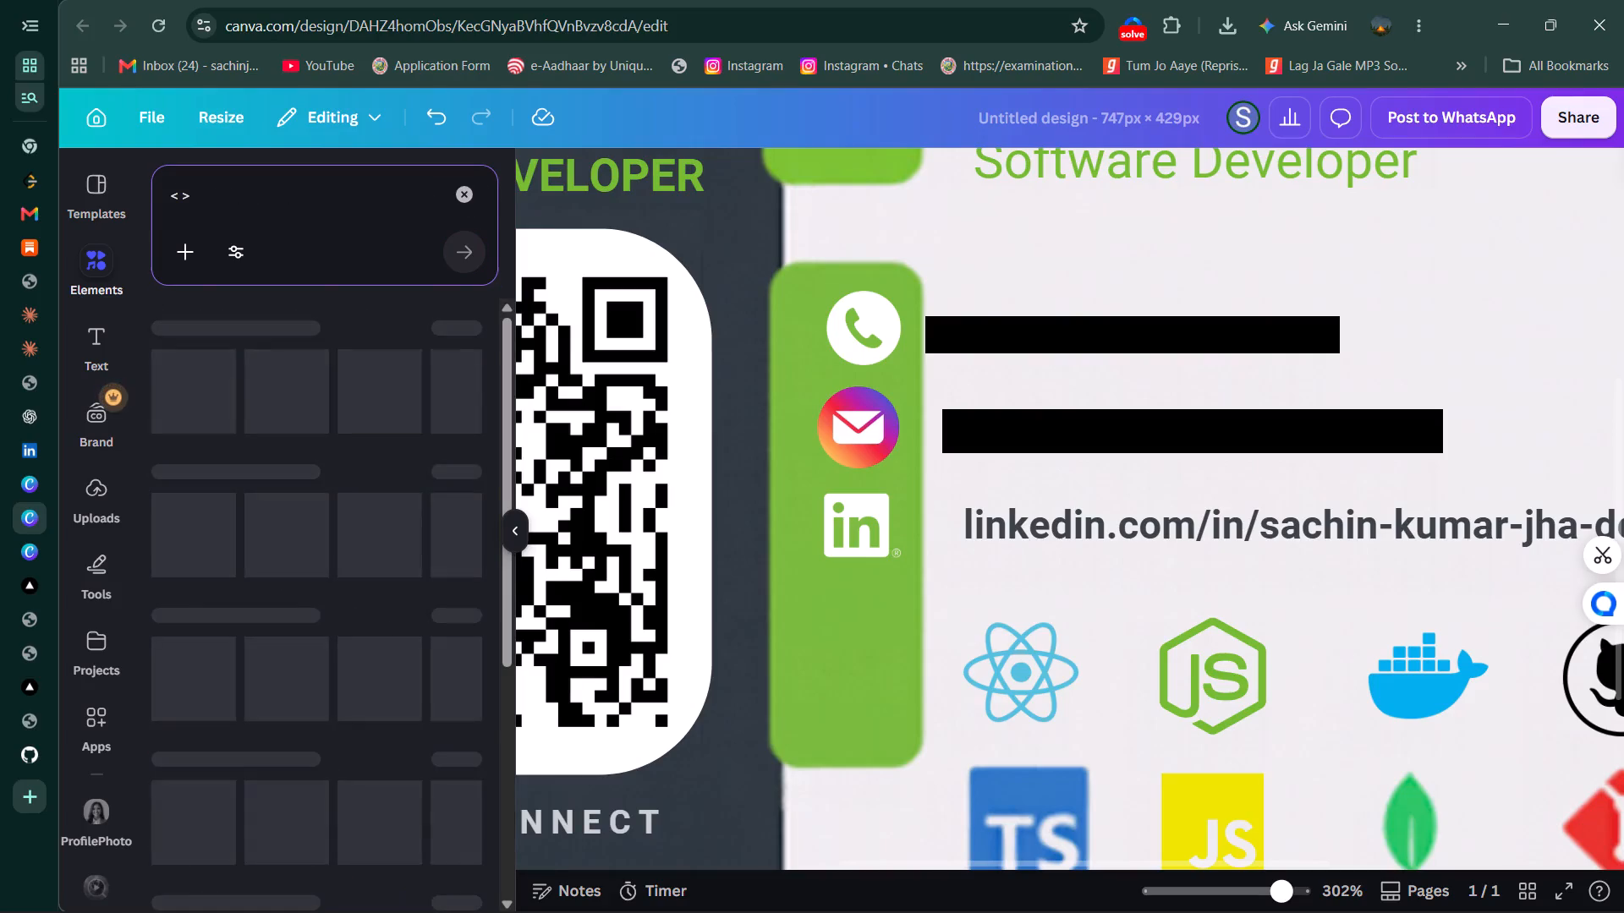
scroll(297, 438, "left", 3)
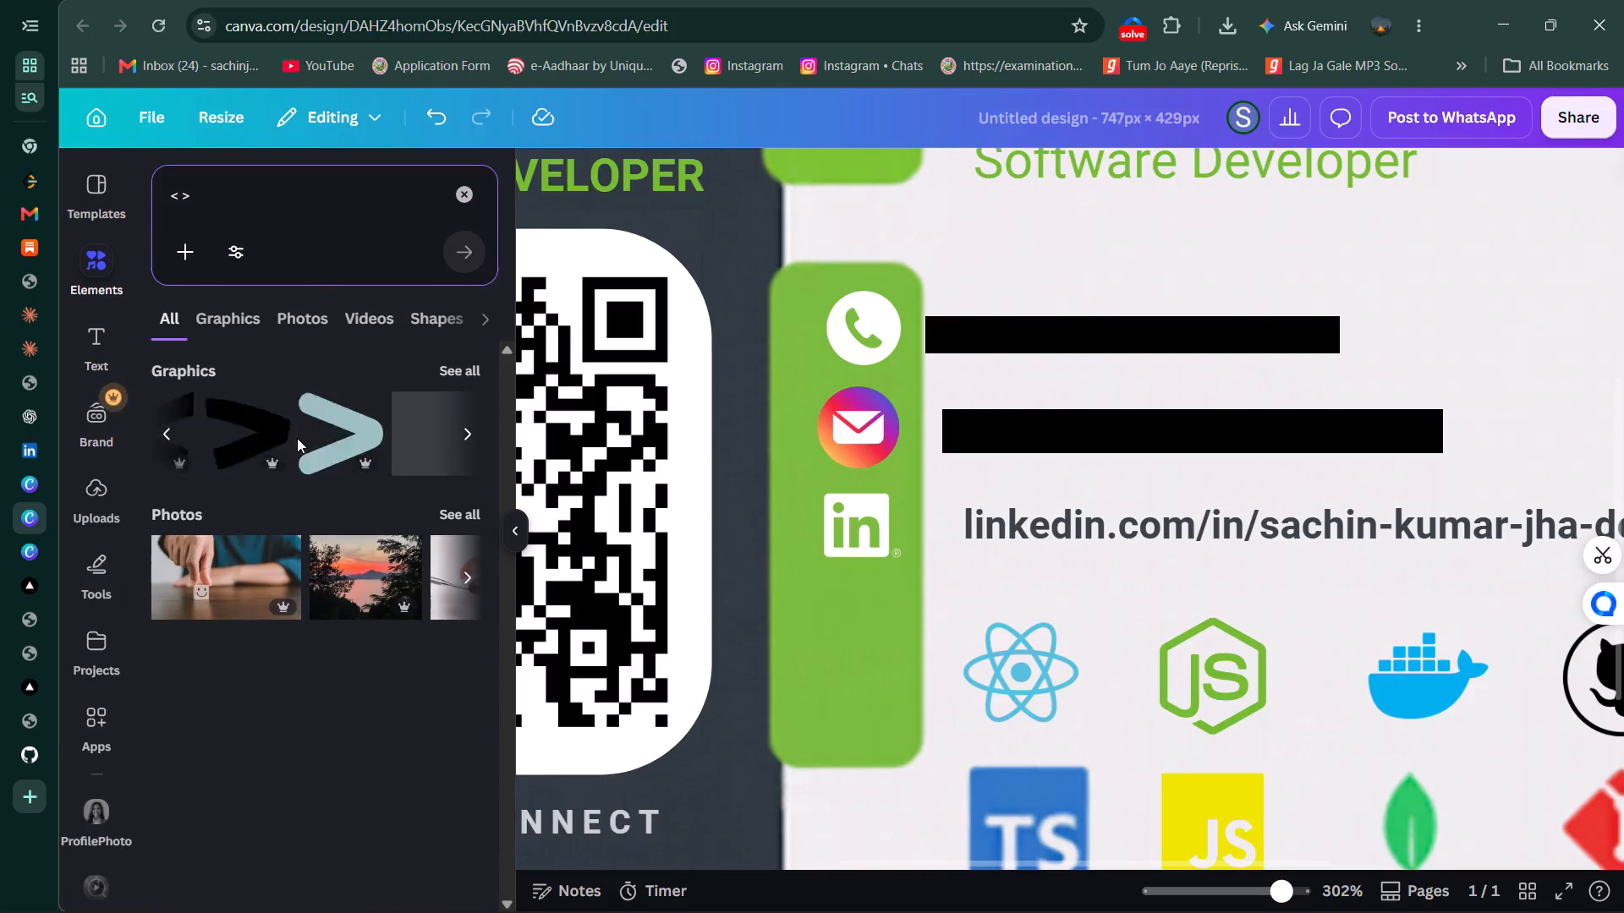
scroll(297, 438, "left", 1)
left_click(469, 364)
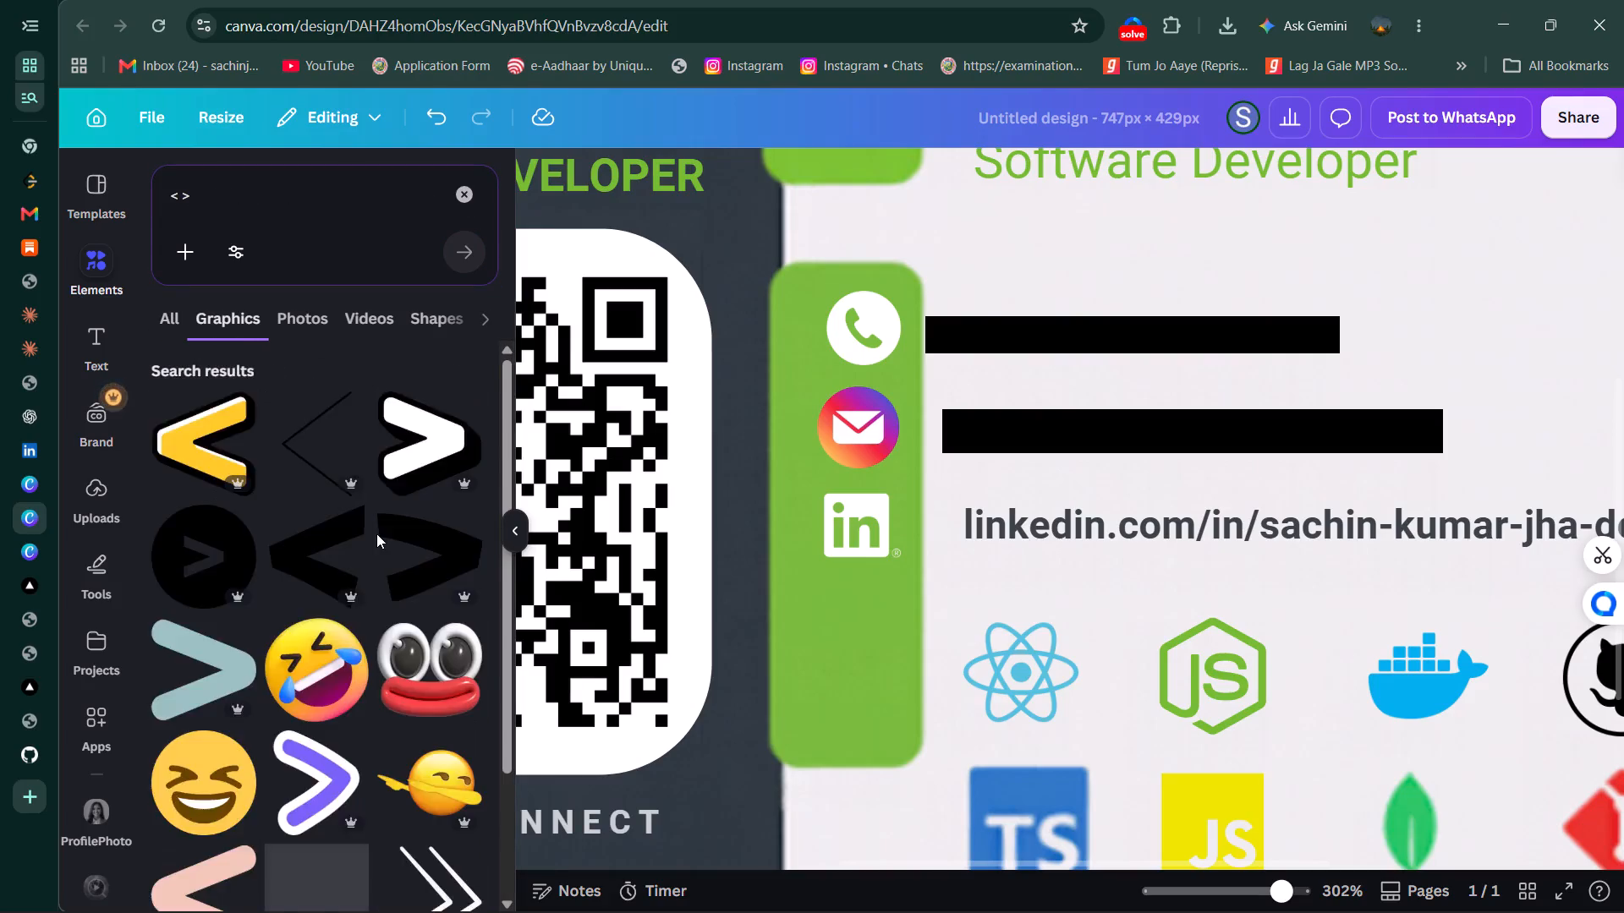
scroll(376, 533, "down", 7)
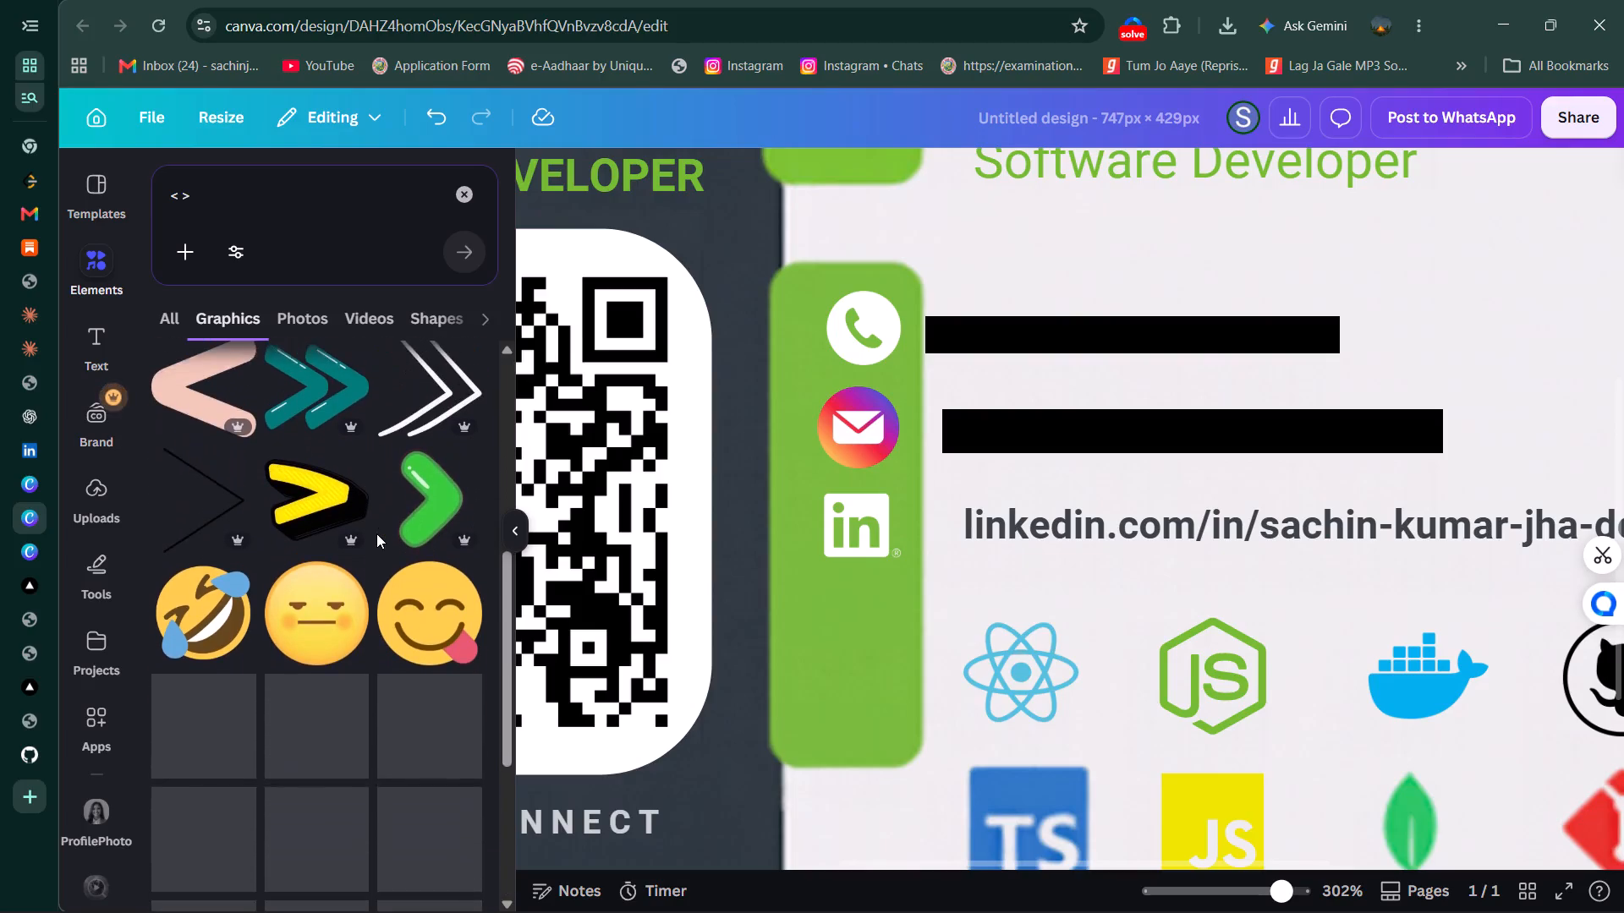
scroll(376, 533, "down", 2)
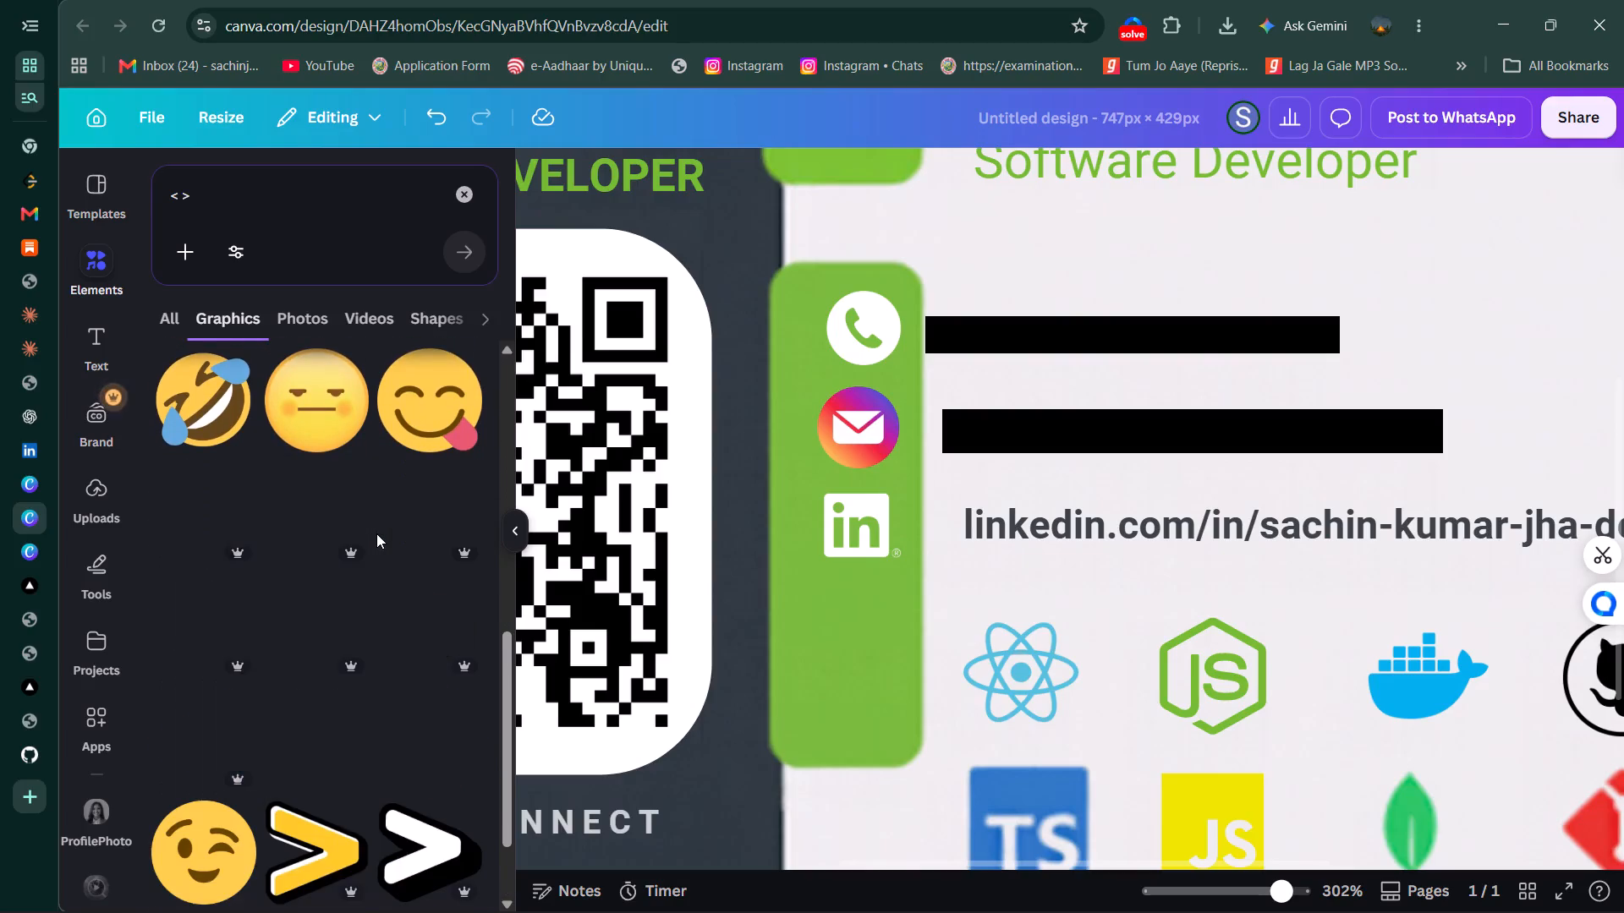
scroll(376, 533, "down", 6)
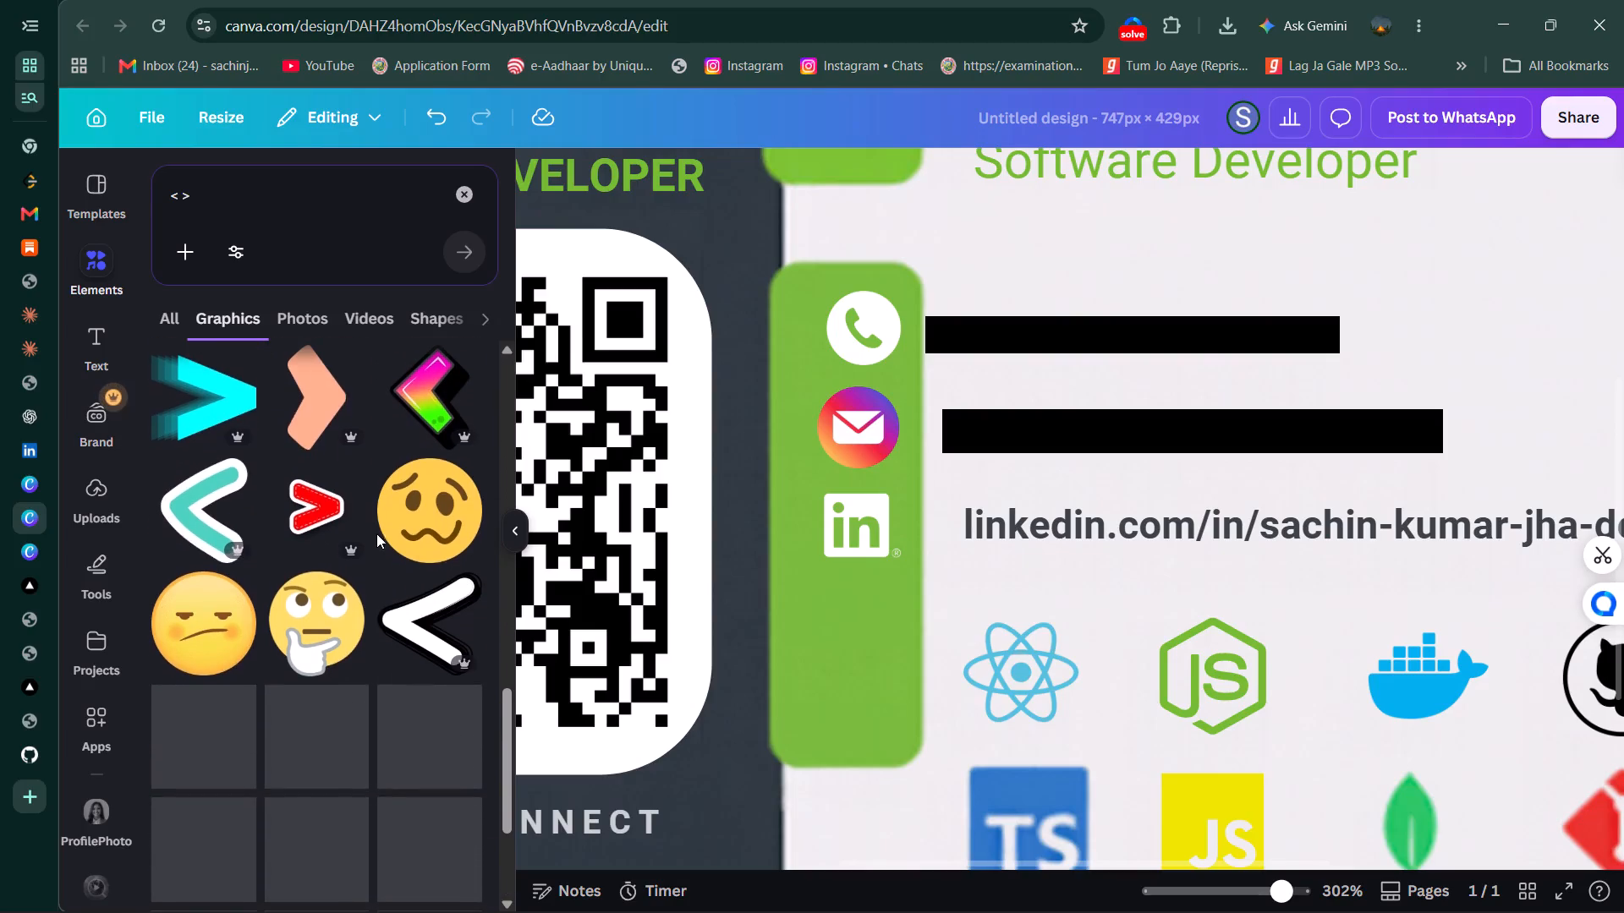
Change the elements search to developer and show all of its graphics.
left_click(460, 195)
left_click(380, 200)
type("developer")
key("Return")
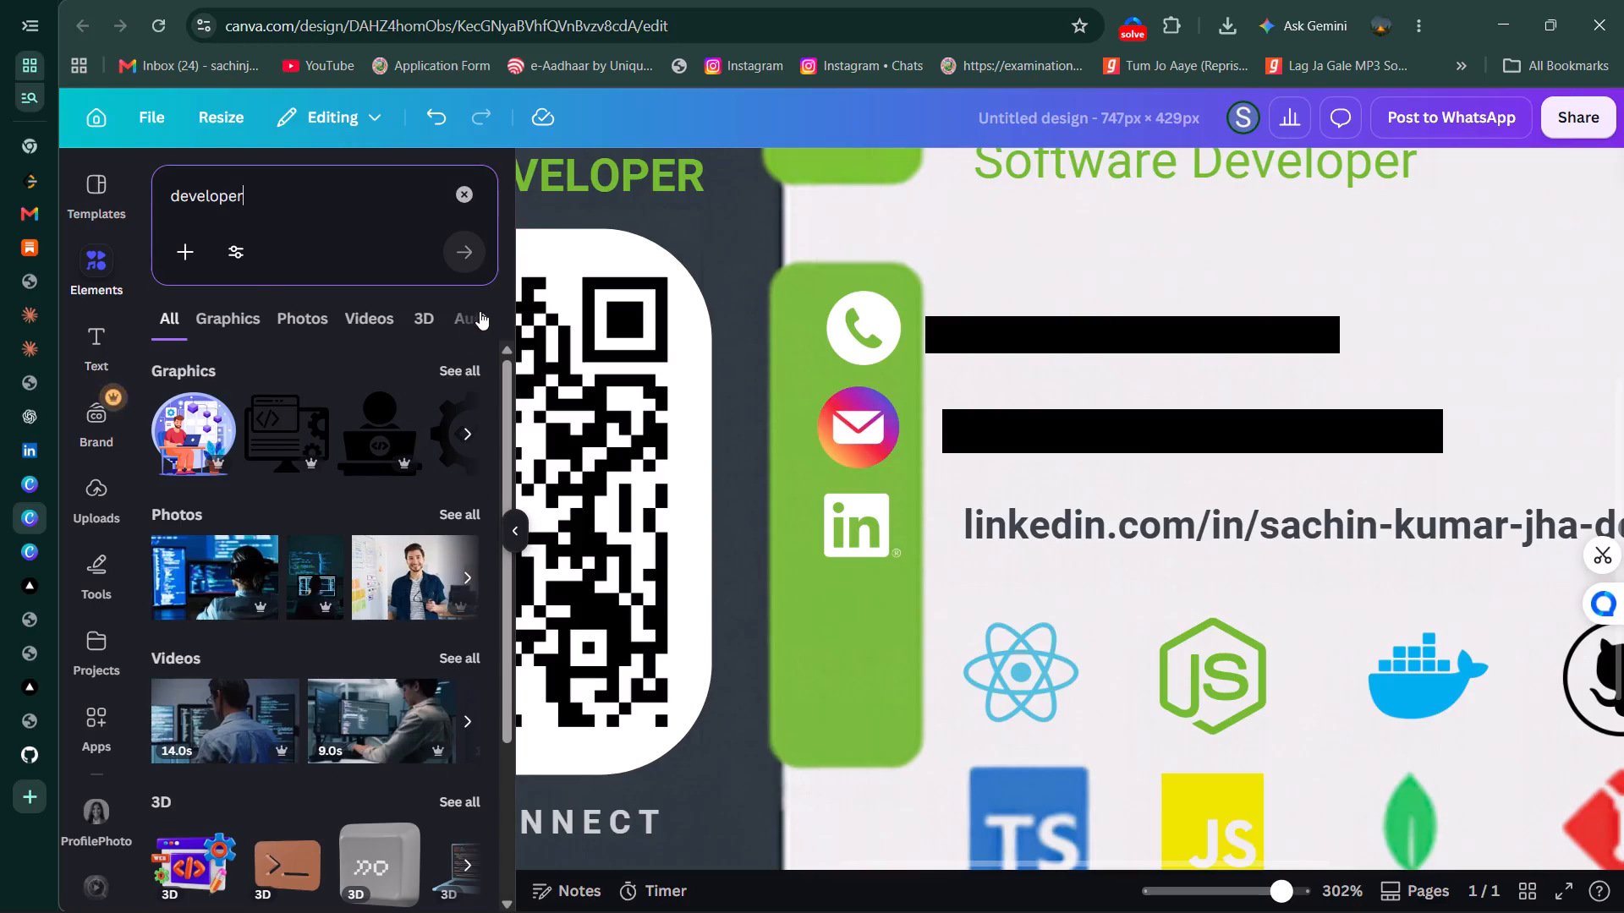
left_click(480, 311)
left_click(460, 365)
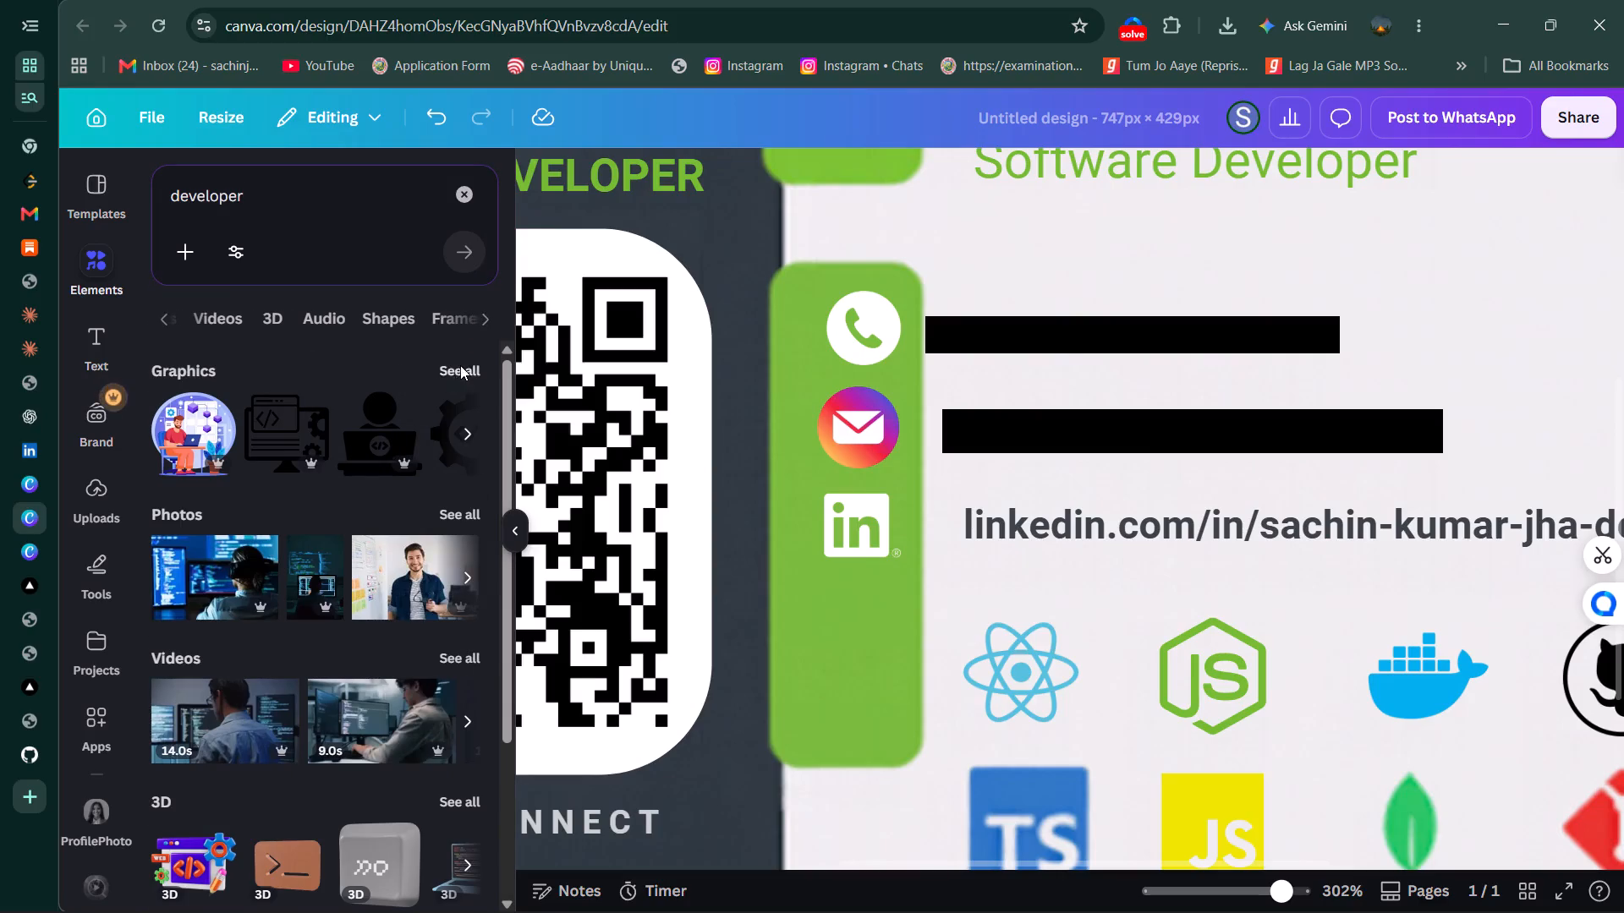
Look through the developer graphics for a code-brackets icon that suits the green contact strip.
scroll(403, 545, "down", 1)
scroll(304, 535, "down", 1)
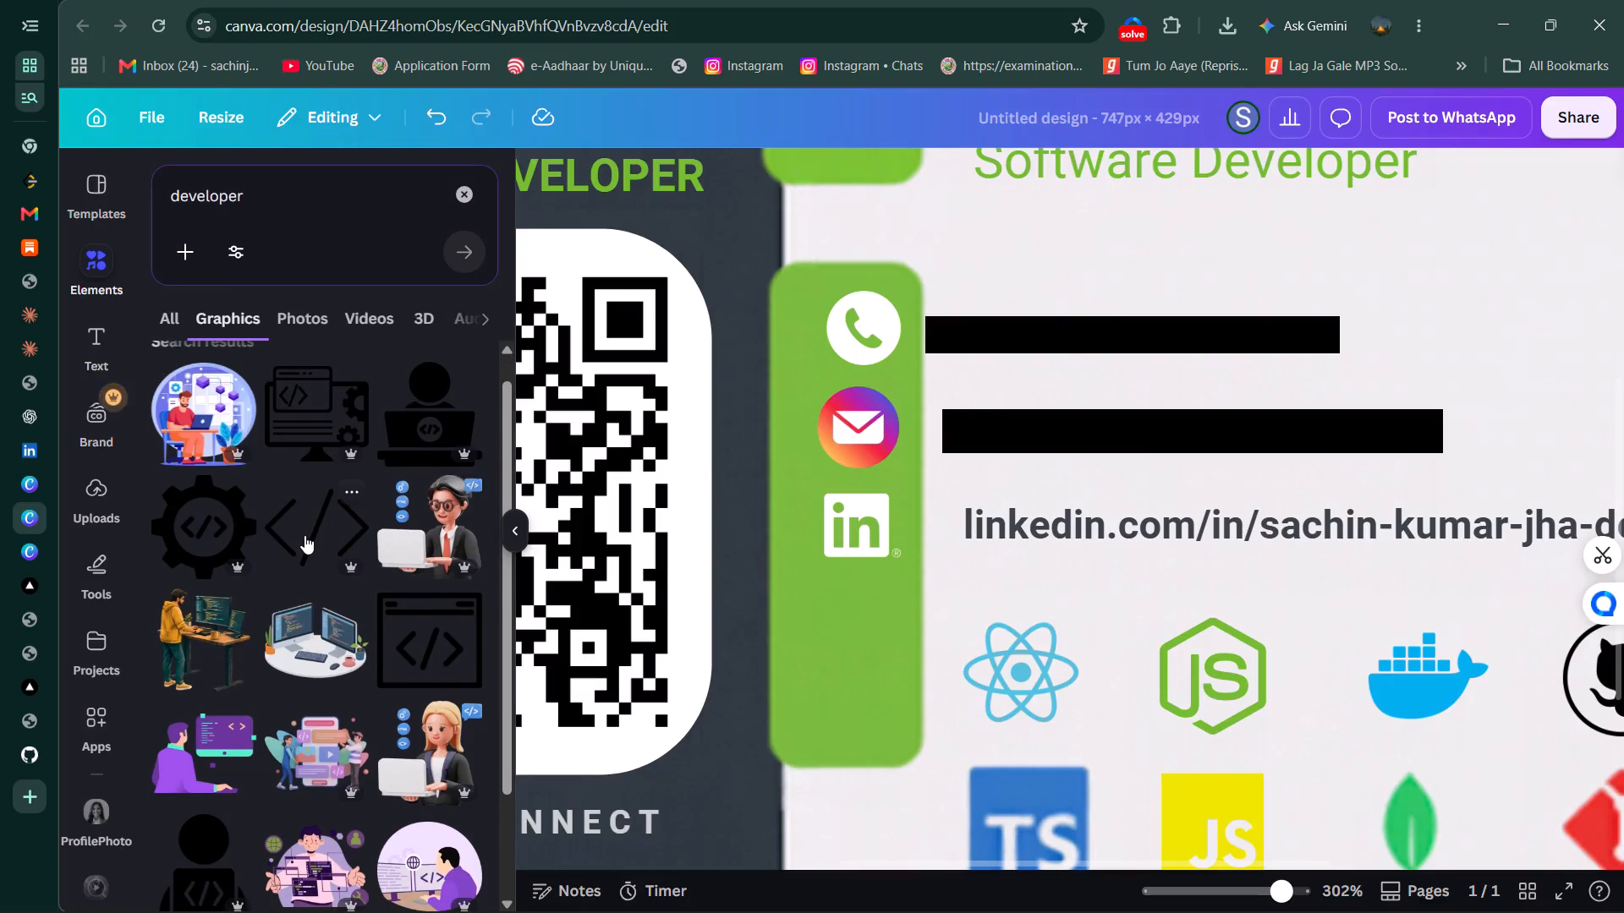
scroll(304, 535, "down", 4)
scroll(366, 600, "down", 3)
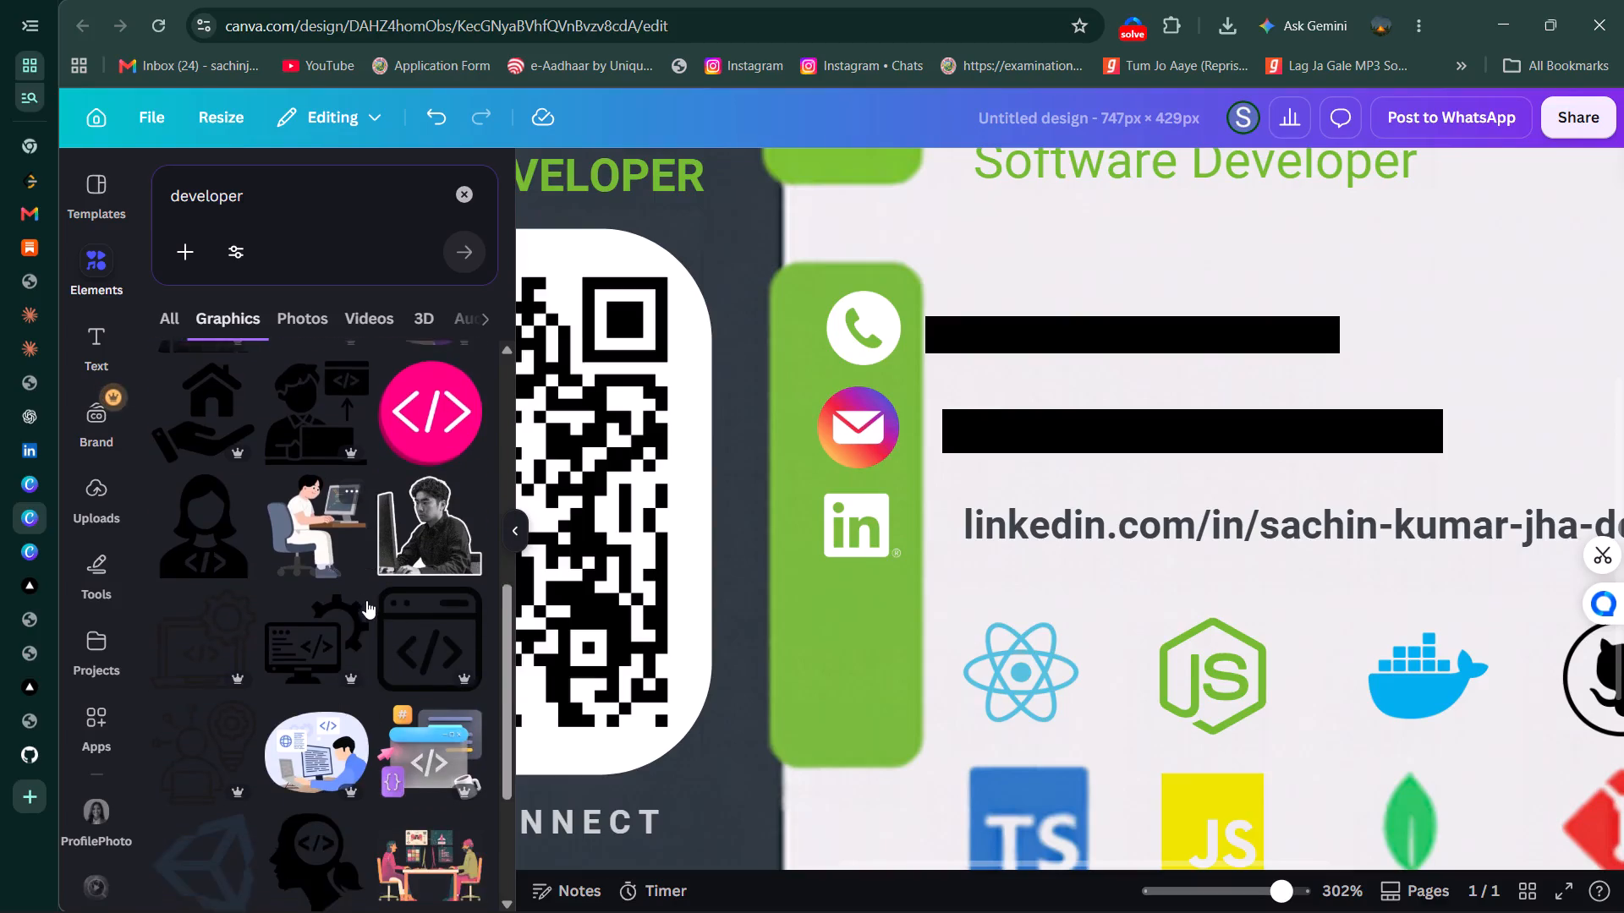
scroll(366, 600, "down", 6)
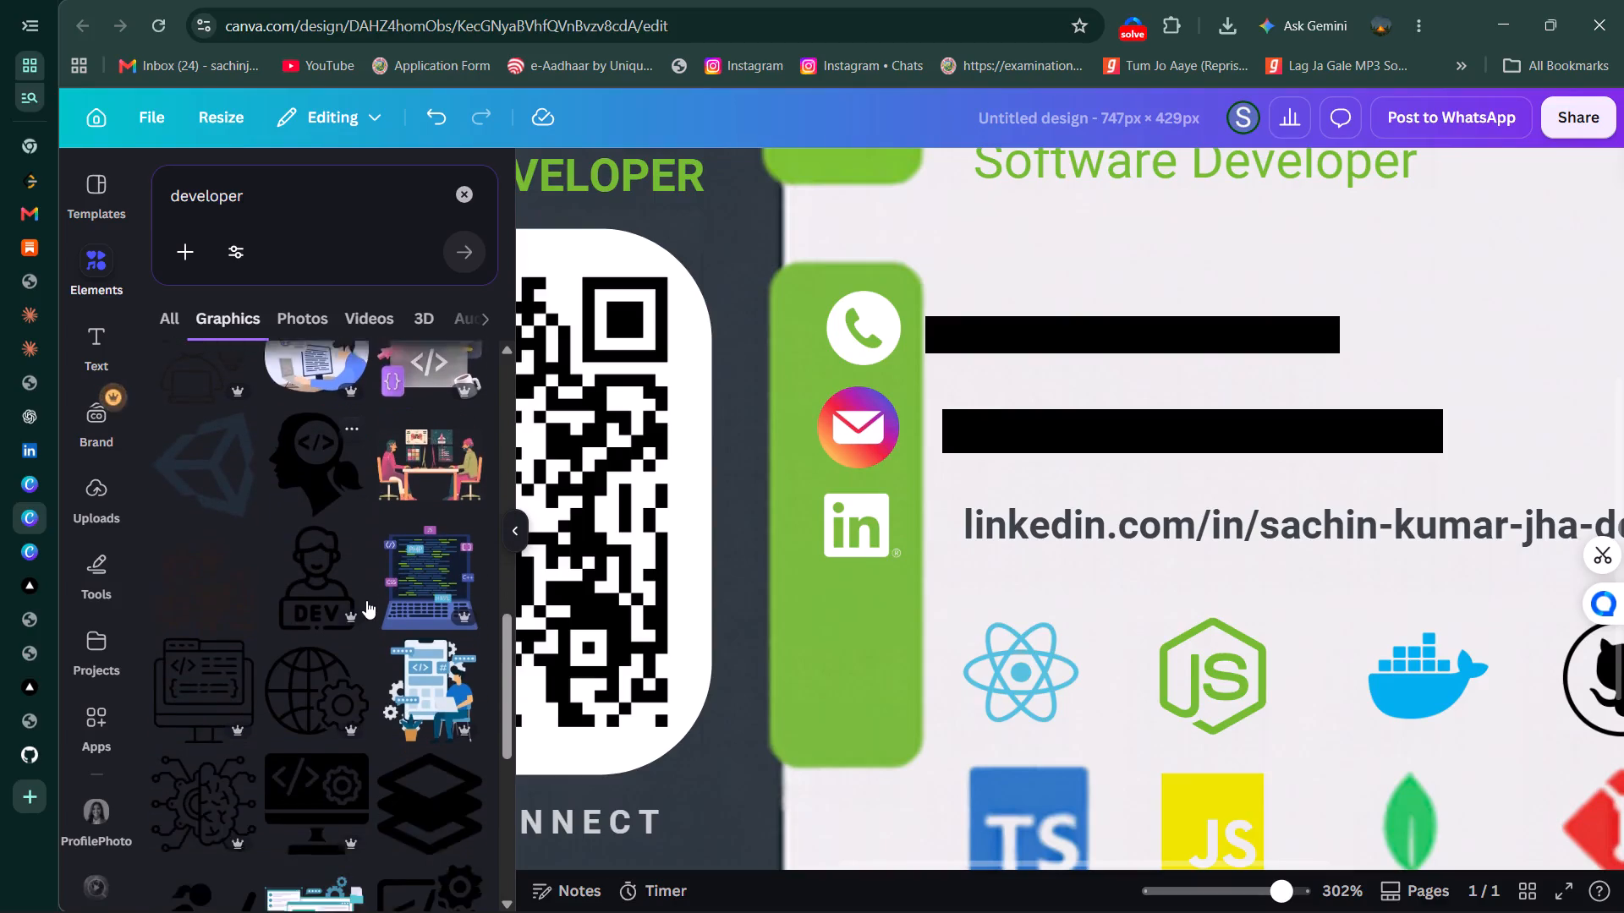
scroll(366, 600, "down", 1)
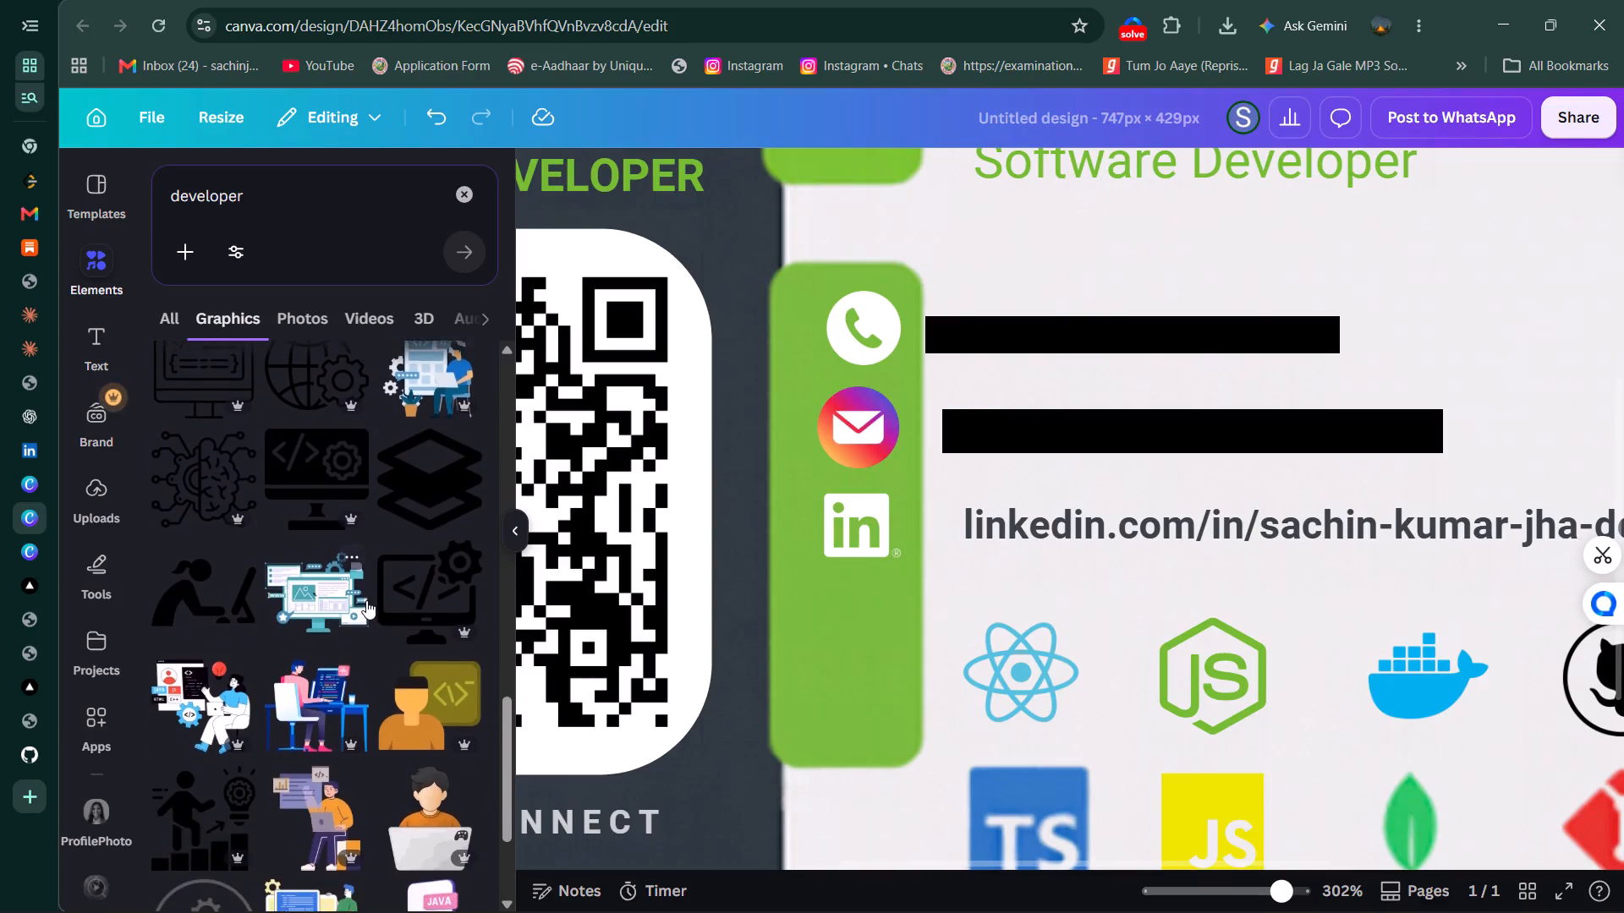
scroll(366, 600, "down", 2)
scroll(330, 495, "down", 1)
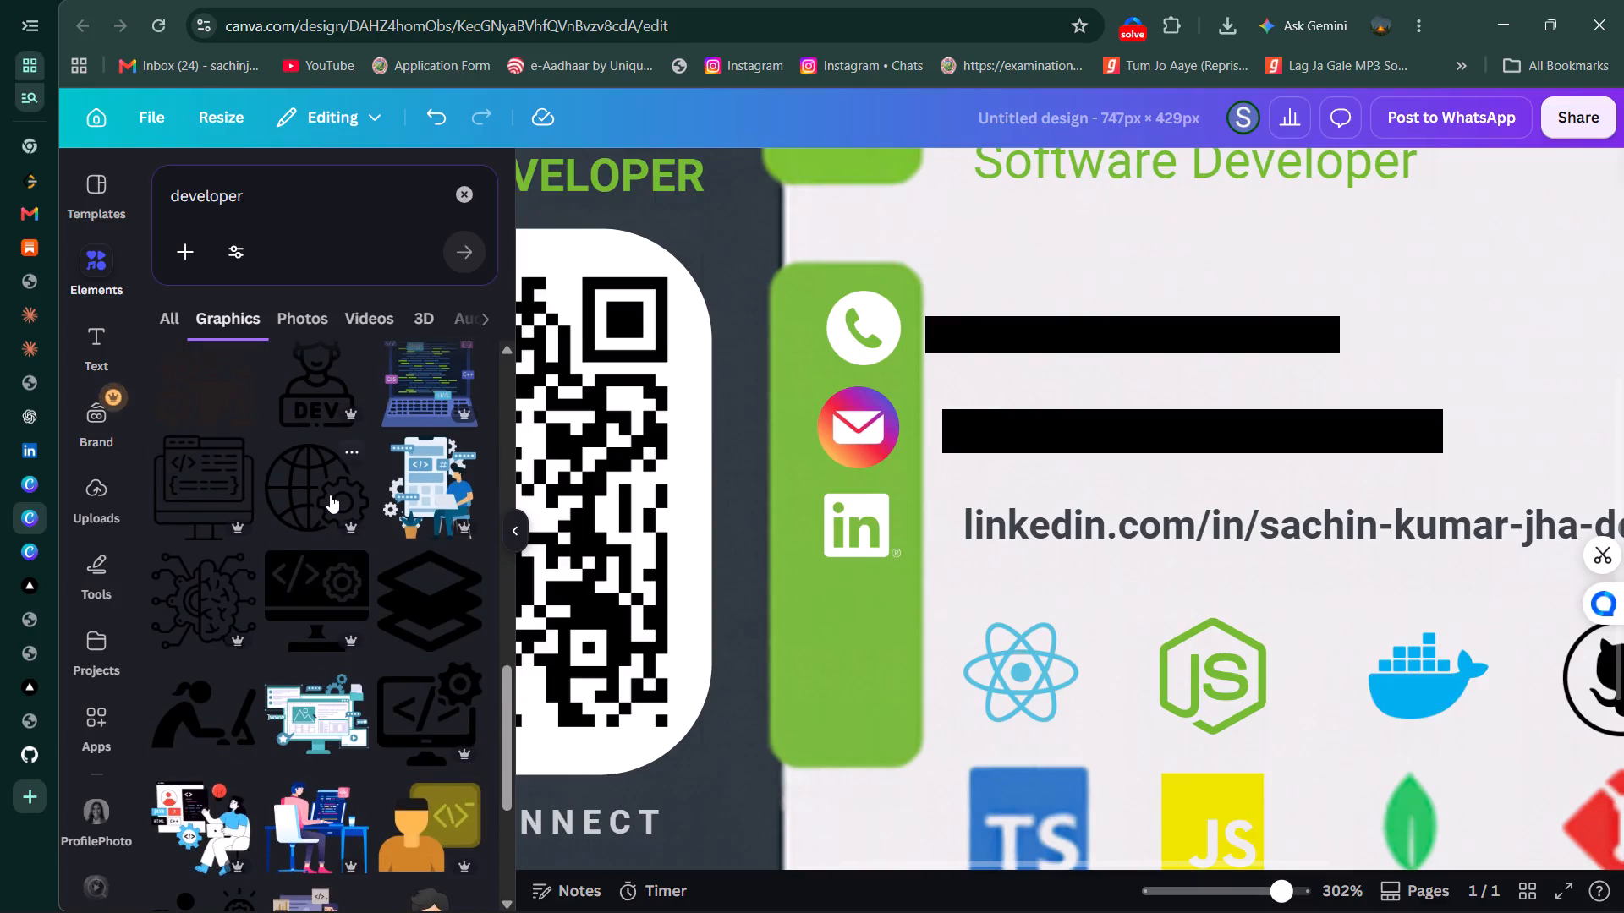
scroll(330, 495, "down", 6)
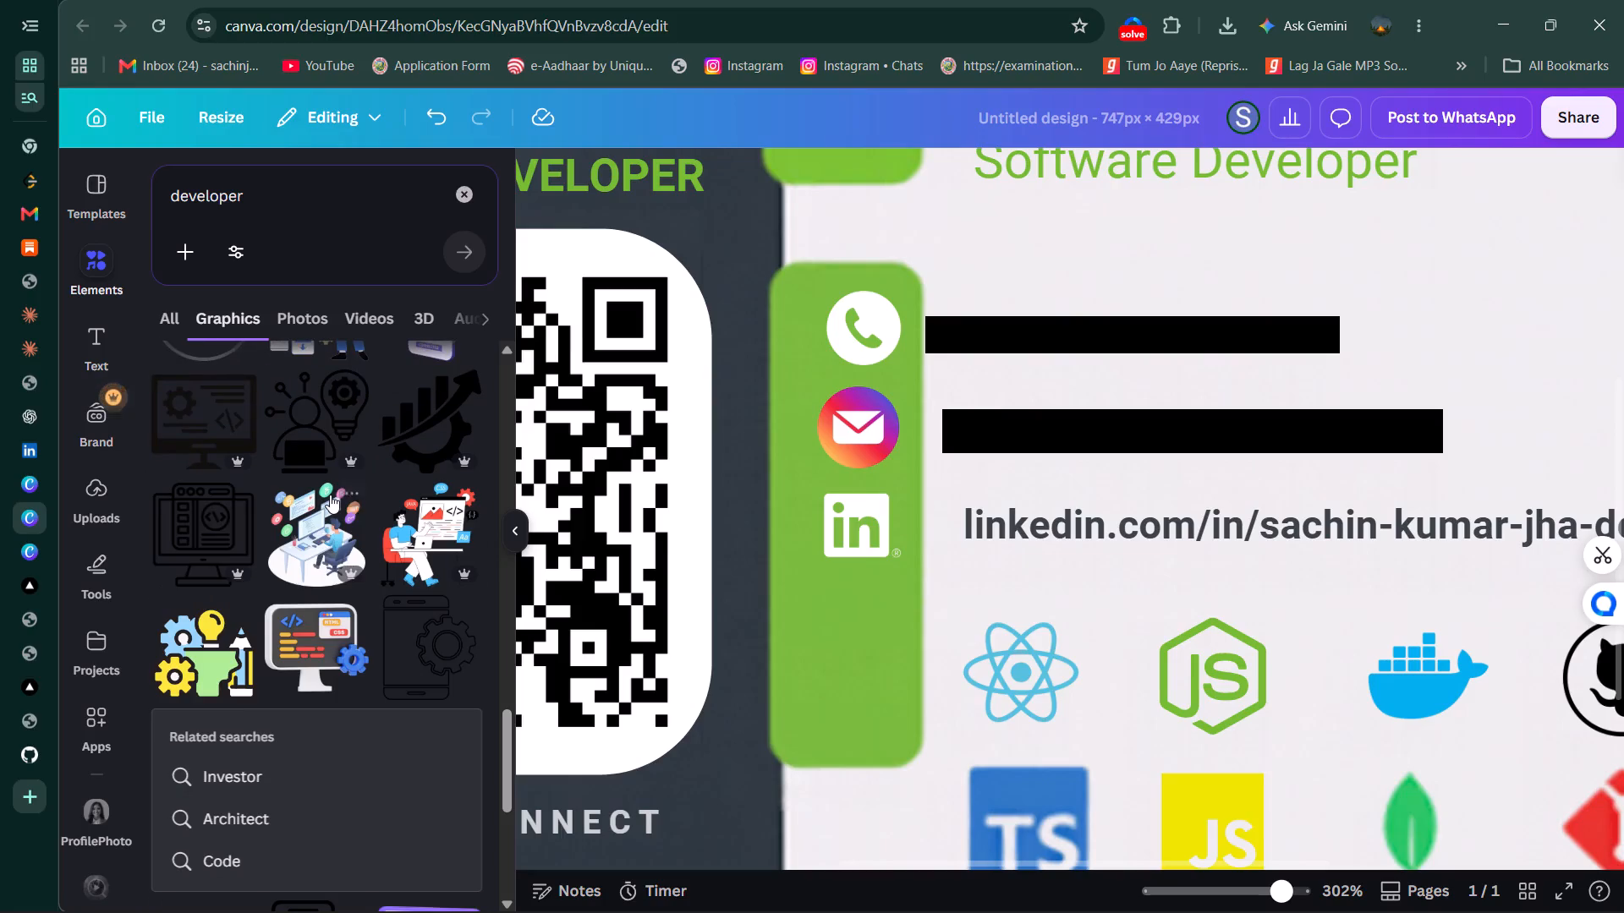
scroll(330, 495, "down", 4)
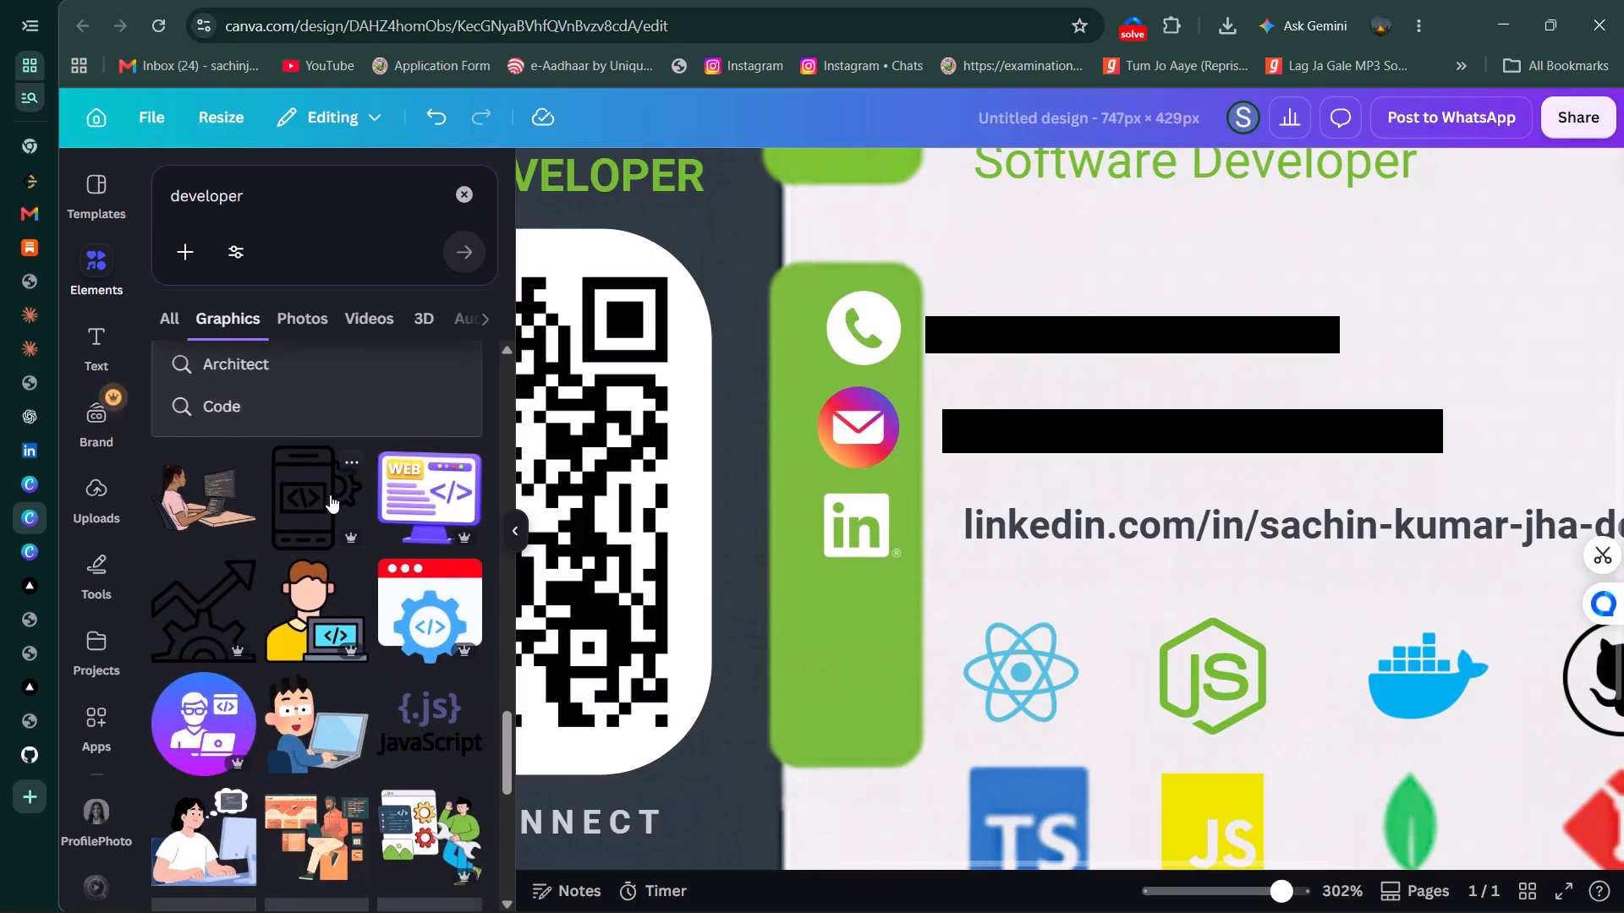
scroll(330, 495, "down", 5)
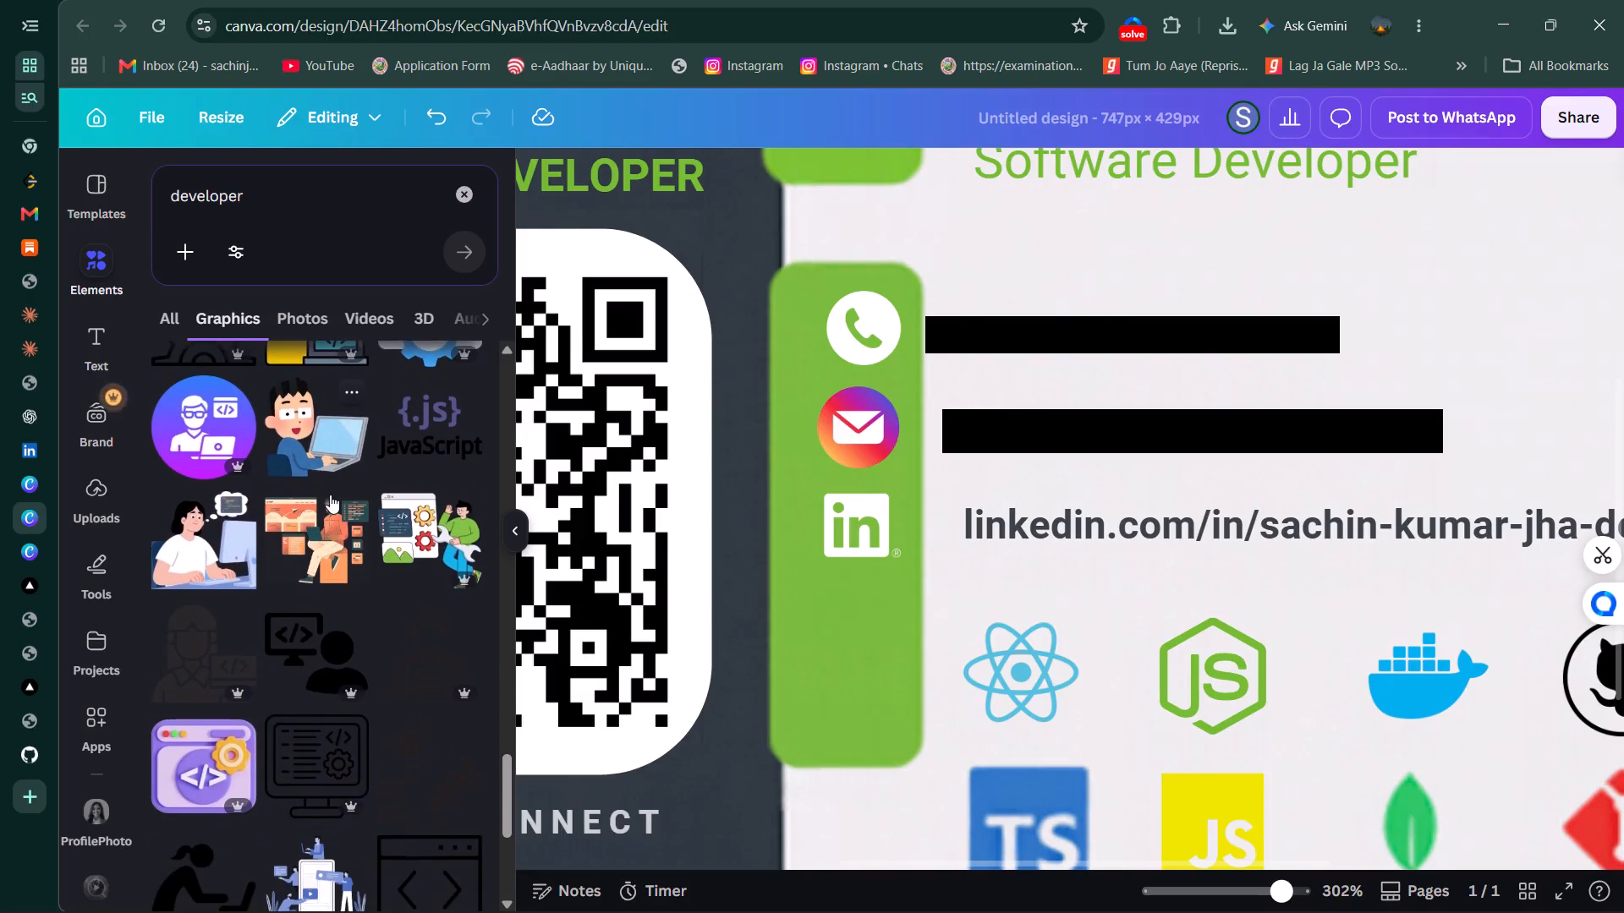
scroll(330, 495, "down", 3)
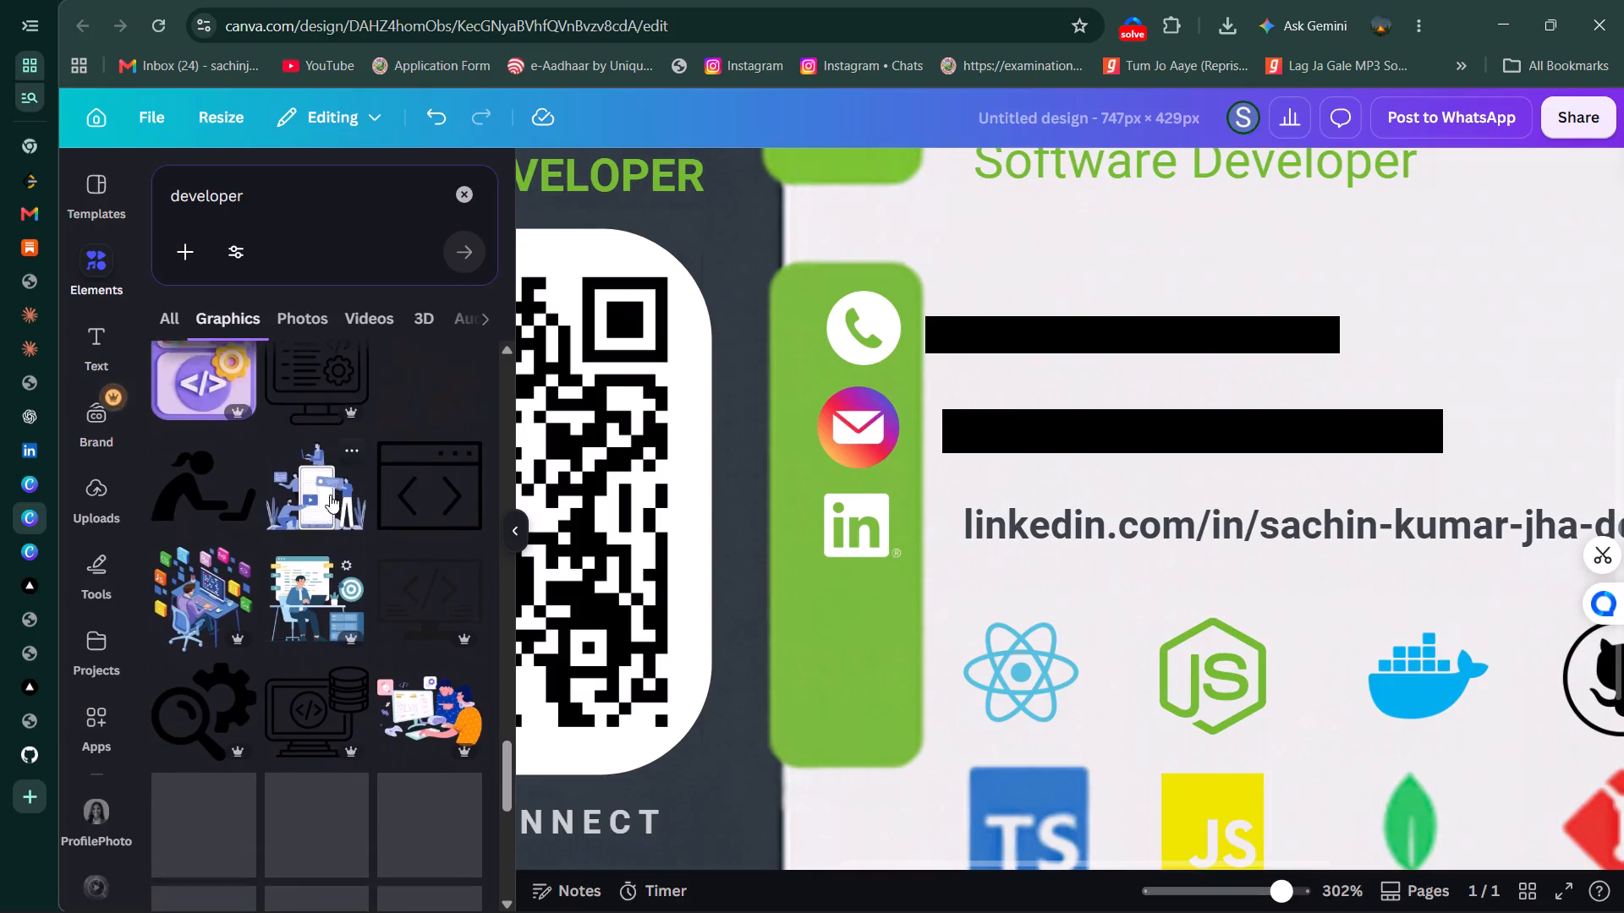
scroll(330, 495, "down", 2)
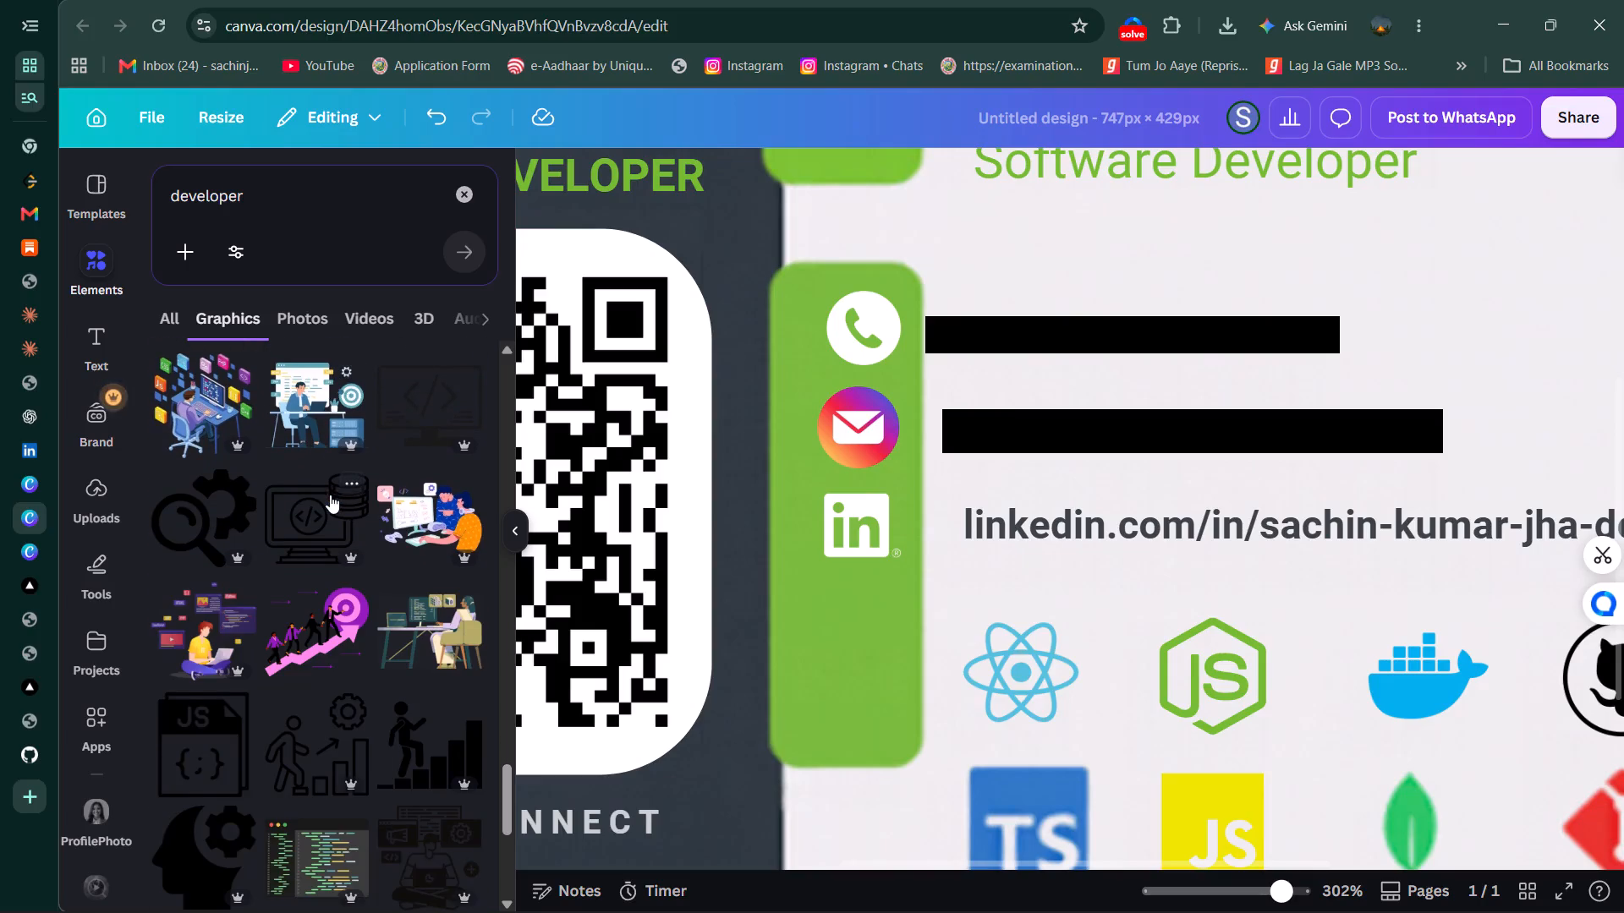
scroll(330, 495, "down", 4)
scroll(330, 495, "up", 1)
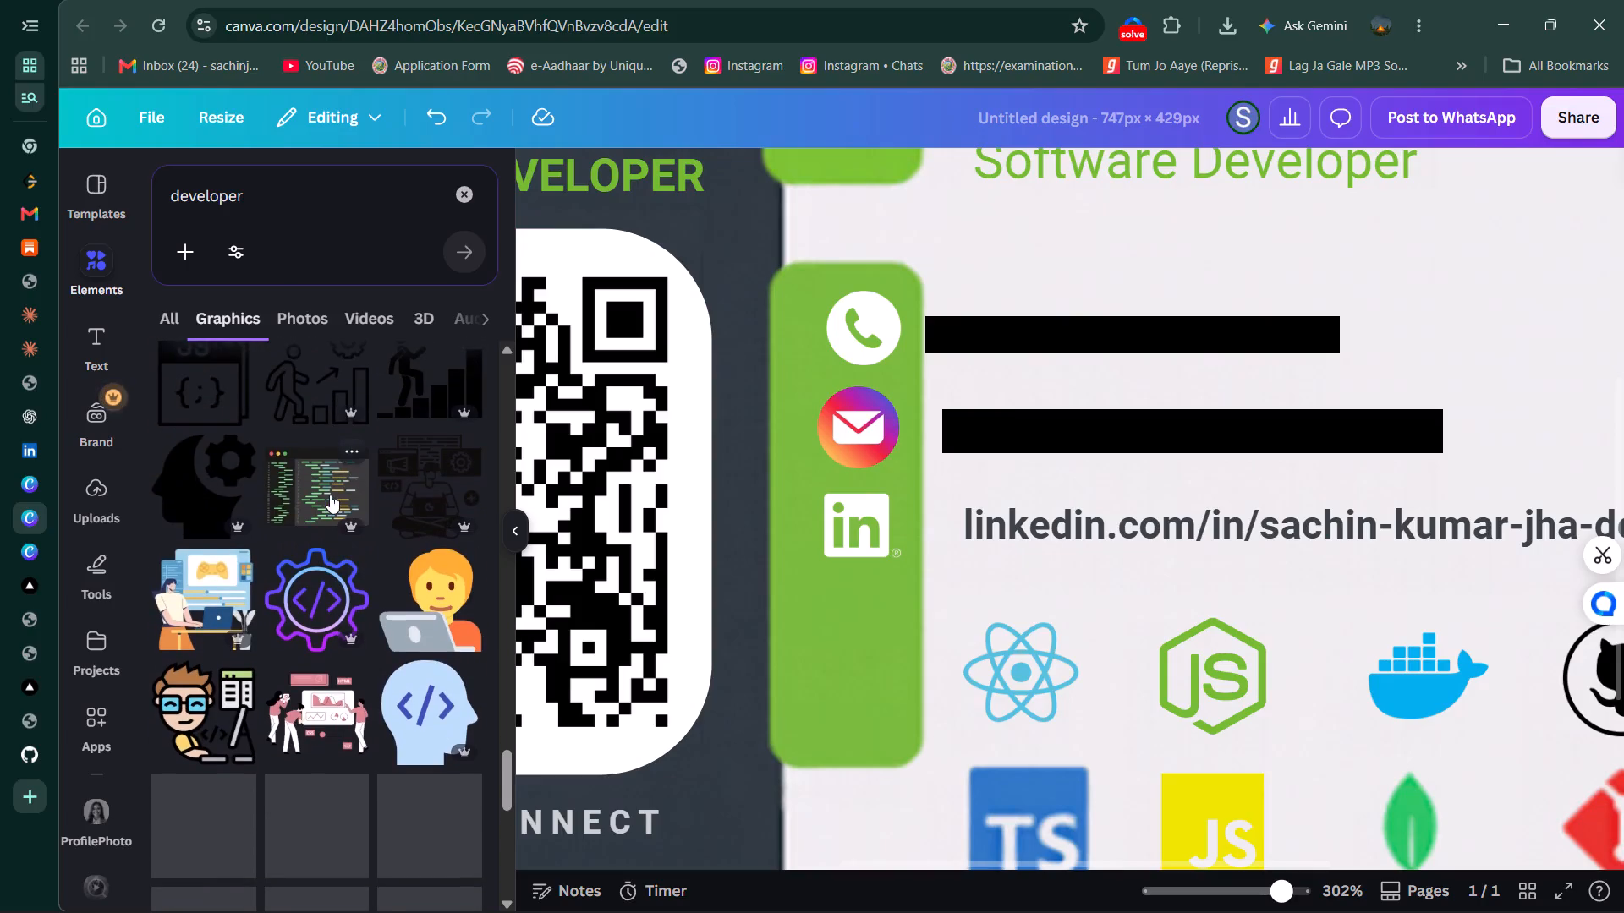
scroll(330, 495, "up", 1)
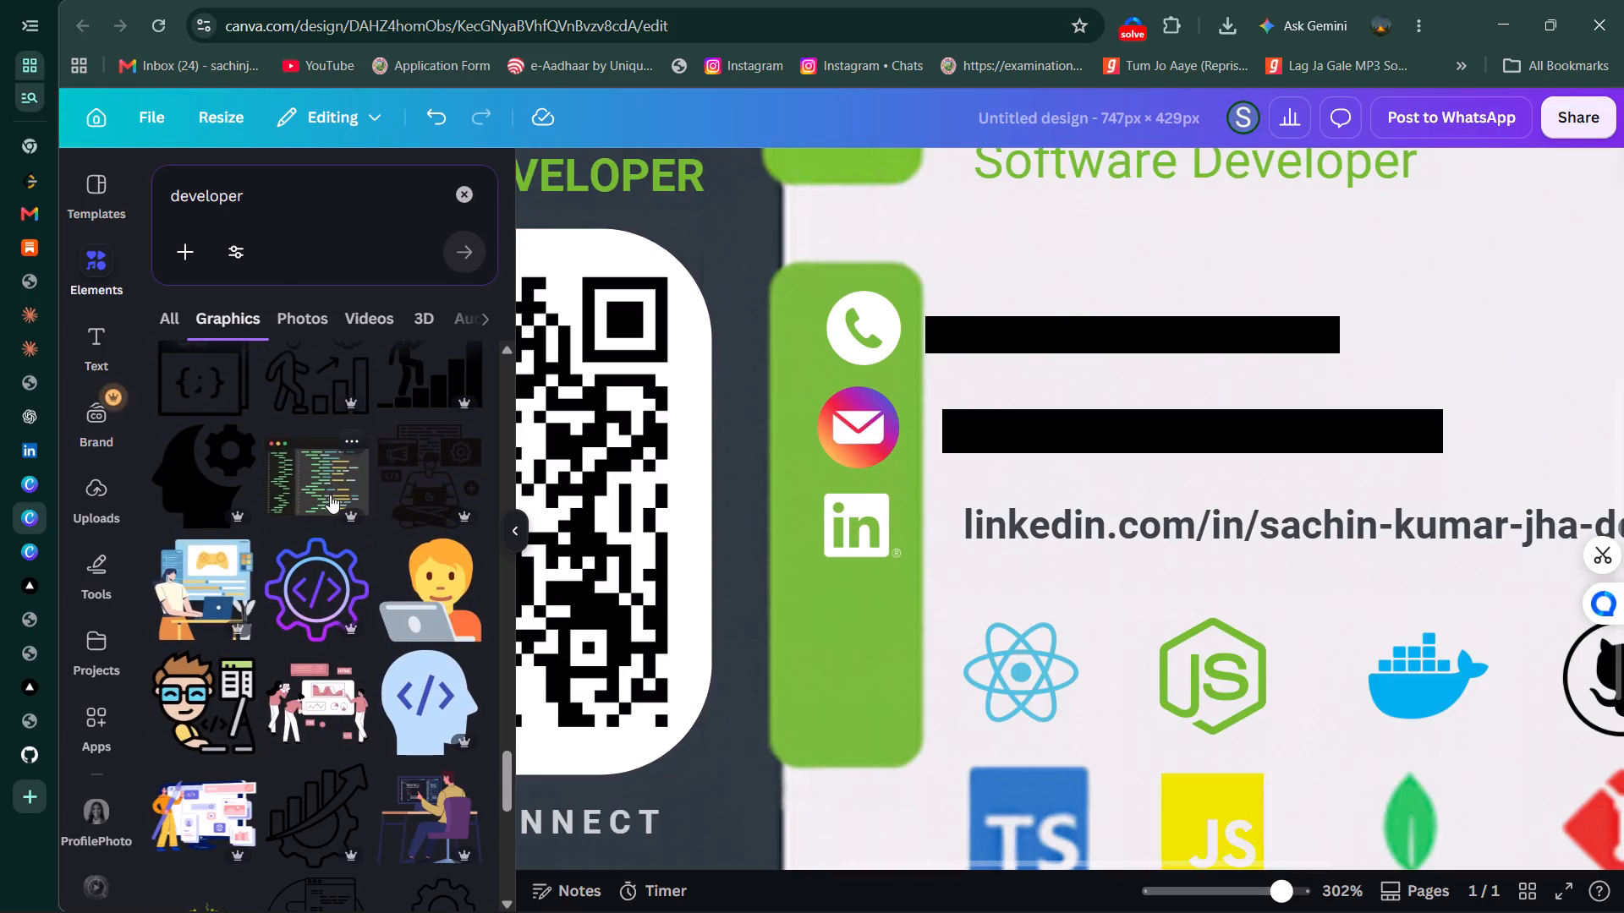
Add the blue-purple gear graphic with code brackets, shrunk to about the envelope icon's size and placed below the LinkedIn icon on the green strip.
left_click(323, 585)
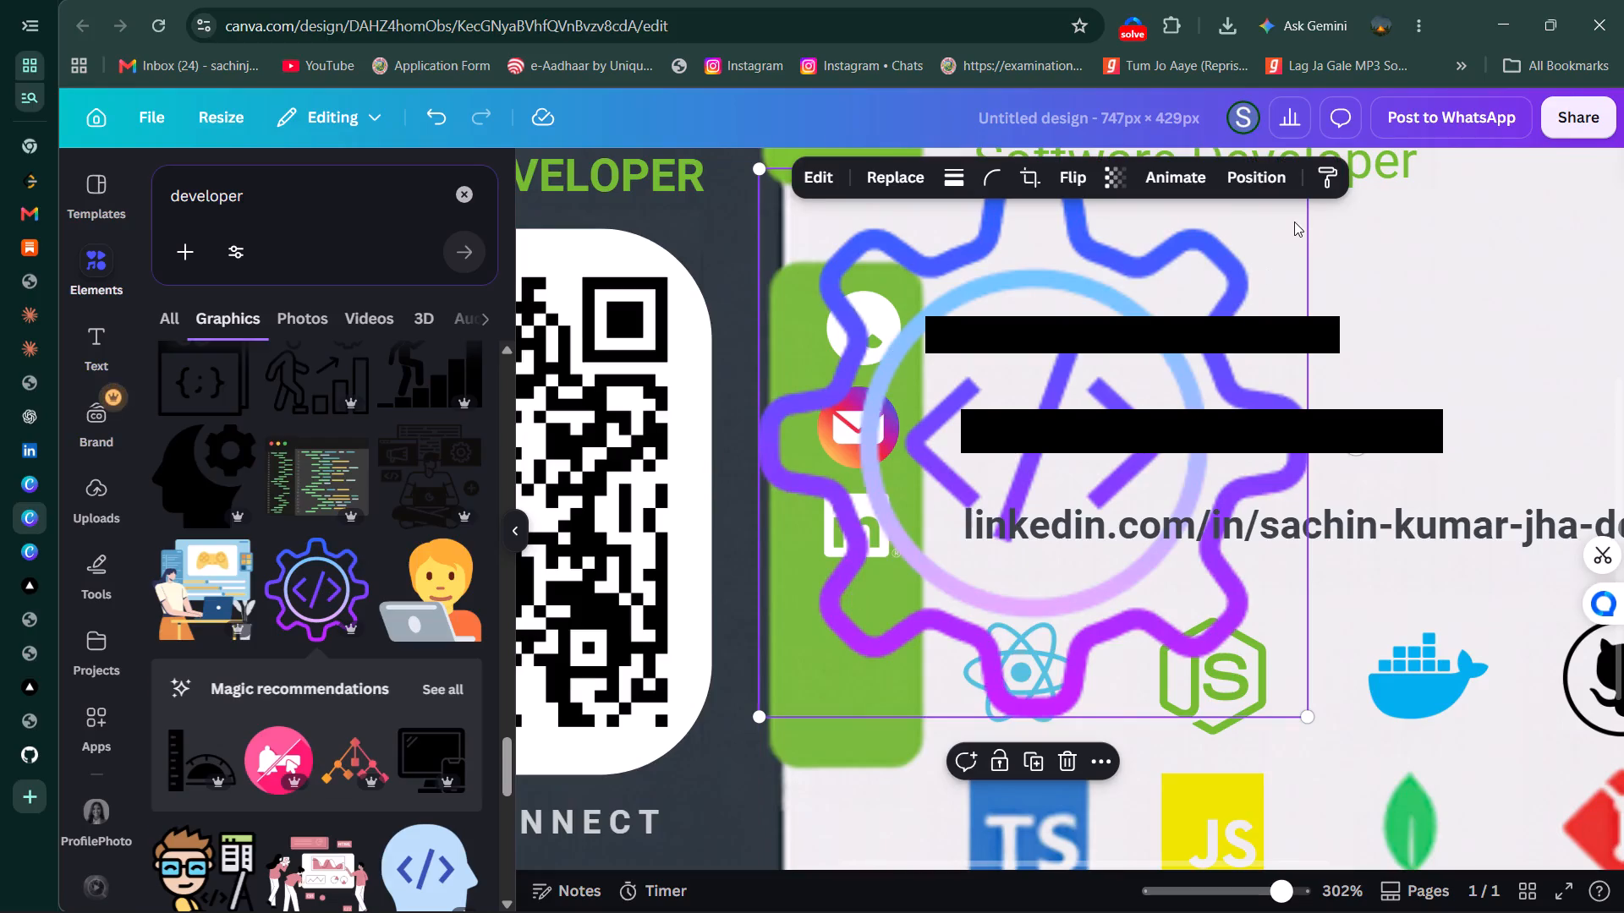
left_click_drag(1294, 221, 1116, 336)
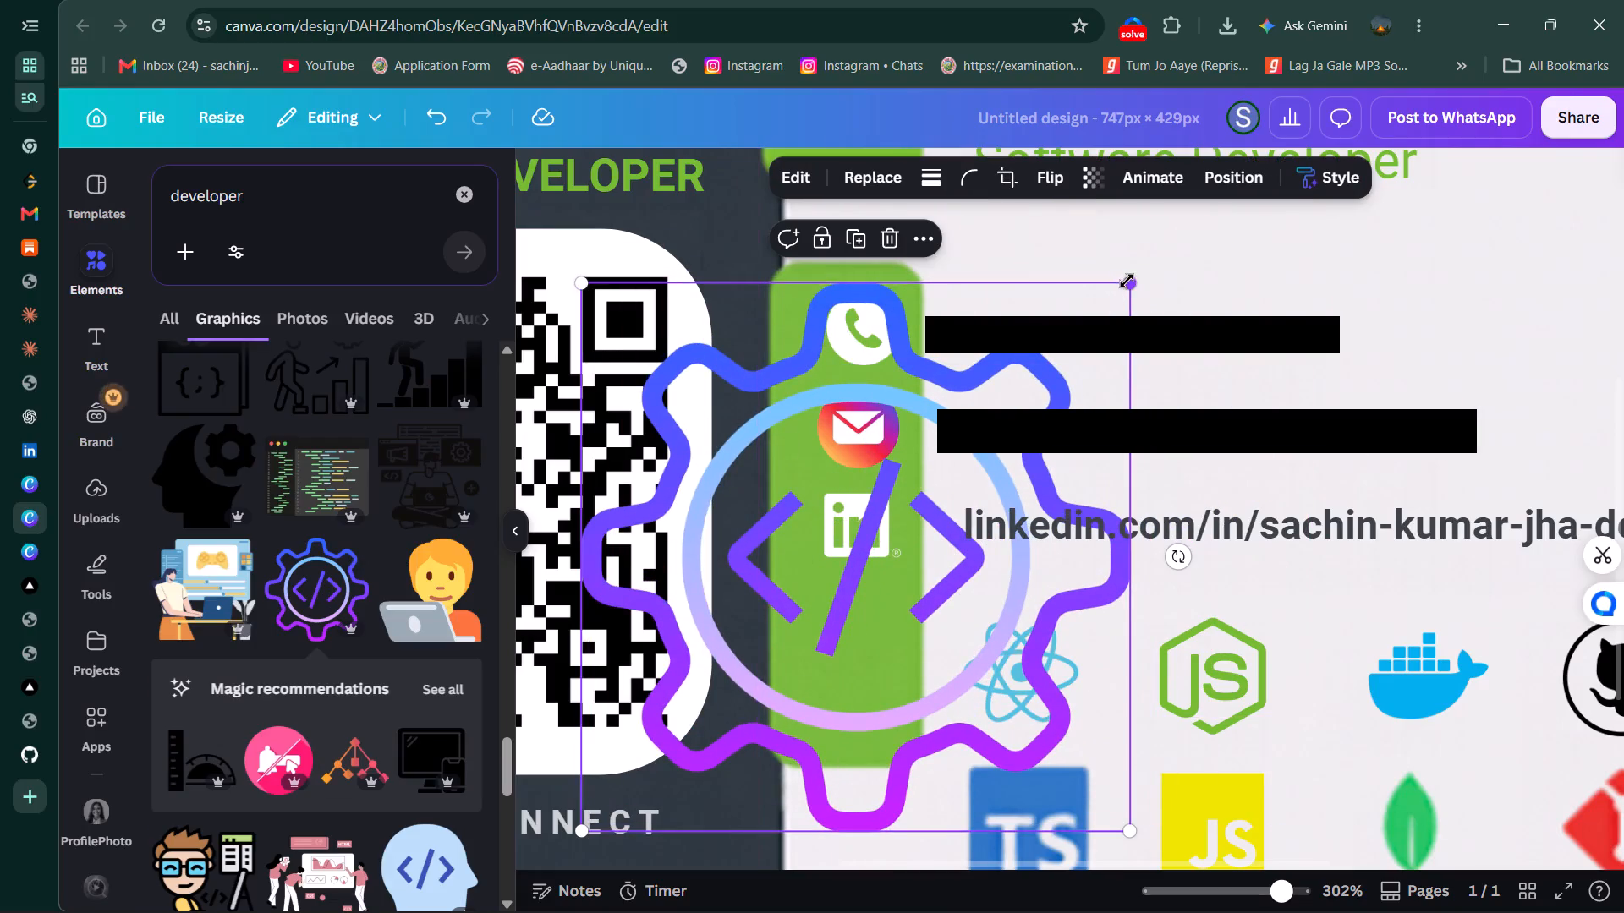
left_click_drag(1127, 281, 683, 767)
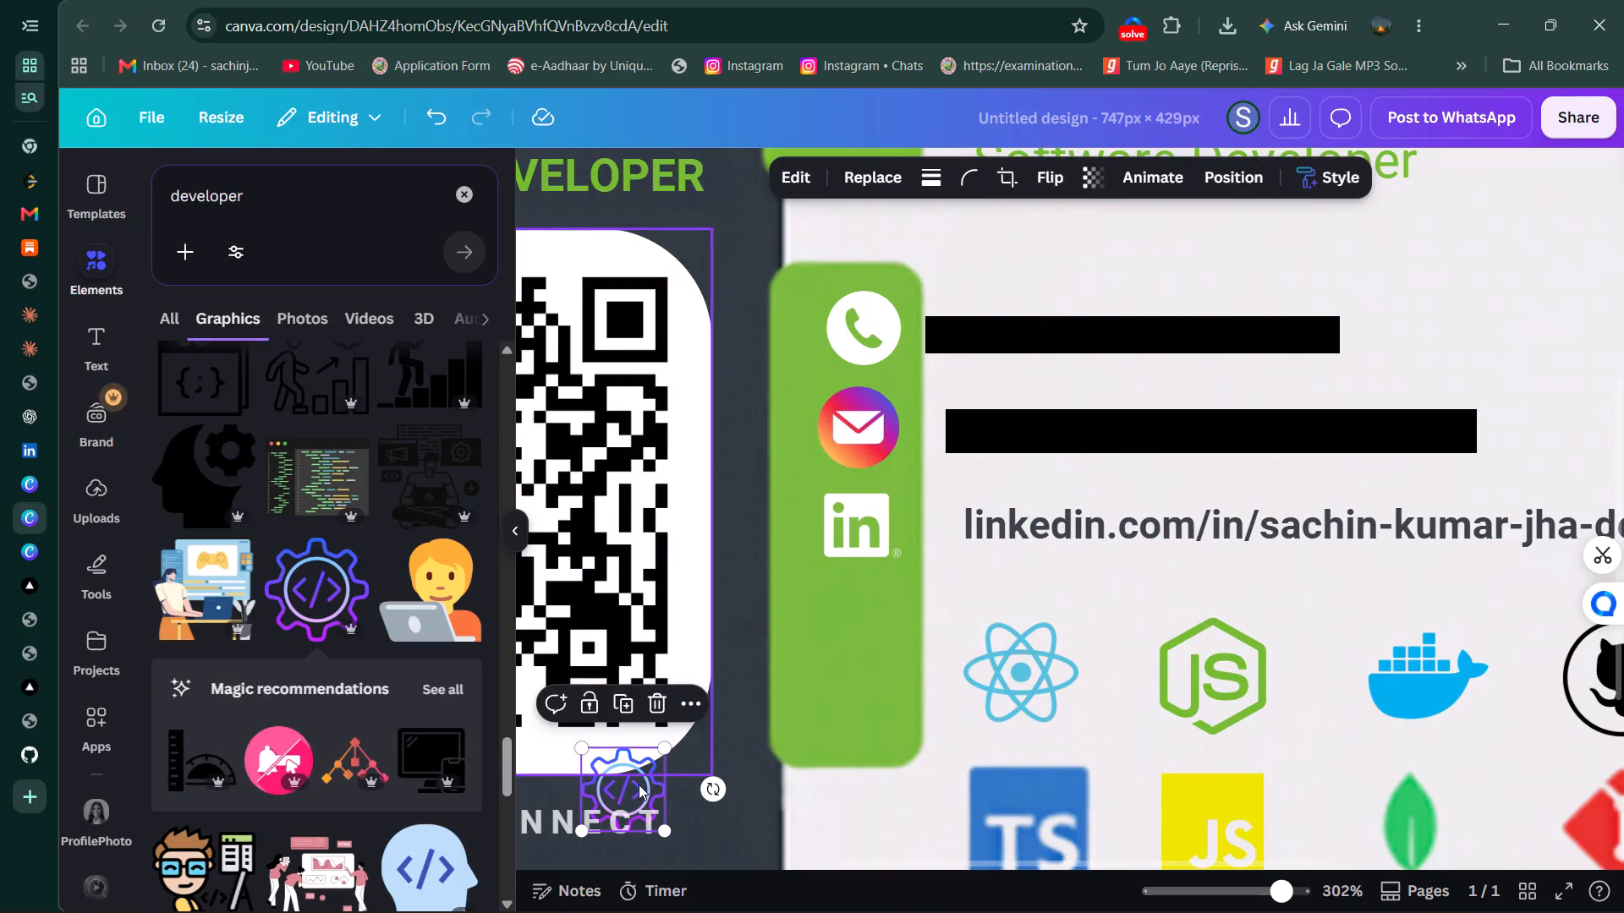
left_click_drag(628, 788, 853, 690)
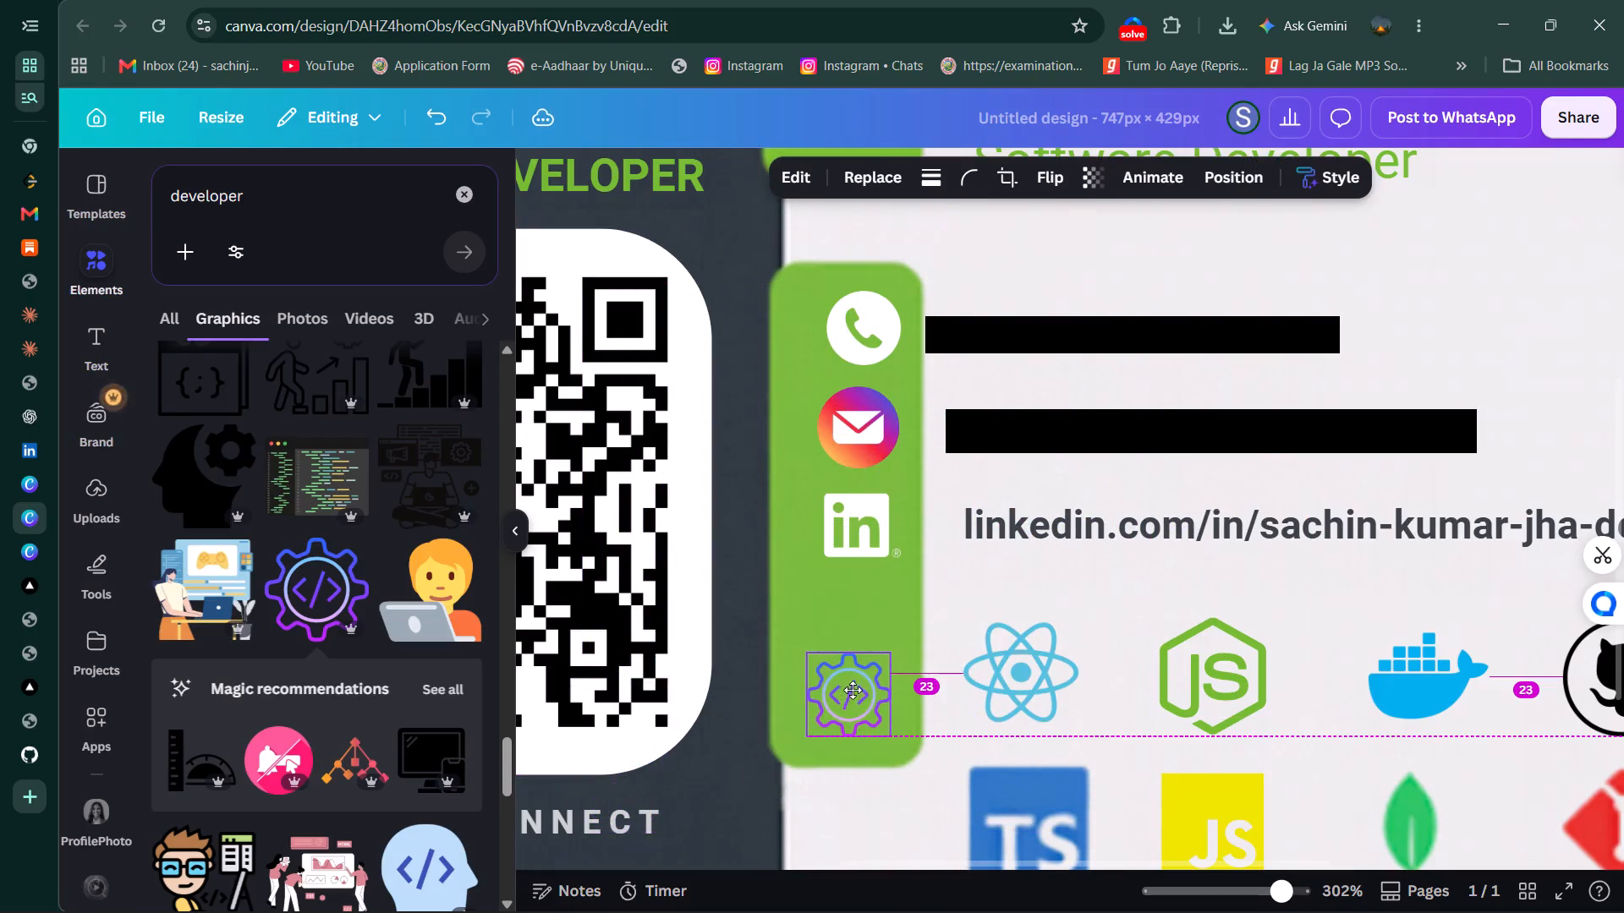
left_click_drag(853, 690, 853, 655)
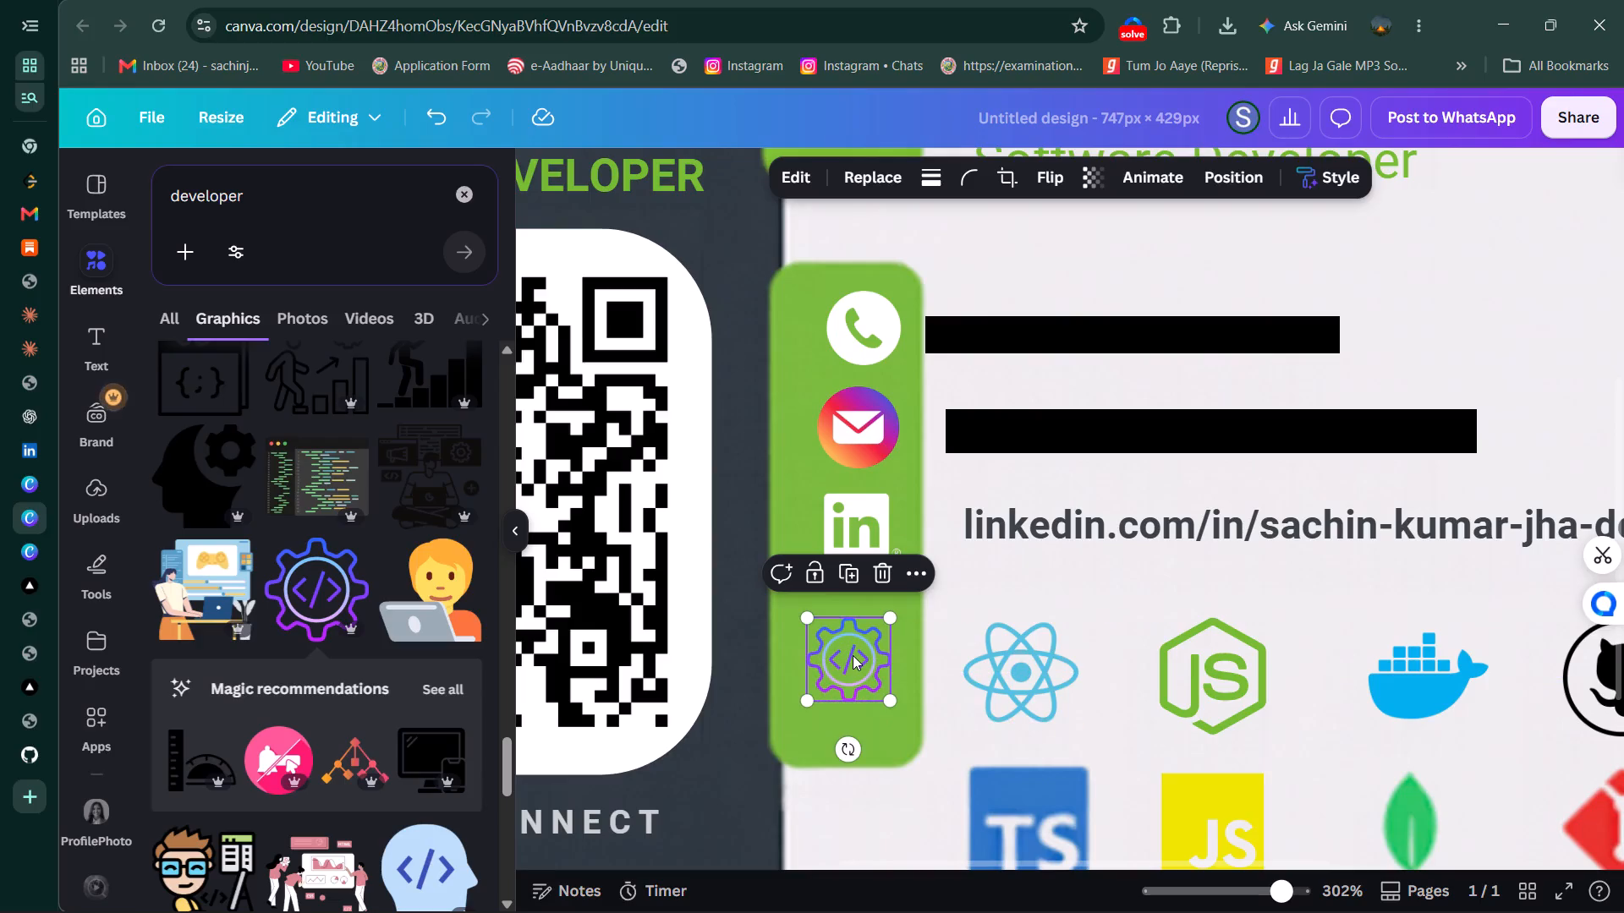
Look through more of the developer graphics for an alternative code icon.
scroll(393, 724, "down", 4)
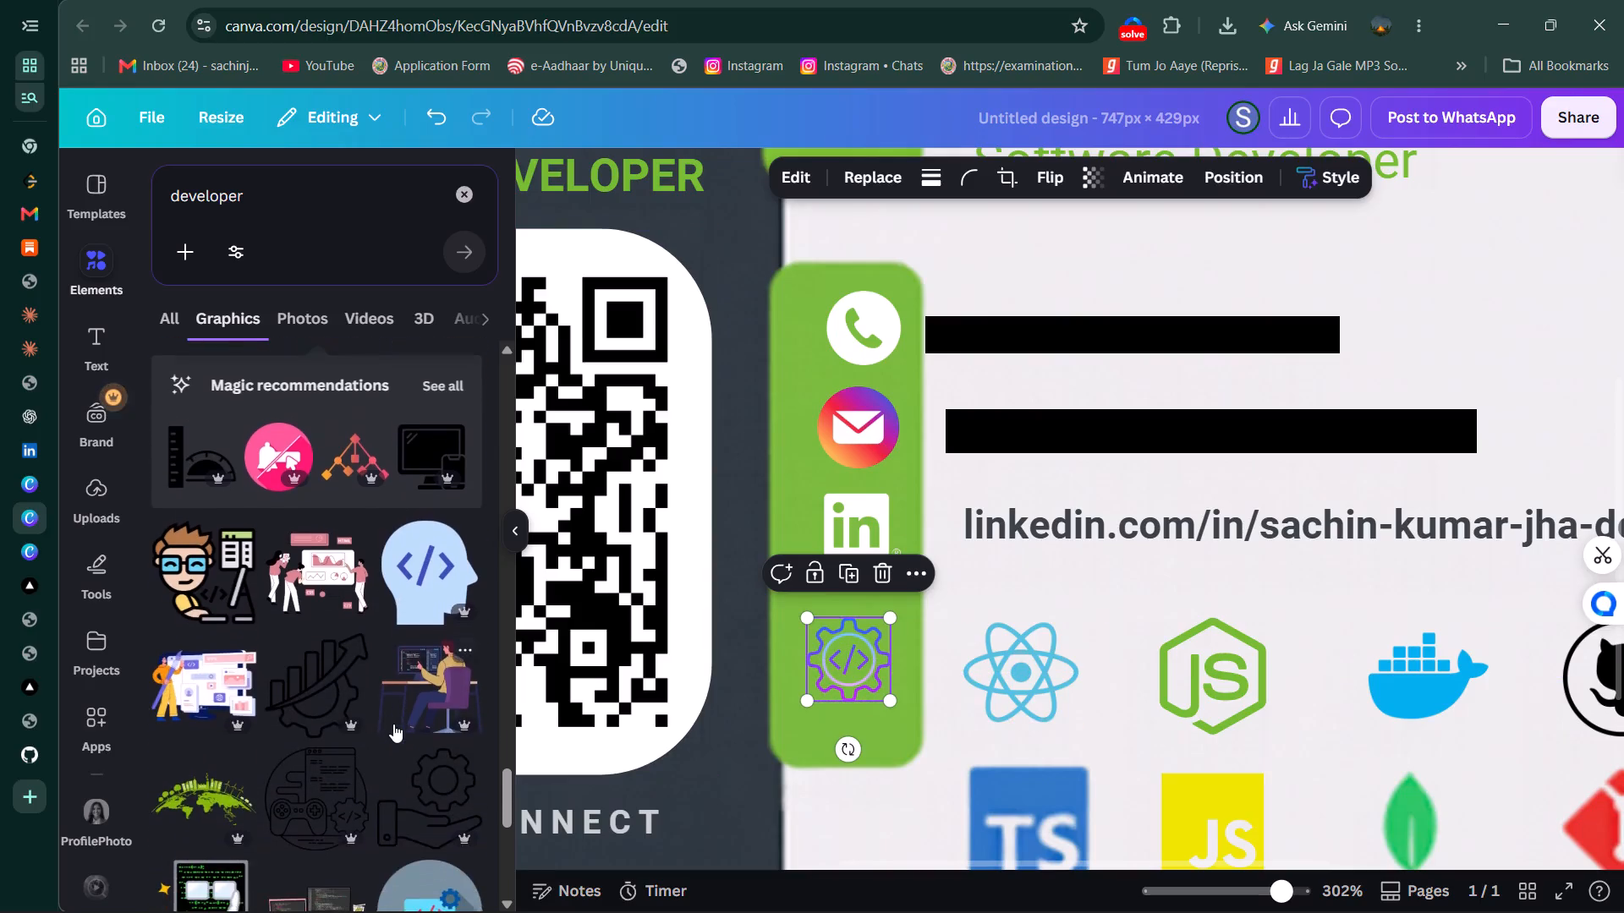
scroll(393, 724, "down", 5)
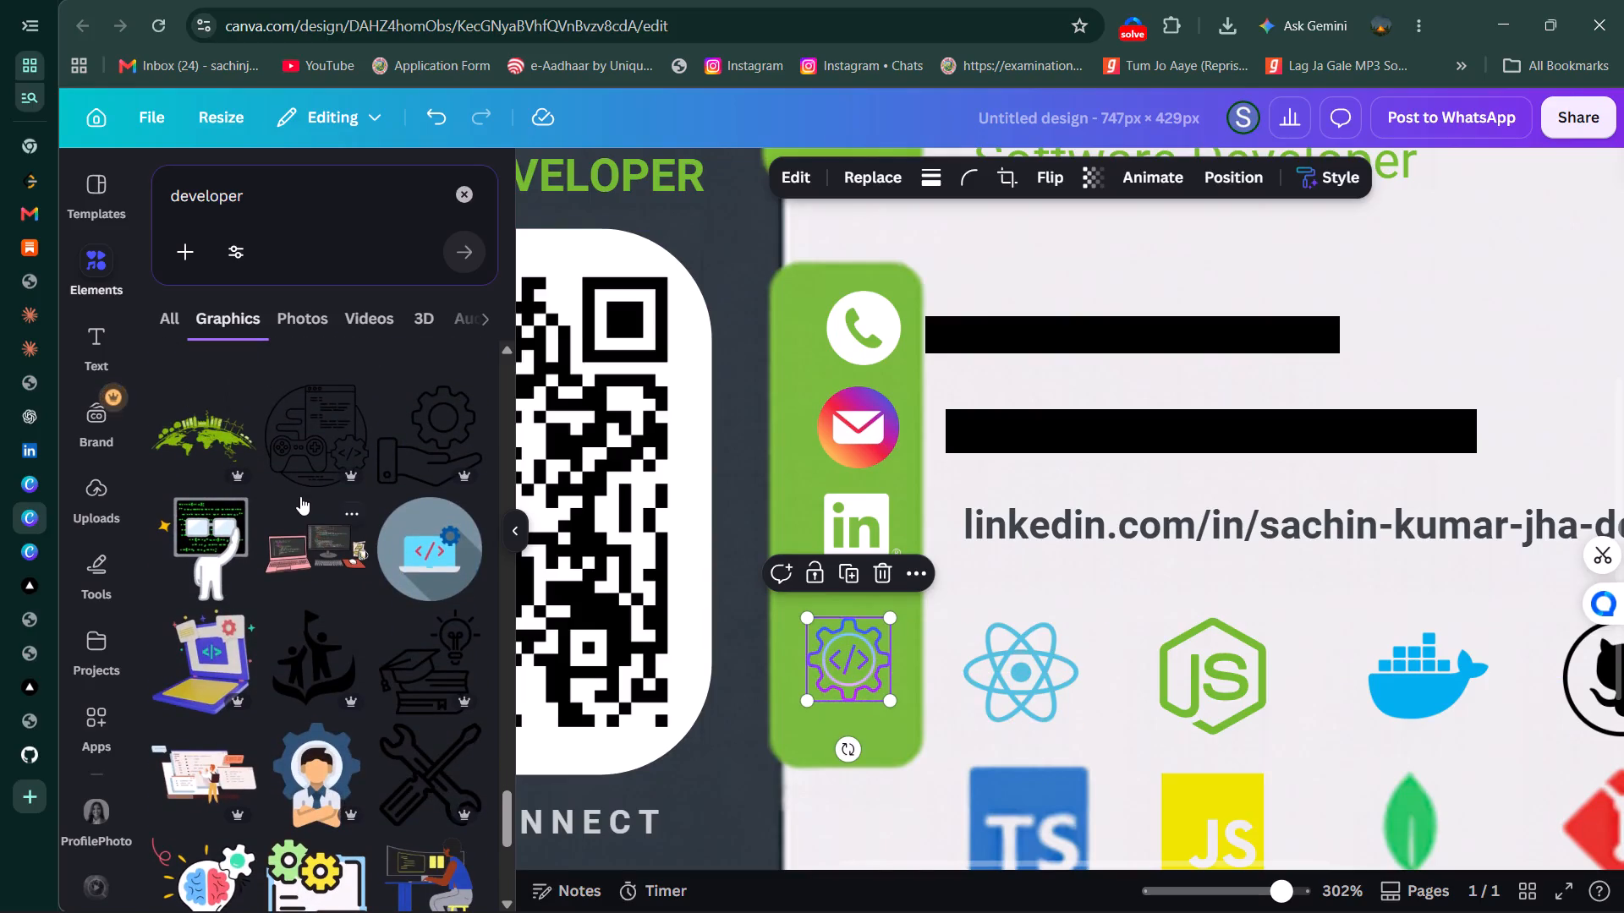
scroll(300, 496, "down", 4)
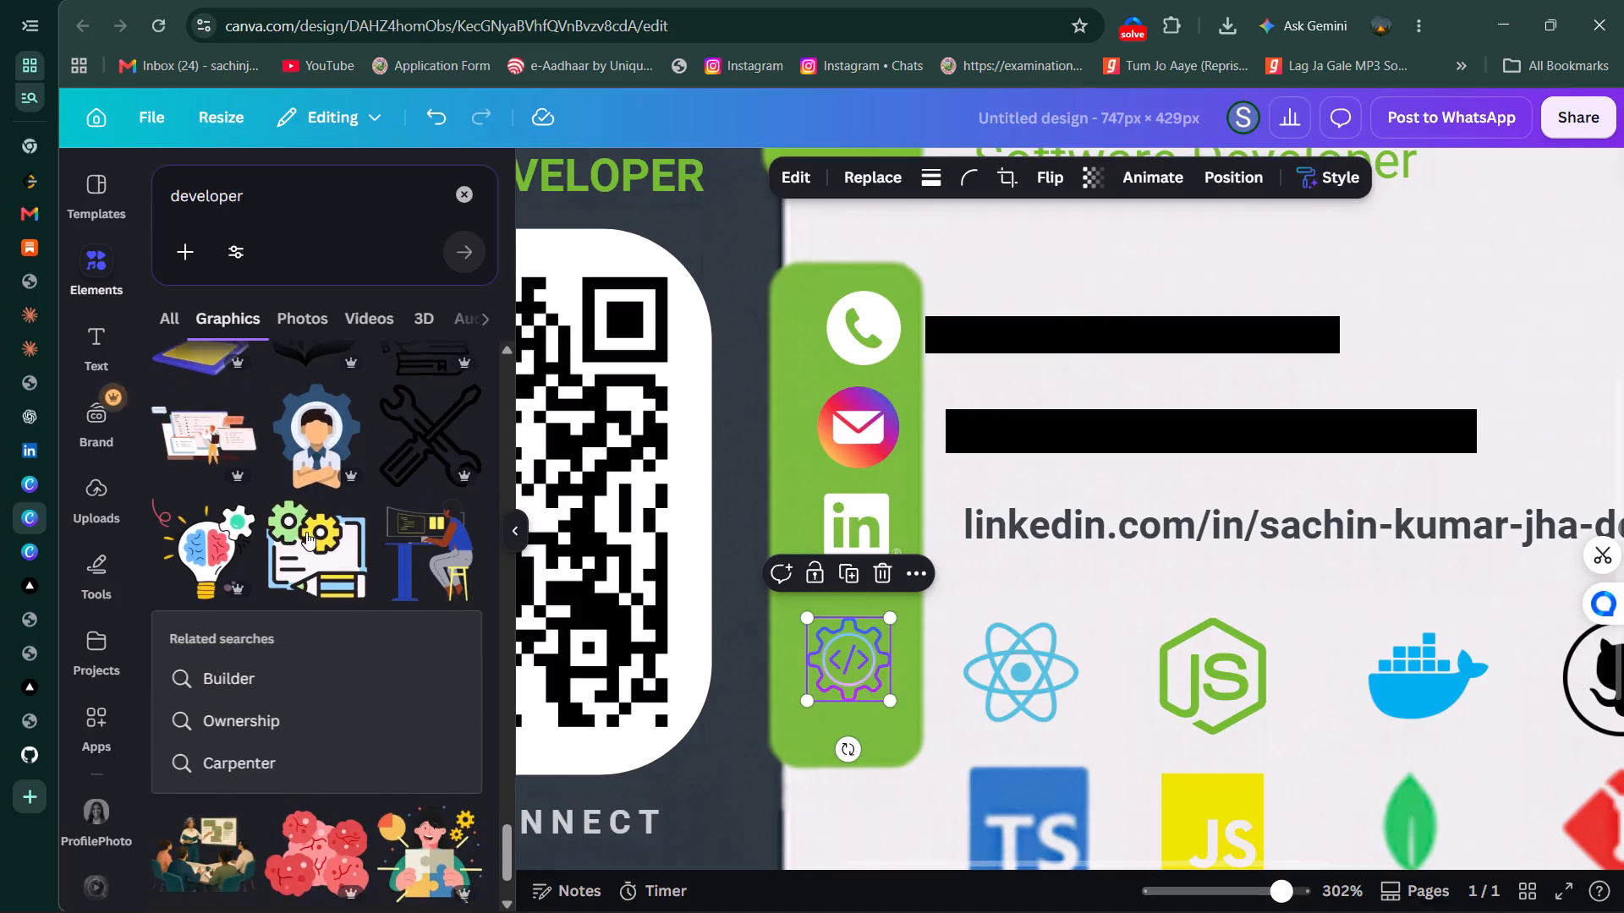
scroll(306, 532, "down", 3)
scroll(306, 532, "up", 1)
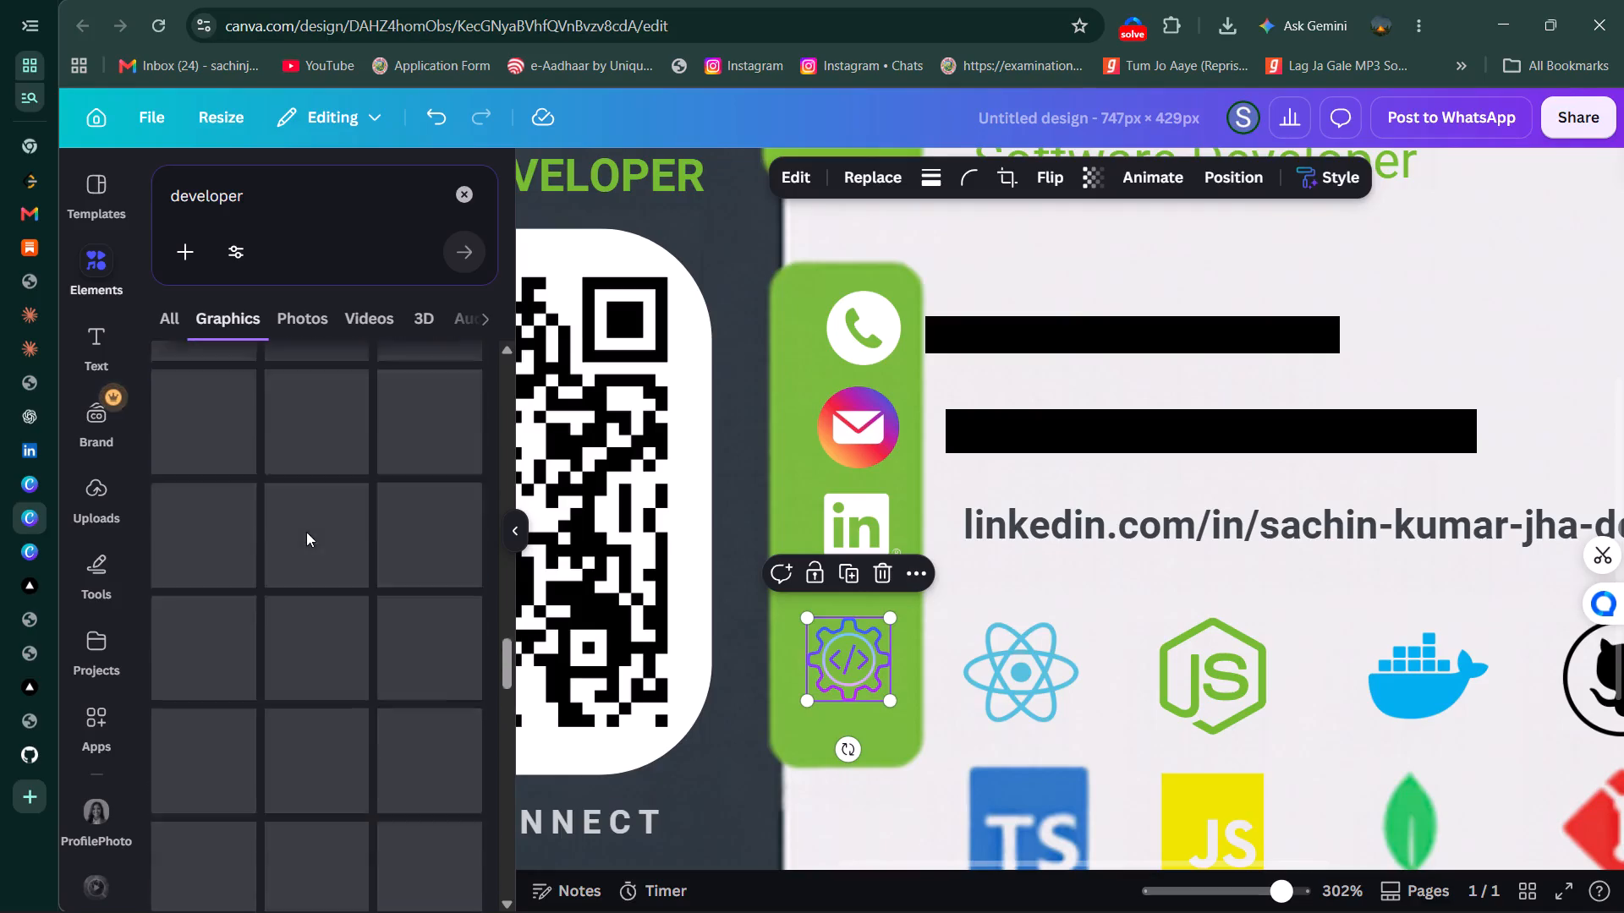
scroll(306, 532, "down", 1)
scroll(306, 532, "up", 2)
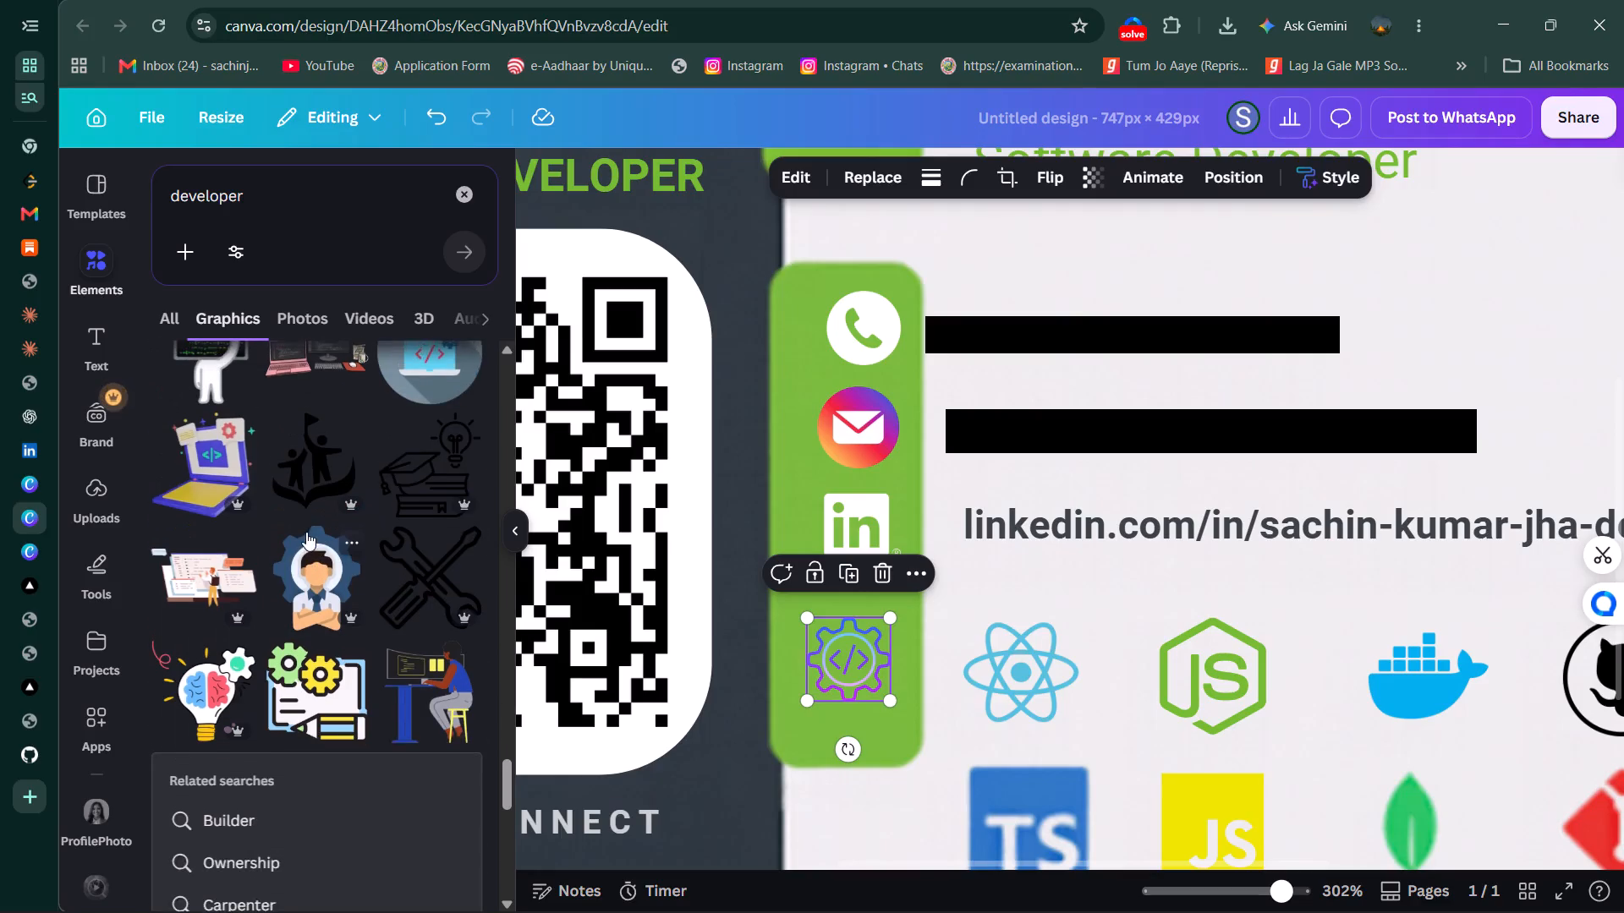
scroll(306, 532, "up", 1)
scroll(403, 530, "up", 3)
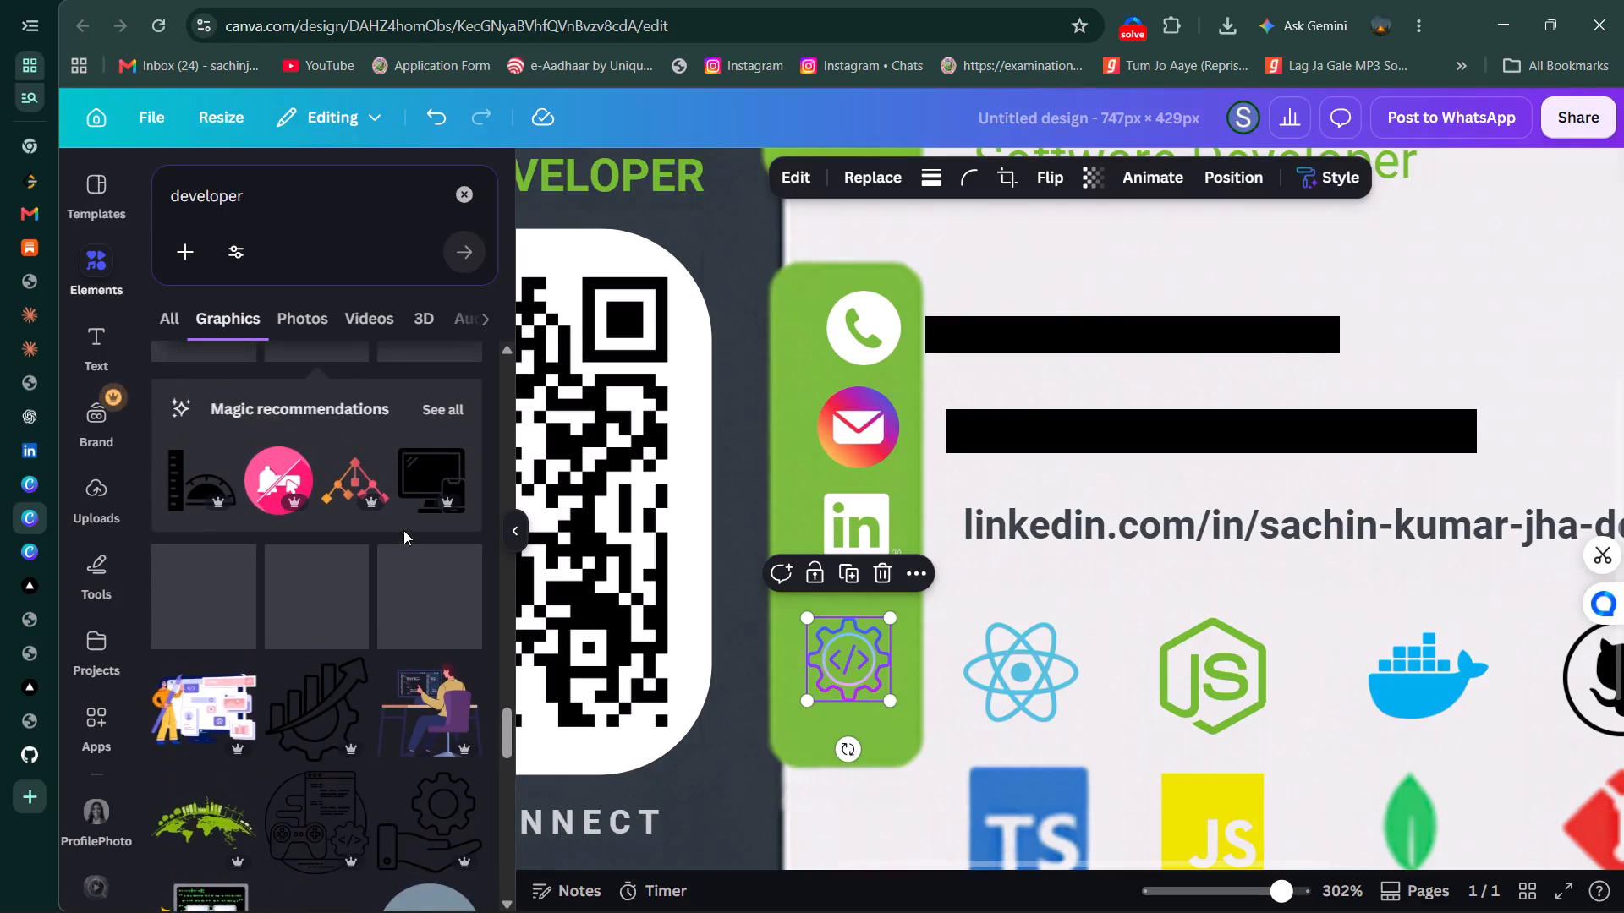
scroll(403, 530, "up", 4)
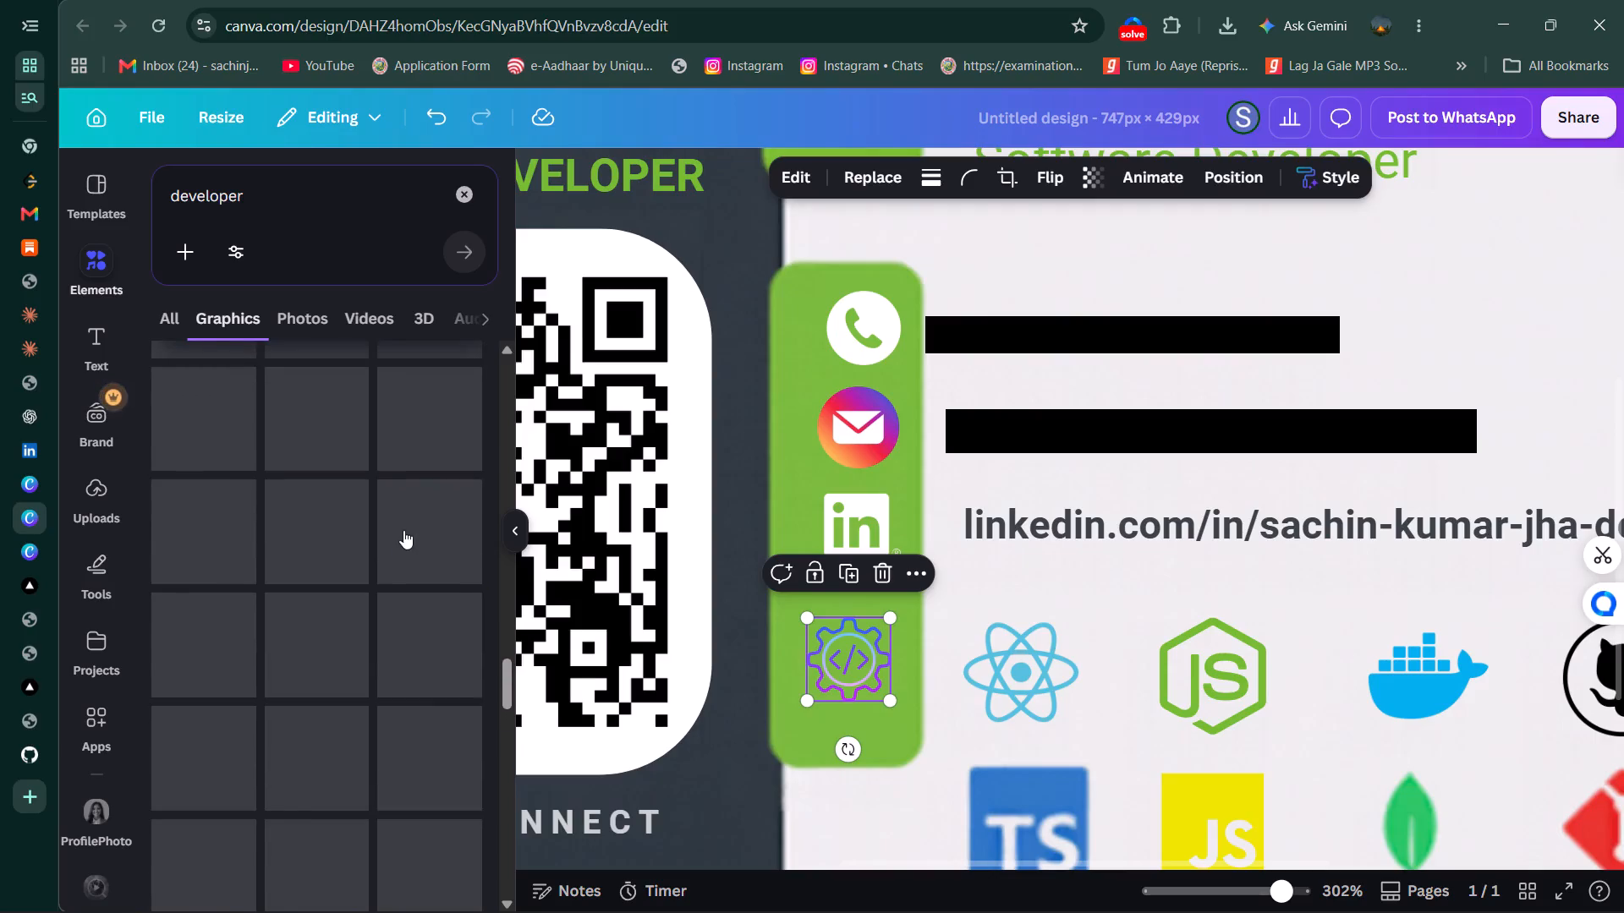
Align the gear code icon and the phone icon with the envelope icon's vertical centre line, moving the gear slightly closer to the LinkedIn icon.
left_click_drag(861, 651, 874, 649)
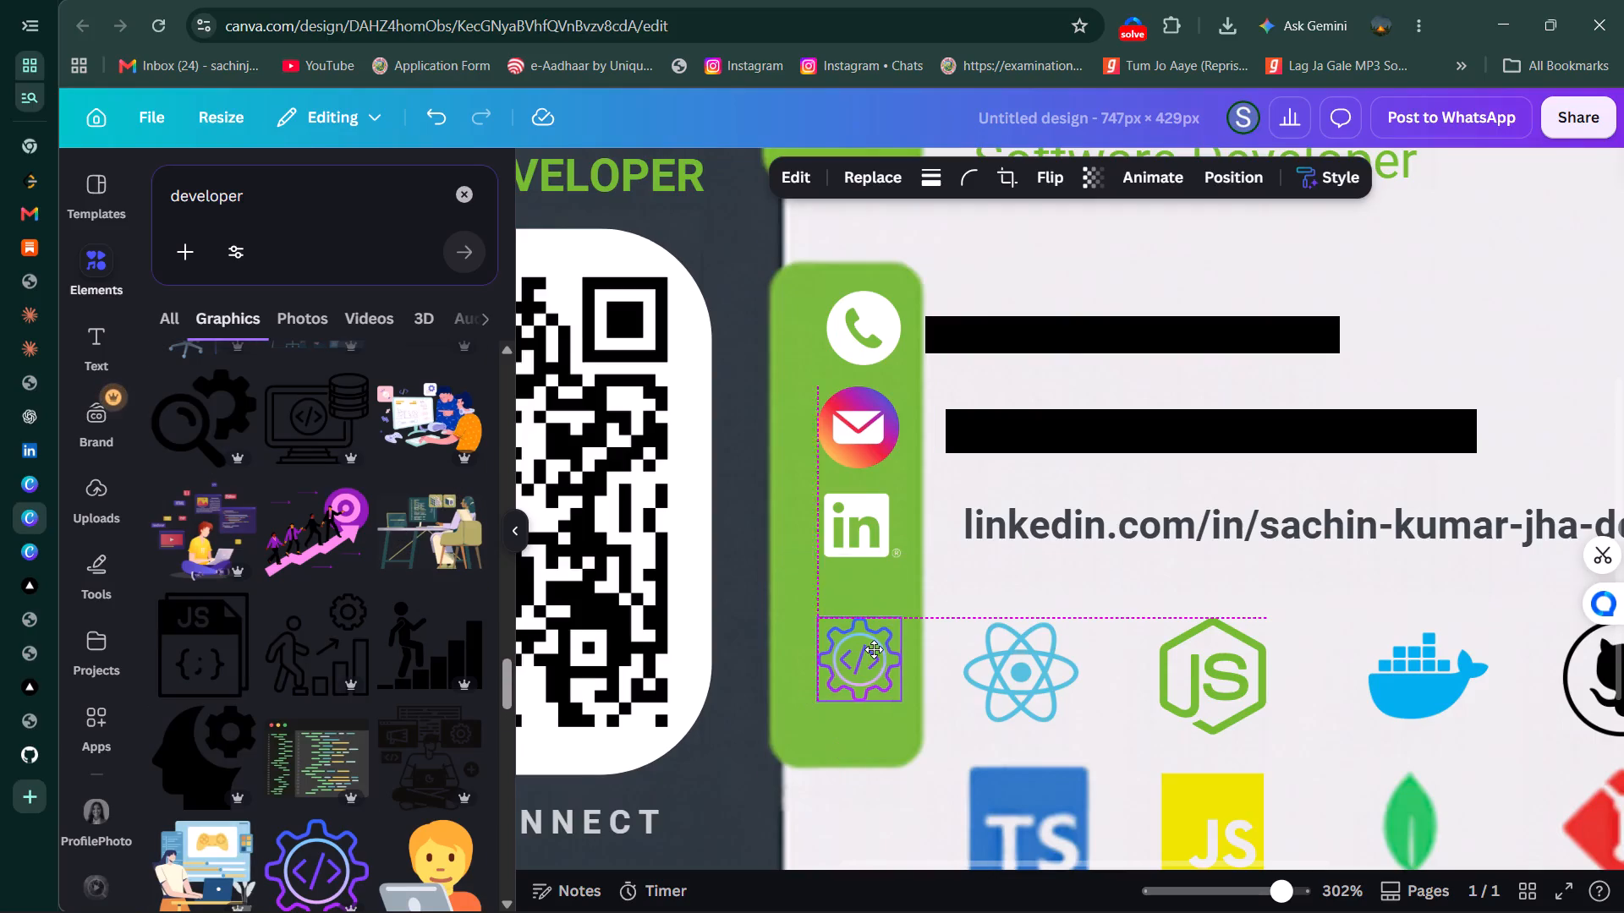
left_click_drag(874, 649, 874, 642)
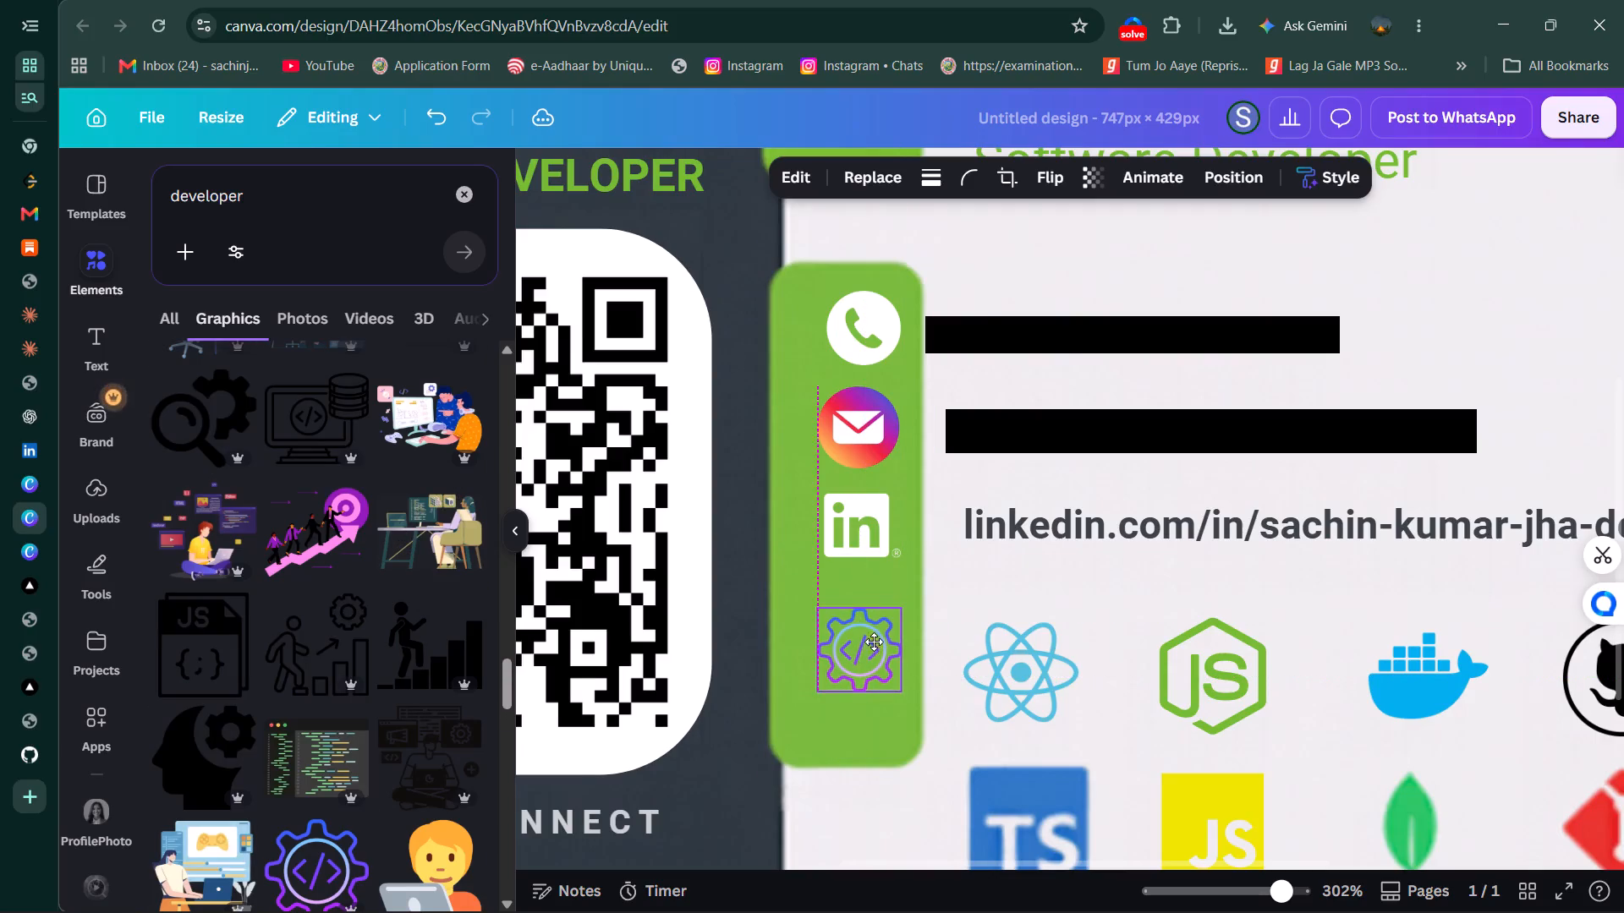
left_click_drag(874, 642, 875, 642)
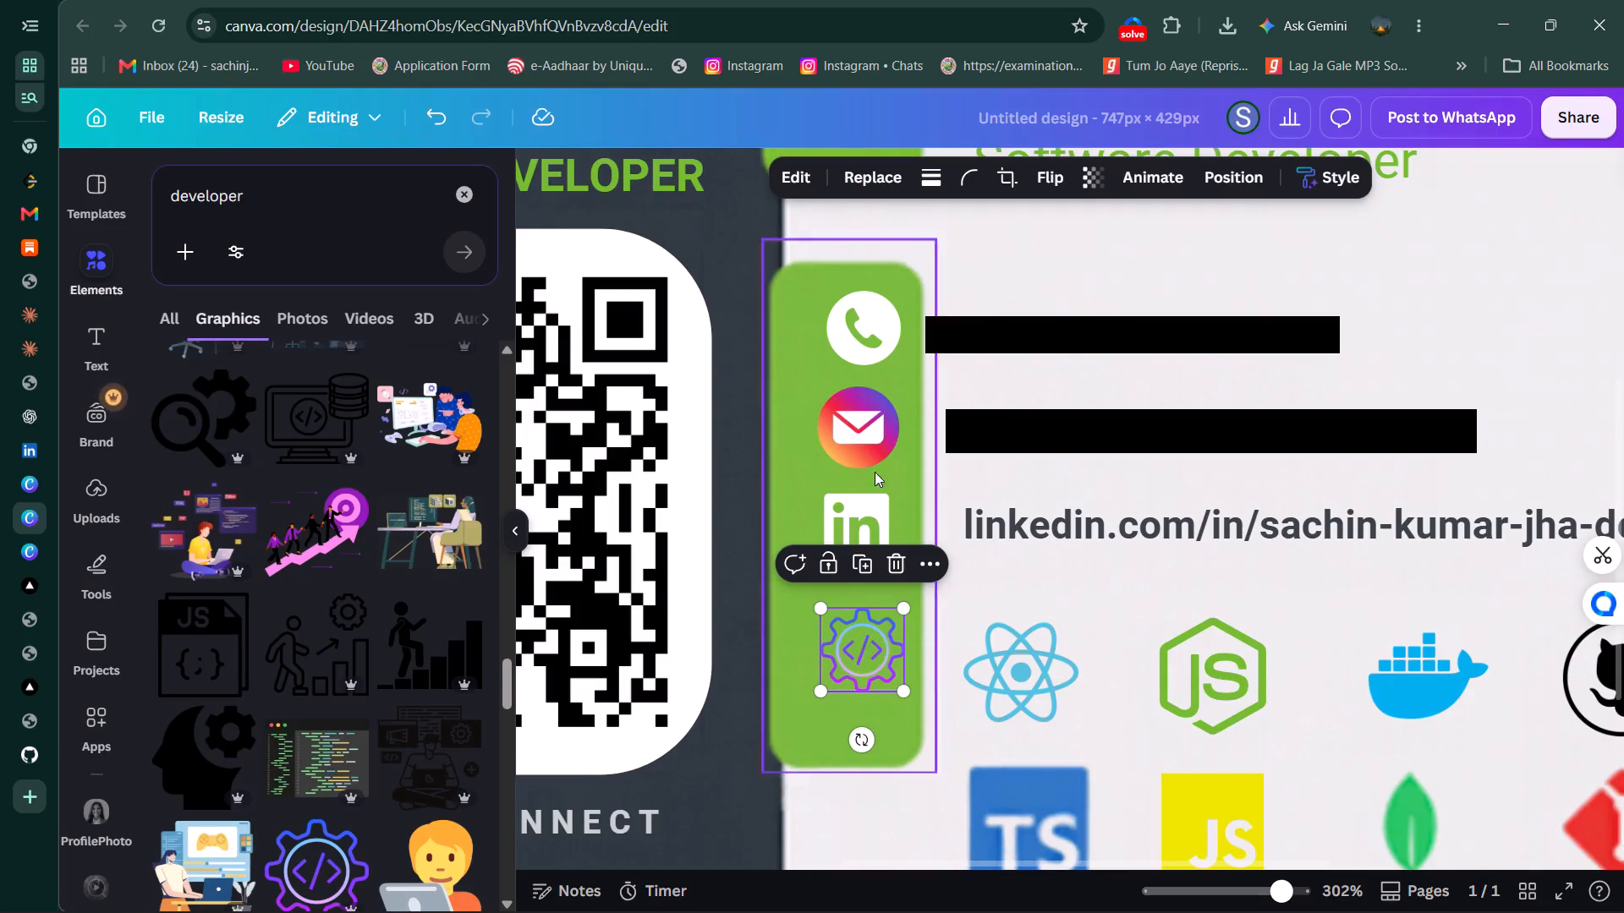
left_click(864, 418)
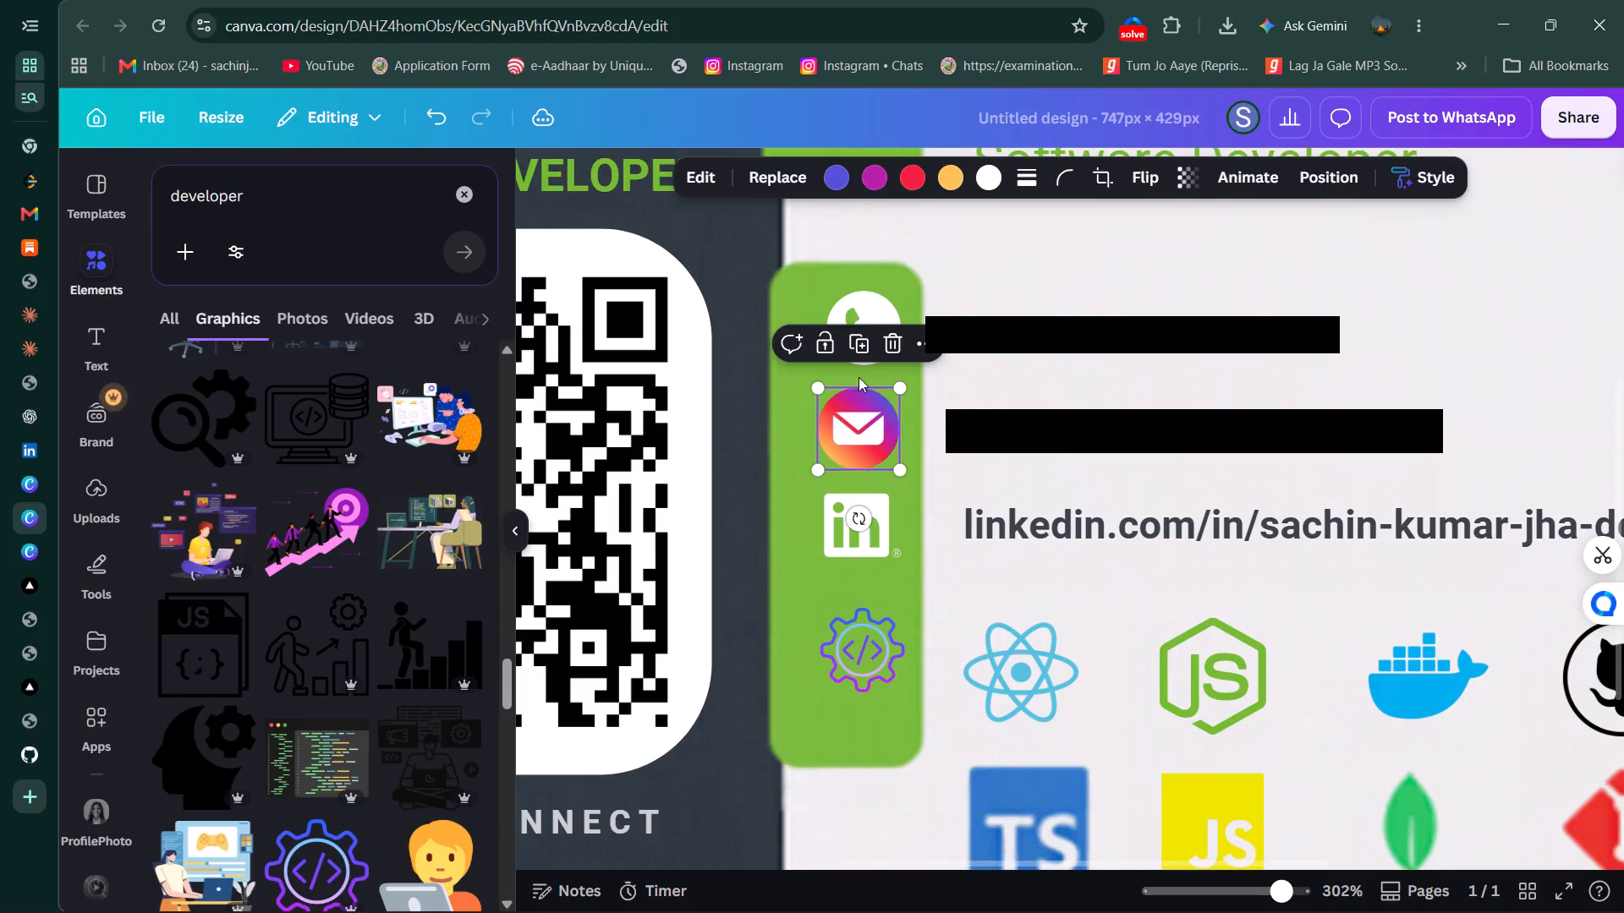
left_click(863, 318)
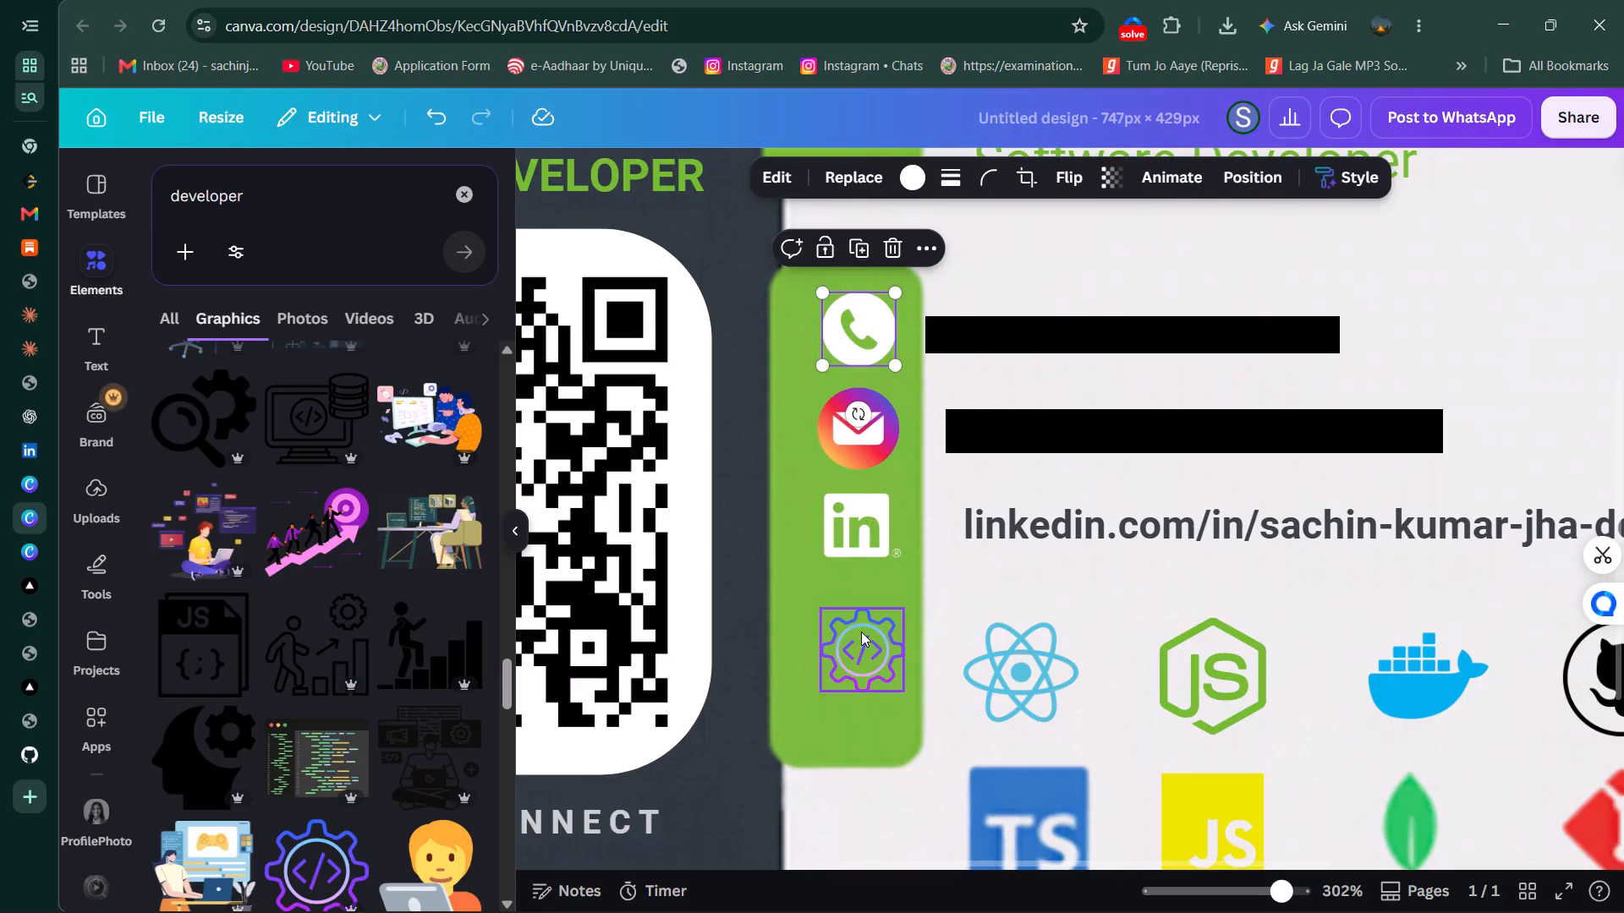
left_click_drag(861, 631, 858, 621)
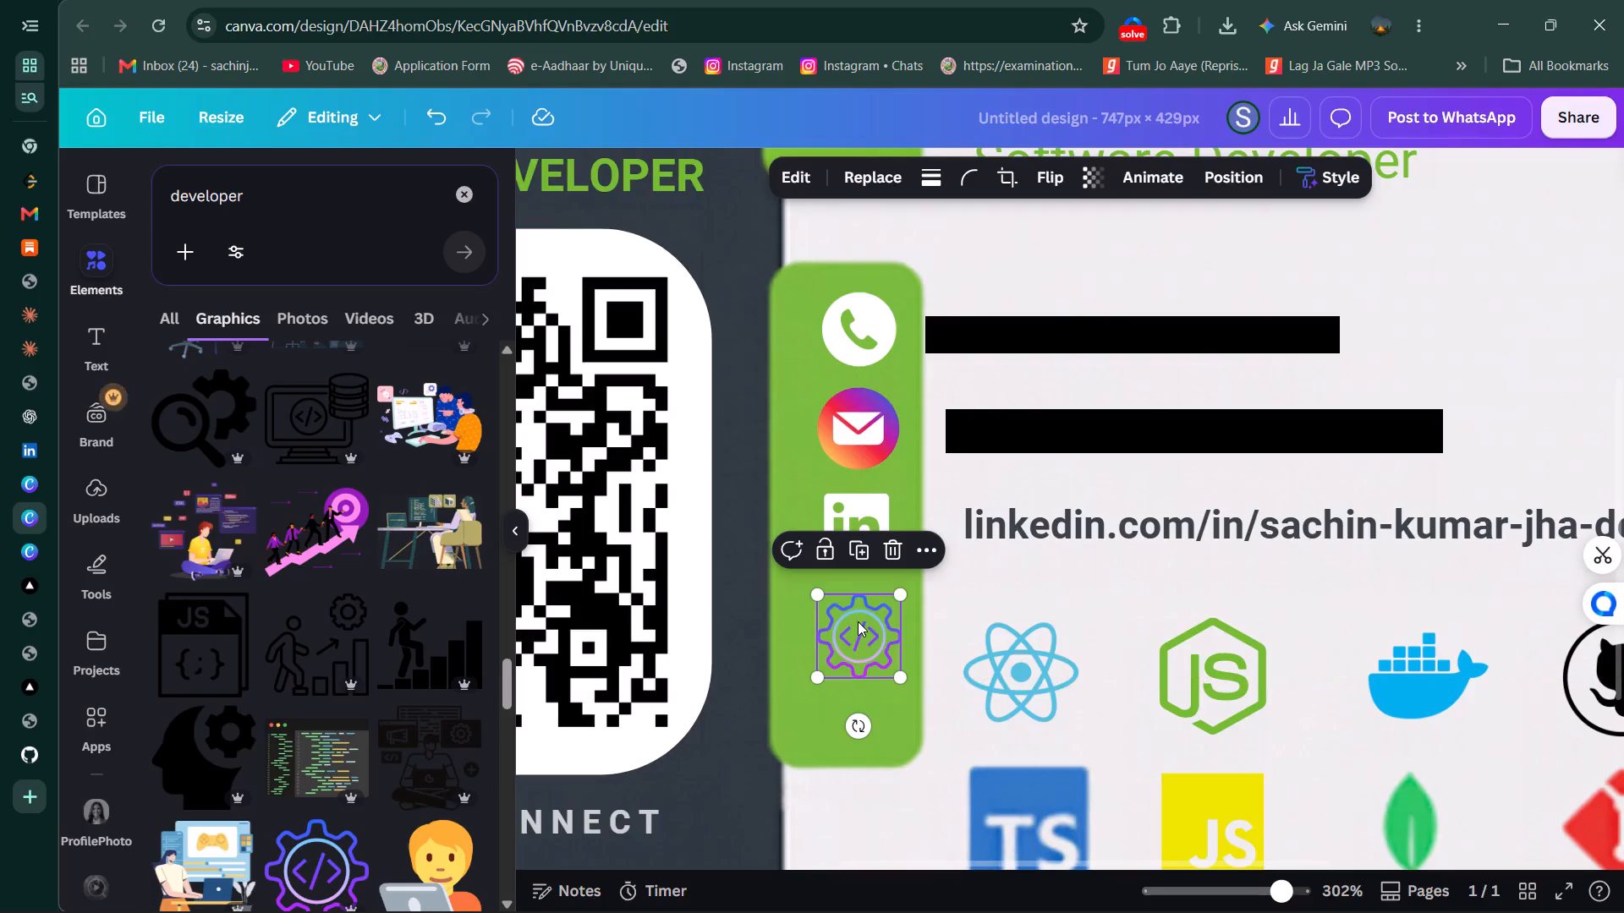
Shrink the gear code icon slightly to match the width of the round phone icon, then deselect it.
left_click_drag(897, 595, 892, 600)
left_click_drag(892, 600, 889, 603)
left_click(859, 643)
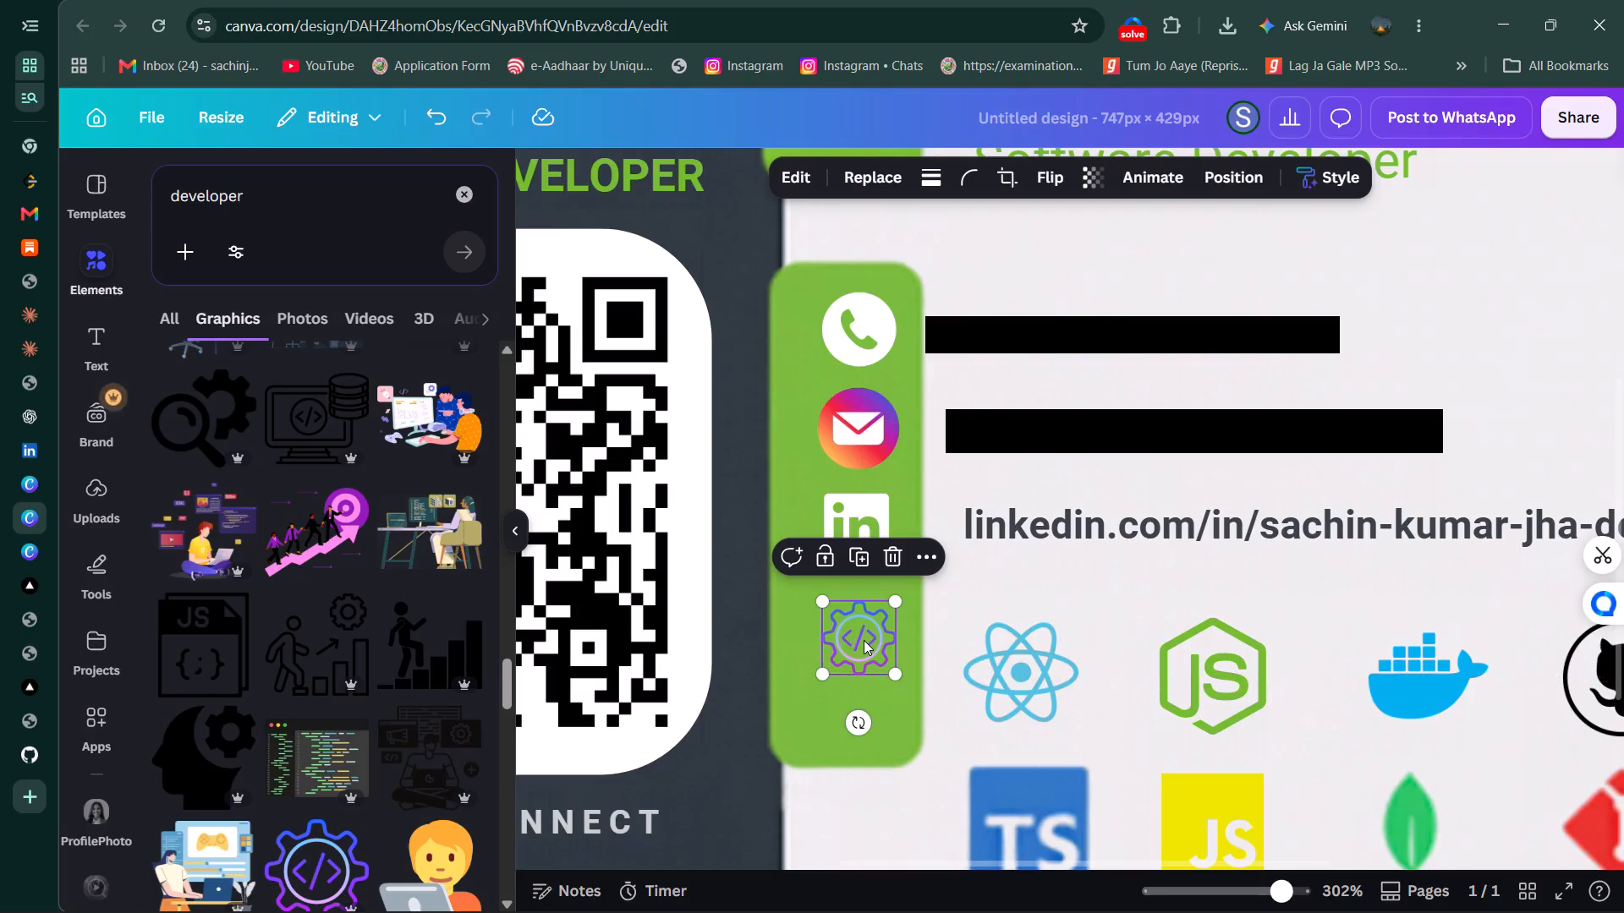
left_click(1007, 593)
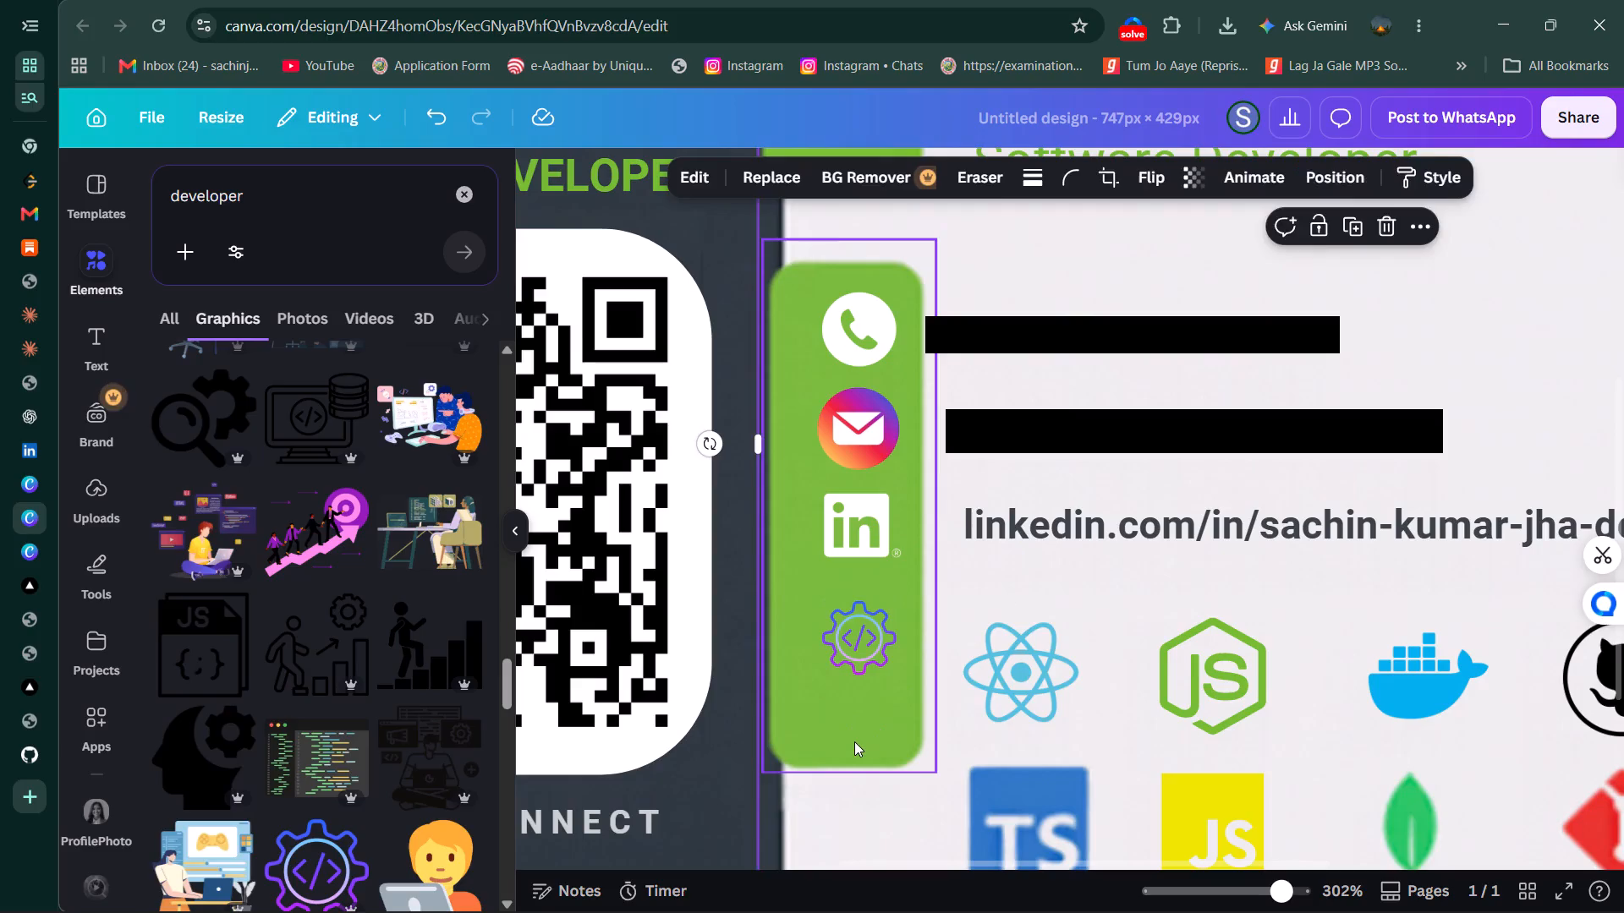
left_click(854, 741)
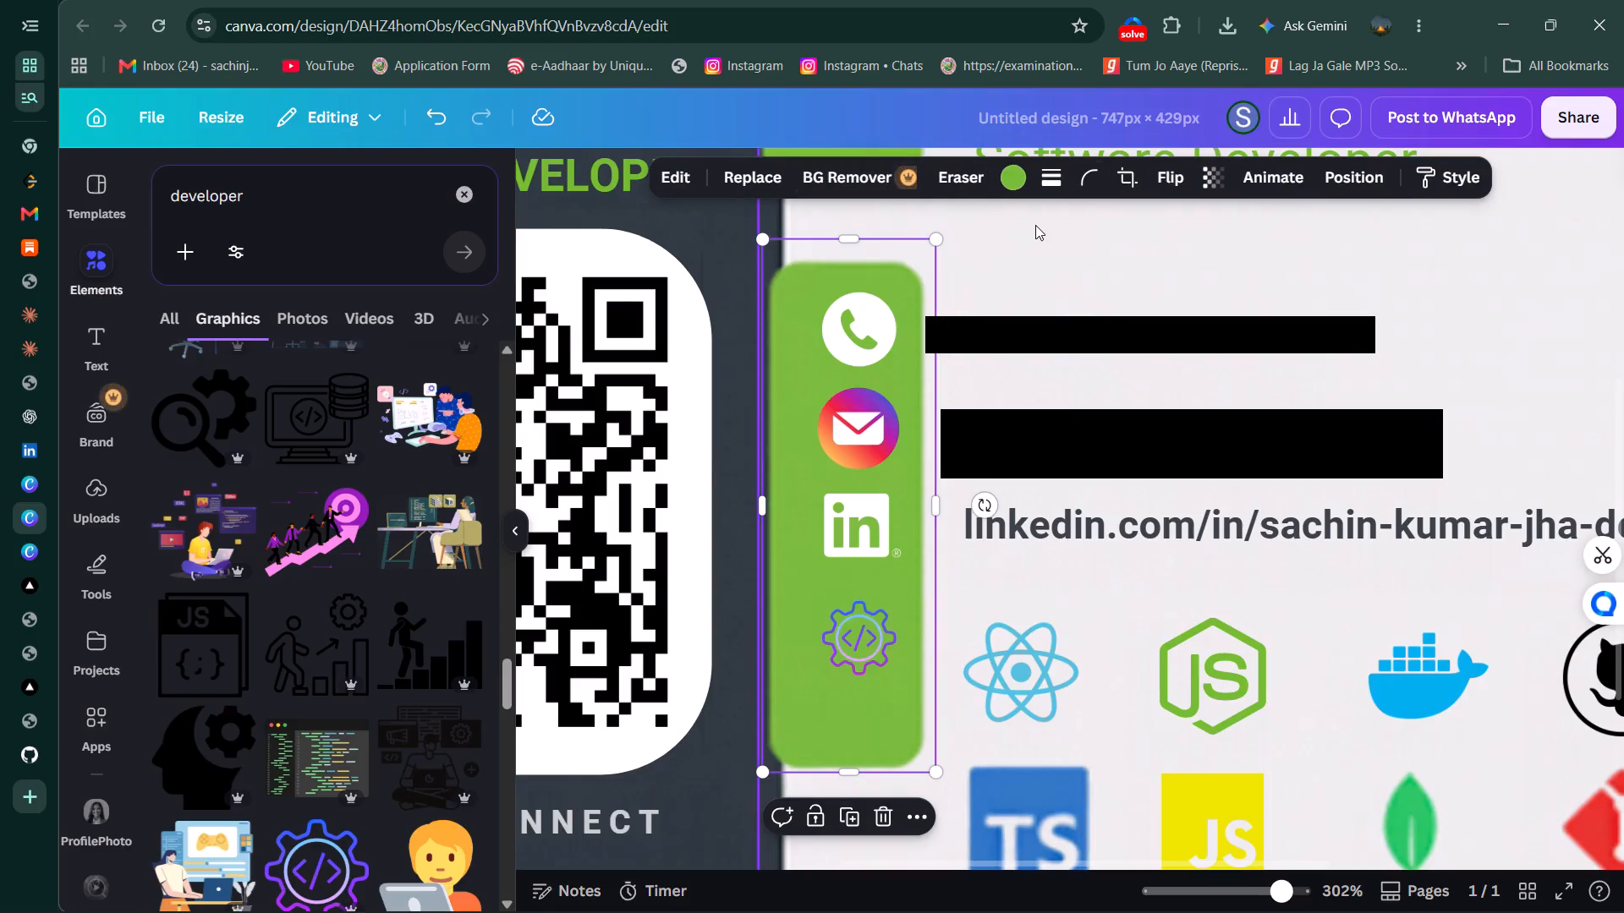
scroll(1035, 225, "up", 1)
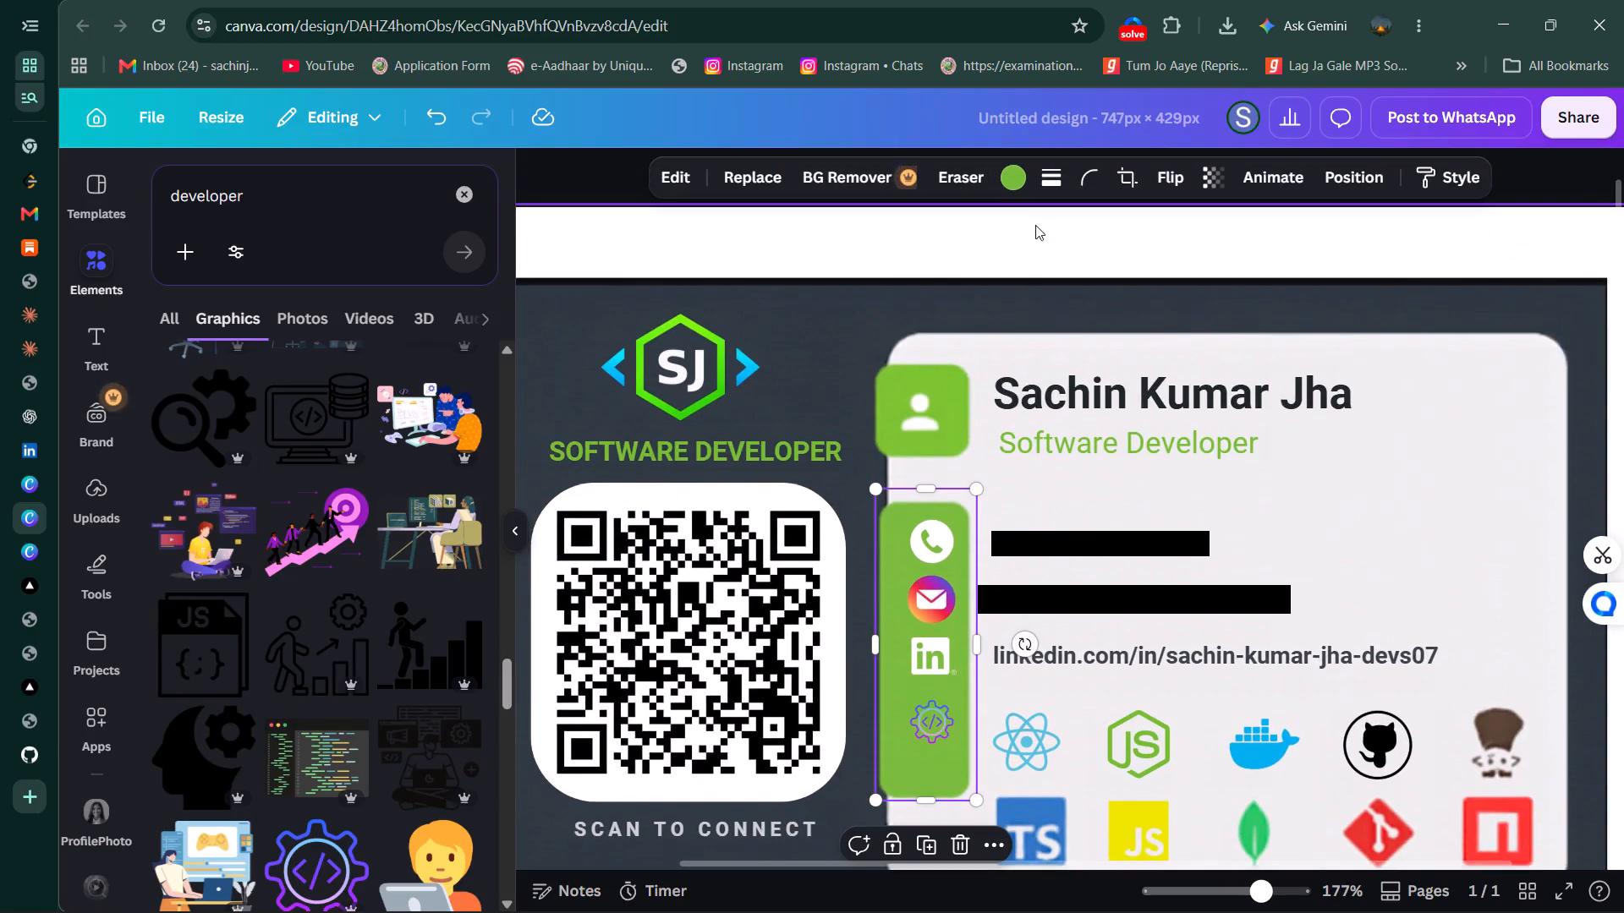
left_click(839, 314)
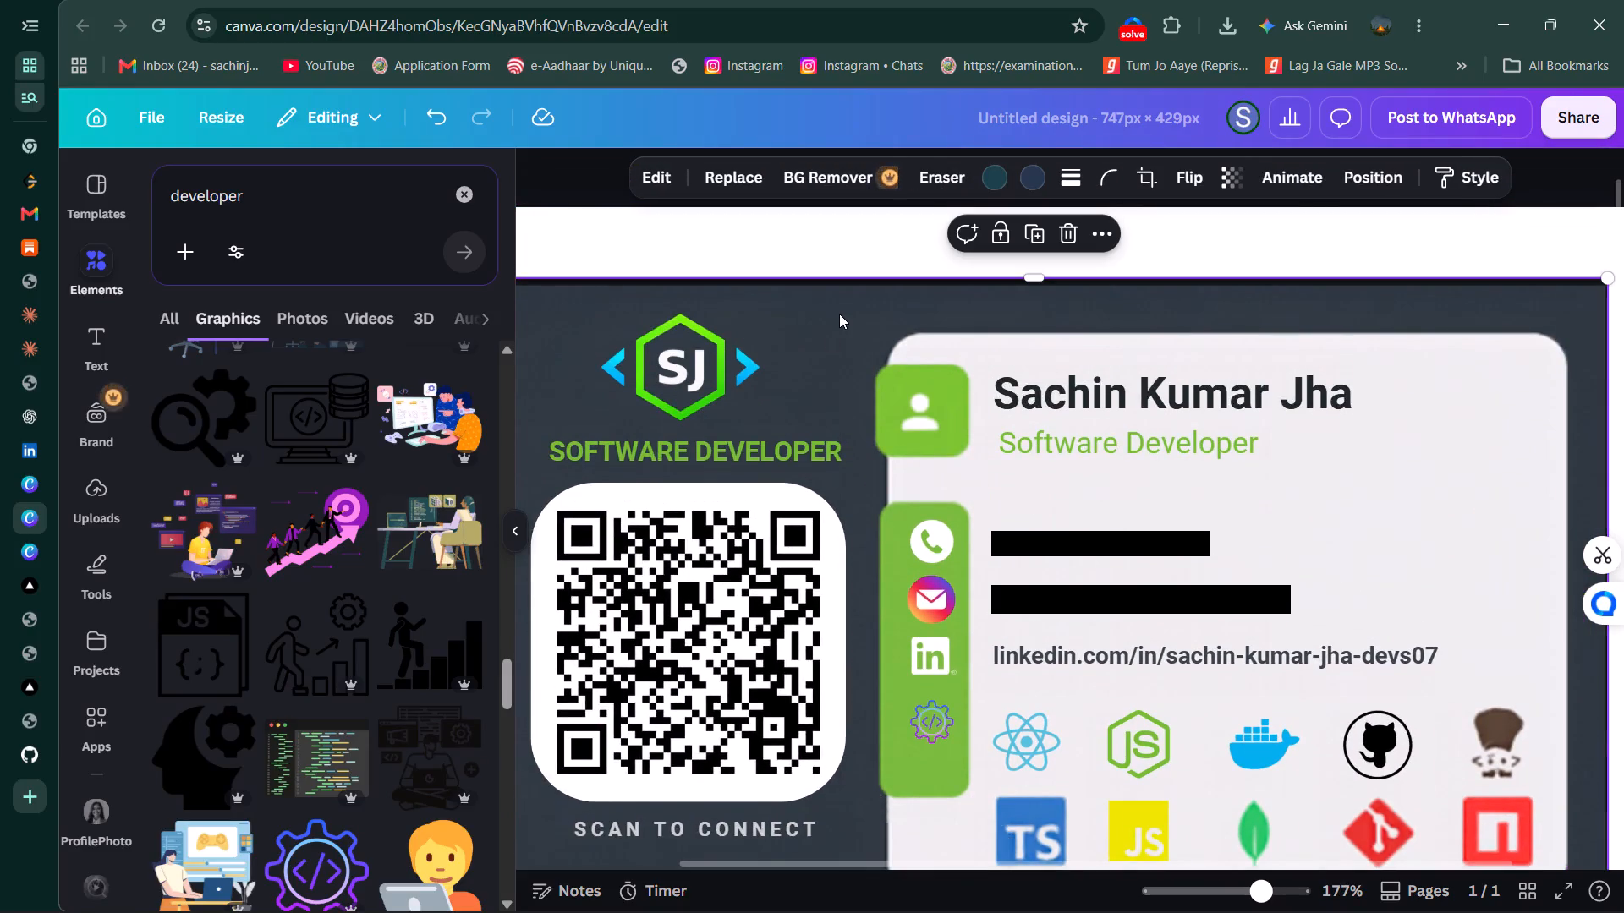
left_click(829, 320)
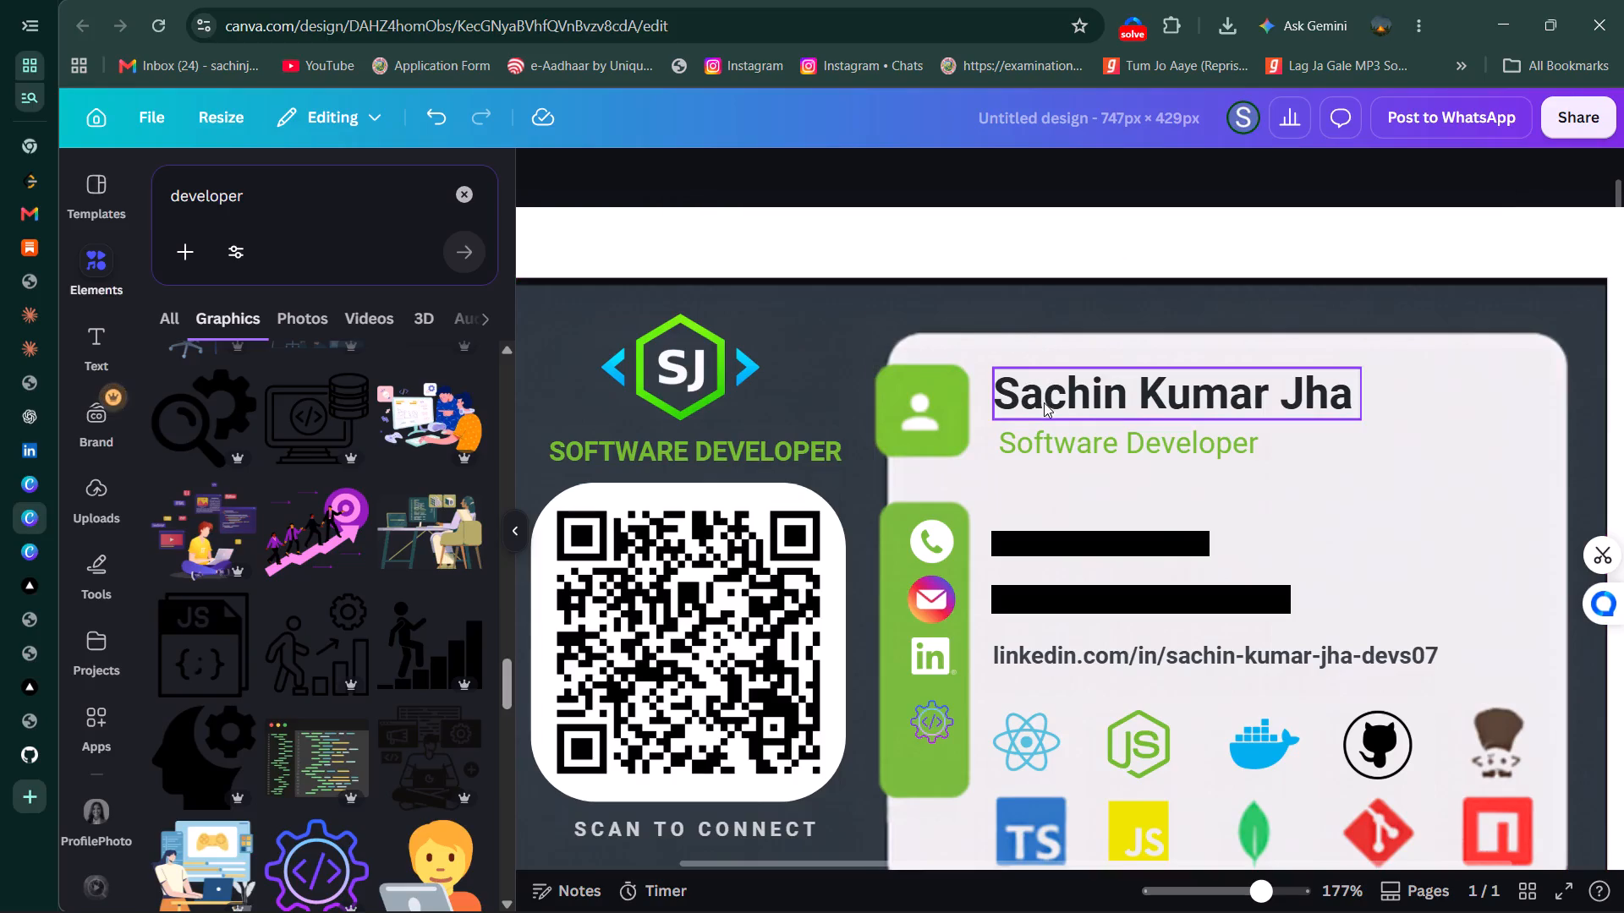
Search the graphics for "contact" and look through the results for a replacement for the person icon beside the name.
left_click(932, 394)
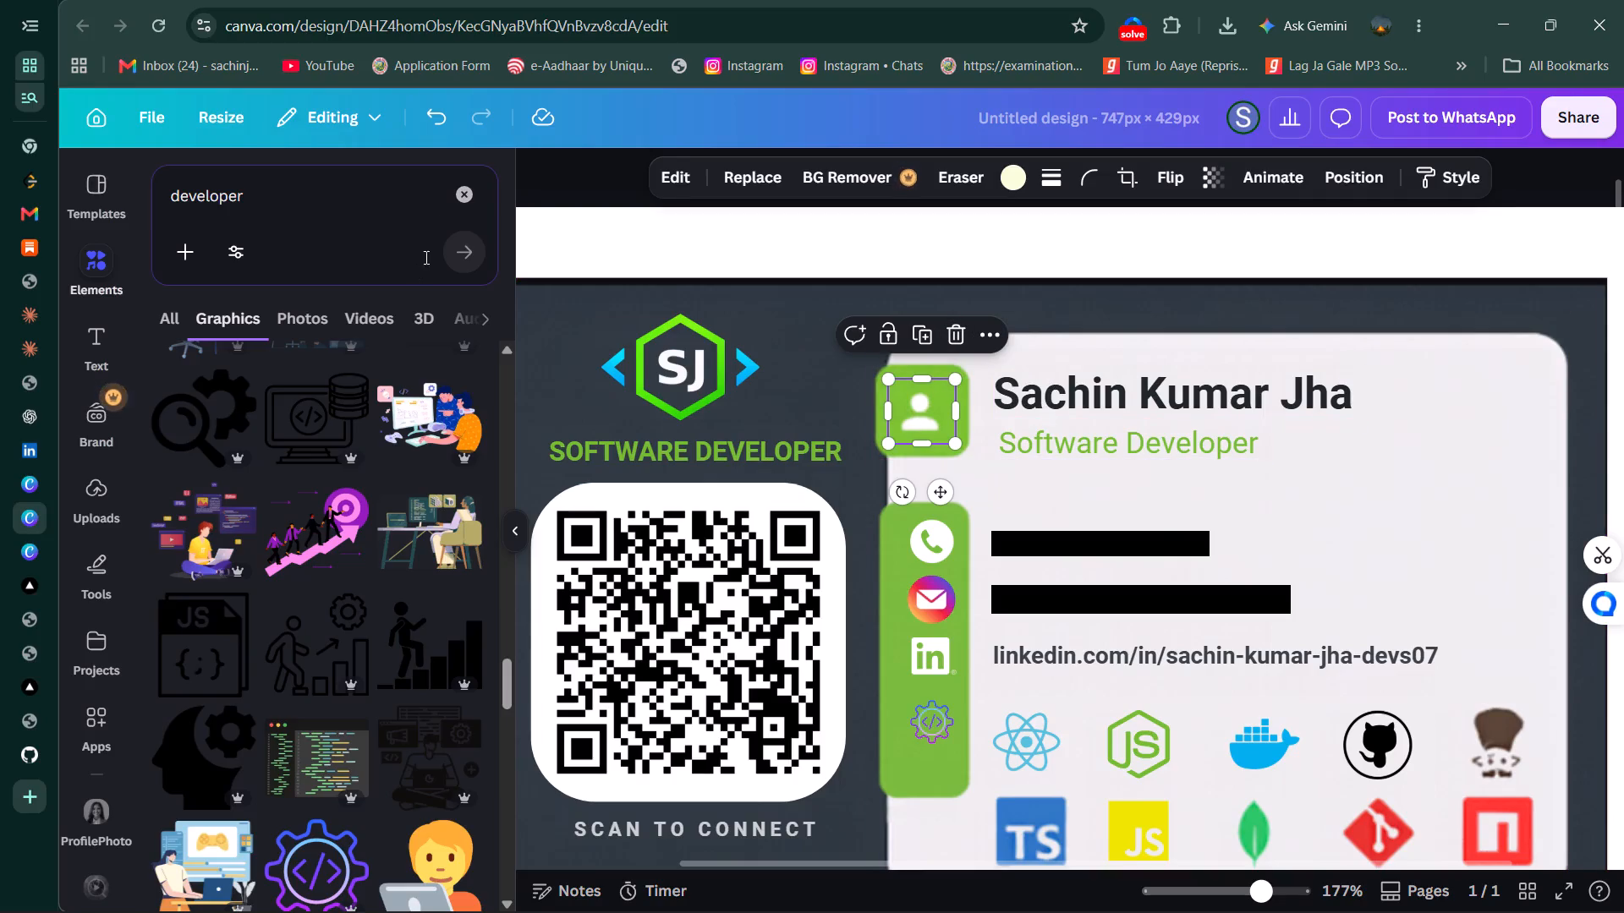
left_click(474, 184)
type("contact")
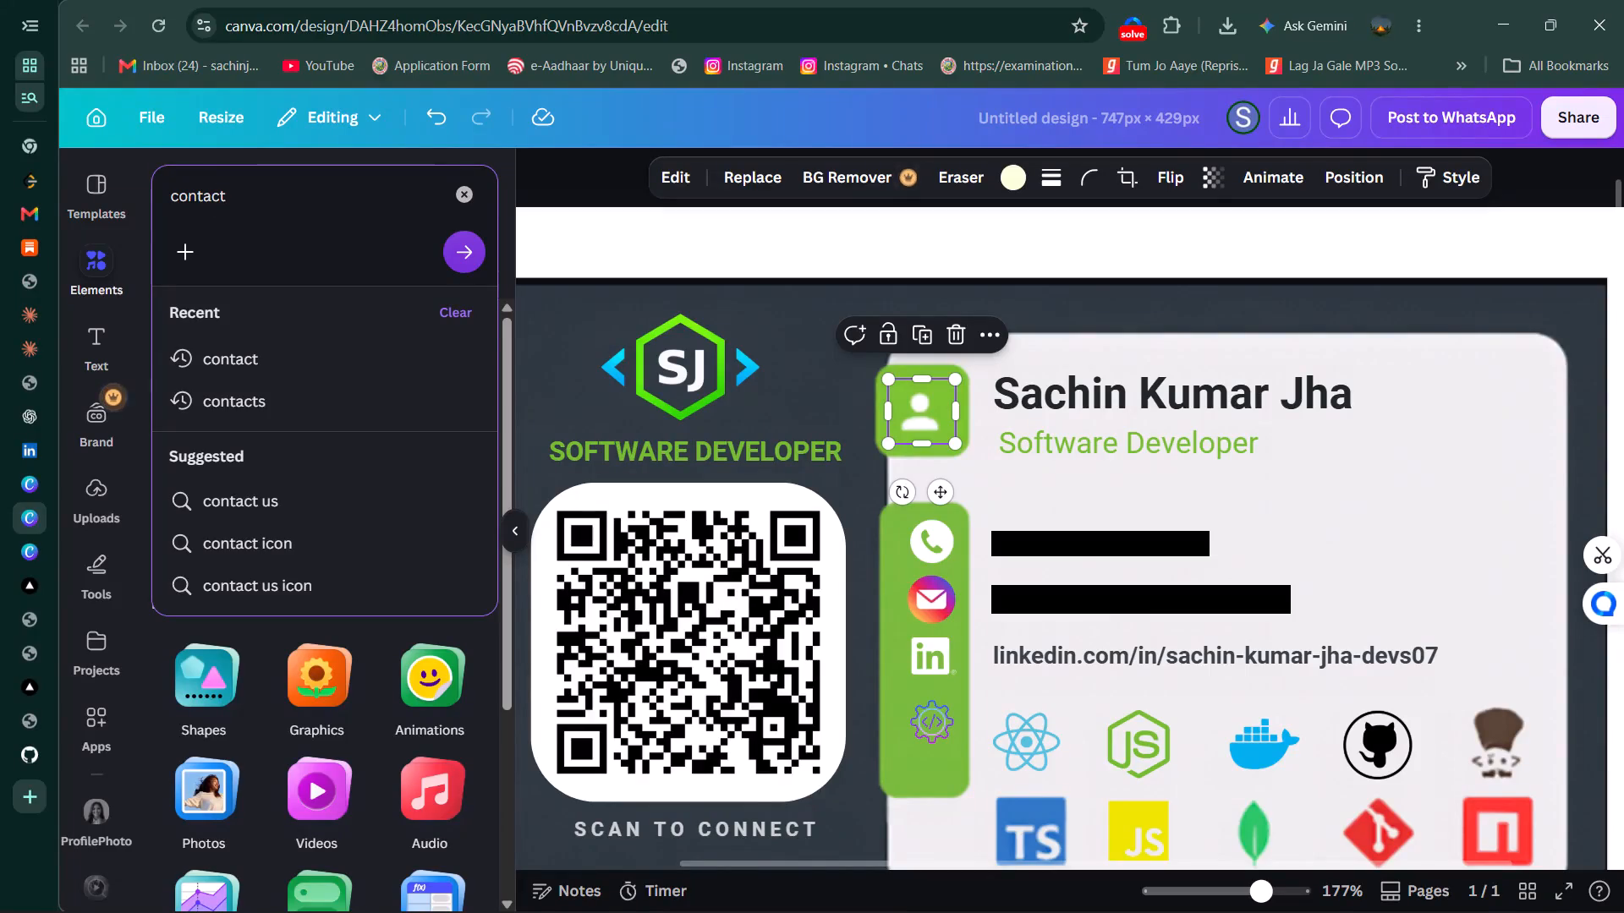
key("Return")
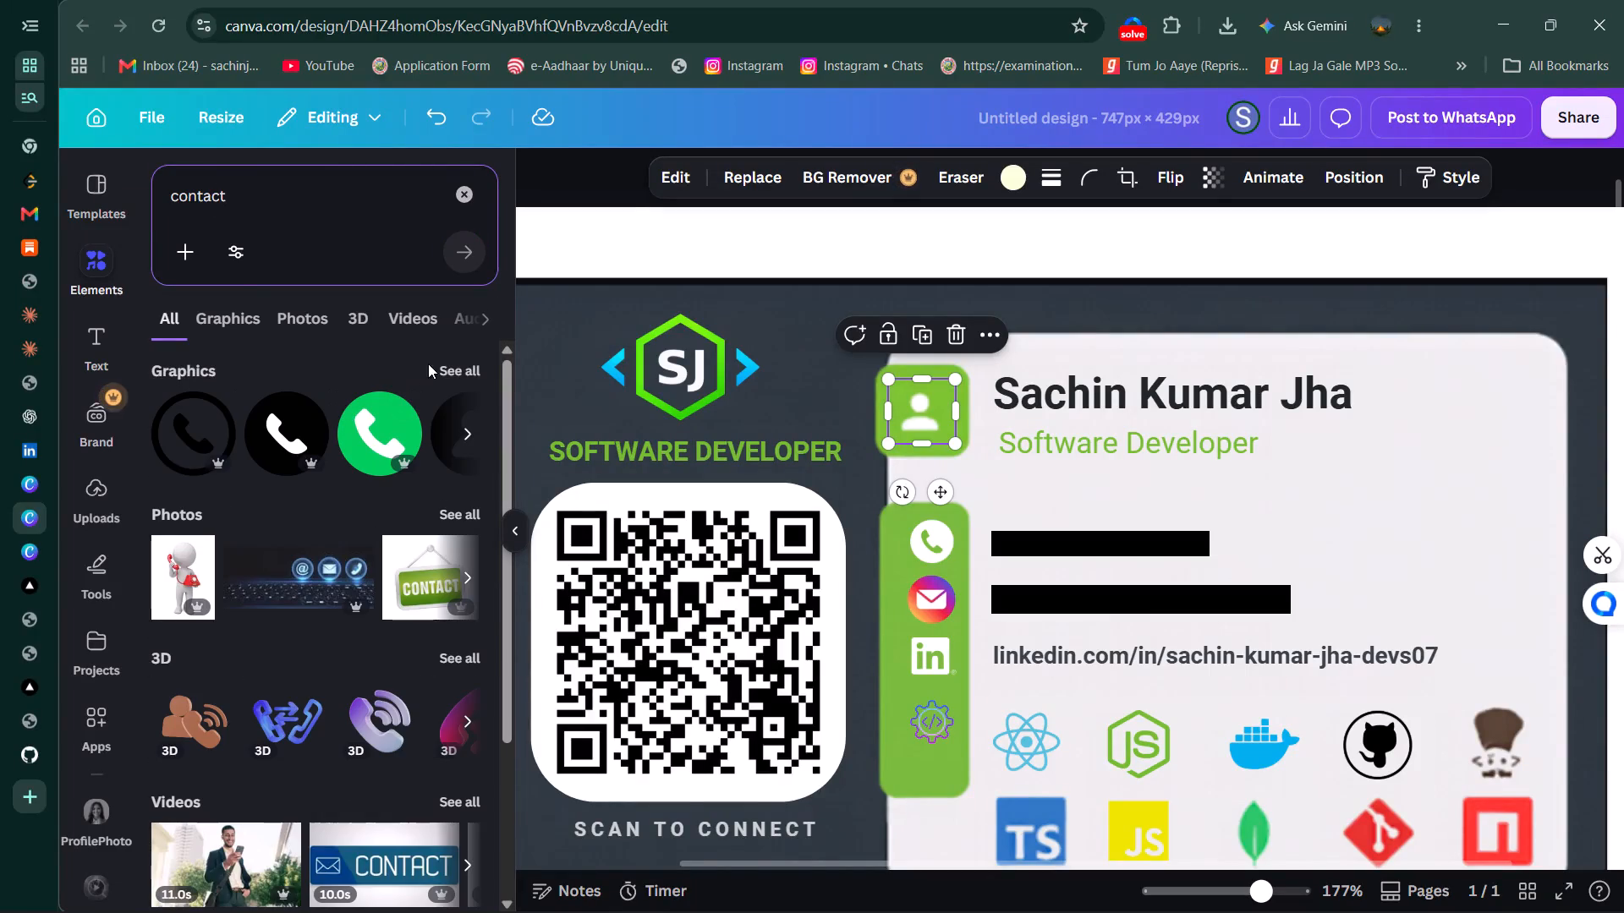
left_click(452, 372)
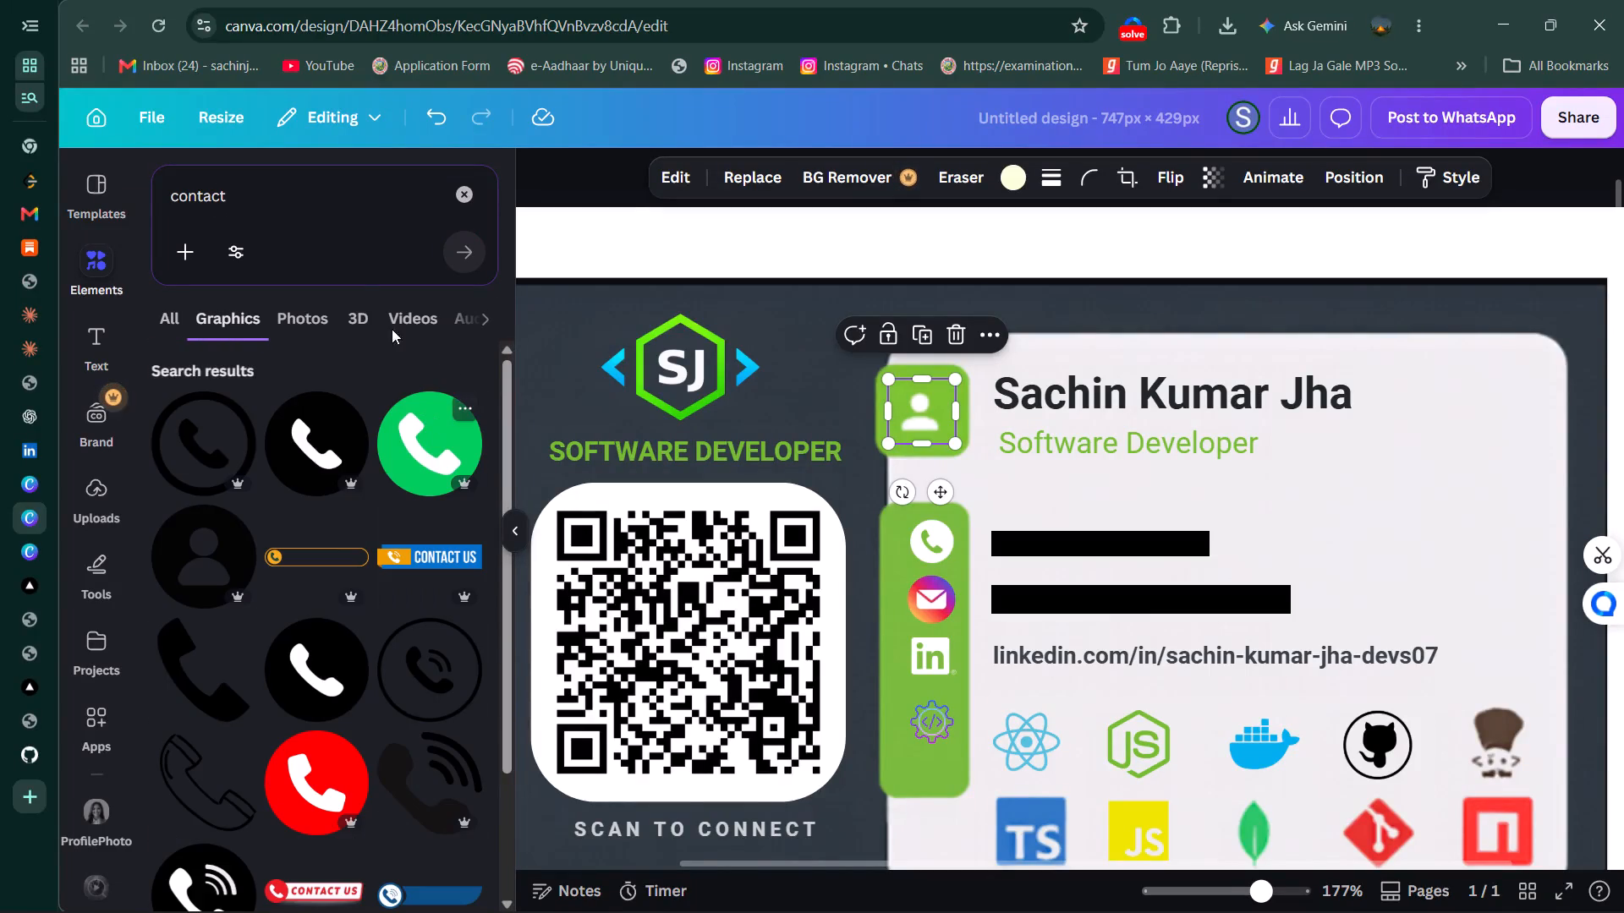
scroll(316, 833, "down", 5)
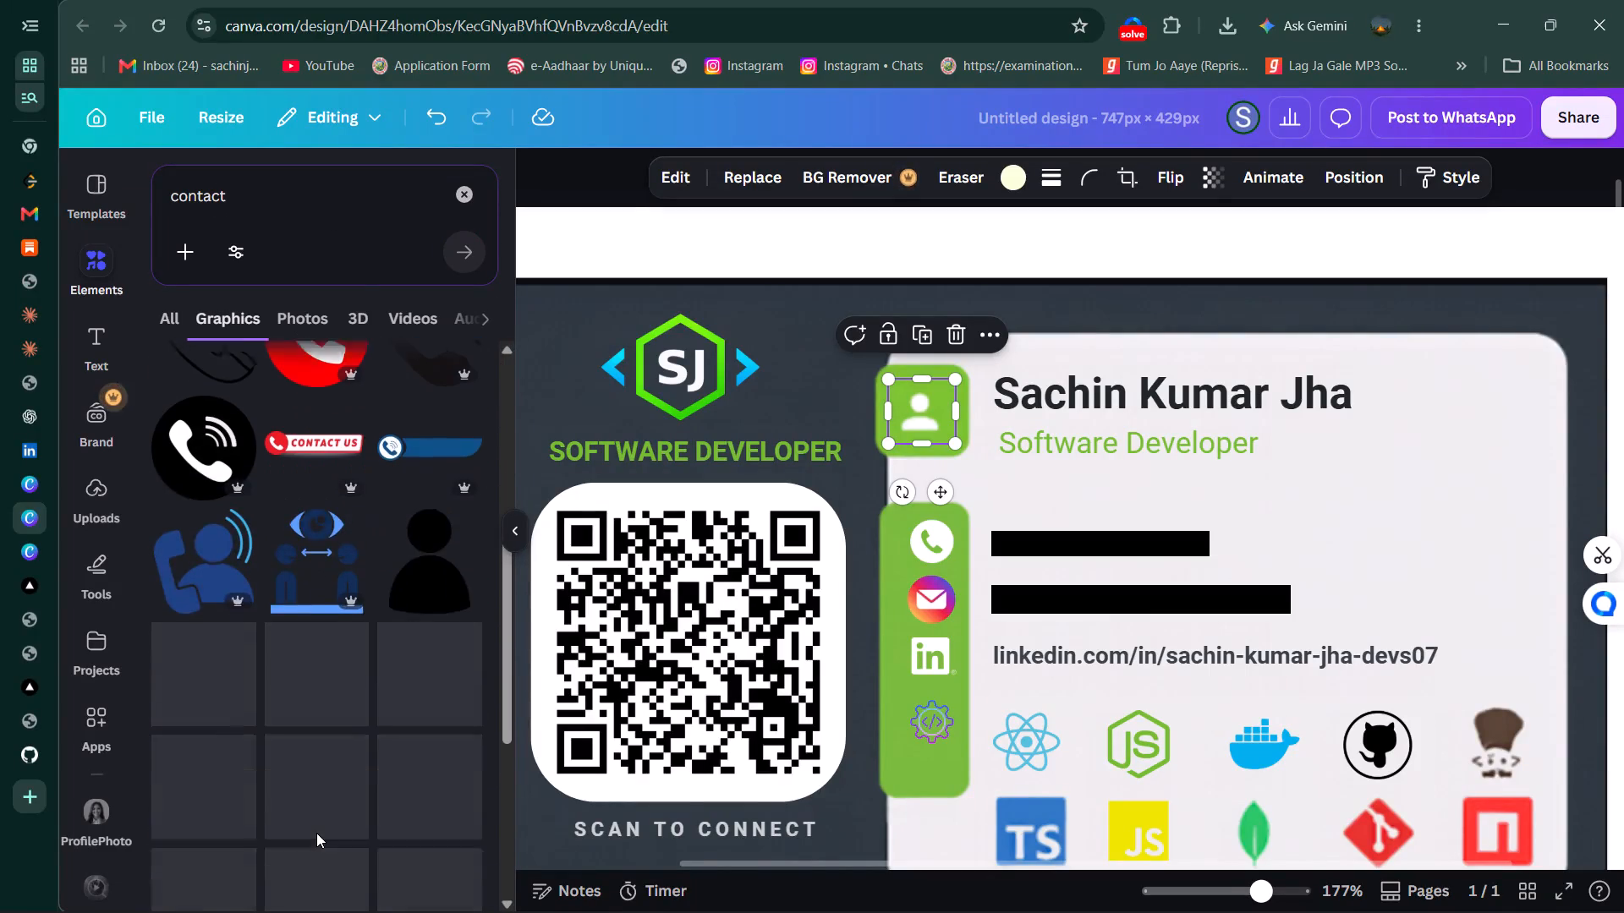
scroll(316, 833, "down", 1)
scroll(418, 562, "left", 2)
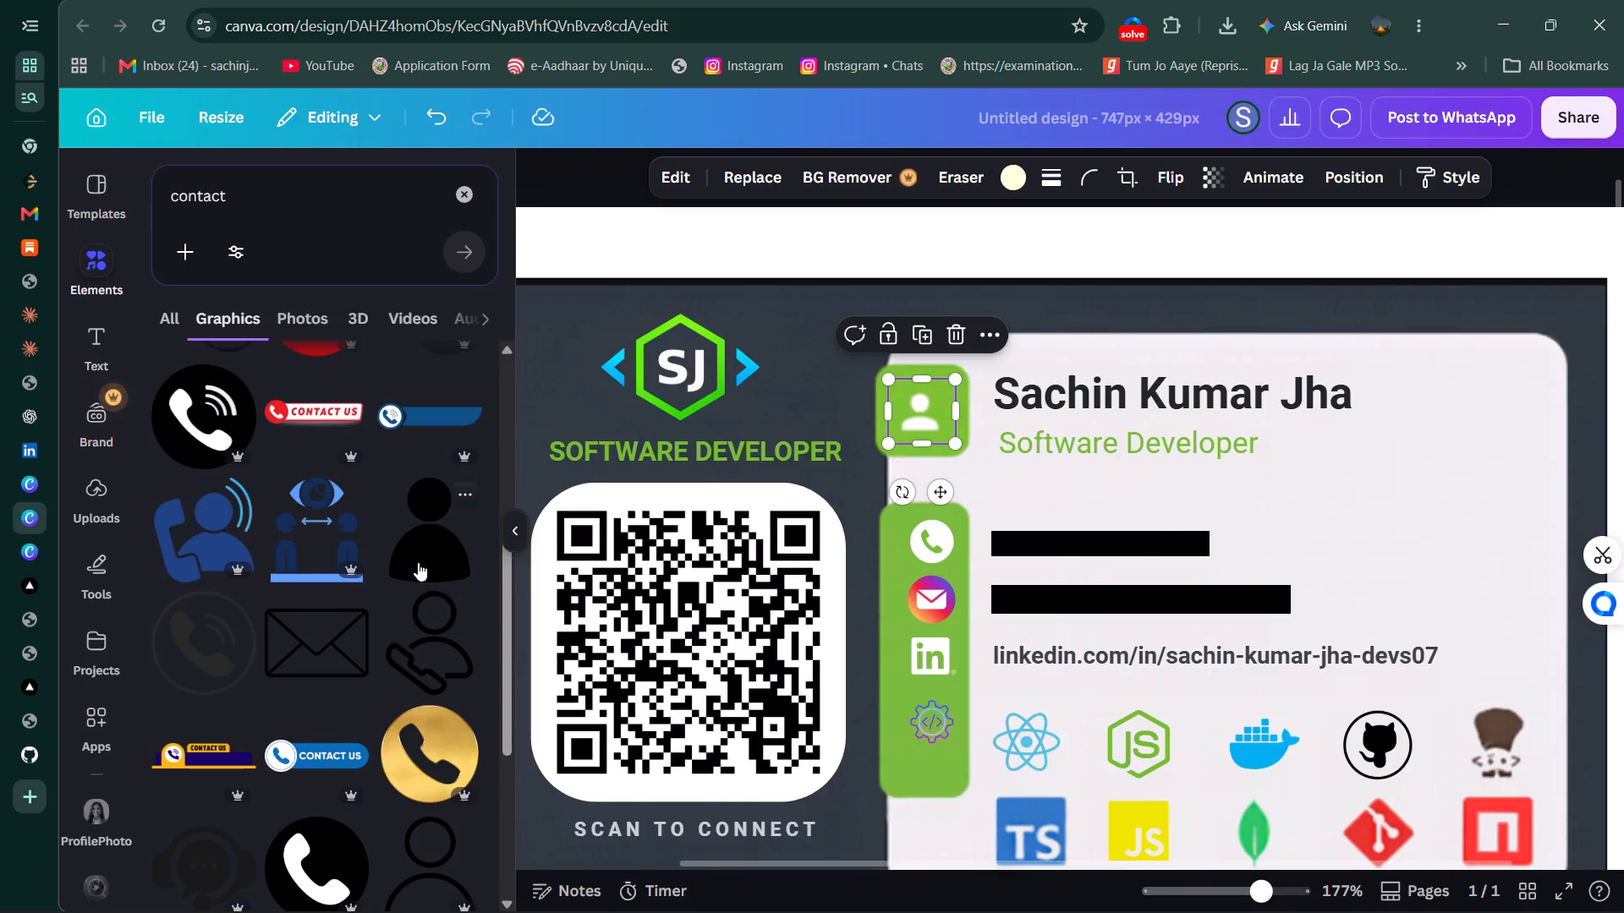
scroll(418, 562, "down", 7)
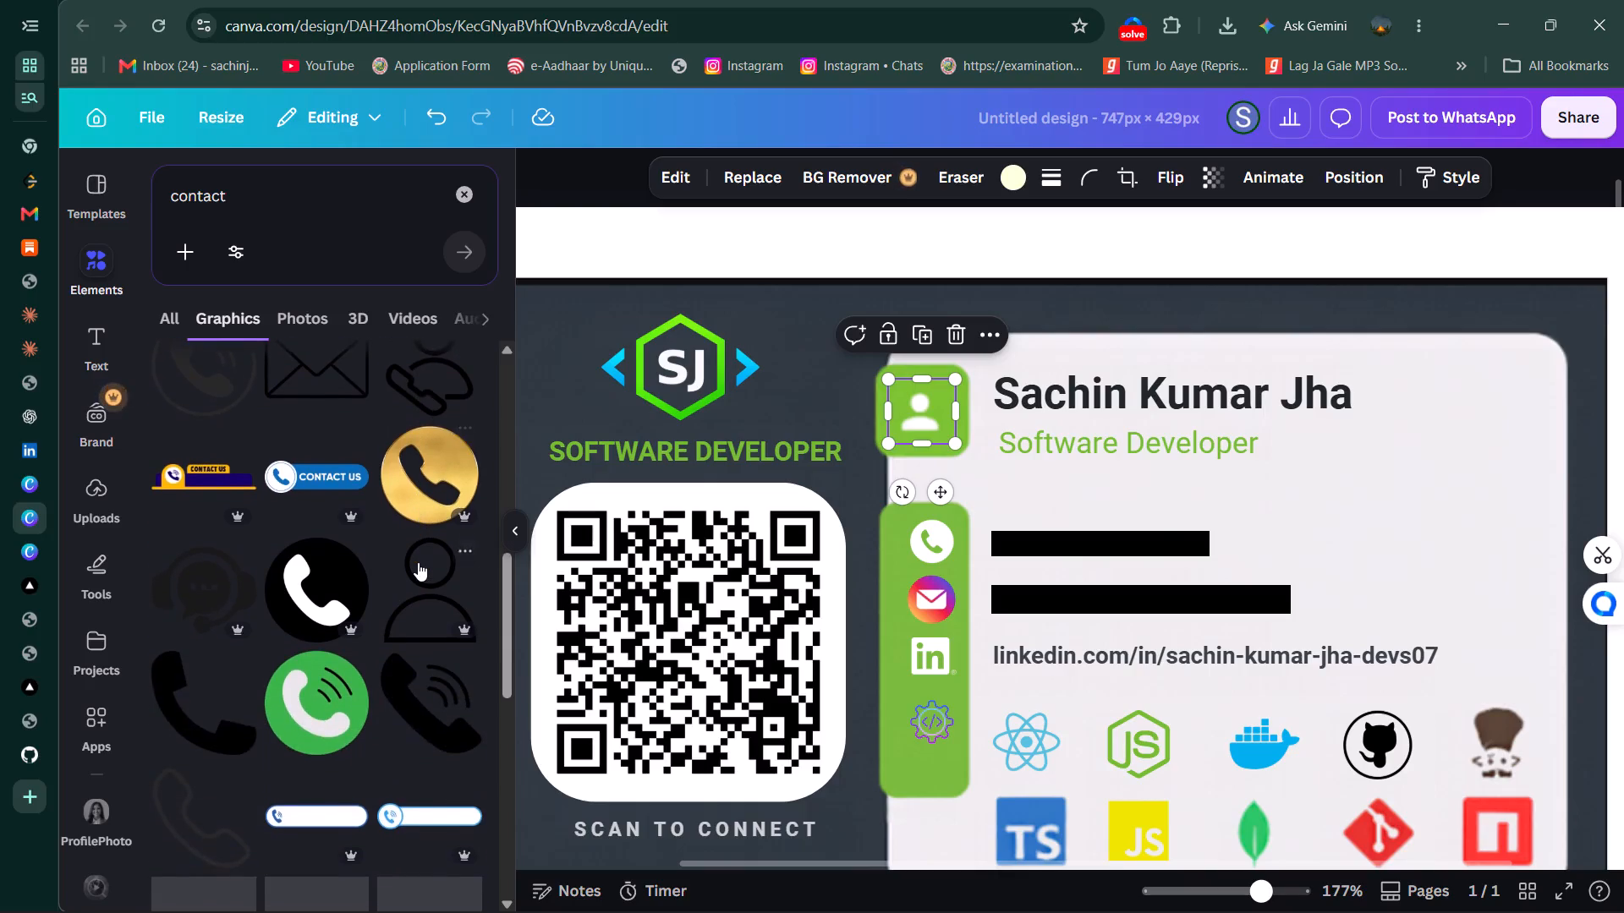
scroll(418, 562, "down", 4)
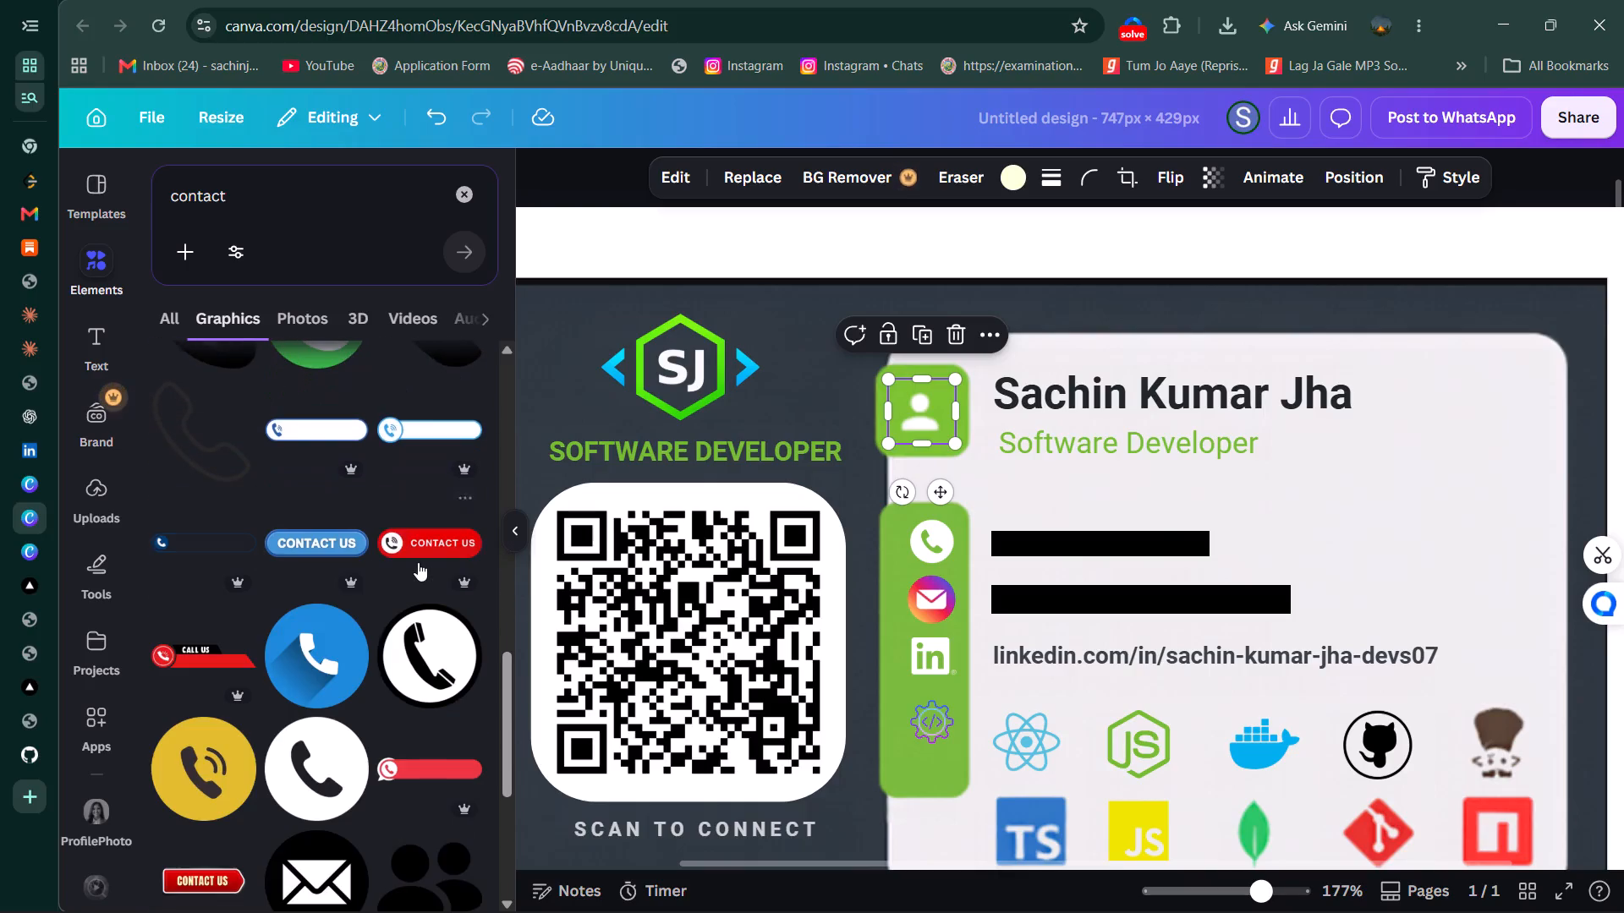
scroll(418, 562, "down", 9)
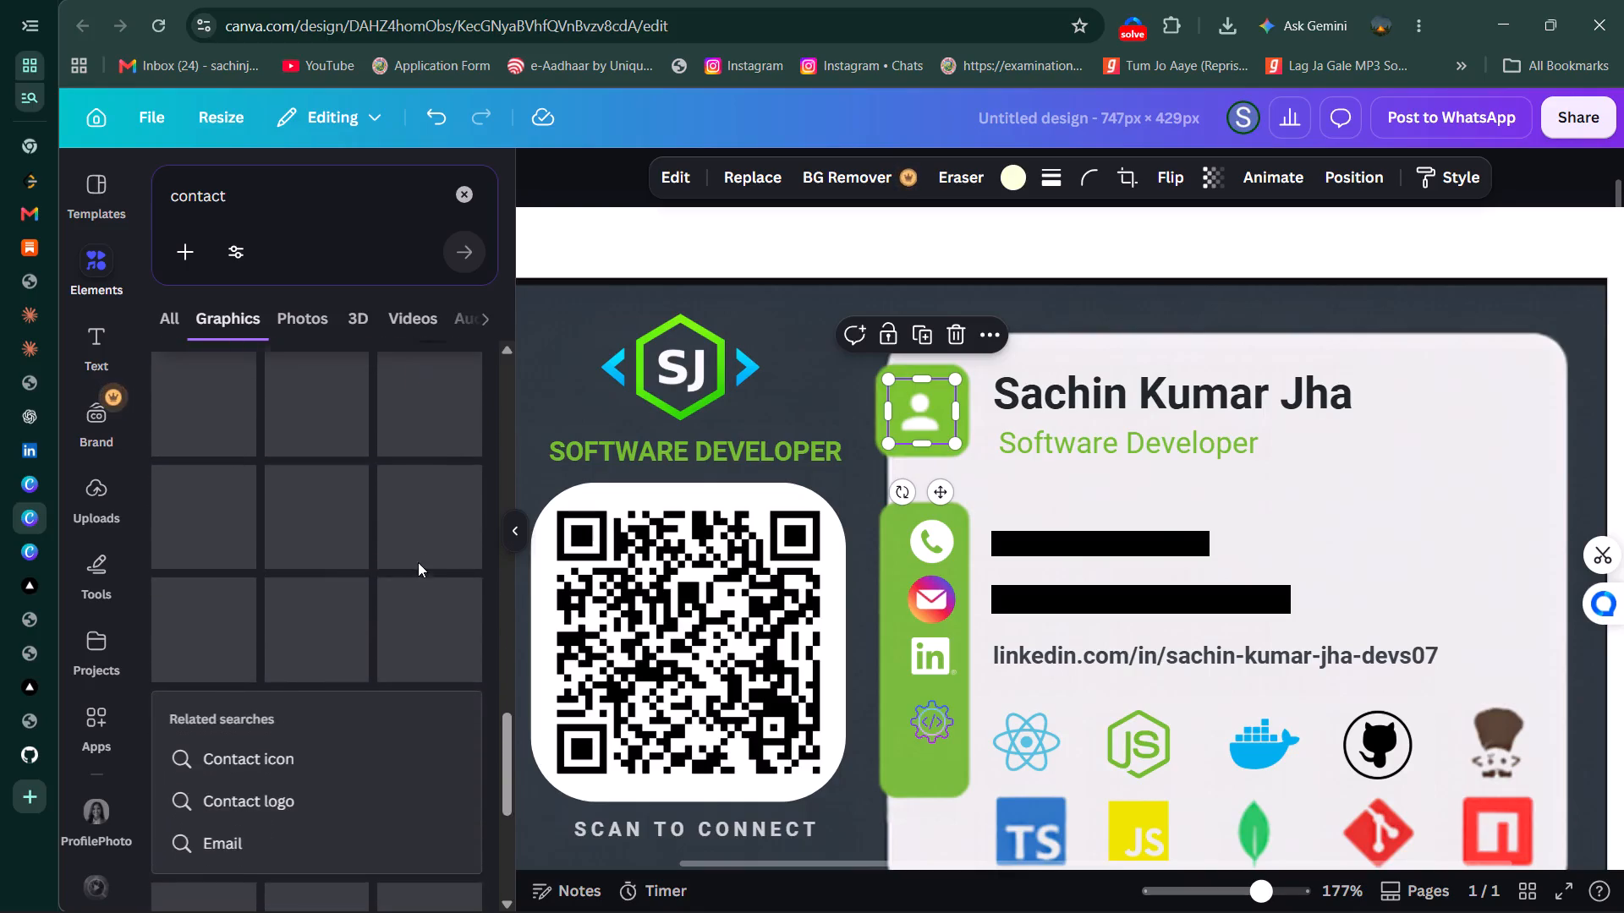
scroll(418, 562, "down", 3)
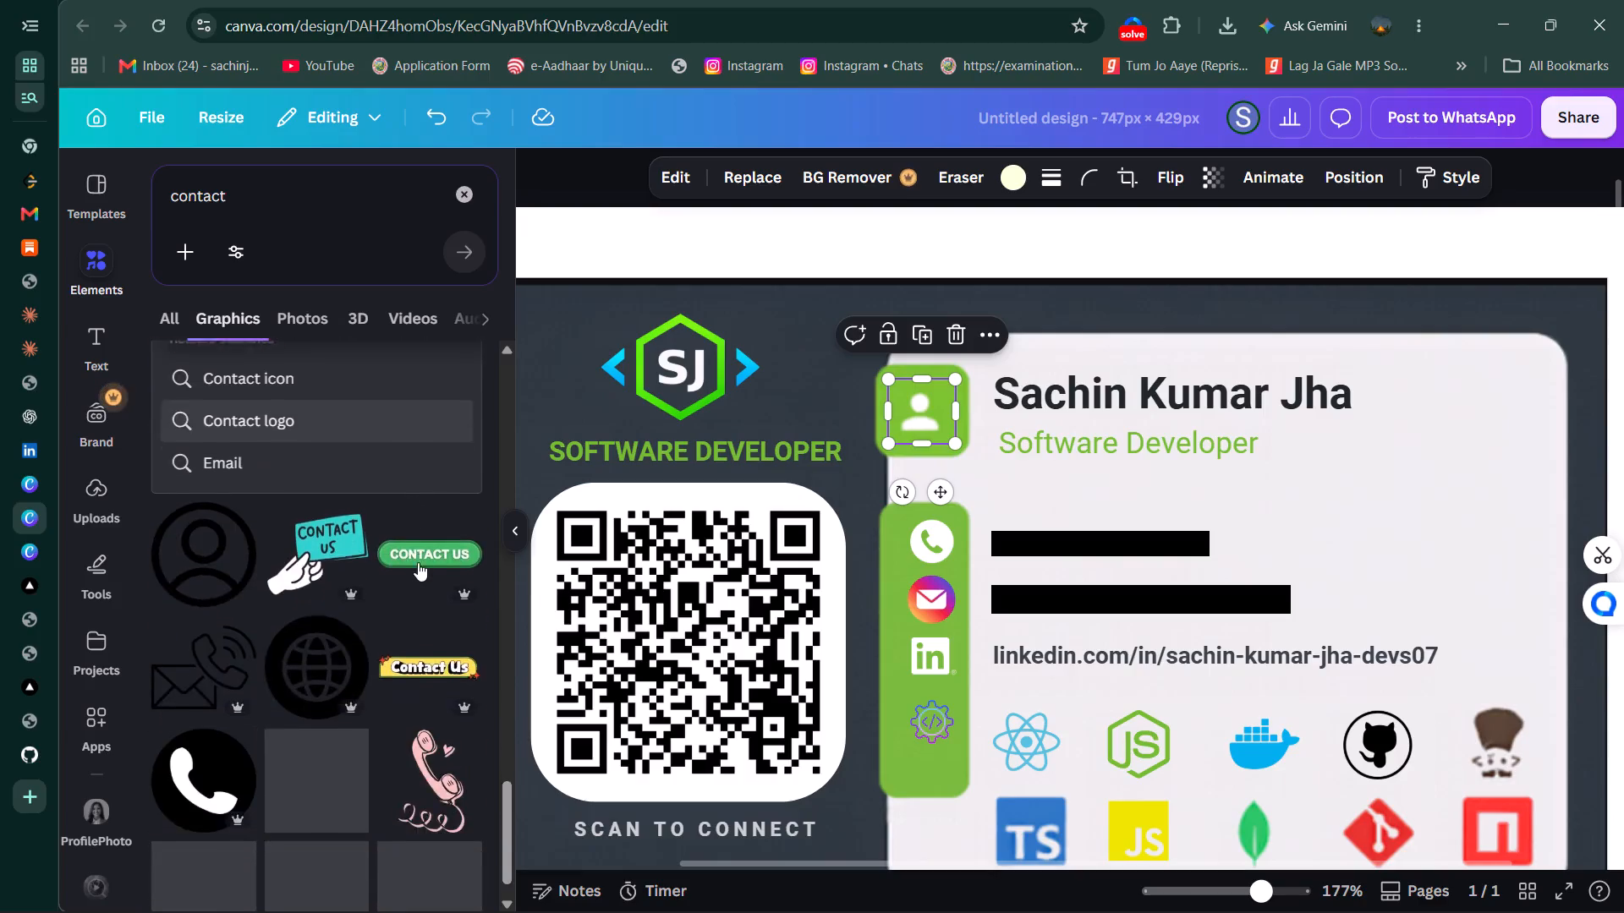
scroll(418, 562, "up", 1)
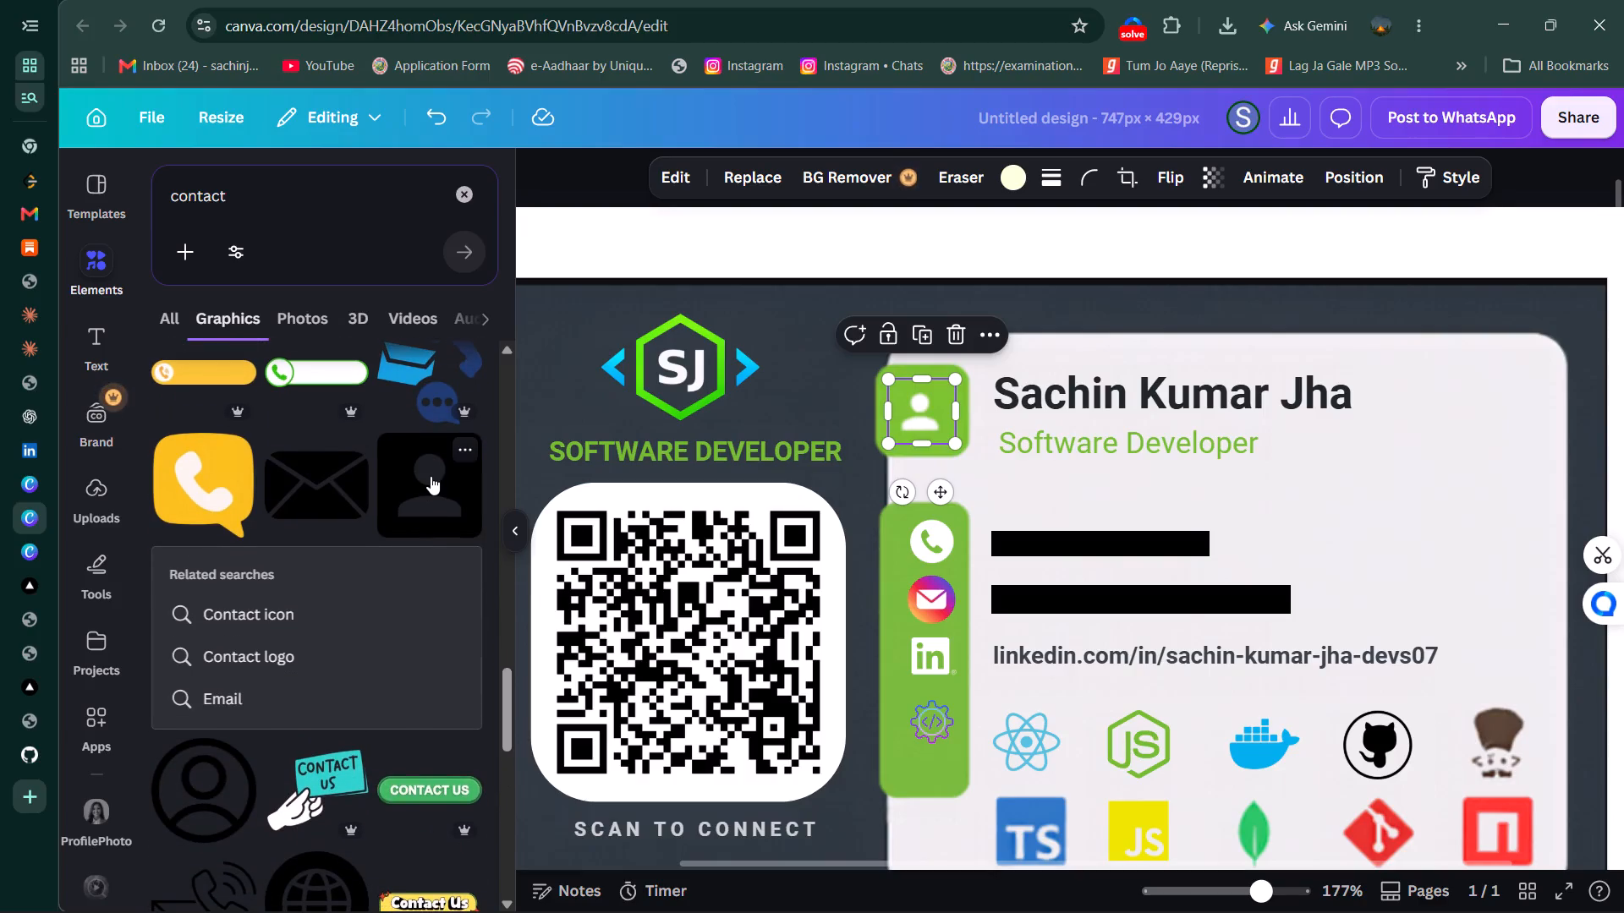
Try the black square person graphic, delete it, and add the round black-and-white person graphic recommended for it.
left_click(431, 476)
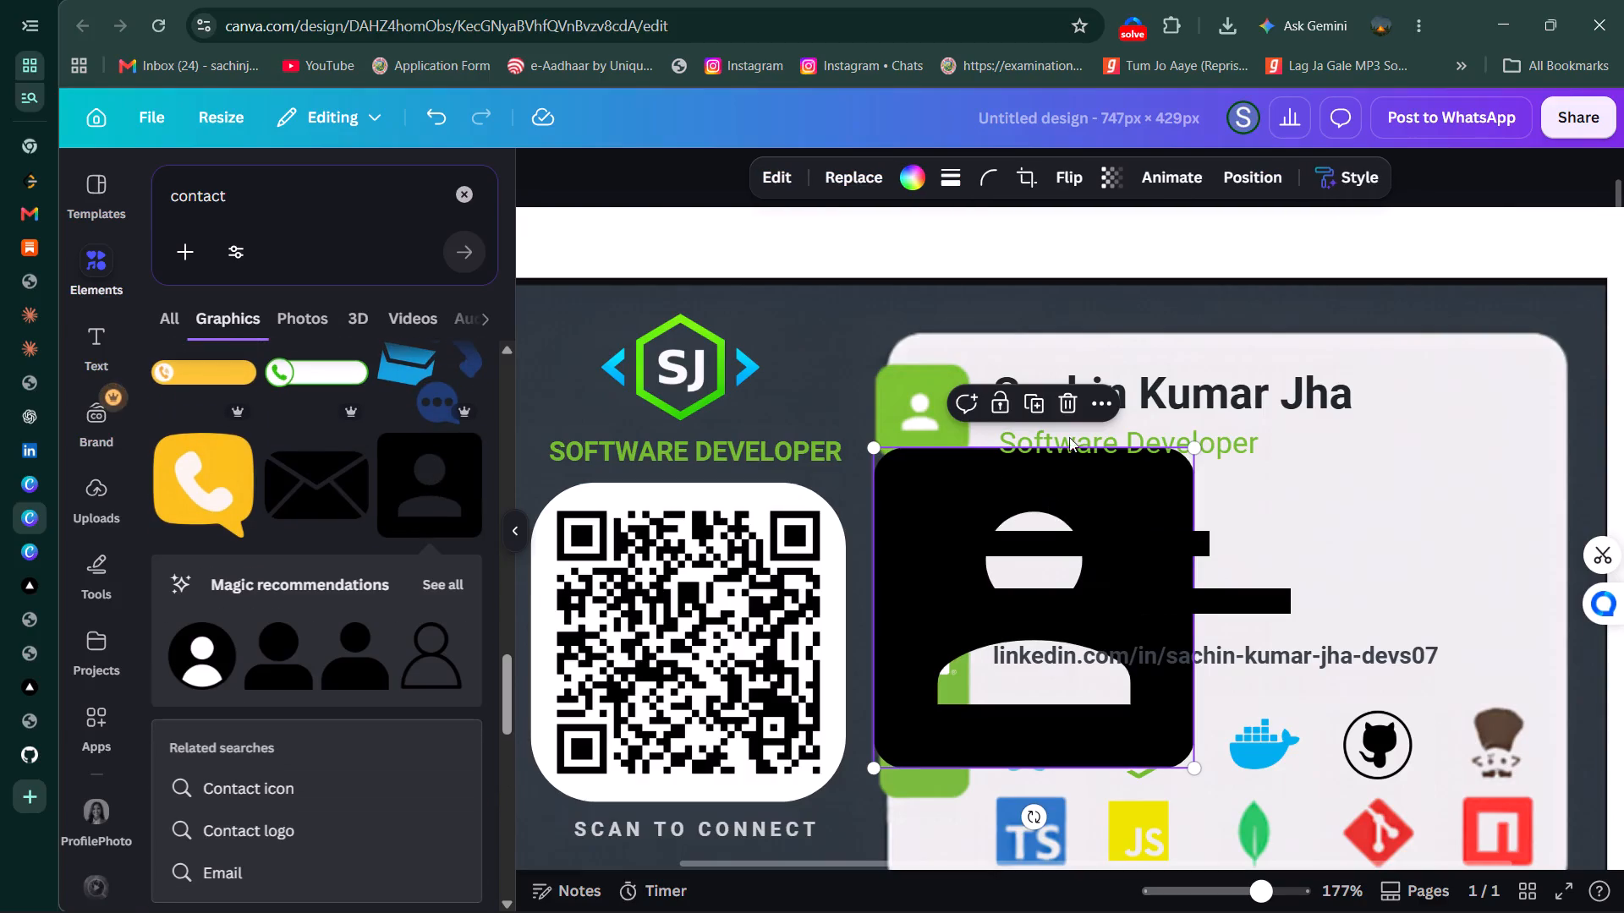
left_click(1066, 402)
scroll(271, 593, "down", 1)
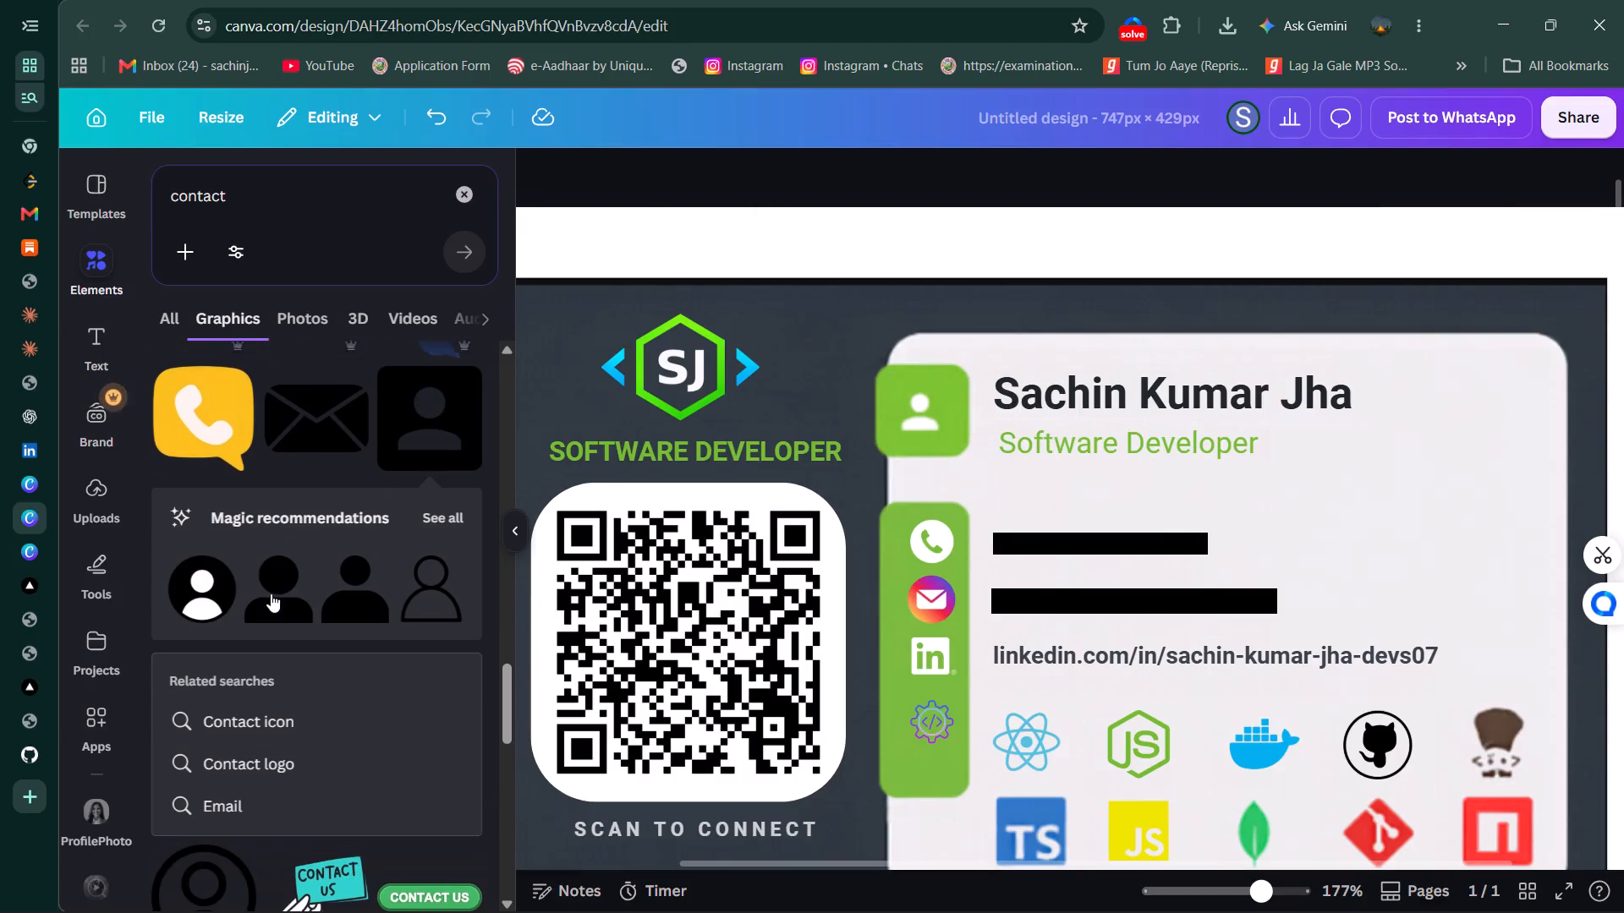
scroll(271, 593, "down", 1)
left_click(206, 593)
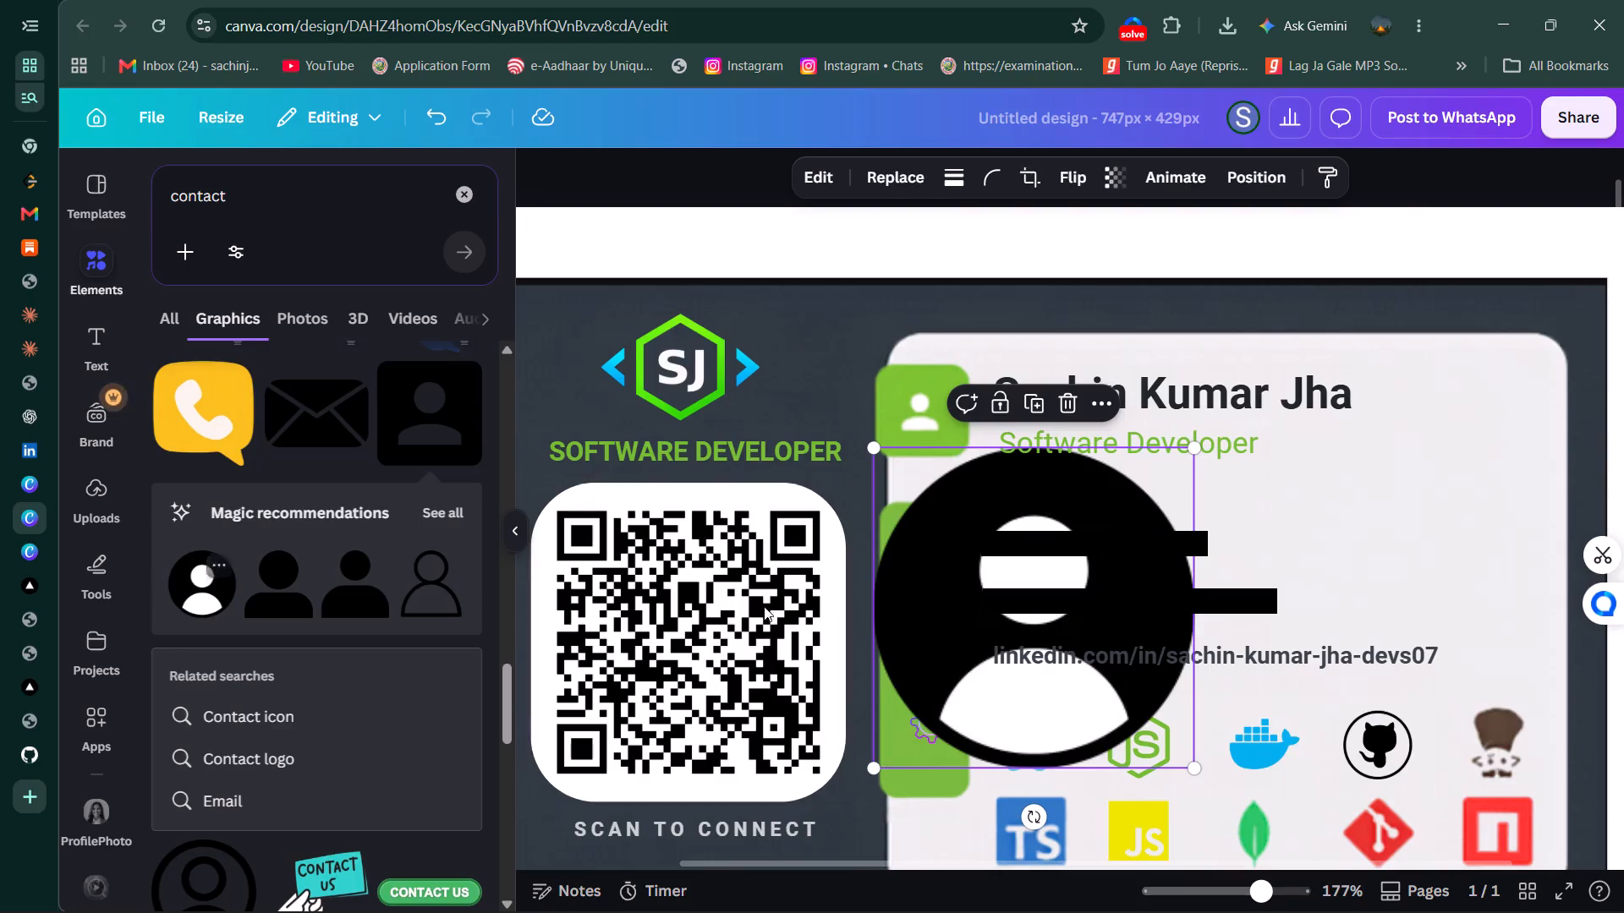
Move the old white person icon off the green square onto the dark area beside the SJ logo.
left_click(928, 407)
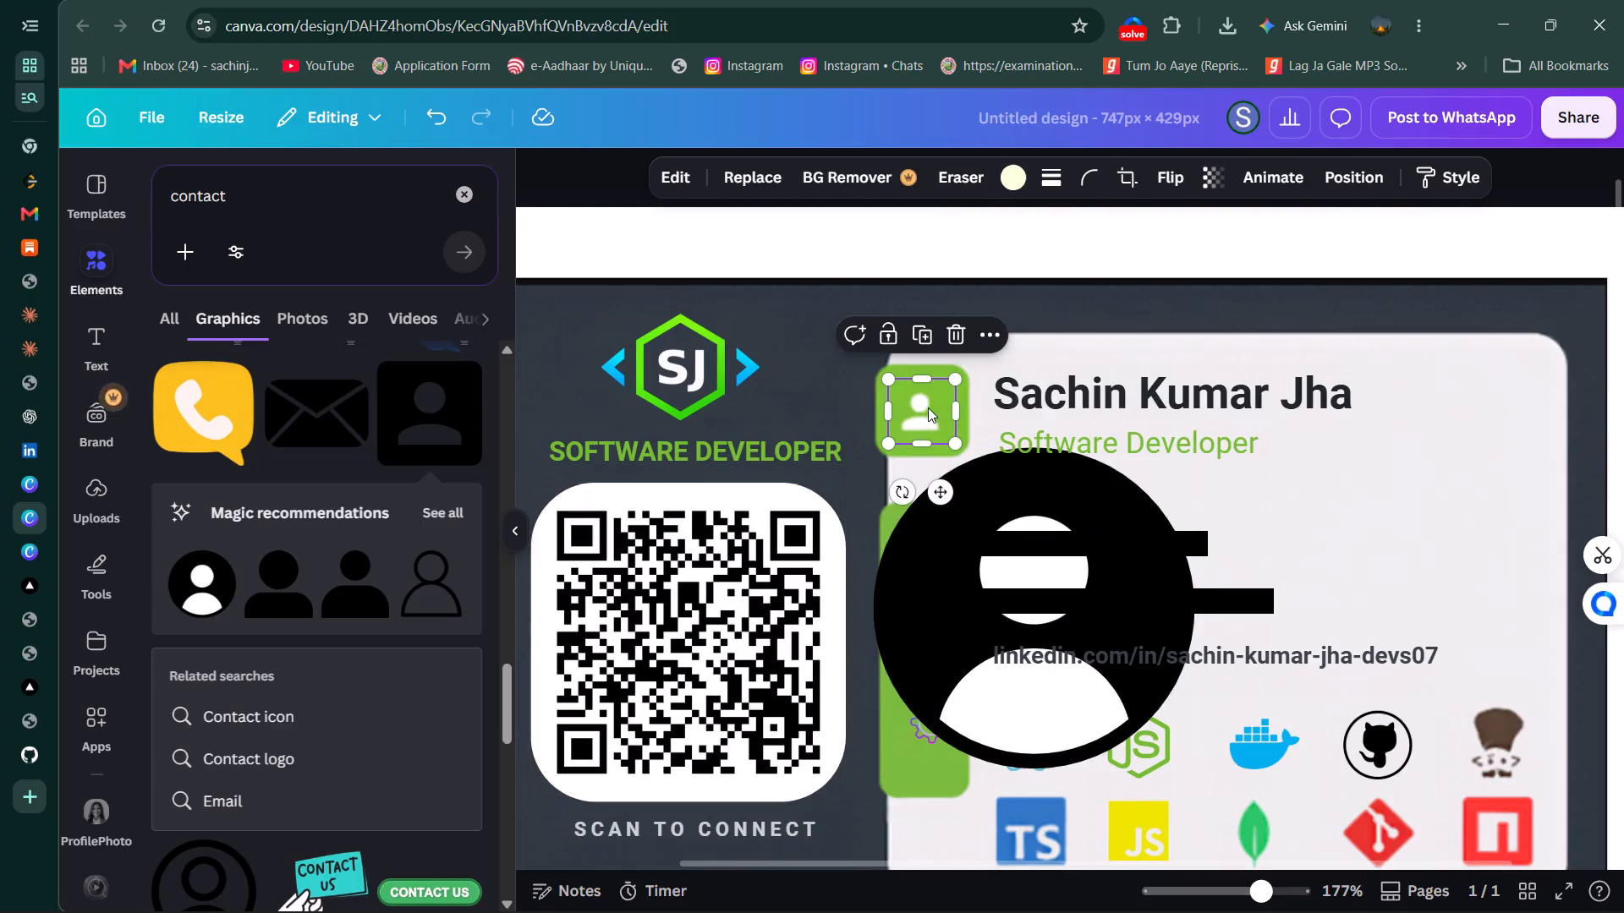
left_click_drag(924, 402, 809, 338)
Shrink the round person icon to about 26 × 26, centre it on the green square beside the name, and deselect it.
left_click(940, 544)
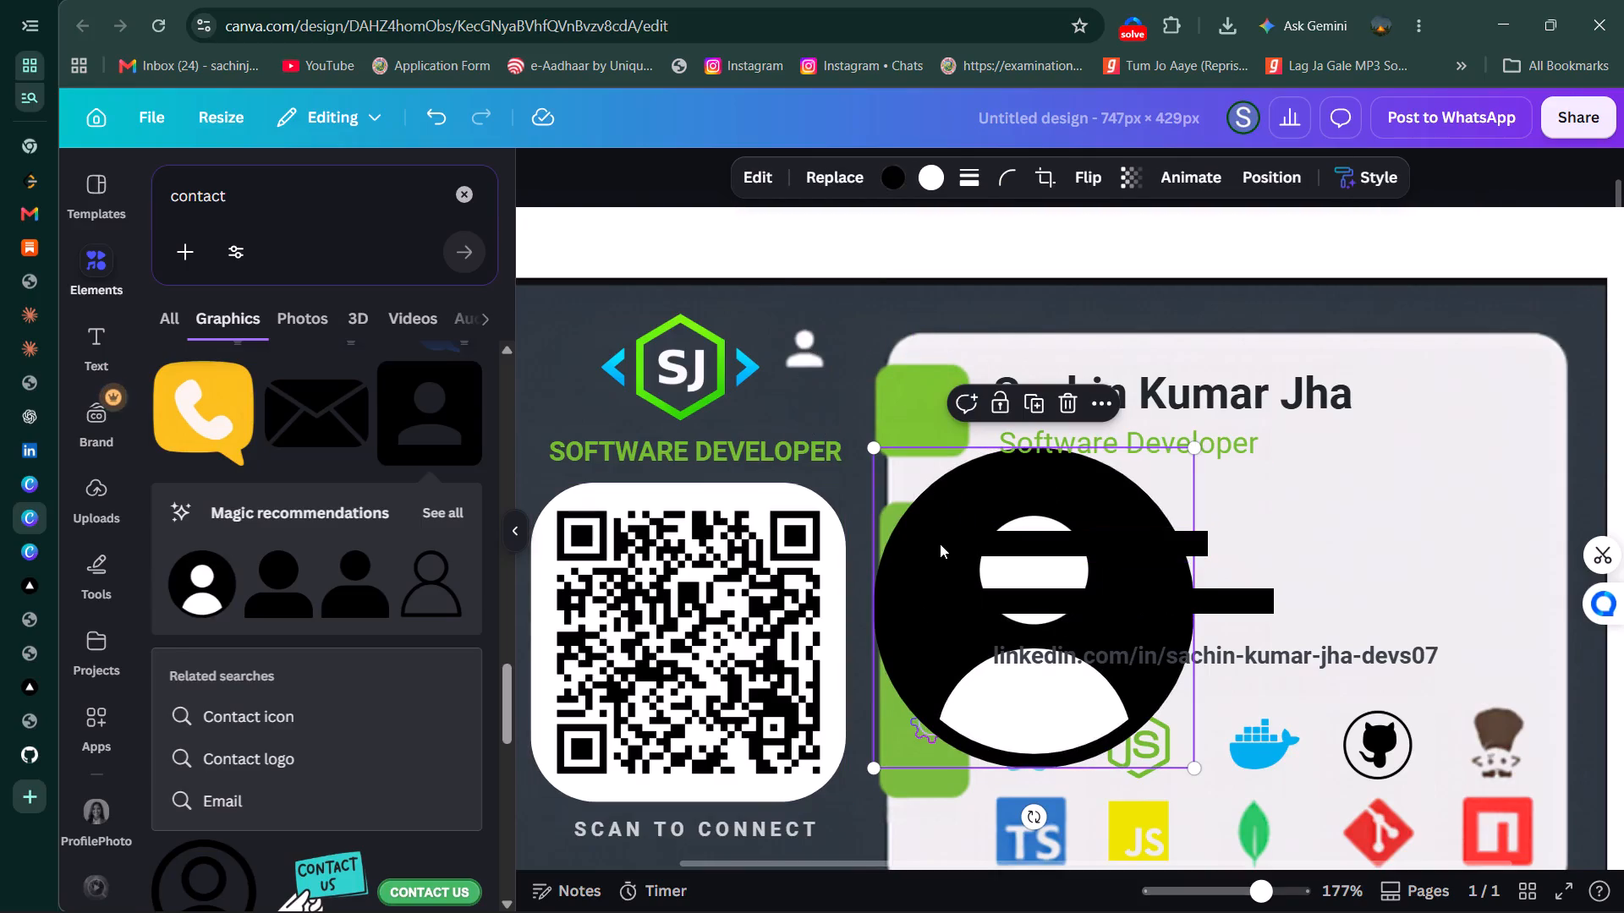
left_click_drag(926, 494, 925, 440)
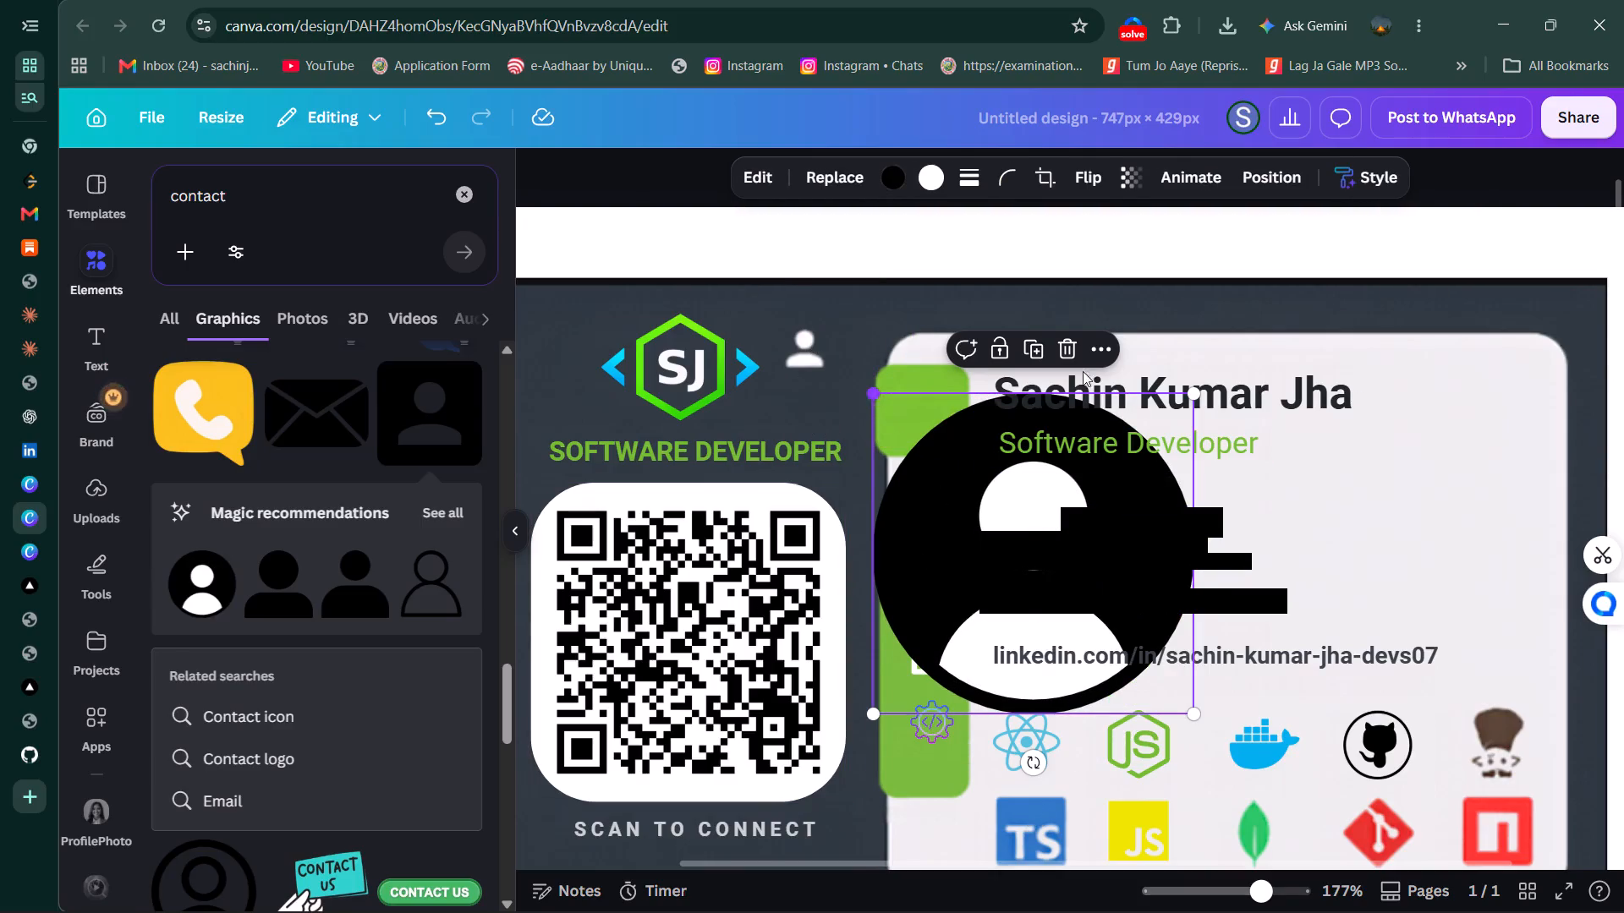
left_click_drag(1193, 399, 936, 555)
left_click_drag(924, 663, 926, 401)
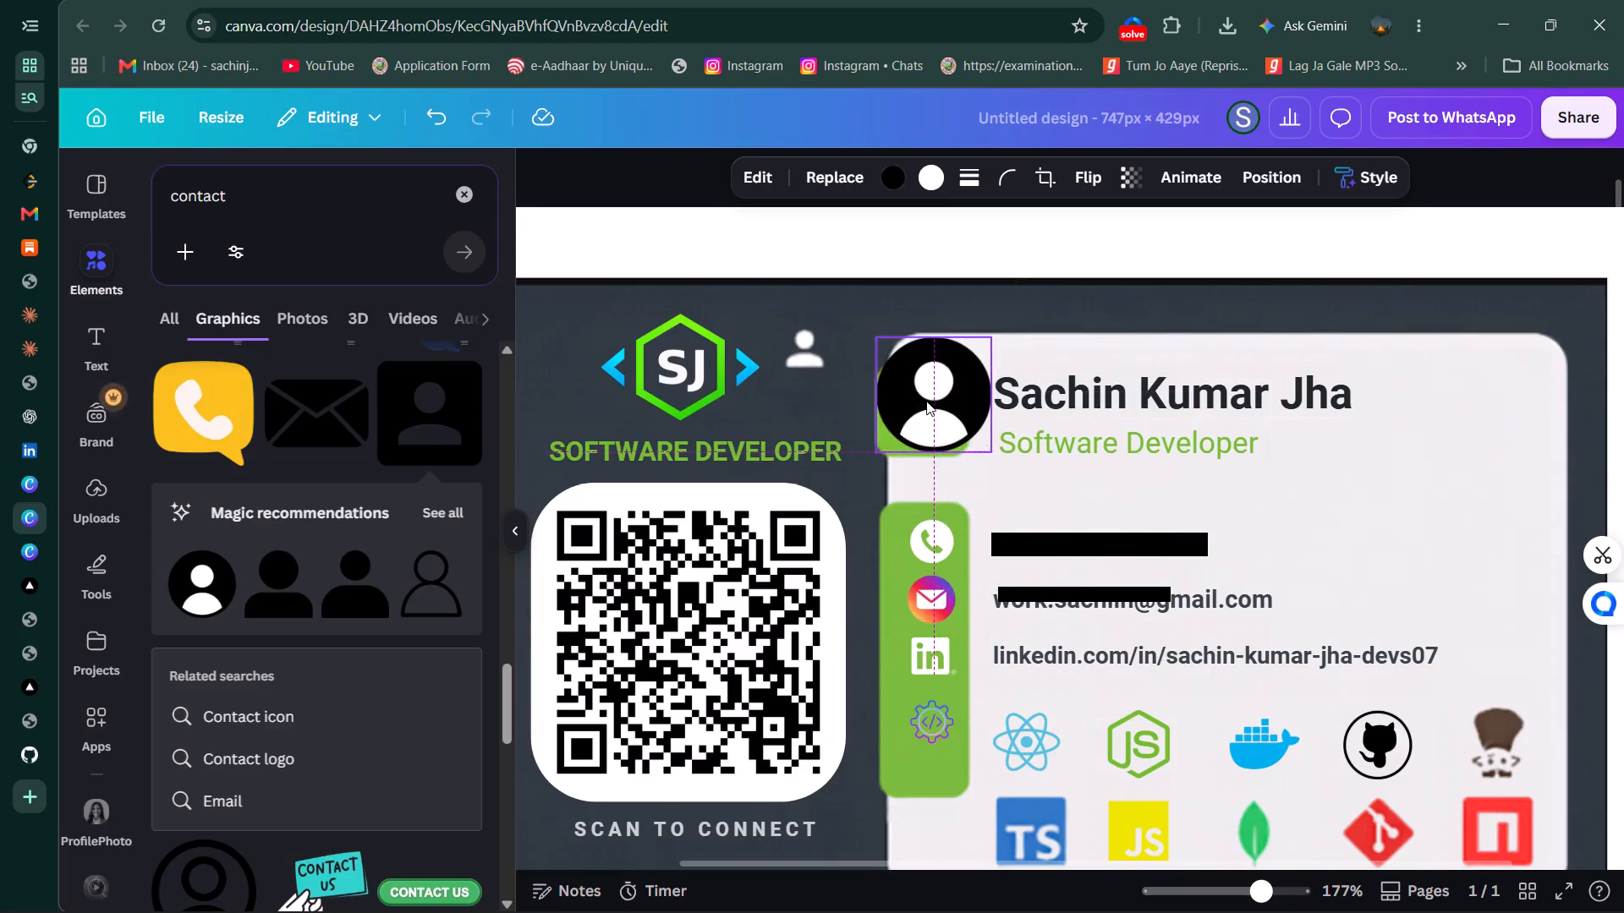
left_click_drag(993, 338, 926, 419)
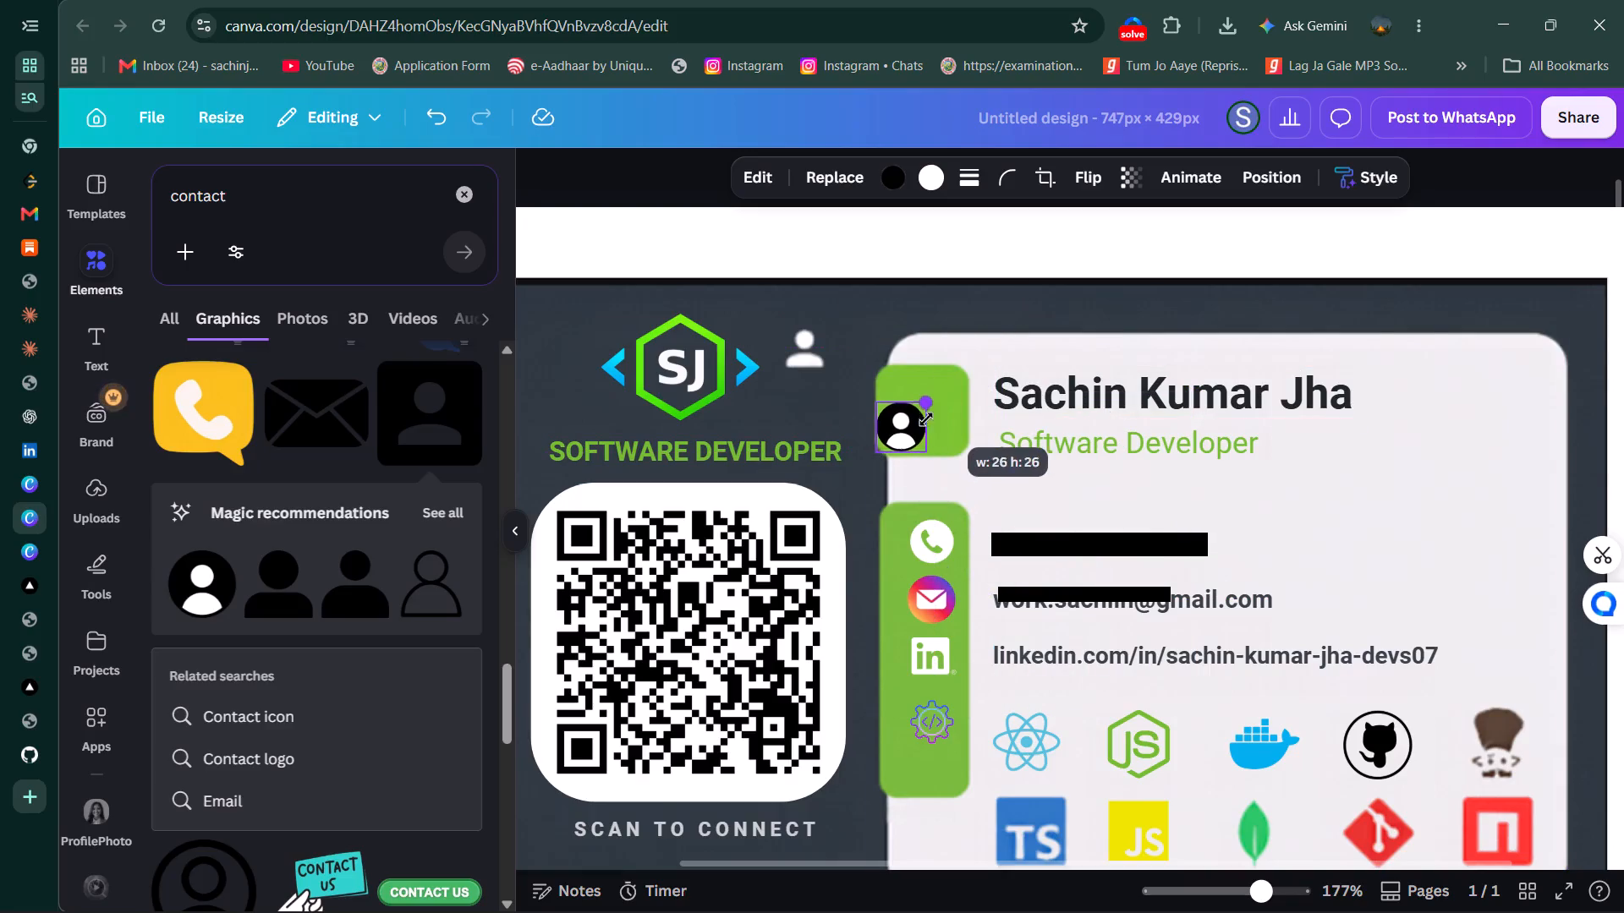
left_click_drag(926, 419, 925, 422)
left_click_drag(919, 407, 932, 403)
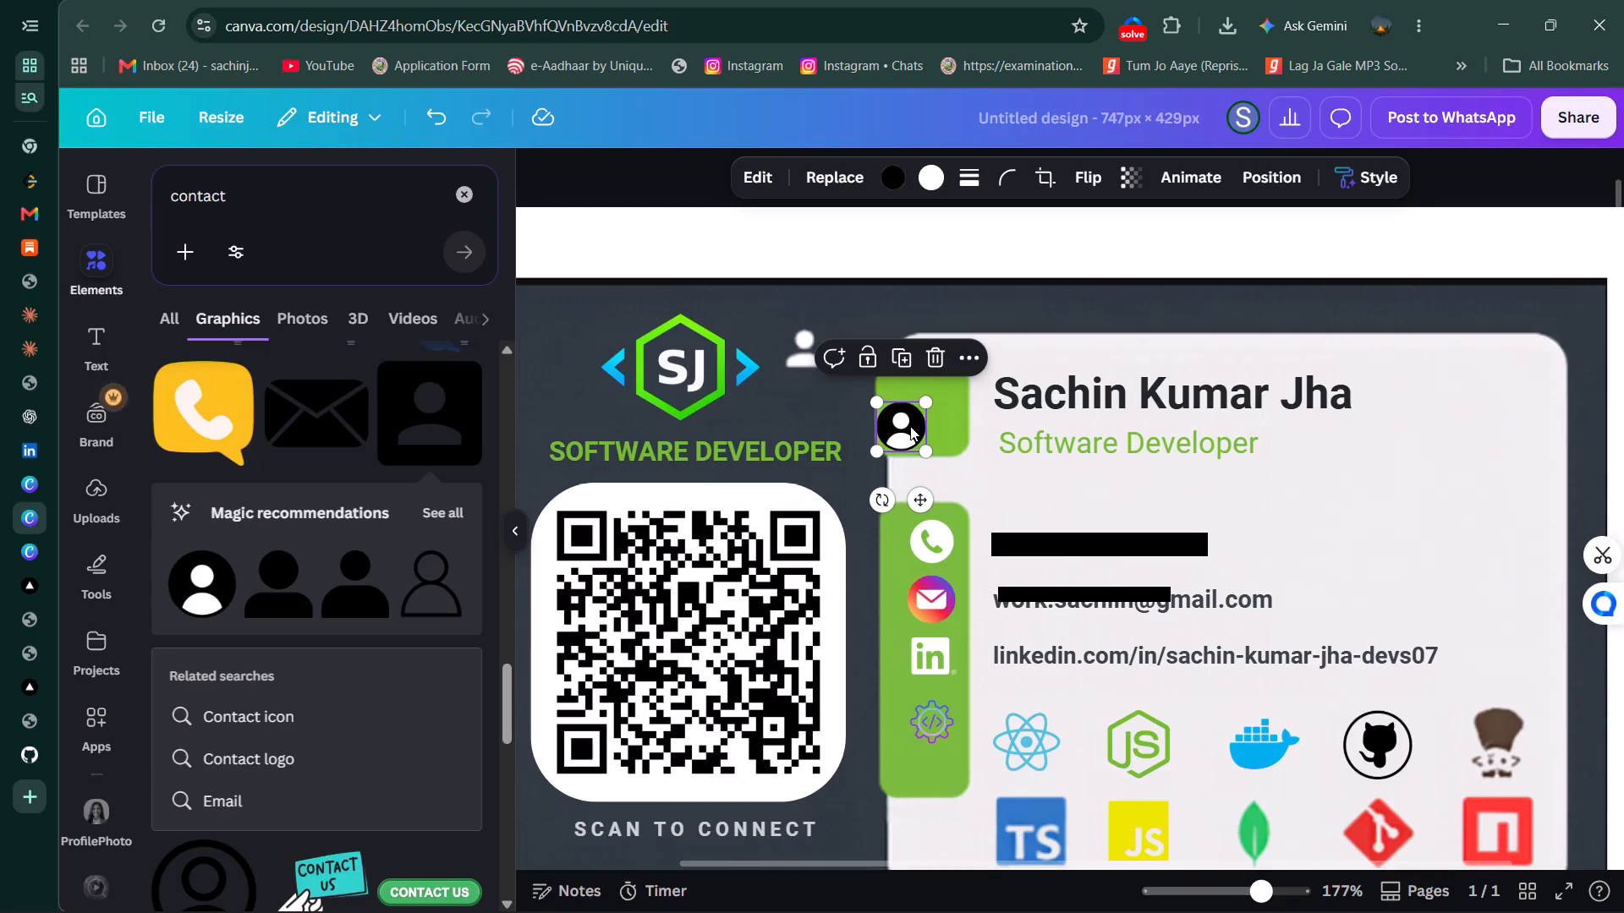
left_click_drag(910, 426, 929, 410)
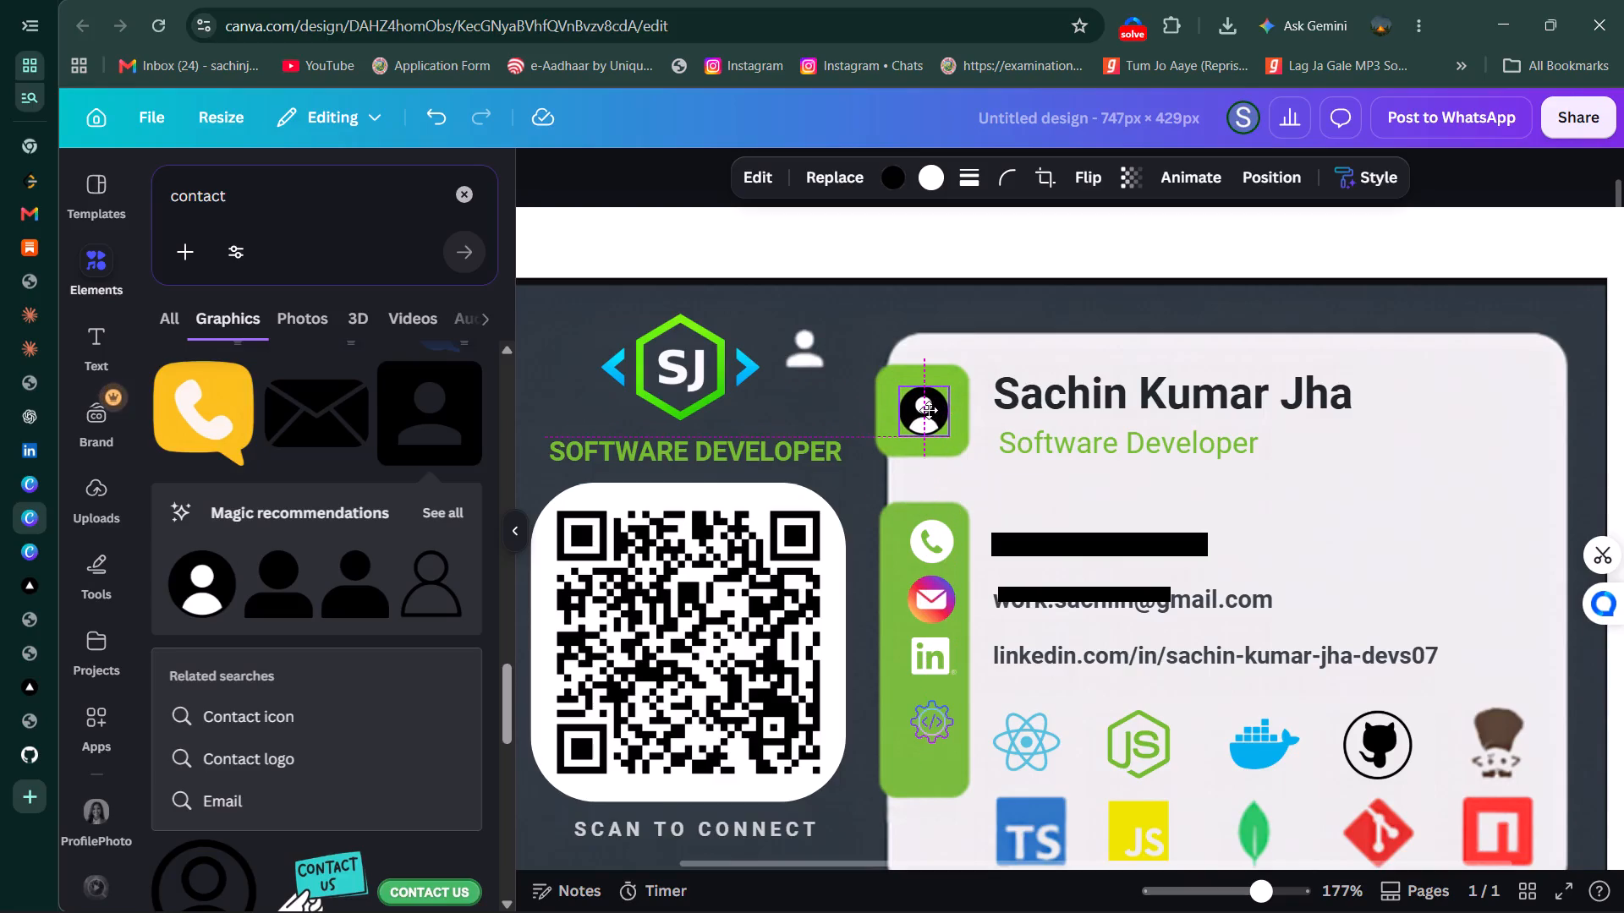
left_click_drag(929, 410, 924, 409)
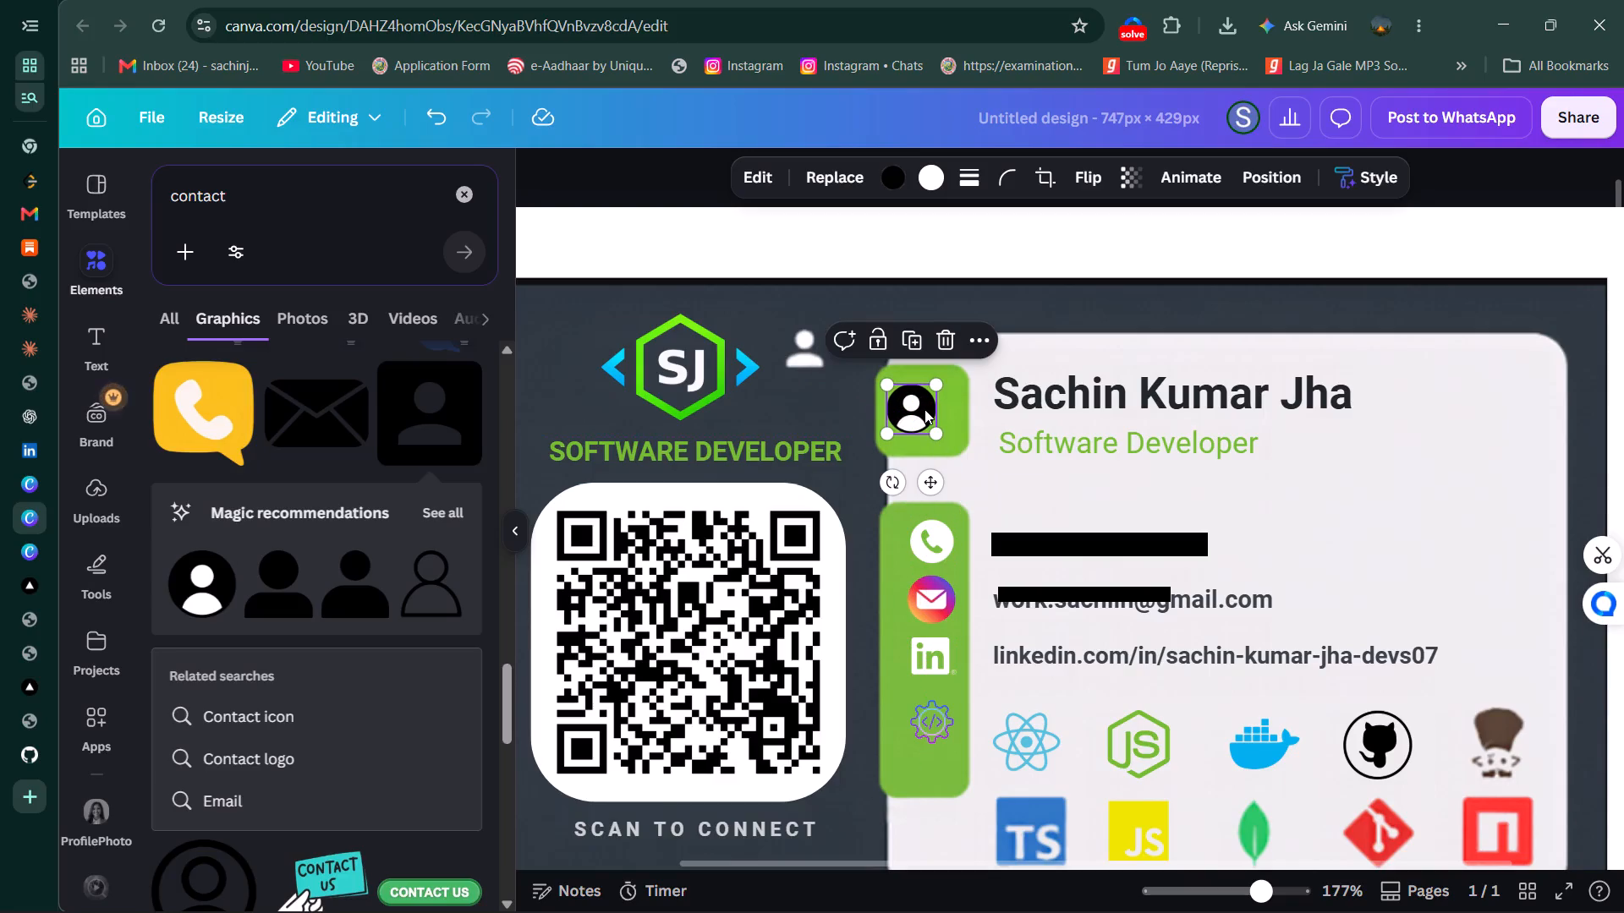
left_click_drag(922, 407, 930, 407)
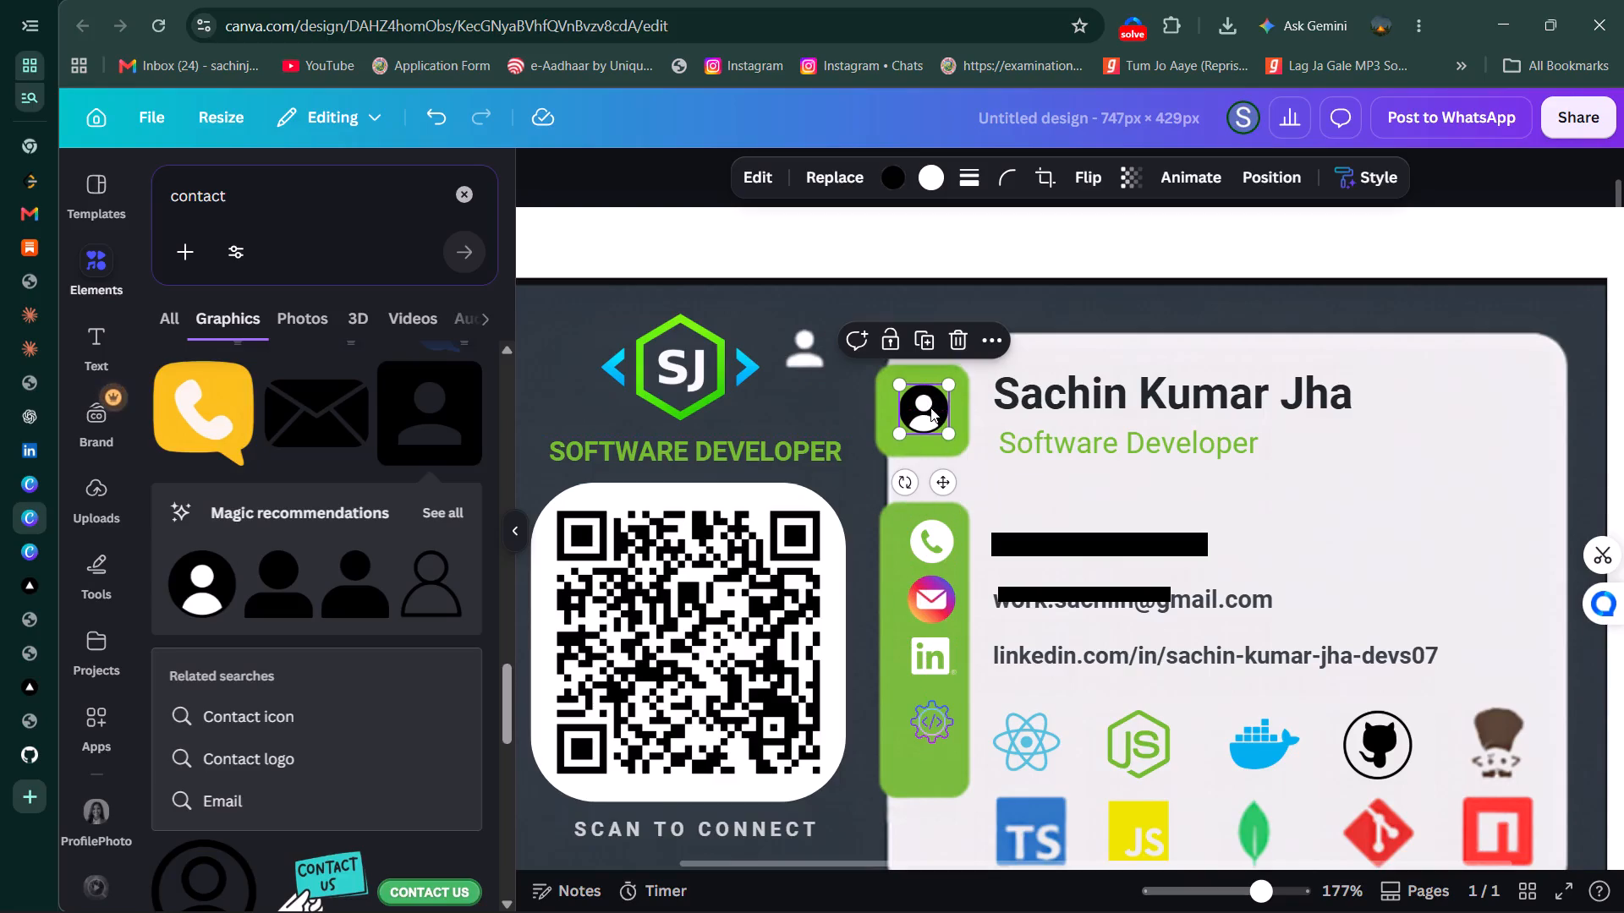
left_click(1269, 489)
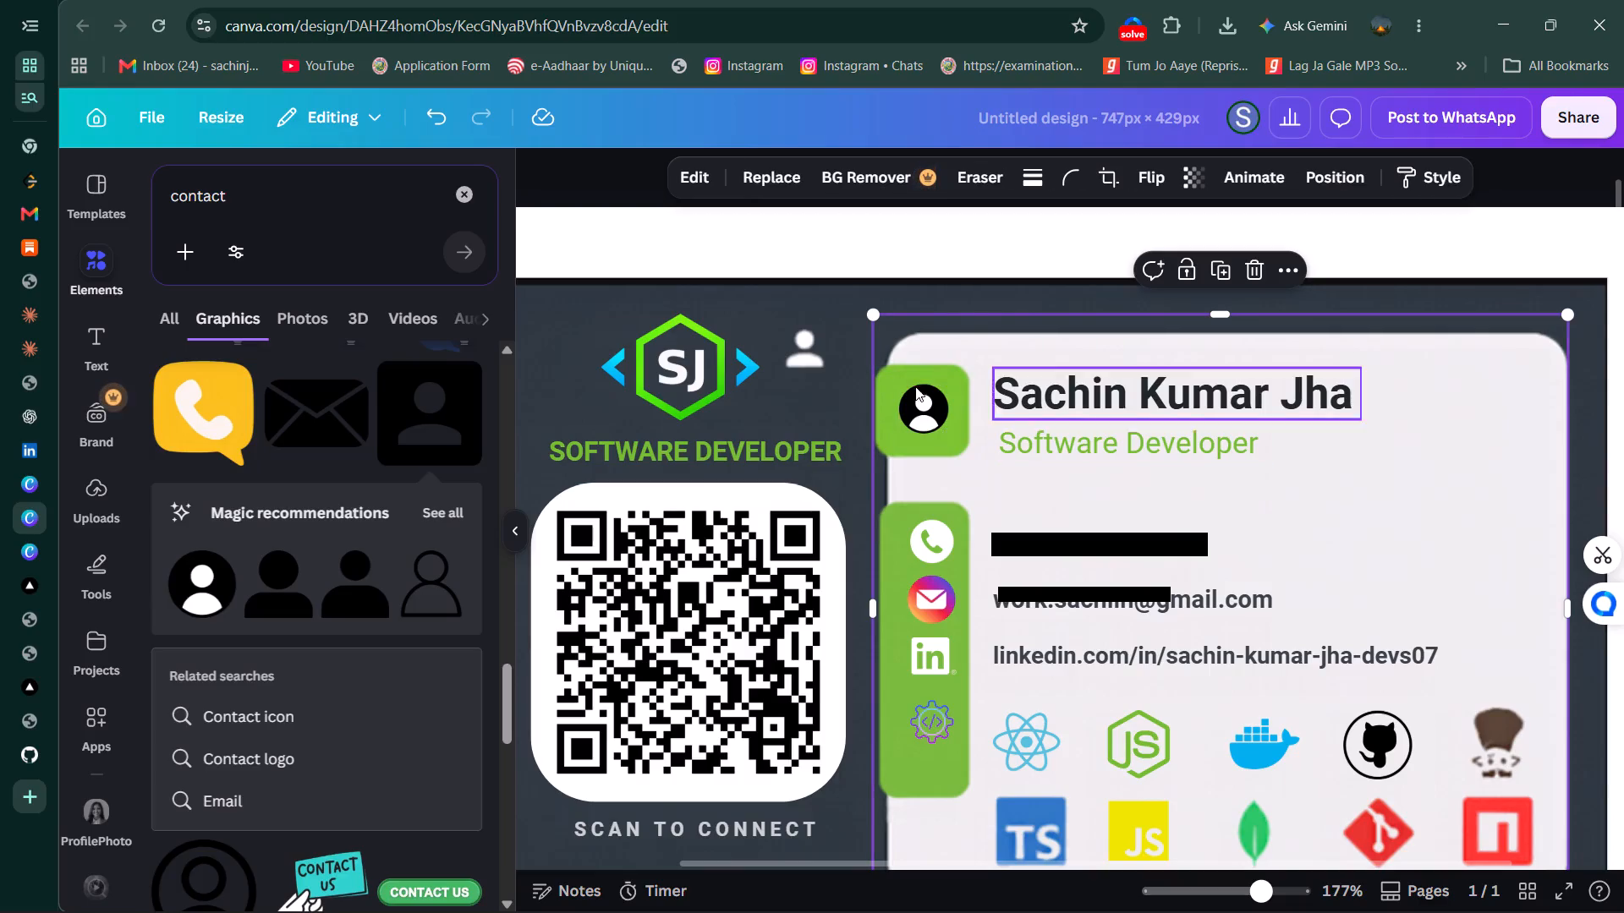
Search the elements for "green box" and add the glowing green rounded-rectangle photo to the card.
left_click(963, 427)
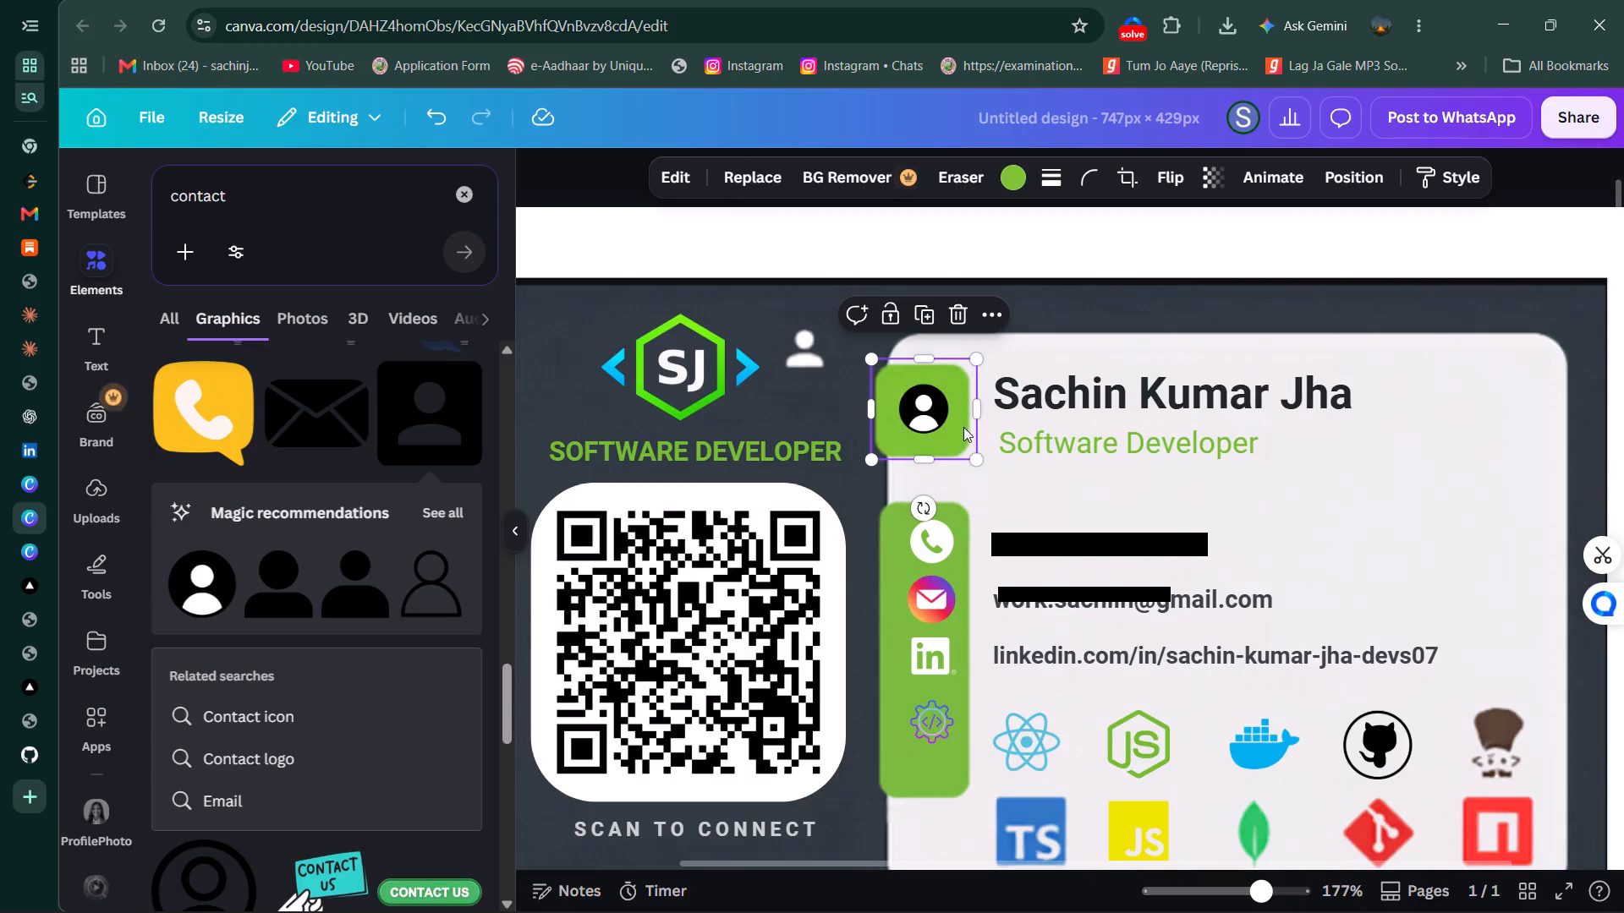
left_click(464, 193)
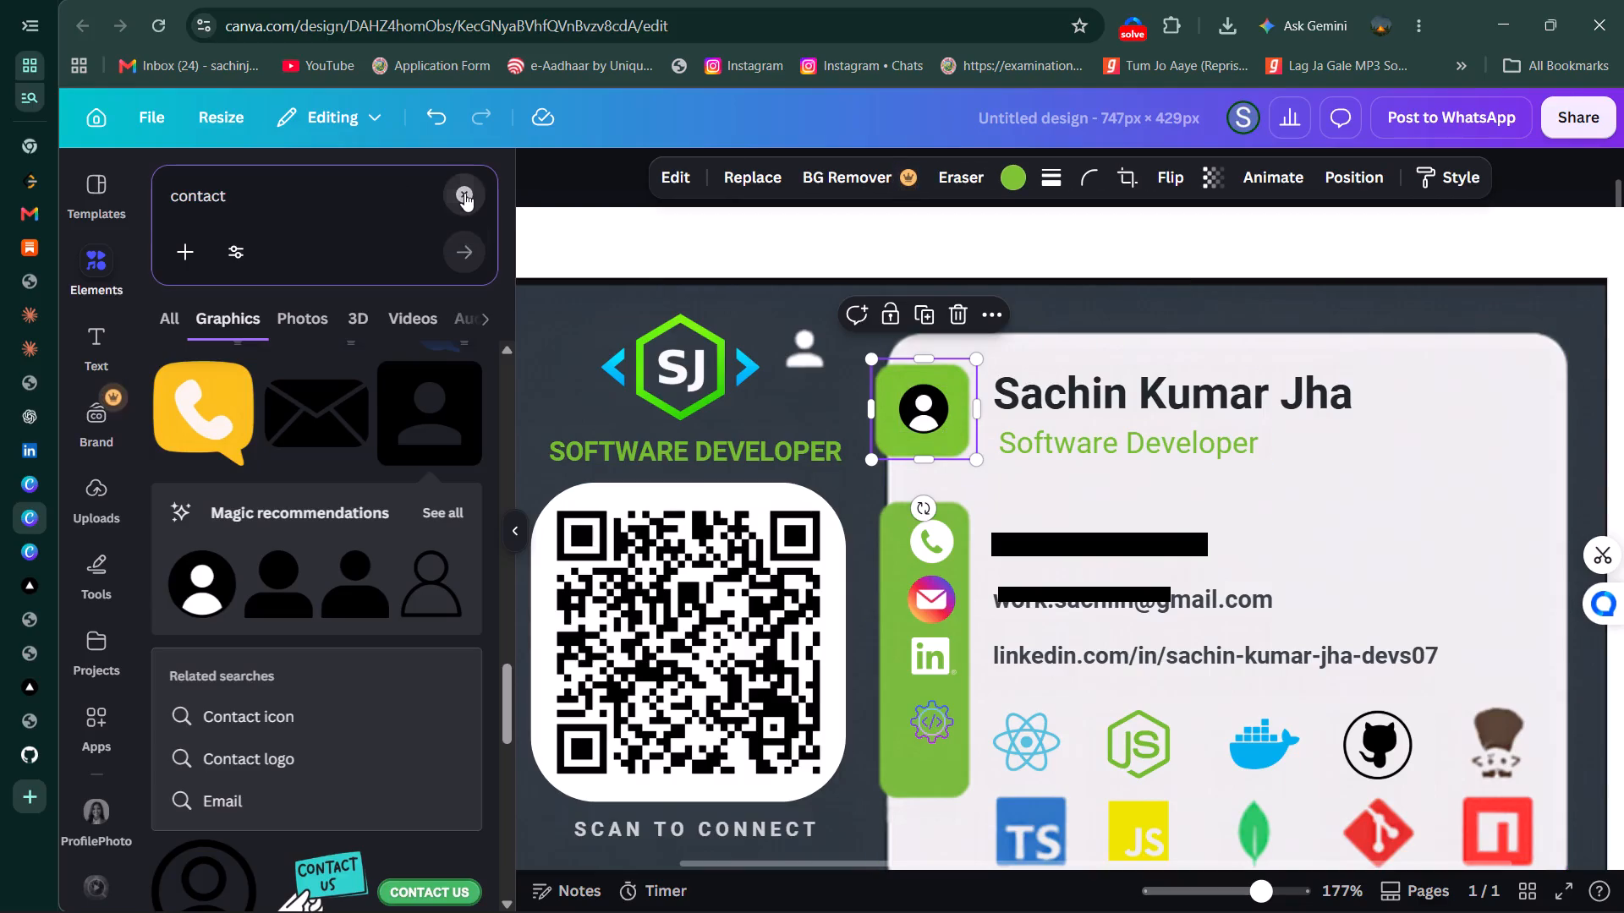
type("greem")
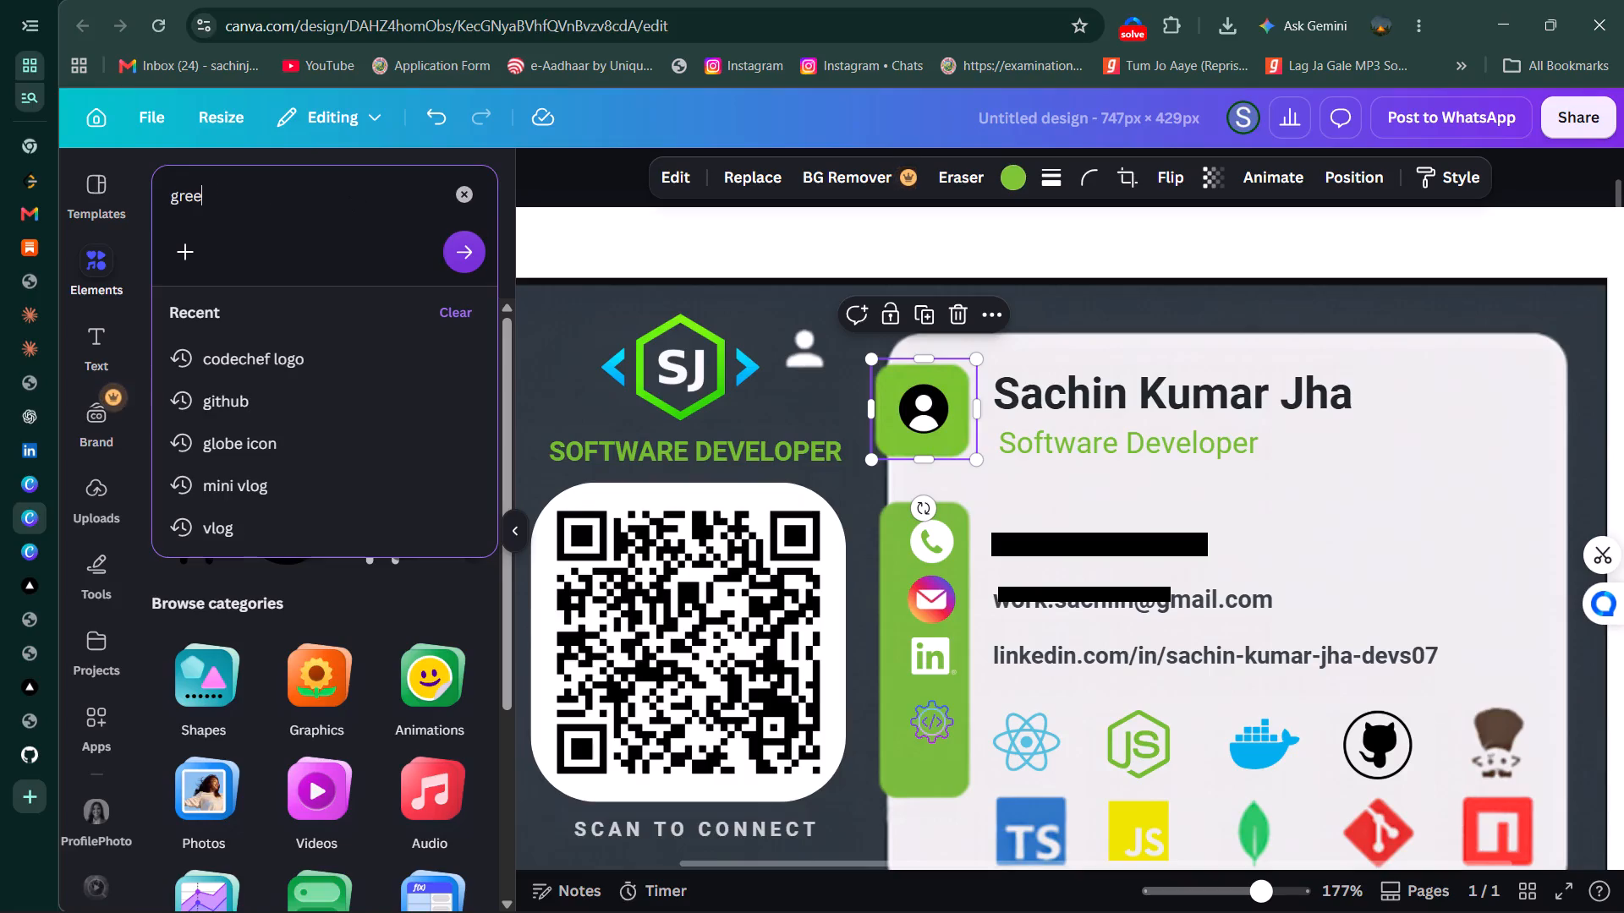
key("BackSpace")
type("n box")
key("Return")
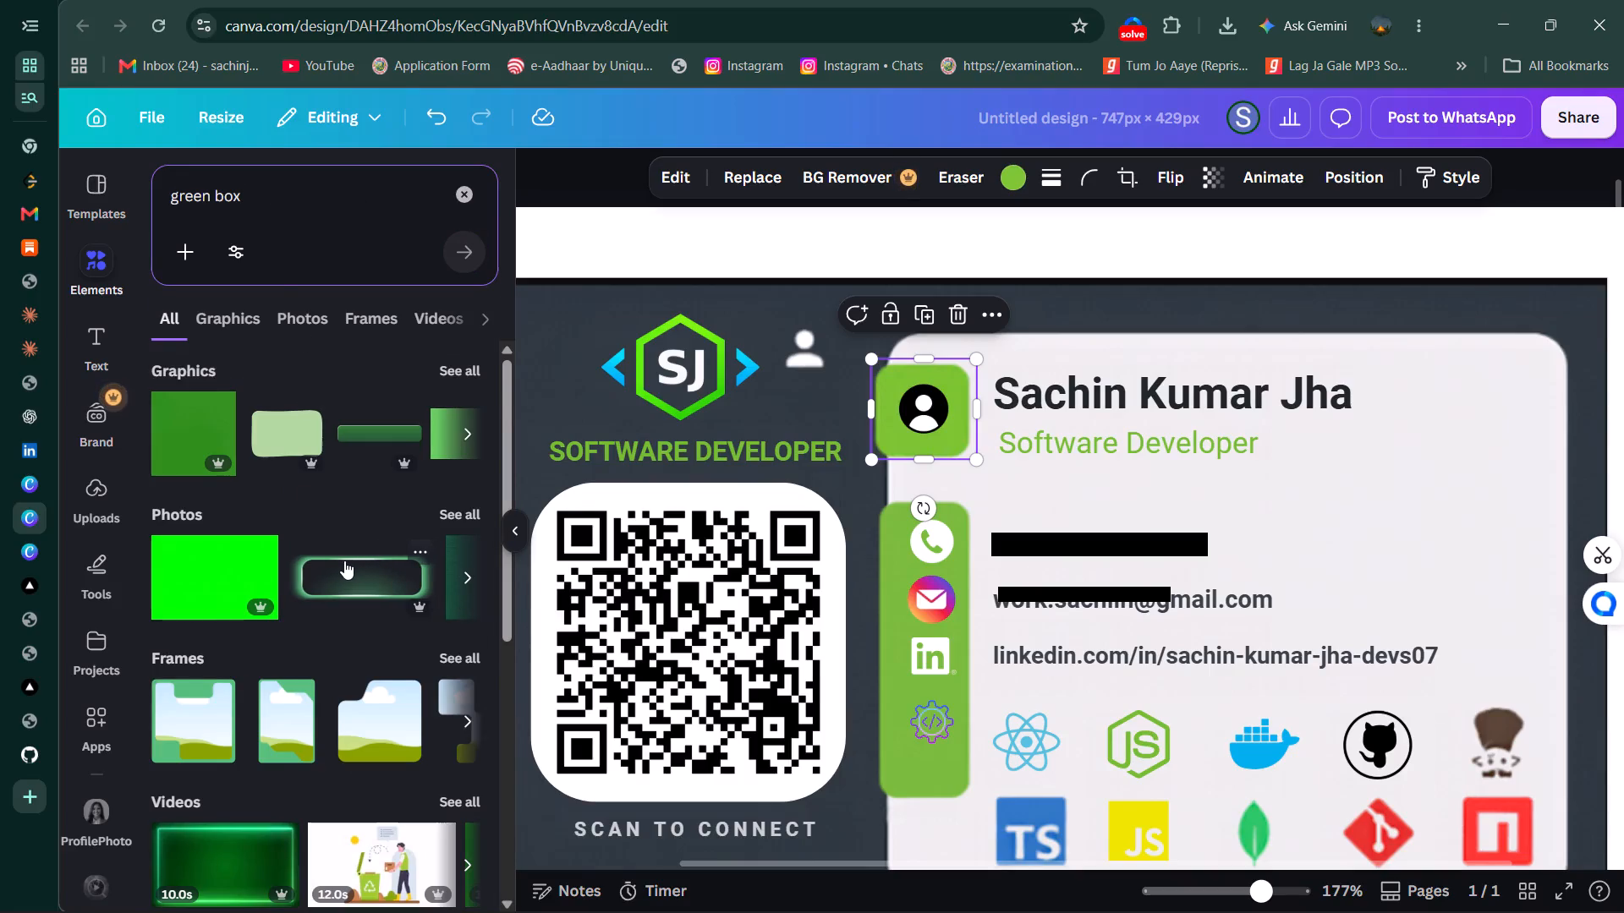
scroll(344, 560, "down", 1)
scroll(385, 435, "up", 2)
scroll(385, 435, "left", 4)
scroll(385, 435, "right", 1)
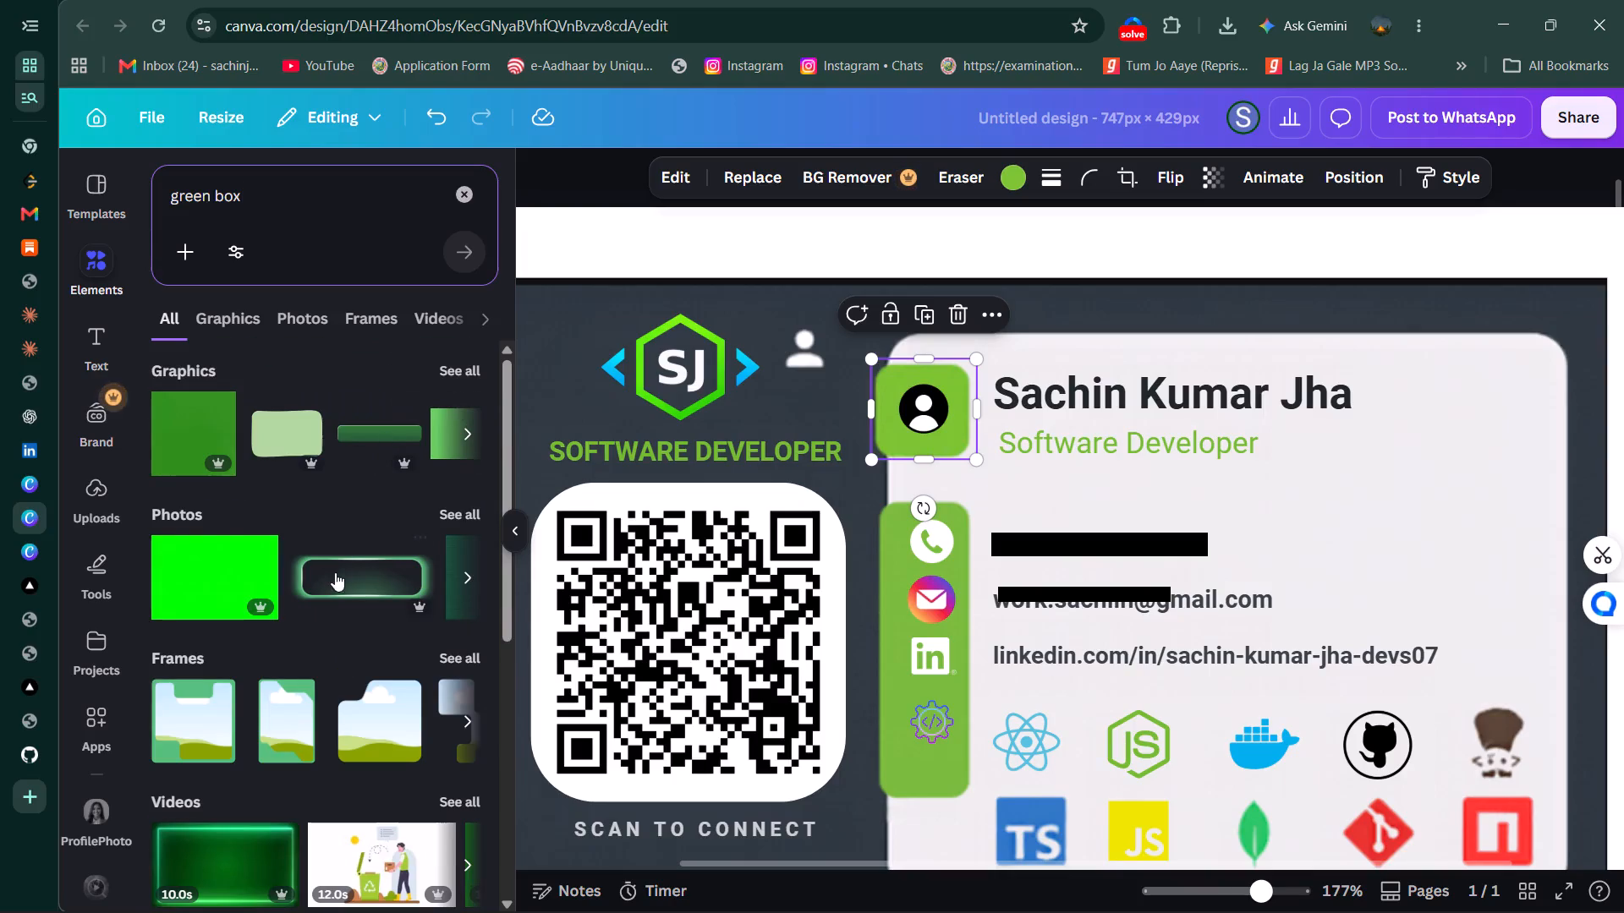
left_click(350, 582)
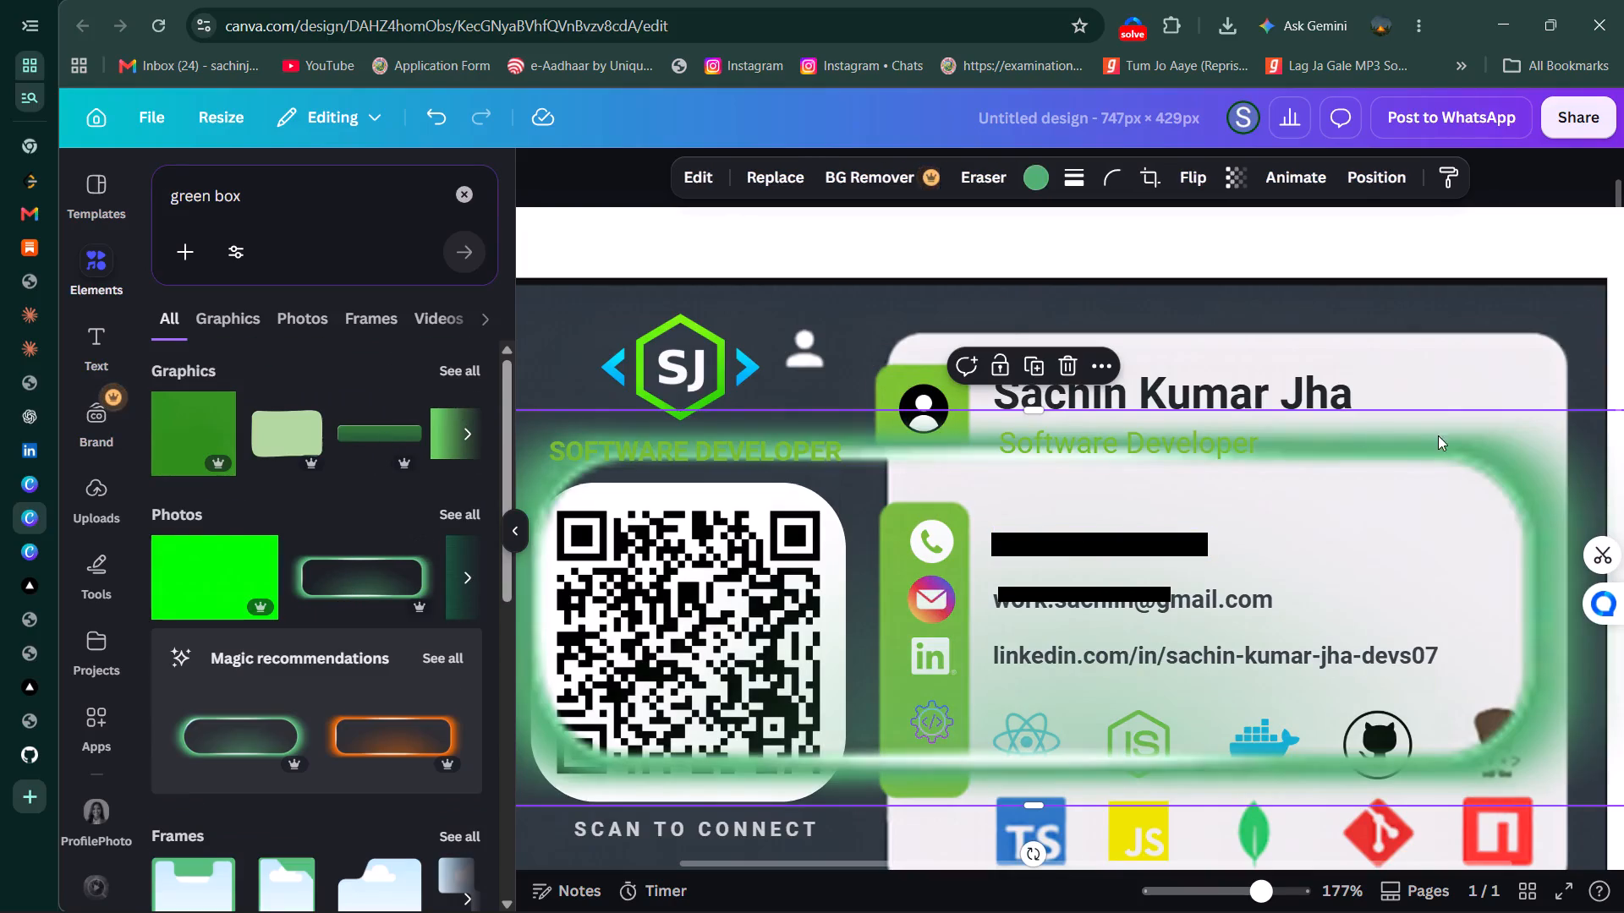
Shrink the glowing green rounded rectangle to a small box and place it on the white panel below the name.
left_click_drag(1452, 462, 1544, 435)
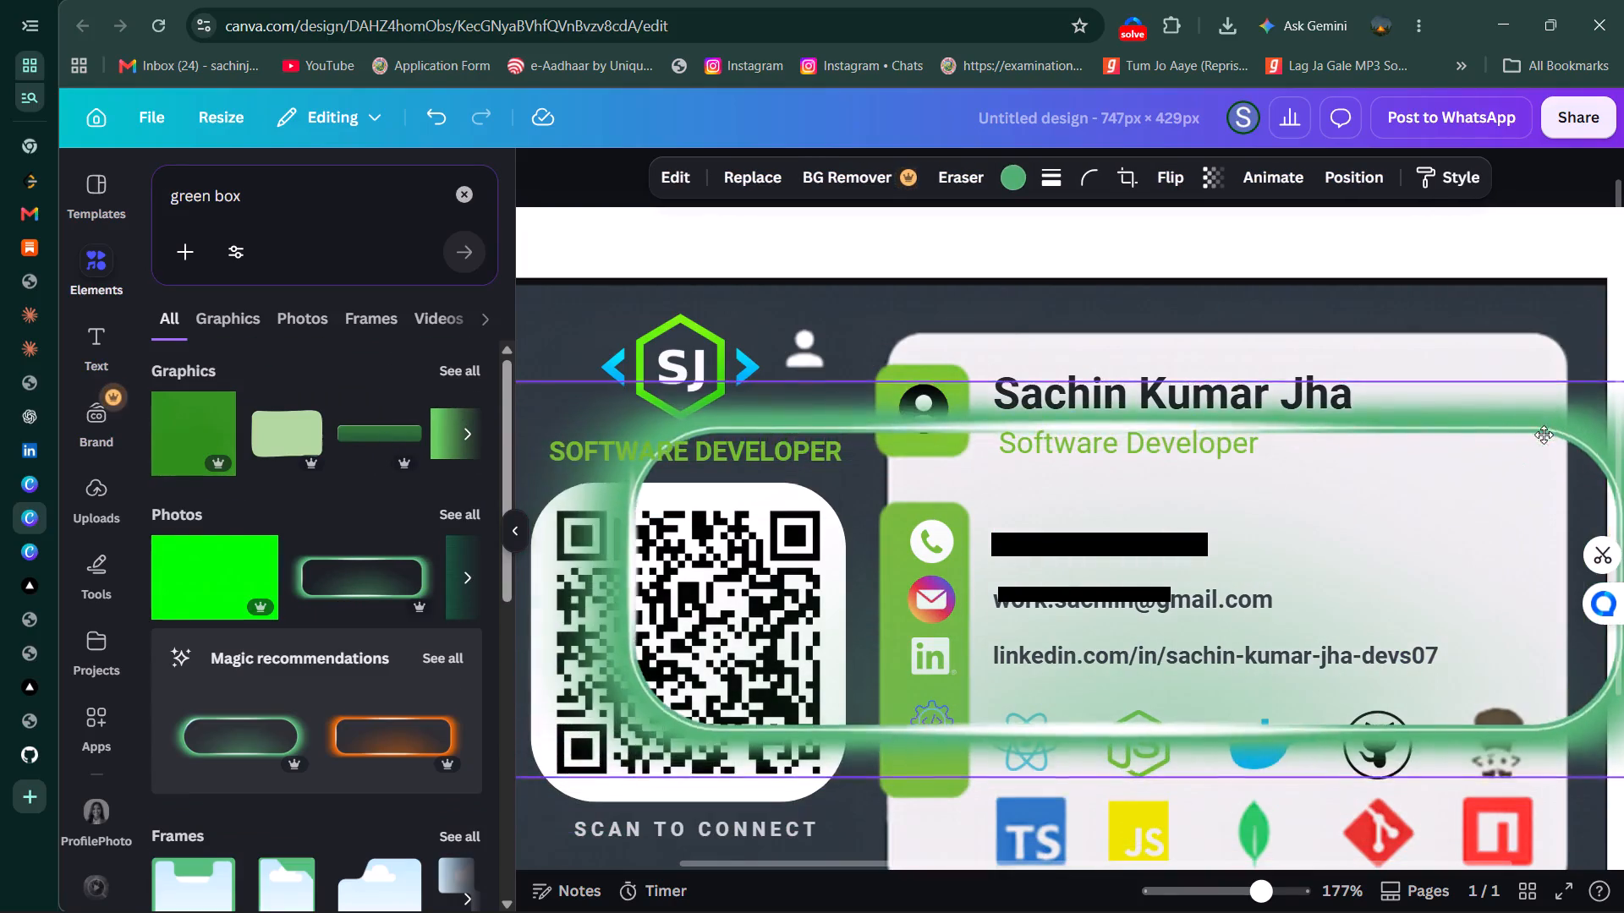
left_click_drag(1544, 435, 1493, 460)
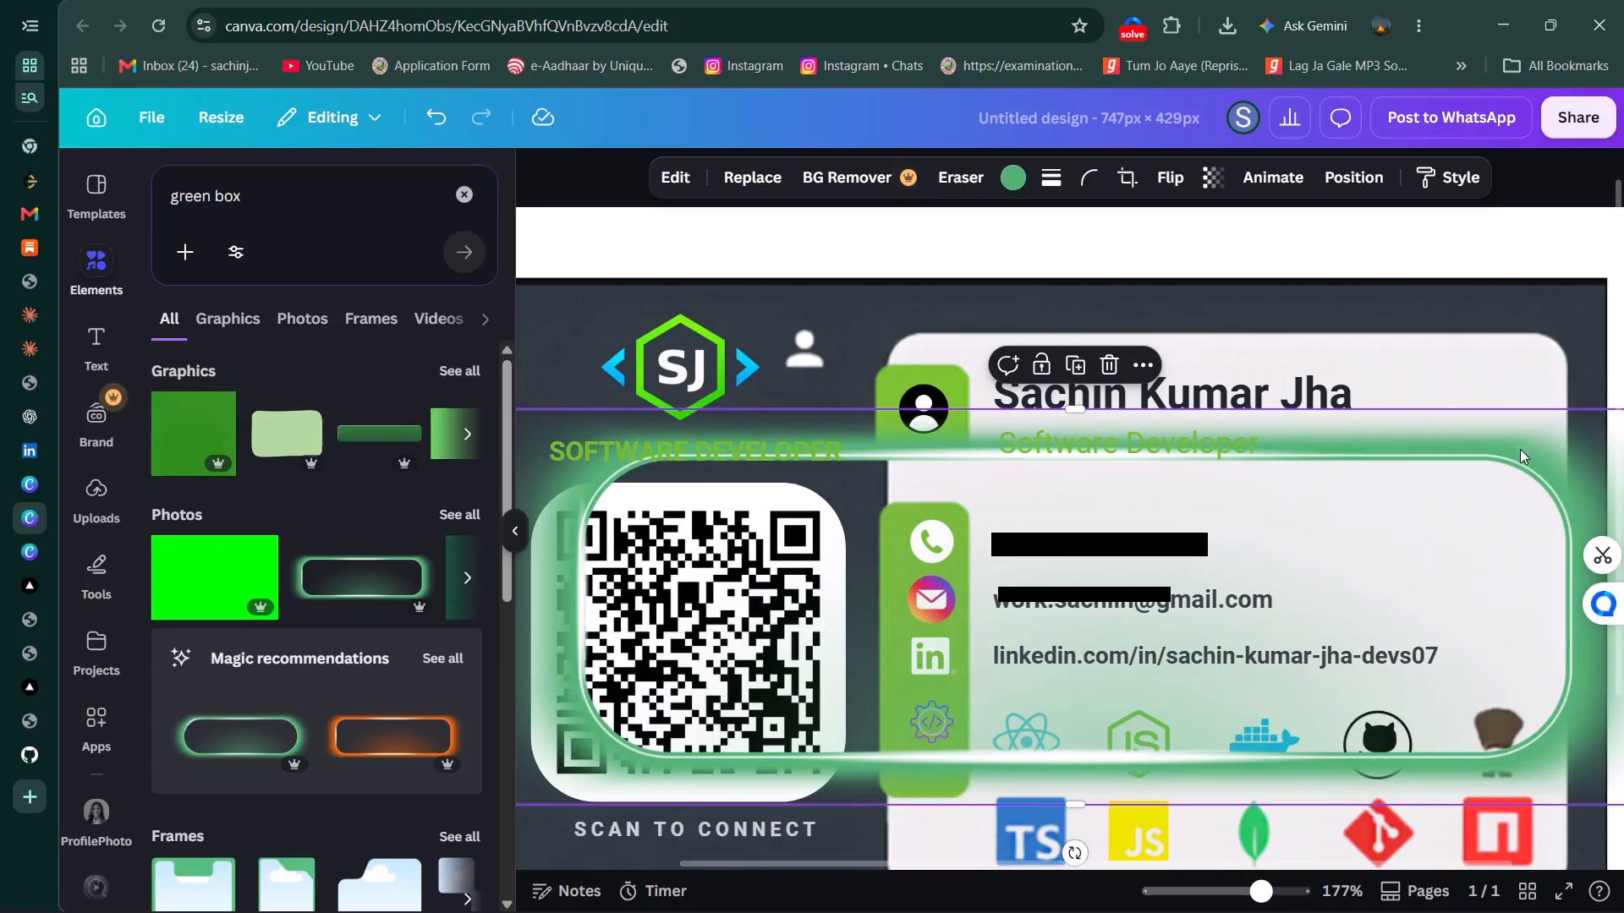
left_click_drag(1517, 453, 1282, 465)
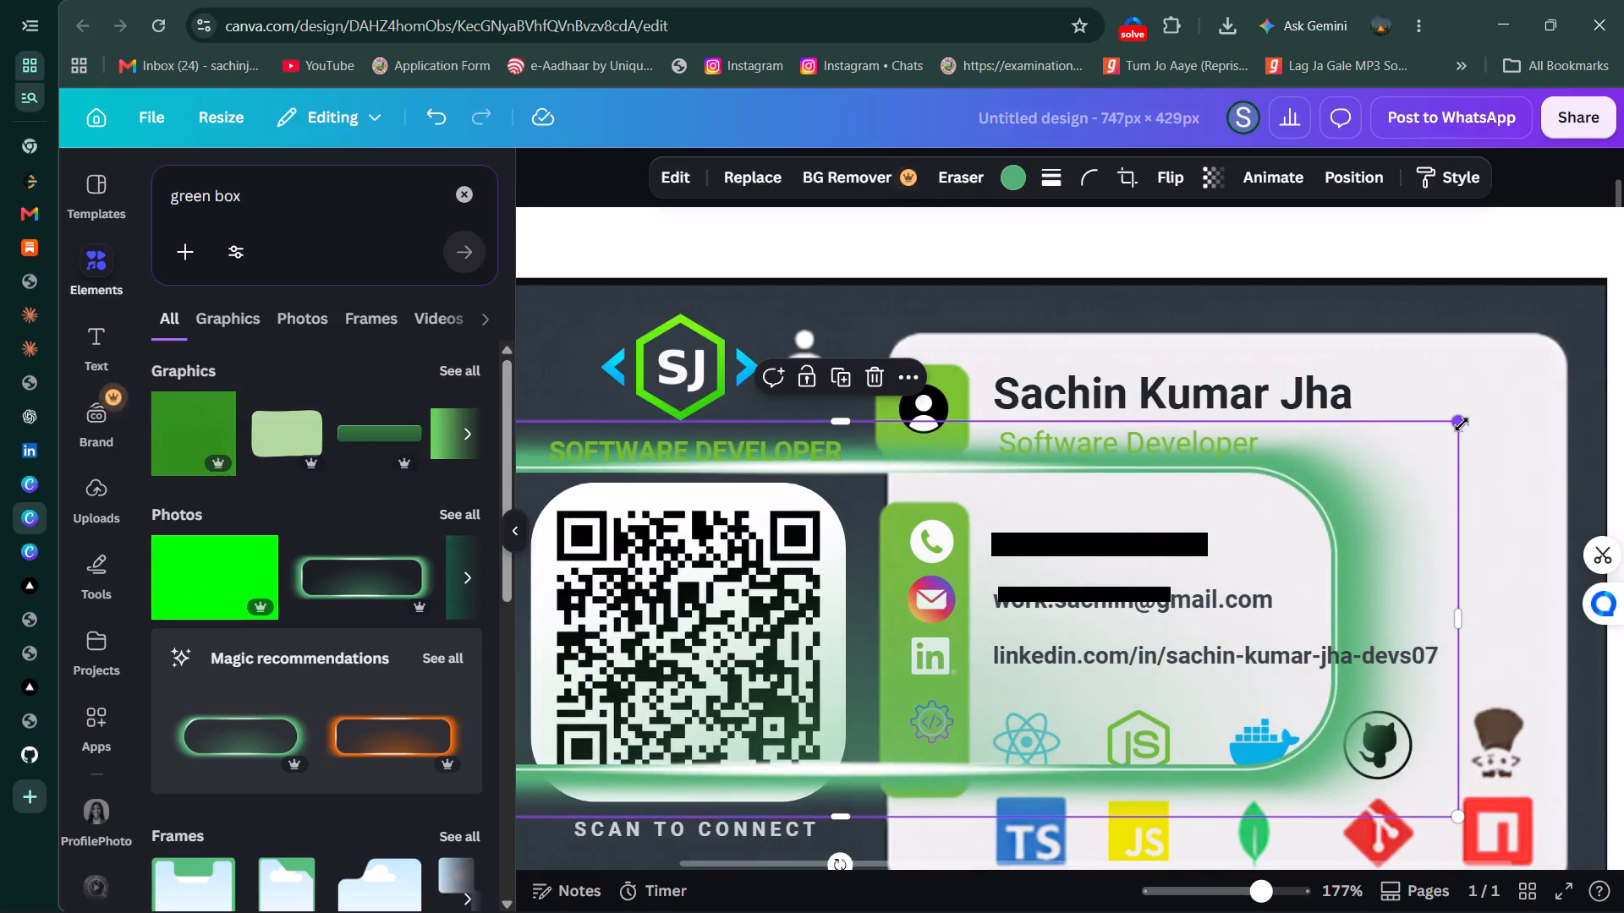
left_click_drag(1462, 424, 847, 637)
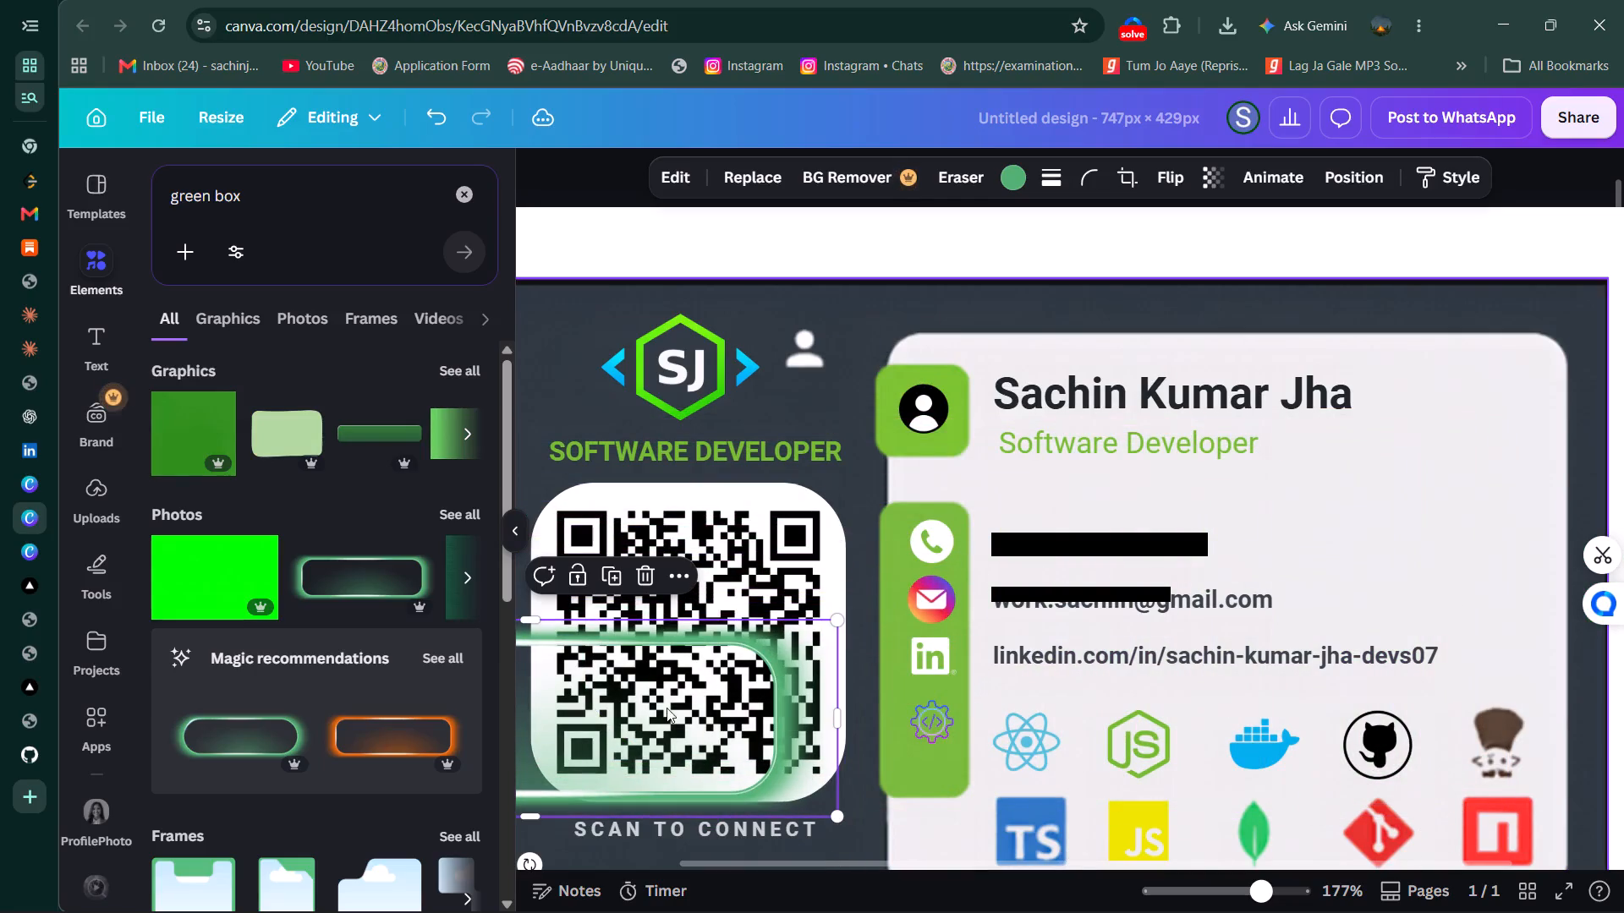
left_click_drag(655, 710, 1228, 538)
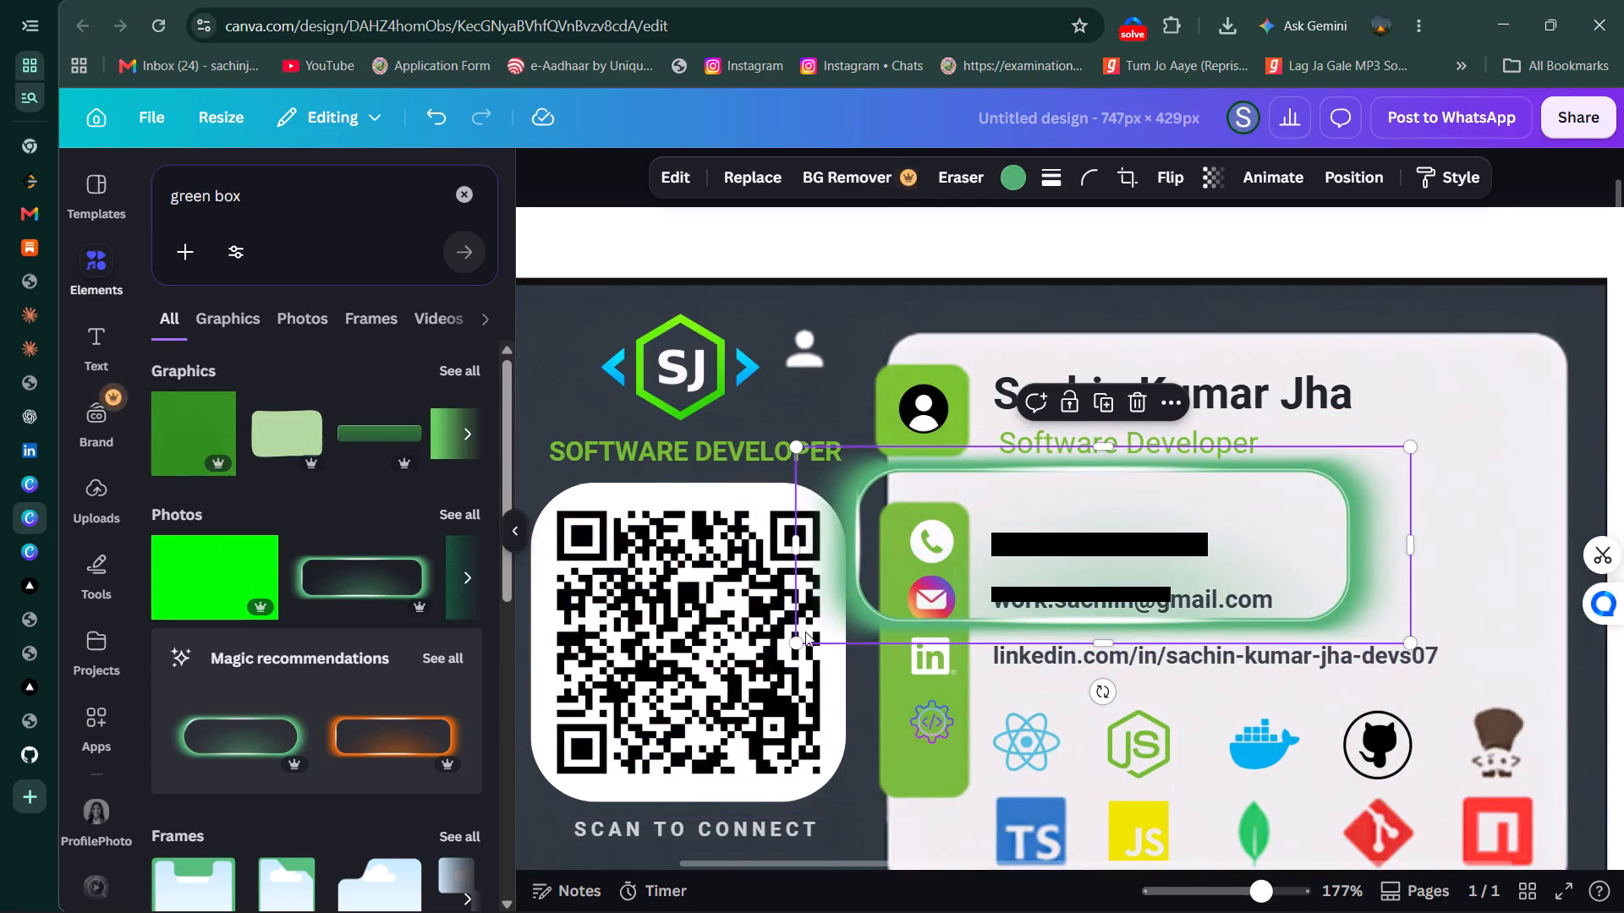
left_click_drag(792, 641, 1195, 480)
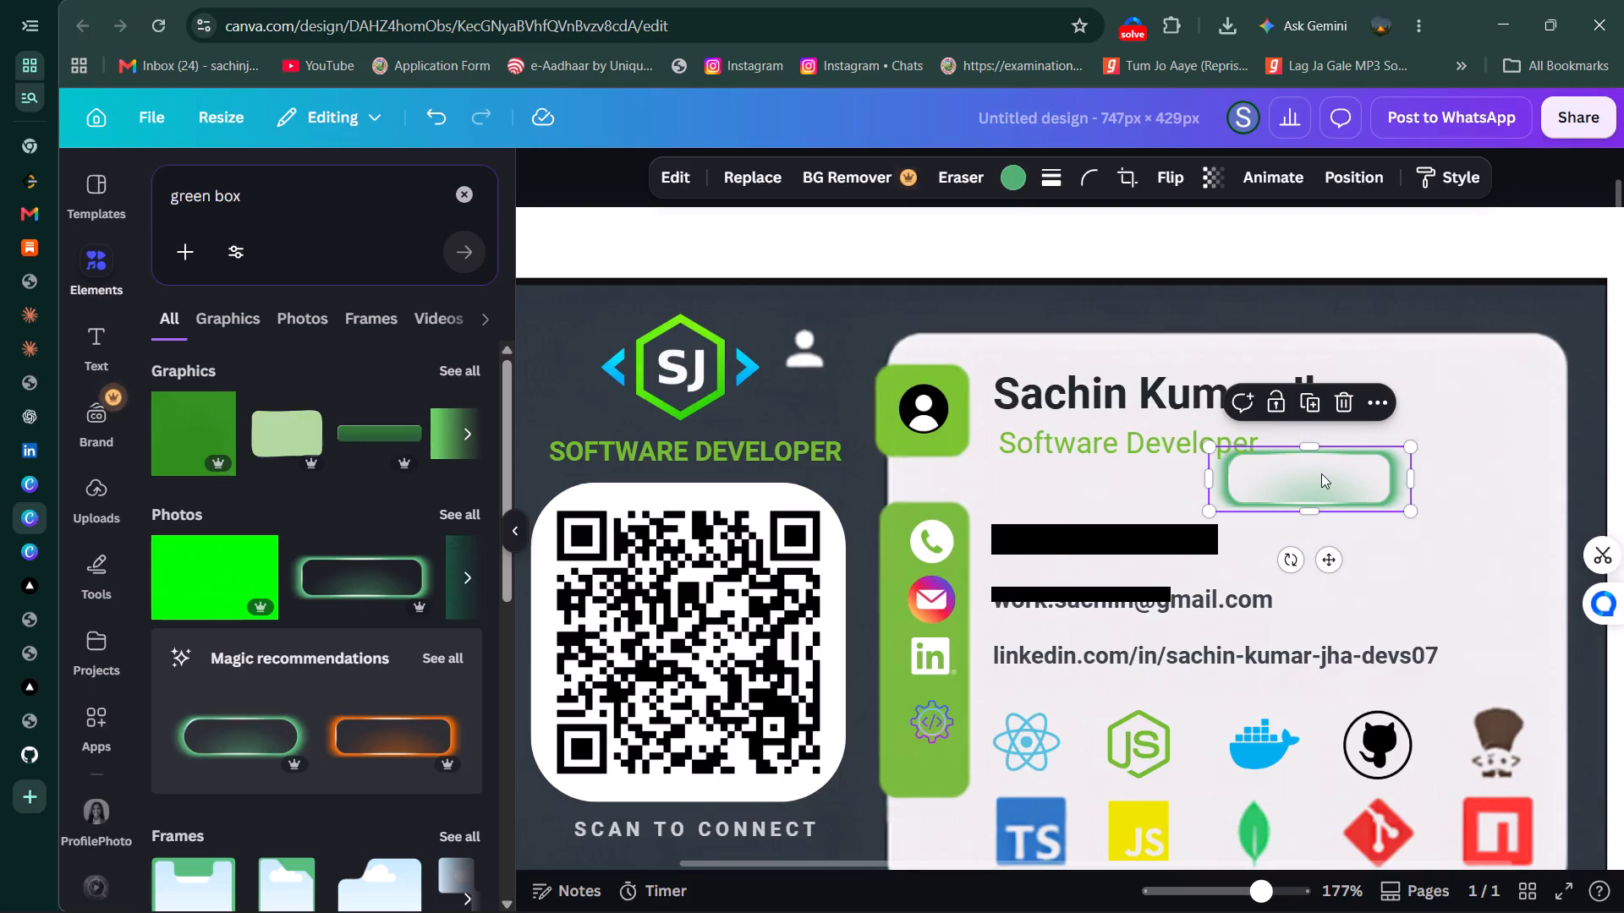
Rotate the small glowing green box on the white panel until it stands nearly upright.
left_click_drag(1285, 560, 1287, 522)
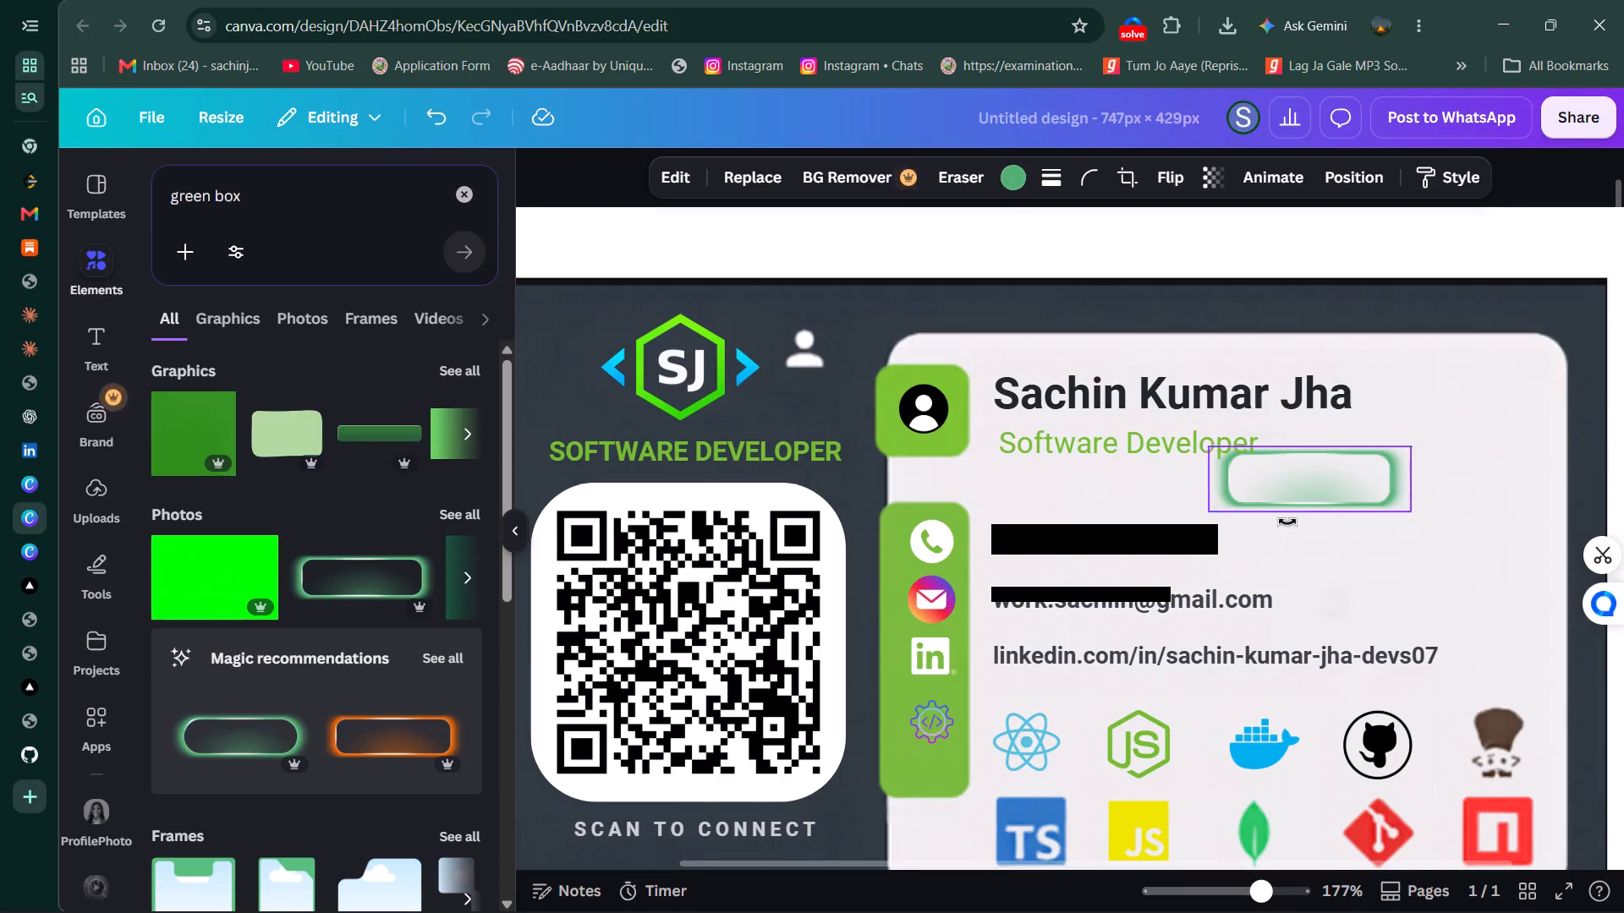
left_click_drag(1287, 522, 1345, 473)
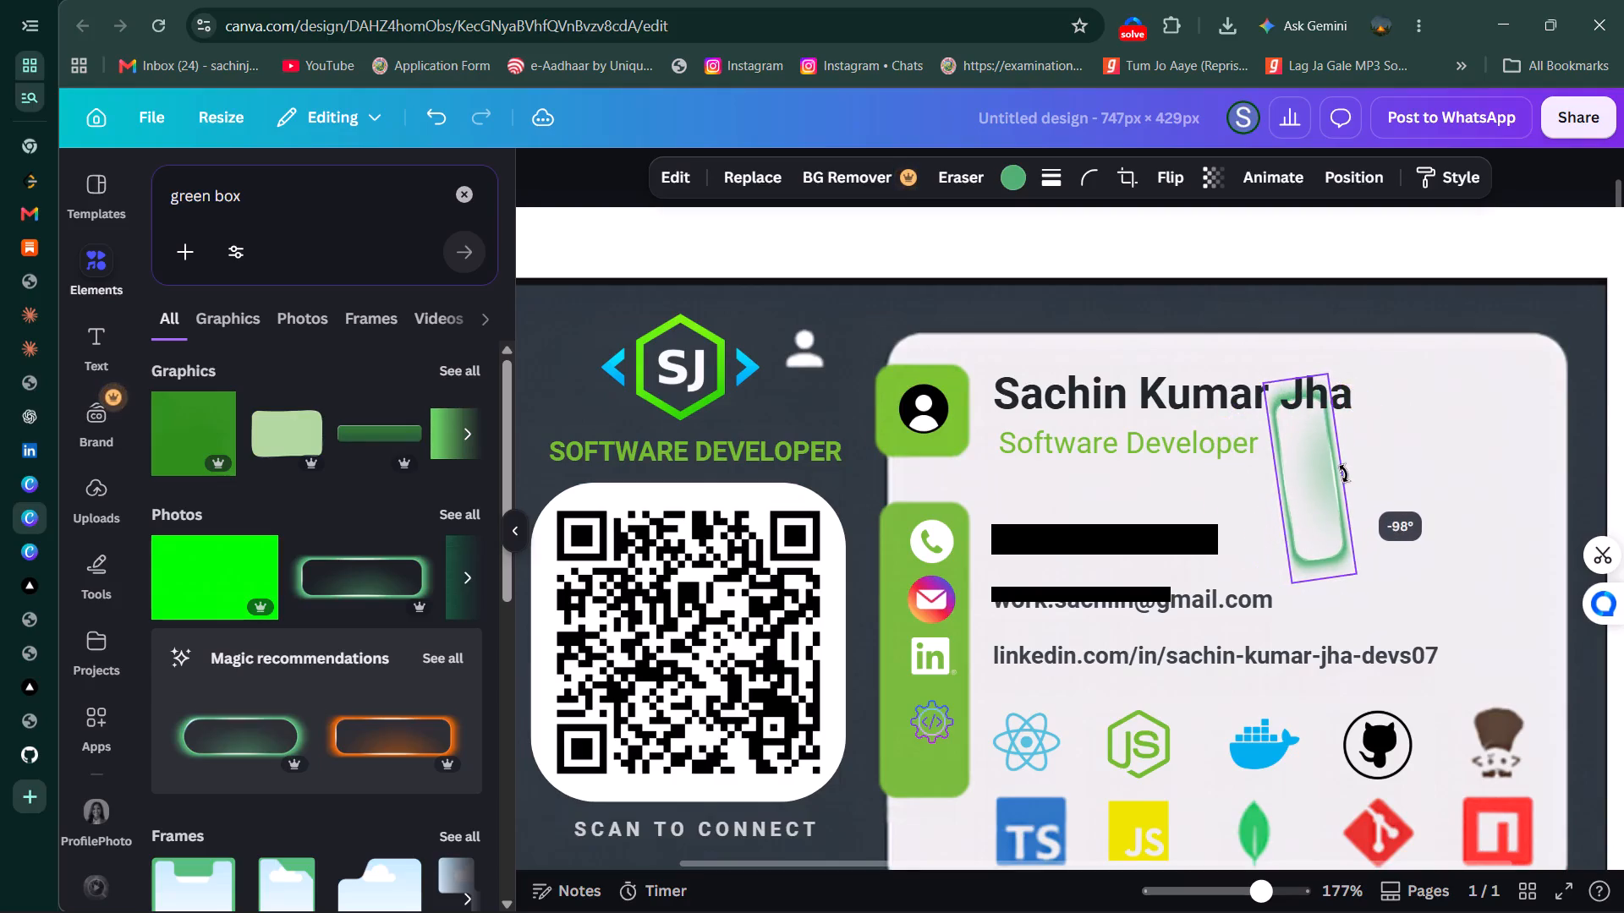
left_click_drag(1345, 473, 1347, 476)
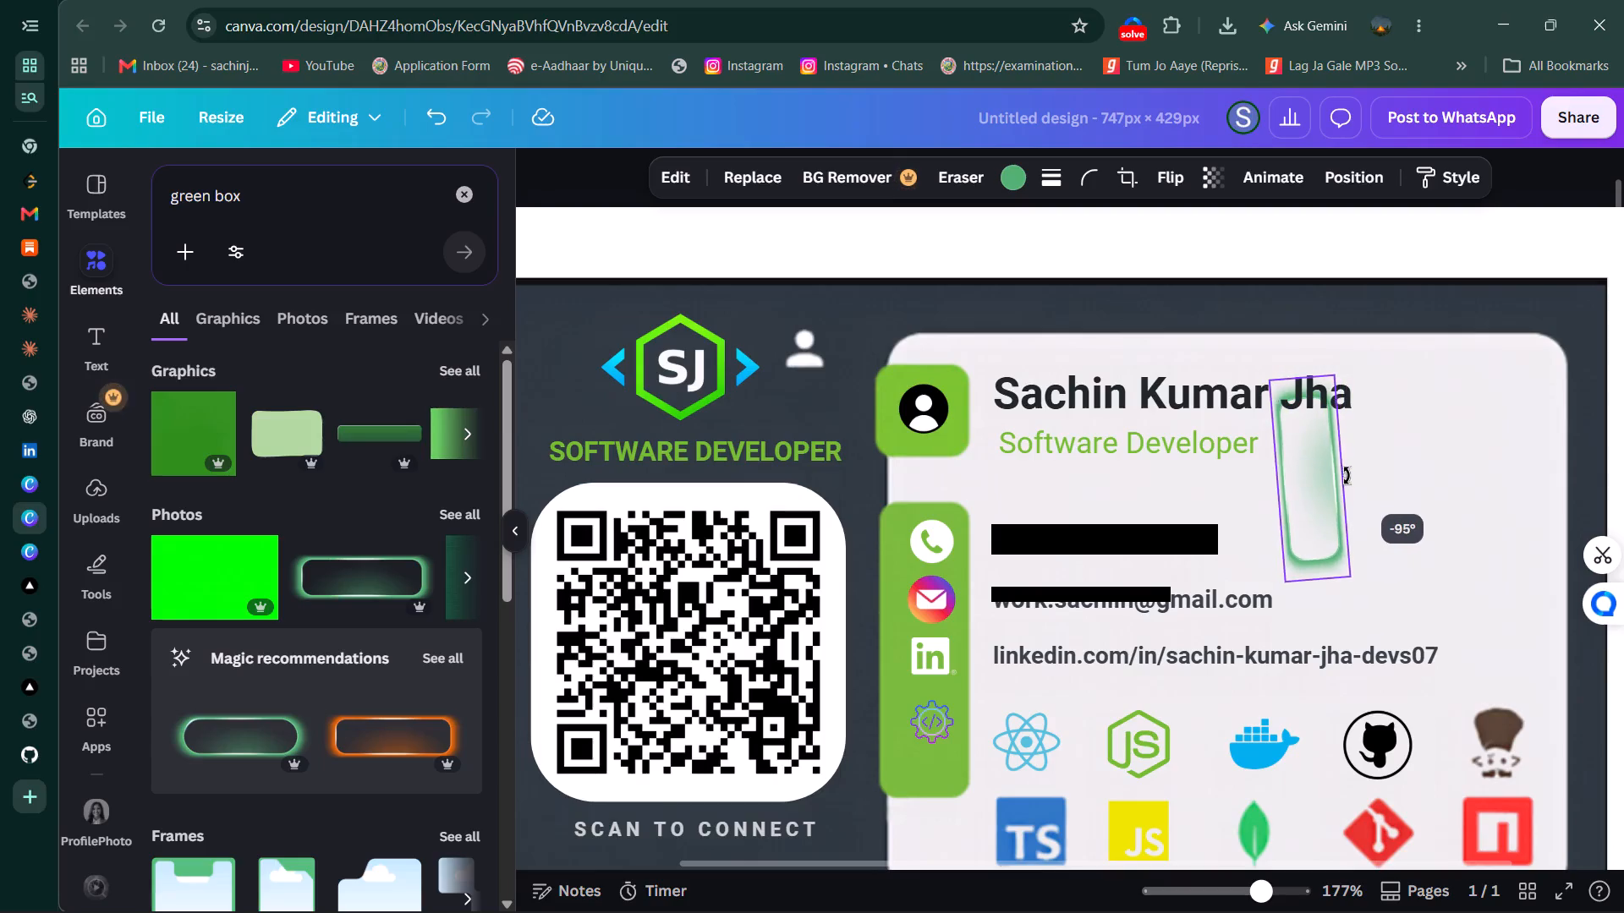
left_click_drag(1347, 476, 1344, 478)
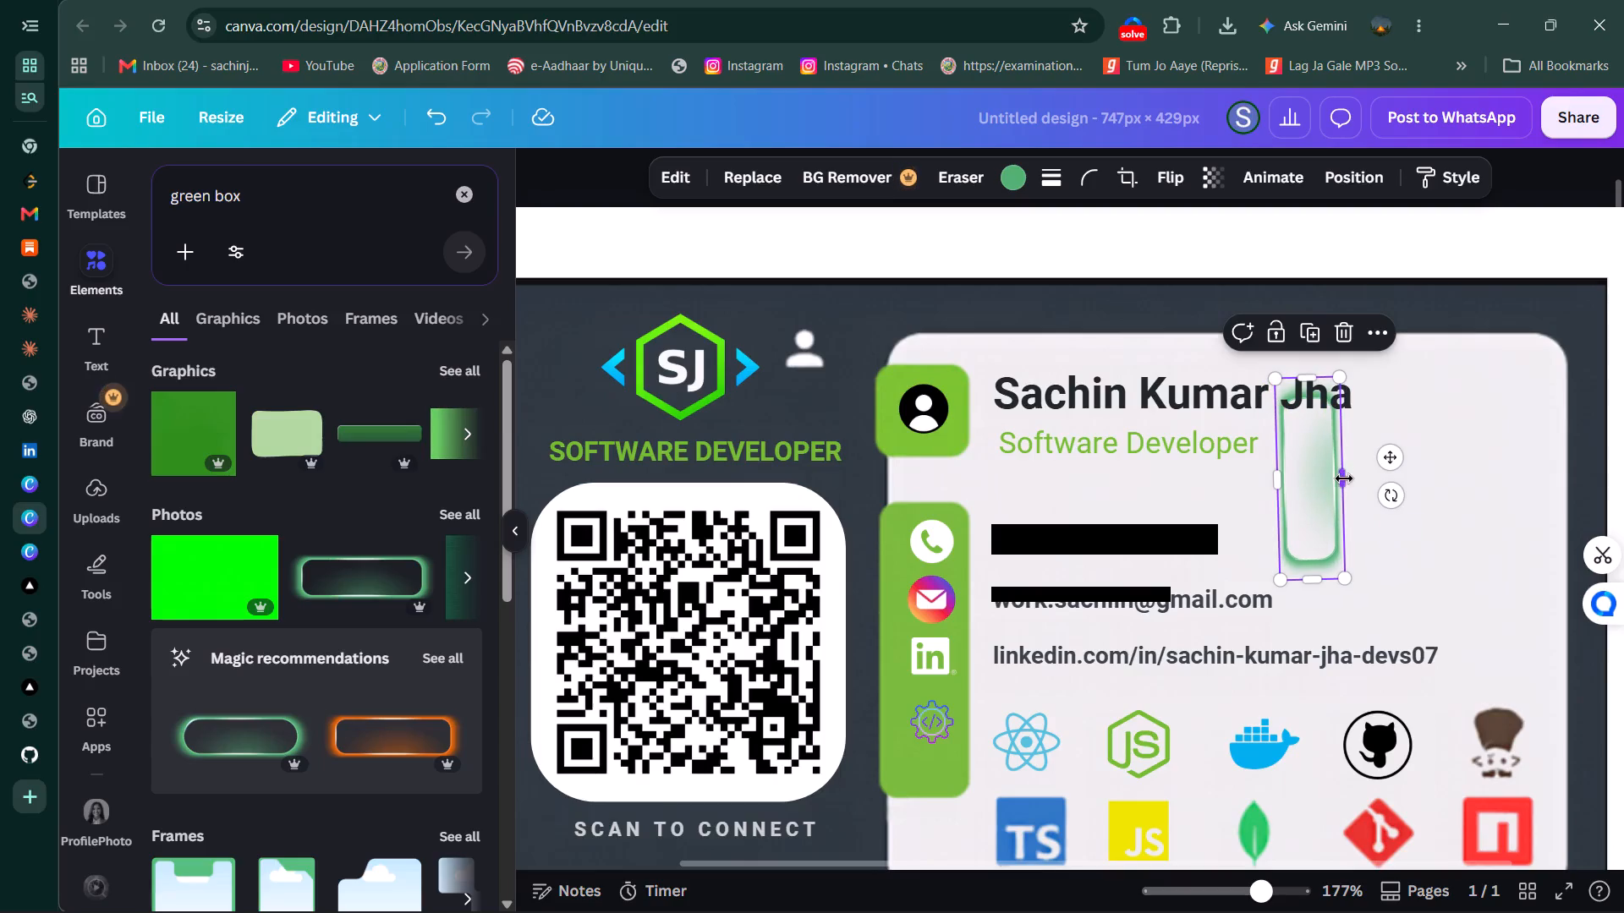
Place the glowing box over the green contact strip, lengthen it past the fourth icon, and straighten it to exactly vertical.
left_click_drag(1326, 478, 950, 592)
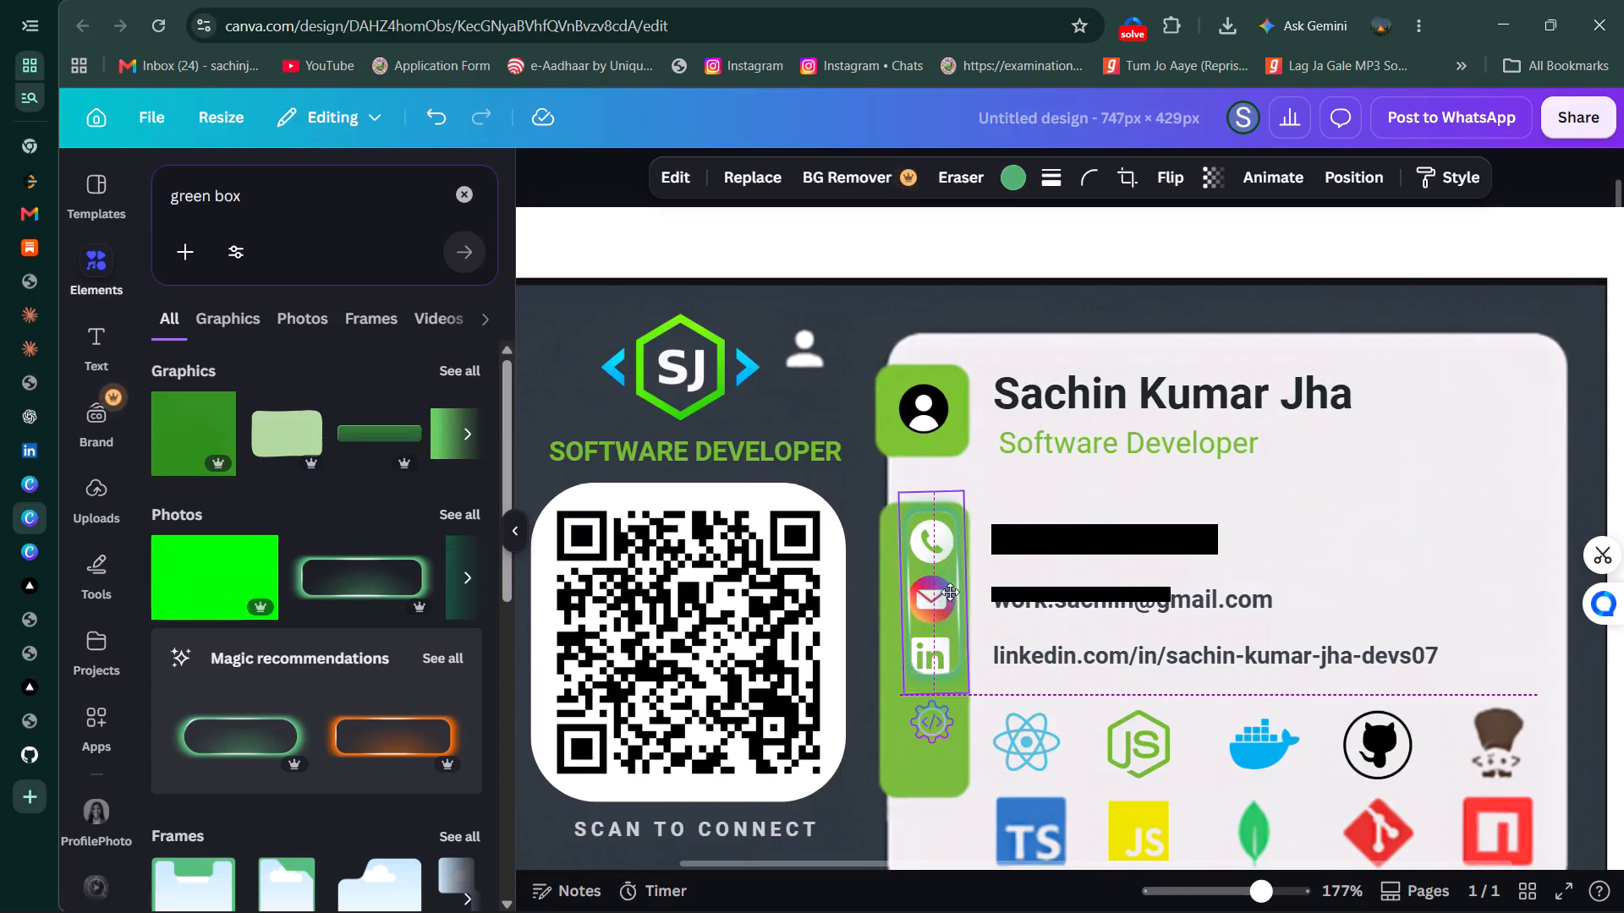
left_click_drag(950, 592, 949, 591)
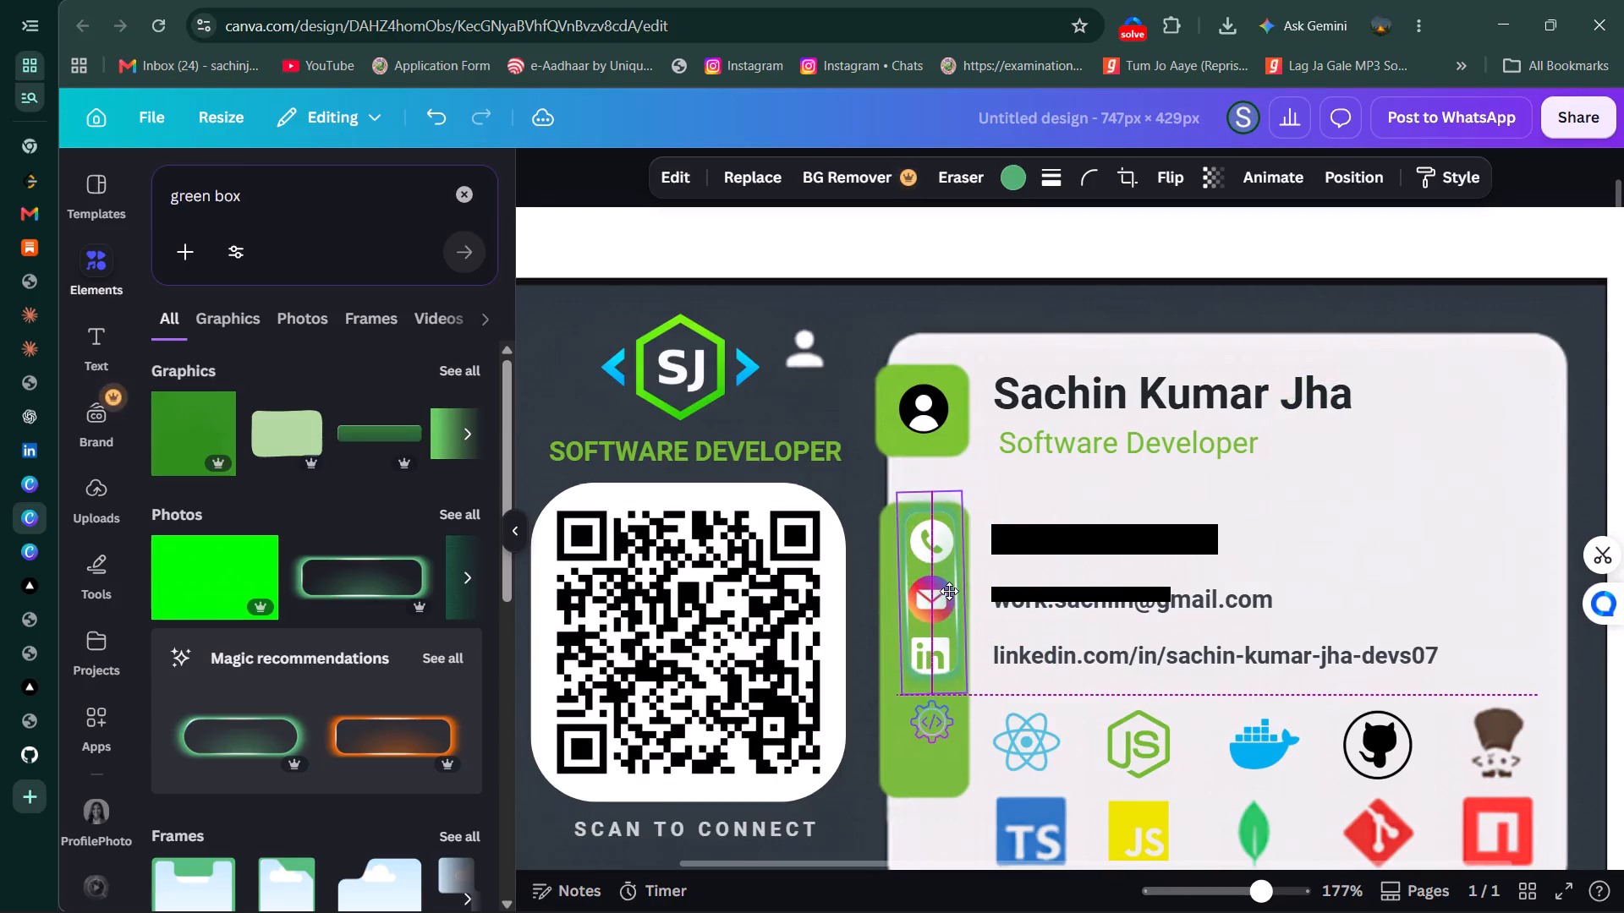
left_click_drag(949, 591, 952, 593)
left_click_drag(972, 692, 977, 772)
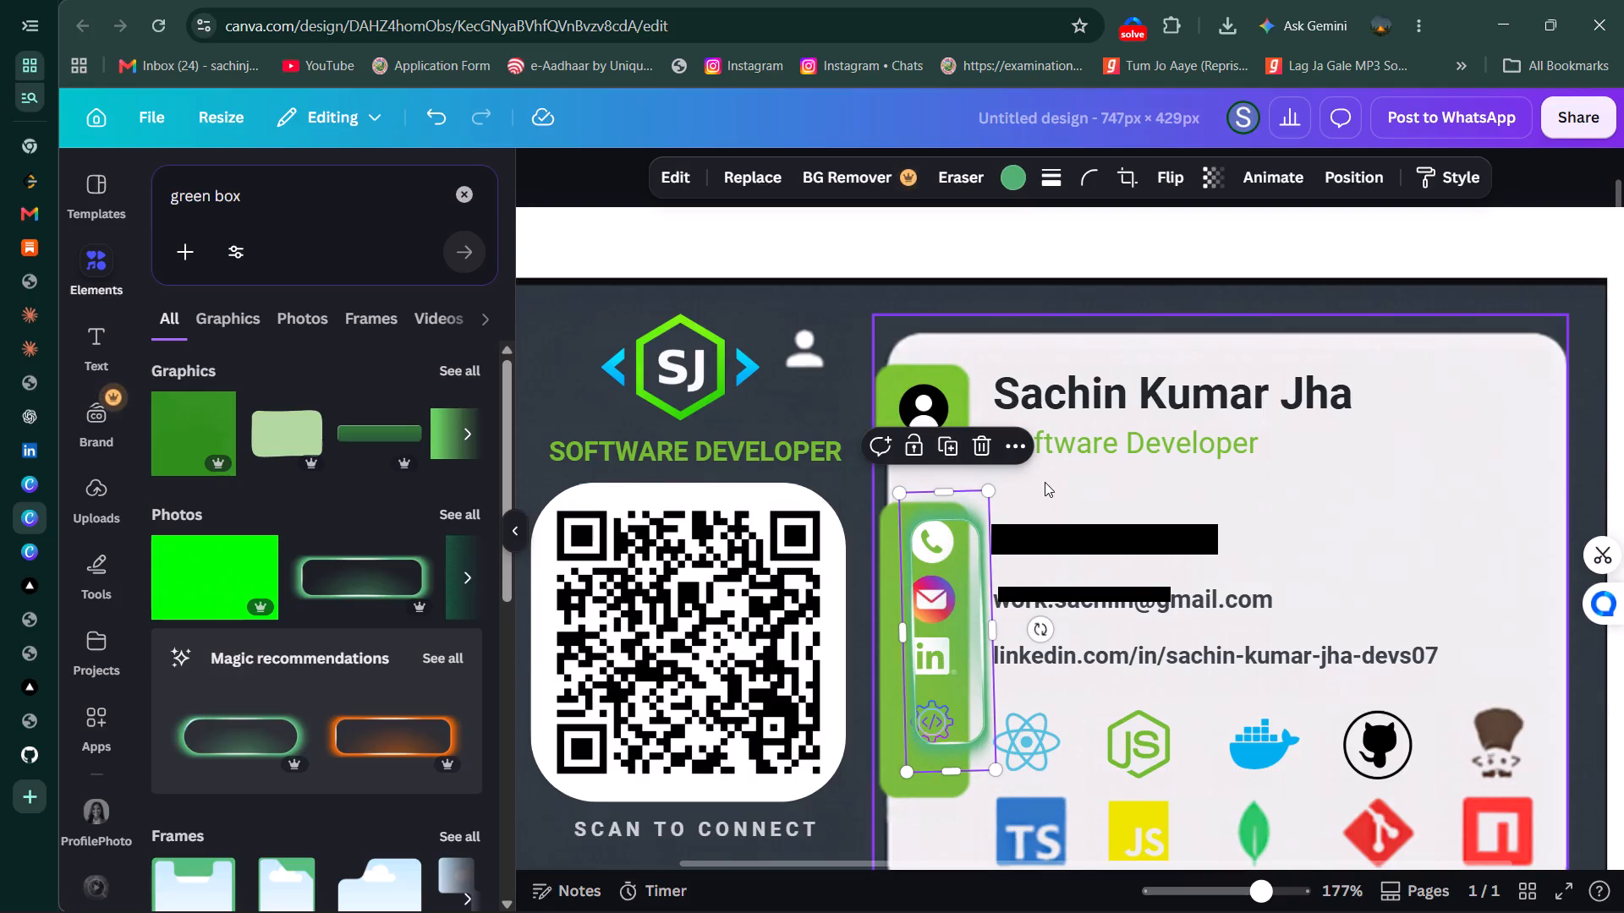
left_click(1038, 626)
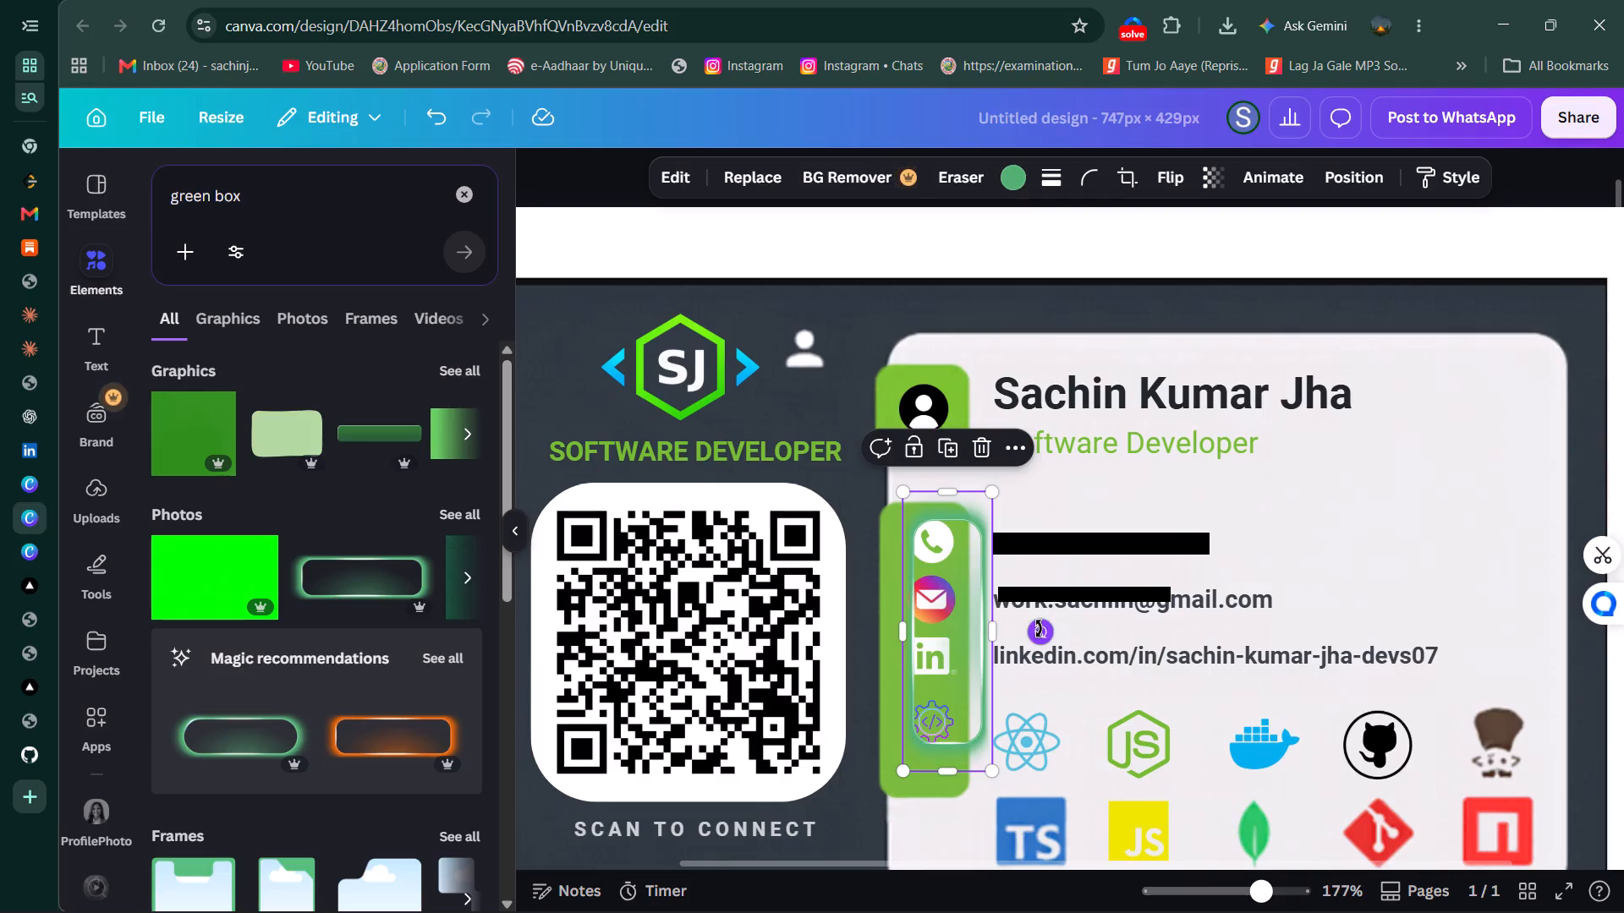
Enlarge the upright glowing box to the full length of the green contact strip and align it around the four icons.
left_click_drag(950, 617, 920, 604)
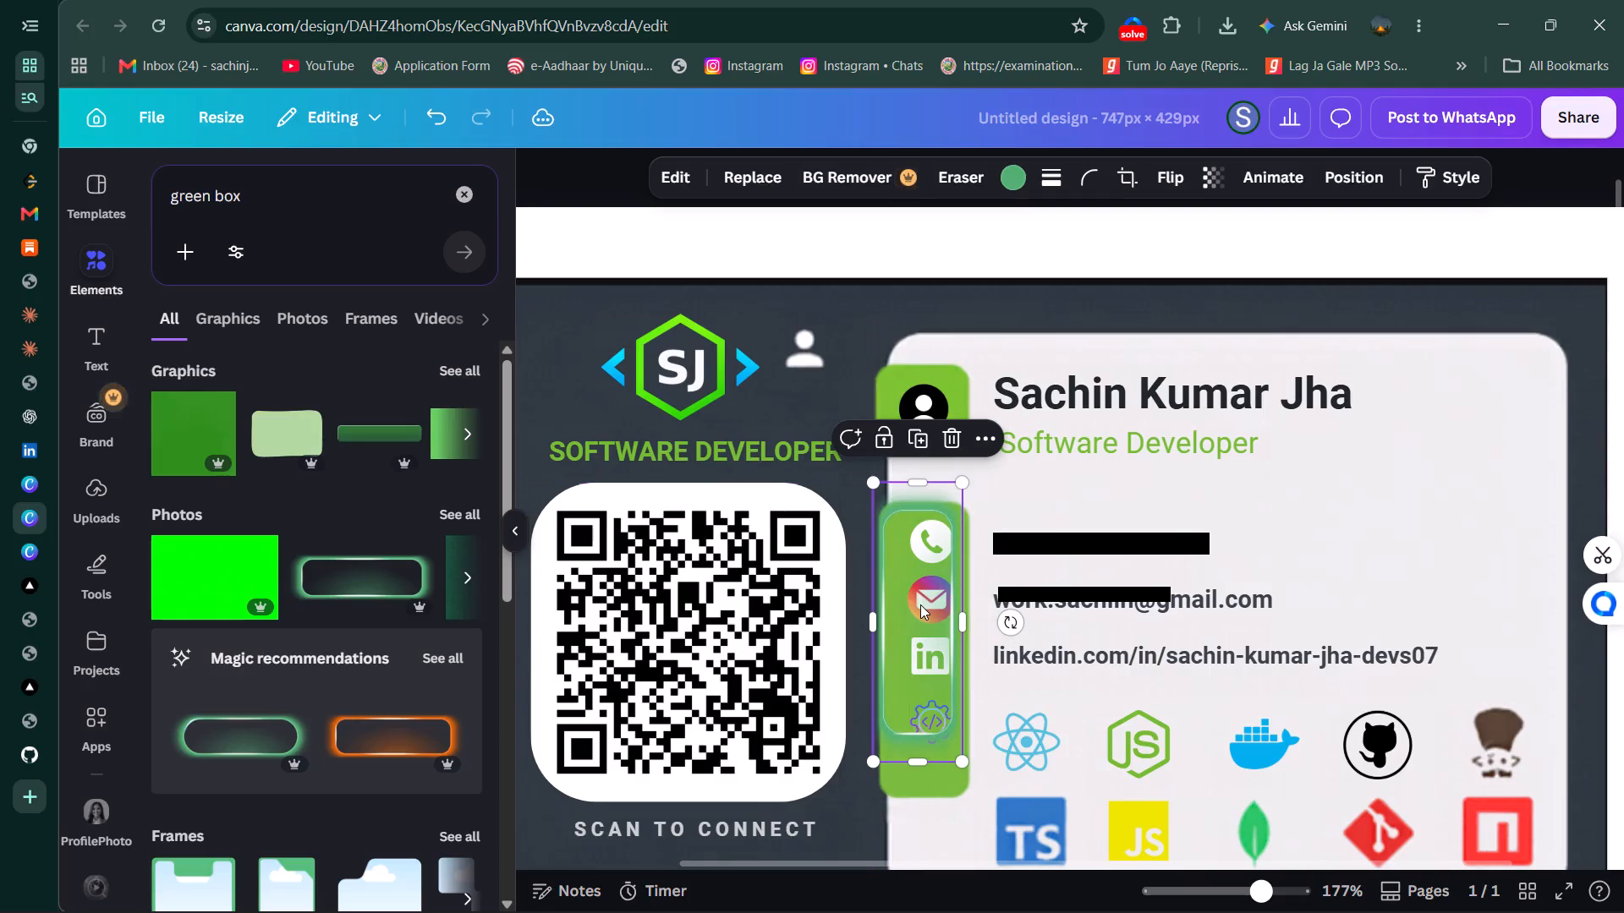
left_click_drag(963, 760, 953, 831)
left_click_drag(953, 831, 953, 836)
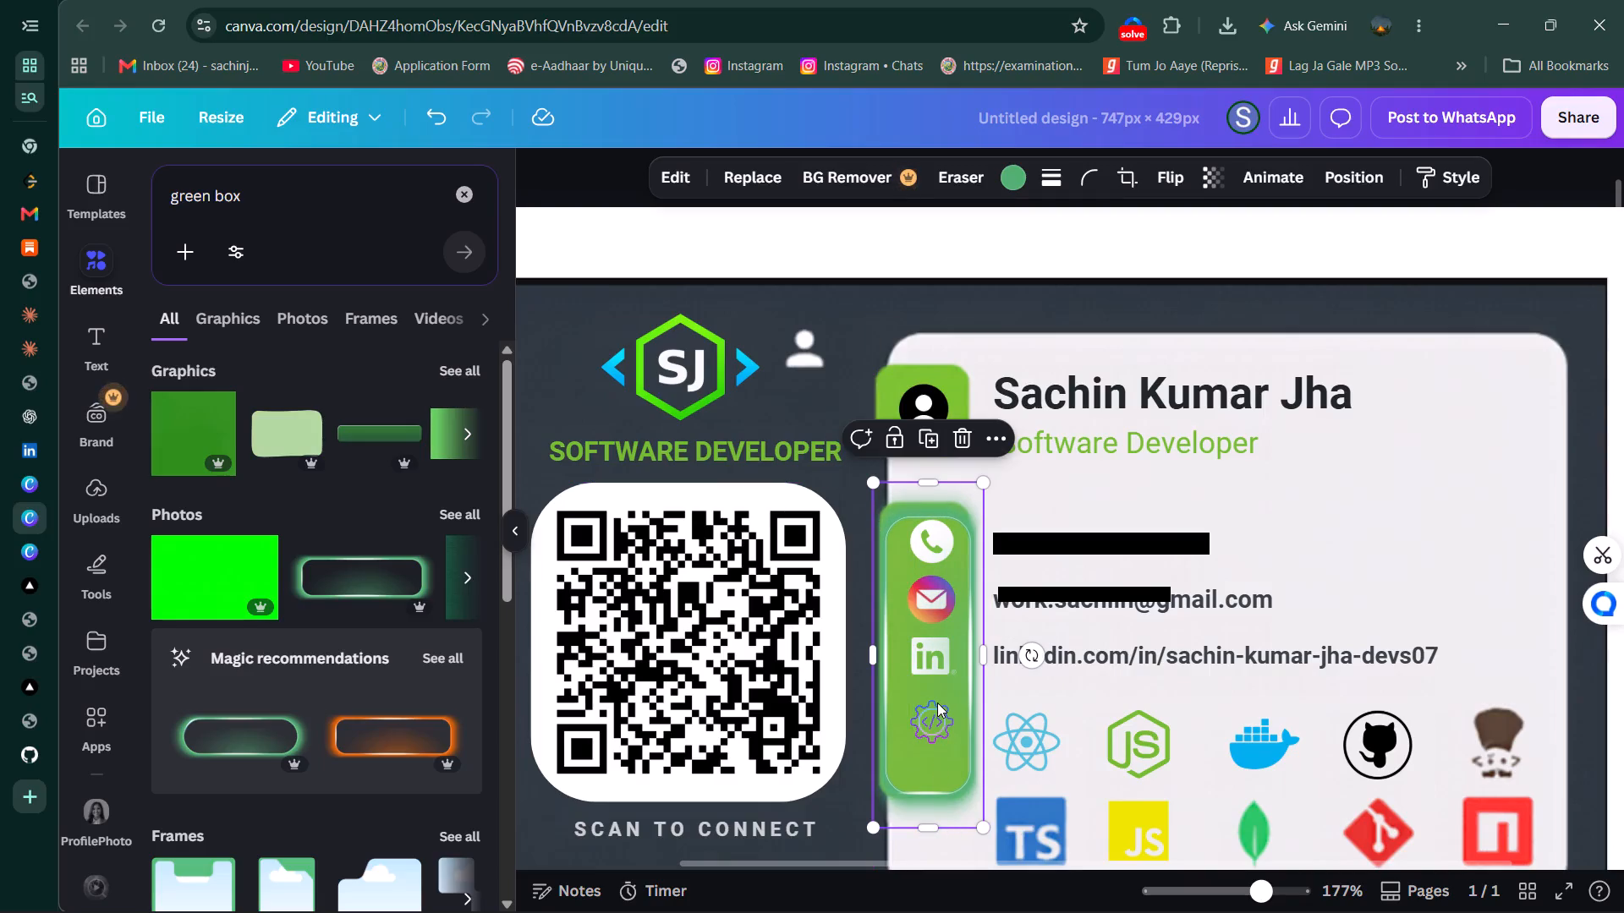
left_click_drag(937, 703, 931, 697)
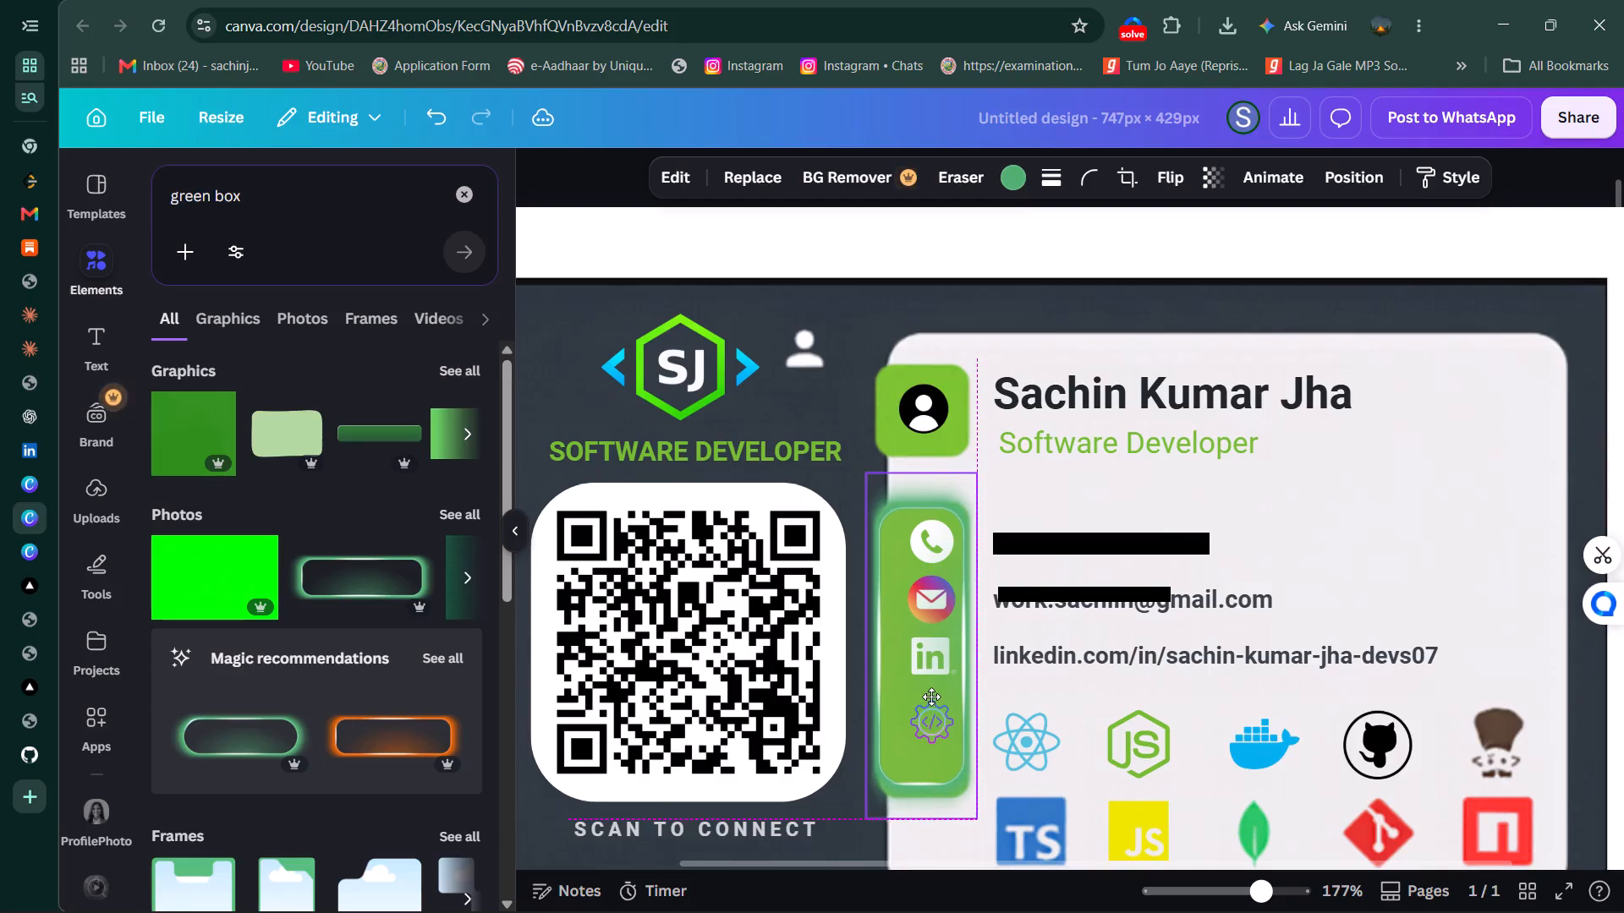
left_click_drag(931, 697, 932, 693)
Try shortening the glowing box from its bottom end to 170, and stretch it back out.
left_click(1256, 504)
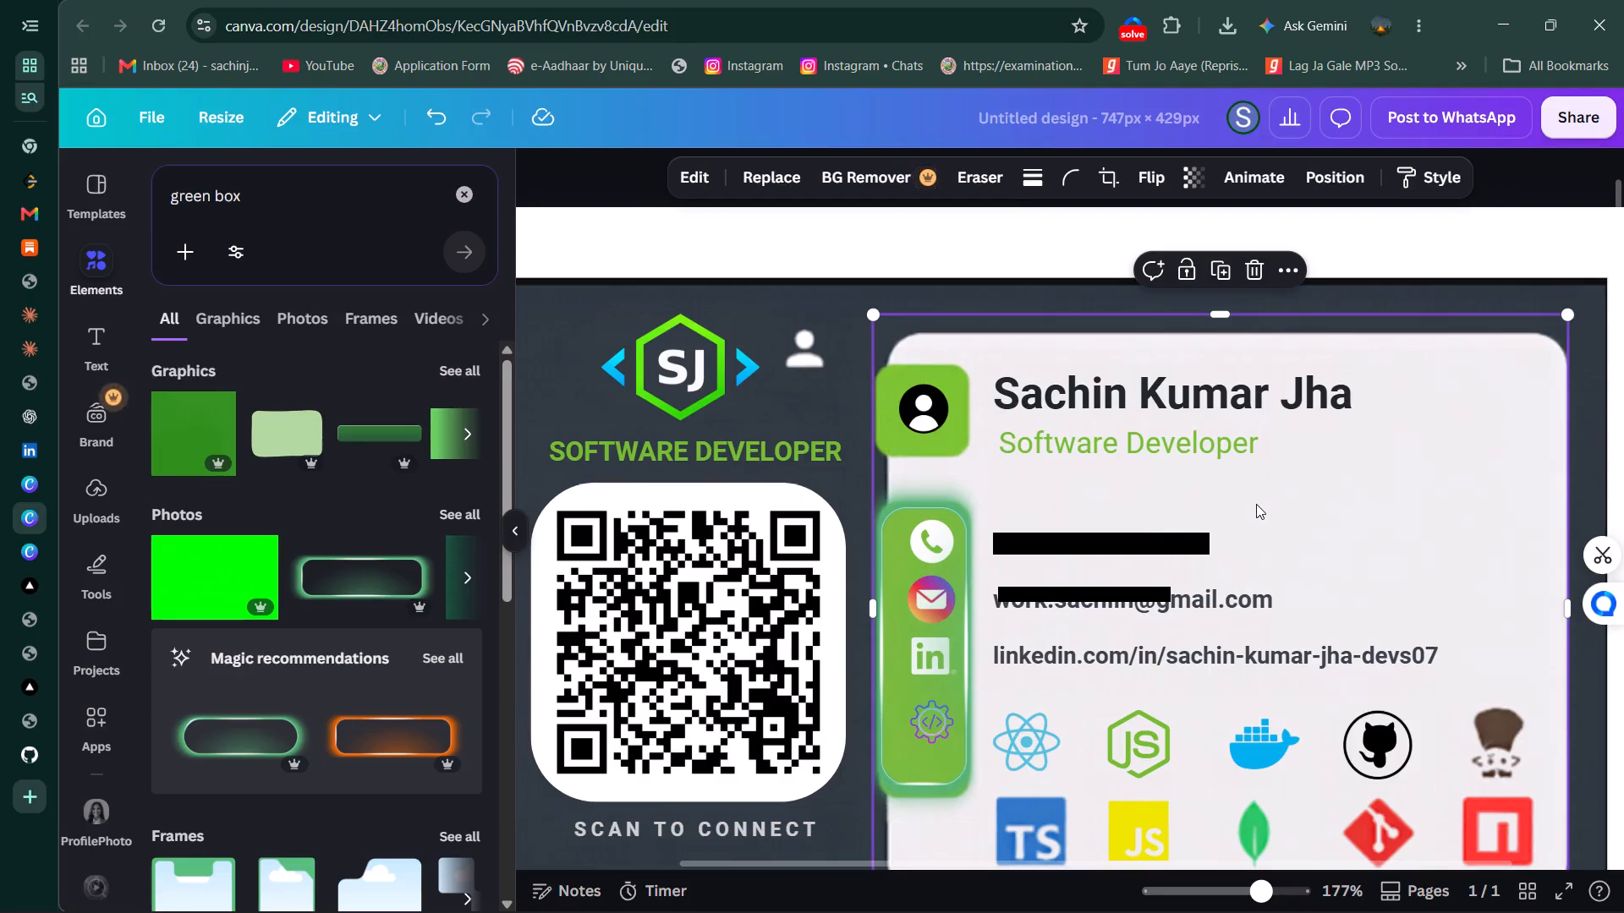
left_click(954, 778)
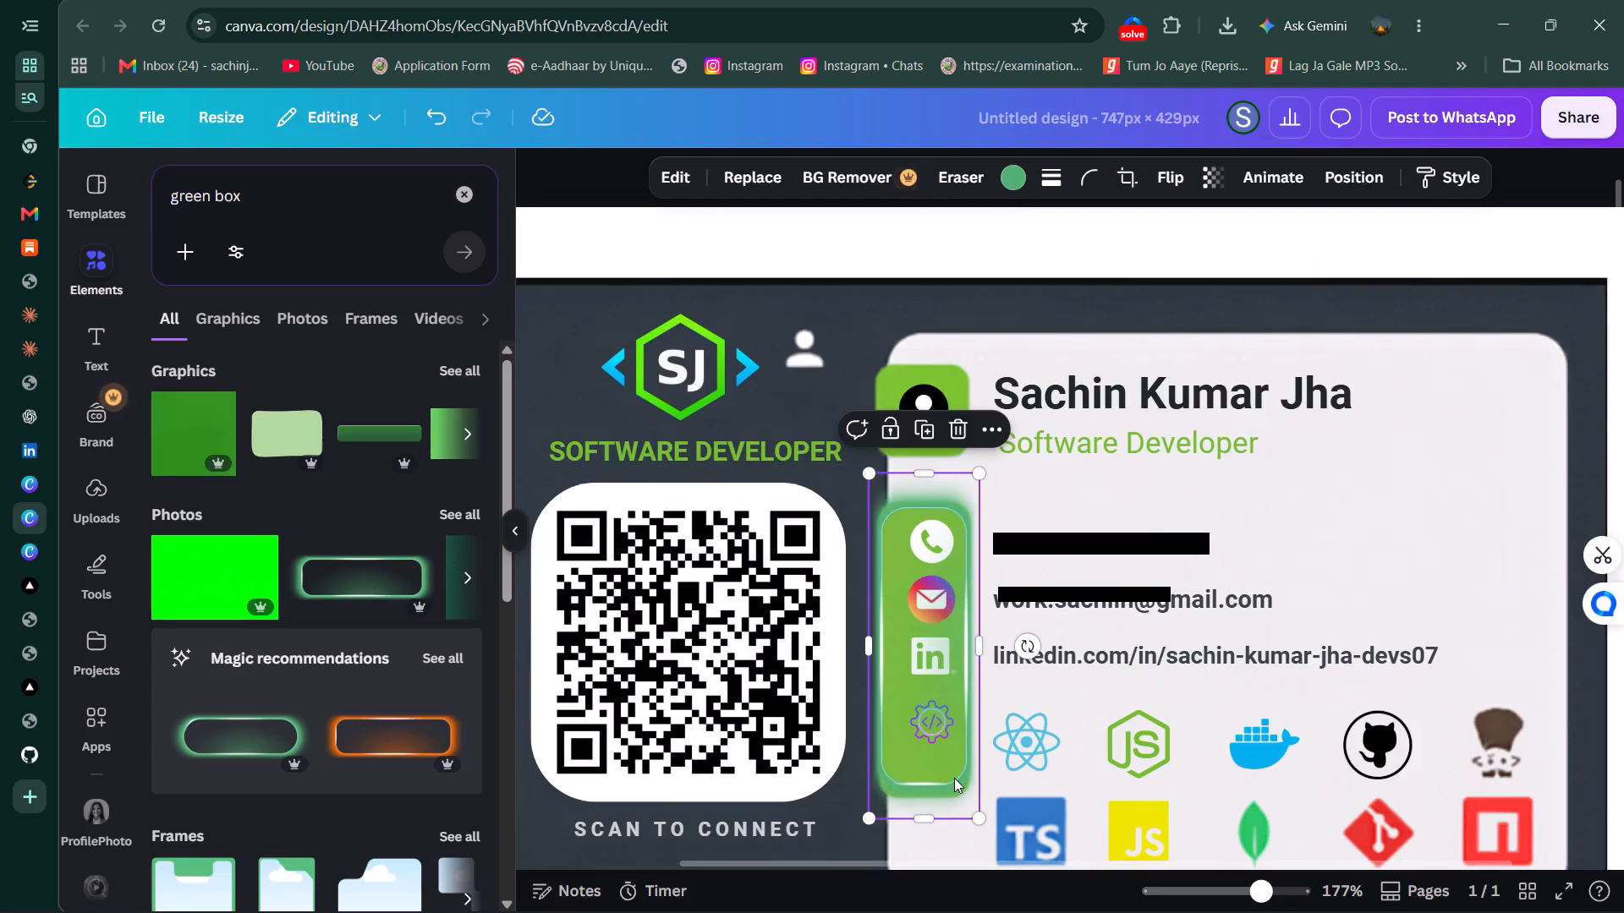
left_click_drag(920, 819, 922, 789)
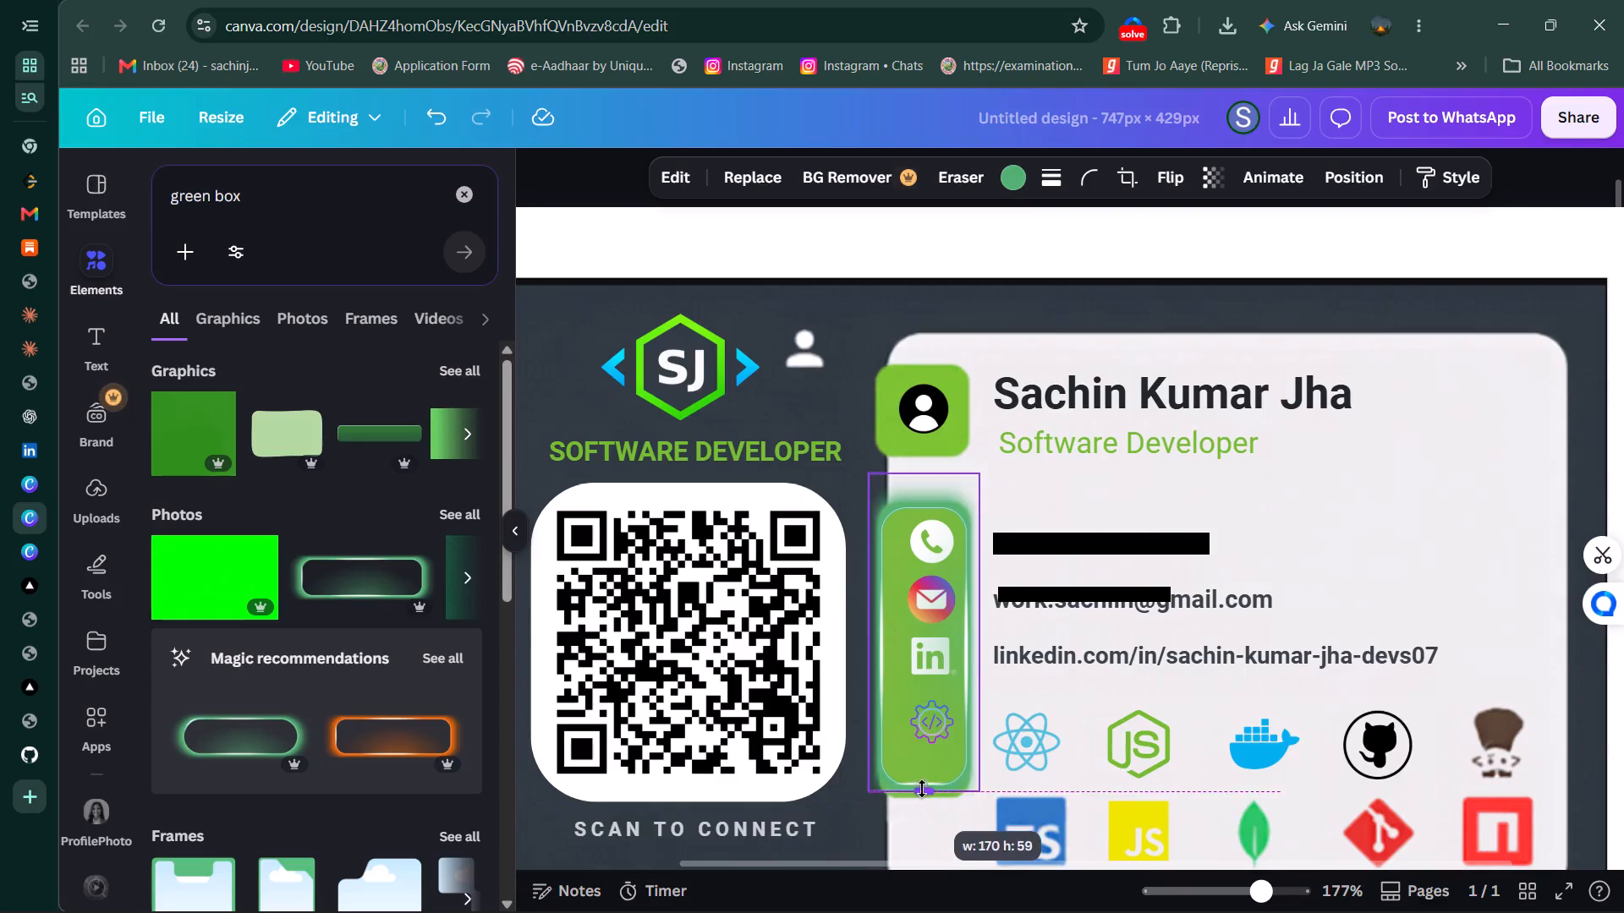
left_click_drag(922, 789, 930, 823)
Set the glowing box aside on the white panel, stretch the green contact strip upward to 54 × 170, and nudge it up slightly.
left_click_drag(904, 757, 922, 761)
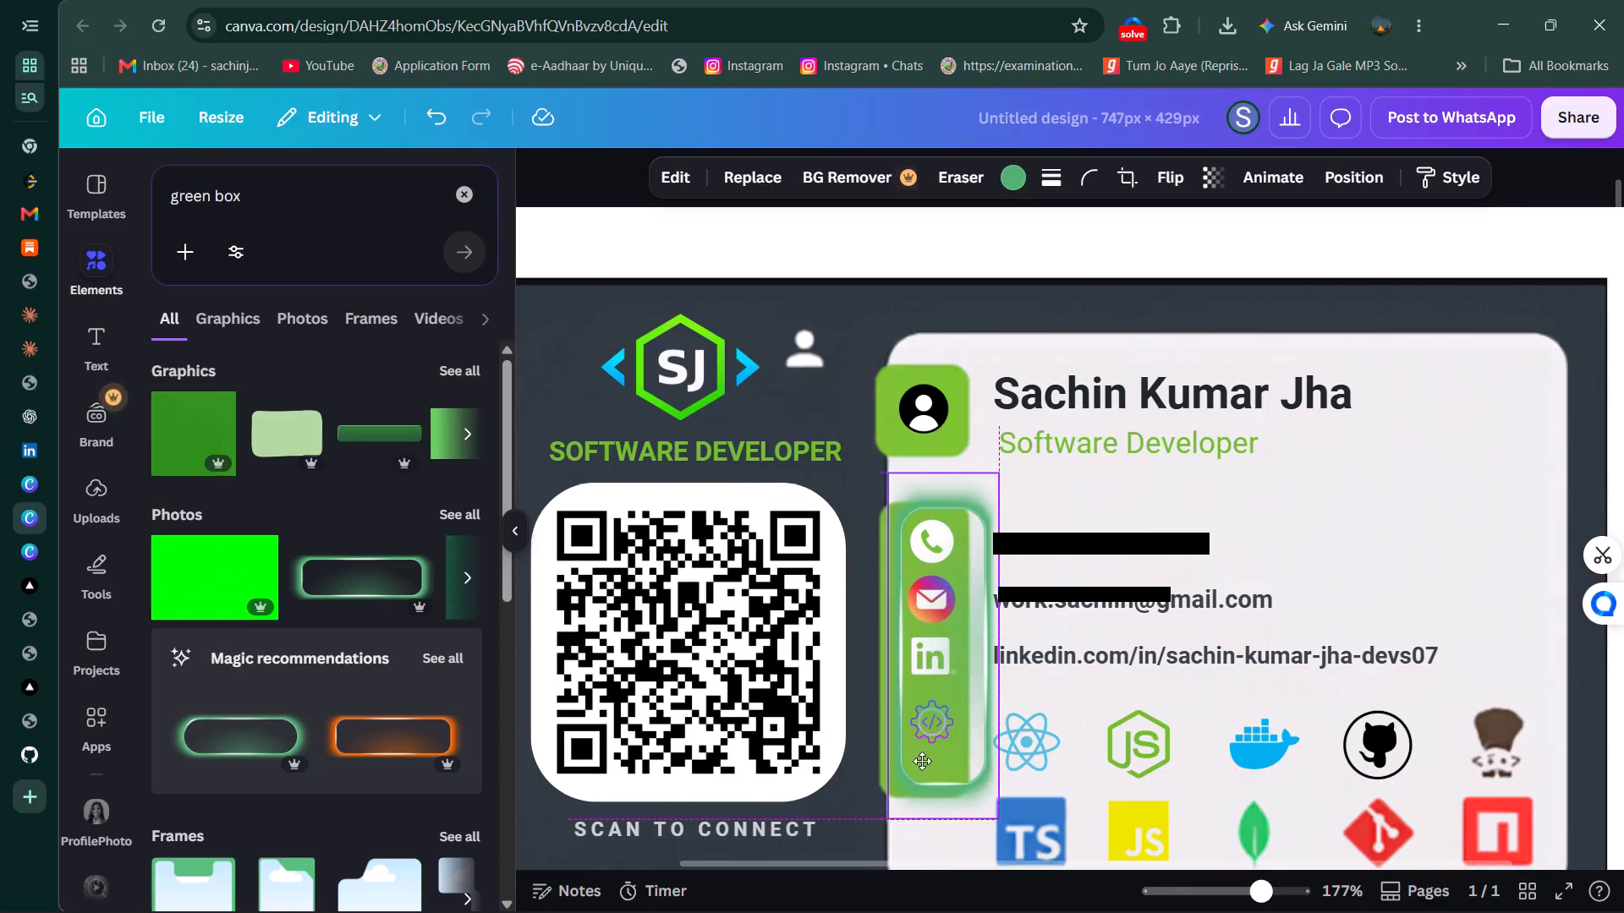
left_click_drag(922, 761, 1112, 645)
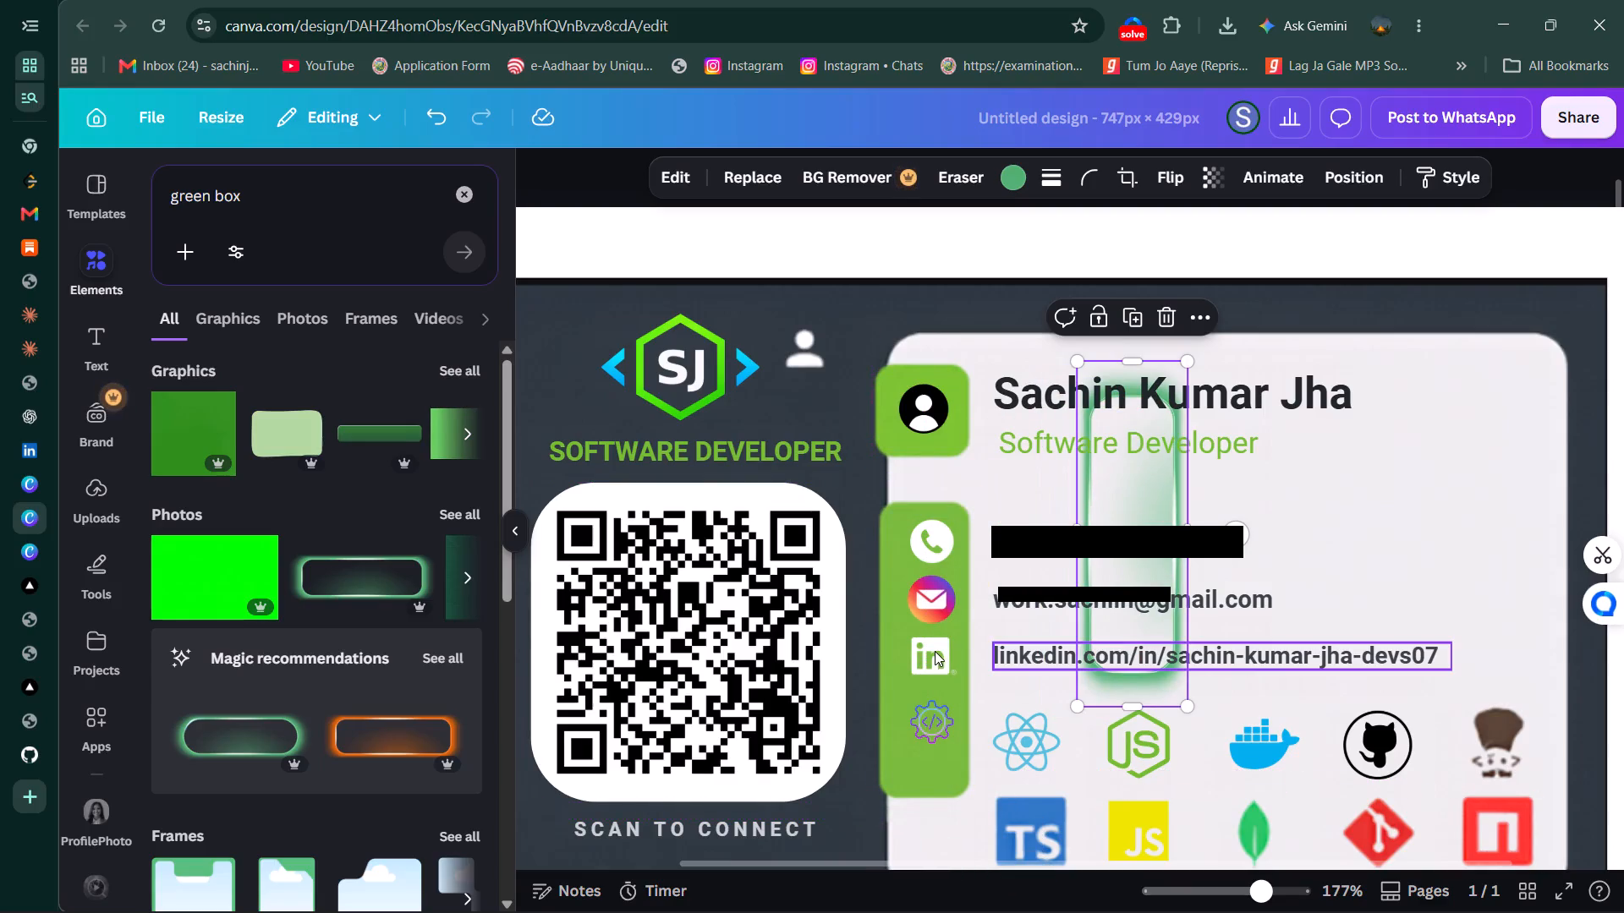
left_click(933, 651)
left_click(914, 766)
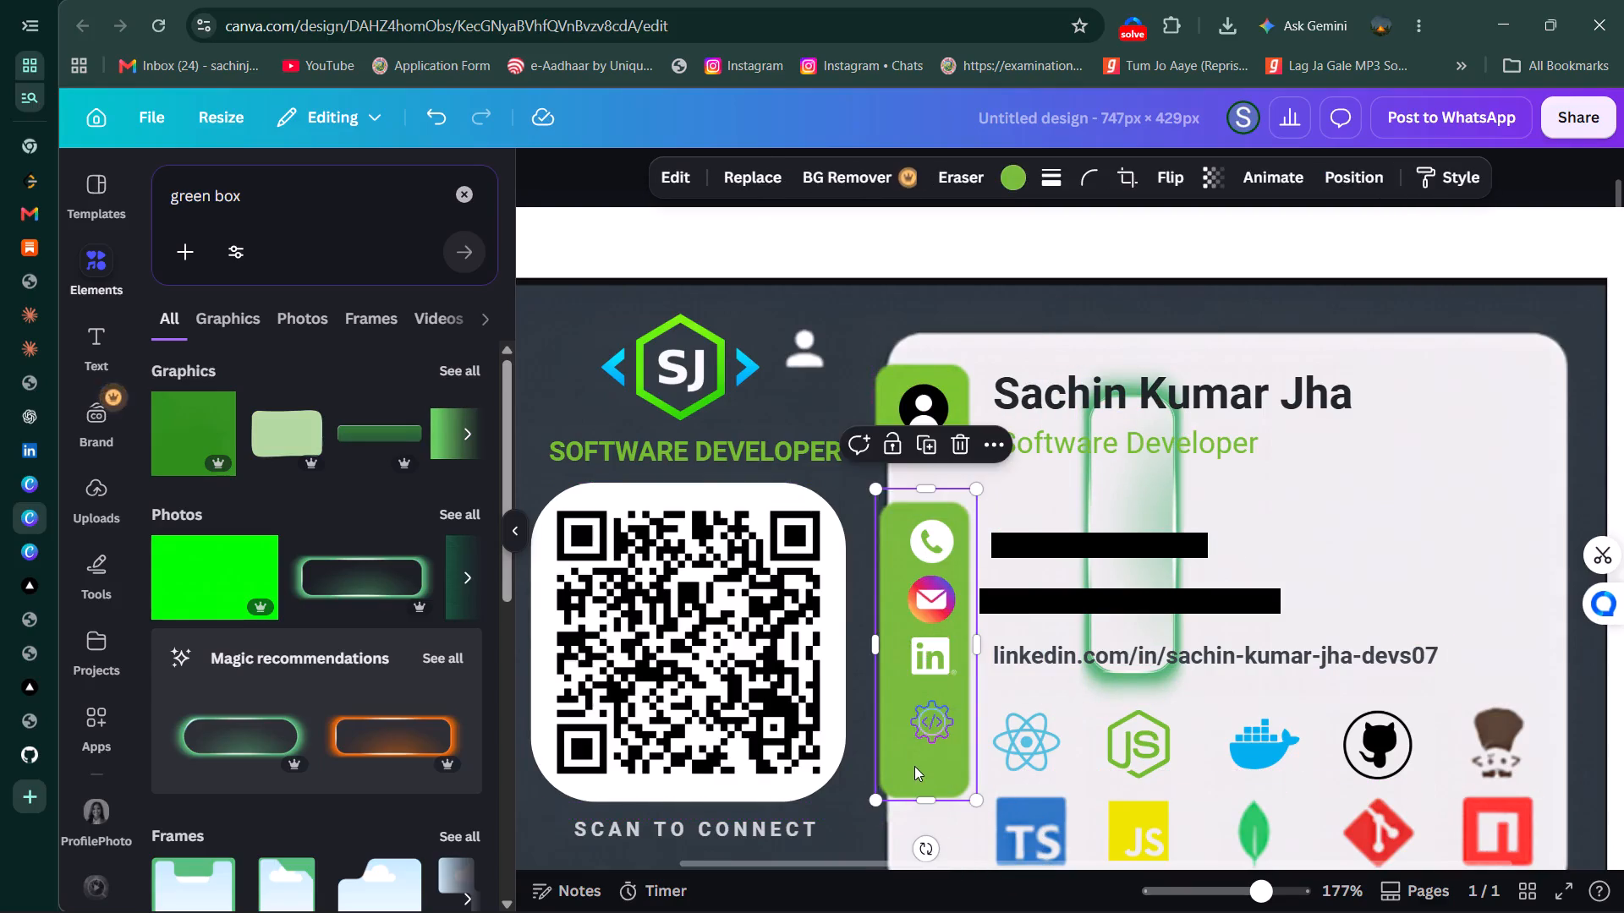
left_click_drag(934, 487, 934, 482)
left_click_drag(934, 482, 935, 477)
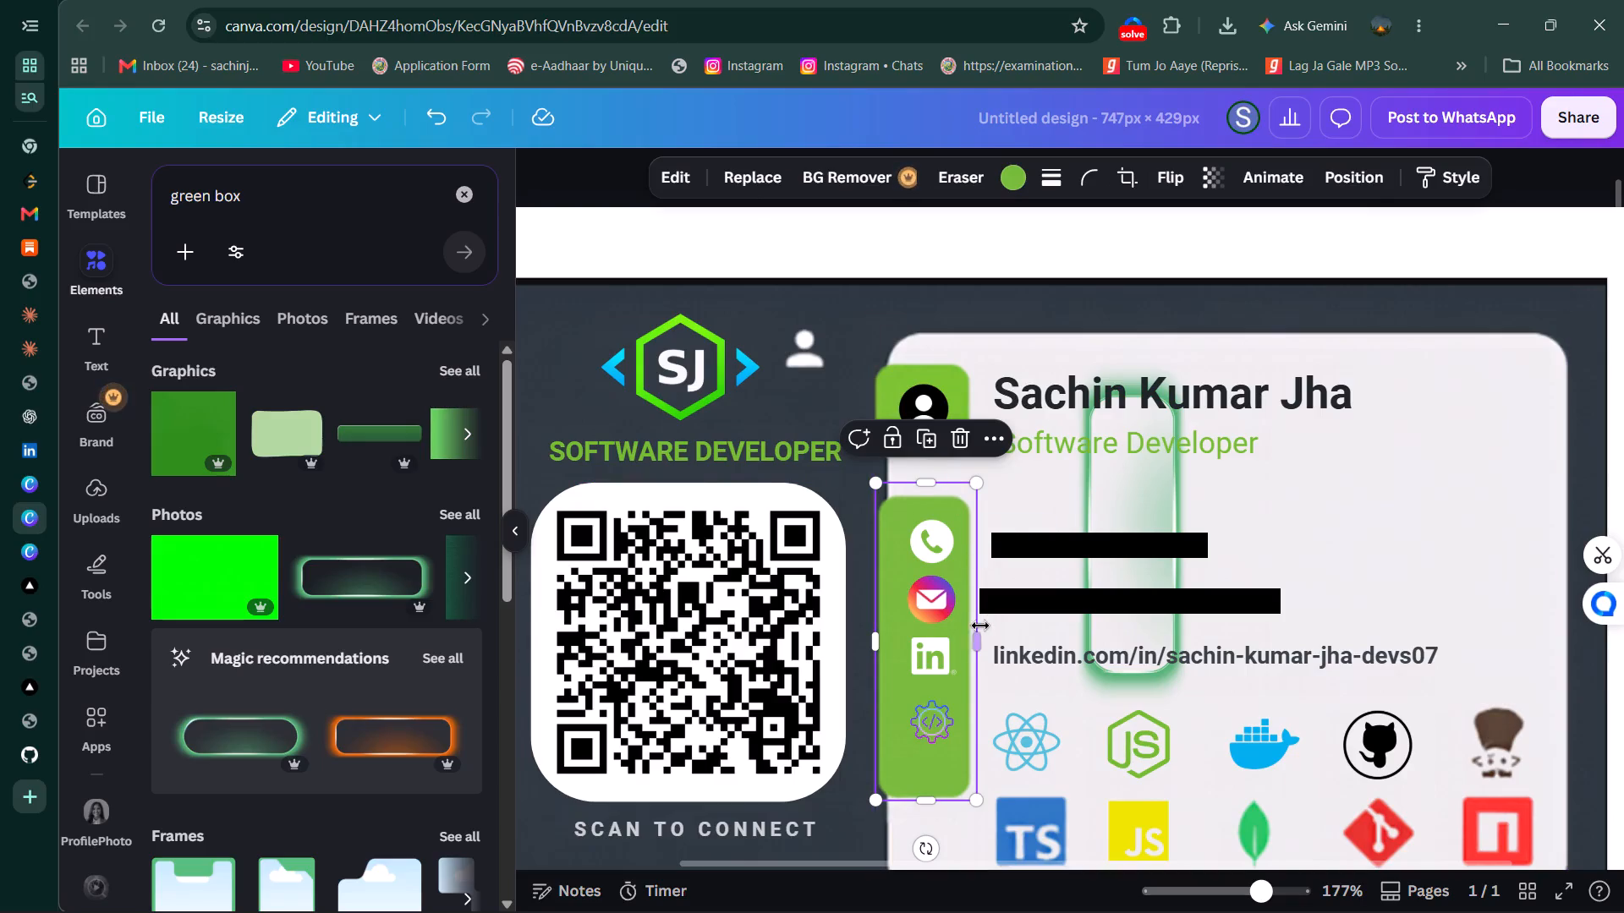
left_click(977, 636)
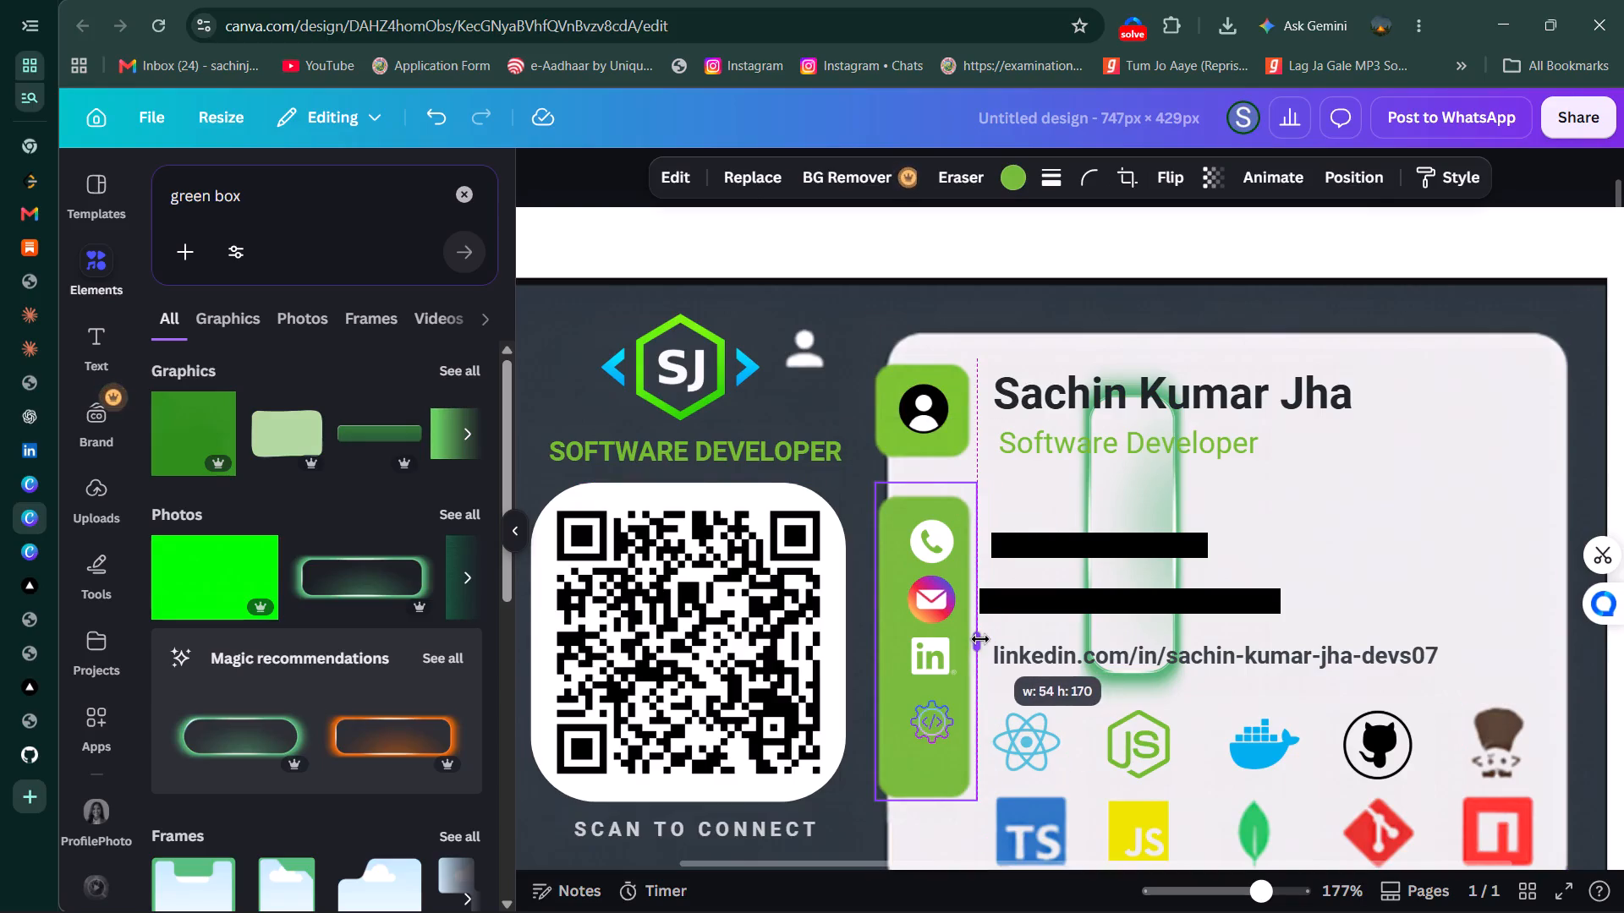
left_click(886, 596)
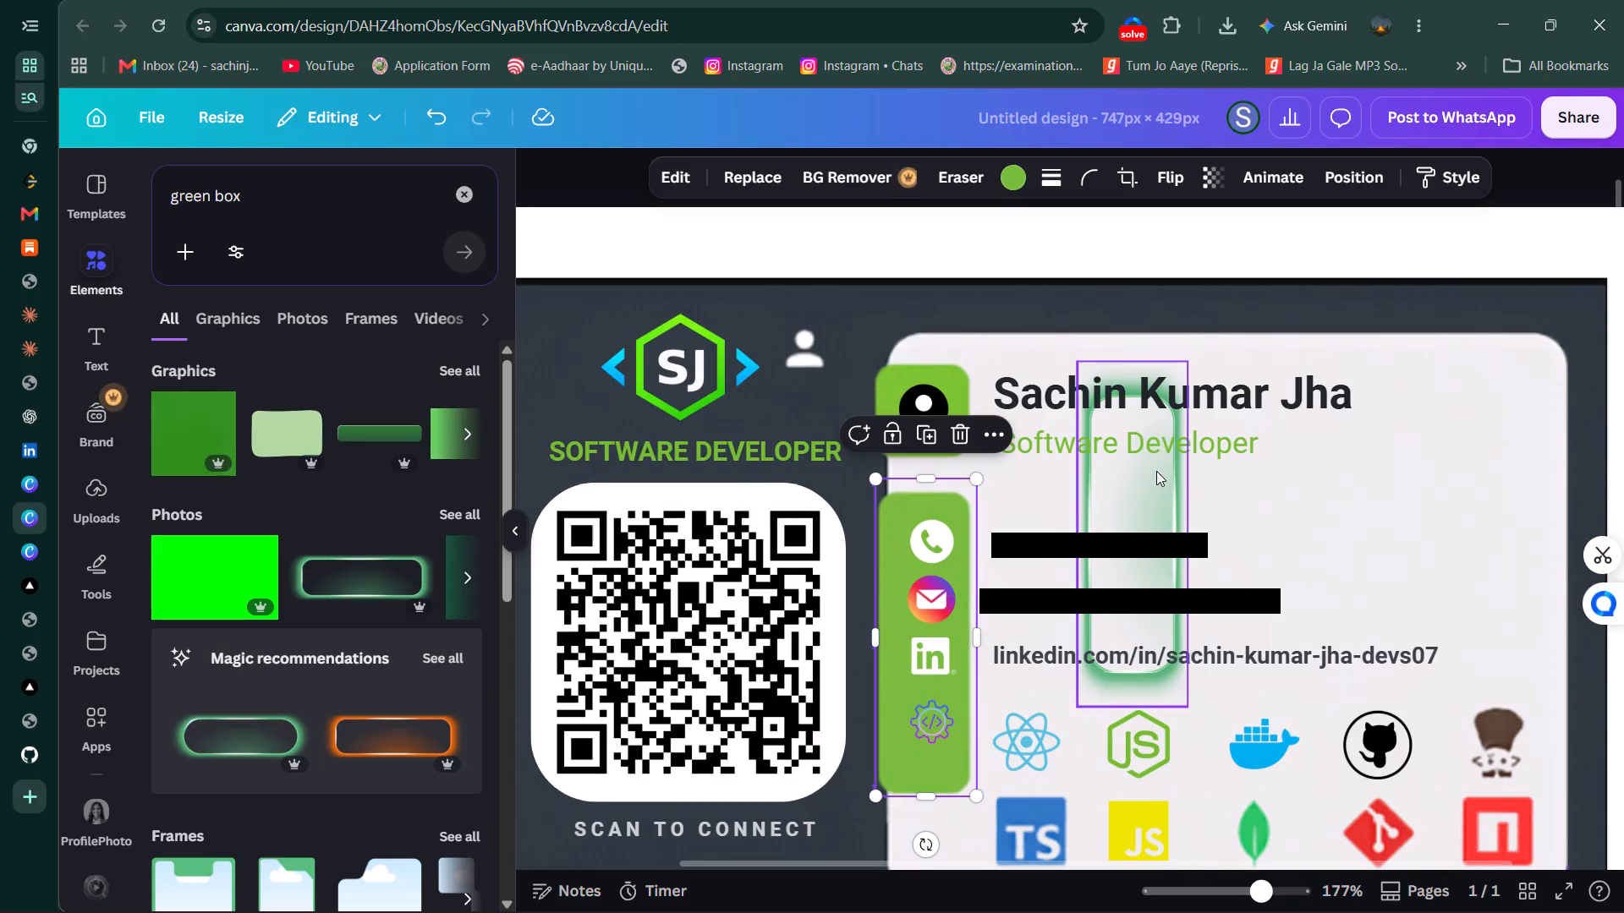
Move the glowing box back over the green contact strip, extend its top edge to frame the strip, and deselect it.
left_click_drag(1158, 471, 952, 583)
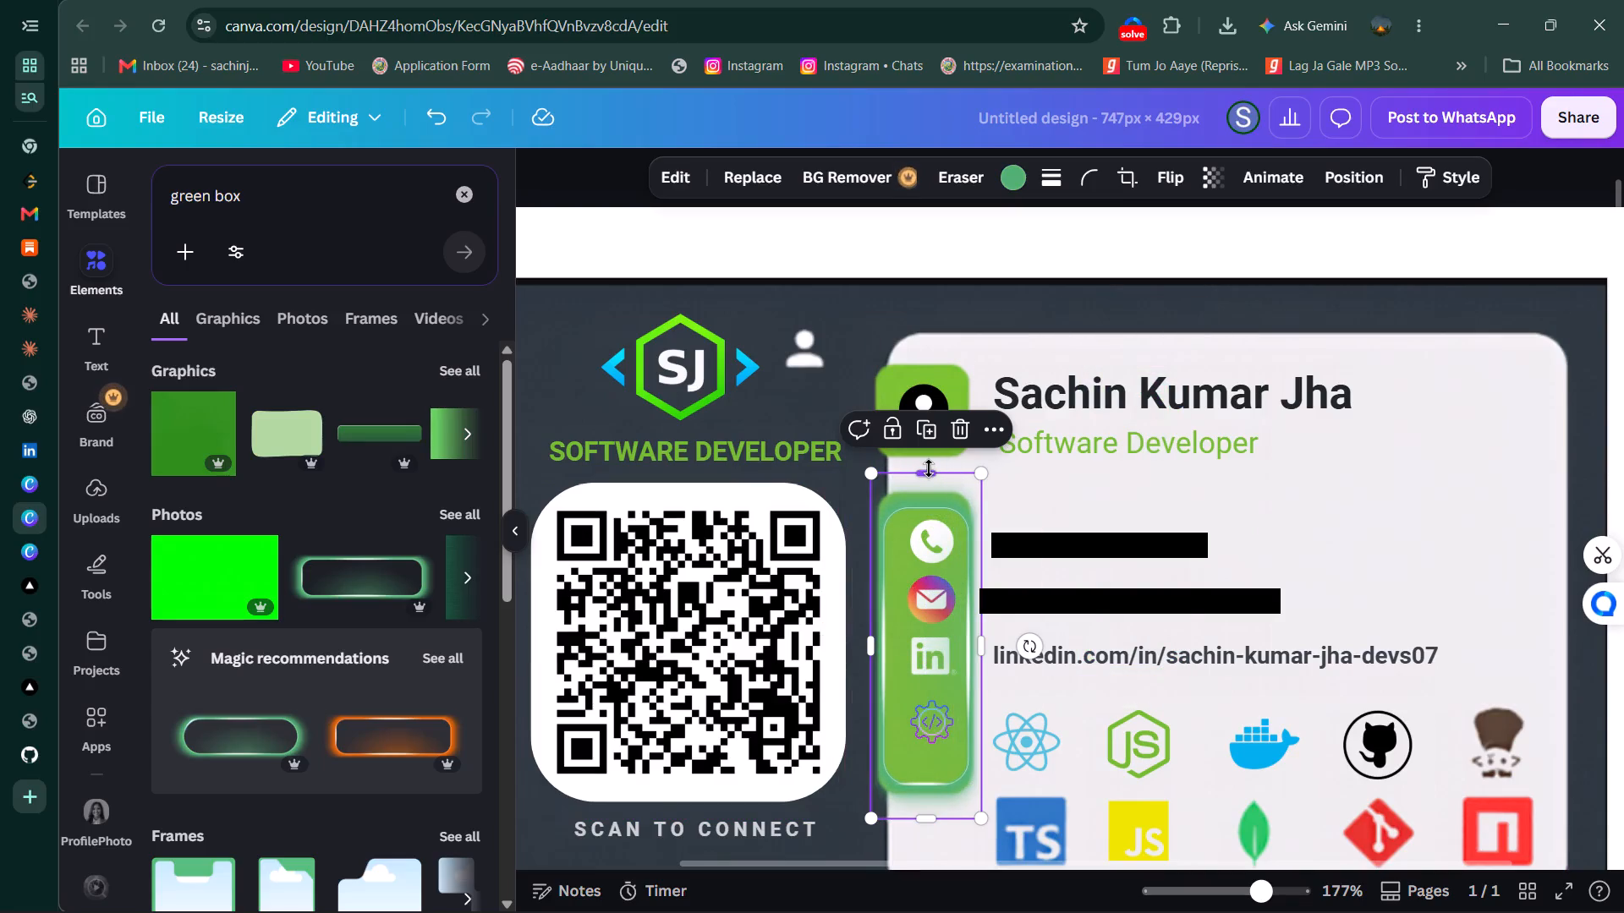
left_click_drag(929, 468, 924, 454)
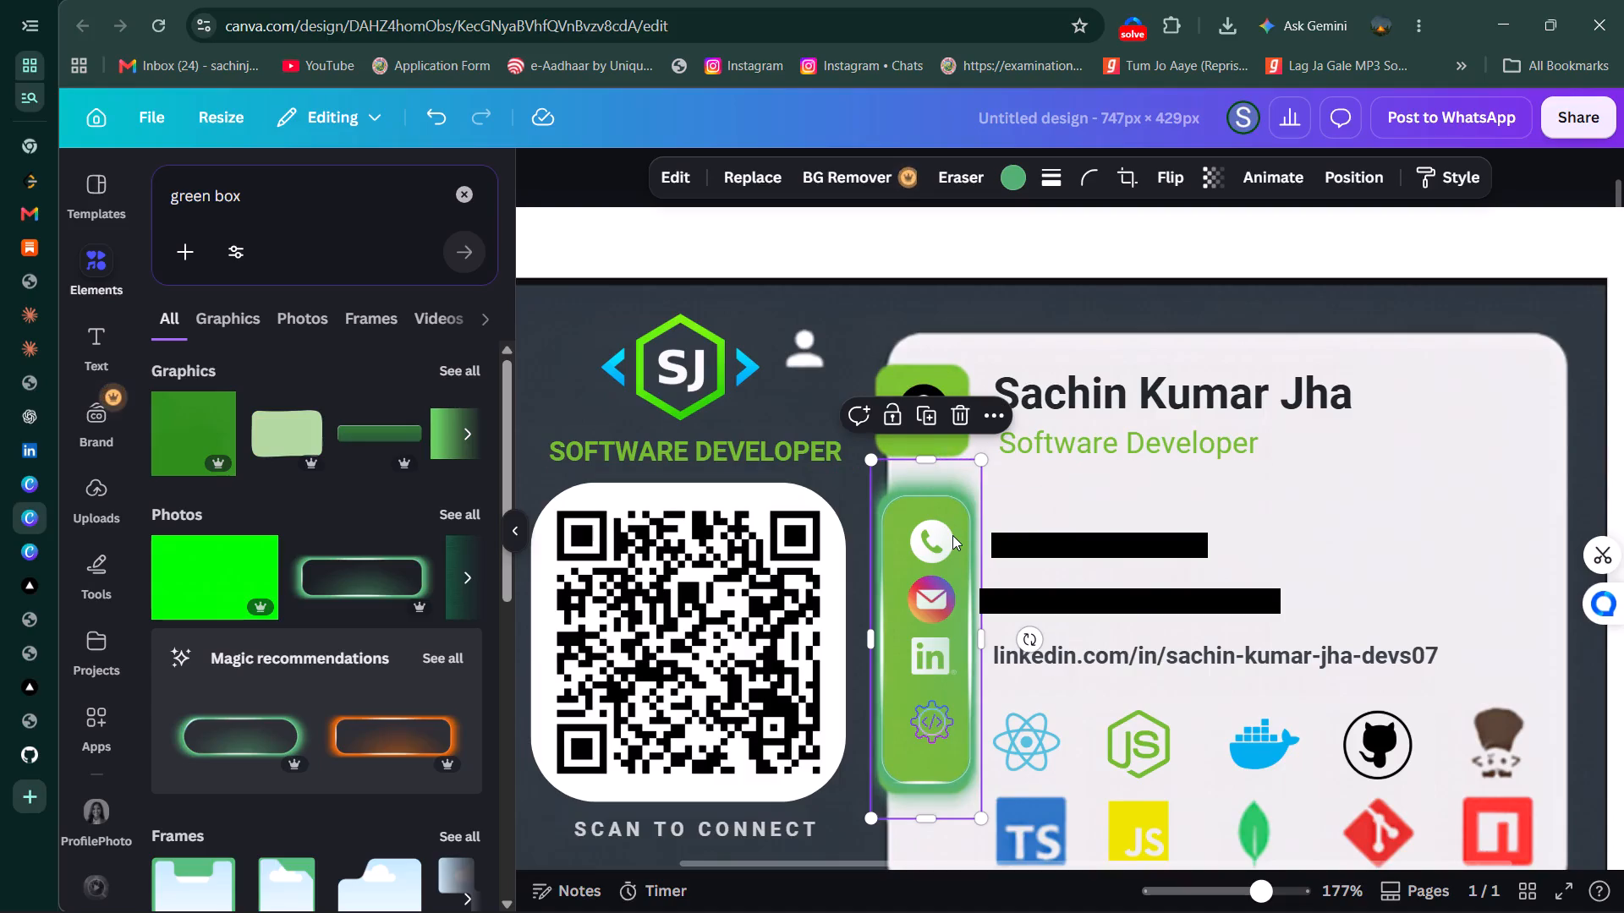
left_click(1425, 467)
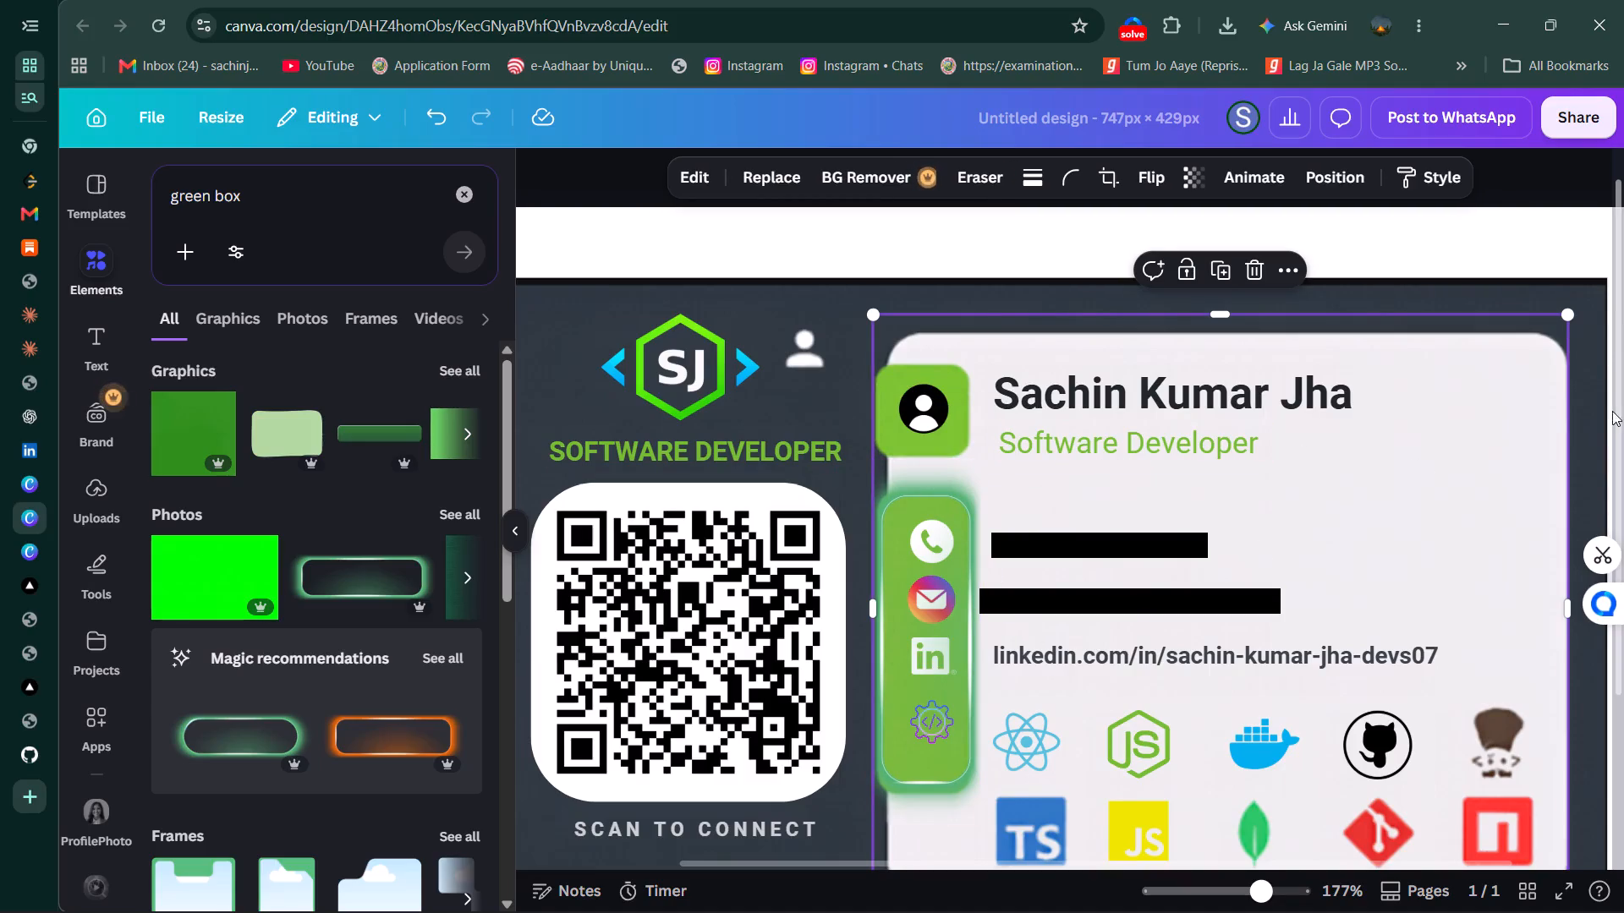
left_click(995, 224)
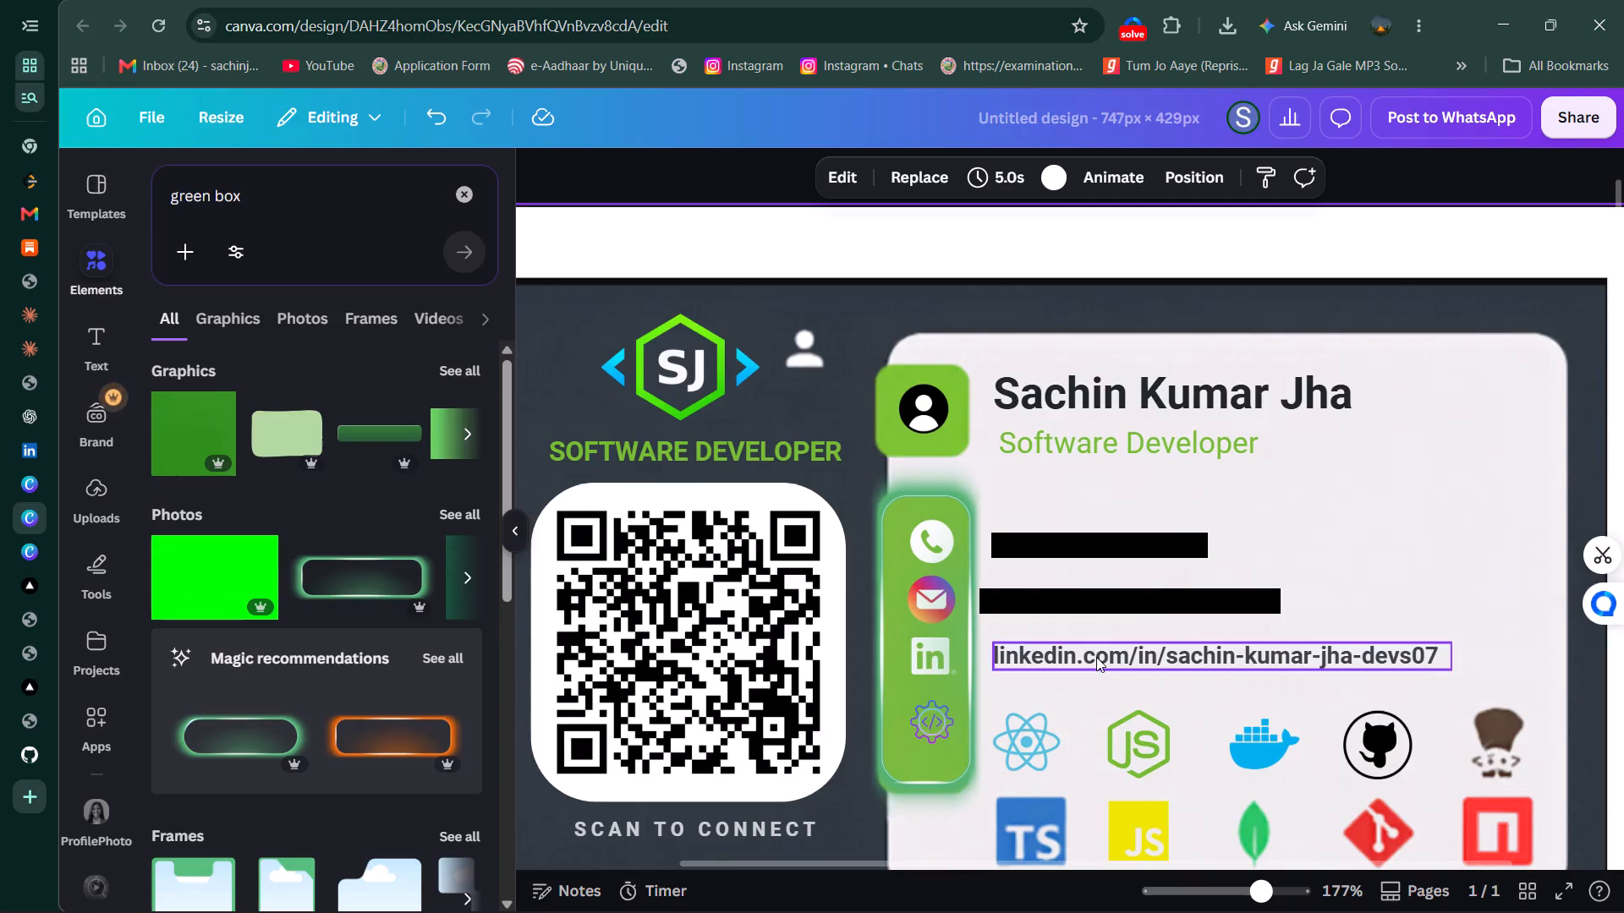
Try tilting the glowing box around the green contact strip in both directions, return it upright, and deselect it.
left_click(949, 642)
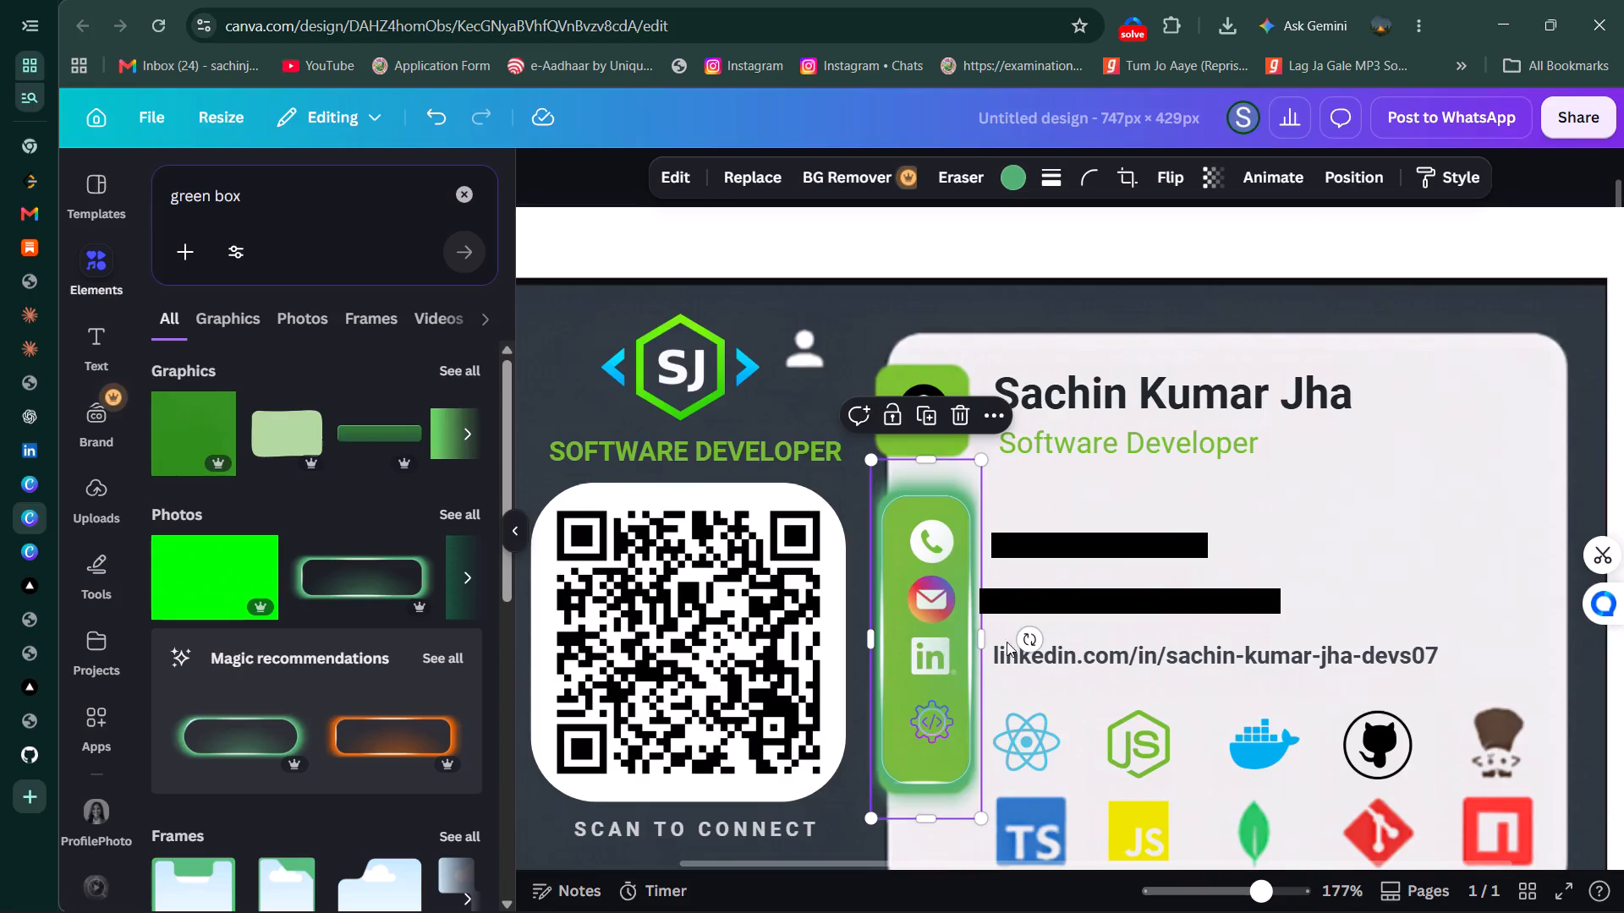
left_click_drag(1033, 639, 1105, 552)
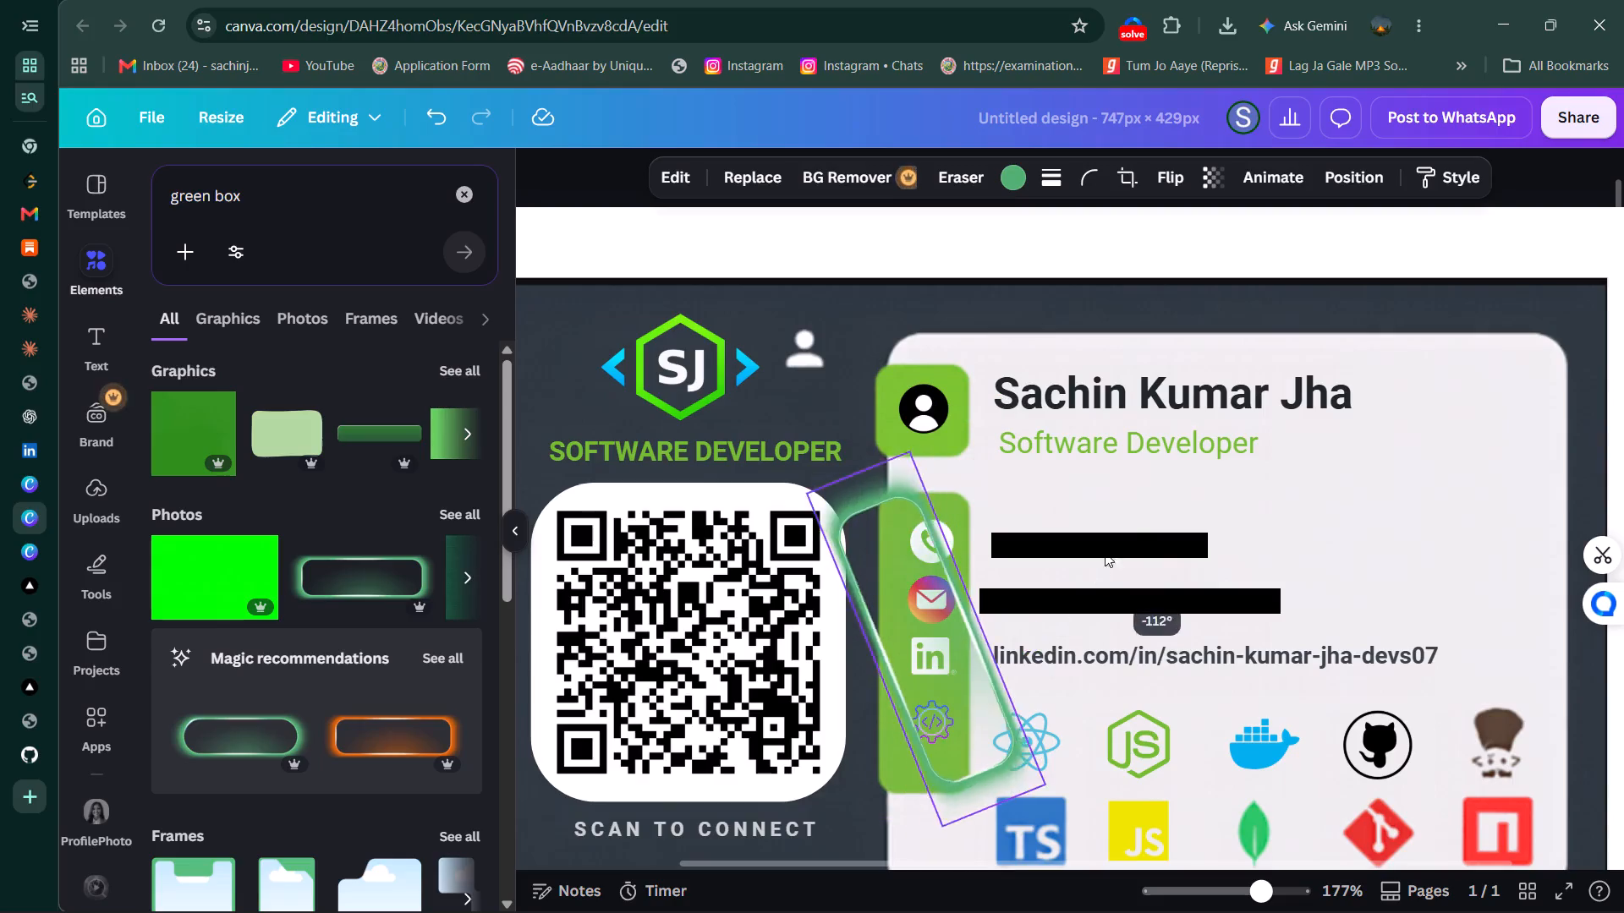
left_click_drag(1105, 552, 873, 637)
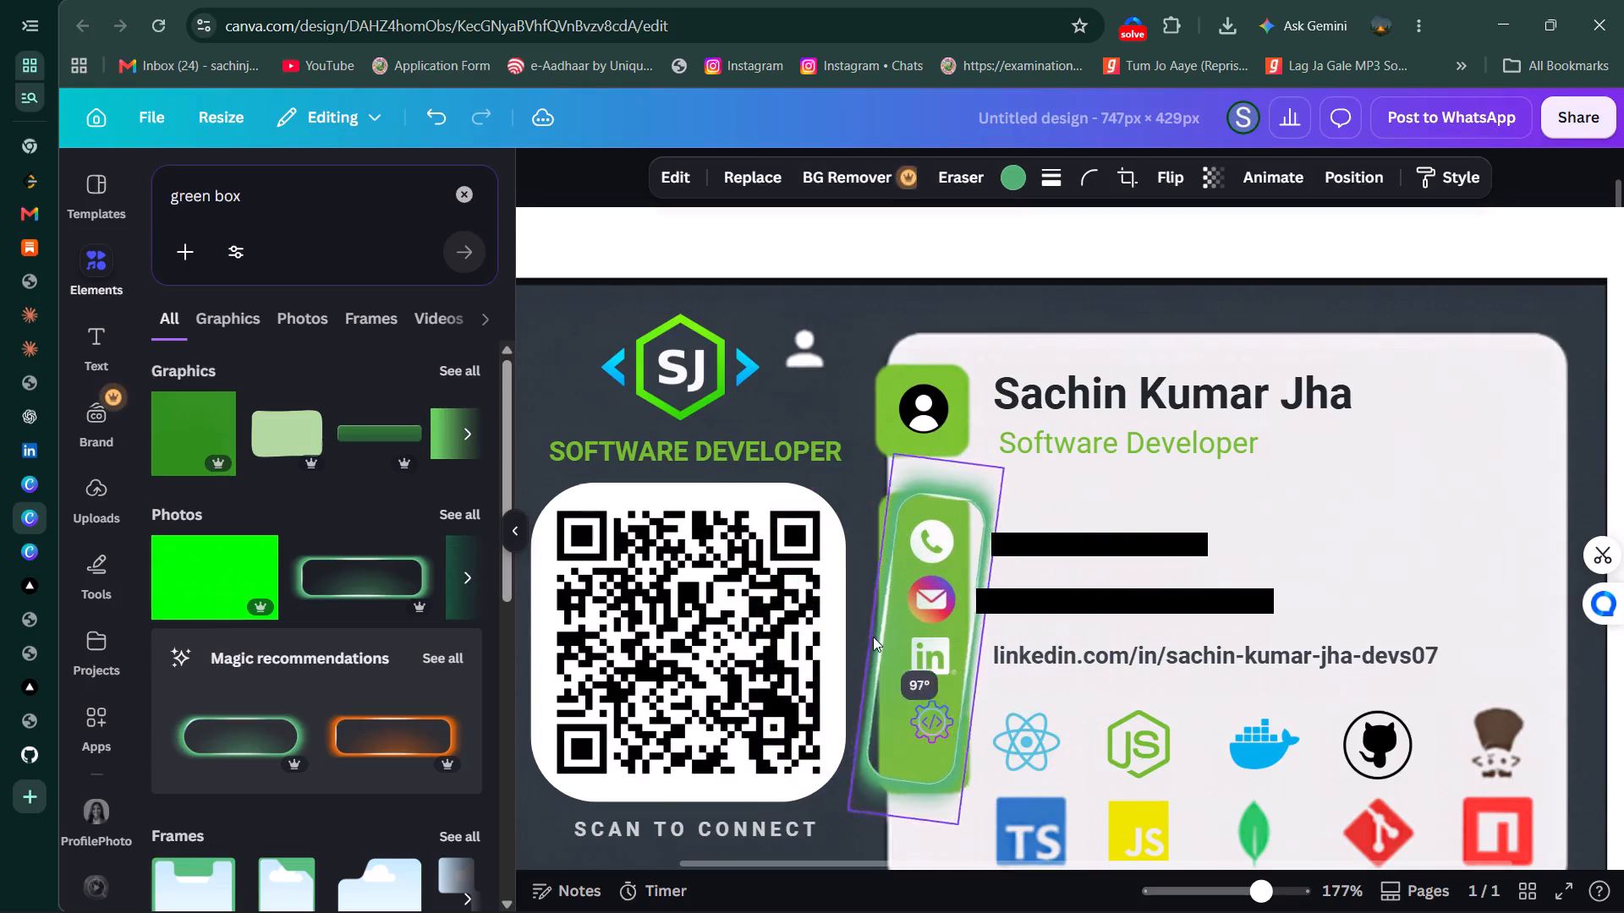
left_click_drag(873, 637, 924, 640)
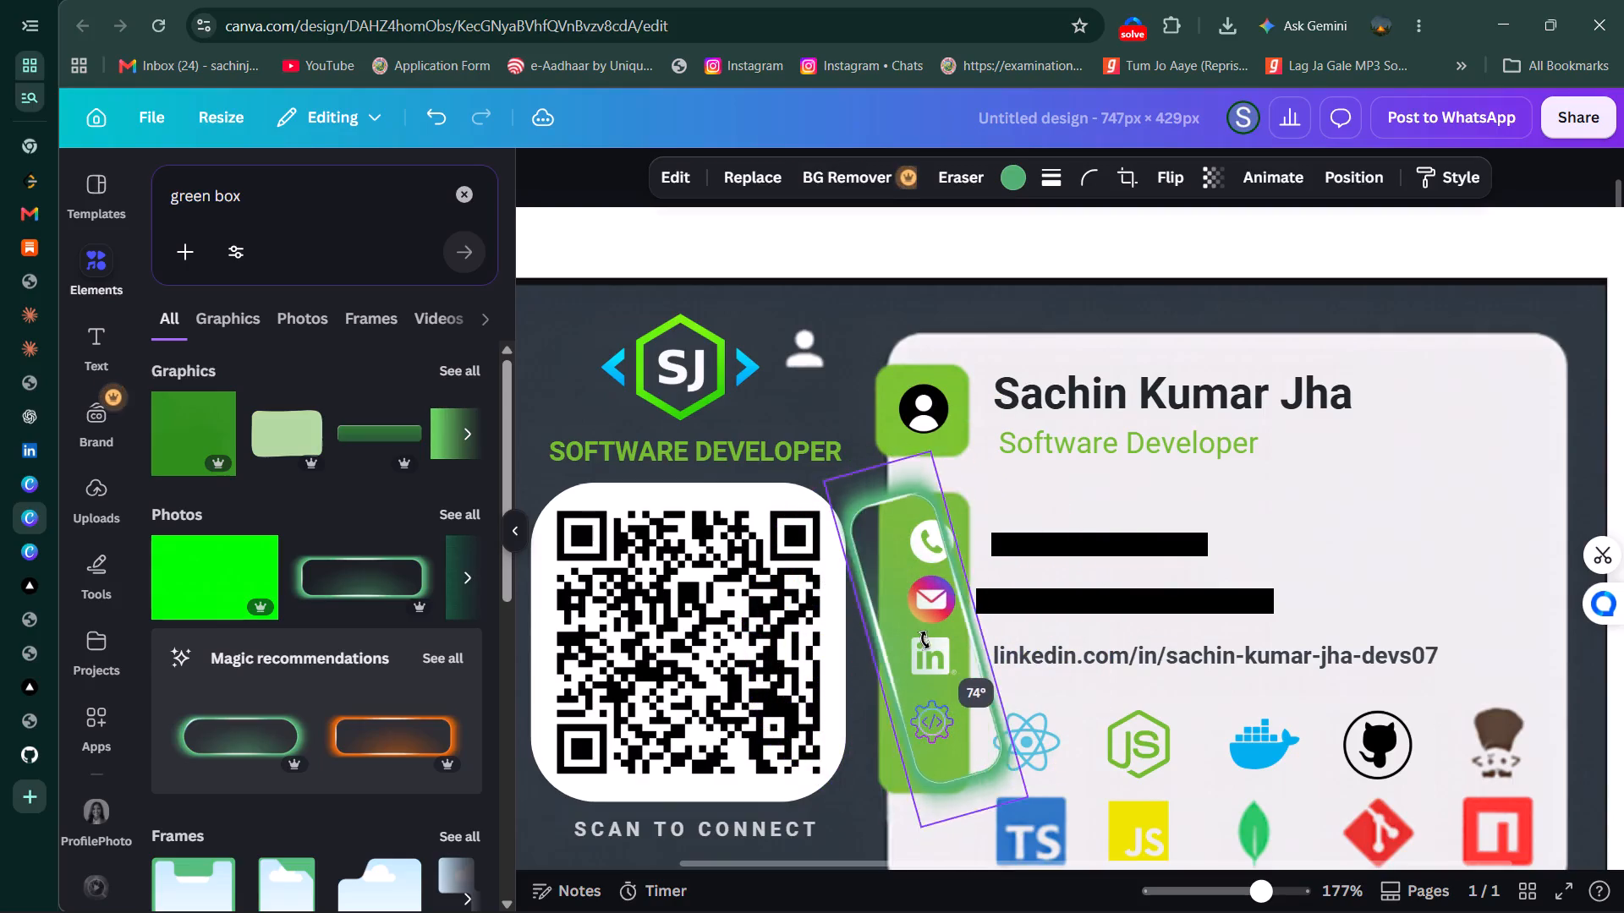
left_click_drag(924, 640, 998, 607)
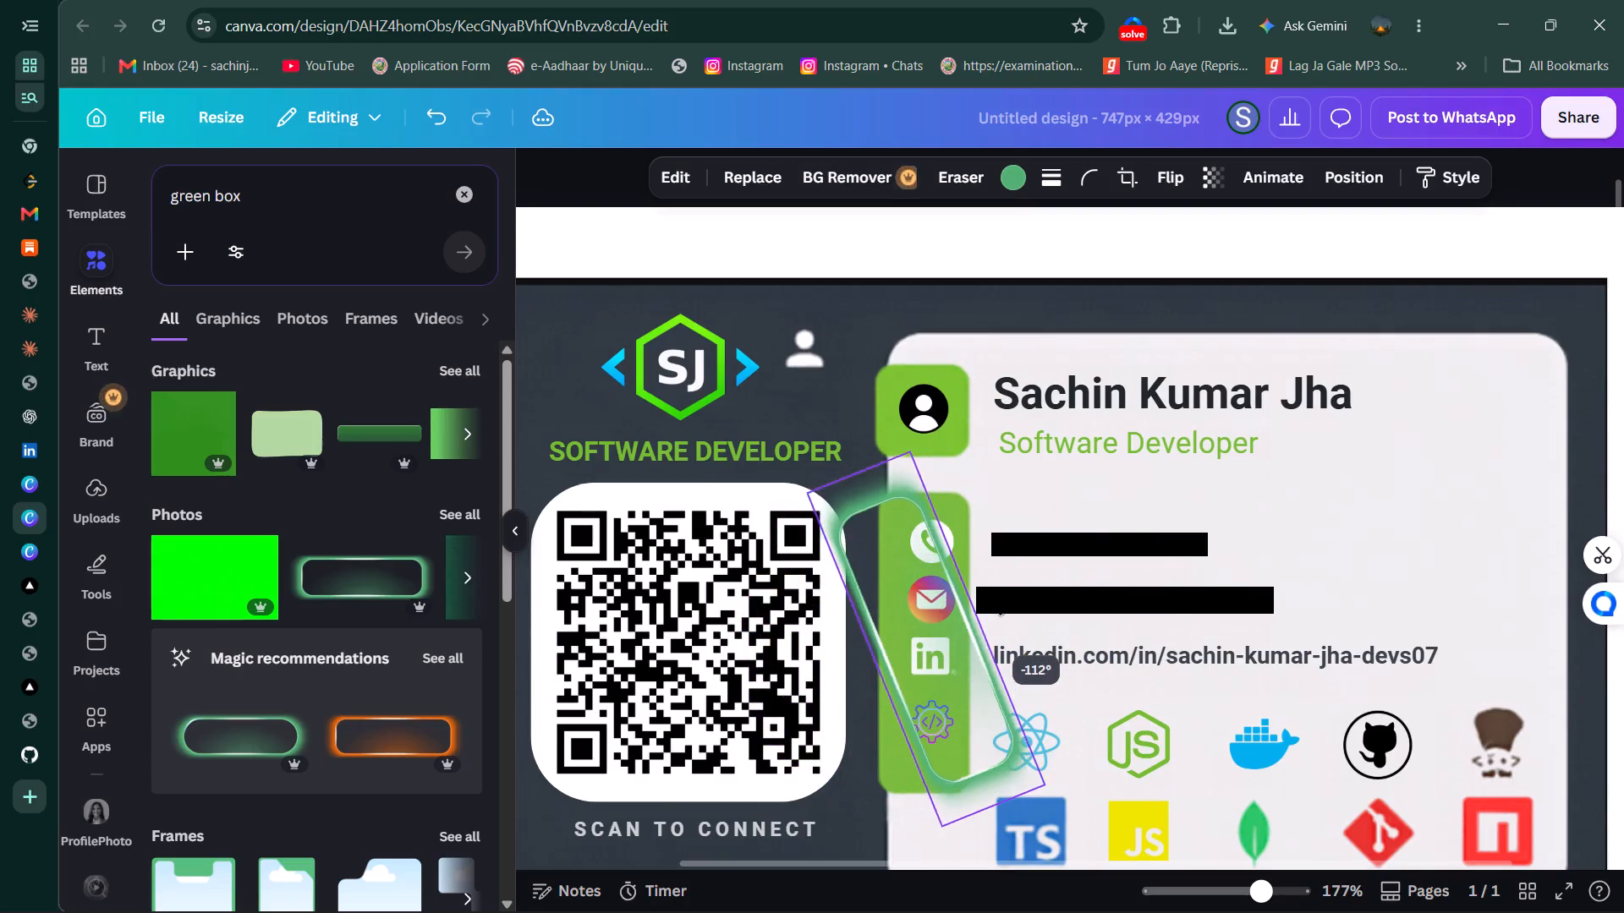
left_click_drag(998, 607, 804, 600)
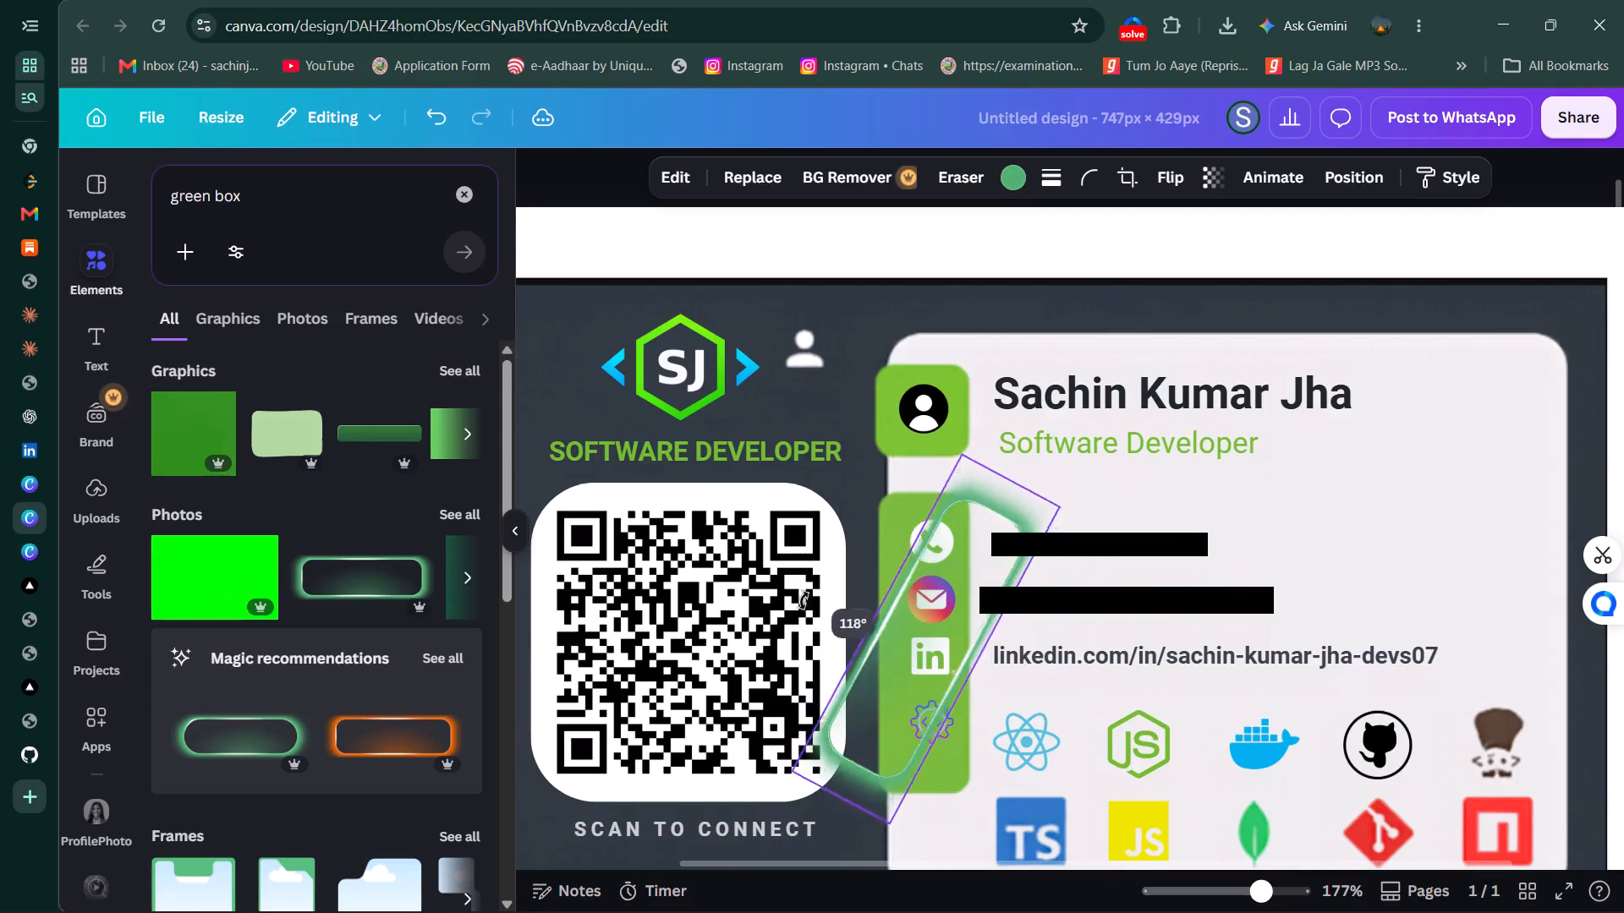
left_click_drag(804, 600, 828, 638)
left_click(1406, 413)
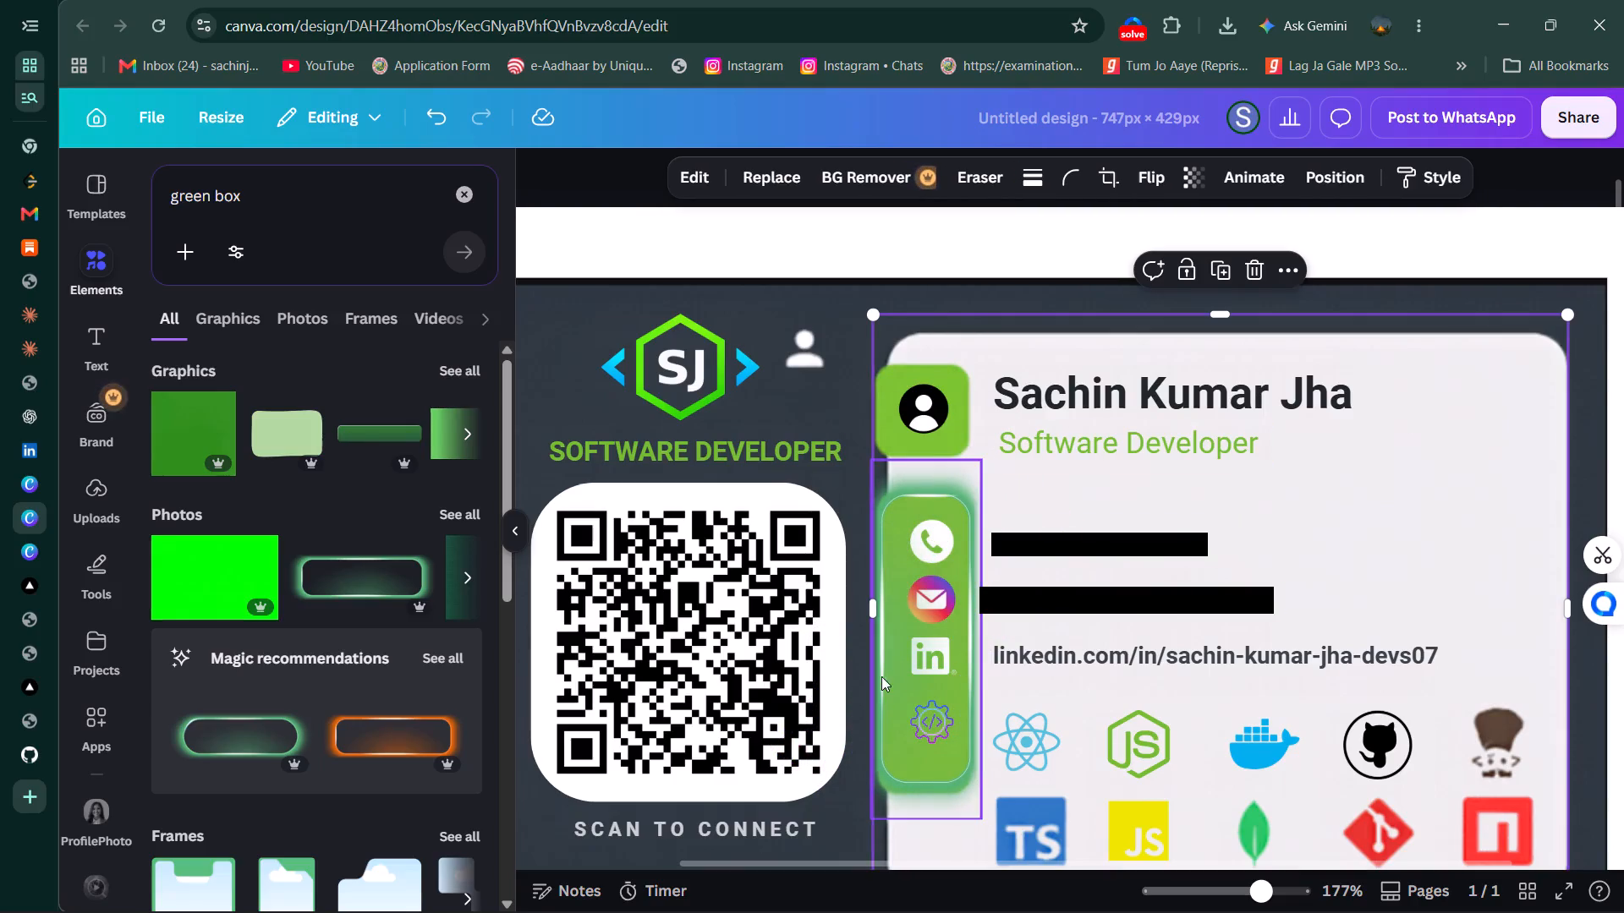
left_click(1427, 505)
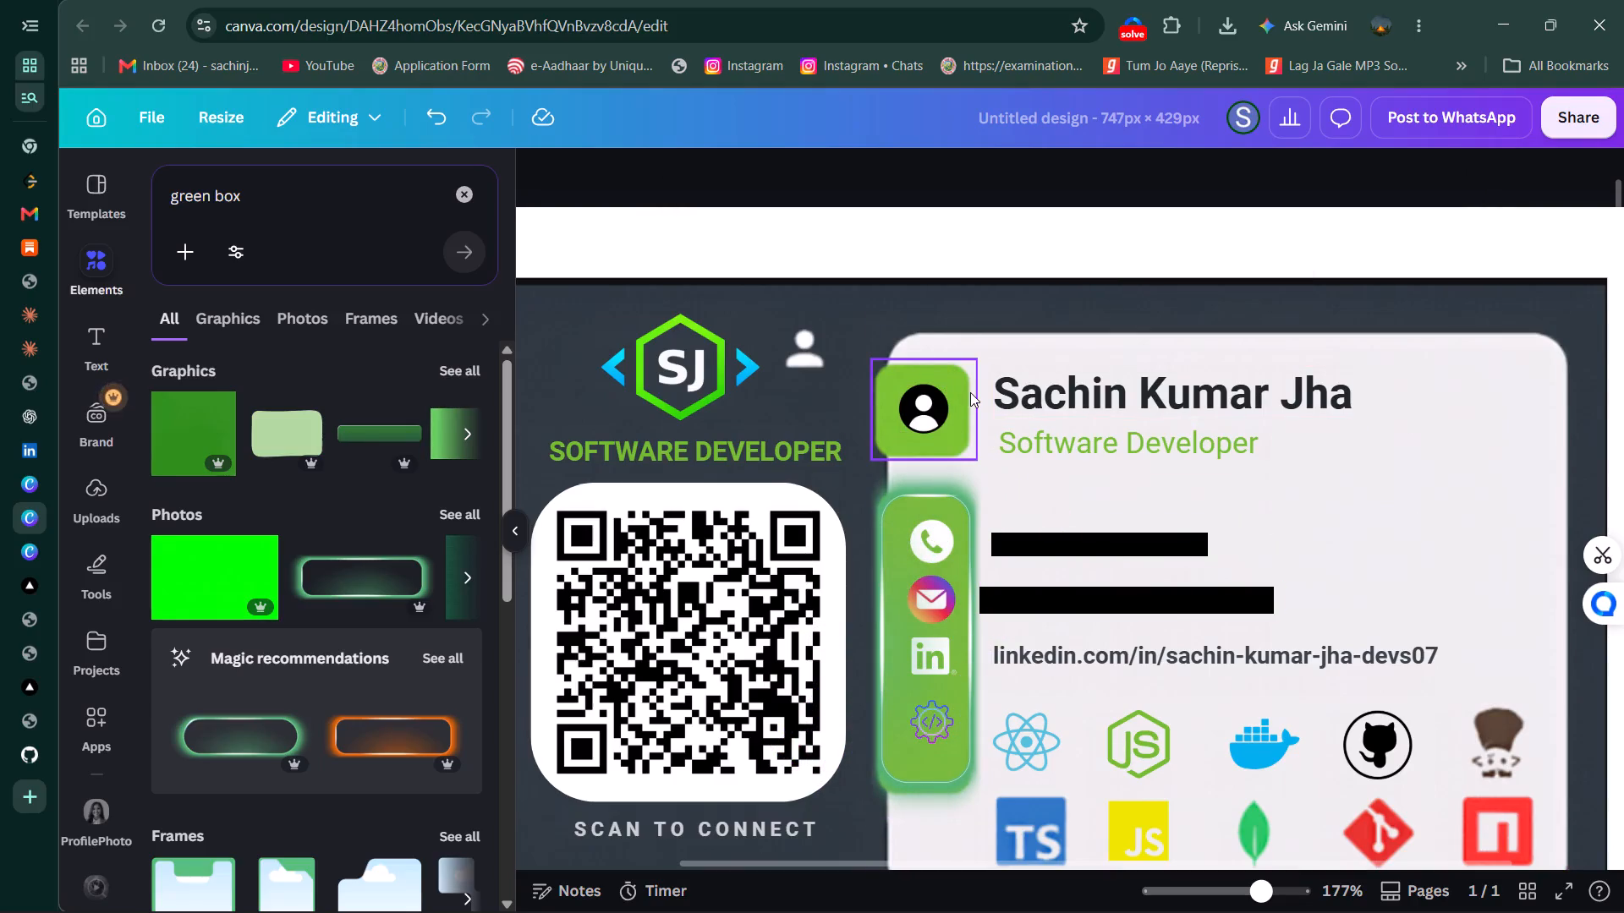
Browse the green box graphics and photos for another frame suited to the green square beside the name.
scroll(421, 400, "left", 4)
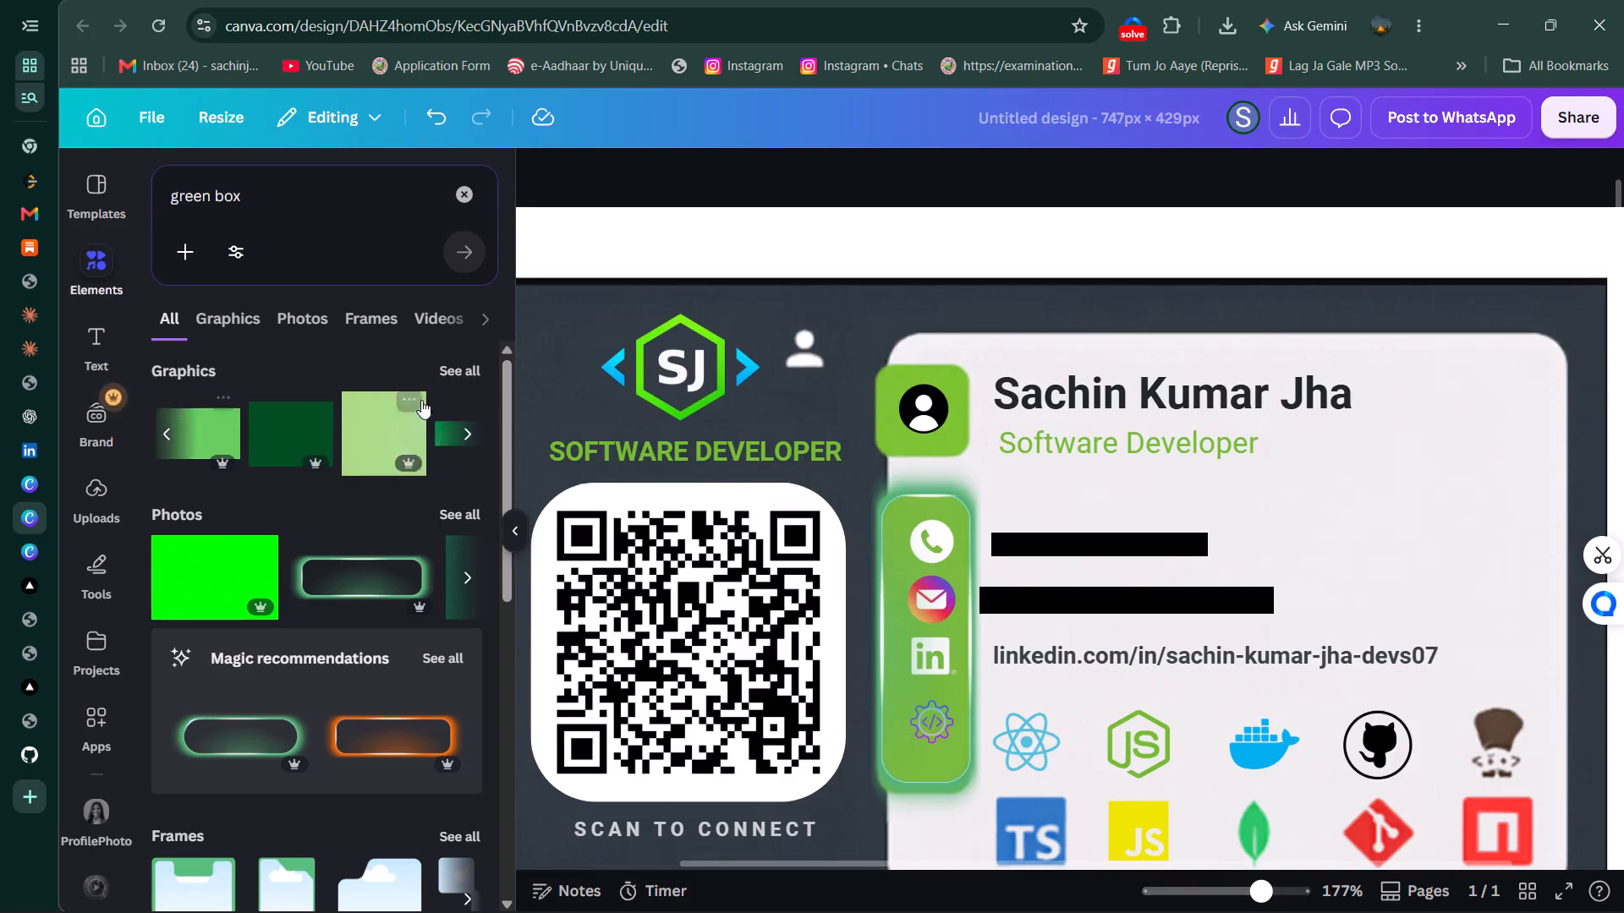
scroll(421, 400, "left", 2)
scroll(421, 400, "right", 2)
scroll(421, 400, "left", 3)
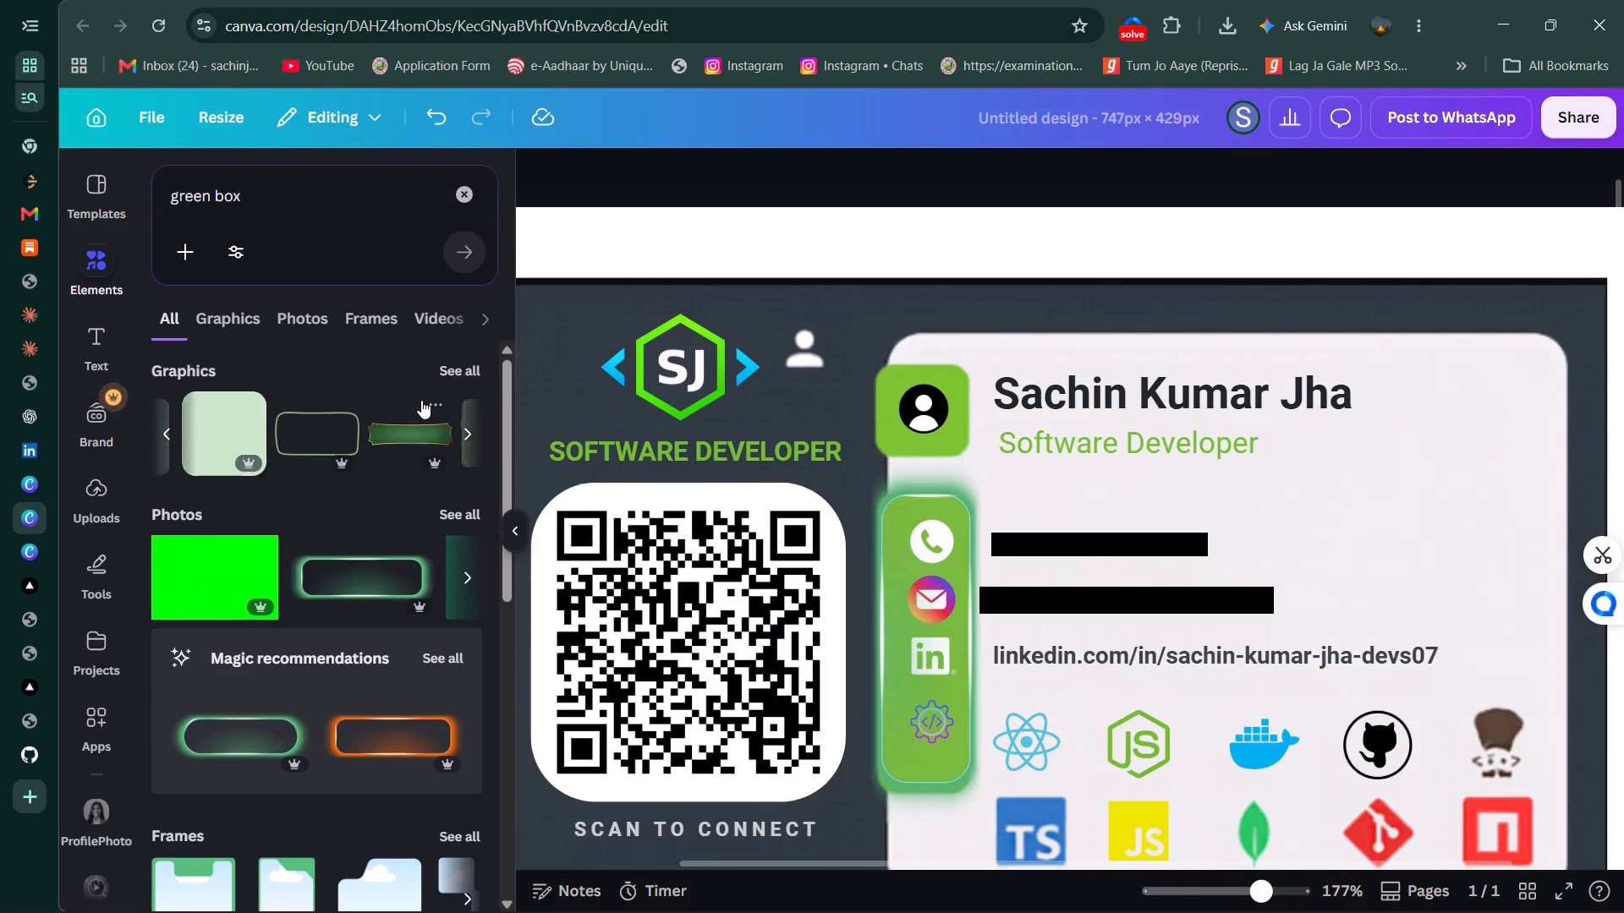
scroll(421, 400, "left", 4)
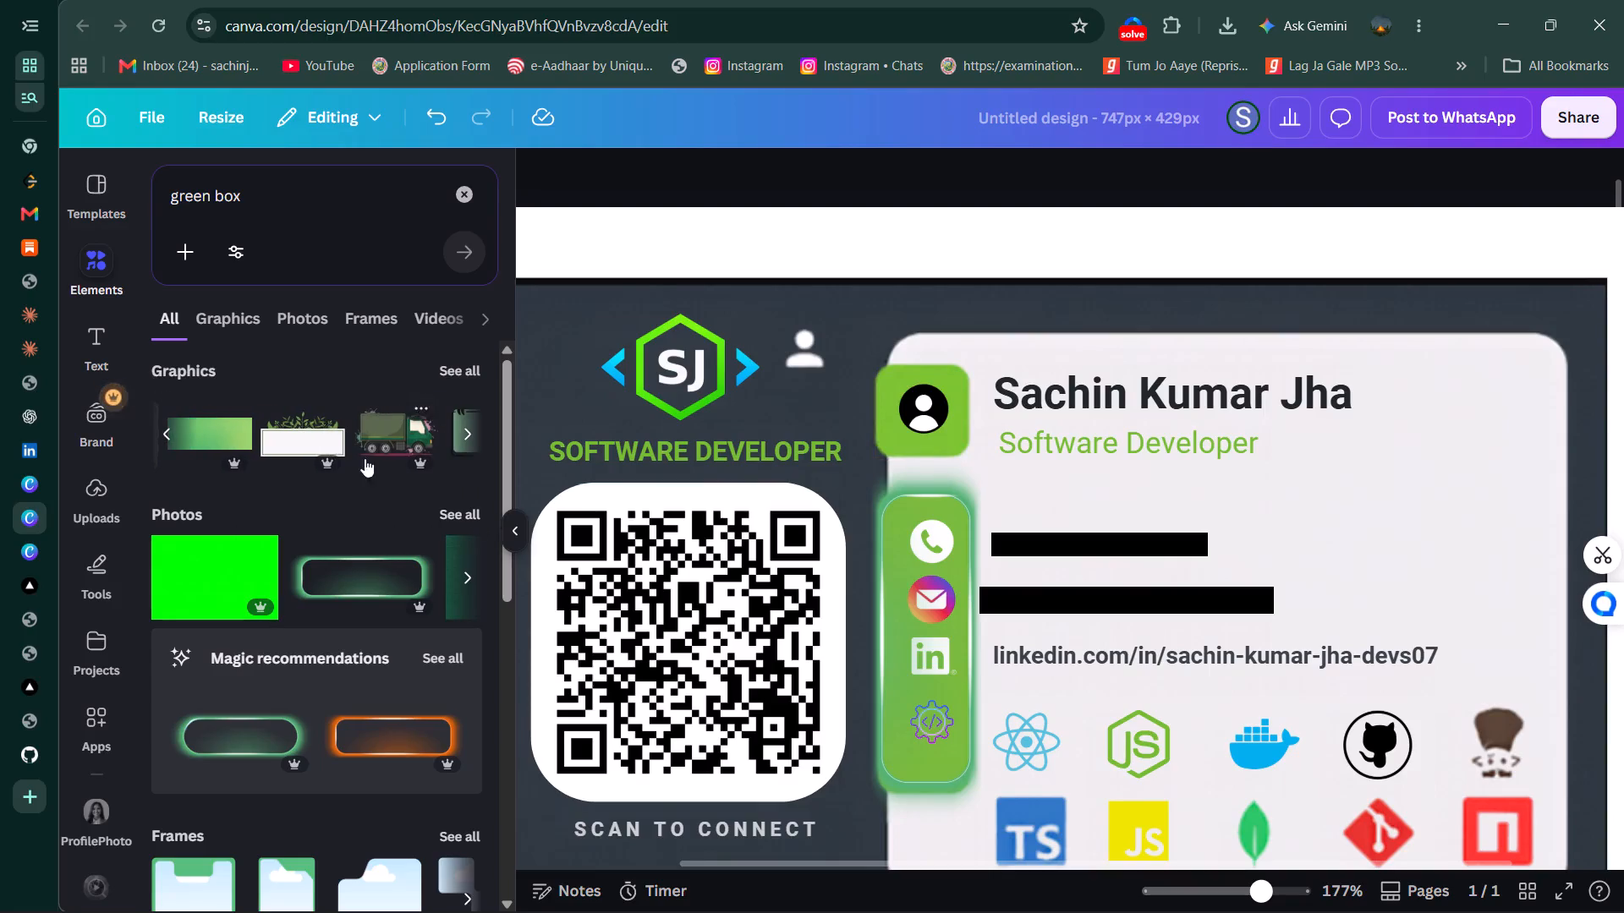
scroll(346, 467, "left", 2)
scroll(310, 587, "left", 1)
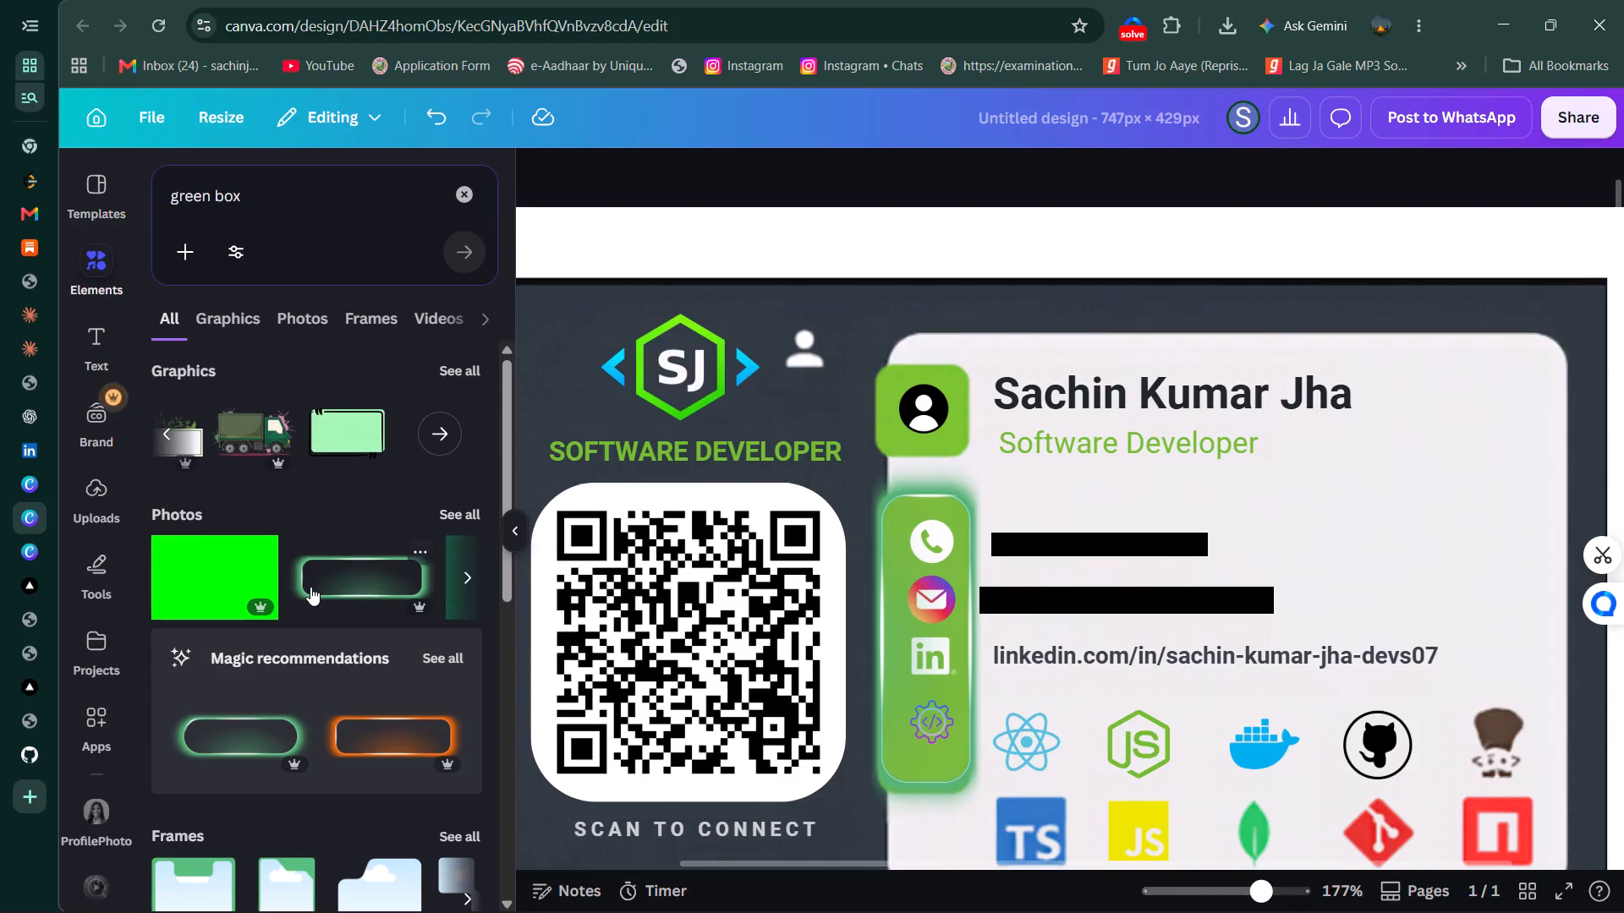
scroll(310, 587, "left", 5)
scroll(310, 587, "right", 1)
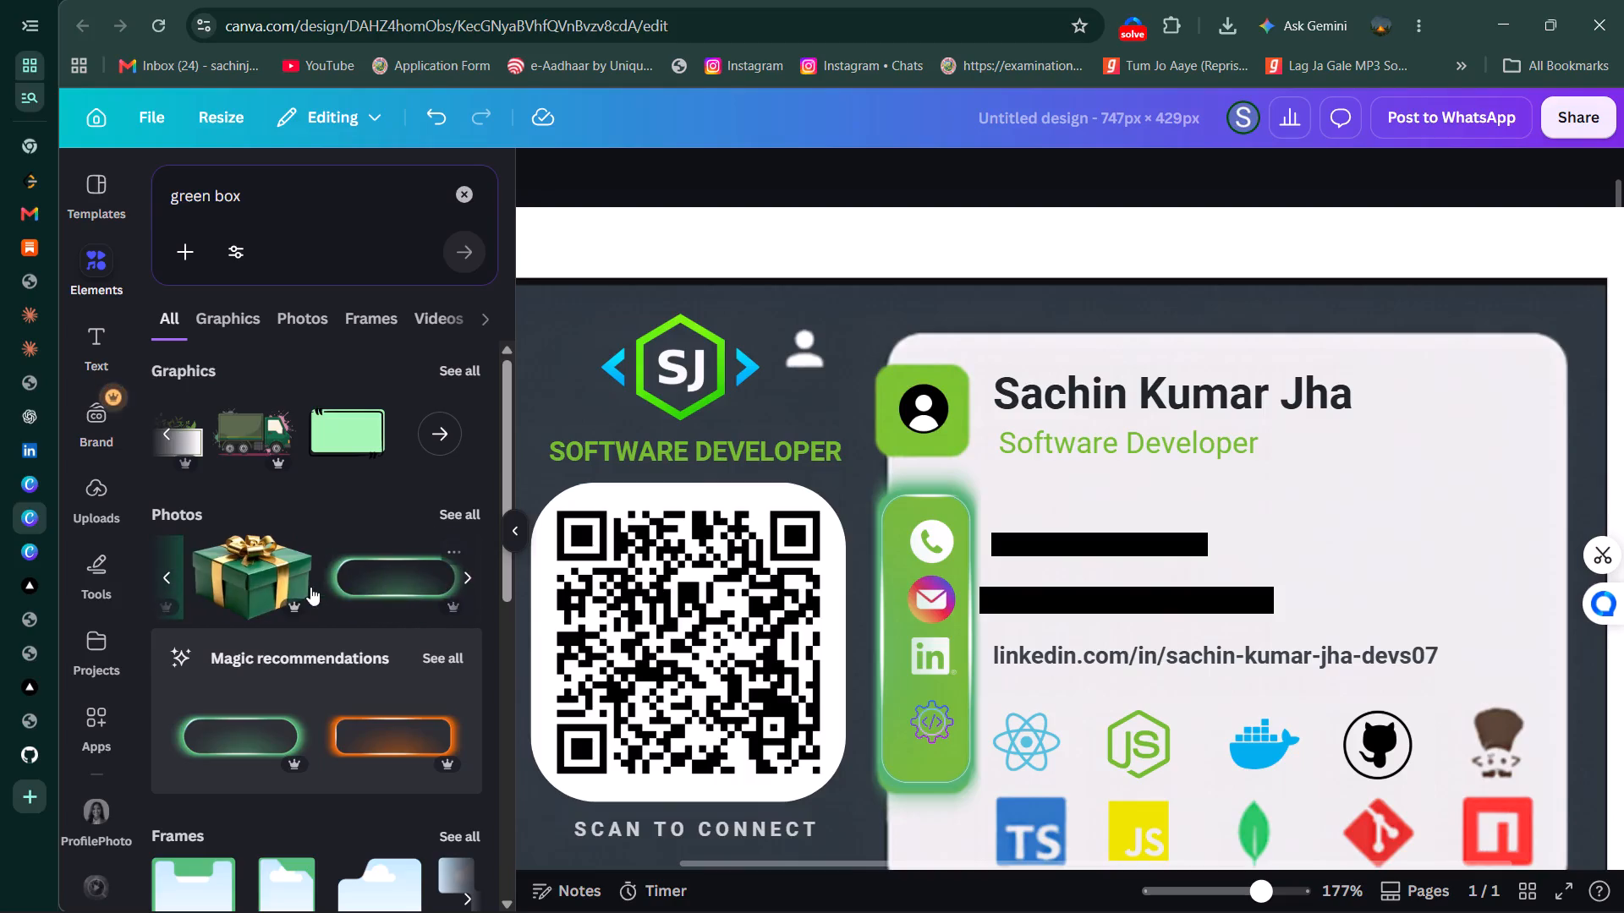
scroll(310, 587, "right", 1)
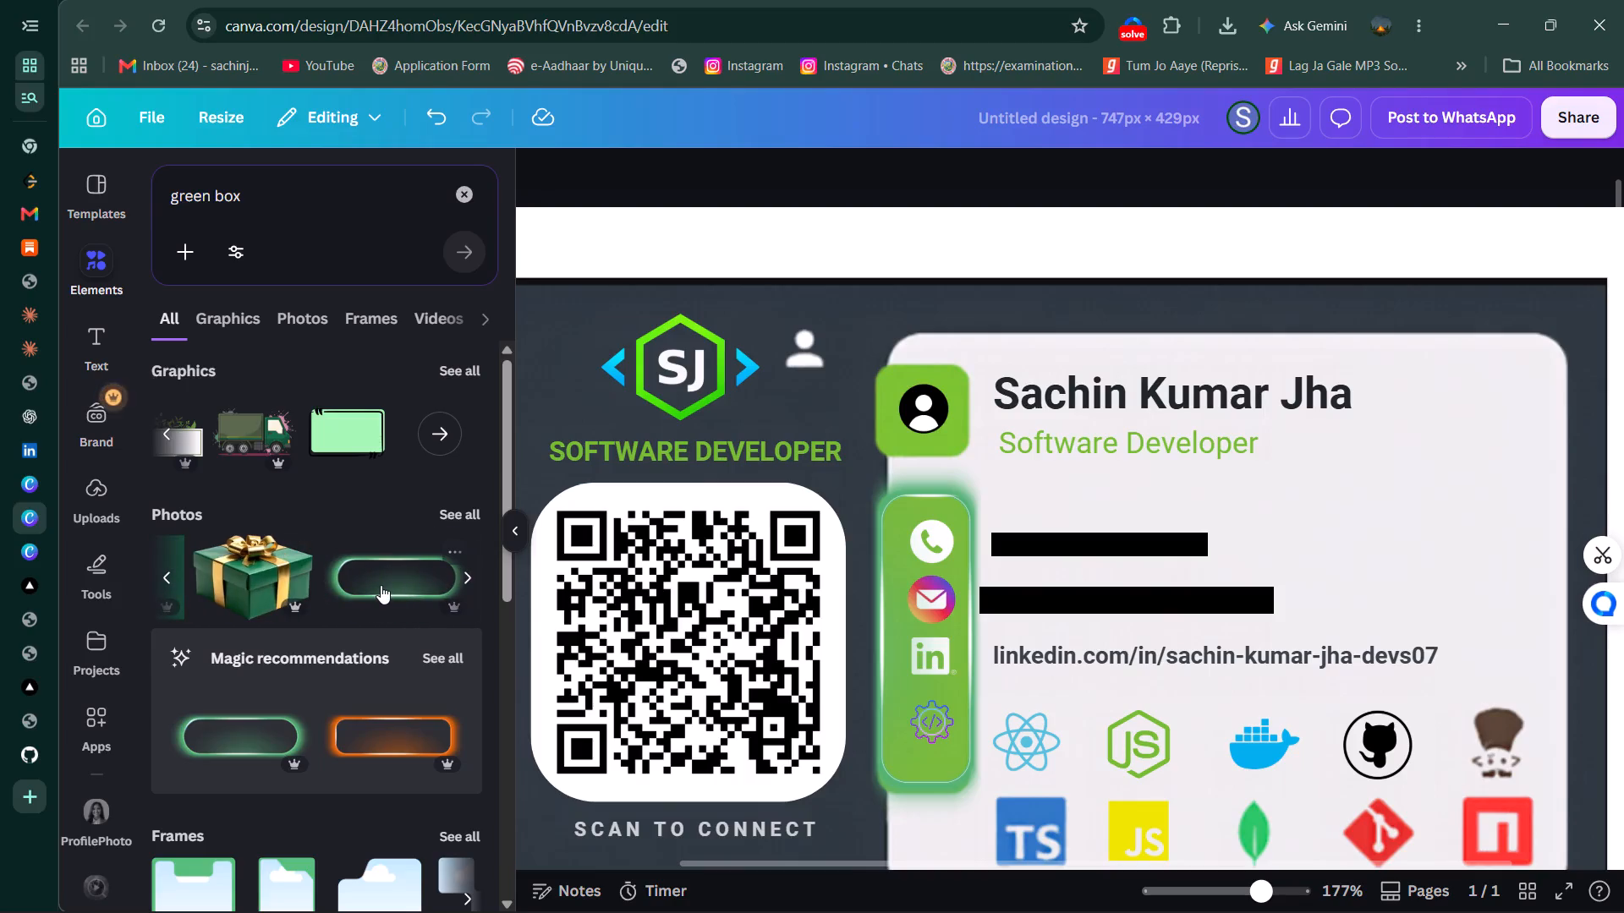
scroll(393, 720, "left", 3)
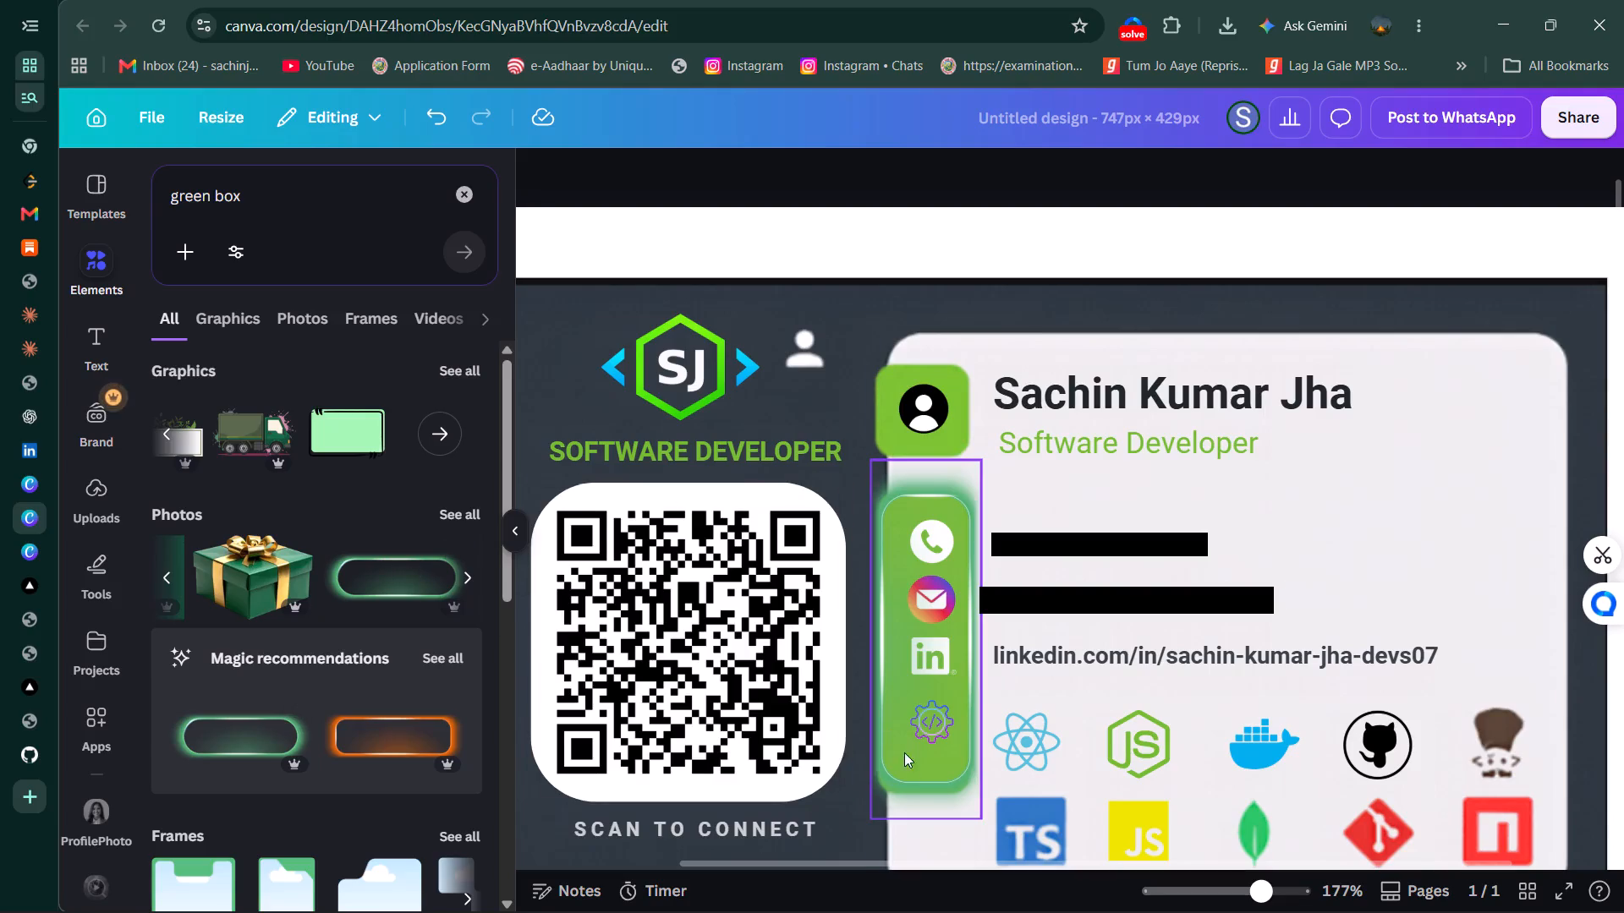
Delete the black profile icon on the green square beside the name and move the white person icon into its place.
left_click(968, 400)
left_click(804, 352)
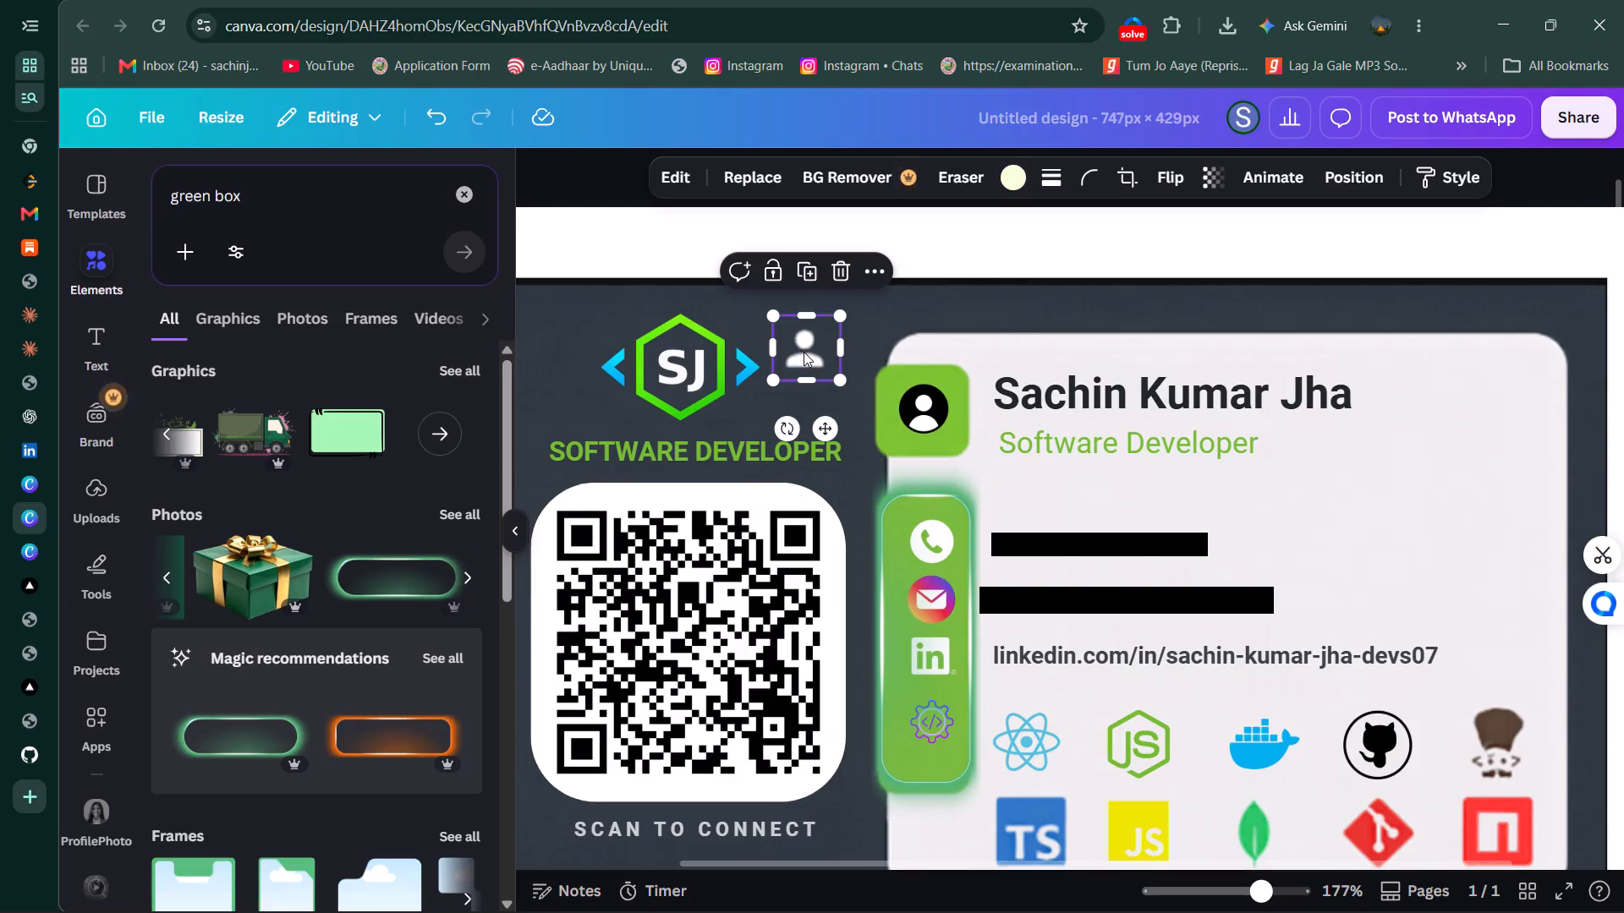
left_click(928, 396)
left_click(964, 339)
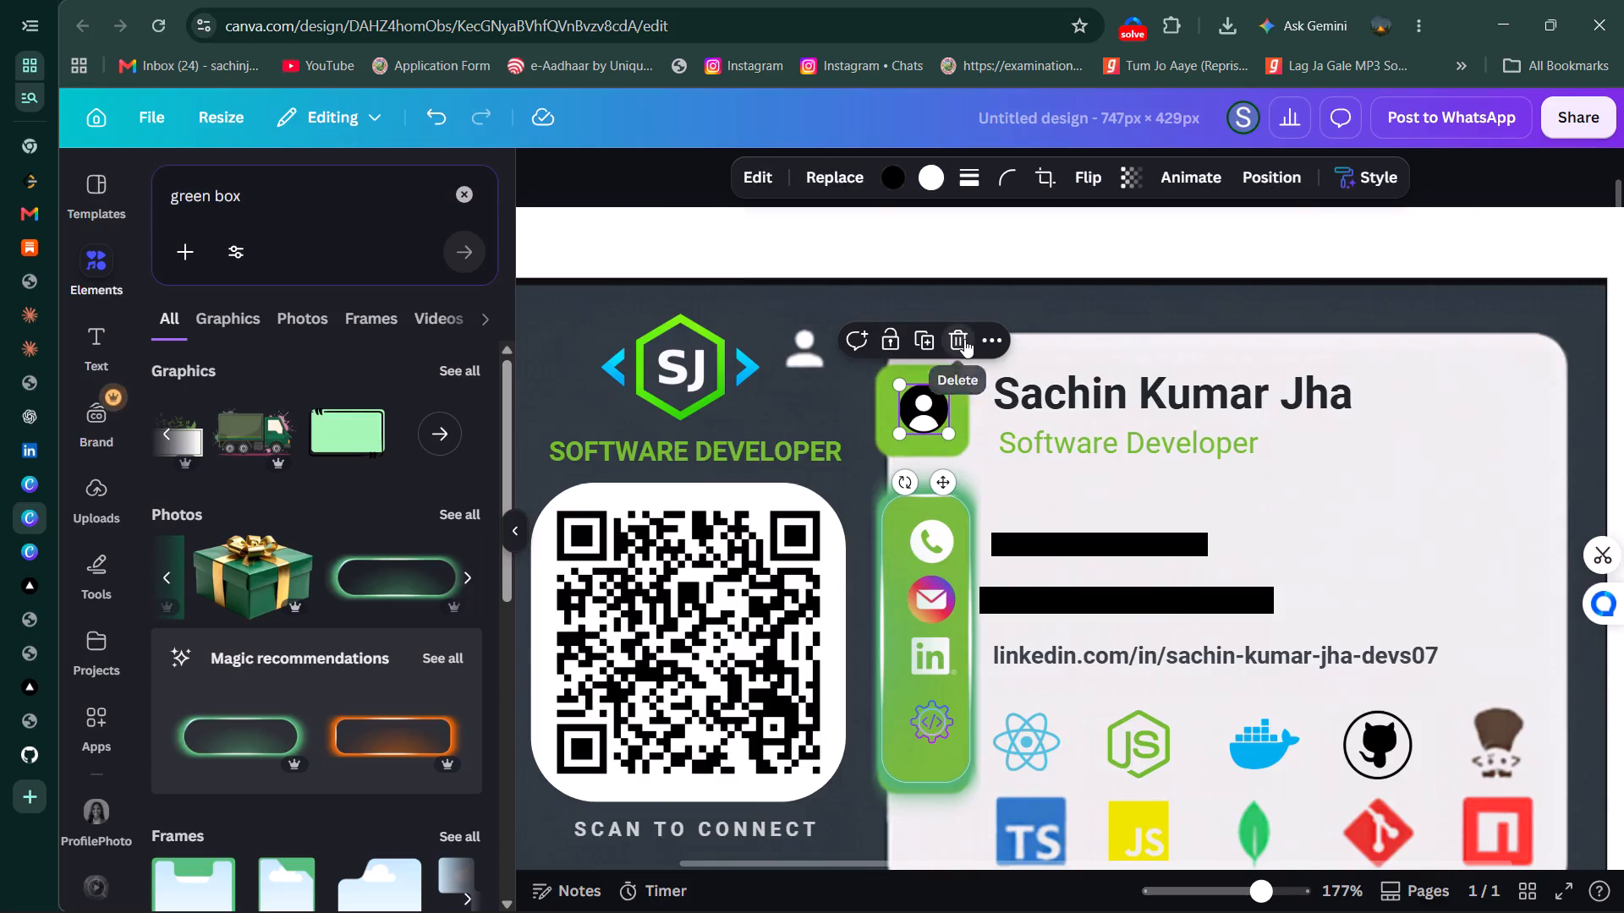
left_click(813, 342)
left_click_drag(813, 342, 908, 387)
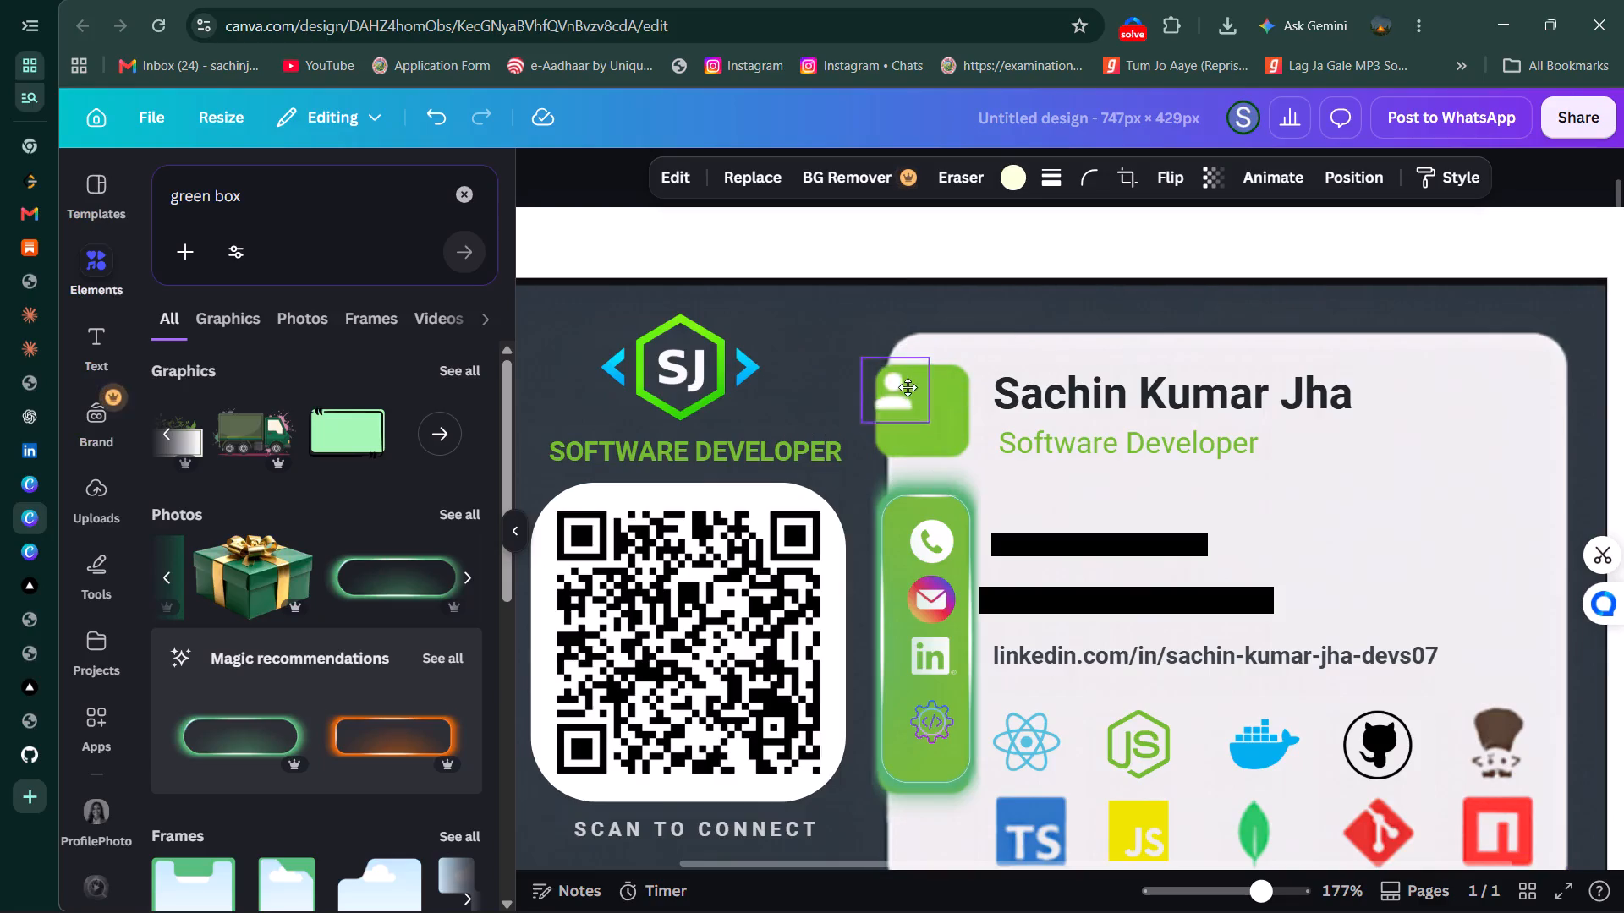
left_click_drag(908, 387, 934, 401)
left_click(837, 362)
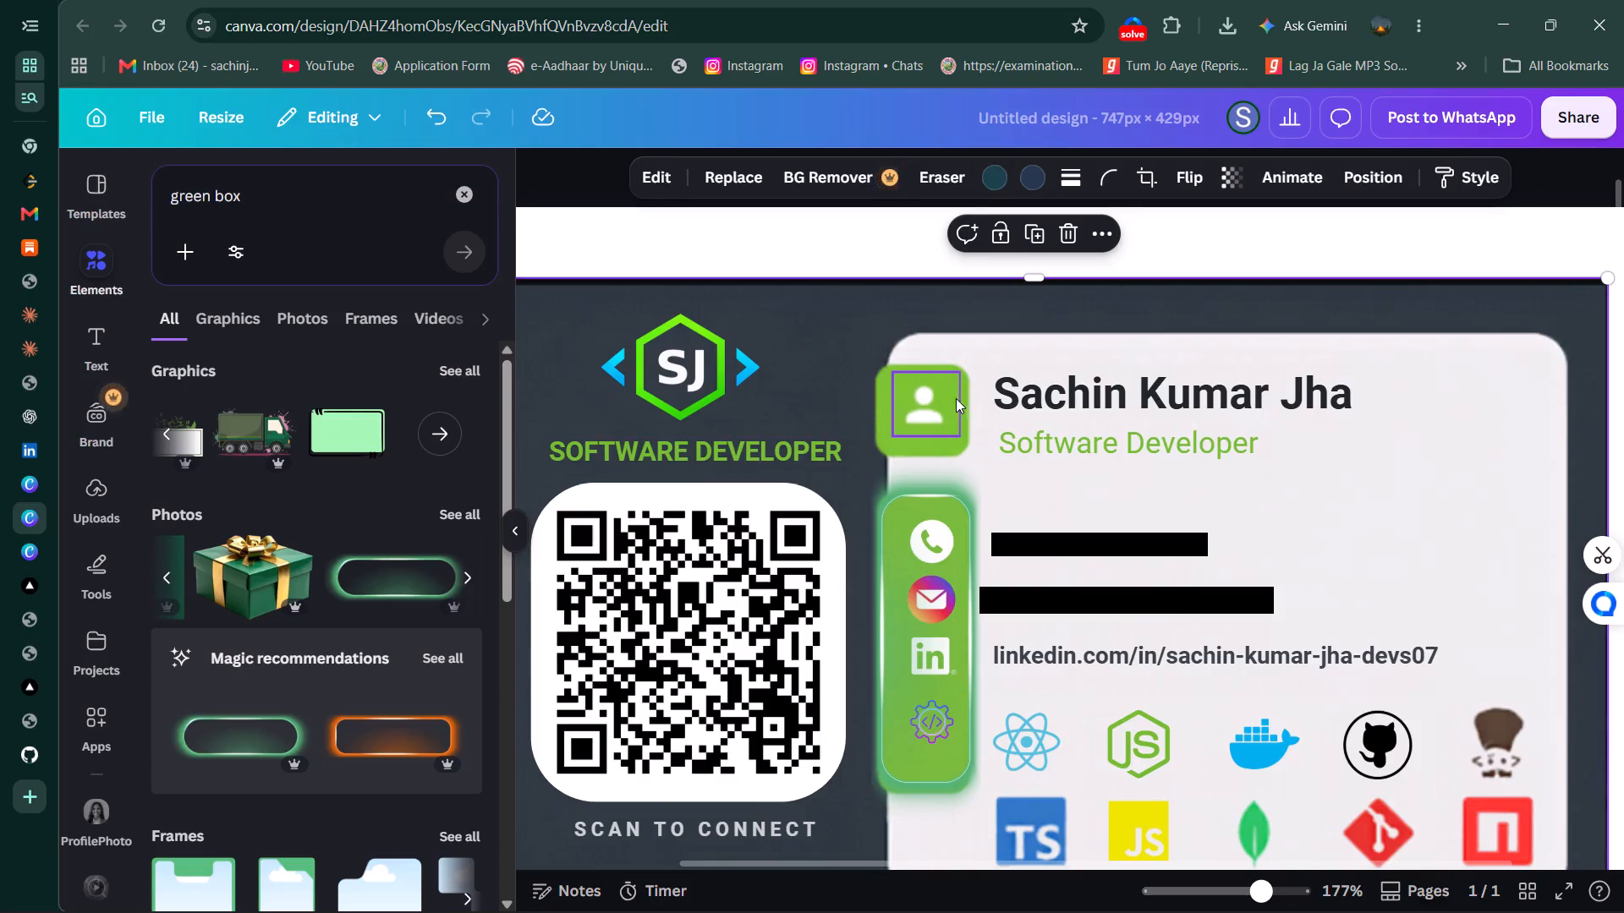
Nudge the white person icon slightly down and left to centre it on the green square.
left_click(922, 408)
left_click(819, 352)
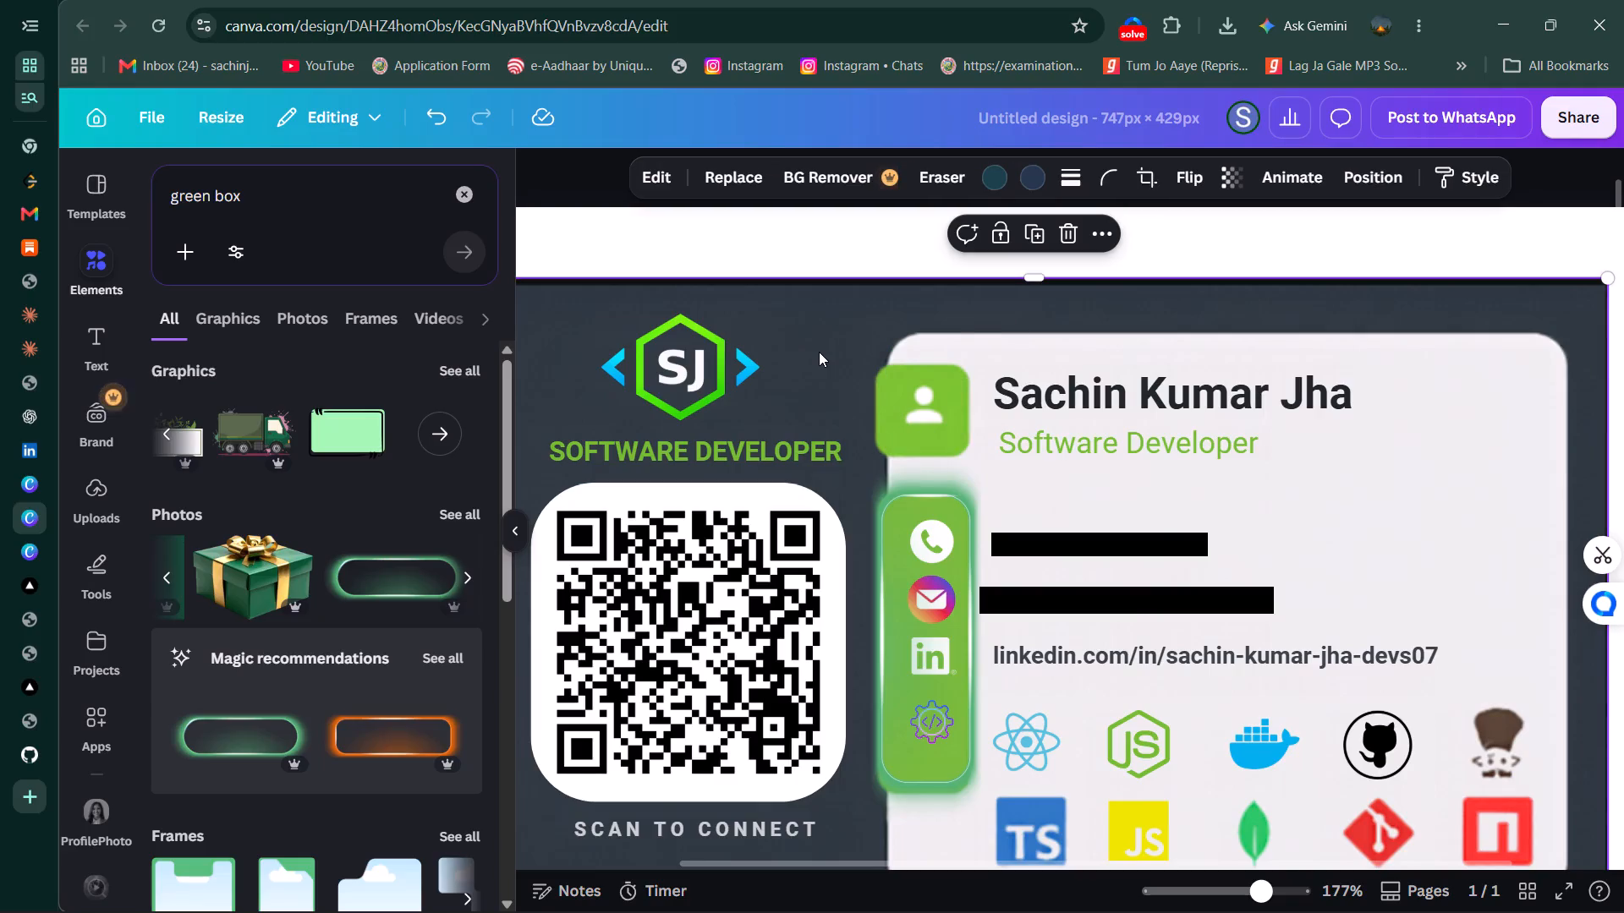
left_click(926, 413)
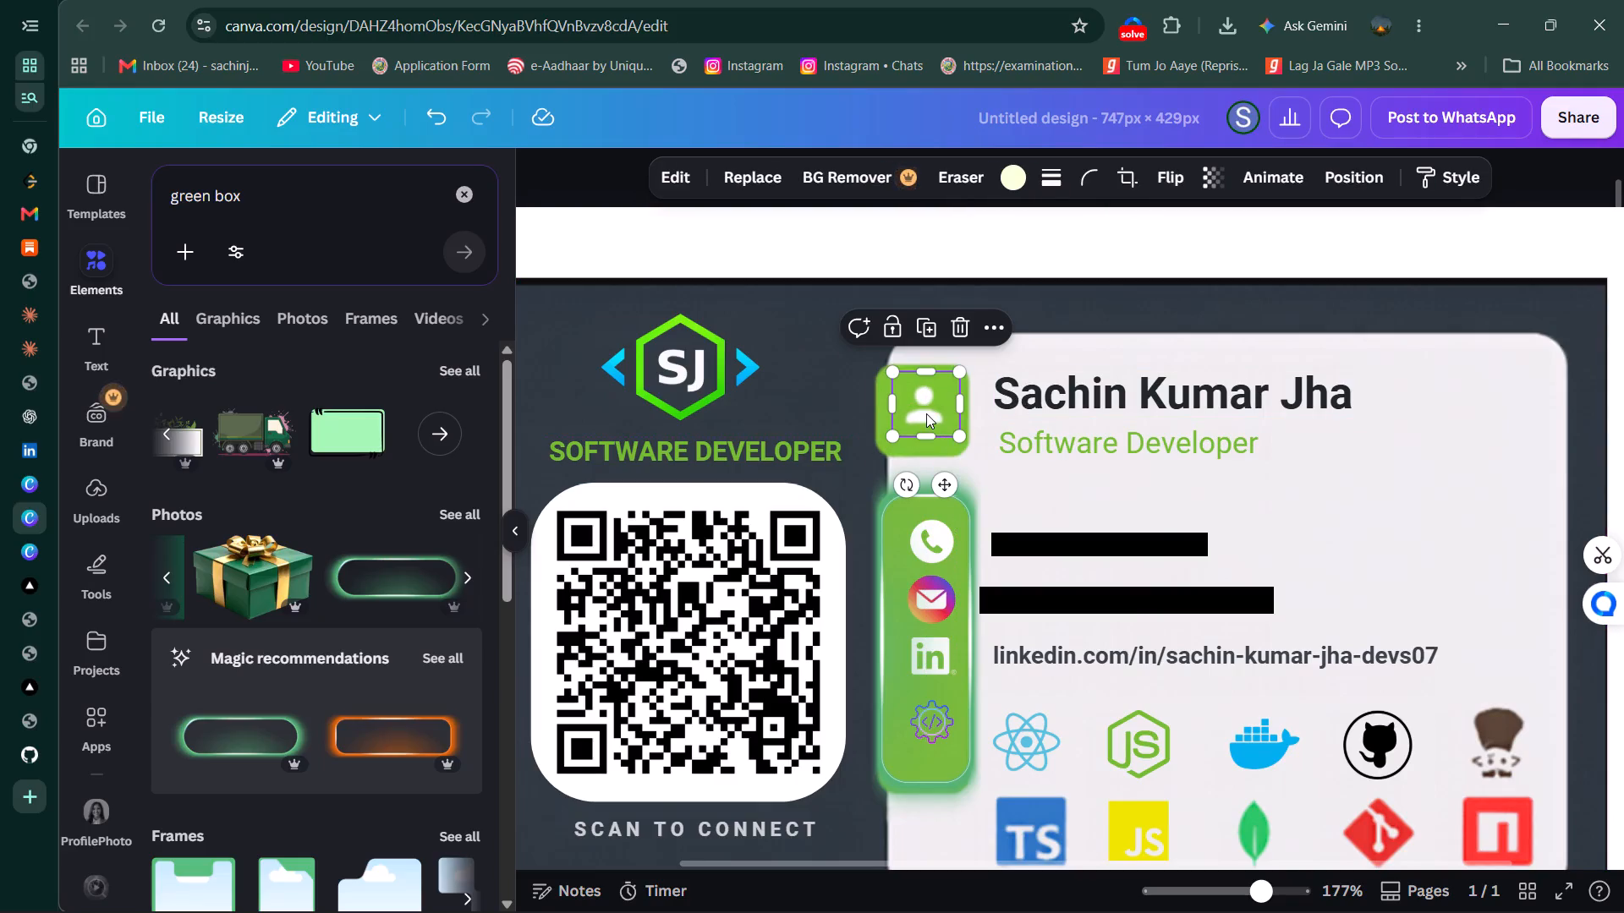
left_click(789, 338)
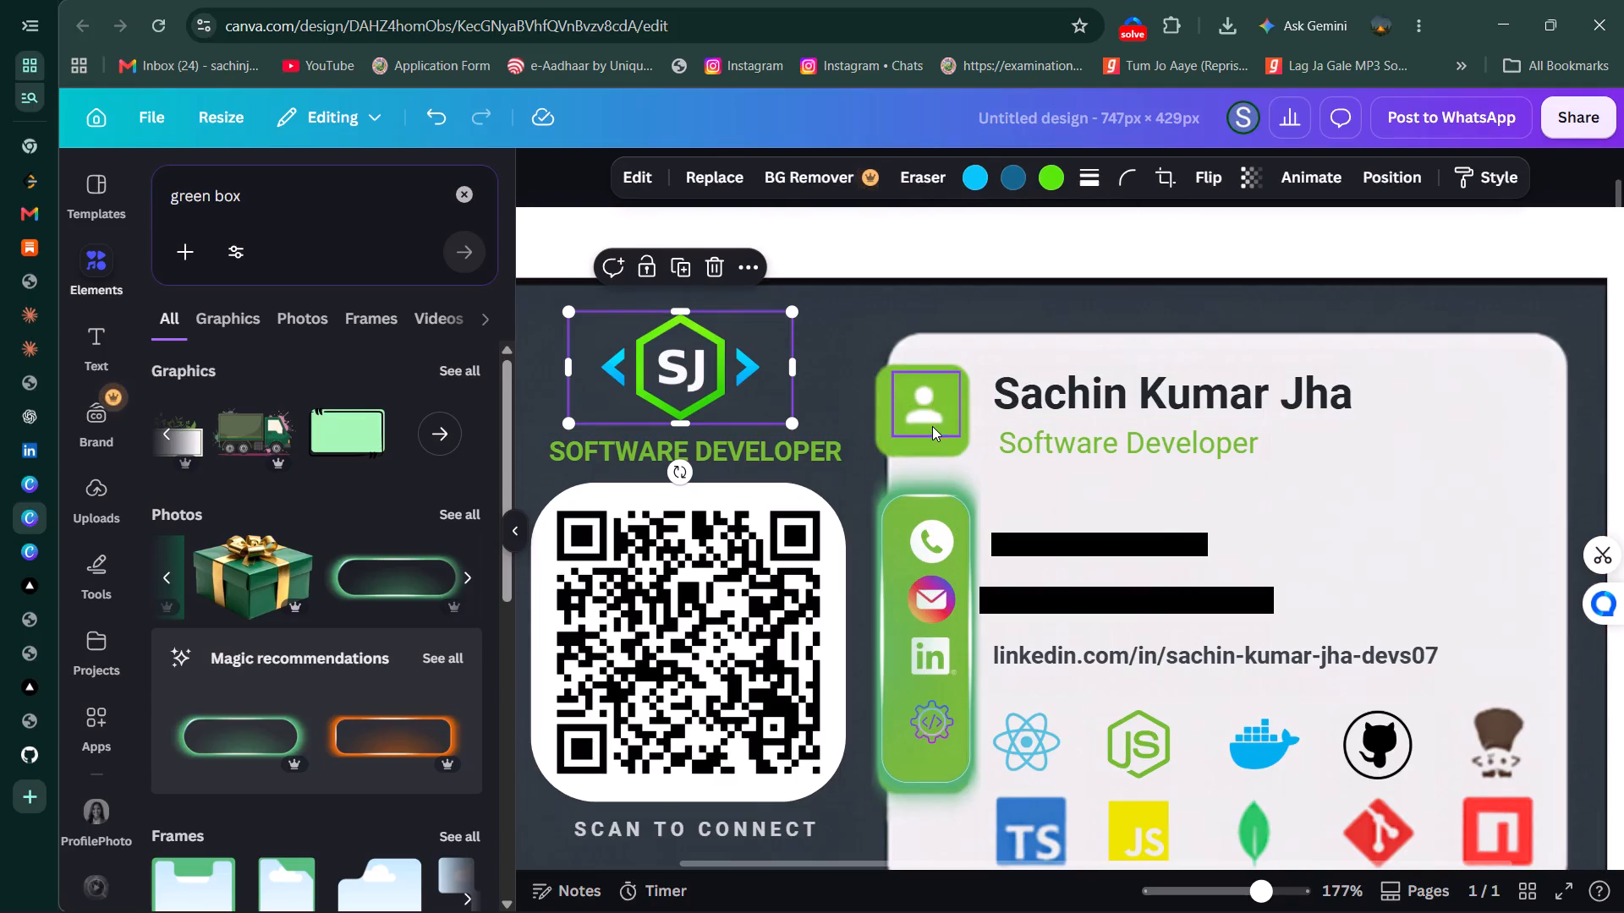
left_click(935, 412)
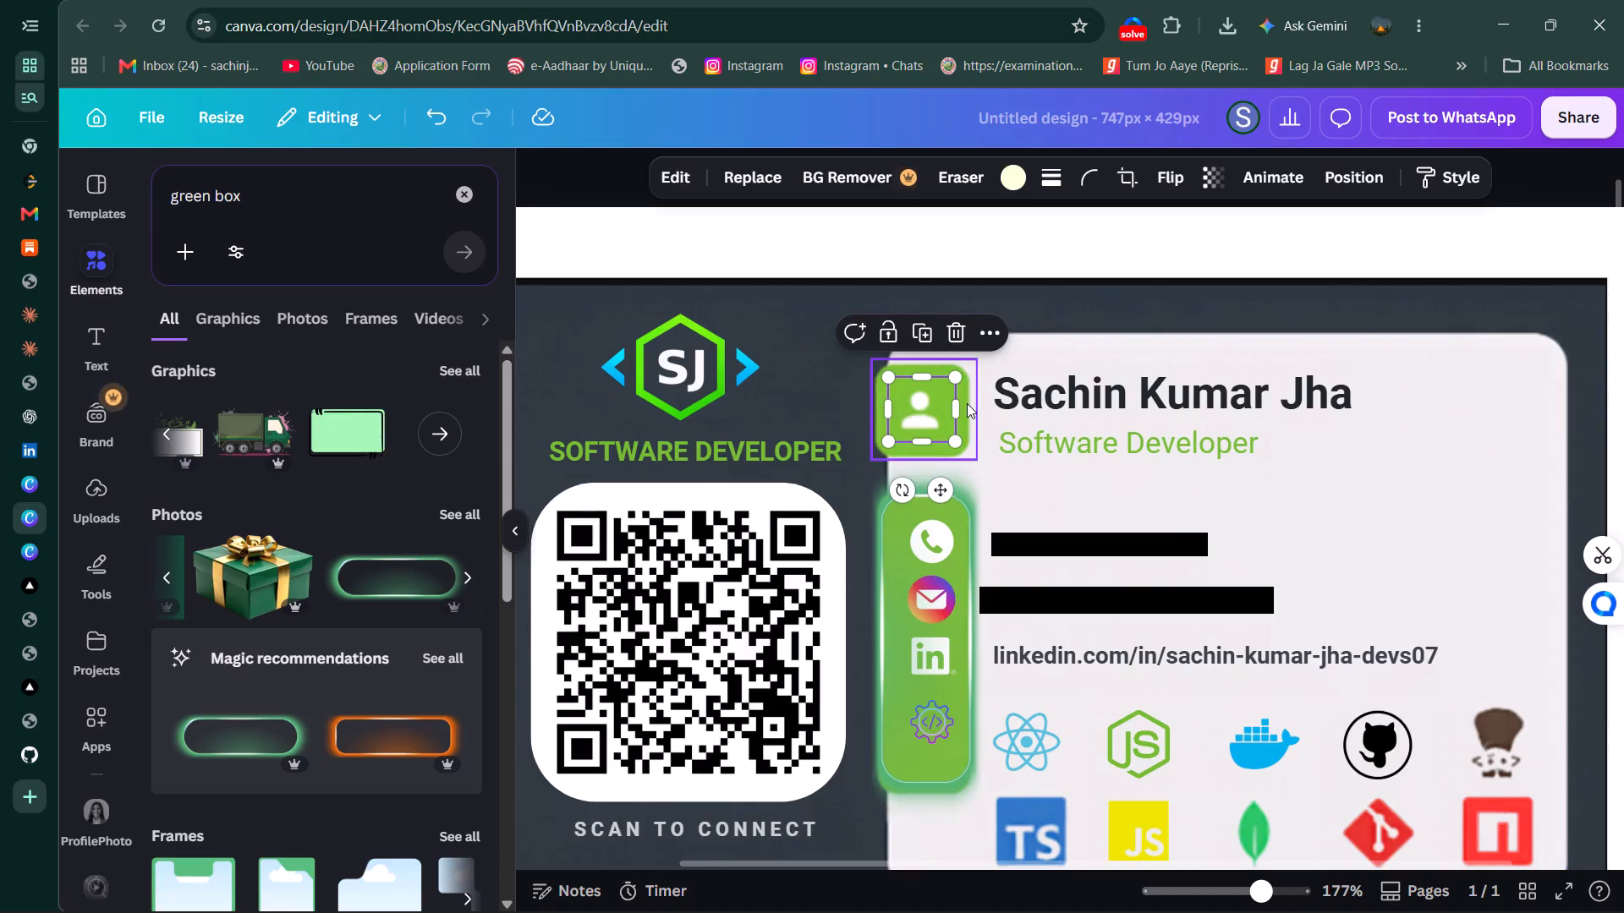
Shrink the green square behind the white person icon by pulling in its upper-right corner, and deselect it.
left_click(967, 403)
left_click(971, 403)
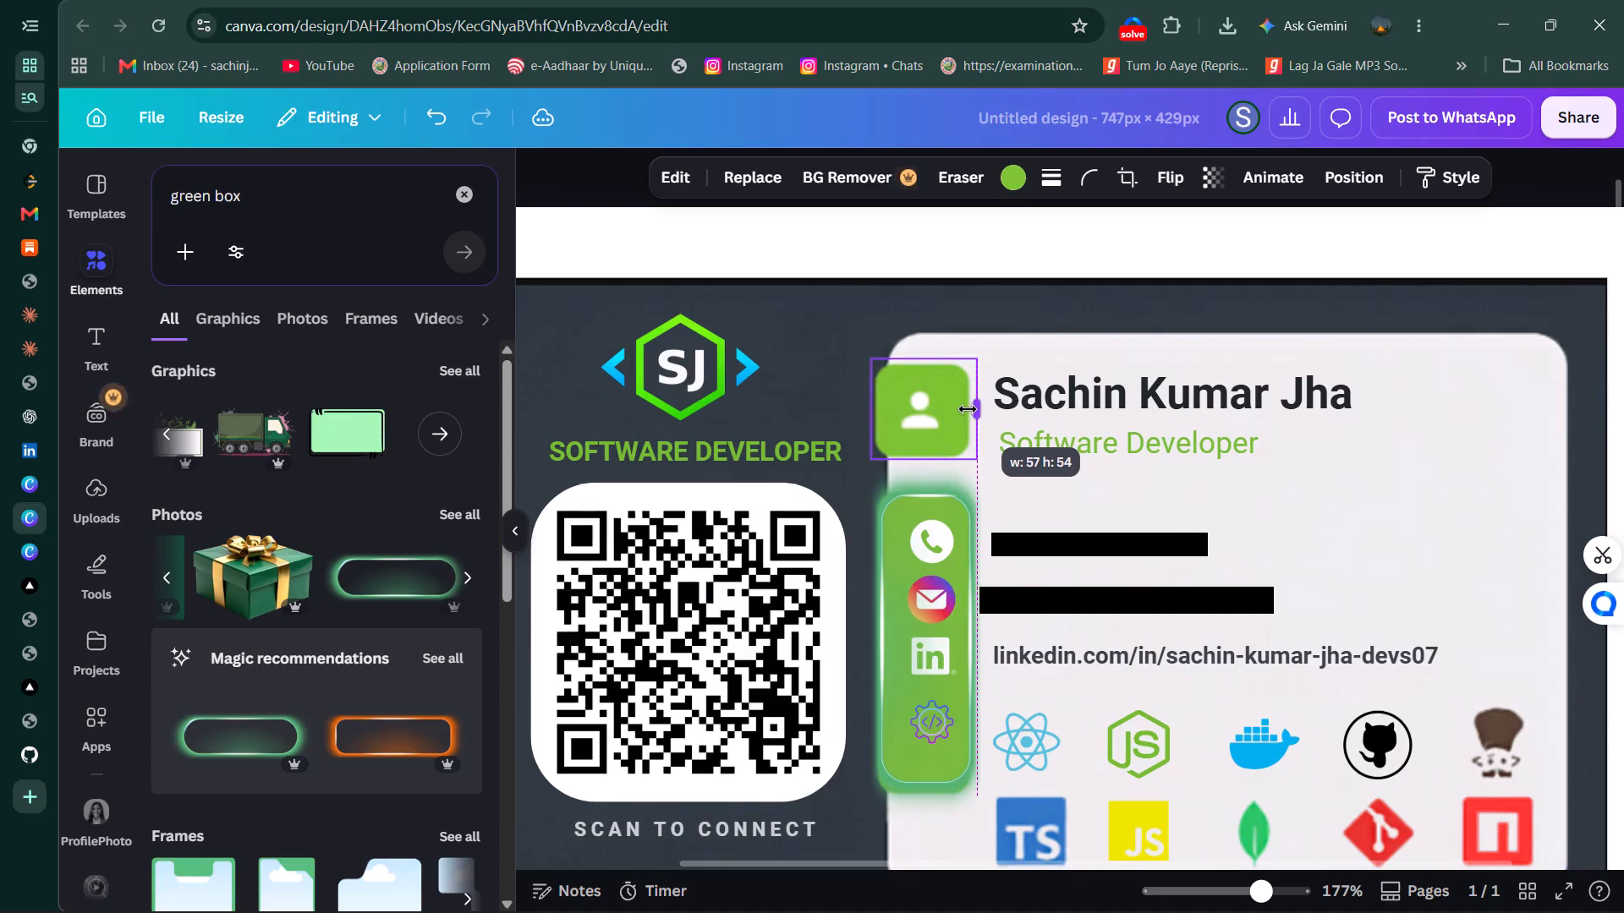
left_click(820, 396)
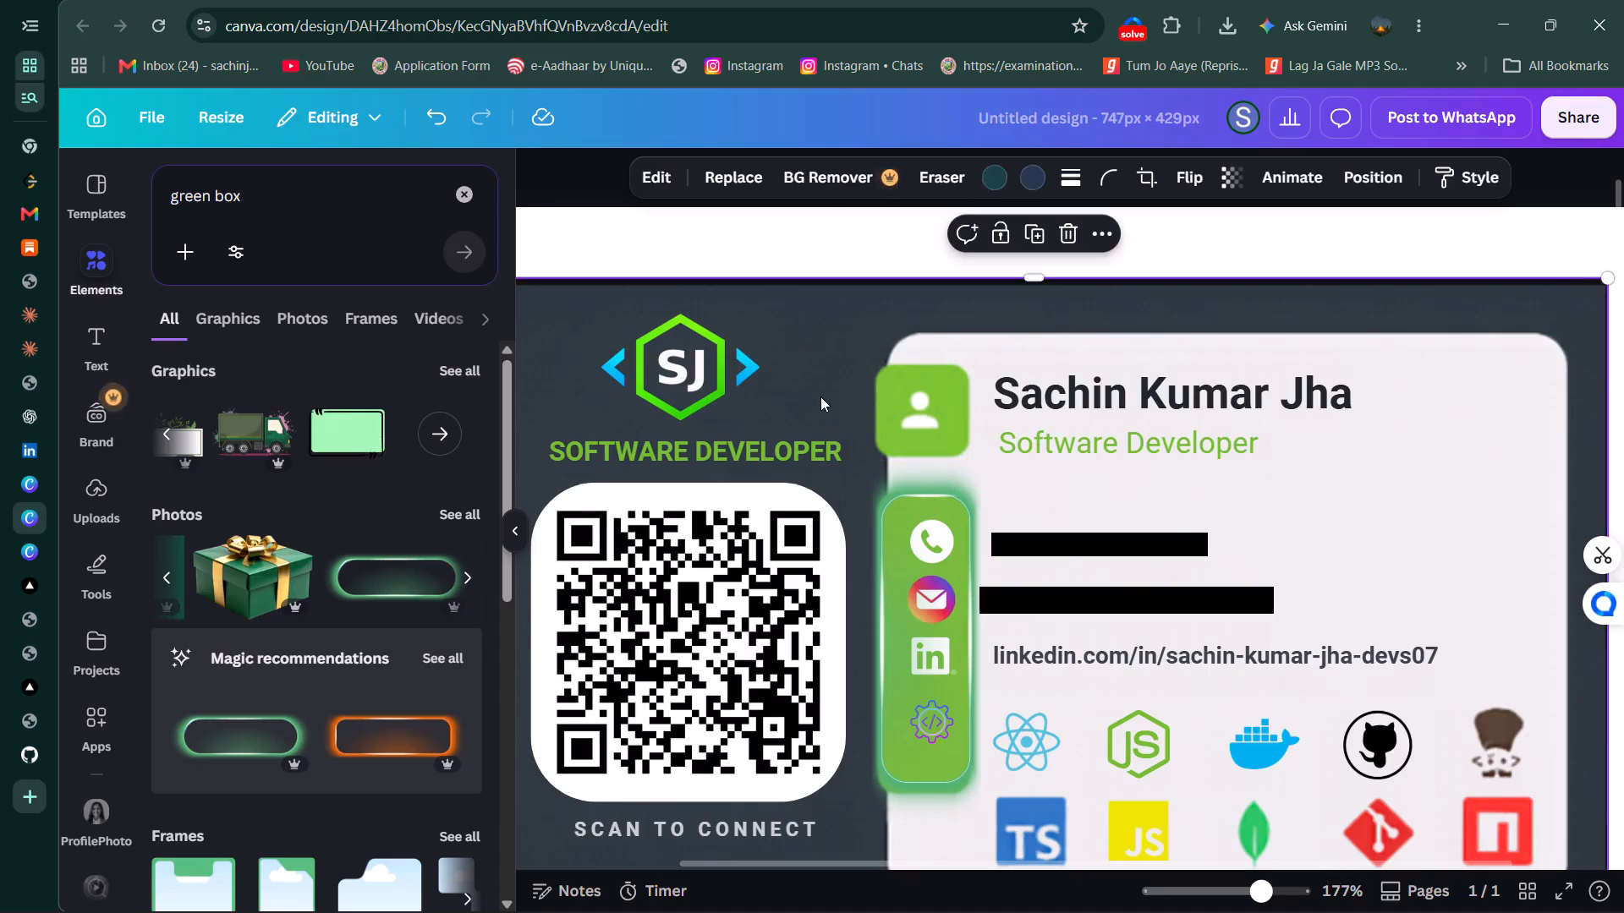
left_click(946, 370)
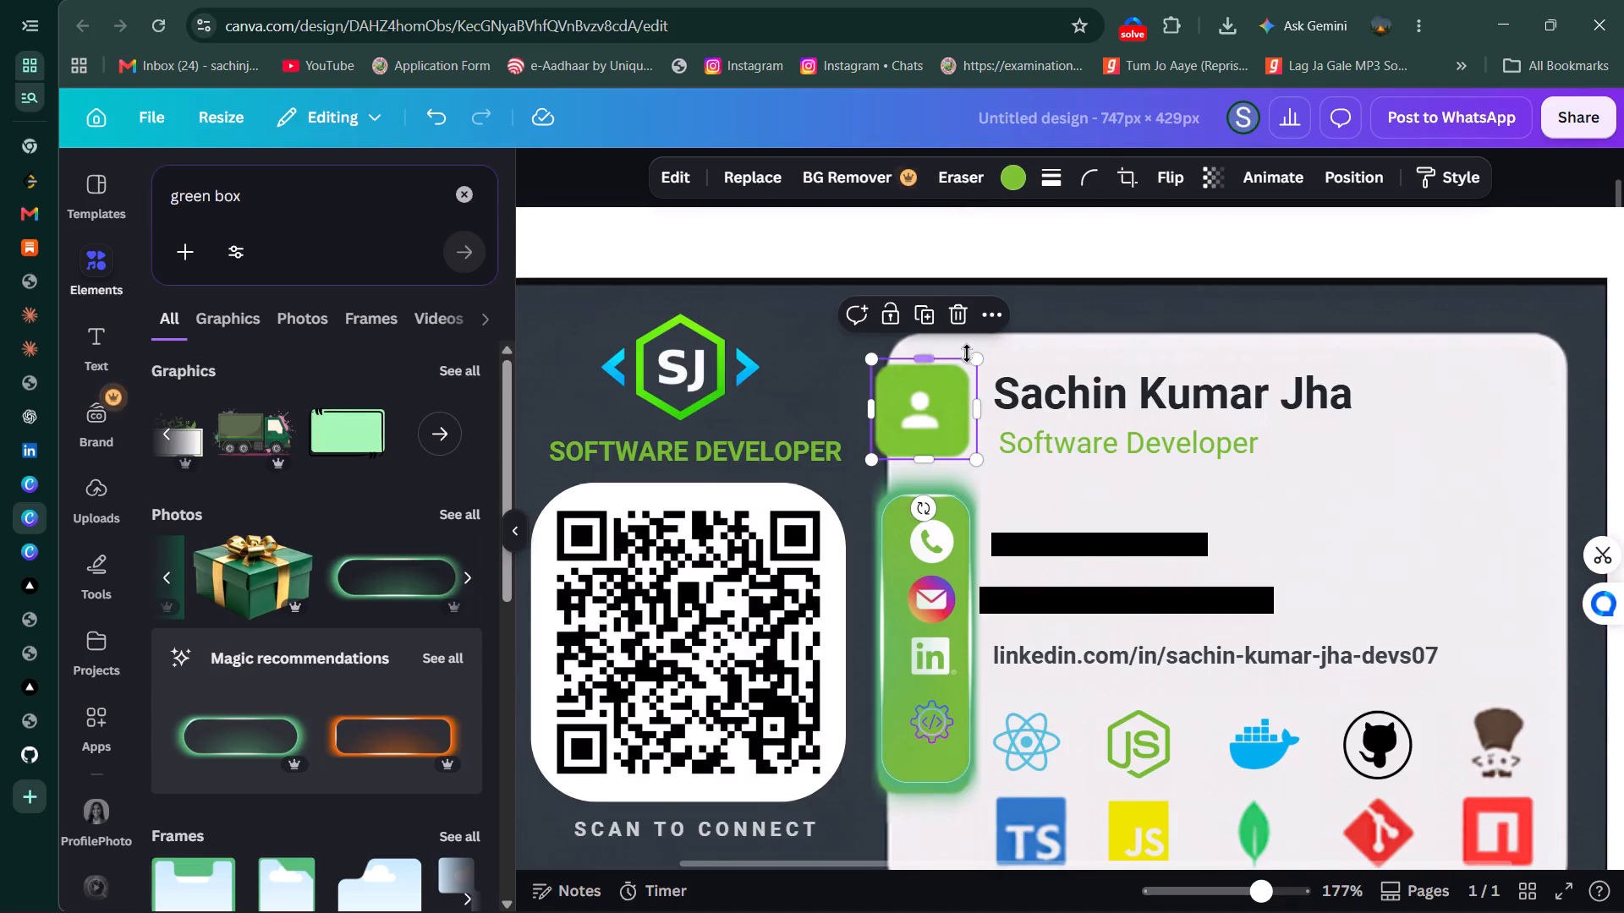
left_click_drag(980, 362, 968, 376)
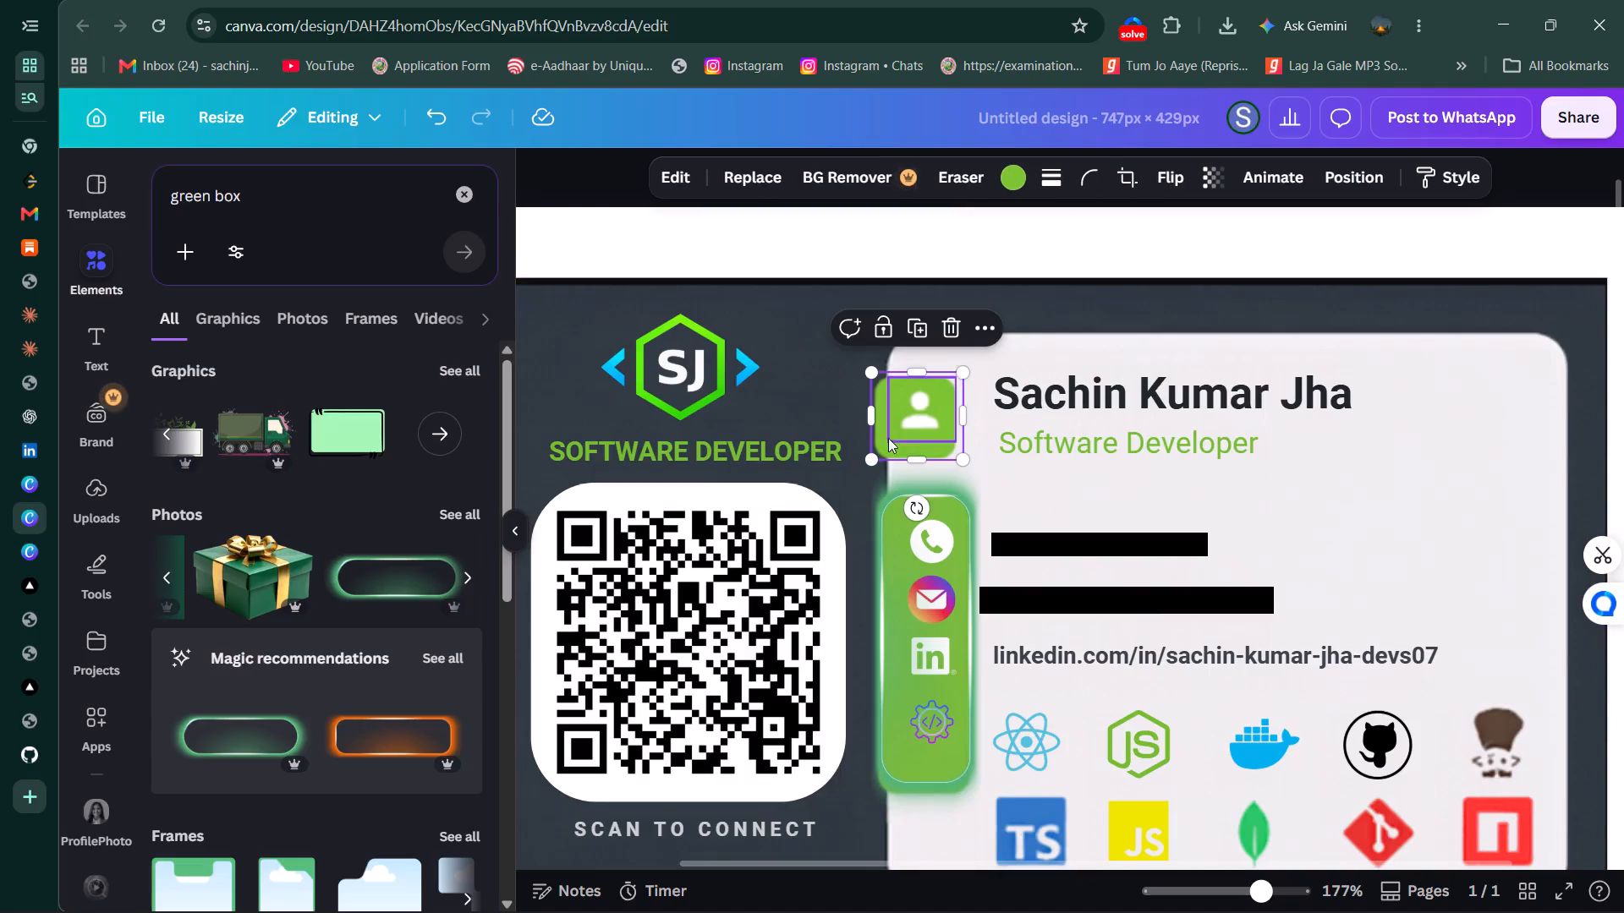
left_click(848, 405)
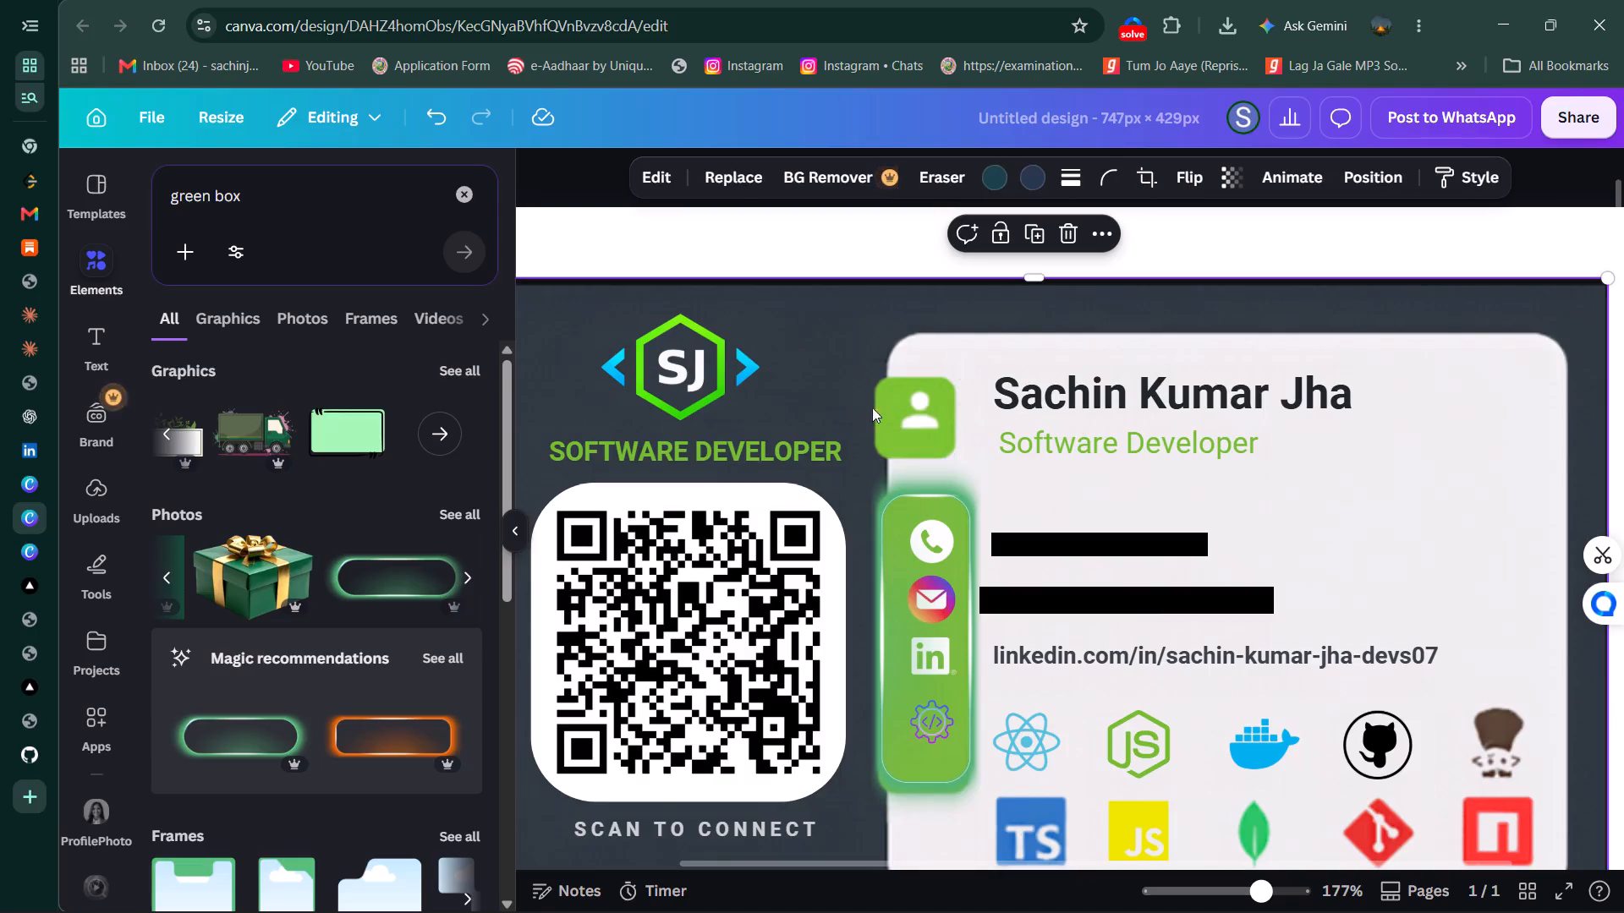
Nudge the green square behind the white person icon slightly right and up, above the green contact strip.
left_click(891, 417)
left_click(844, 396)
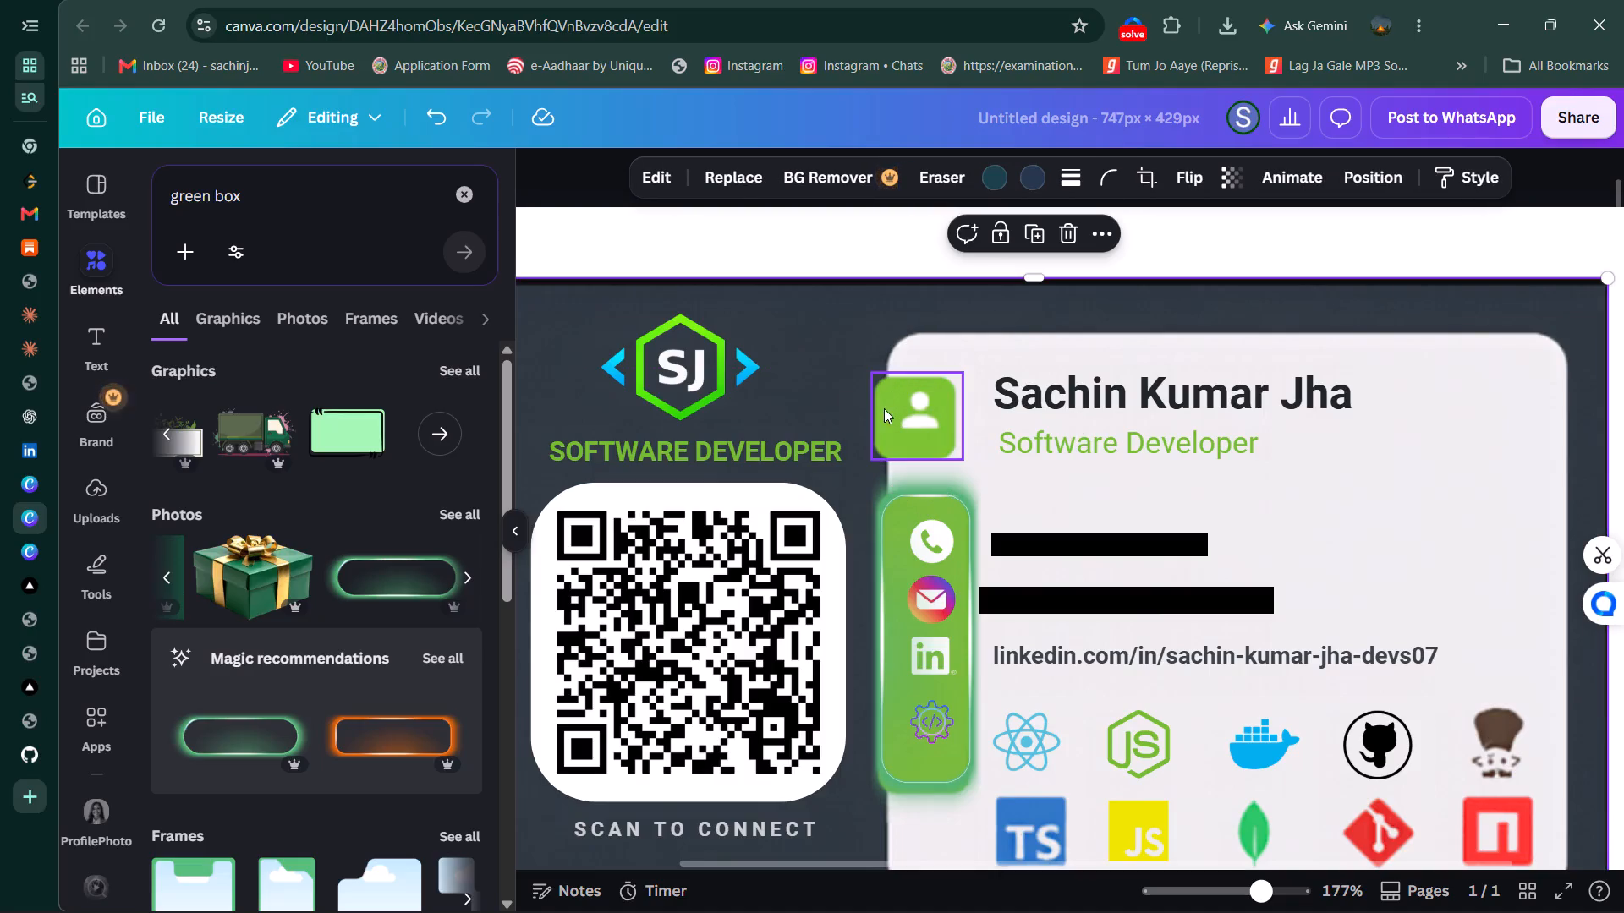
left_click(886, 428)
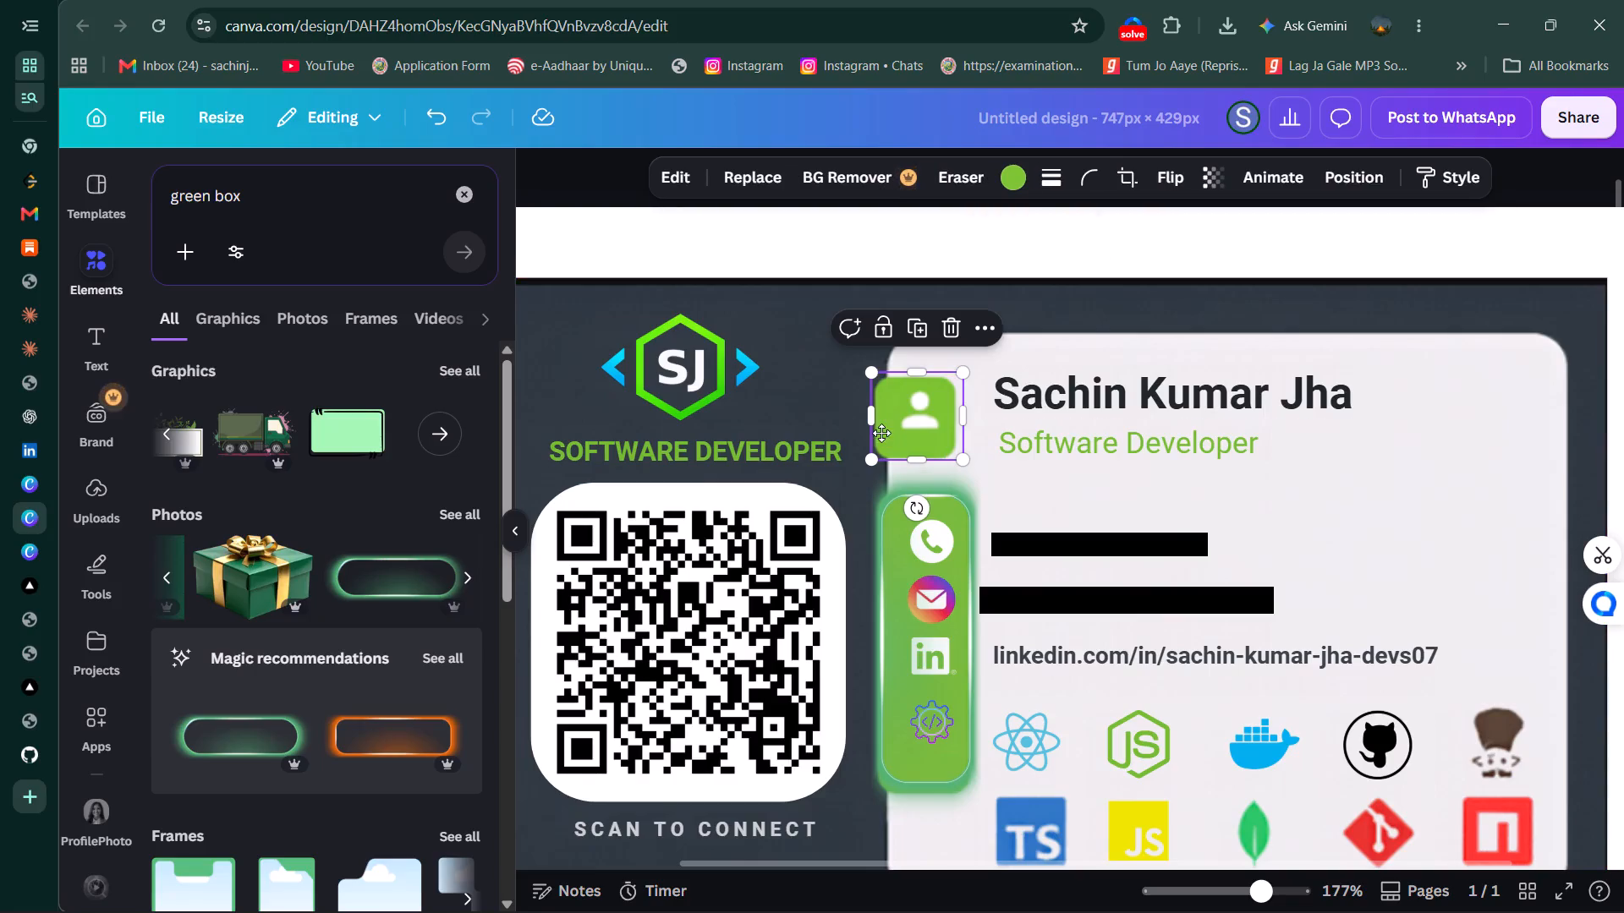
left_click_drag(879, 440, 890, 432)
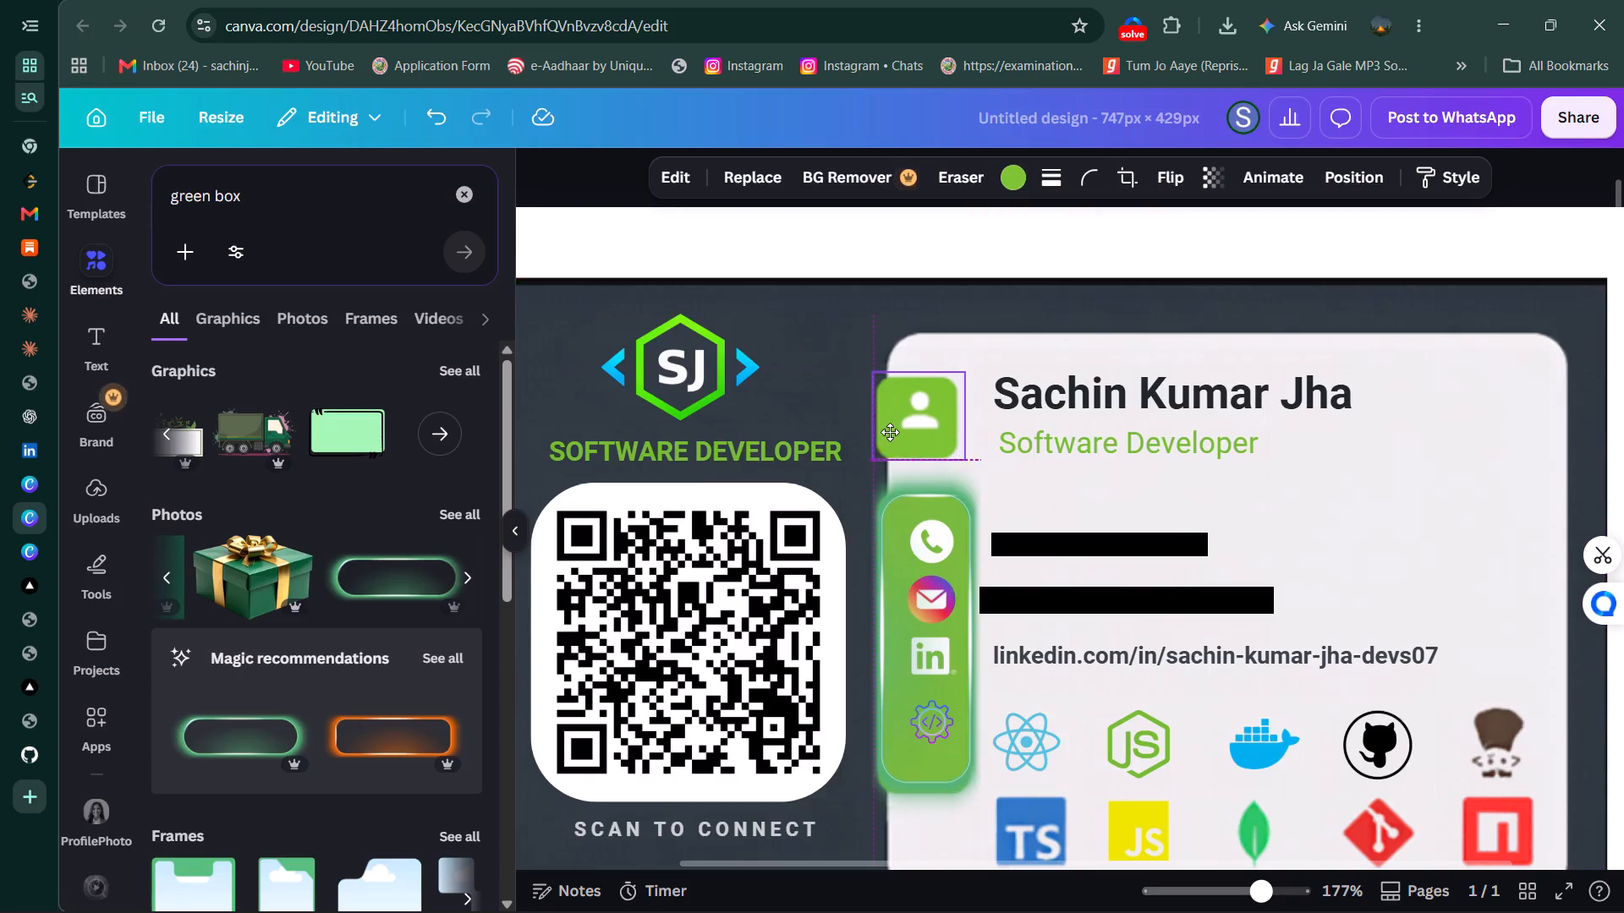
left_click_drag(890, 432, 891, 430)
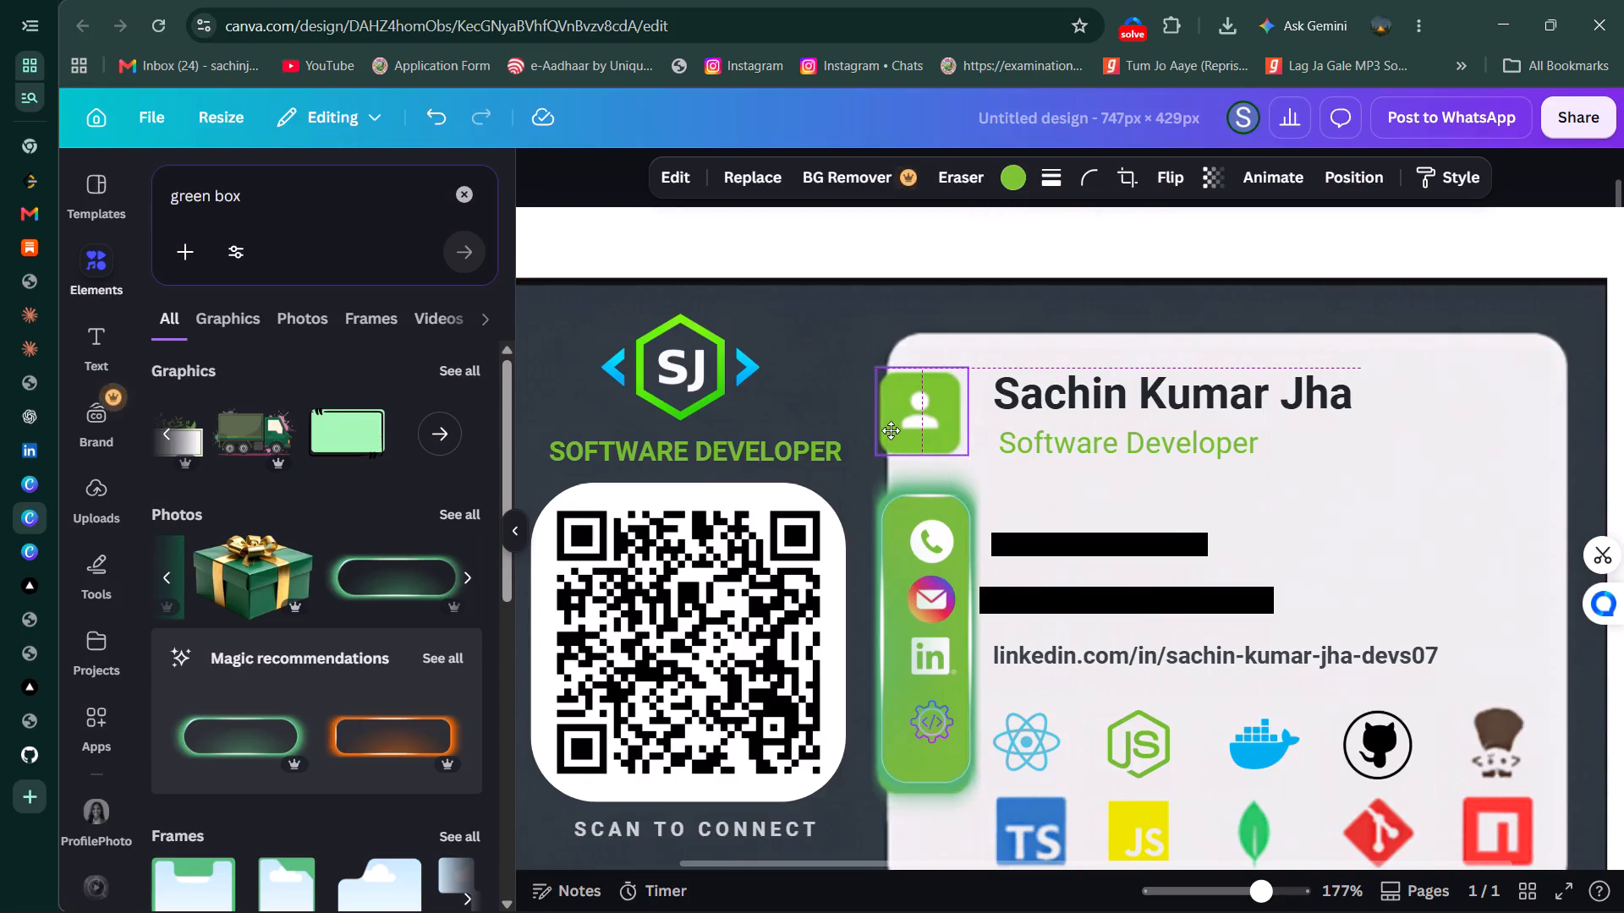
left_click_drag(891, 430, 892, 437)
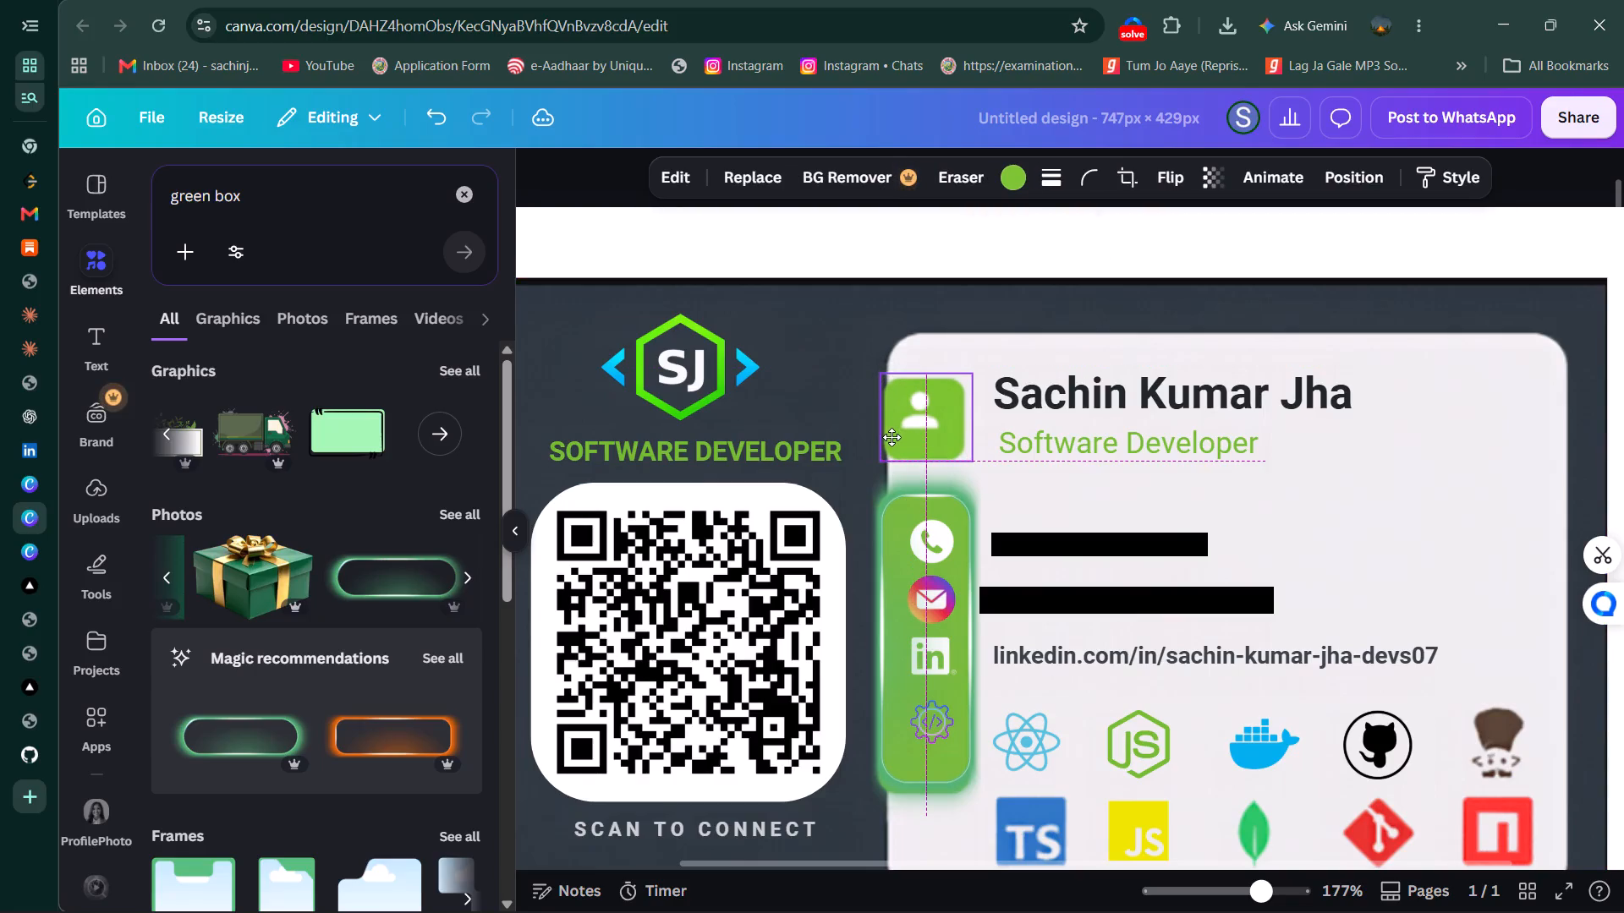
left_click_drag(892, 437, 890, 429)
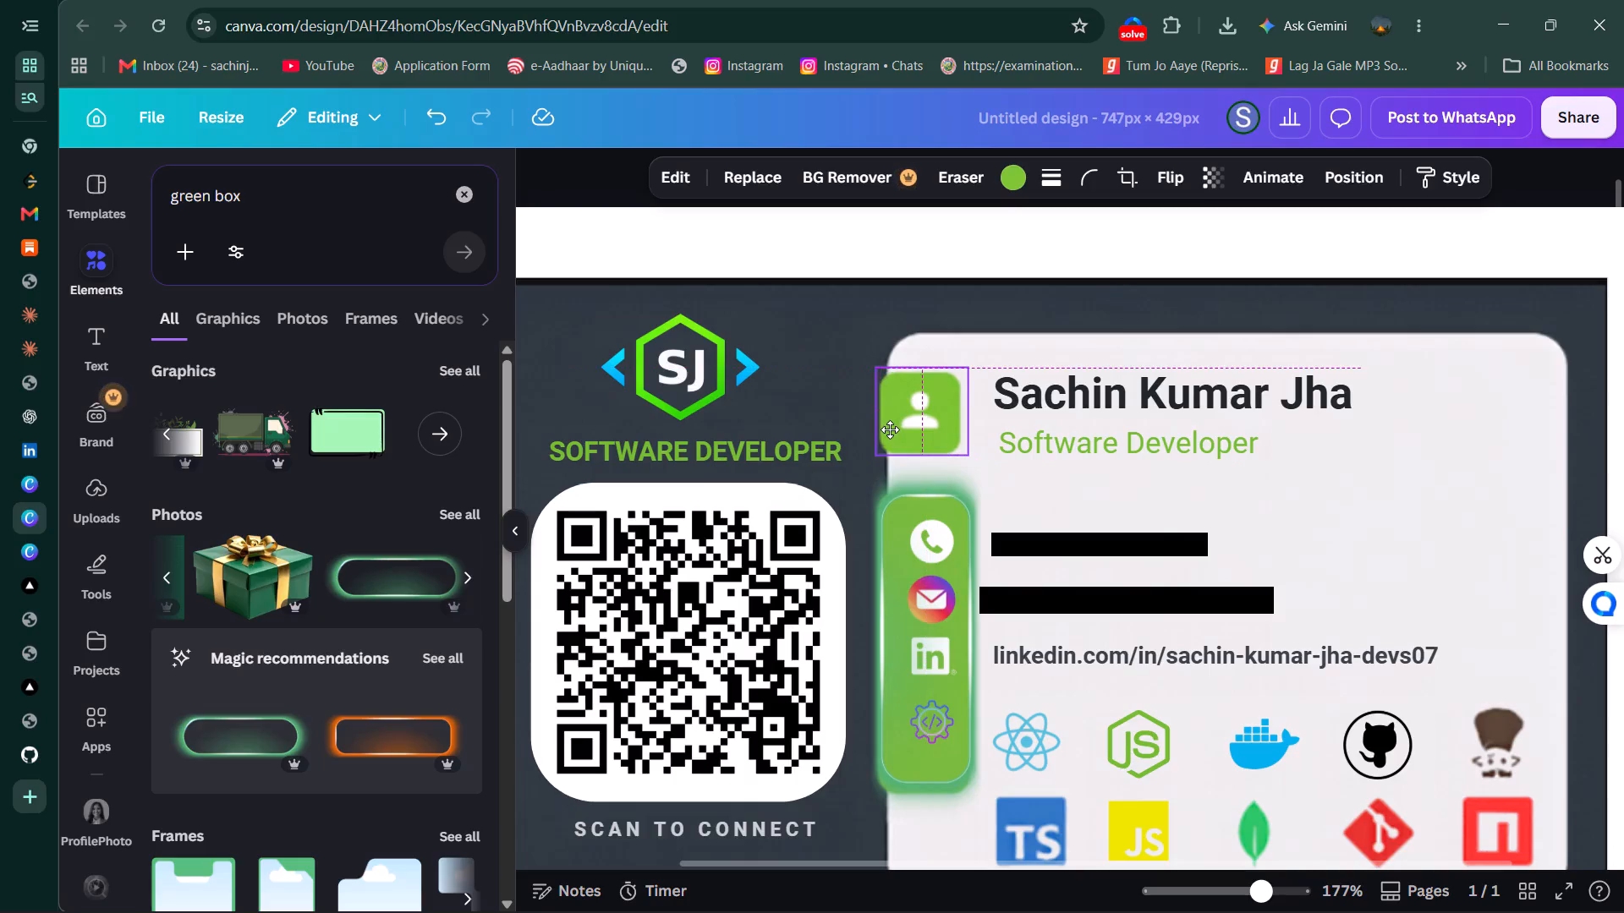
left_click_drag(890, 429, 895, 429)
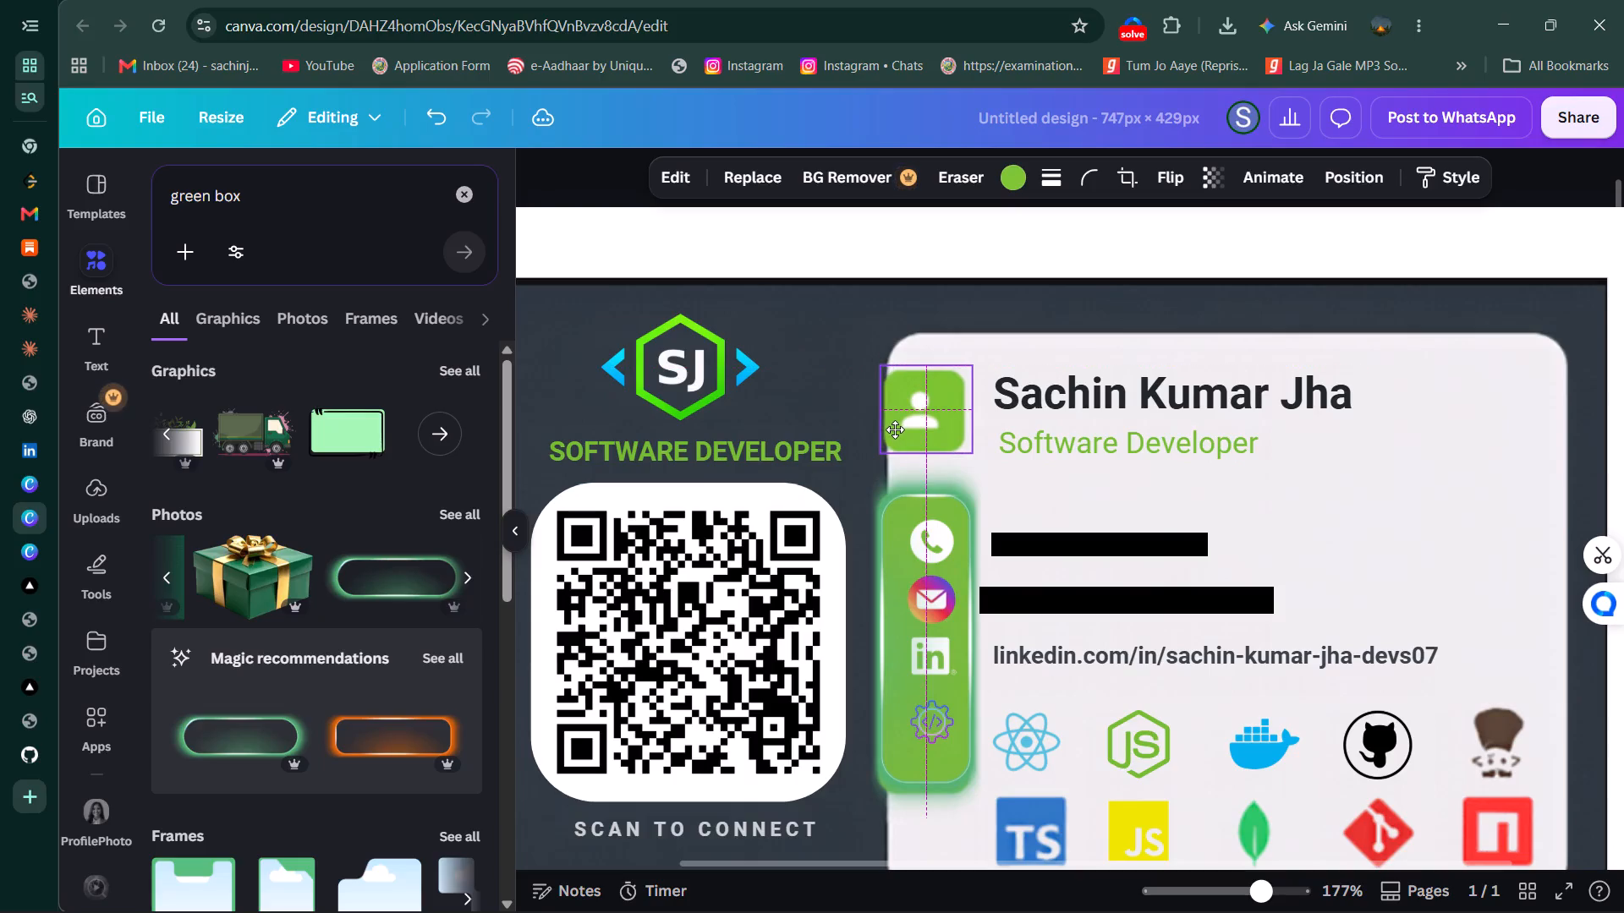
left_click_drag(895, 429, 888, 430)
Enlarge the green square behind the person icon slightly from its lower-right corner.
left_click_drag(968, 456, 973, 468)
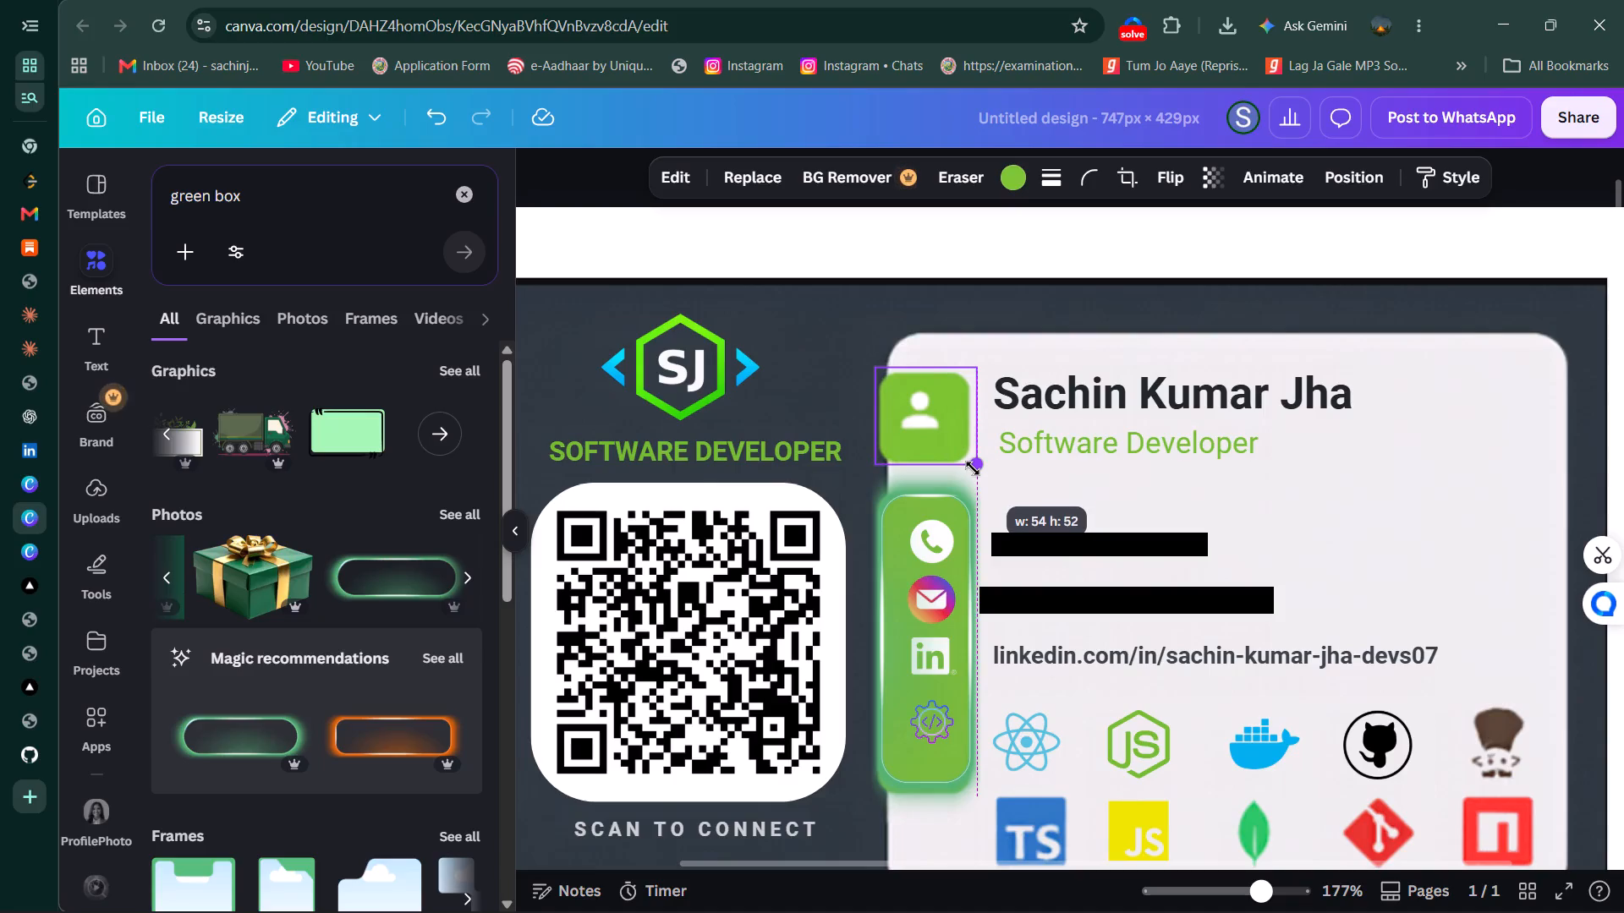
left_click_drag(973, 468, 973, 467)
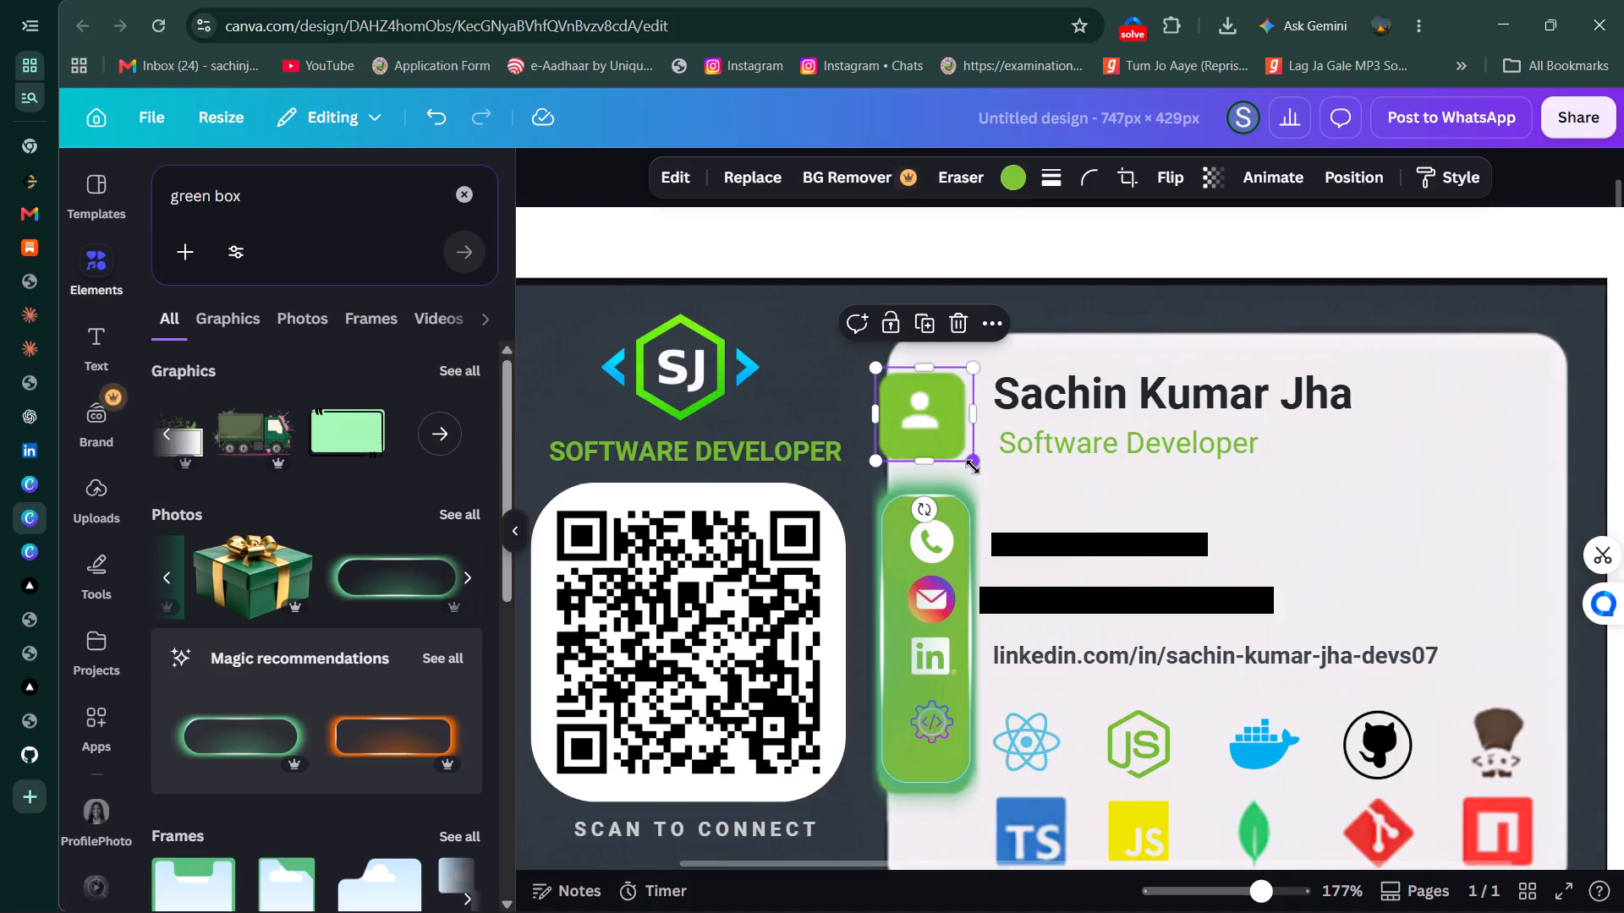
Nudge the white person icon slightly right and down to centre it on the enlarged green square, and deselect it.
left_click(920, 406)
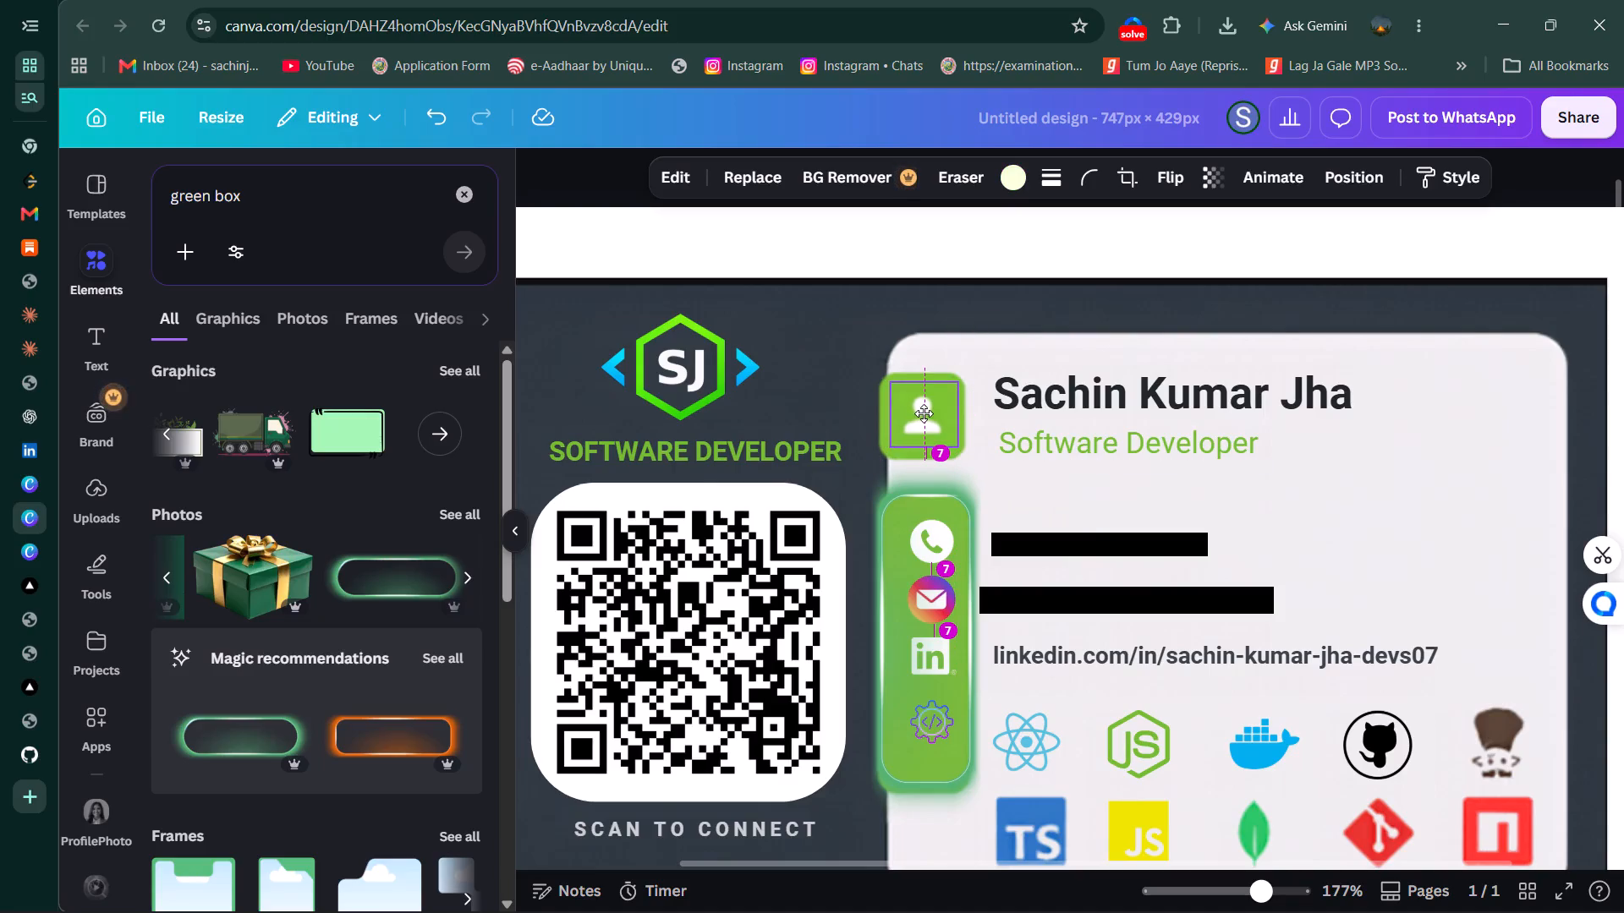
left_click(836, 360)
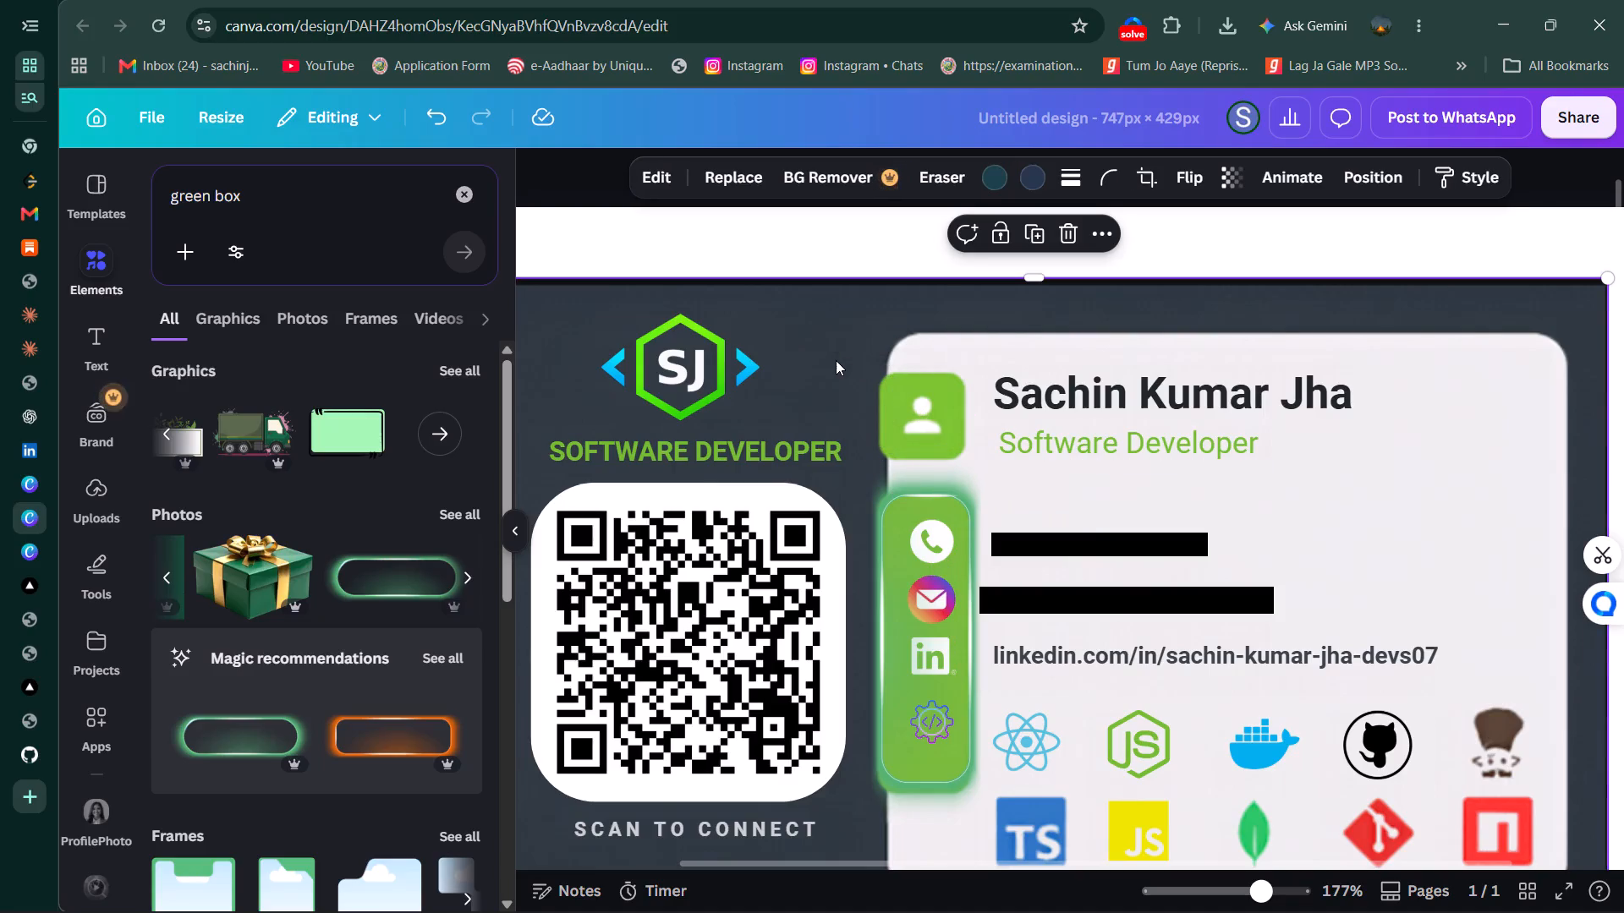
Look at the text colour choices for the green Software Developer line under the name.
scroll(1382, 492, "down", 1)
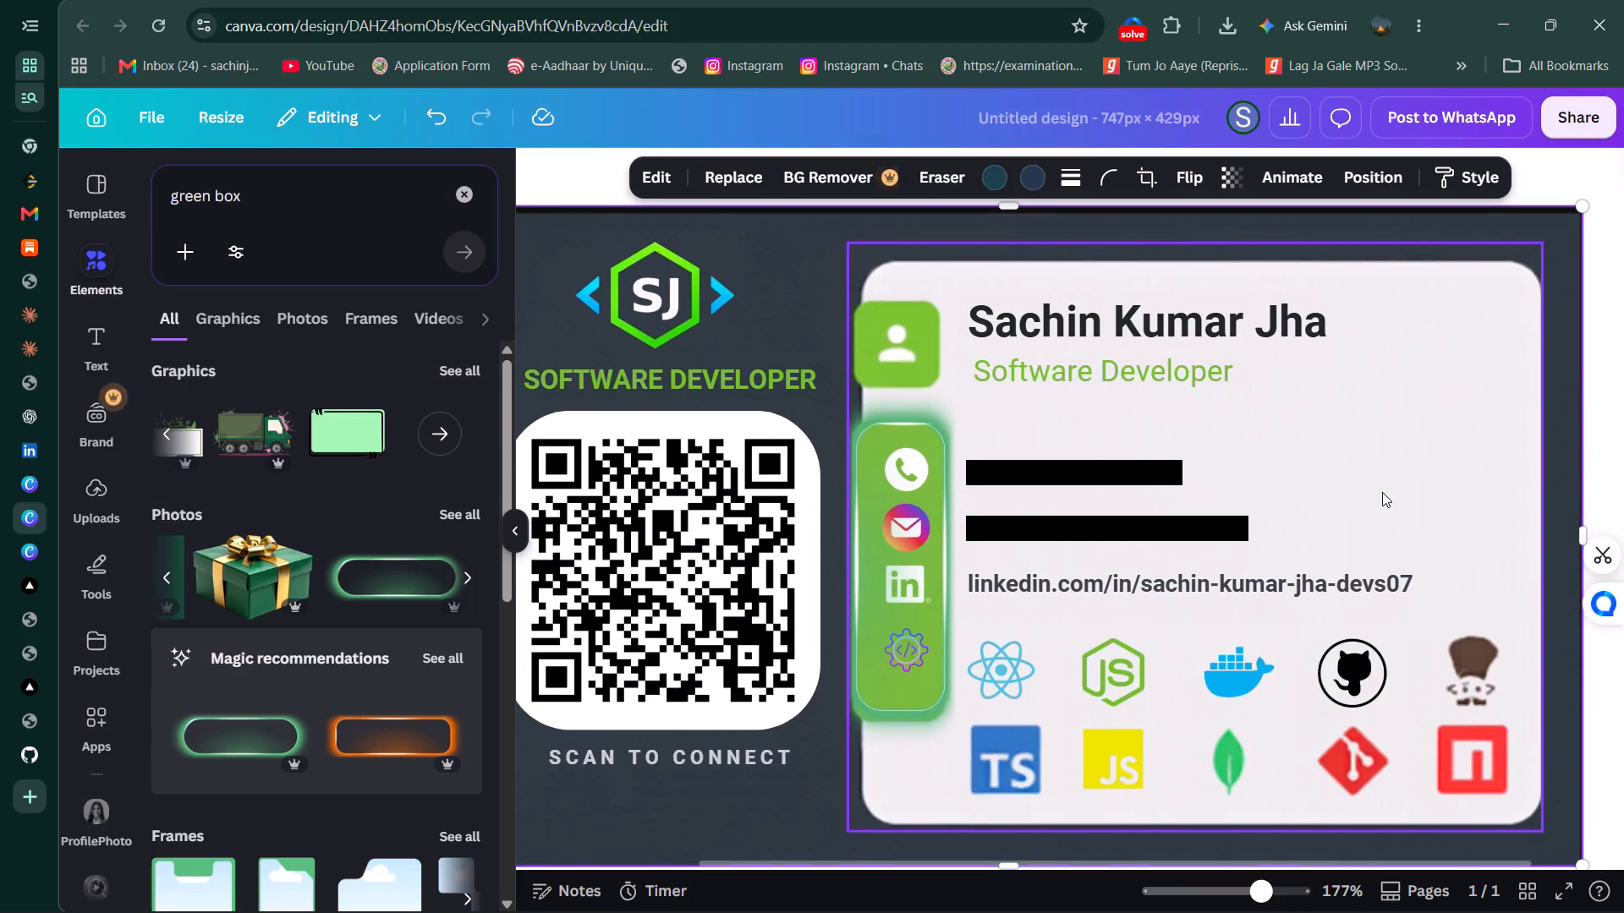
left_click(1182, 360)
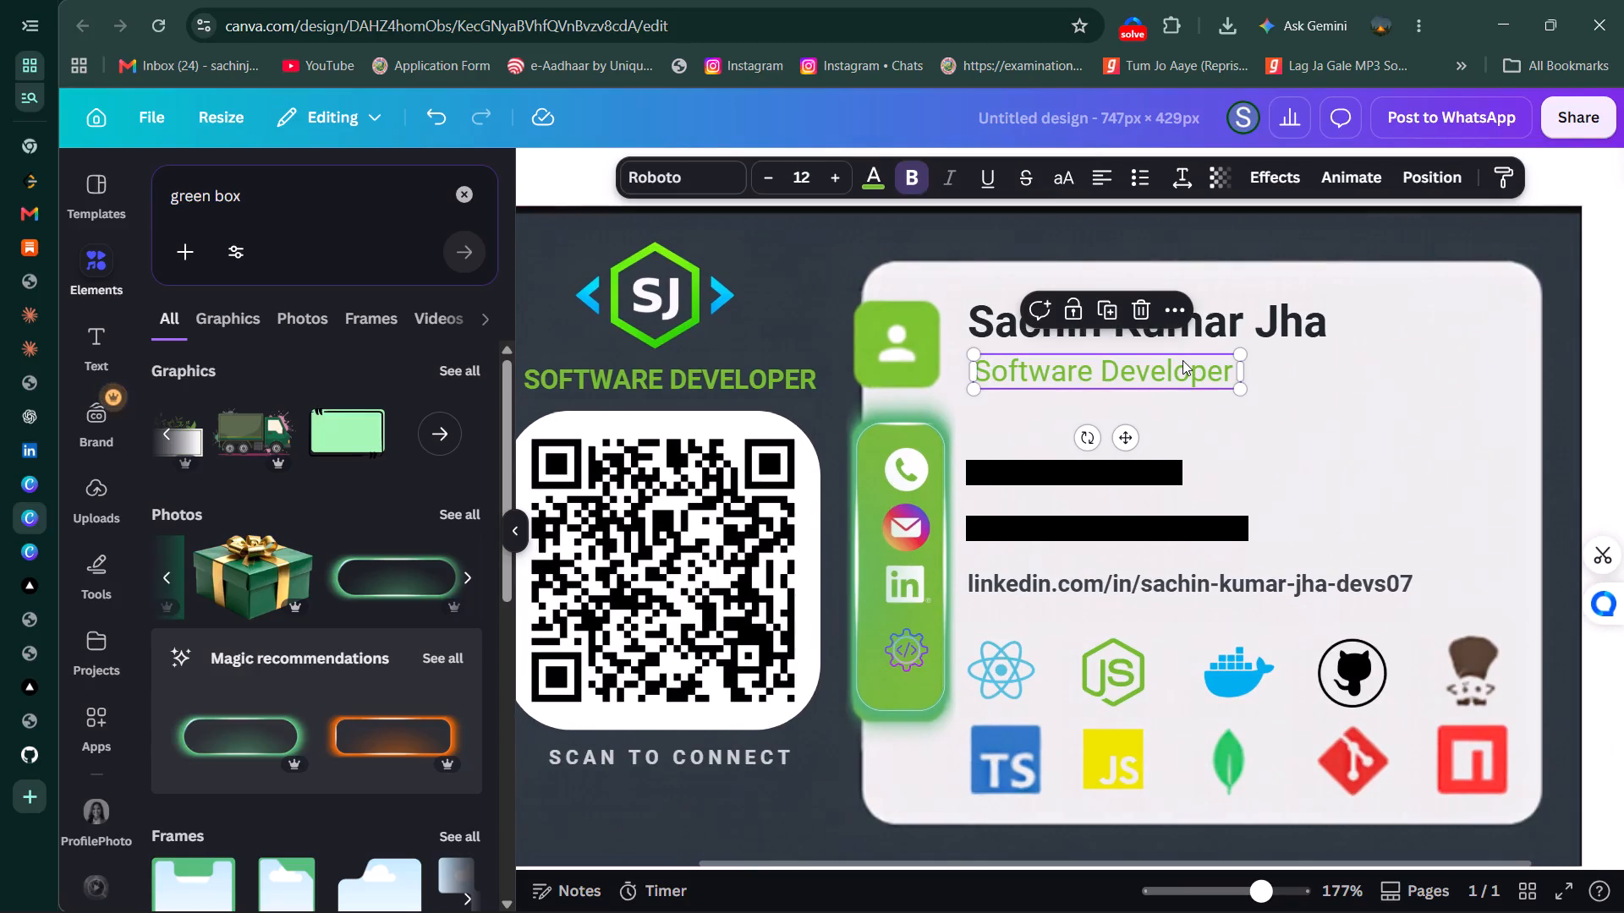
key("ctrl+a")
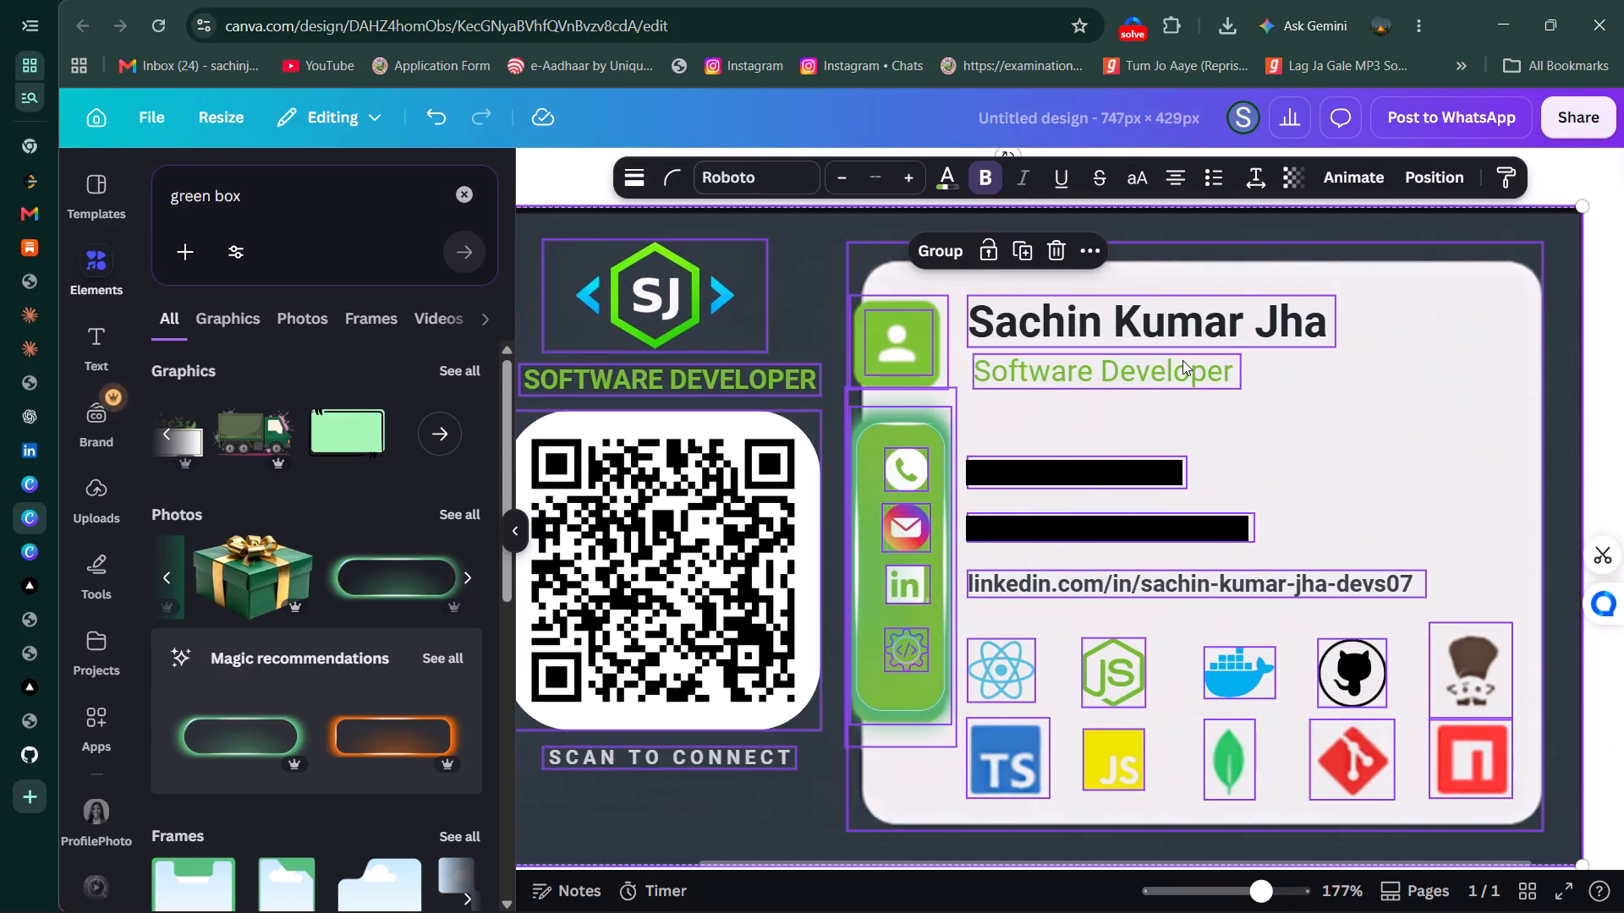
left_click(1306, 407)
left_click(1232, 370)
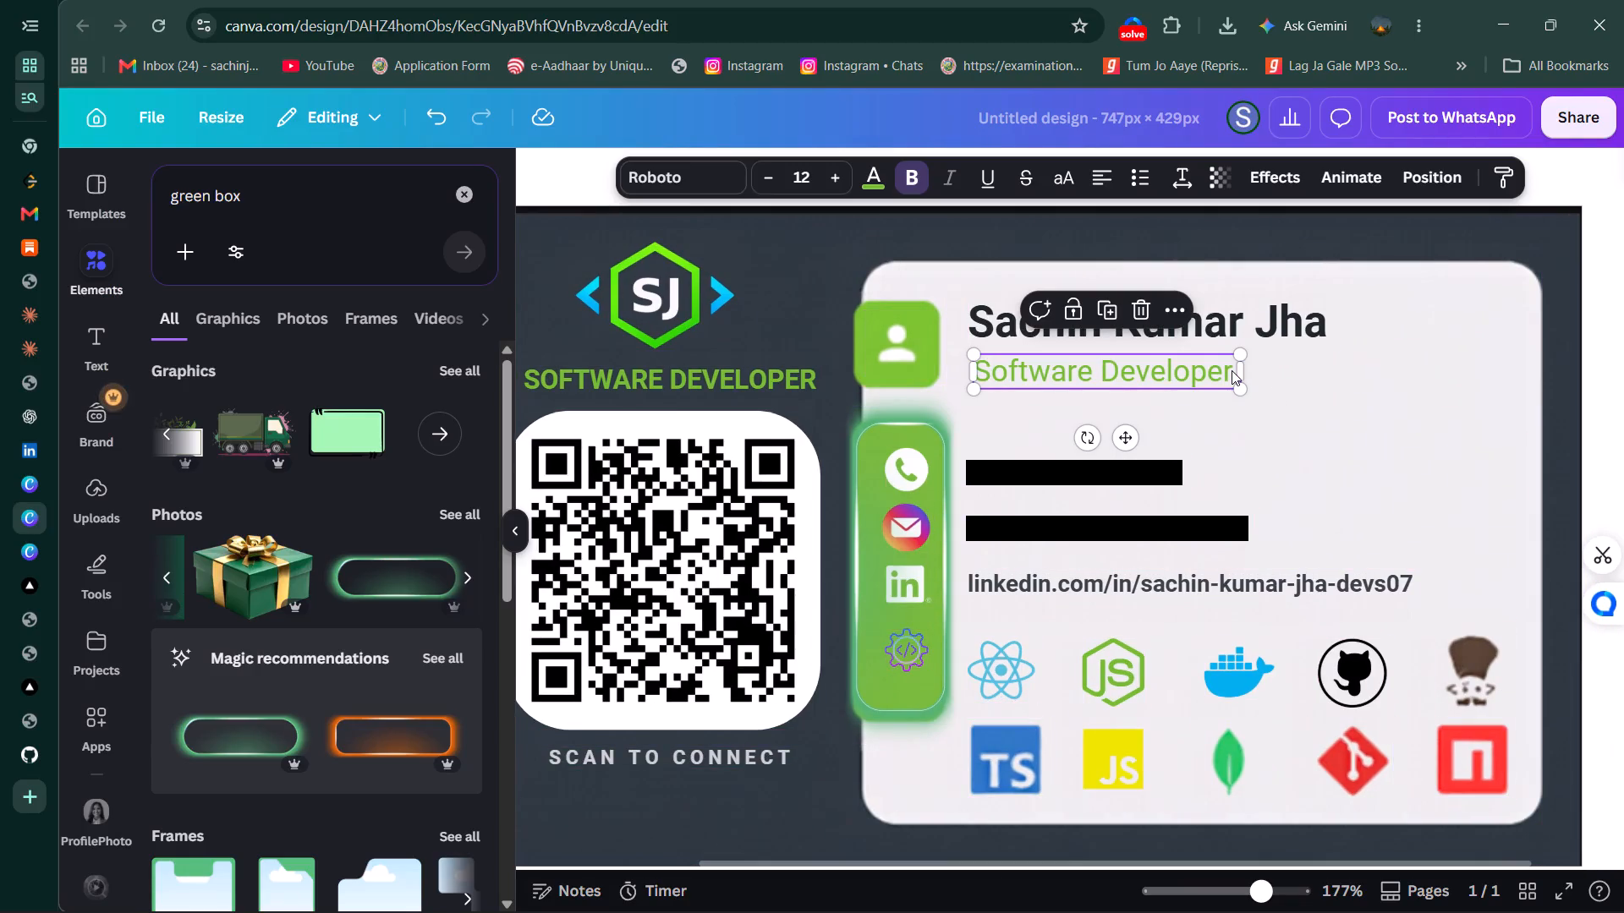
left_click(1232, 370)
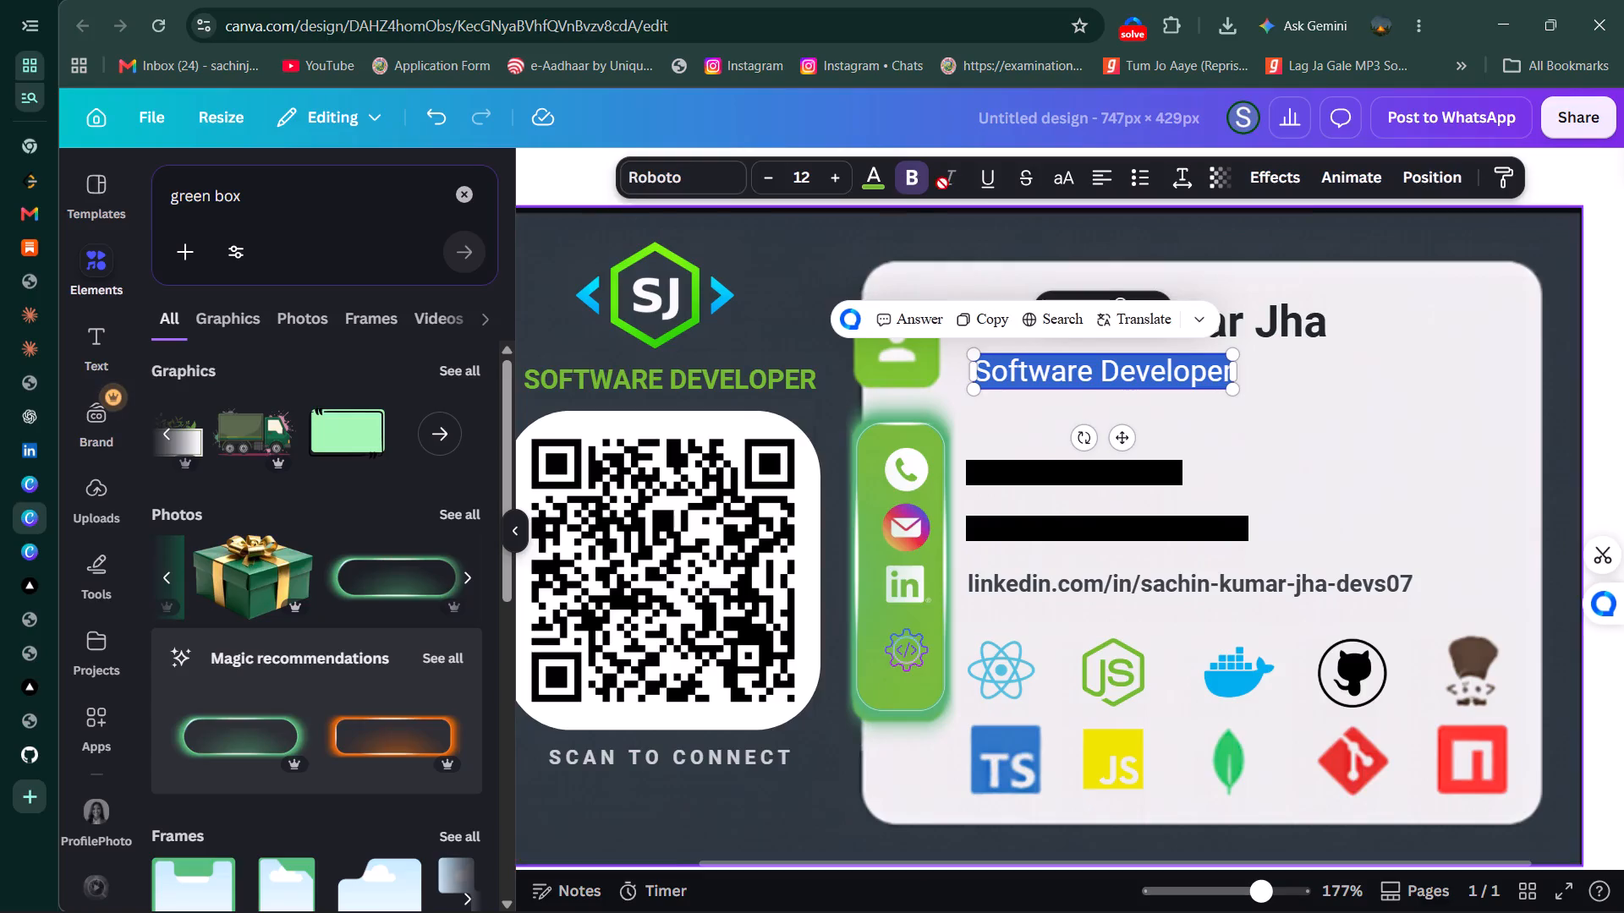
left_click(877, 170)
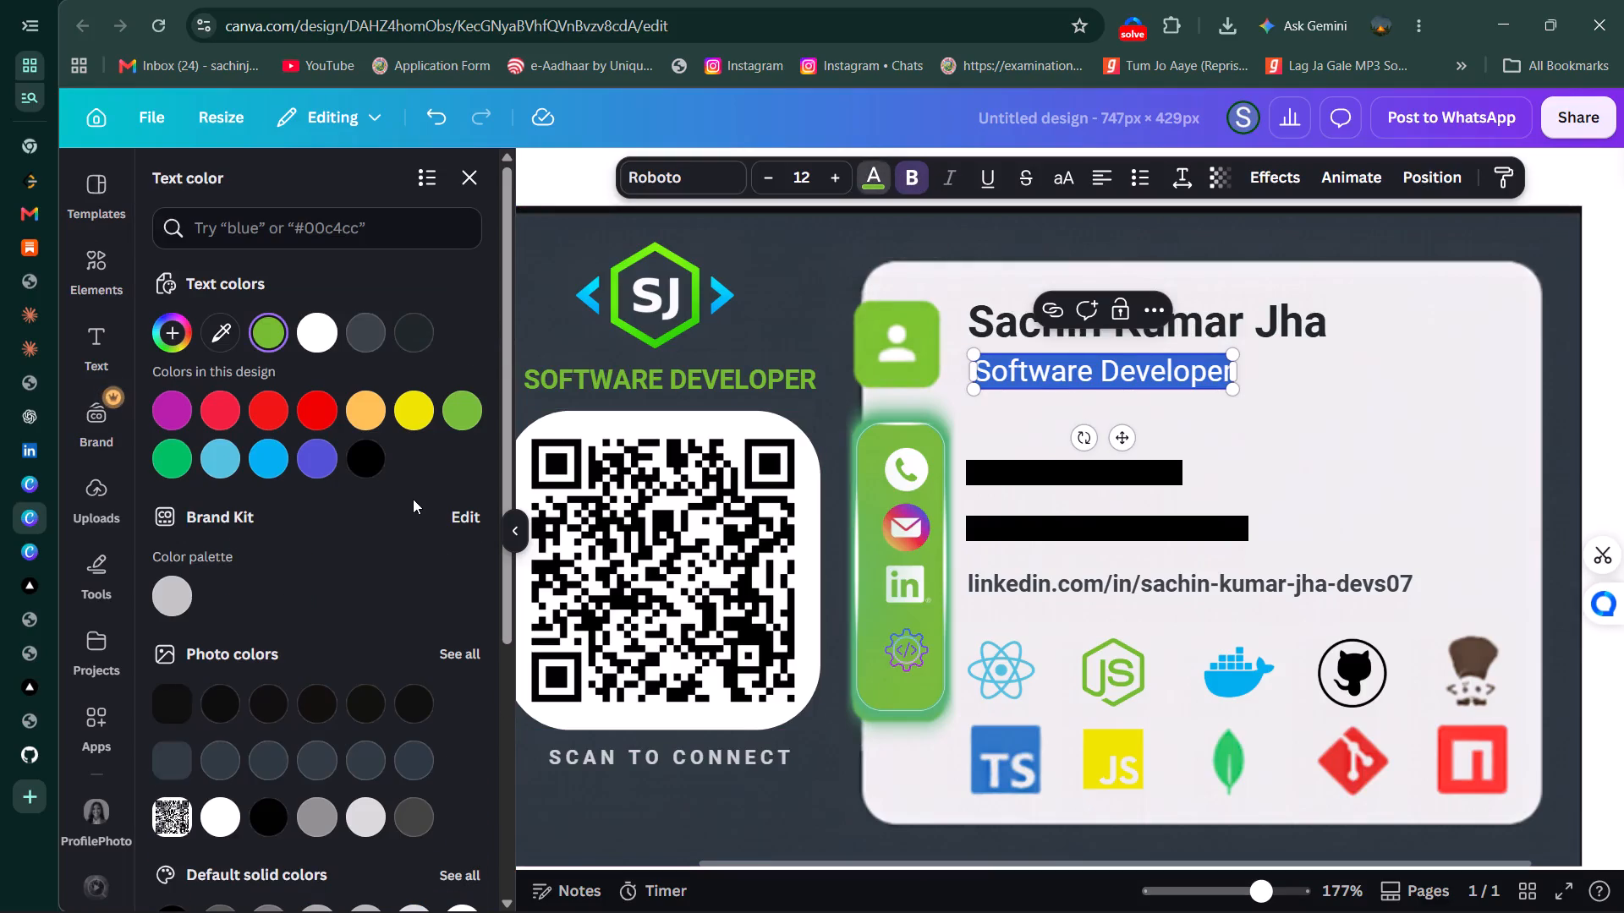
left_click(345, 567)
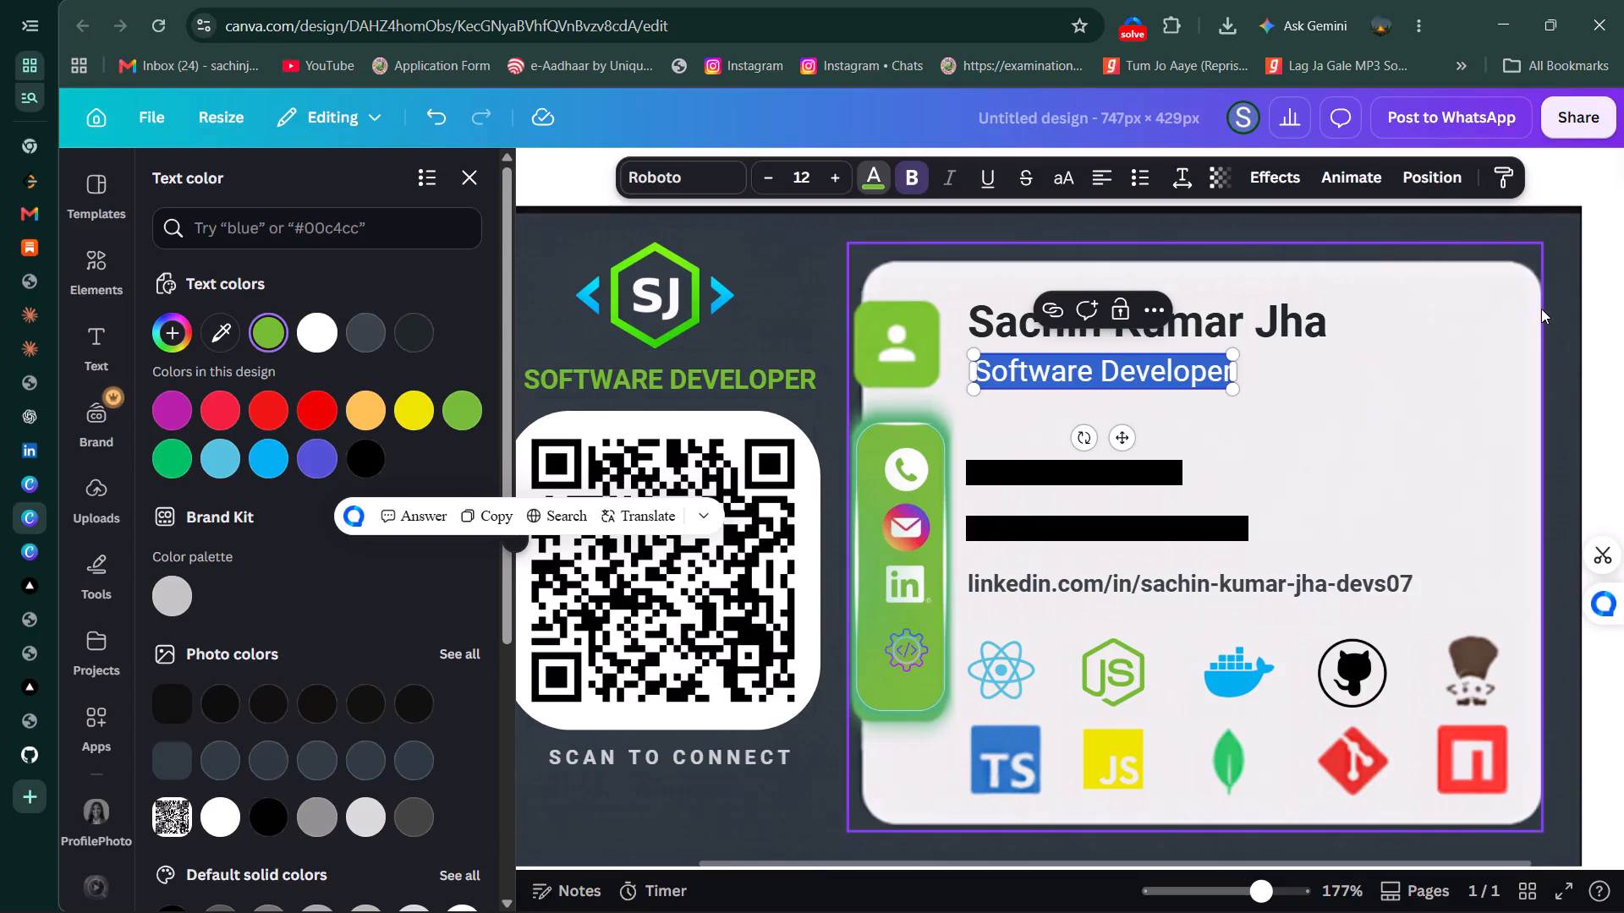
left_click(1619, 322)
left_click(1601, 320)
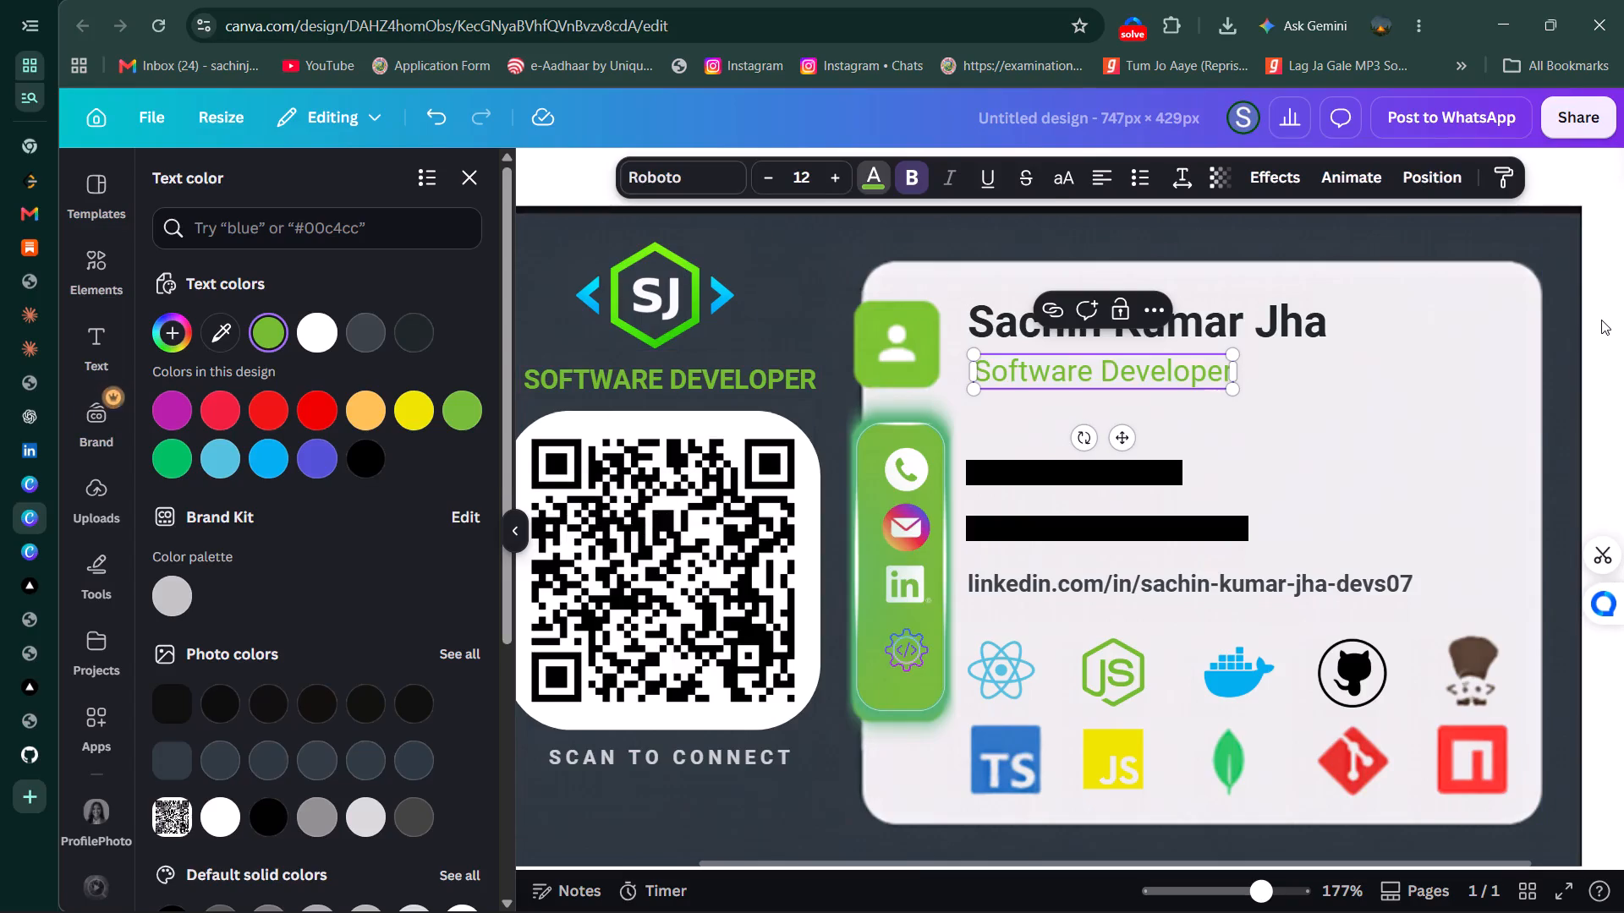
Clear the green box element search and close the elements browser so the whole card is in view.
left_click(460, 194)
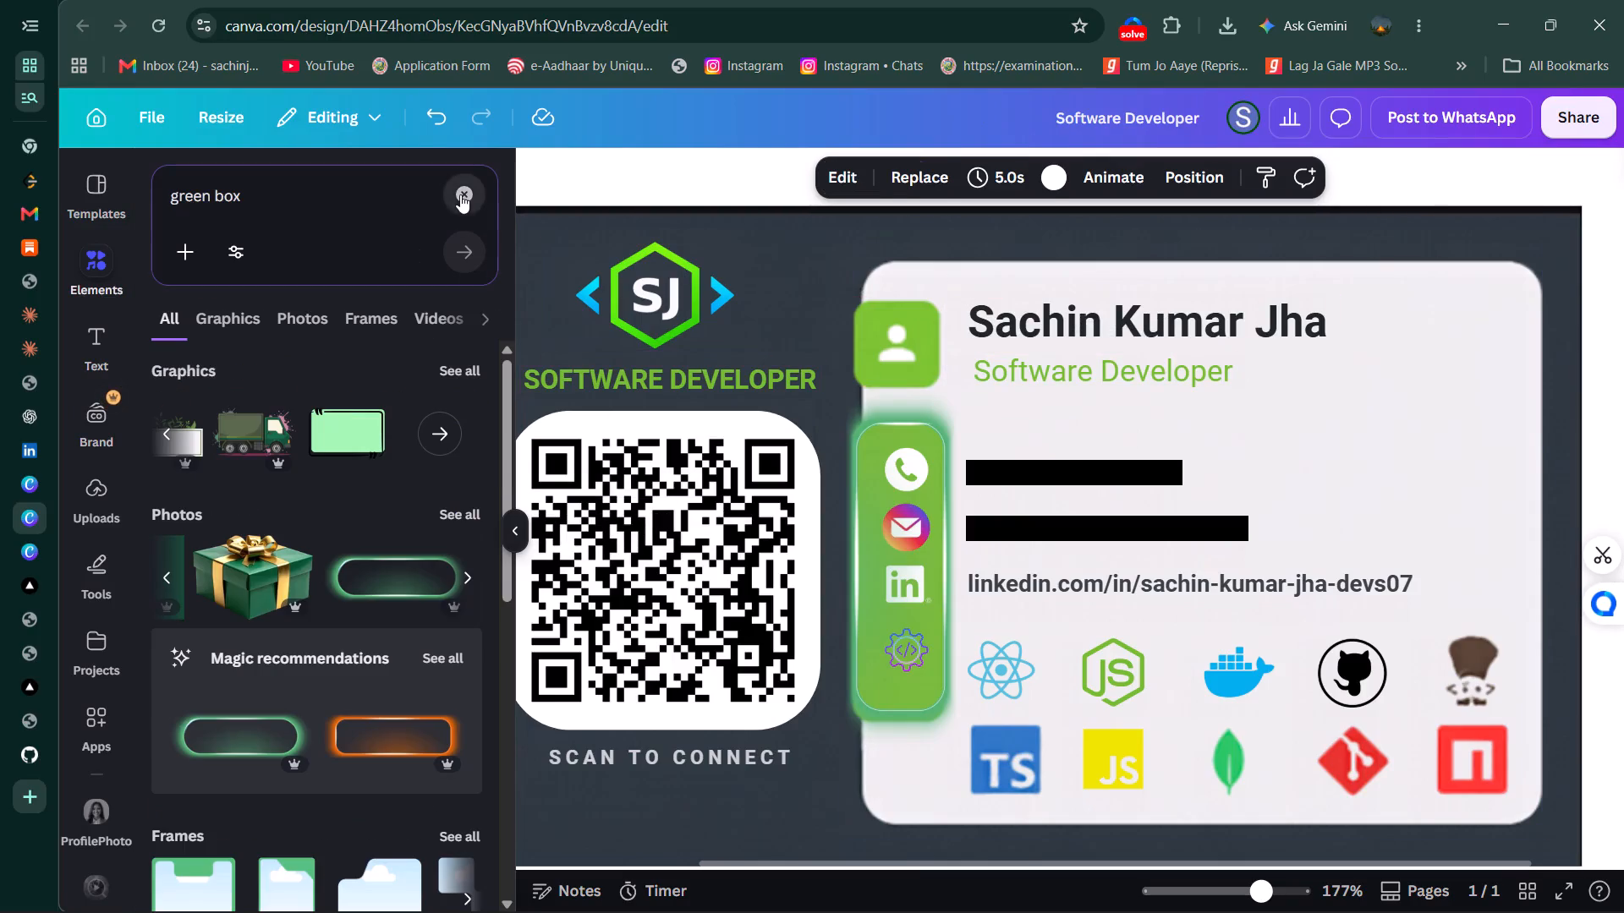
left_click(563, 185)
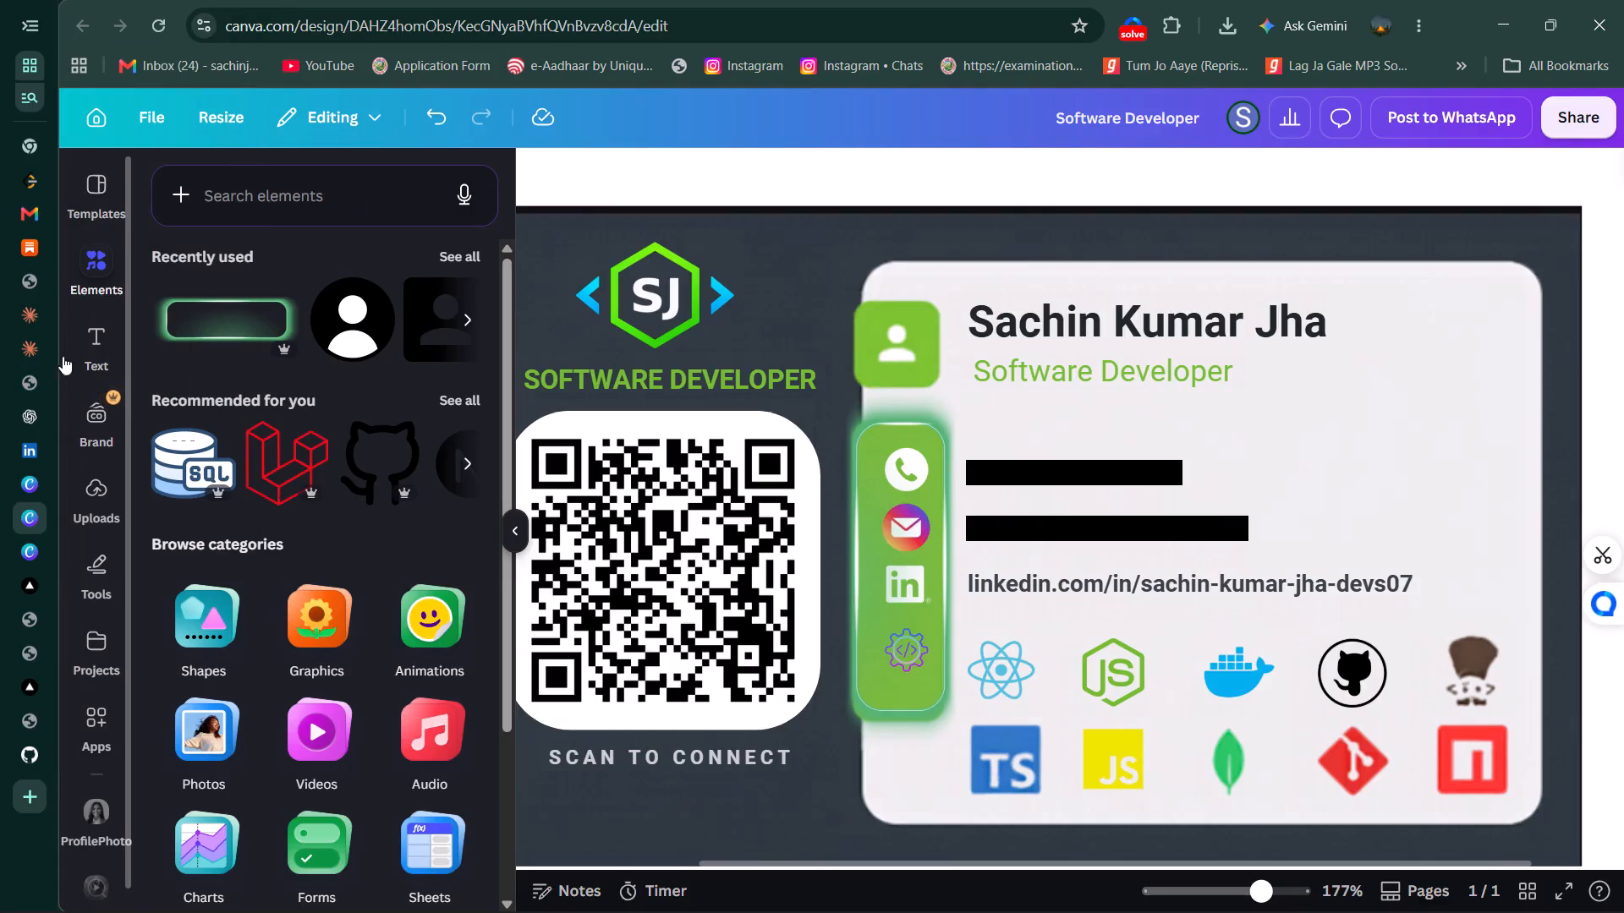
left_click(101, 265)
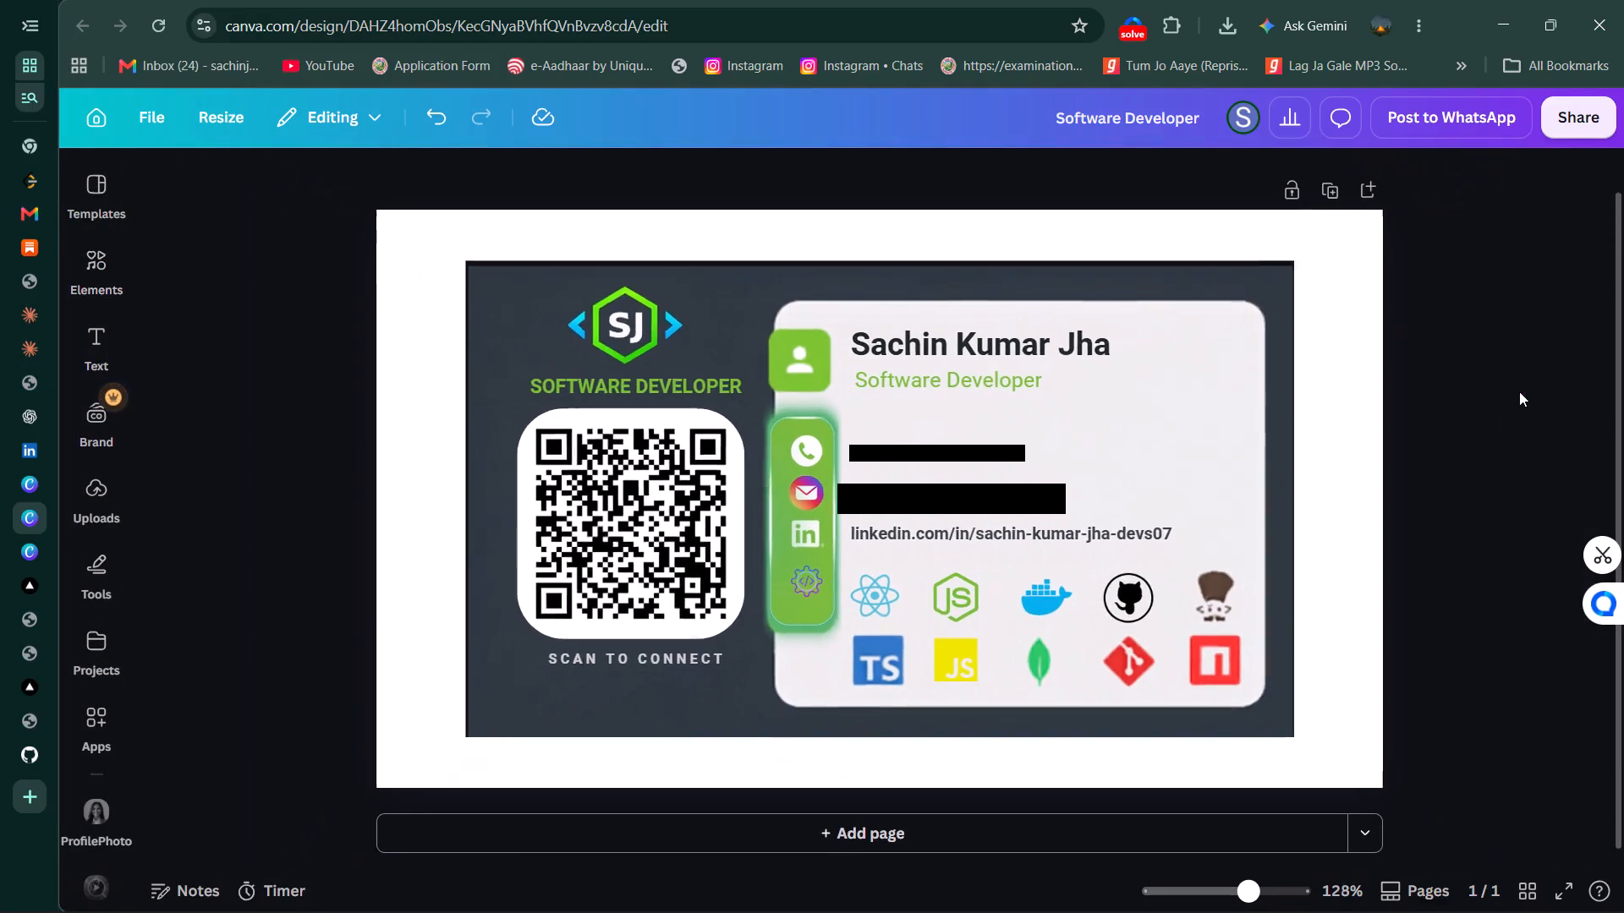
left_click(1538, 425)
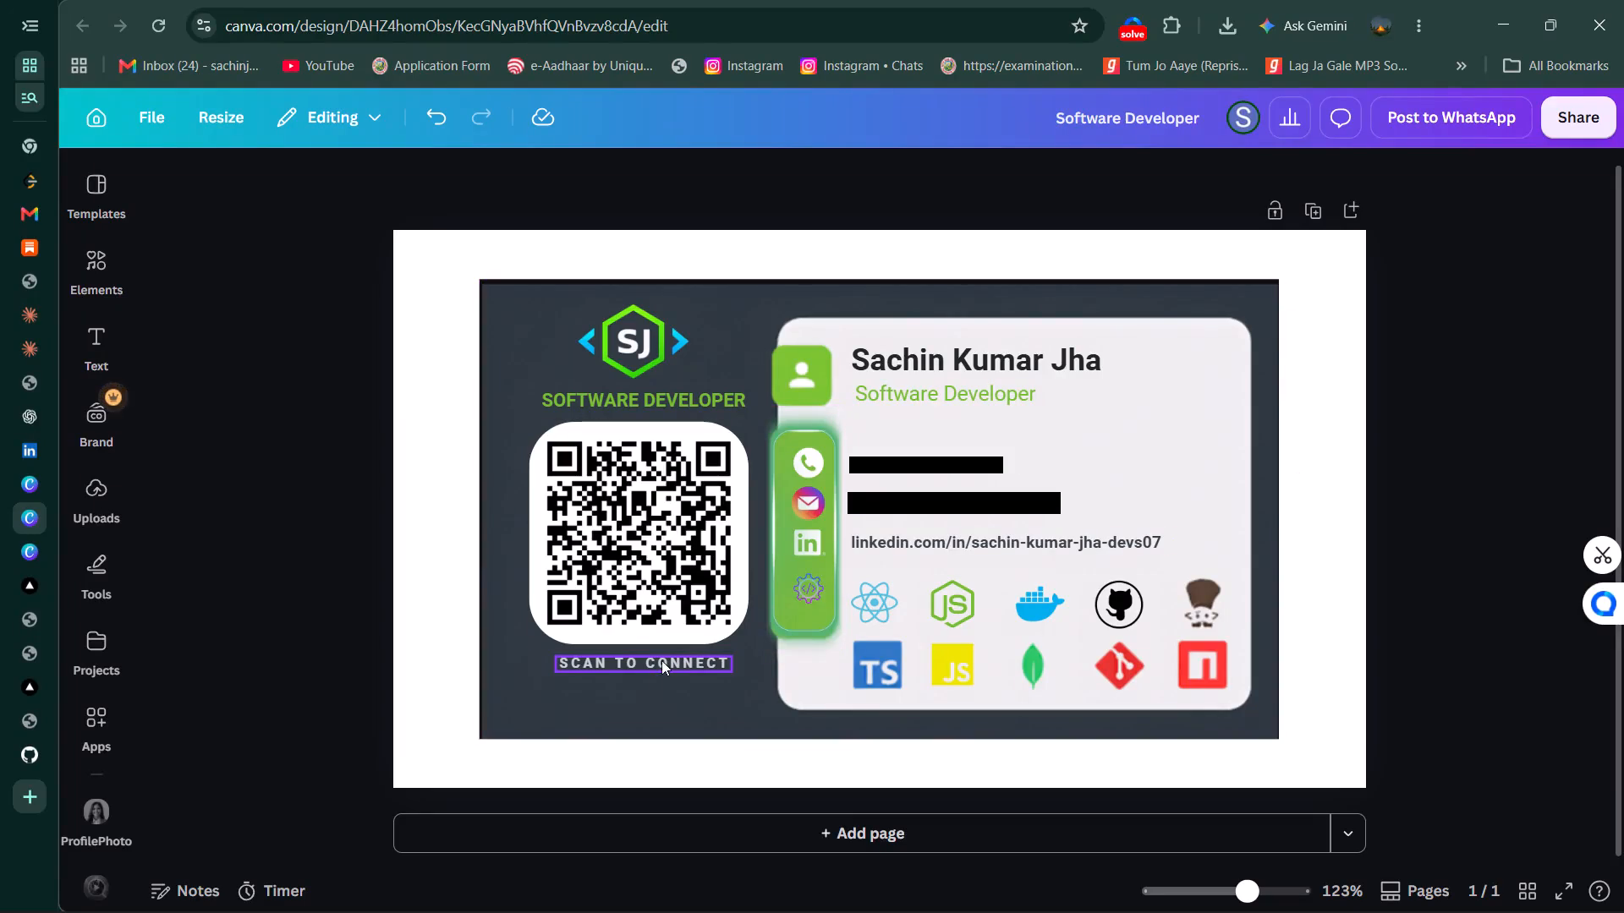
Nudge the SCAN TO CONNECT caption slightly left to centre it beneath the QR code, and deselect it.
left_click(655, 665)
left_click(648, 660)
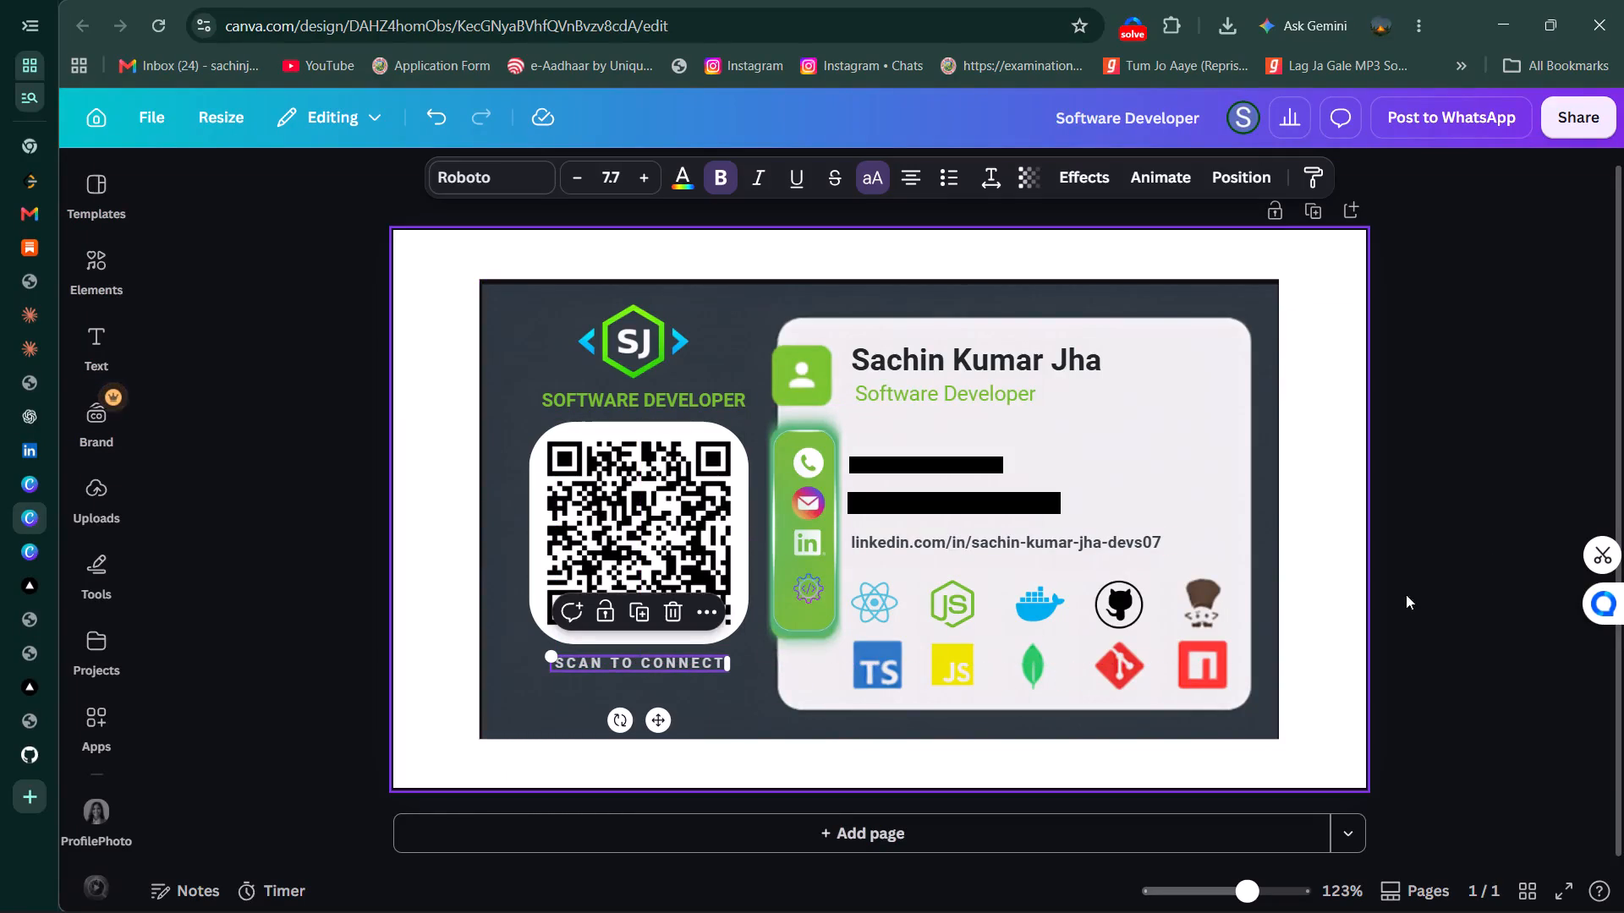
left_click(1485, 549)
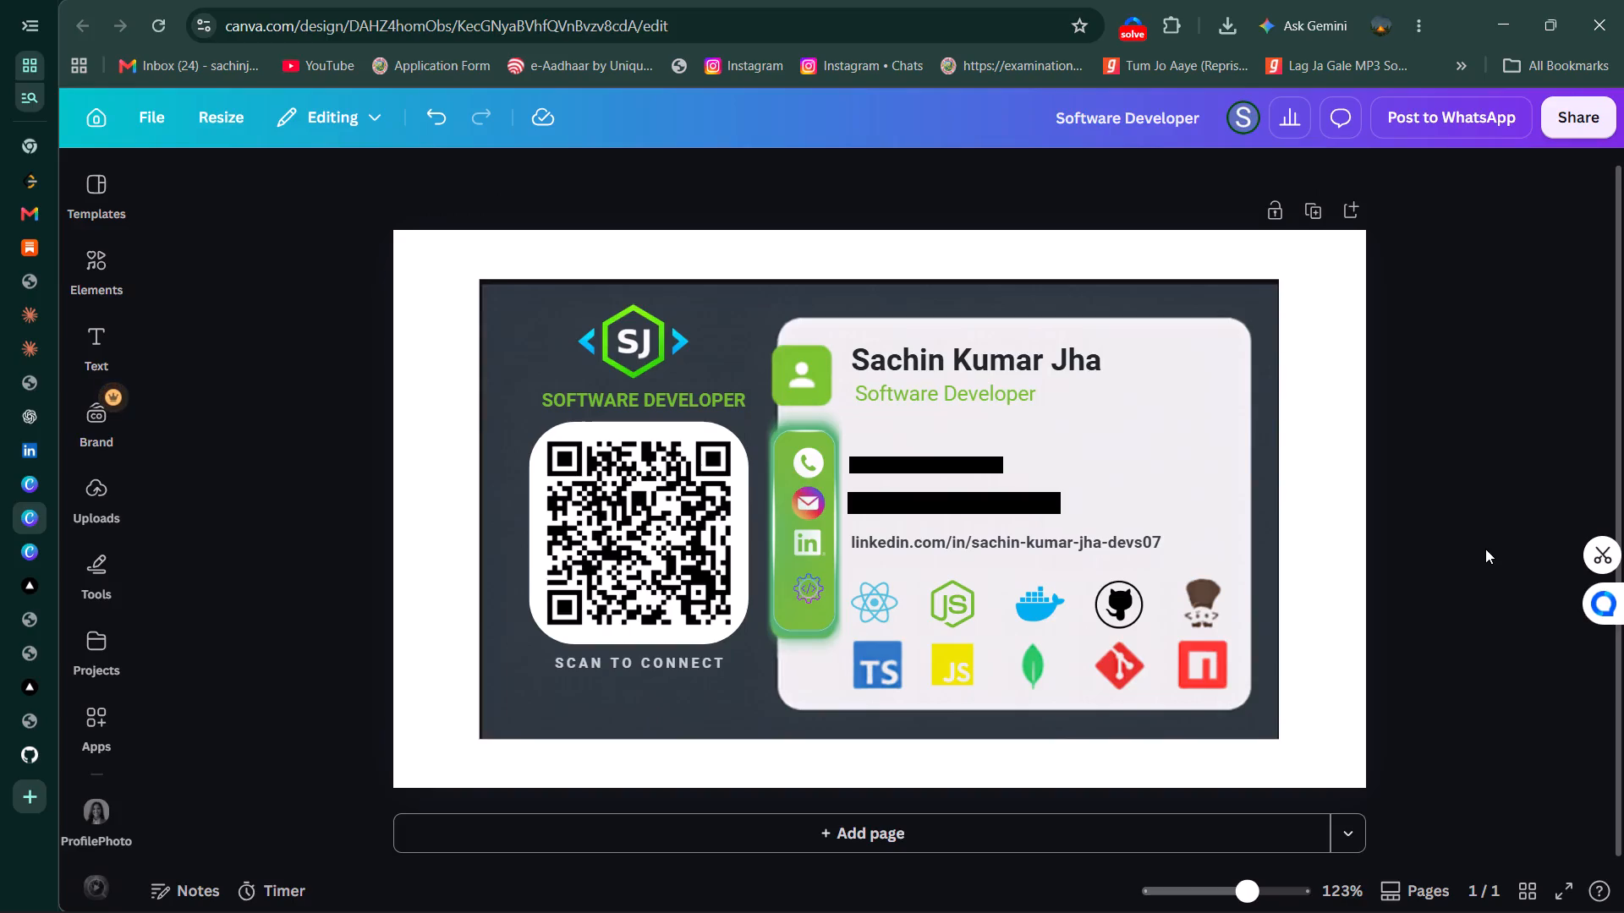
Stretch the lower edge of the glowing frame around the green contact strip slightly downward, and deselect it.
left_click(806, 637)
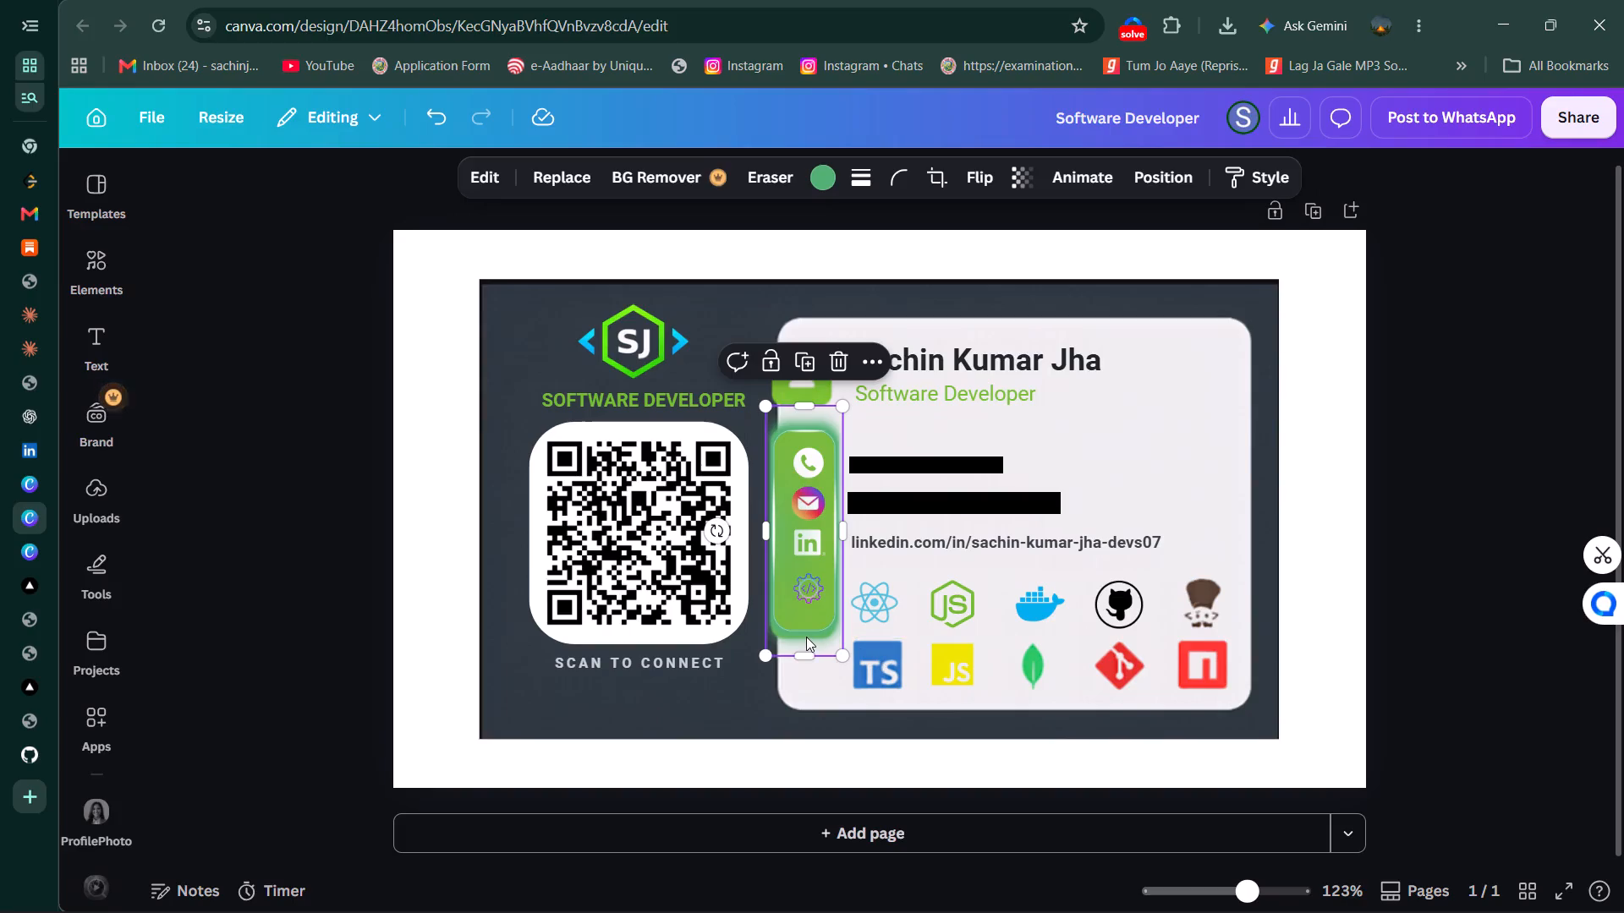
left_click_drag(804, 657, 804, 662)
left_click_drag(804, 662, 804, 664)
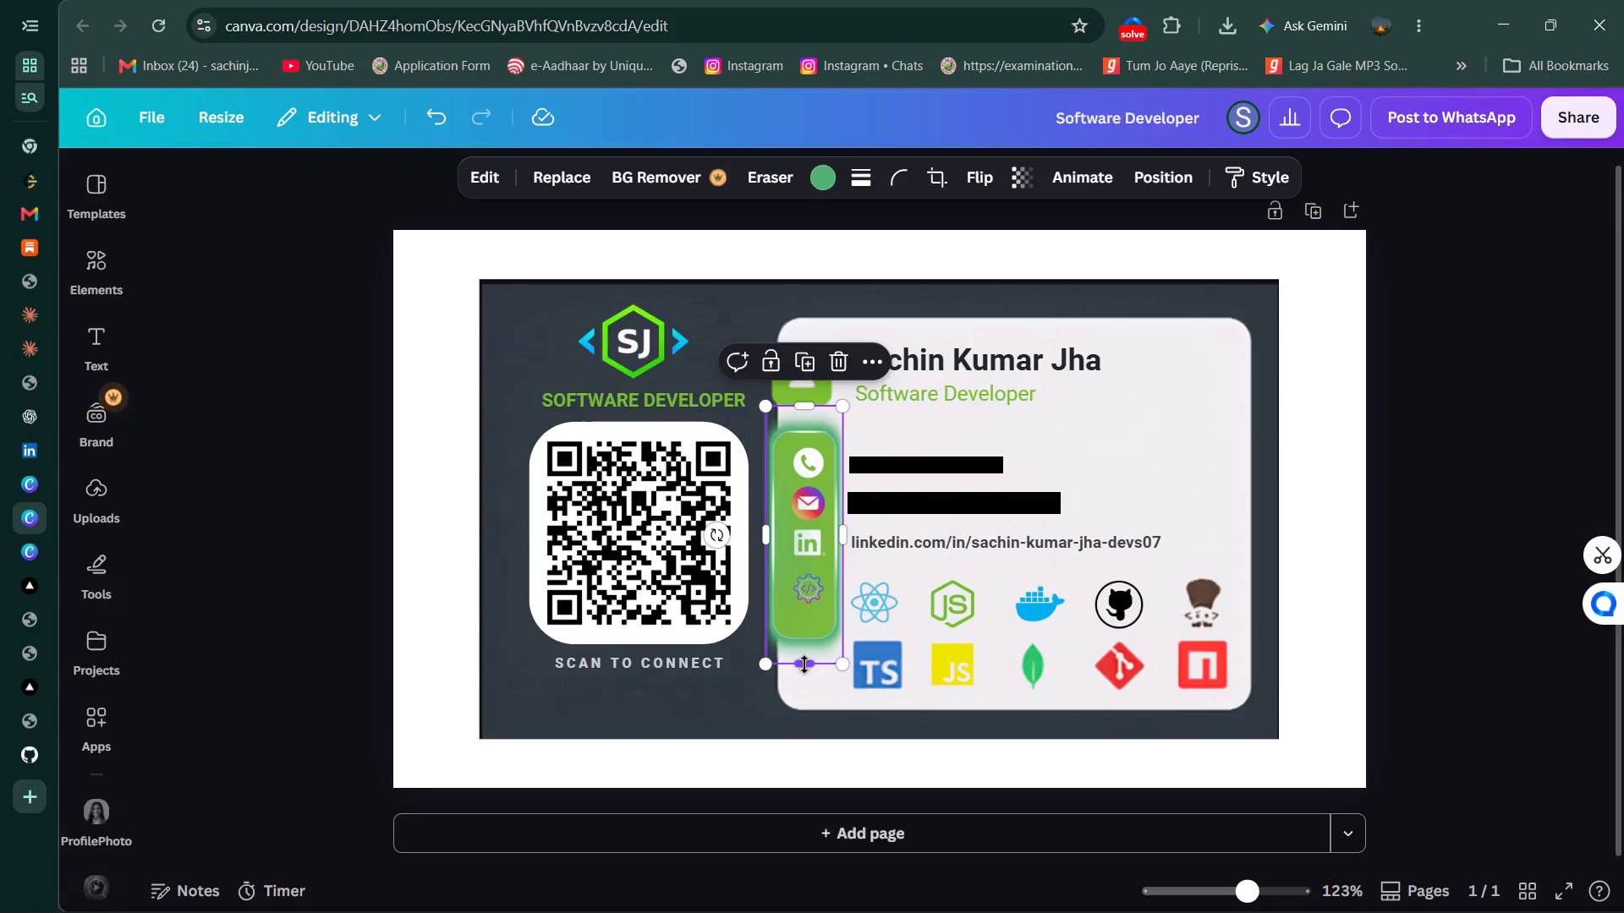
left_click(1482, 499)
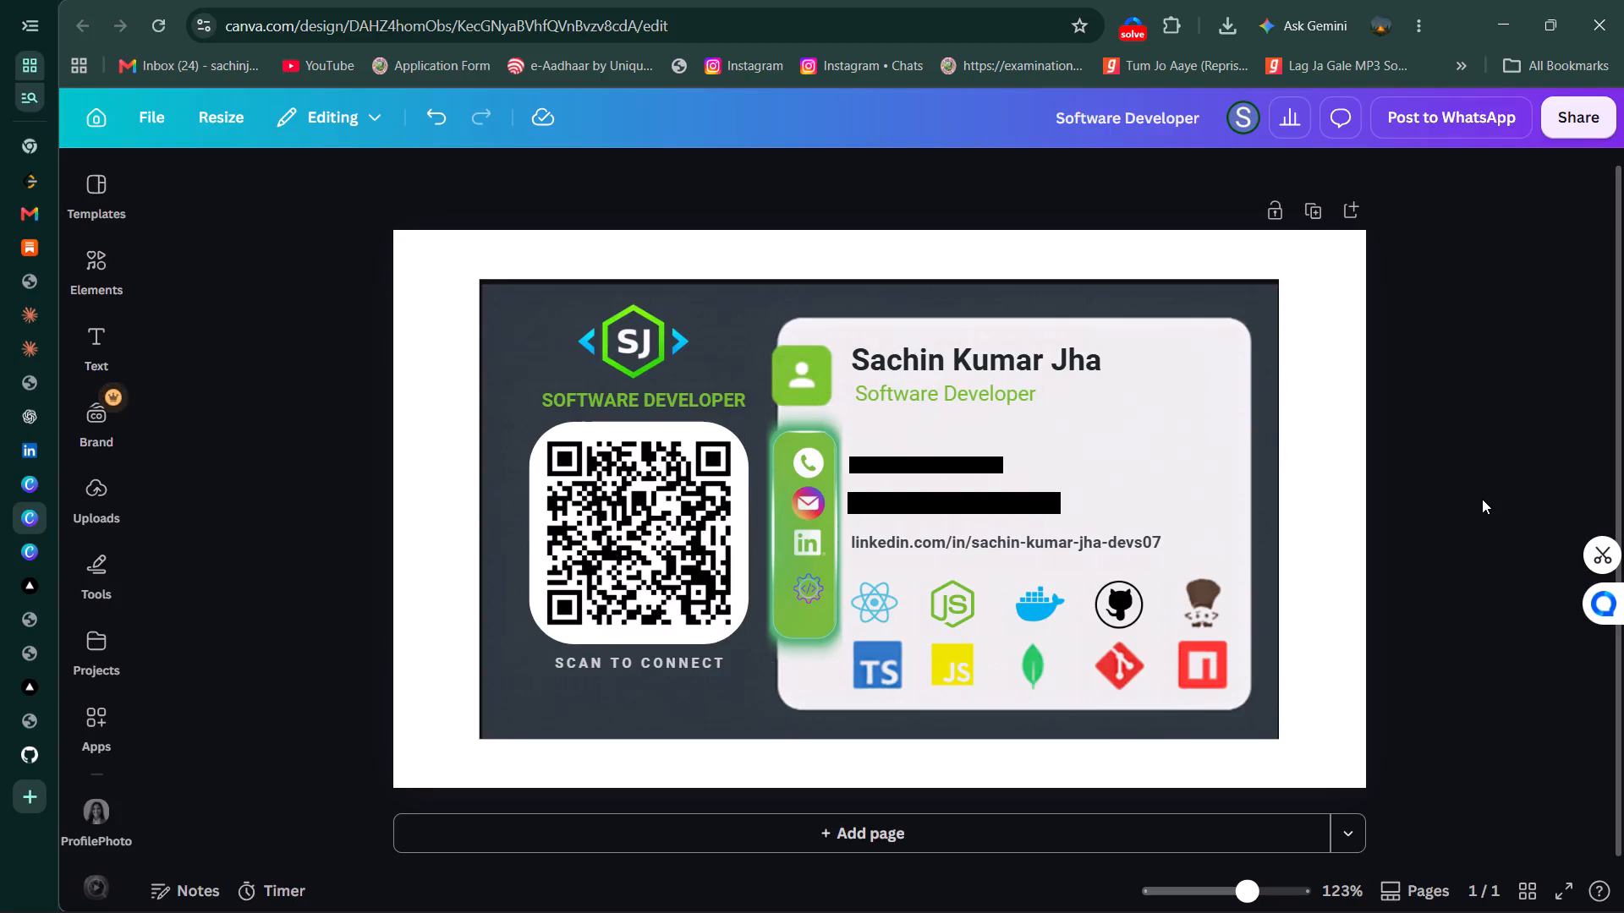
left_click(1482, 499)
Delete the glowing frame around the contact icons, keeping the plain green strip.
left_click(790, 618)
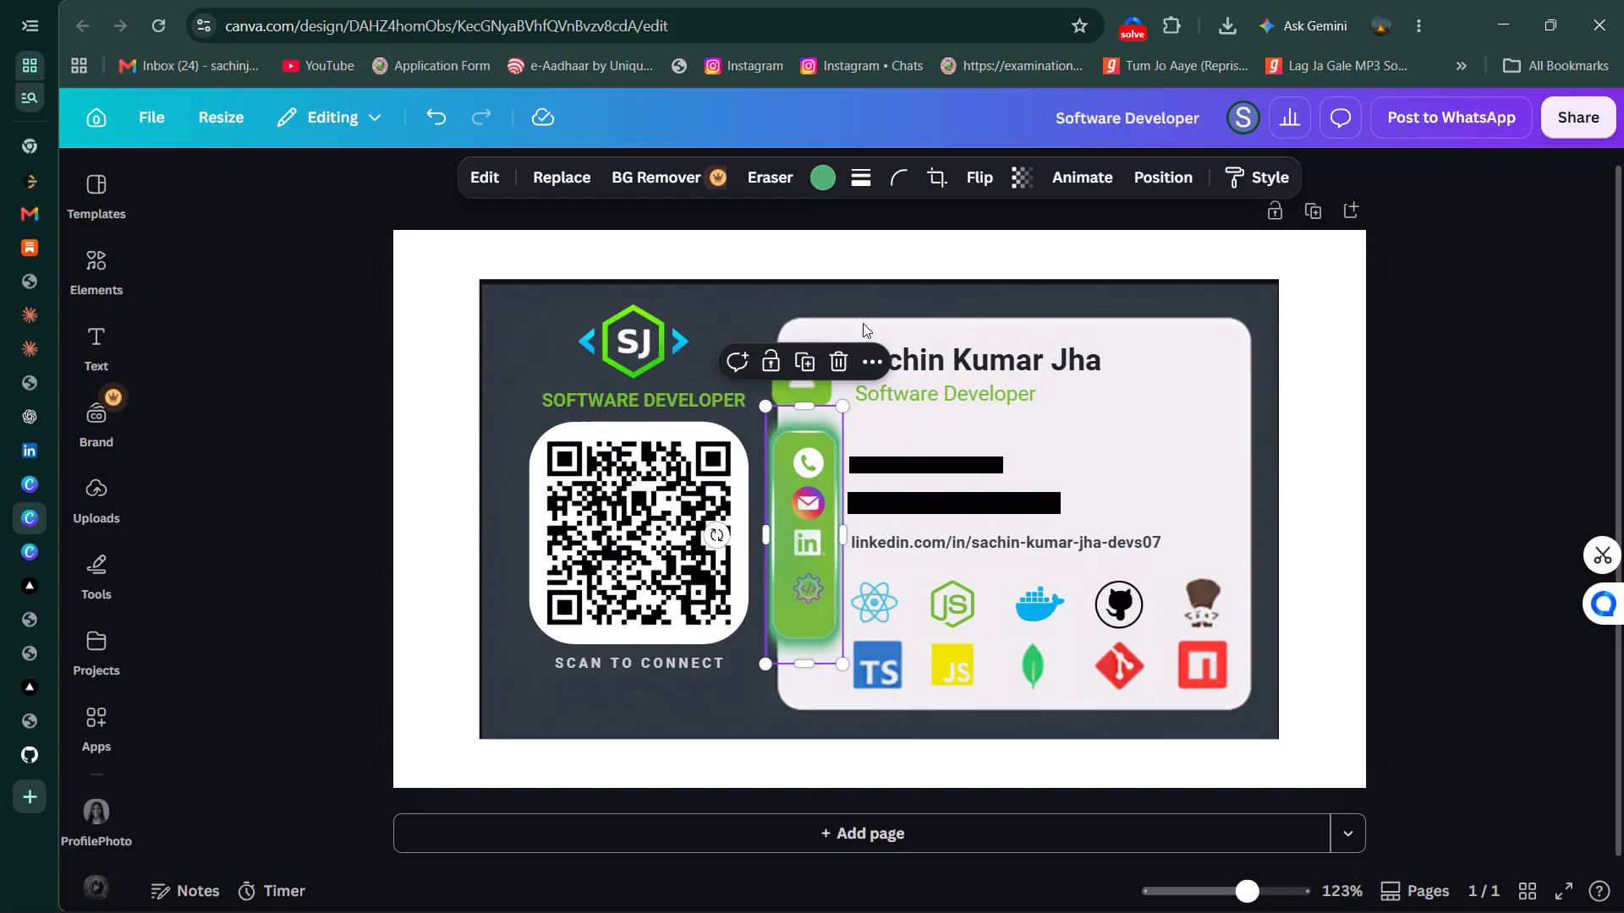
left_click(844, 357)
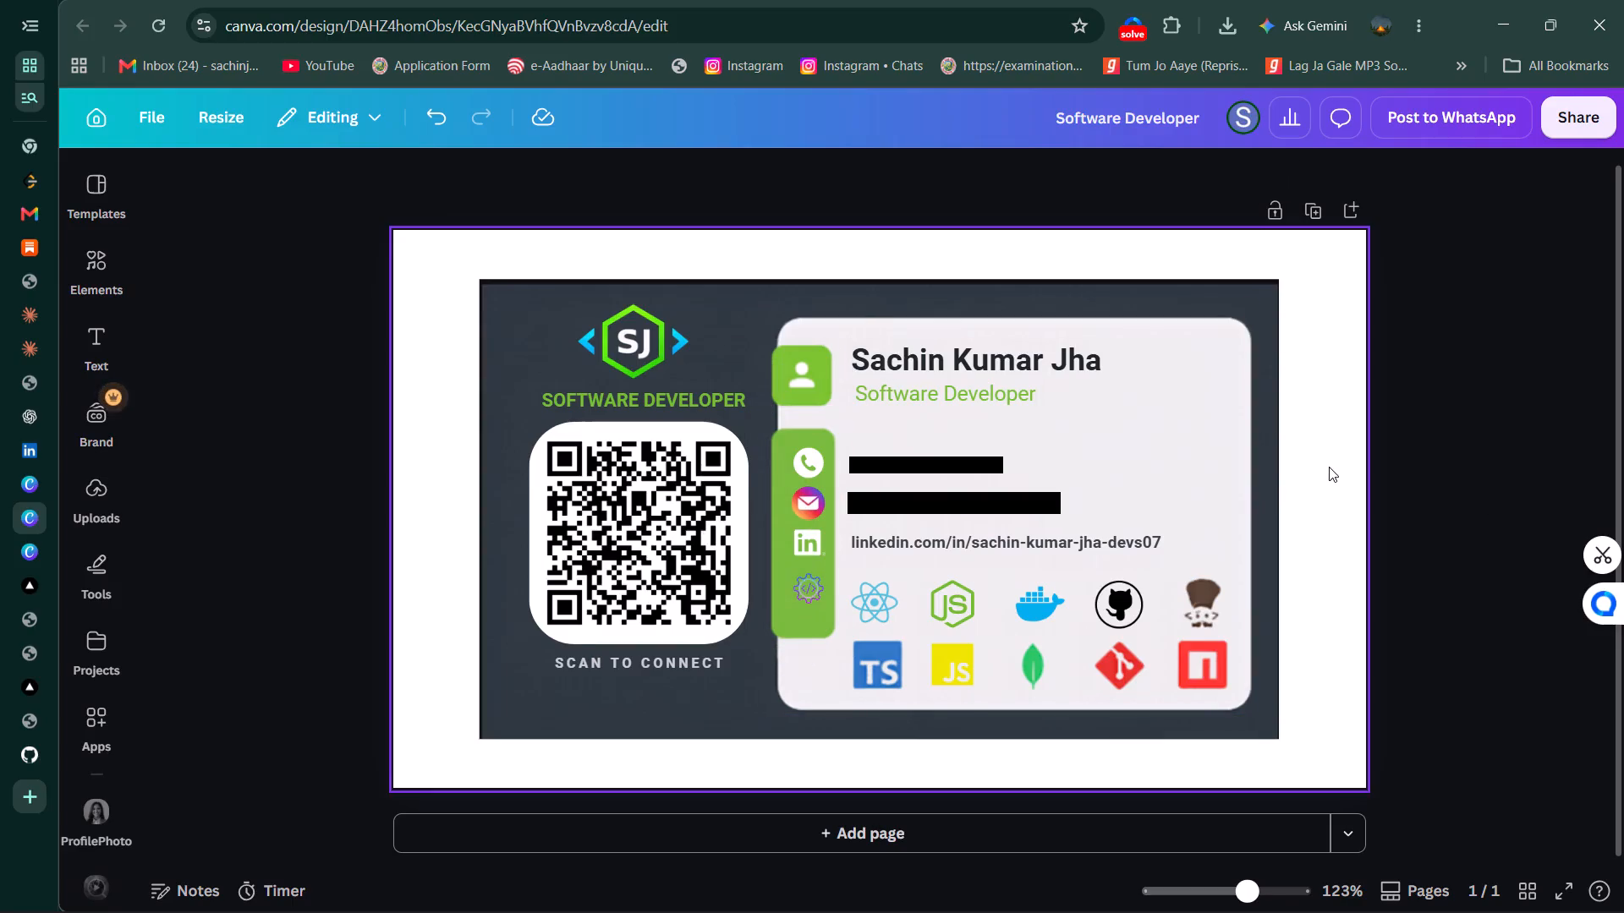
left_click(1467, 445)
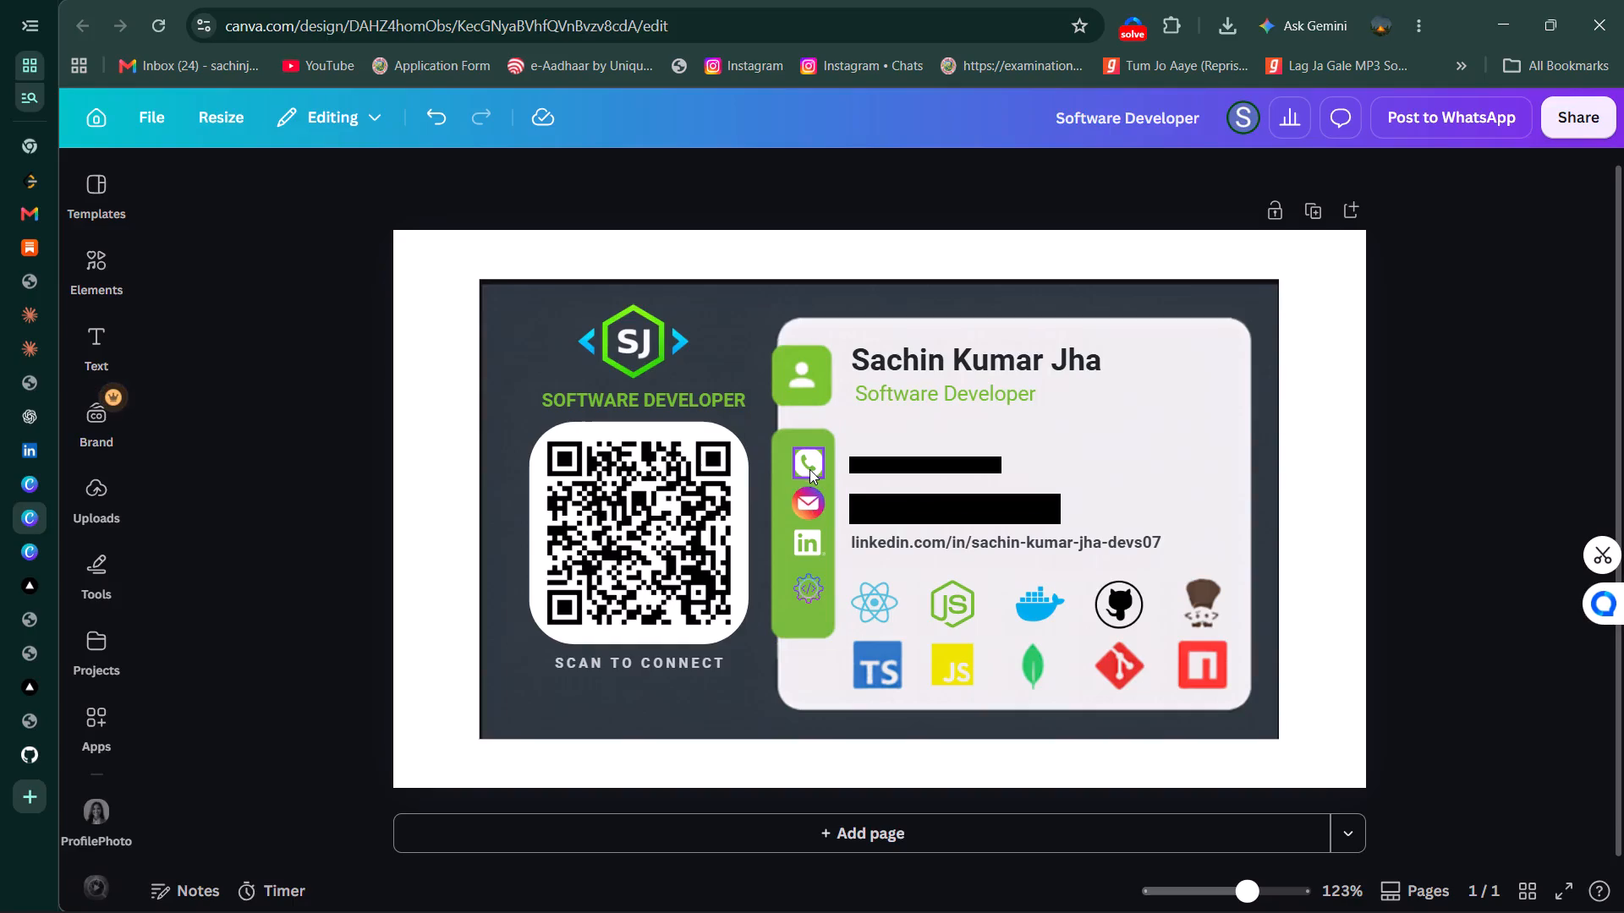
Move the gear code icon slightly down on the green contact strip, and deselect it.
left_click(809, 588)
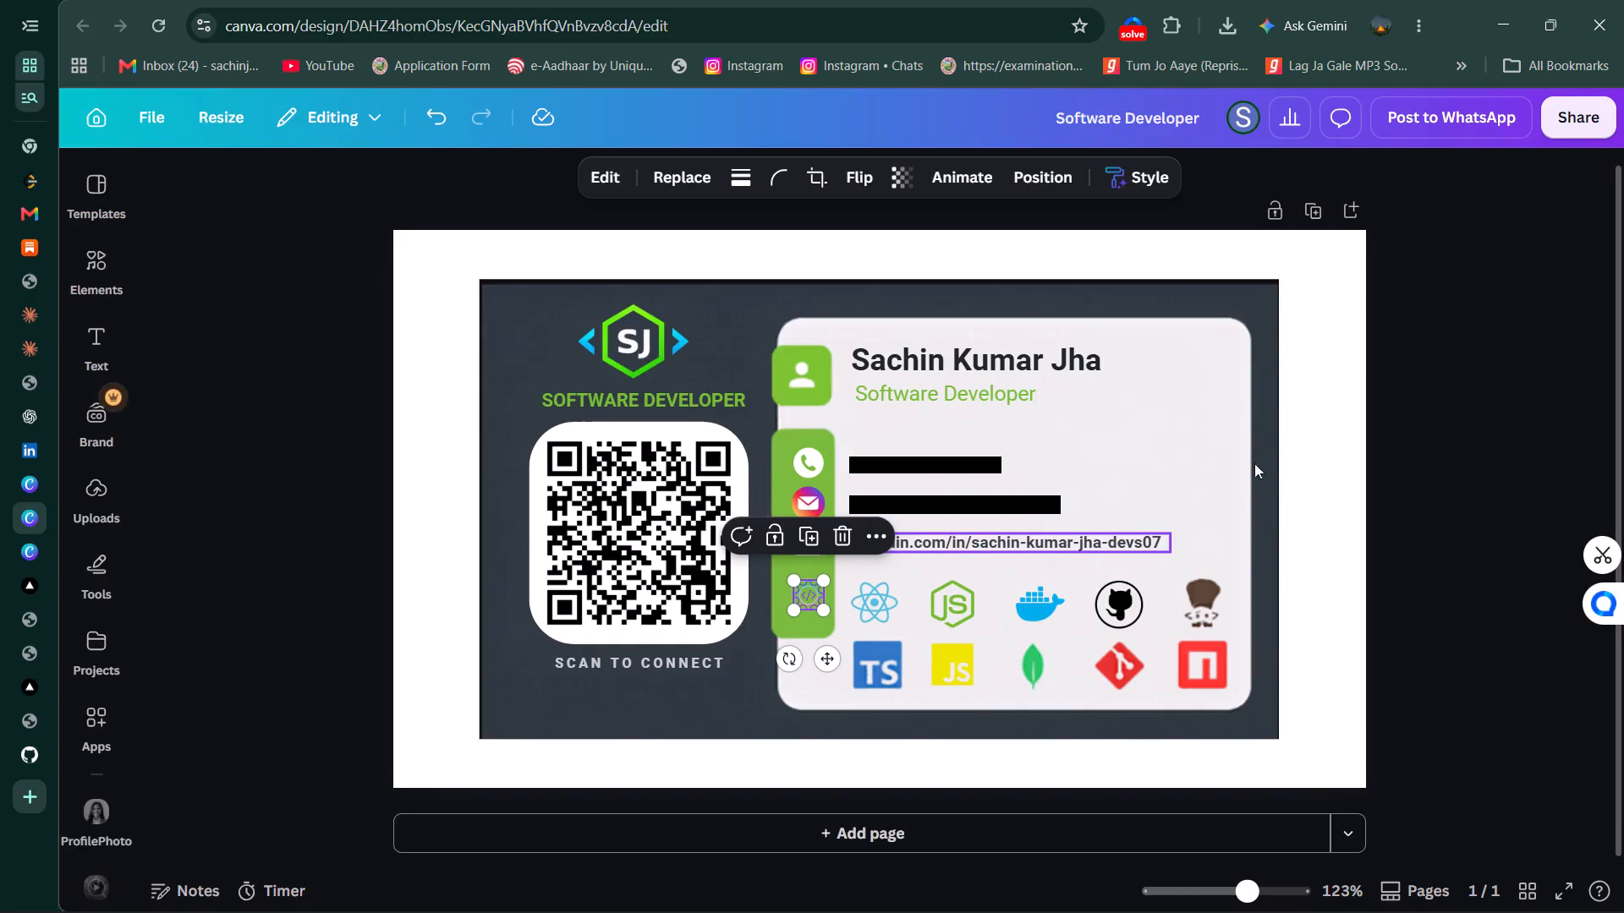
left_click(1386, 444)
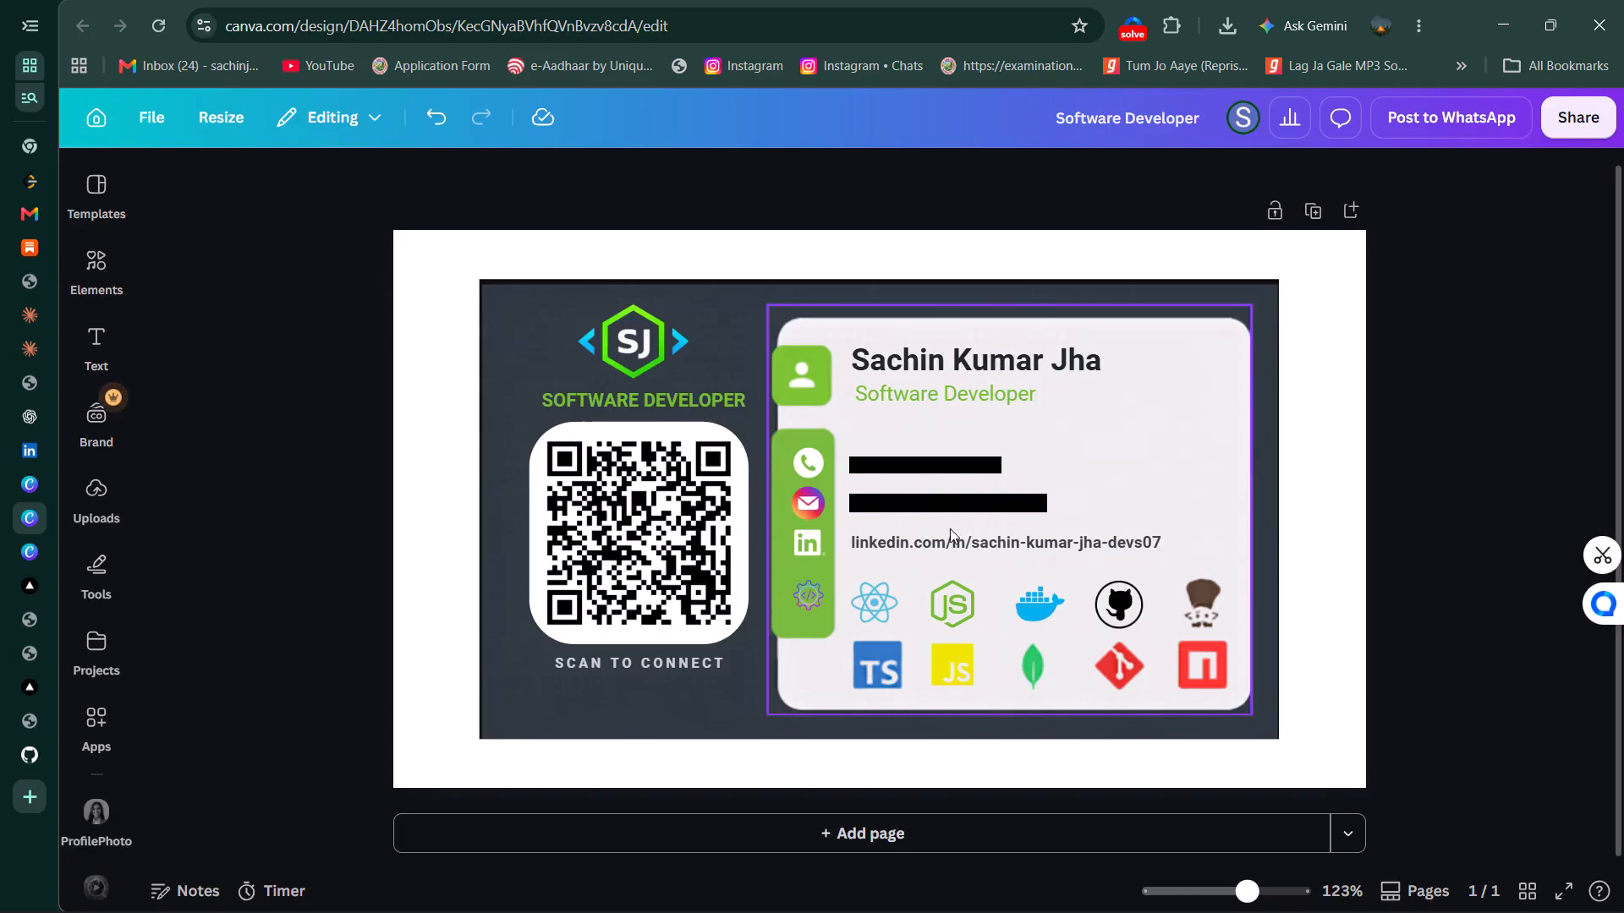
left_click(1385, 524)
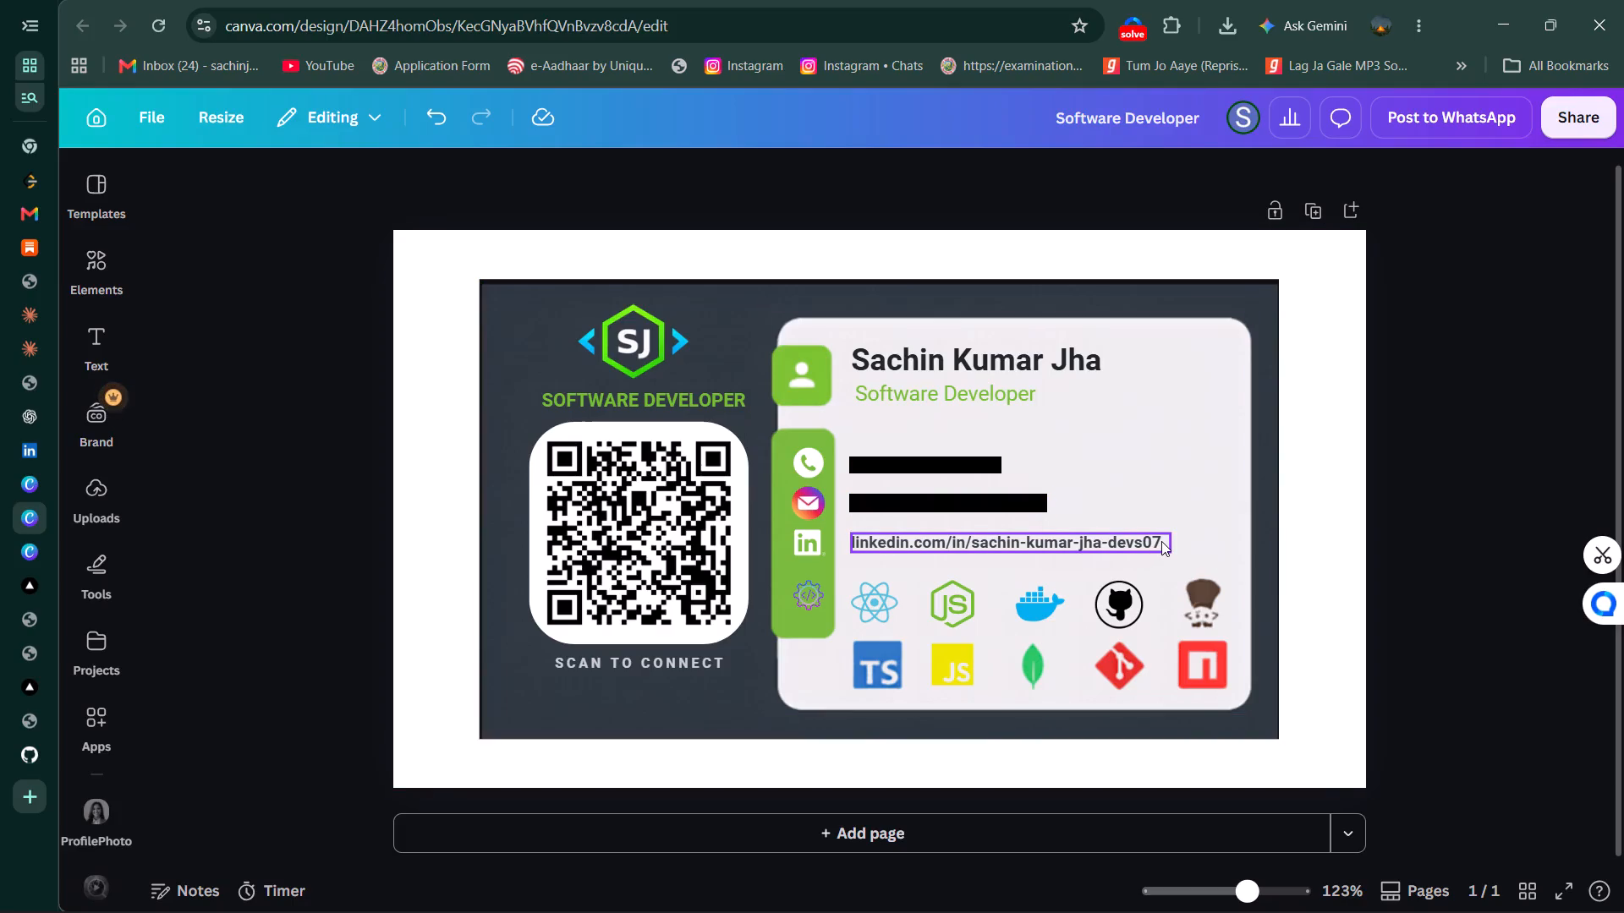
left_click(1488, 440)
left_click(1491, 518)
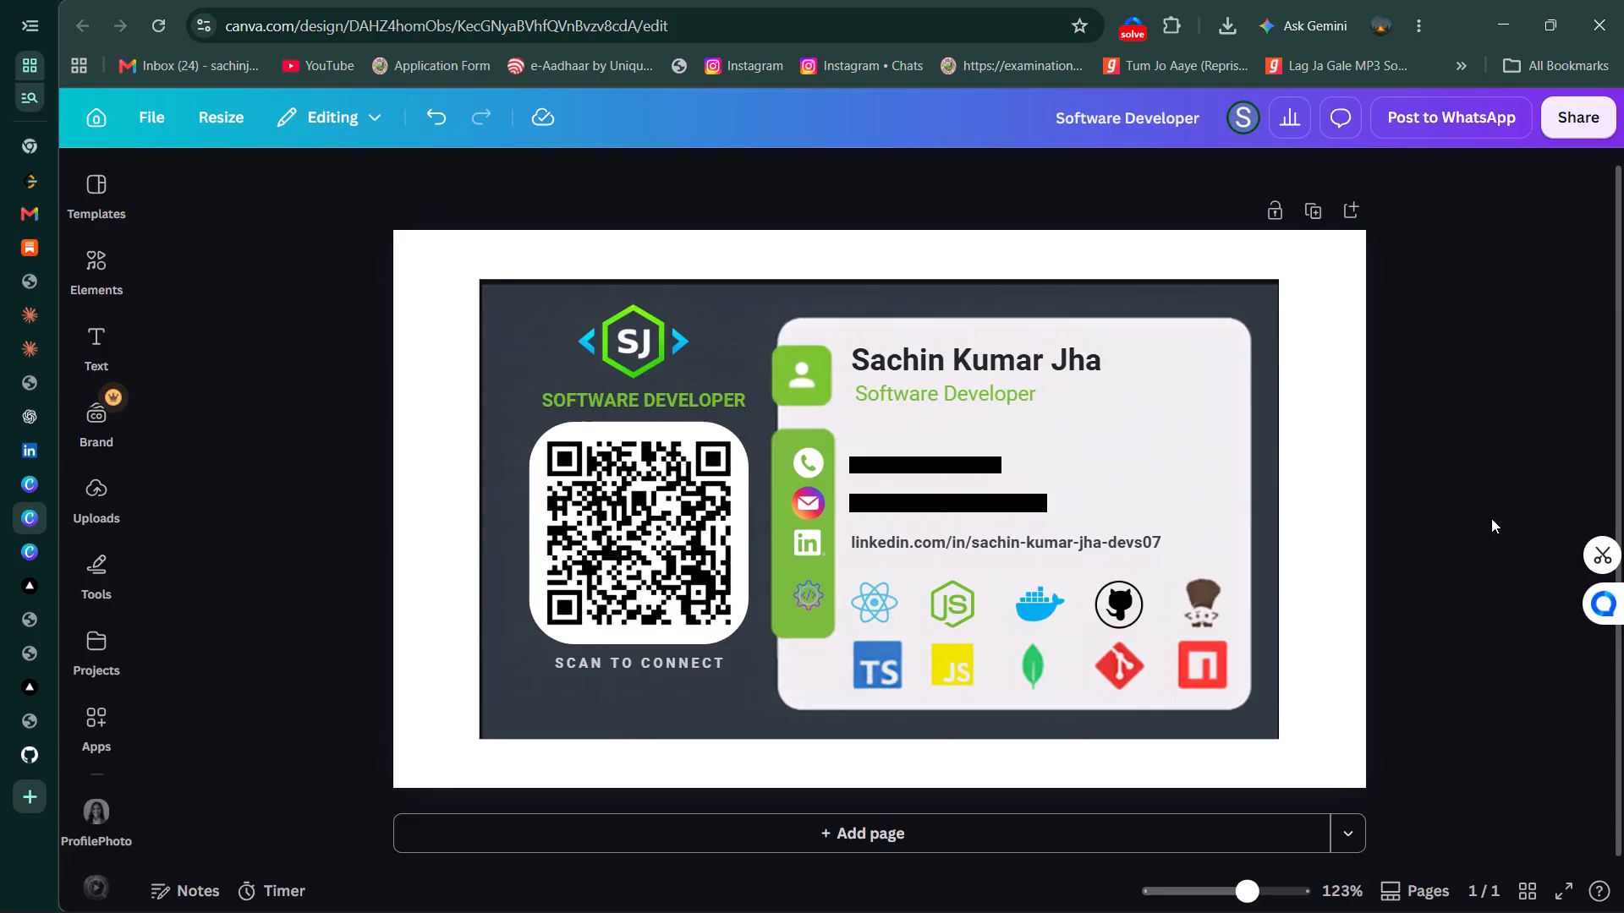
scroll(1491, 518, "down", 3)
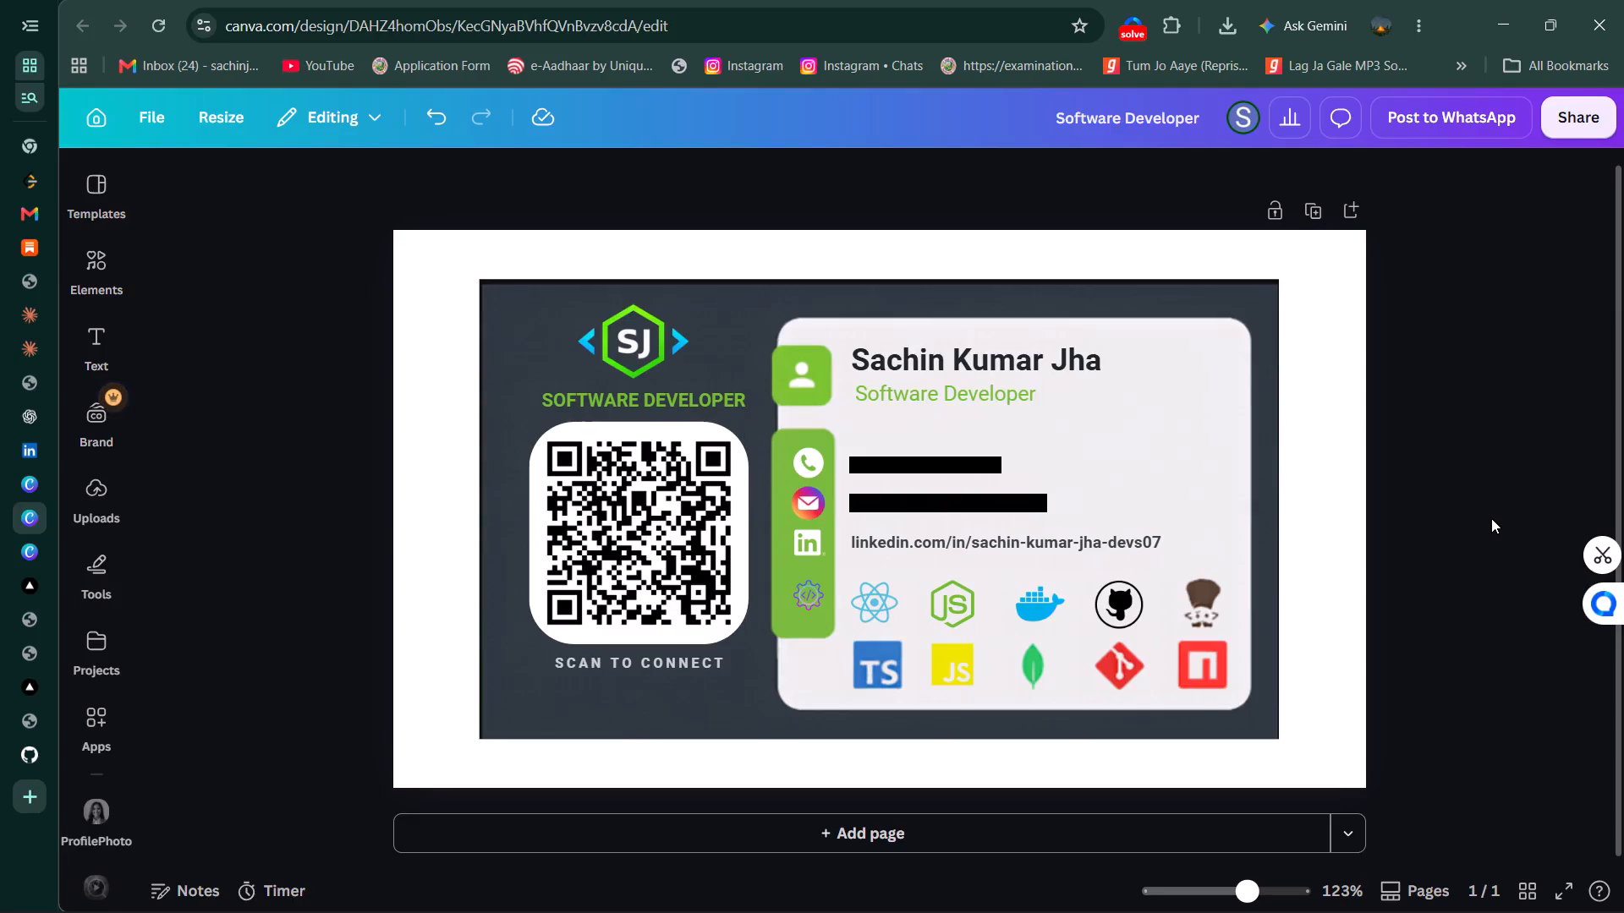
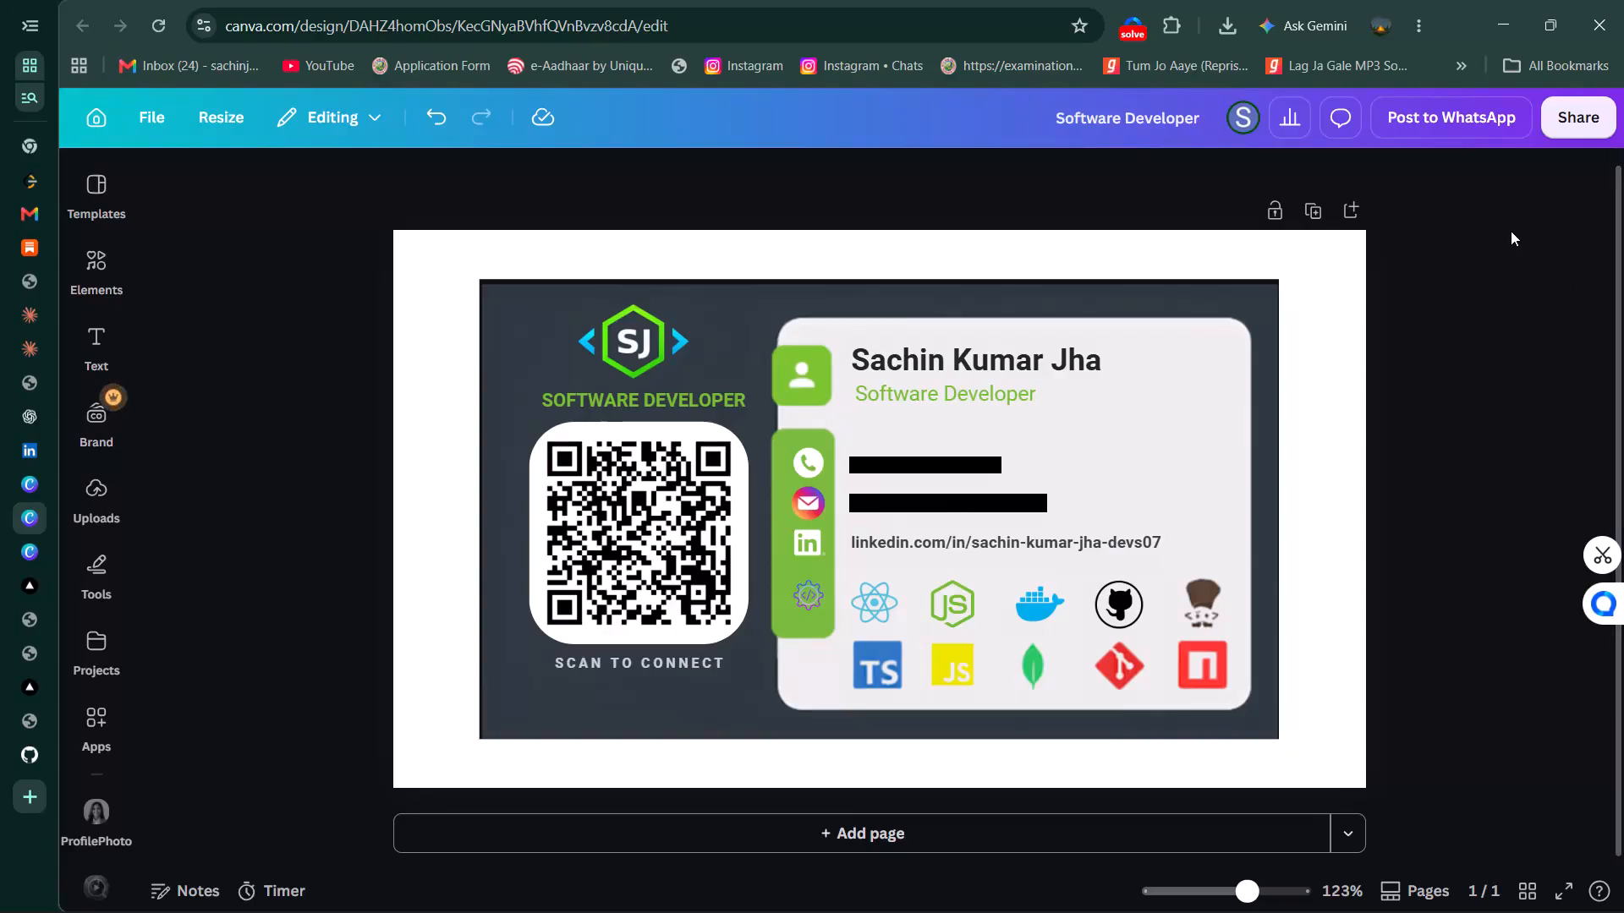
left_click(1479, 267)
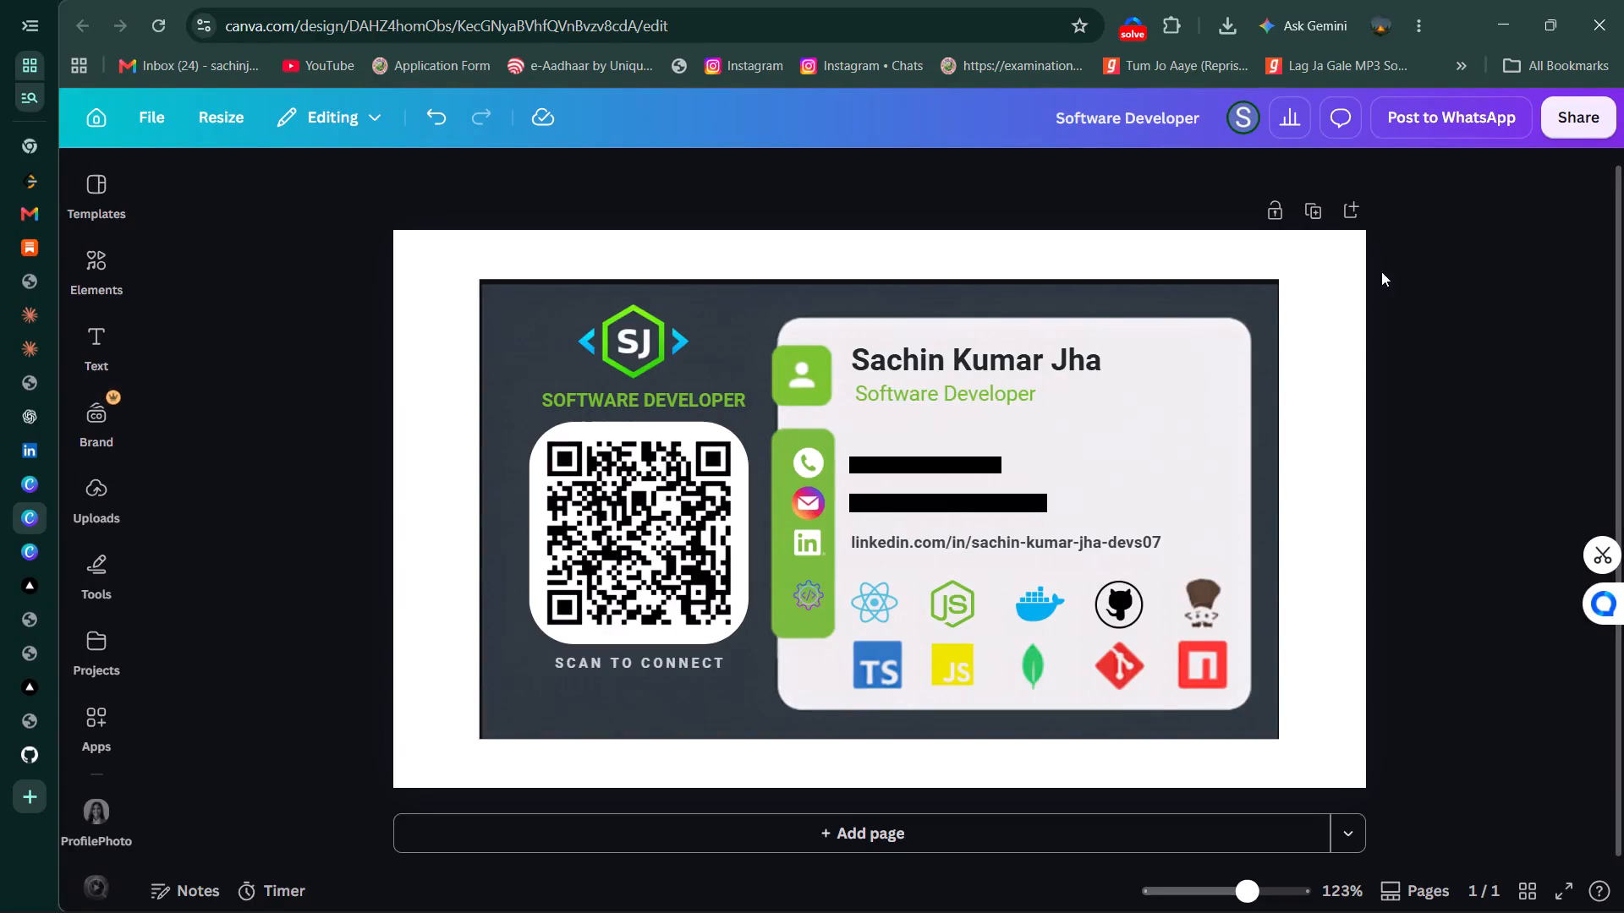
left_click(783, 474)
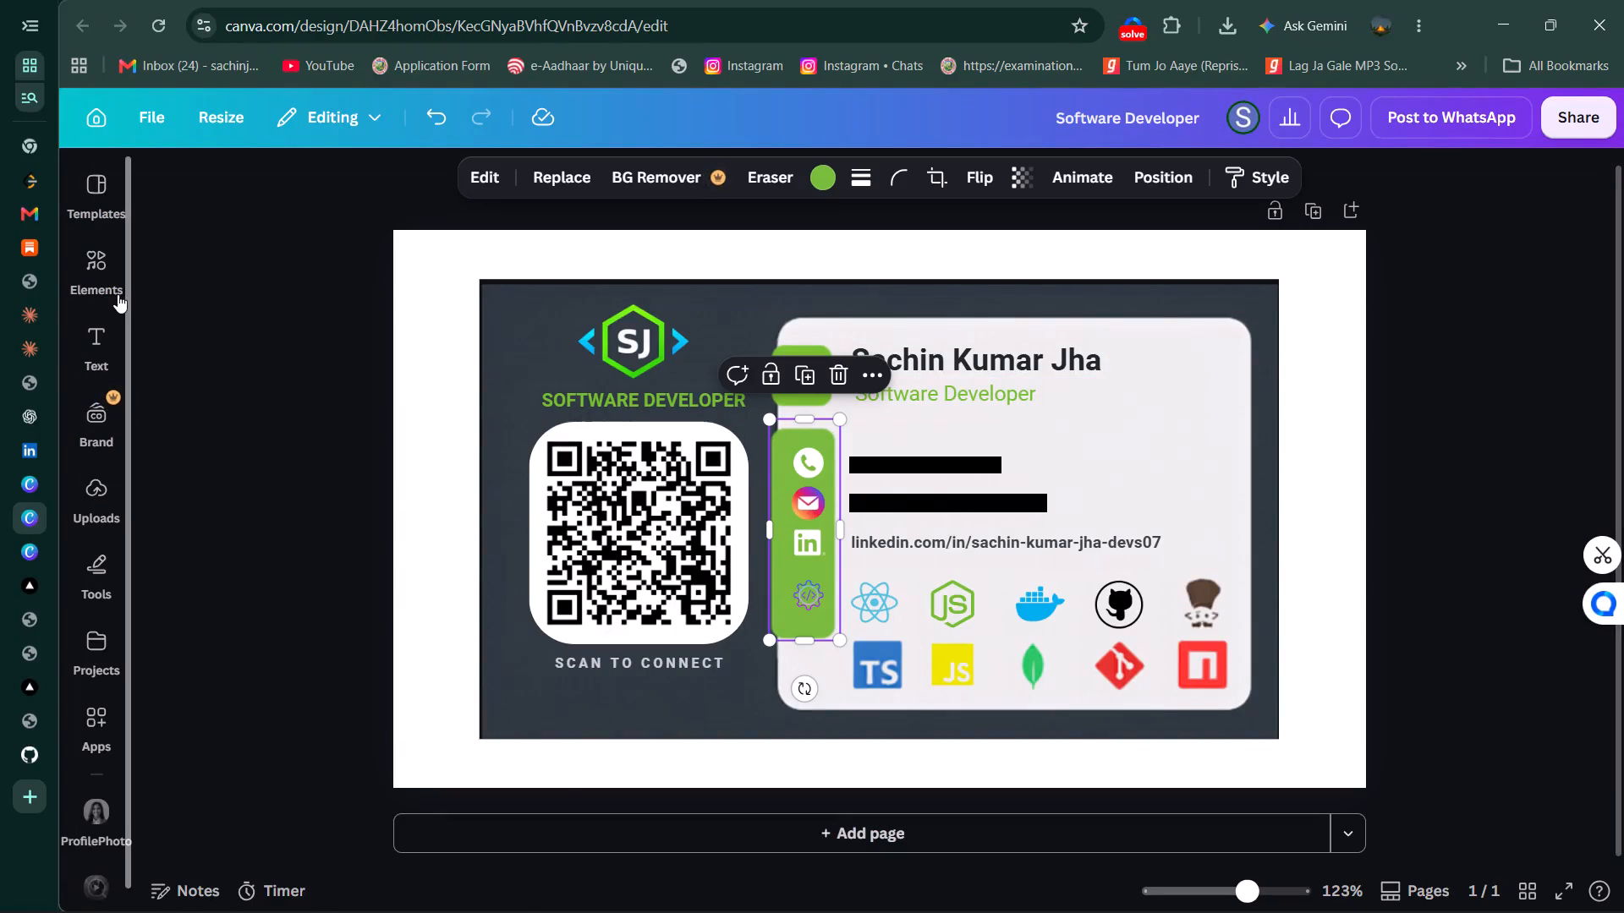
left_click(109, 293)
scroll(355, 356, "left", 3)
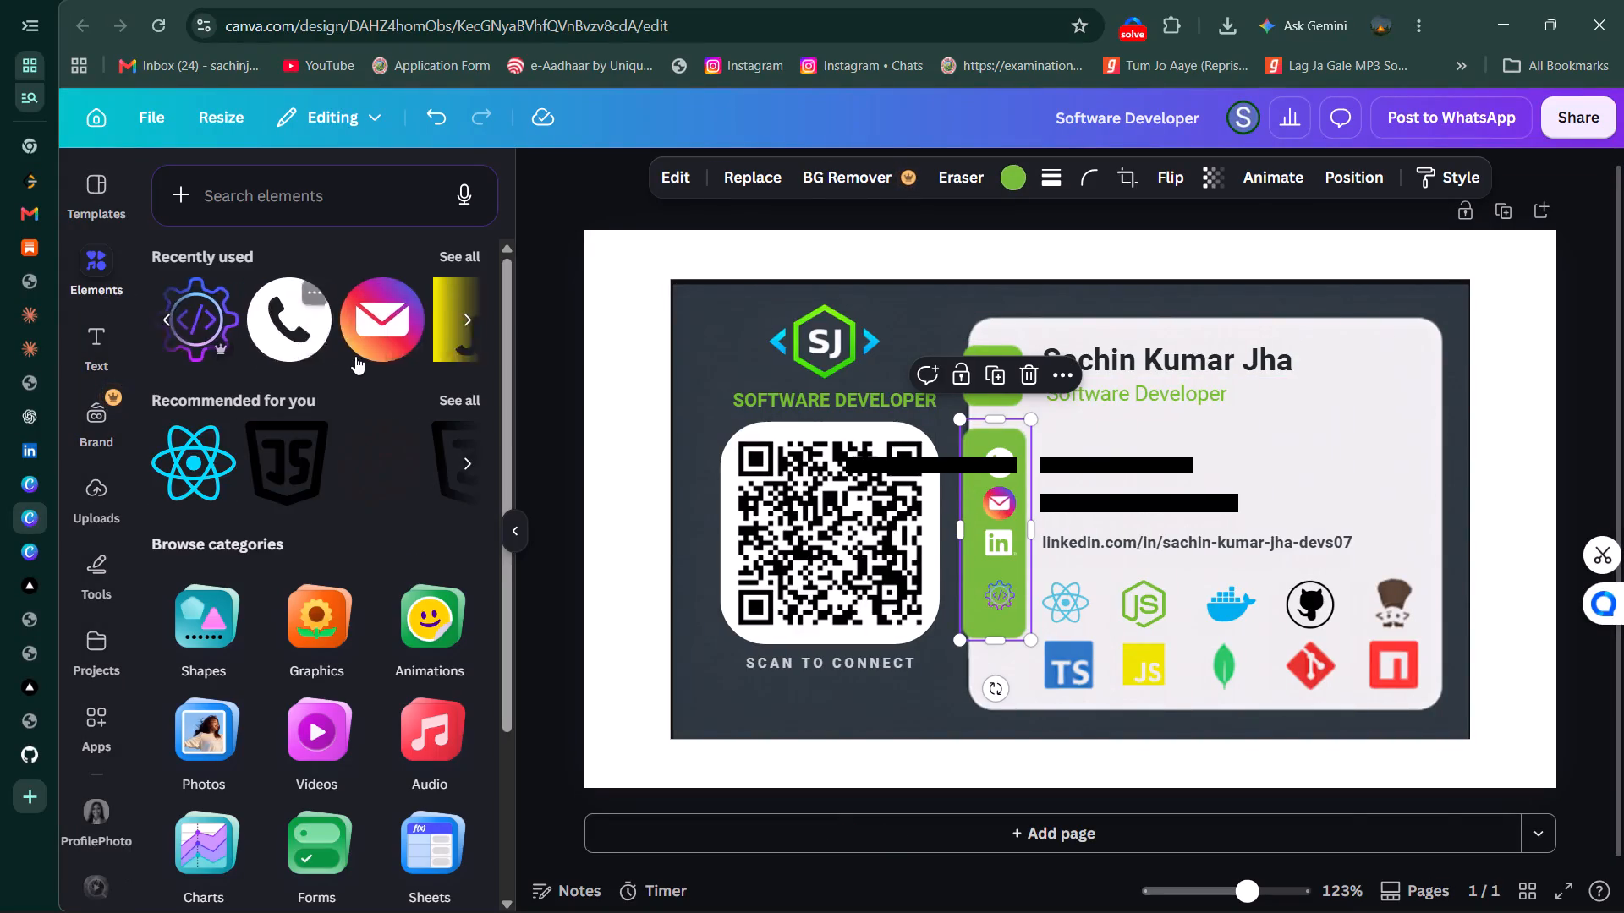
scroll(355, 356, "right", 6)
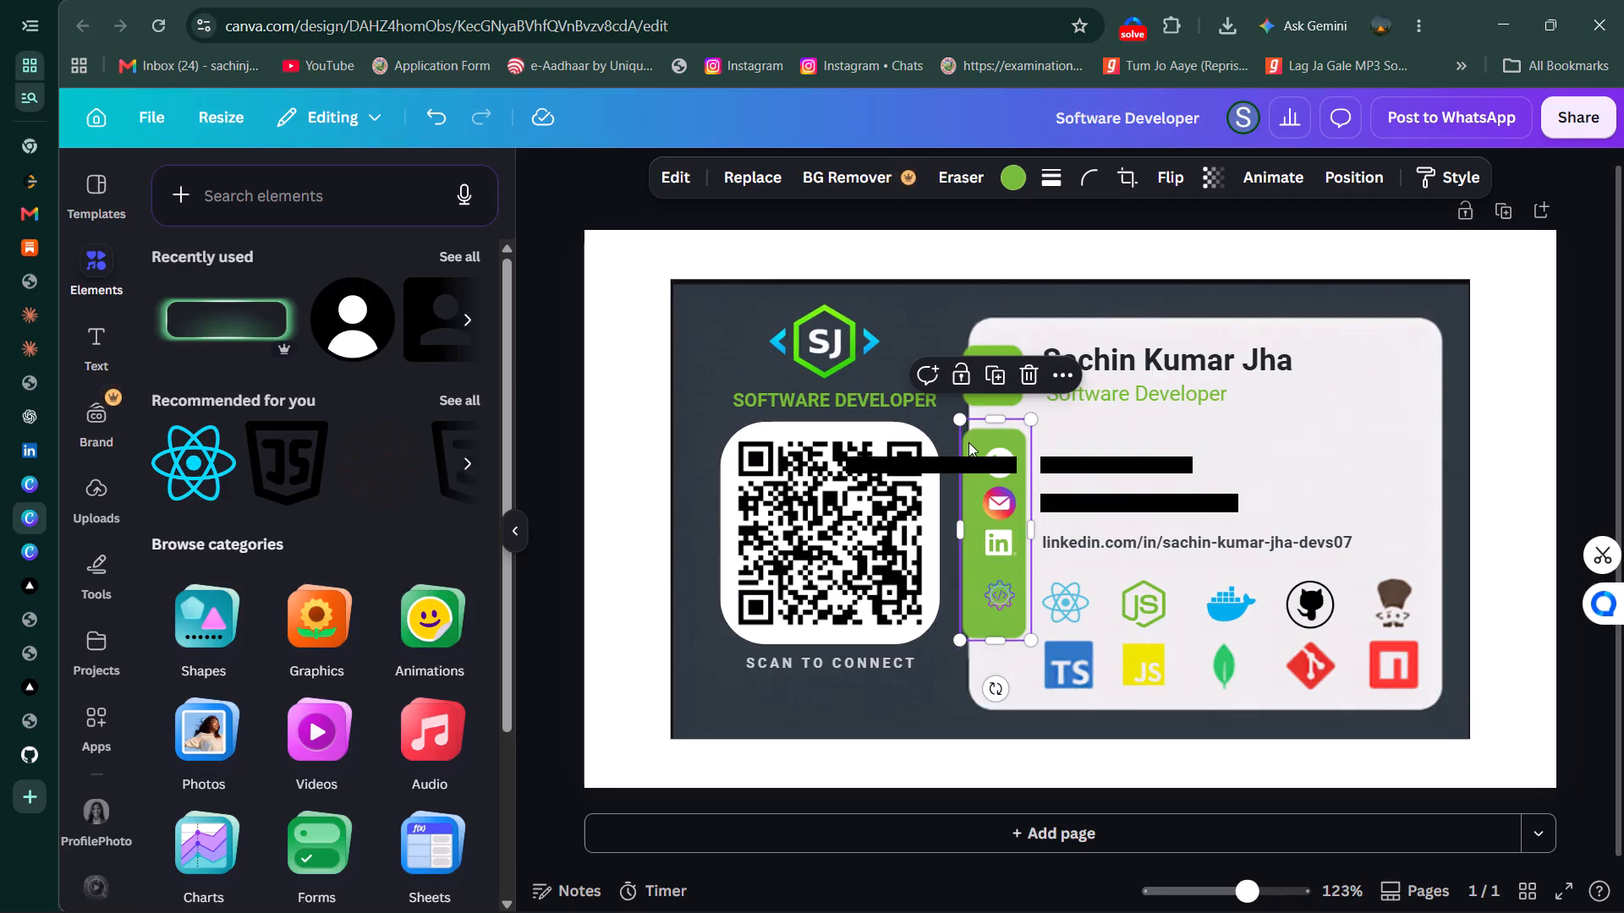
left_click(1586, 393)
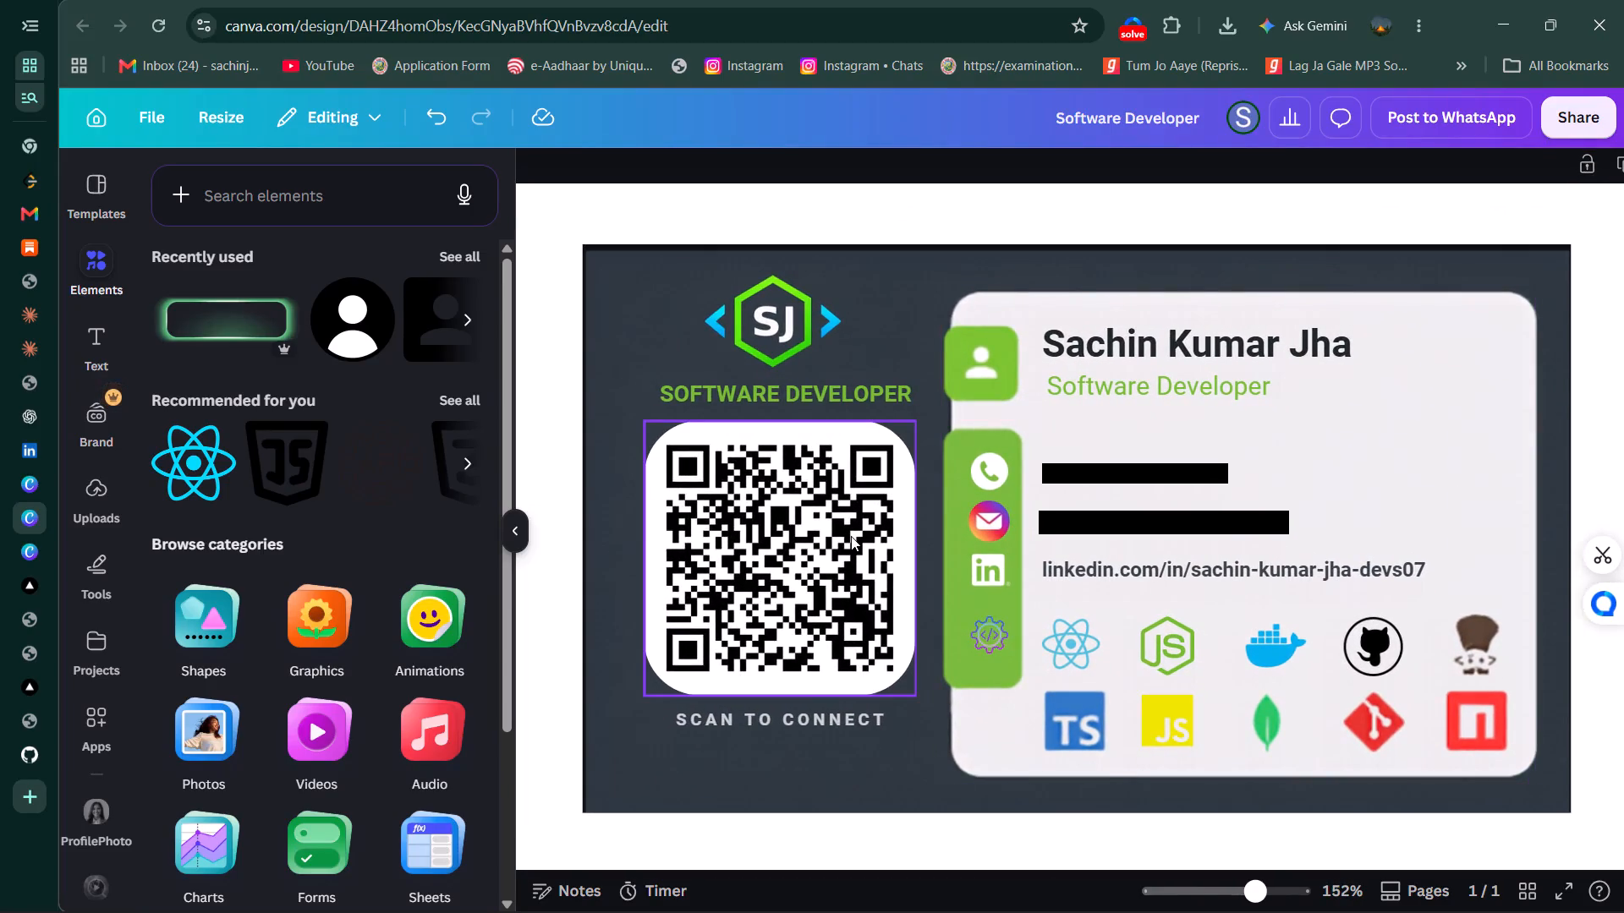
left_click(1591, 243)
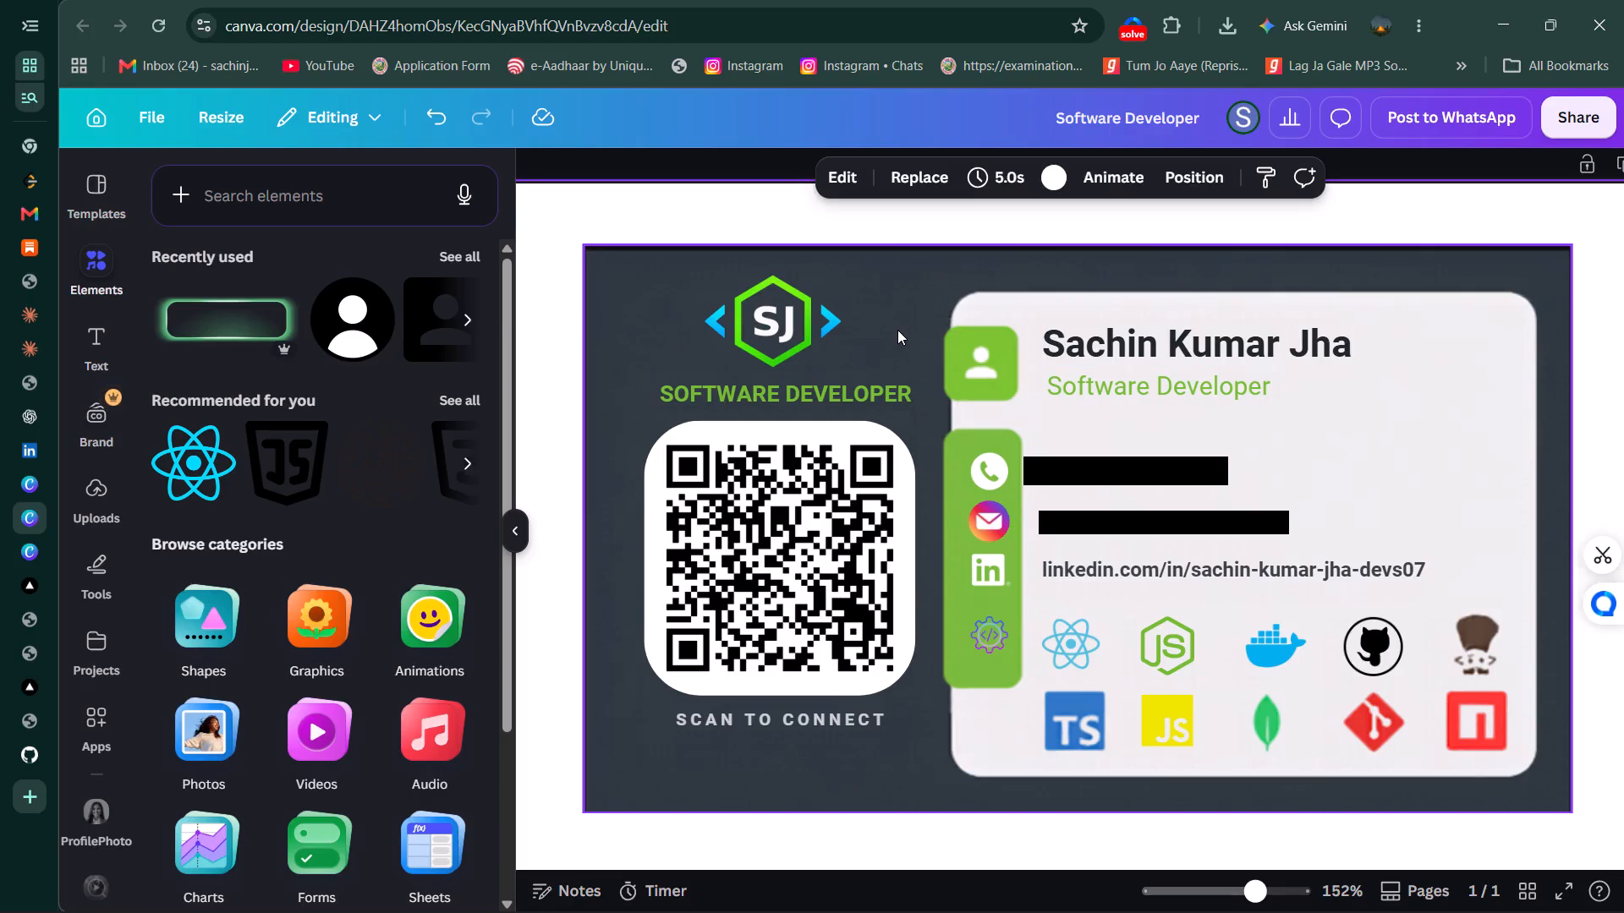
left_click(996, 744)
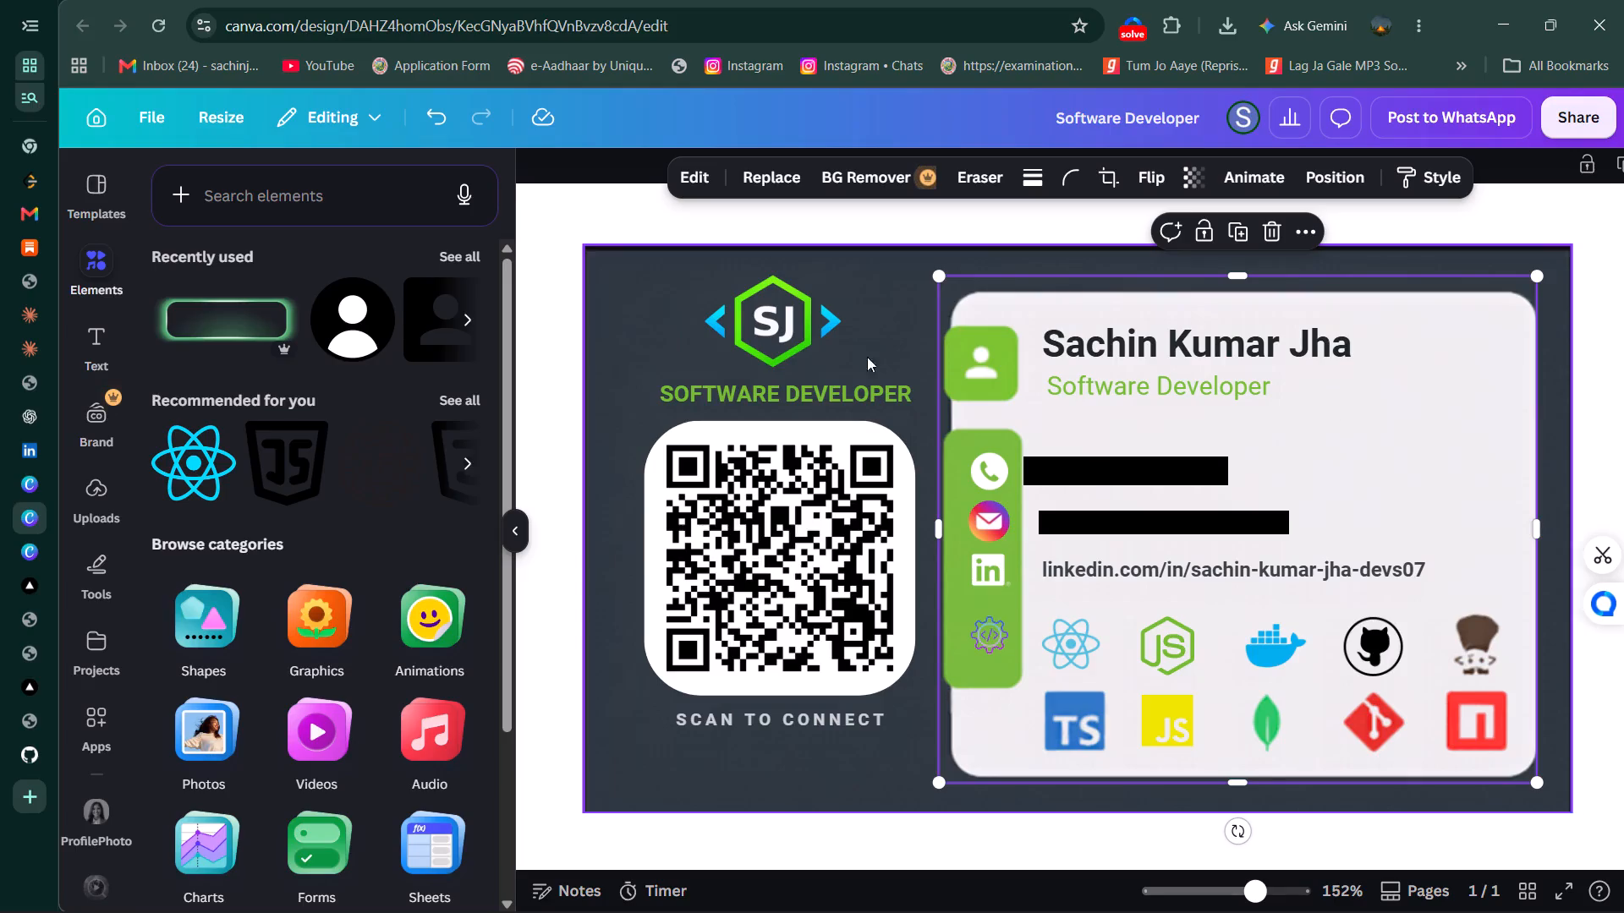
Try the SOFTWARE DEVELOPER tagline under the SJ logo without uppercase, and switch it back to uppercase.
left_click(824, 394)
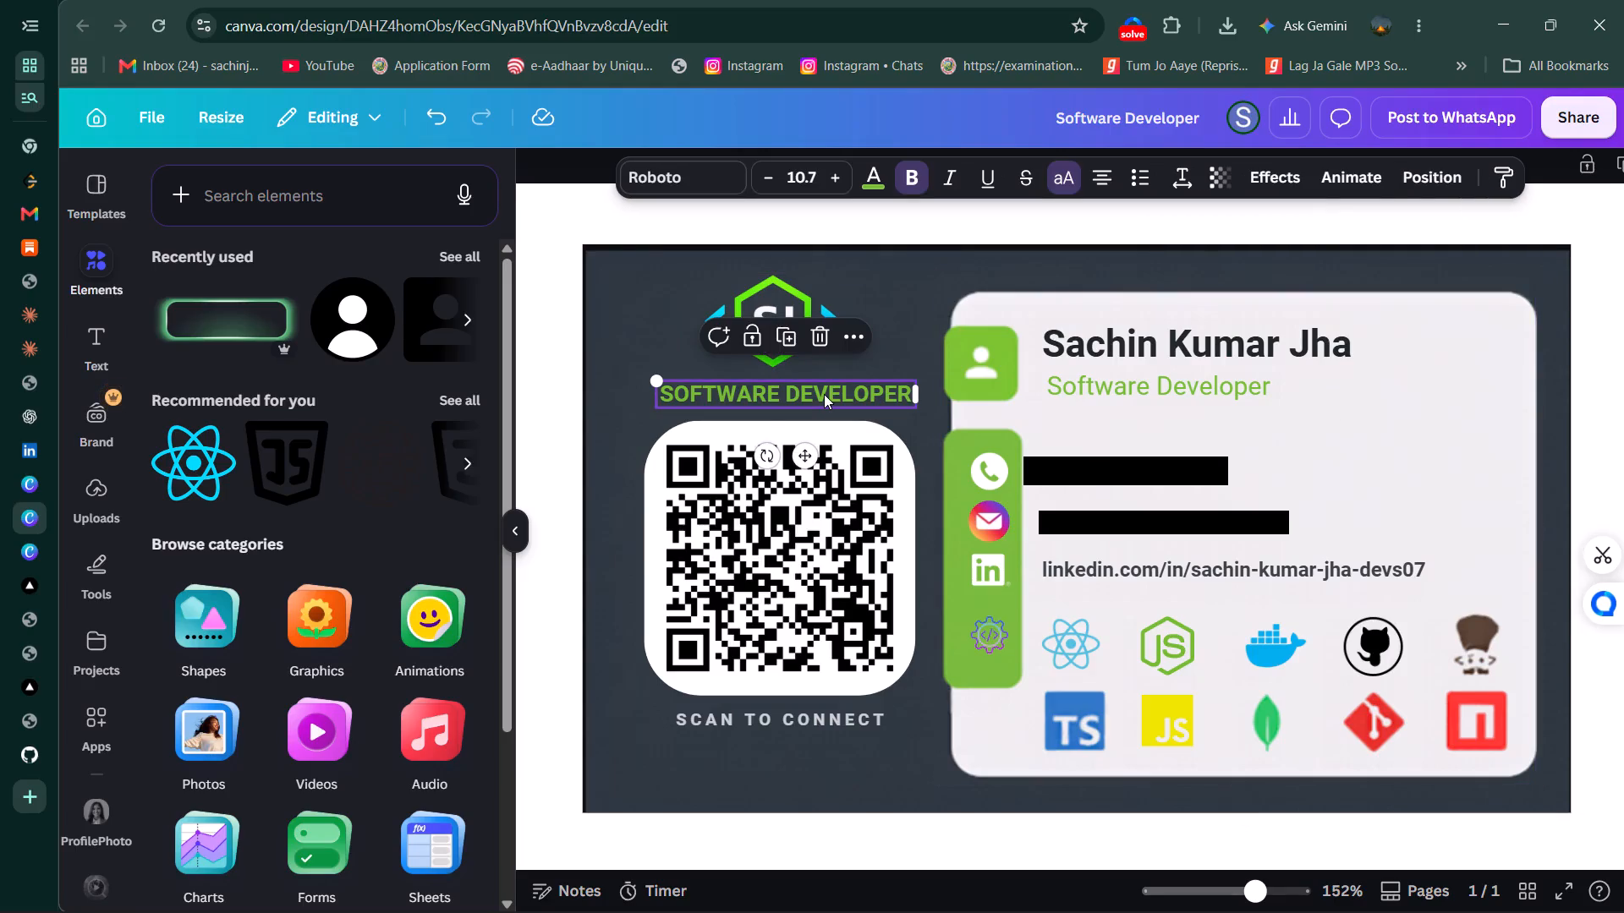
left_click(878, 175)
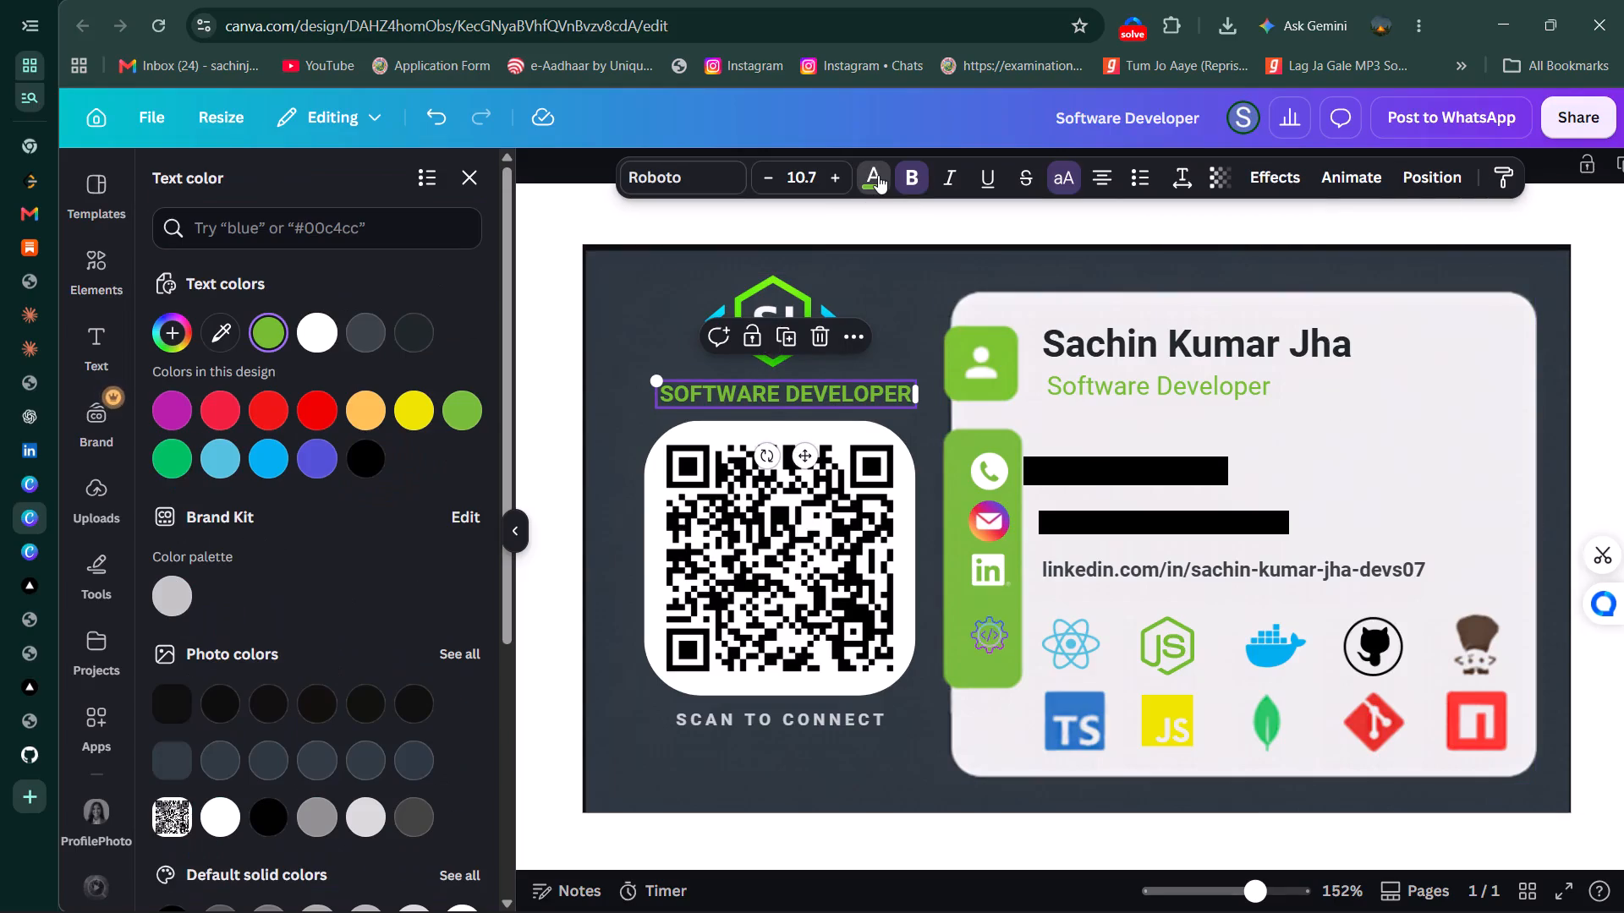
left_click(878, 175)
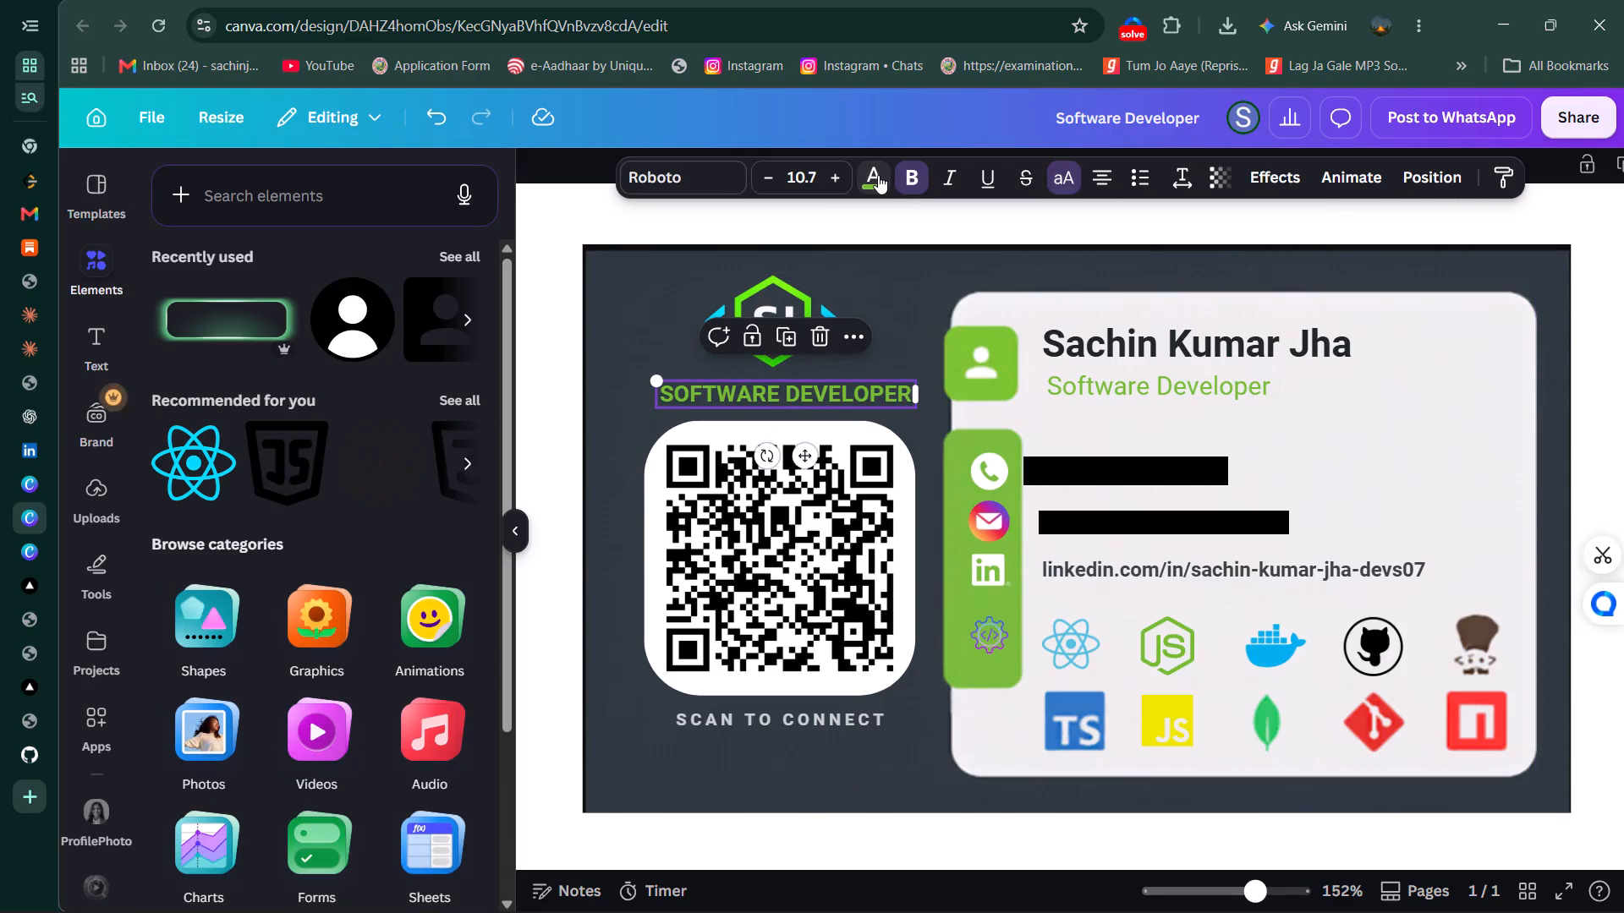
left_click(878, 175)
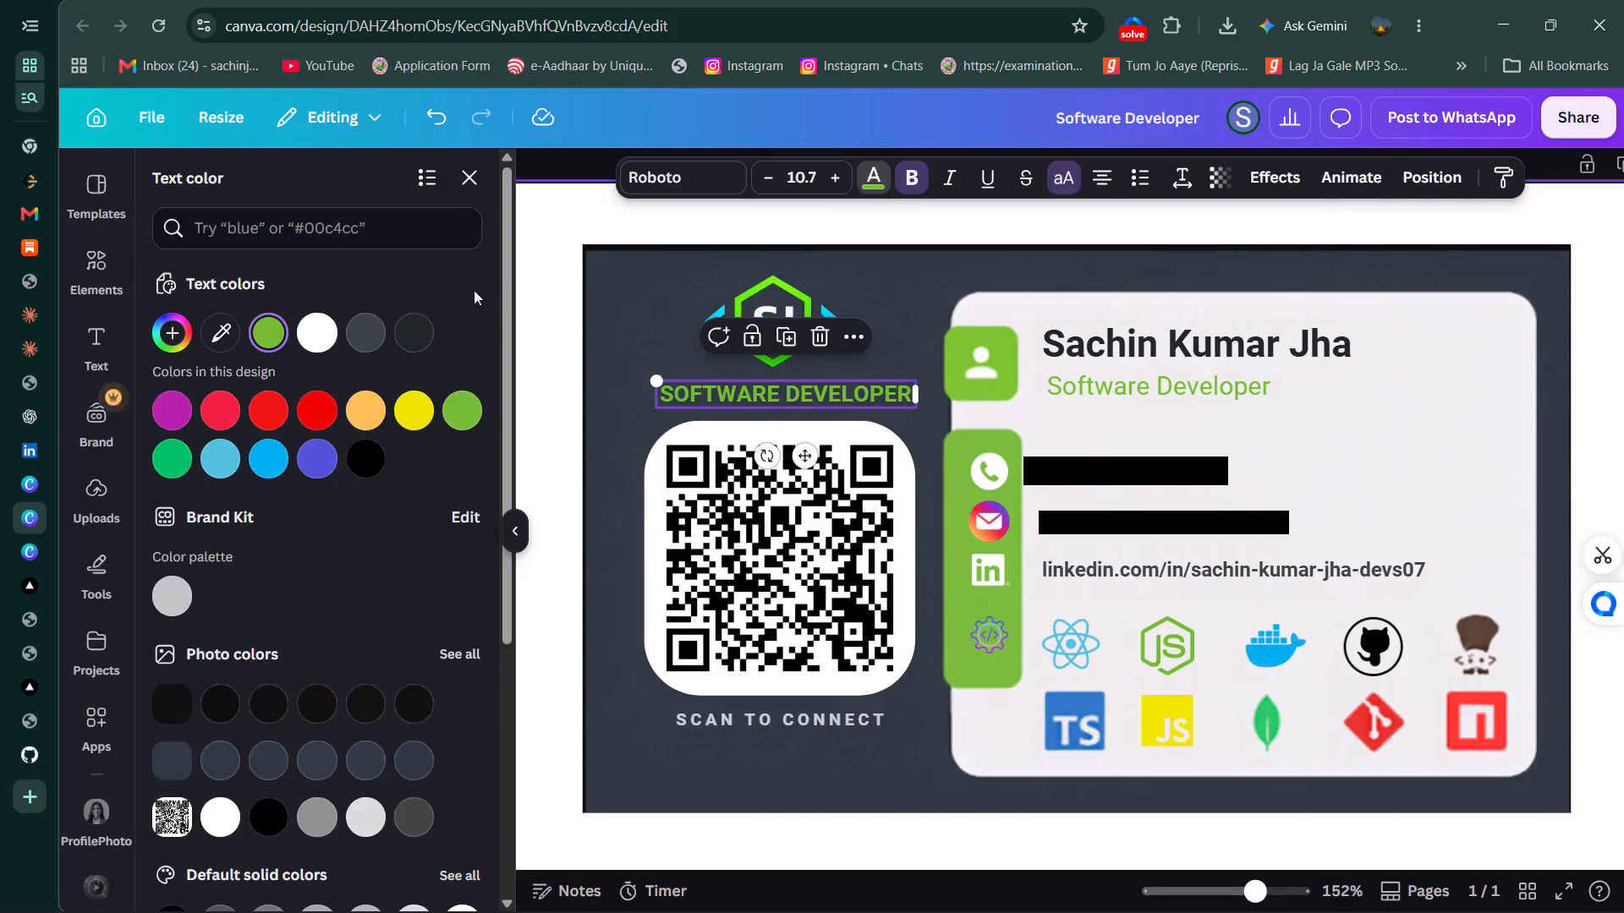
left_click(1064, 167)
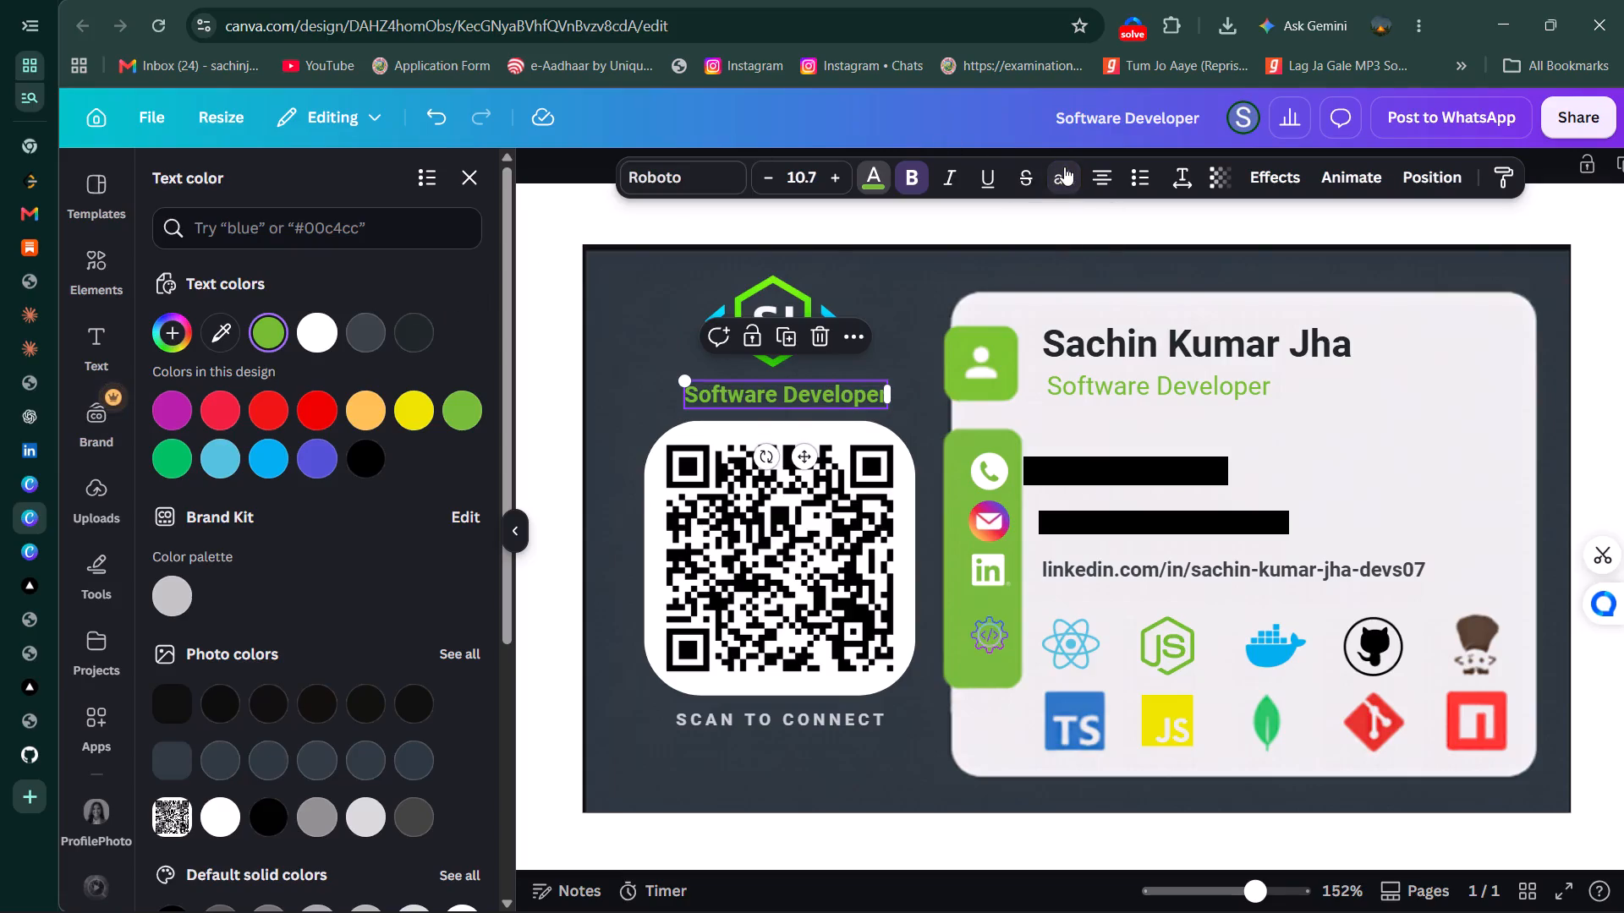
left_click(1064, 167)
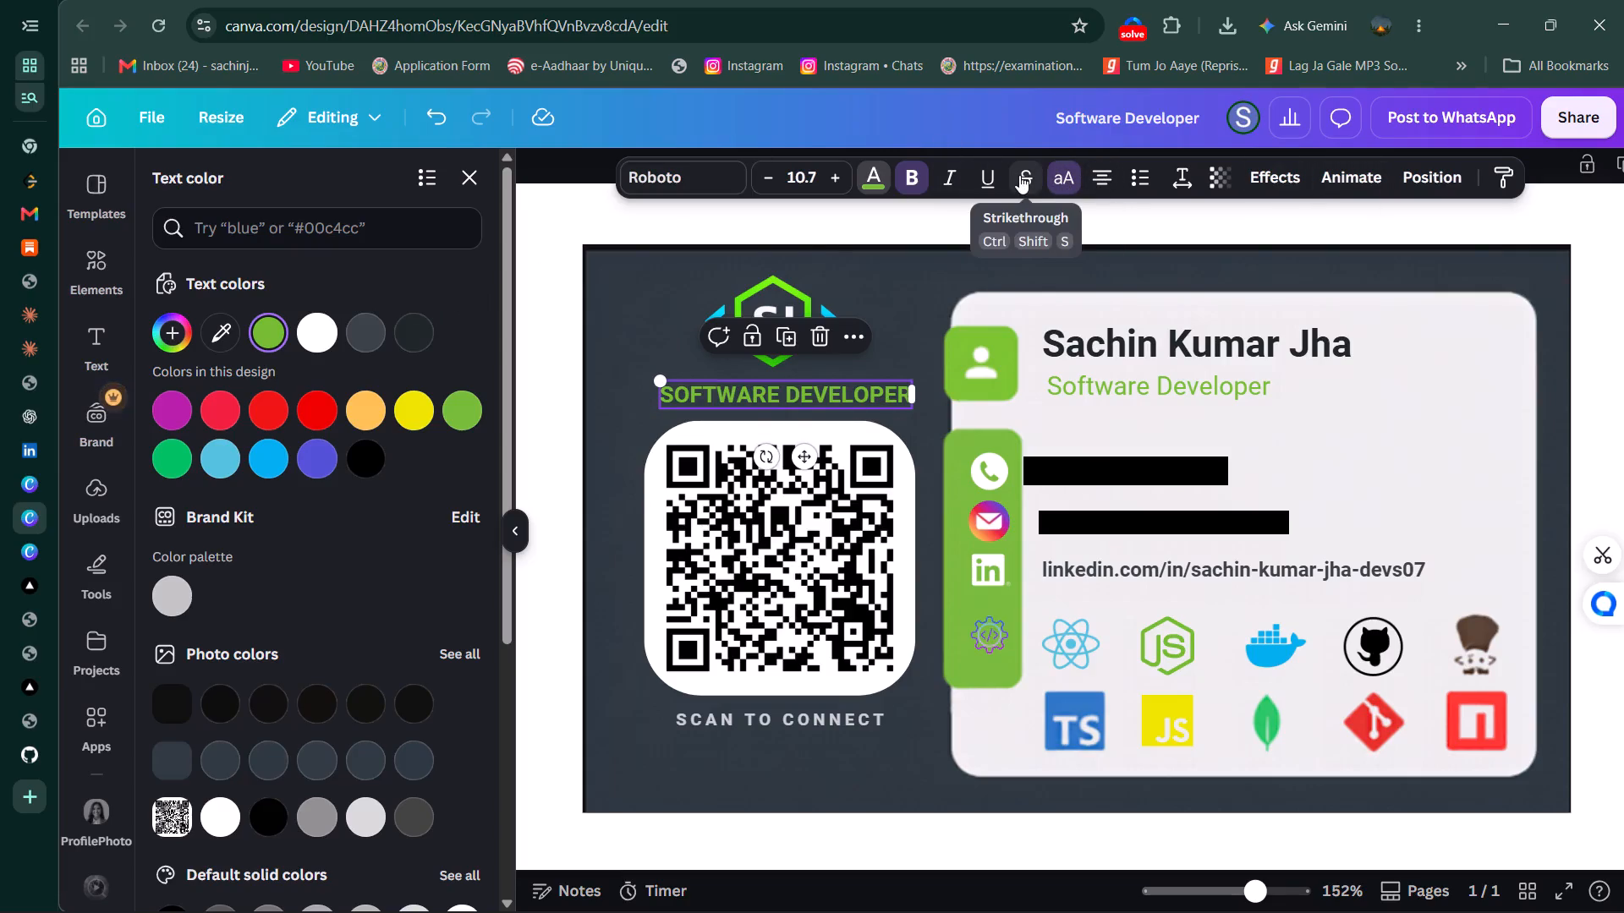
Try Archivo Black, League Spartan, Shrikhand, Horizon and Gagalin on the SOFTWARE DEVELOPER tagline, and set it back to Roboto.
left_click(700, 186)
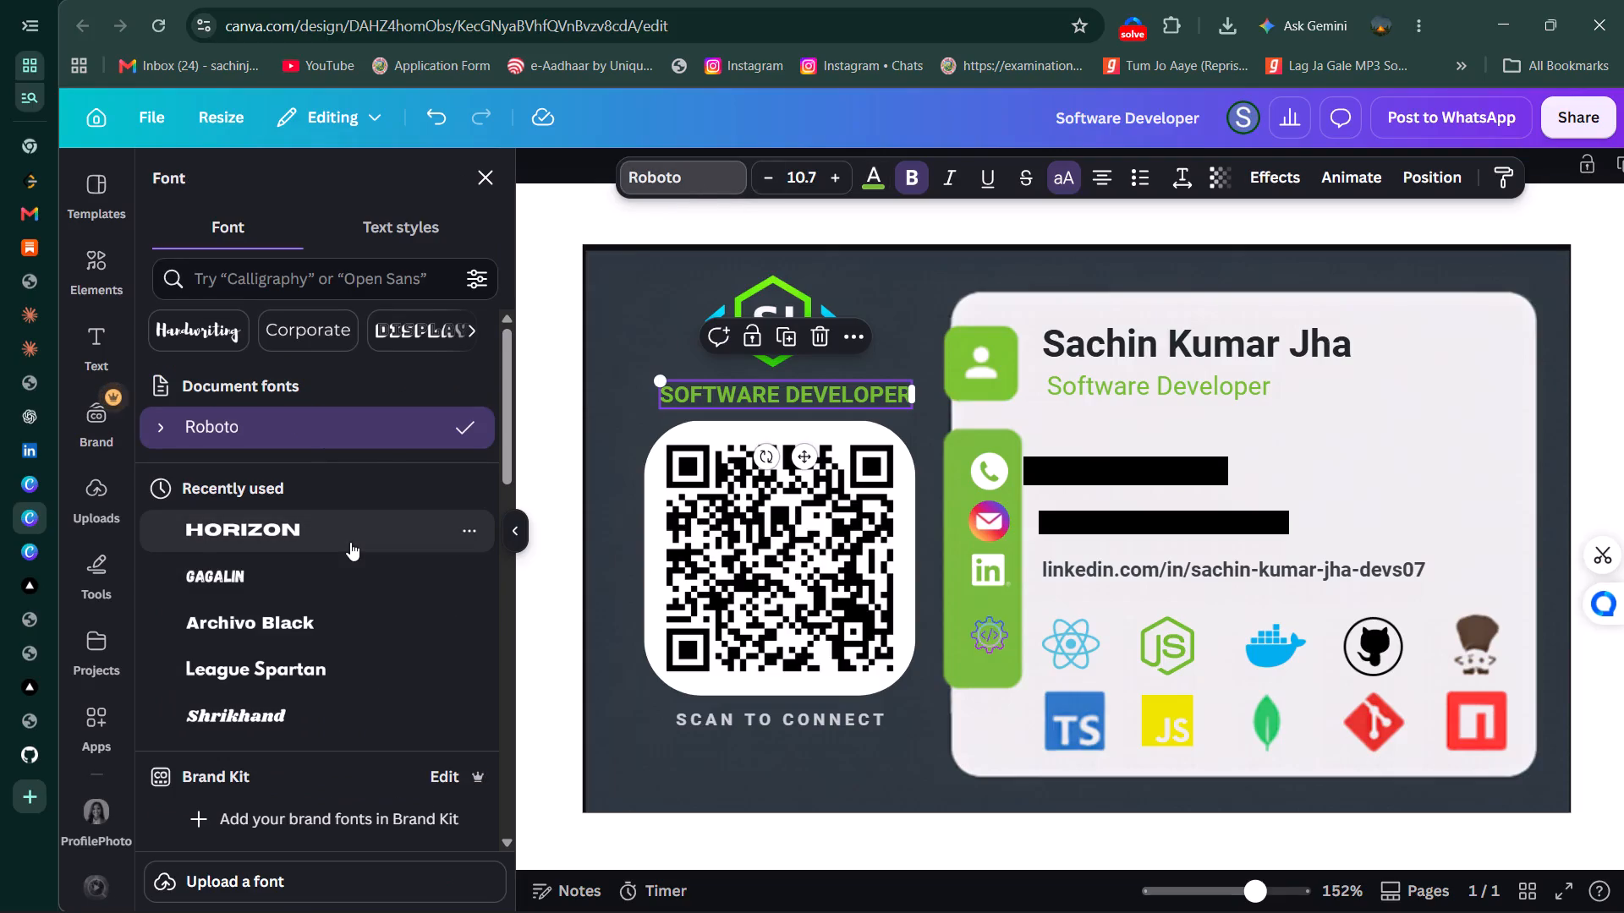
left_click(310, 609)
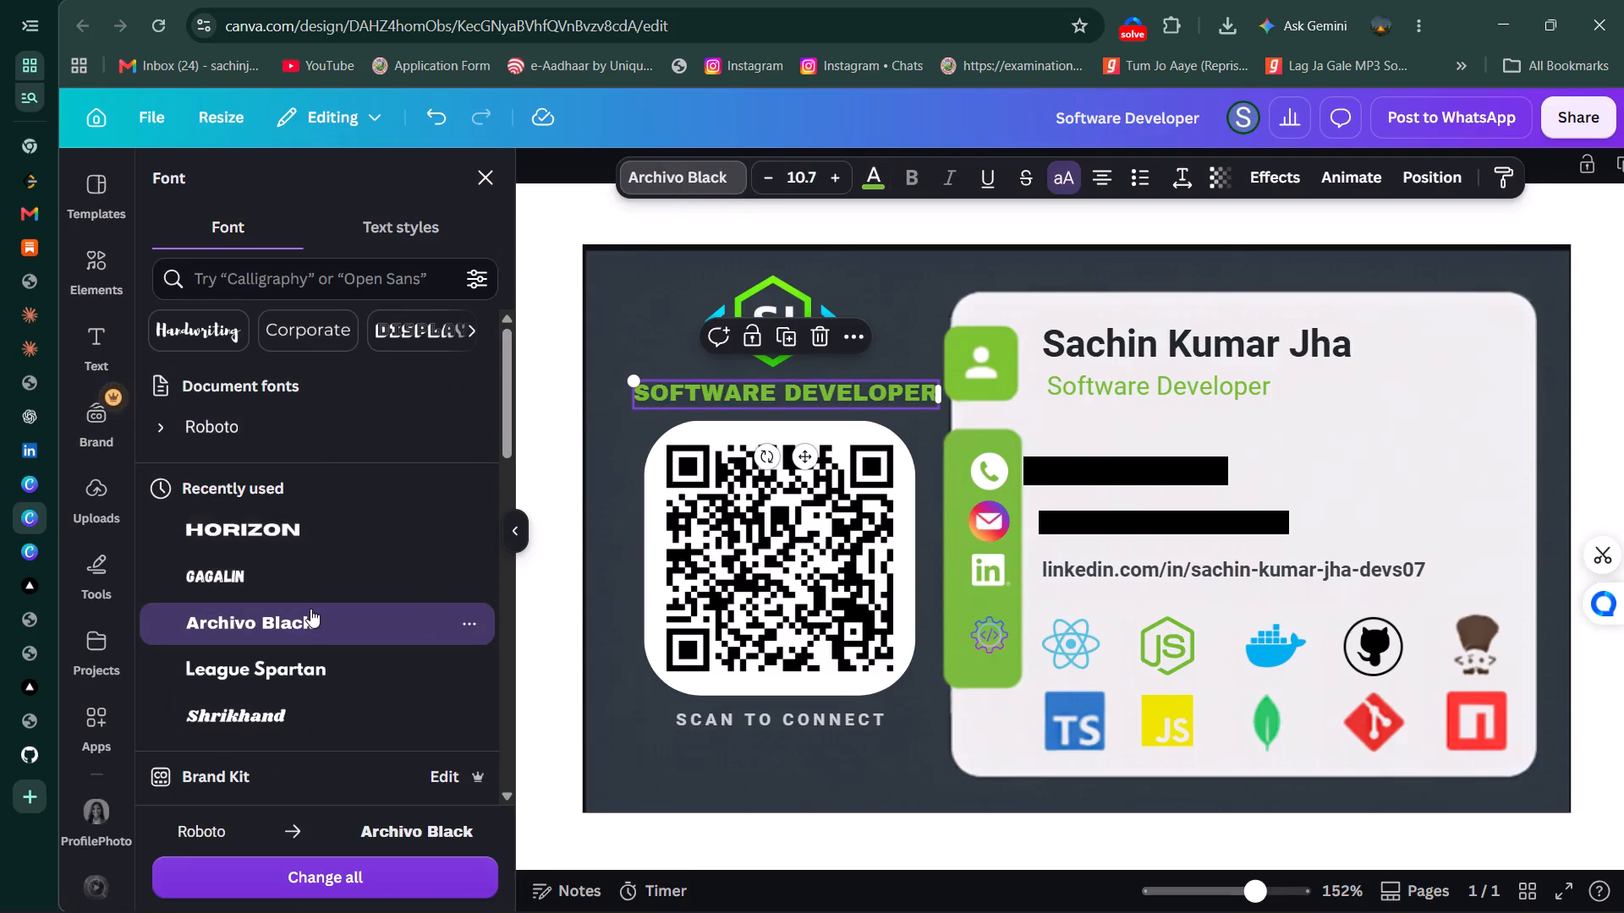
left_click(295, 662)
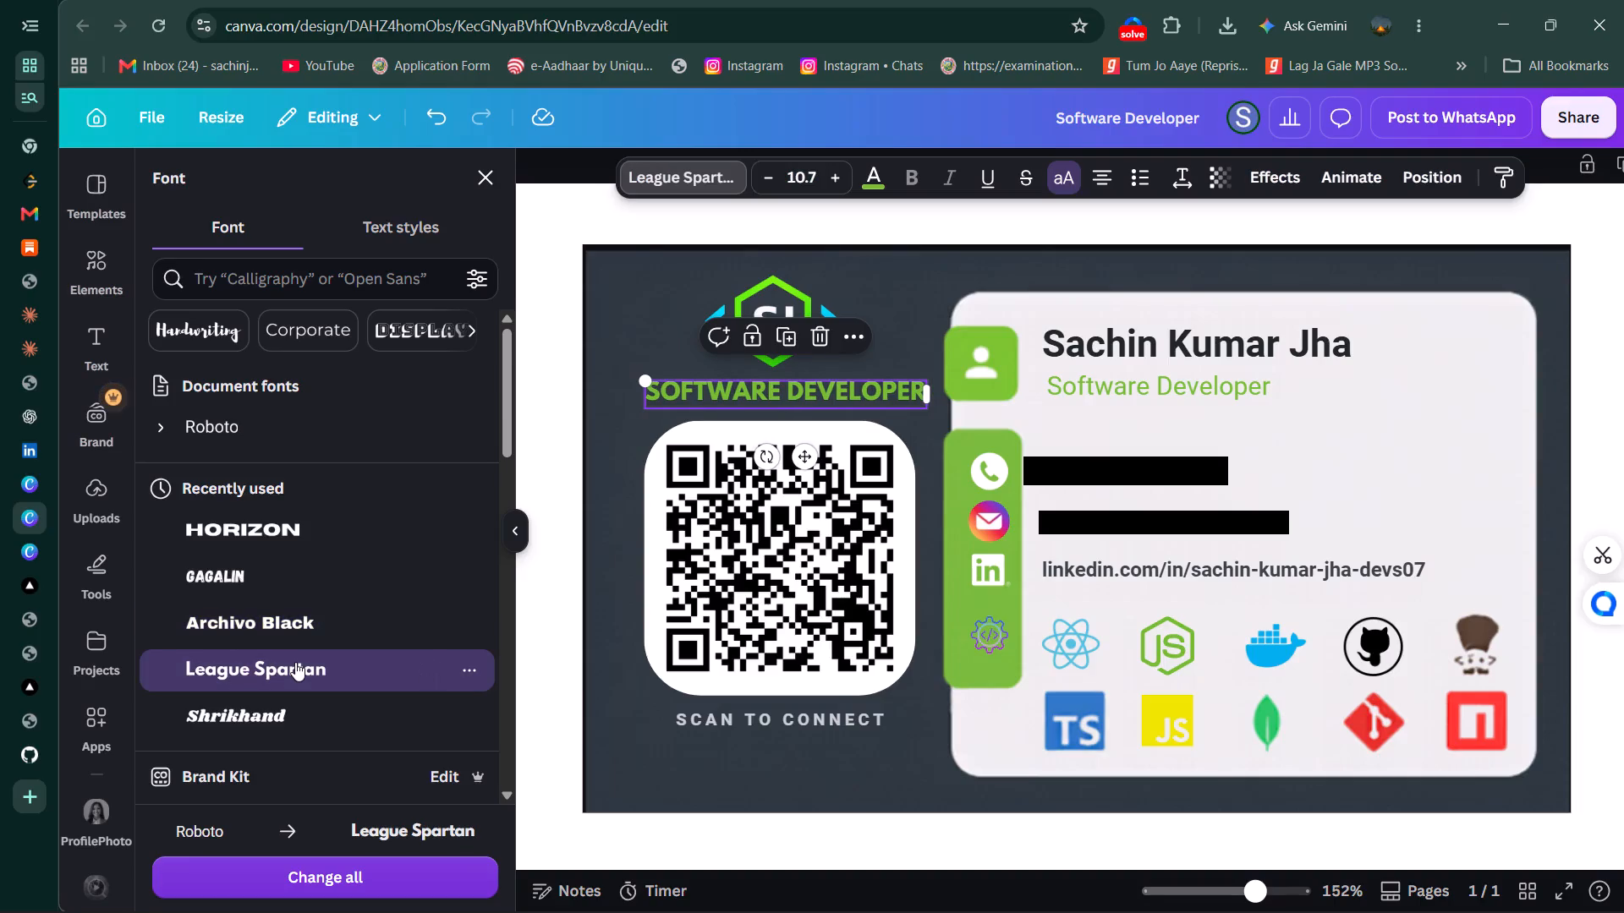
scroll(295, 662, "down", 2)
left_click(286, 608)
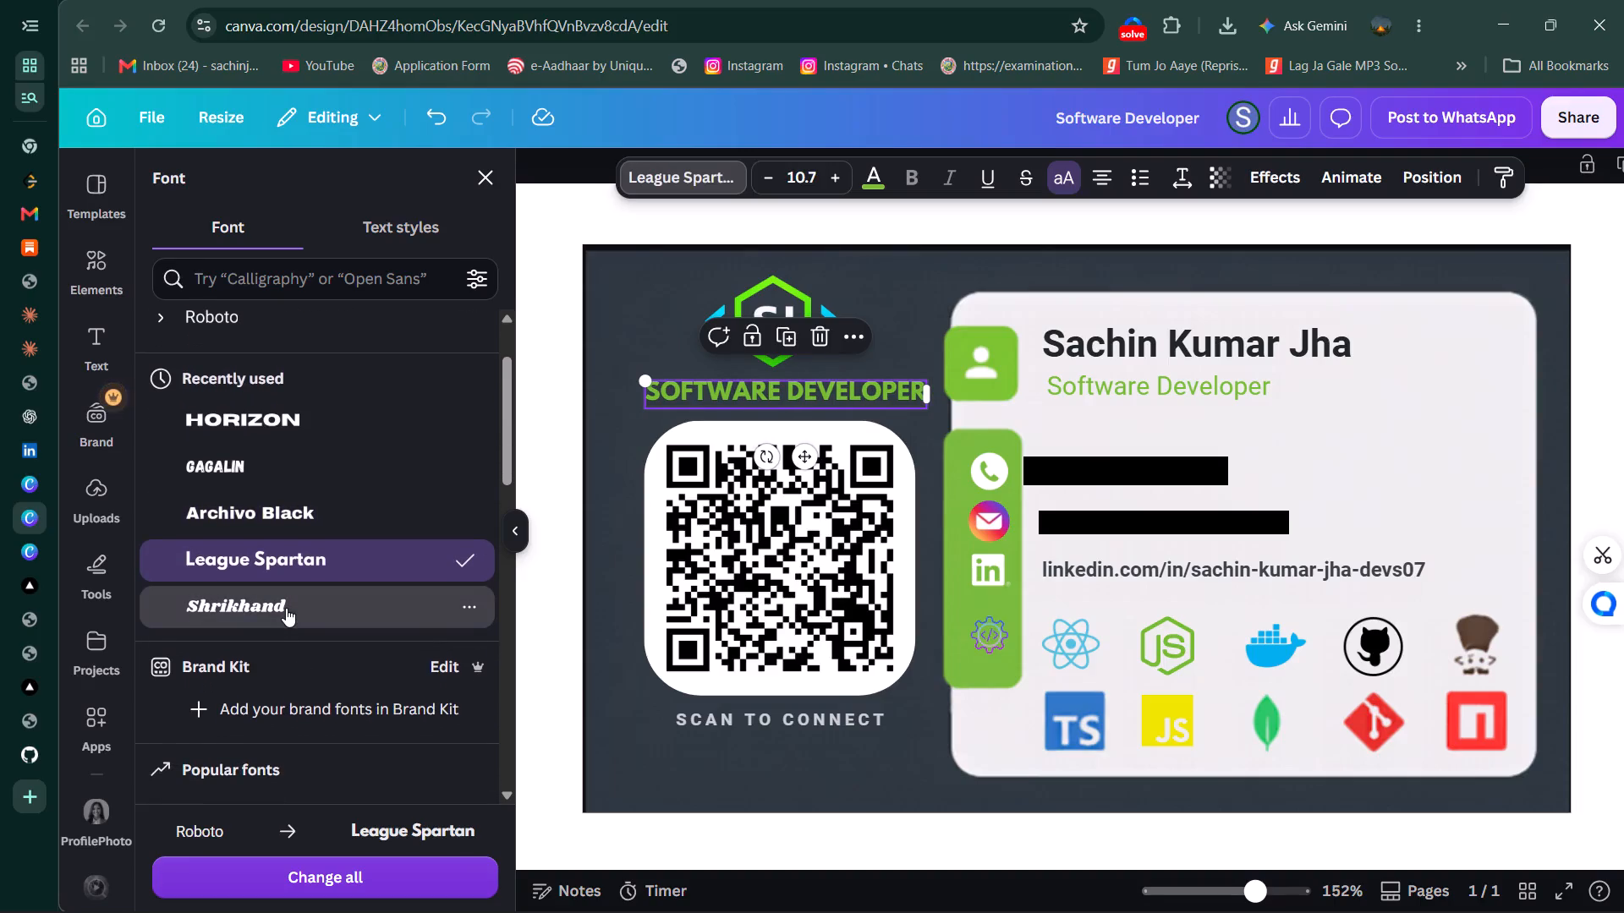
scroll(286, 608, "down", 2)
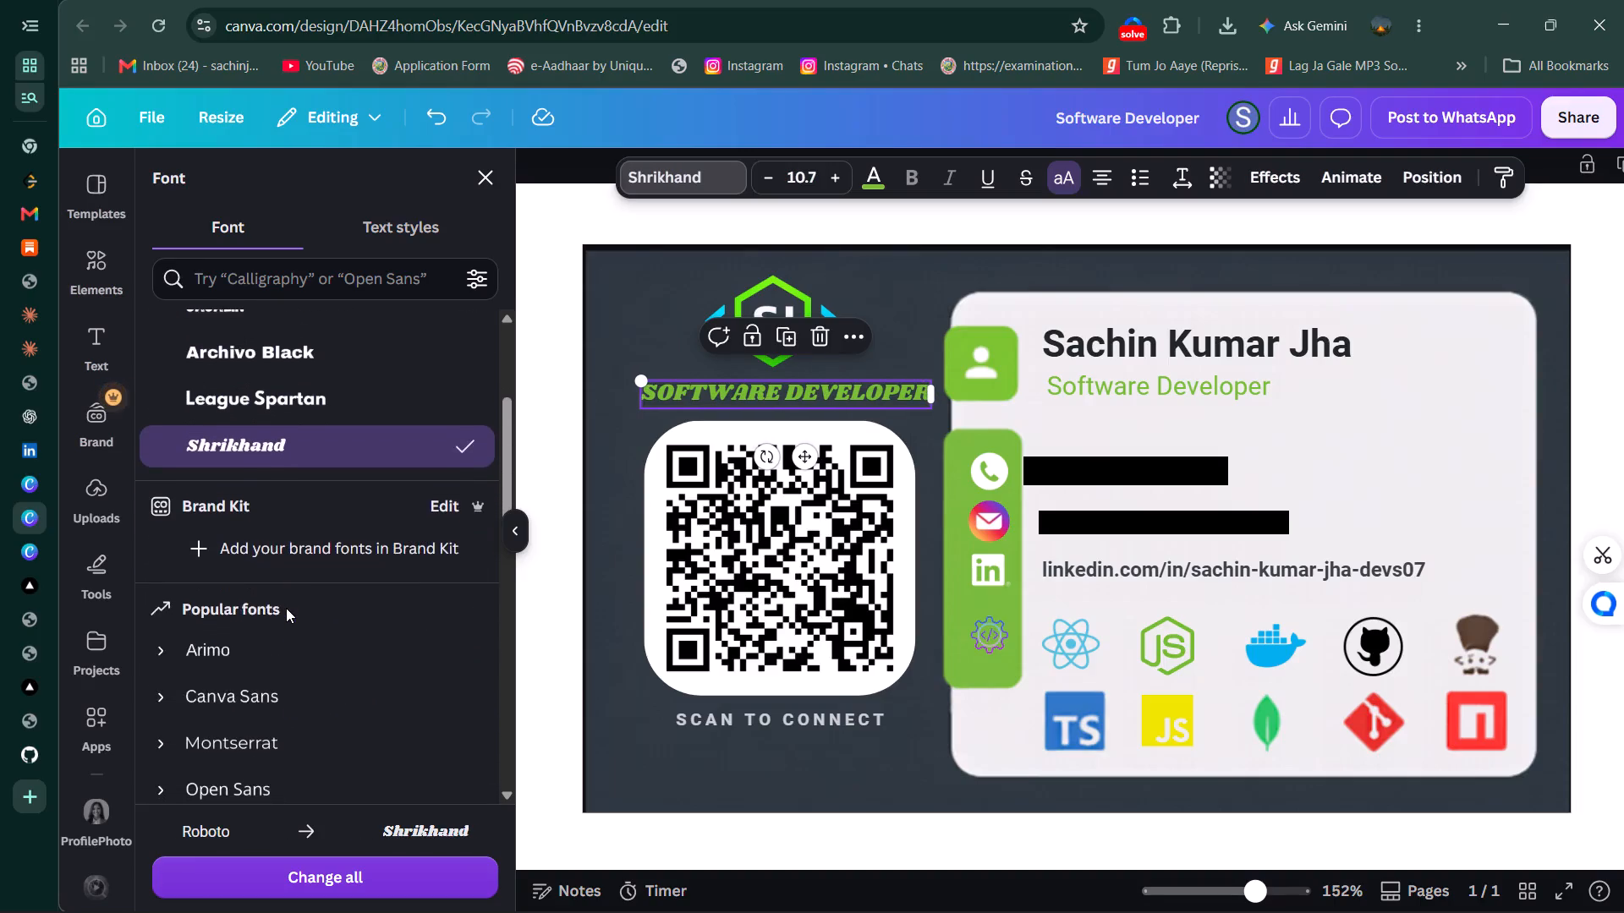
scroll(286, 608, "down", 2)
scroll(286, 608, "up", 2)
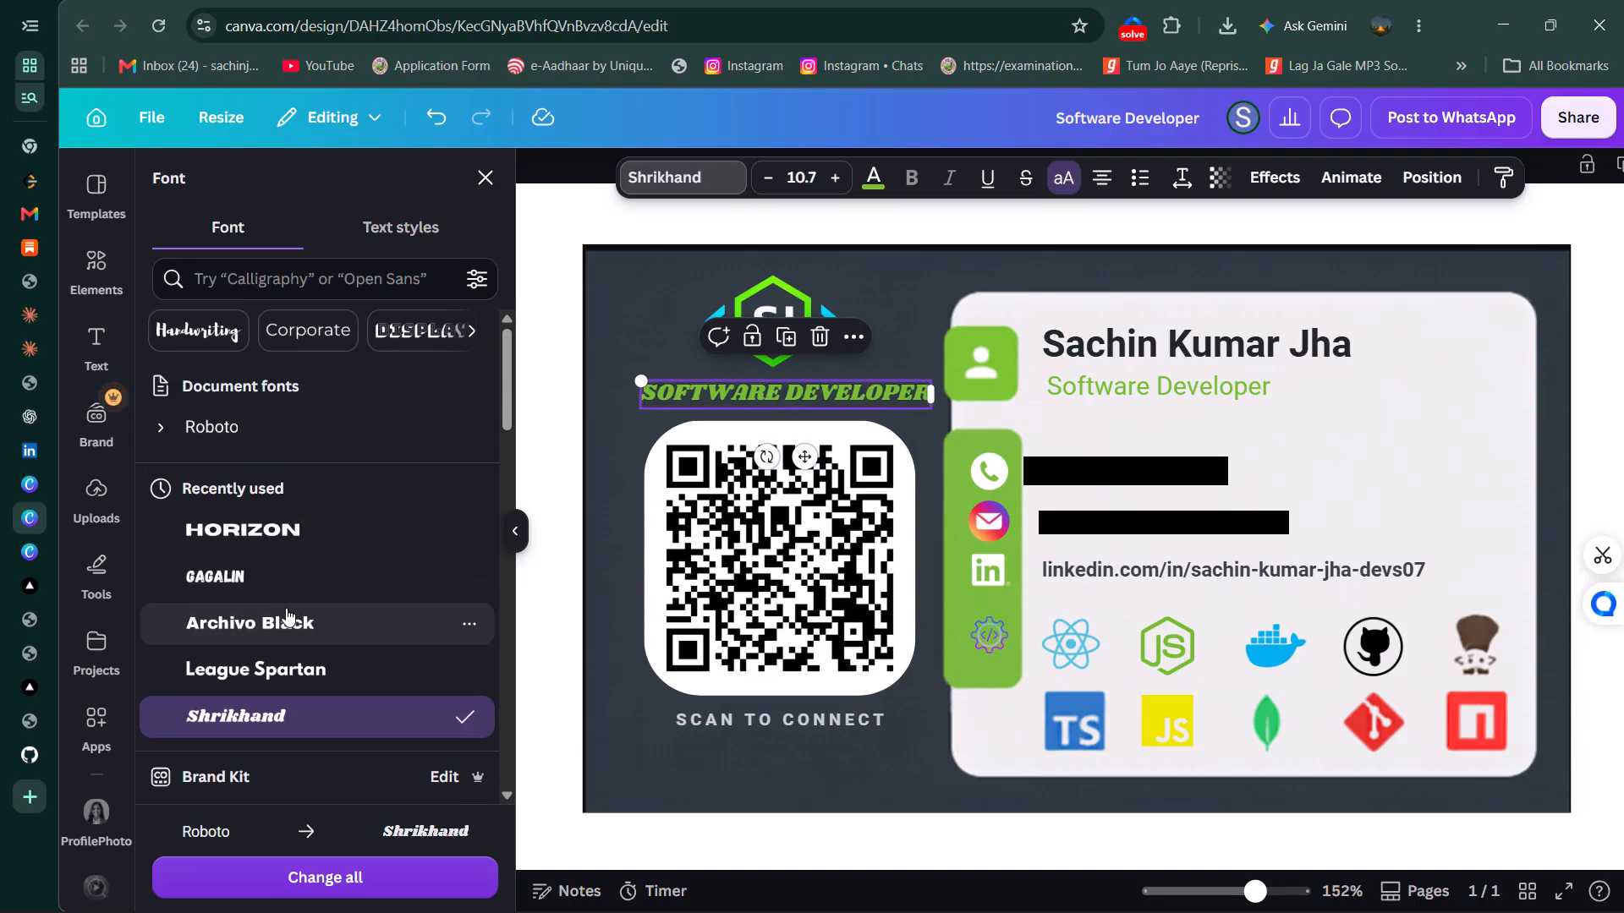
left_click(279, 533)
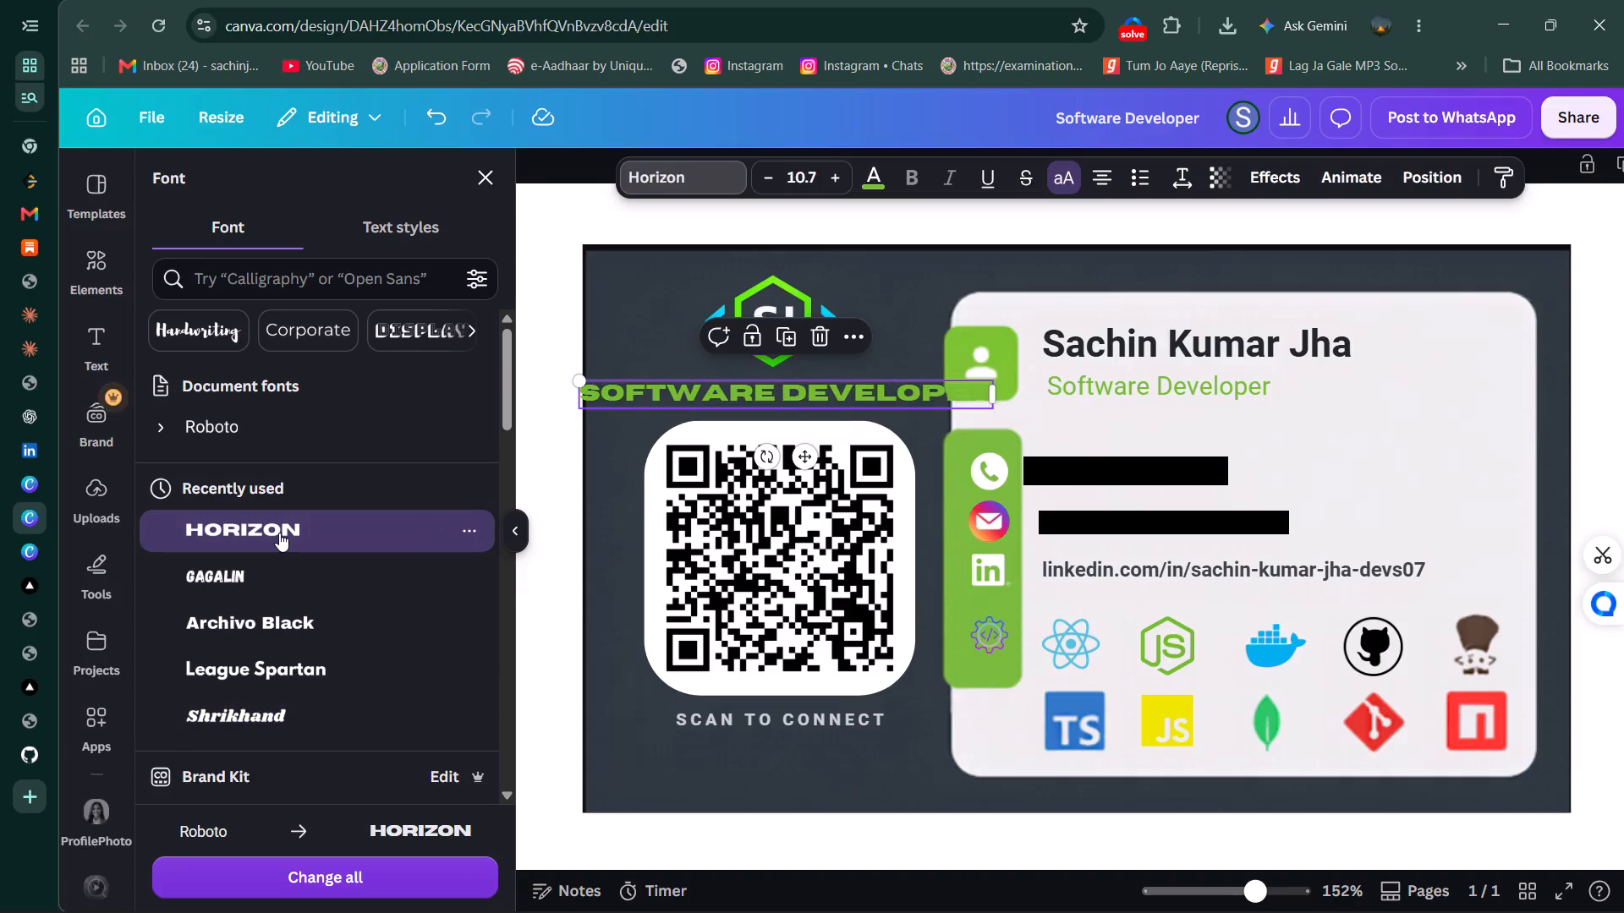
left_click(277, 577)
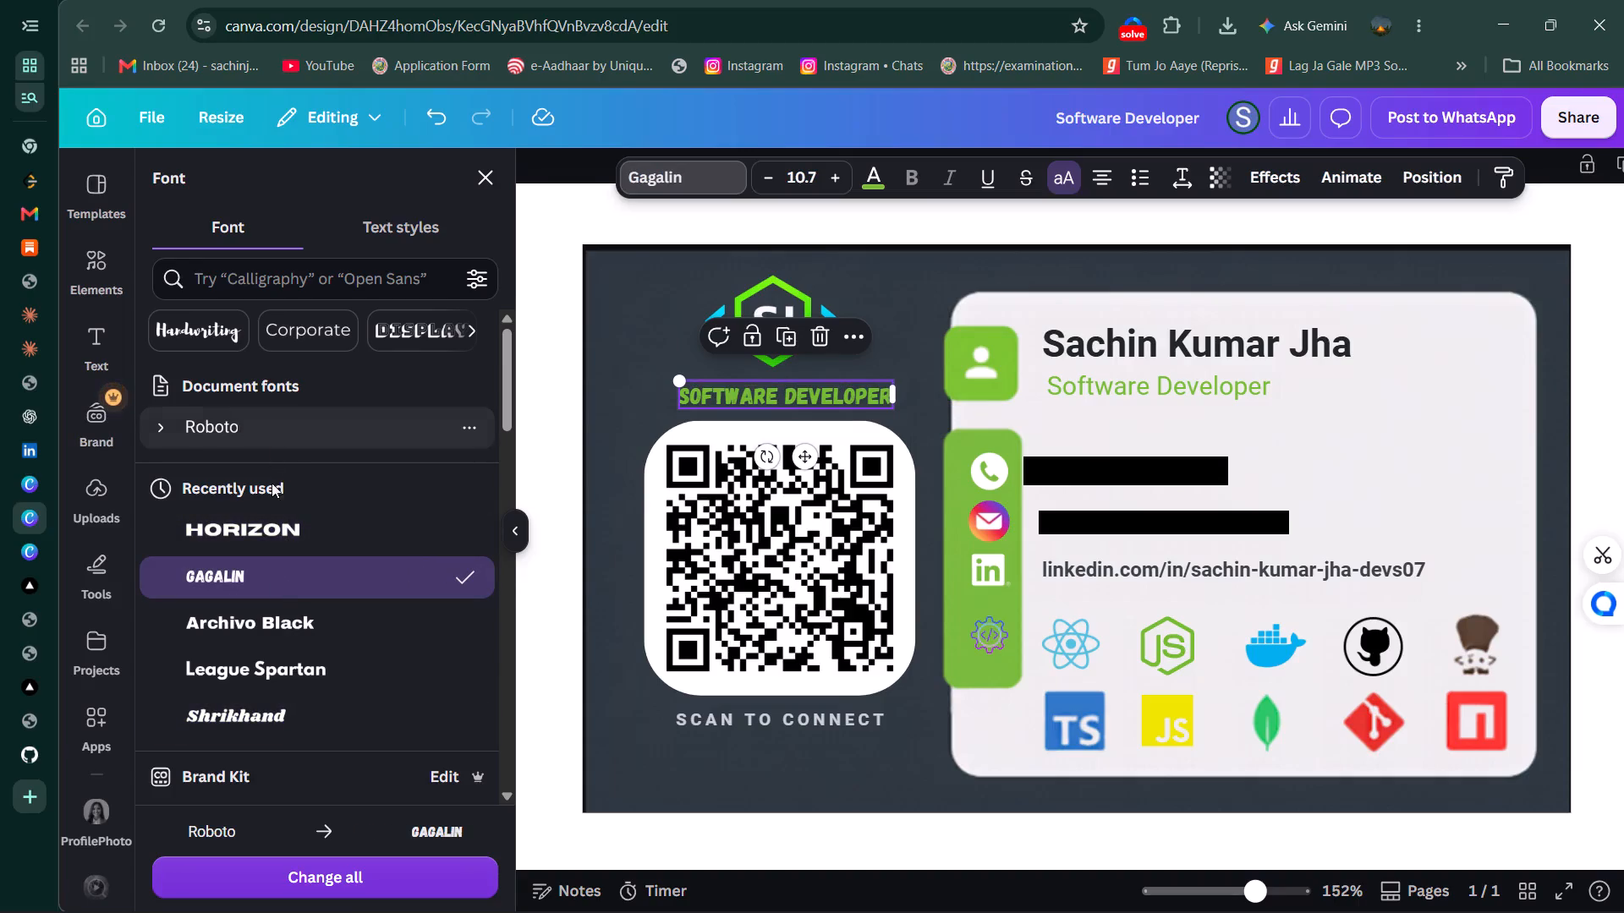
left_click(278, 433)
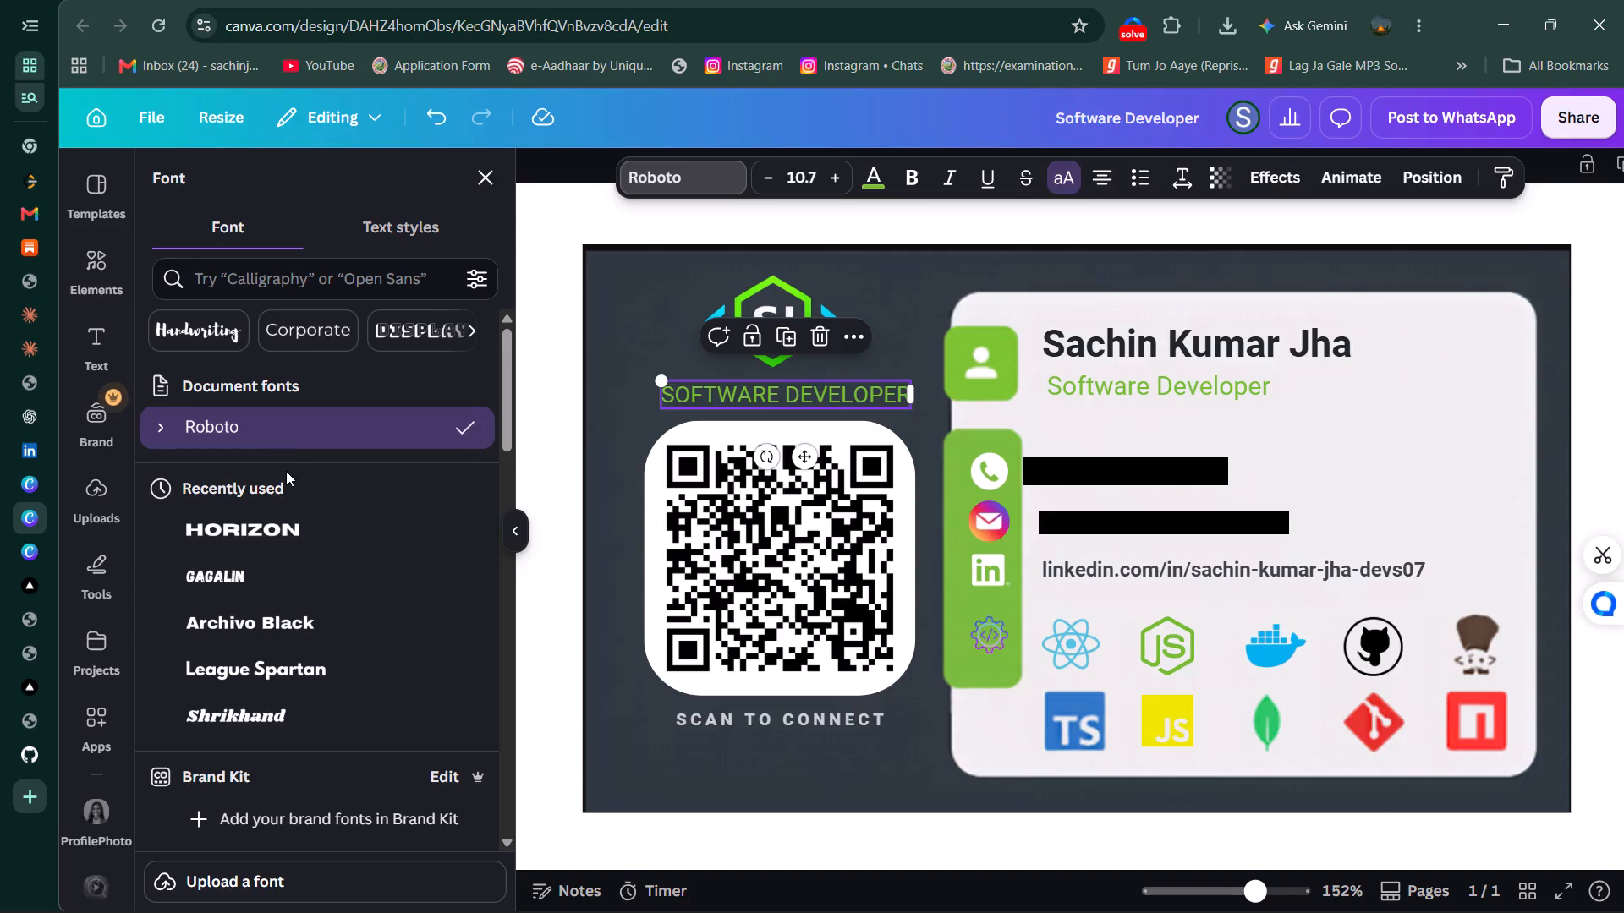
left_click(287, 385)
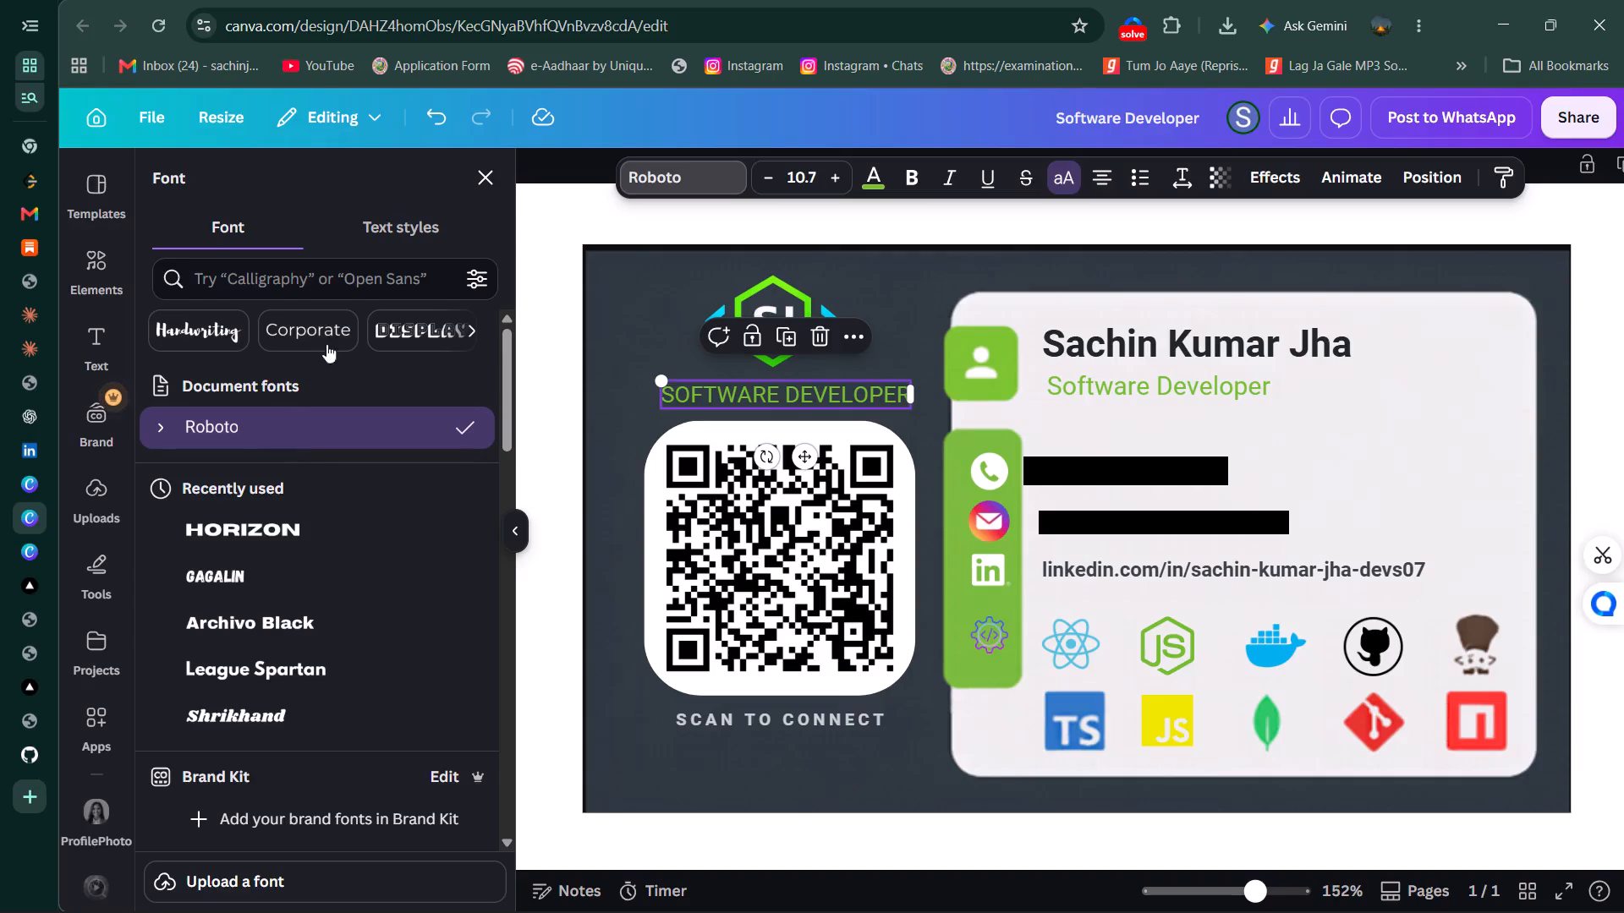
Filter the available fonts for the SOFTWARE DEVELOPER tagline to the Bold category.
scroll(355, 321, "left", 5)
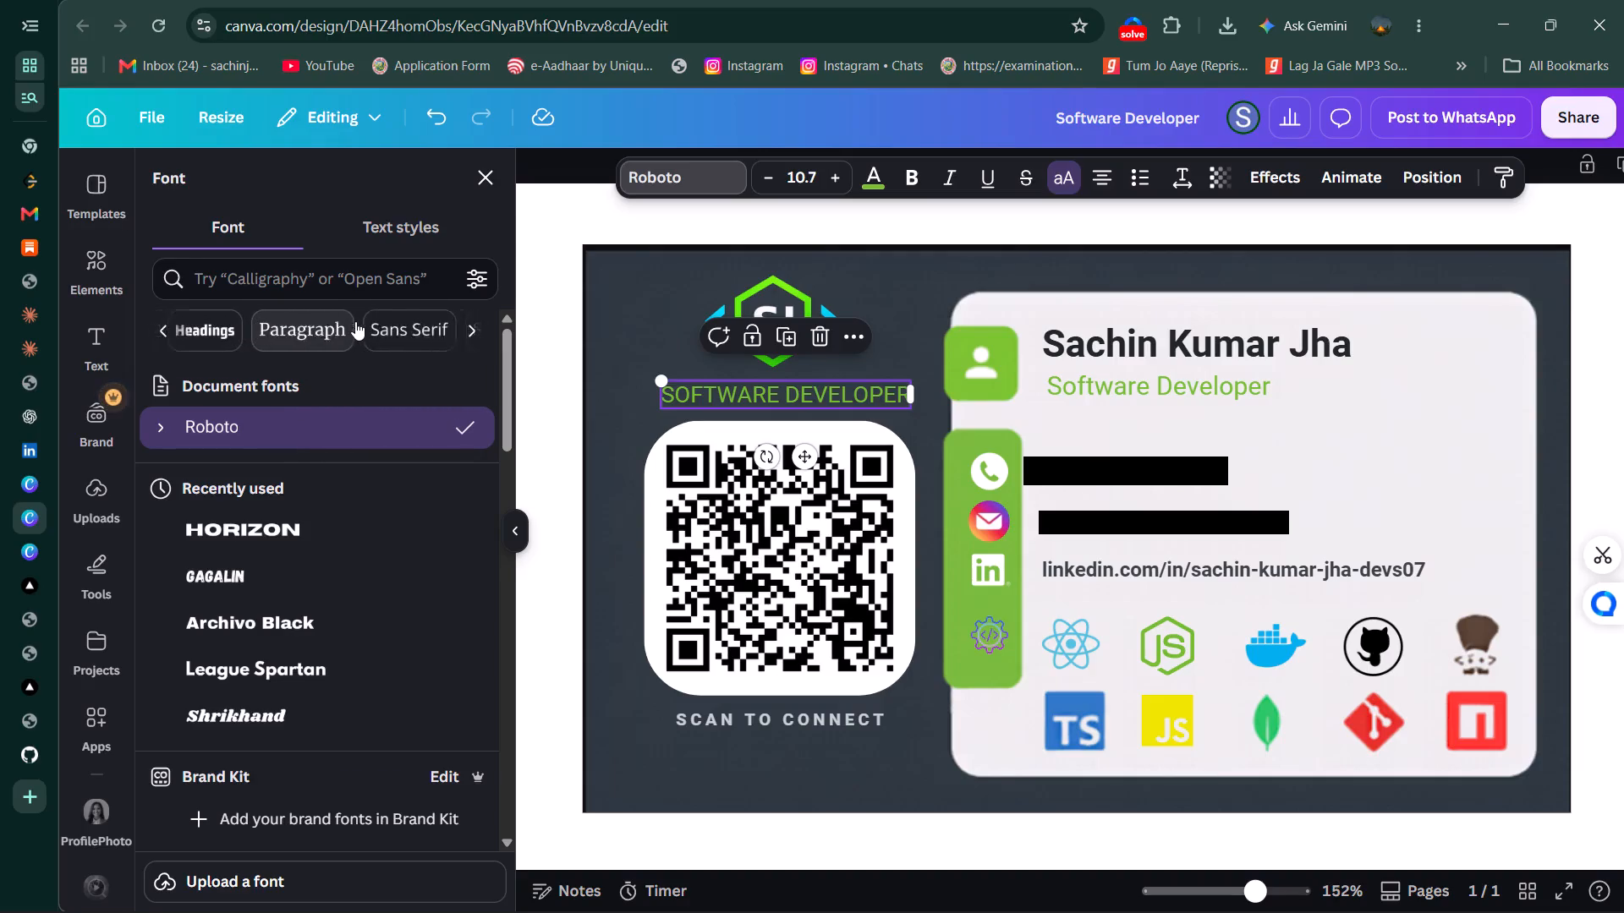
scroll(355, 321, "left", 4)
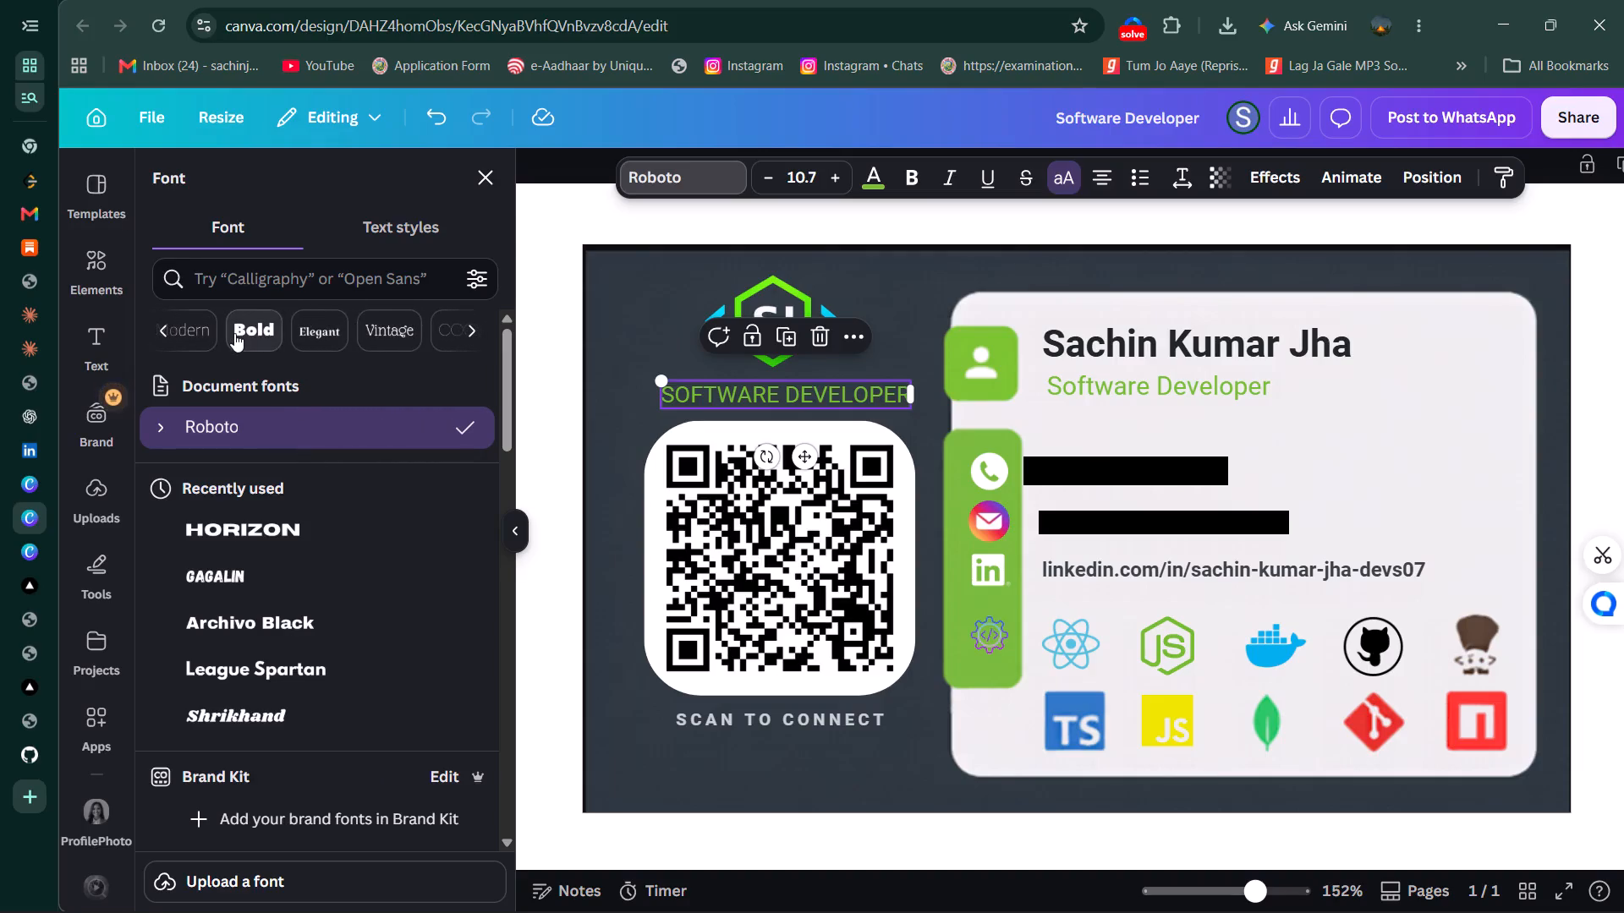
left_click(234, 333)
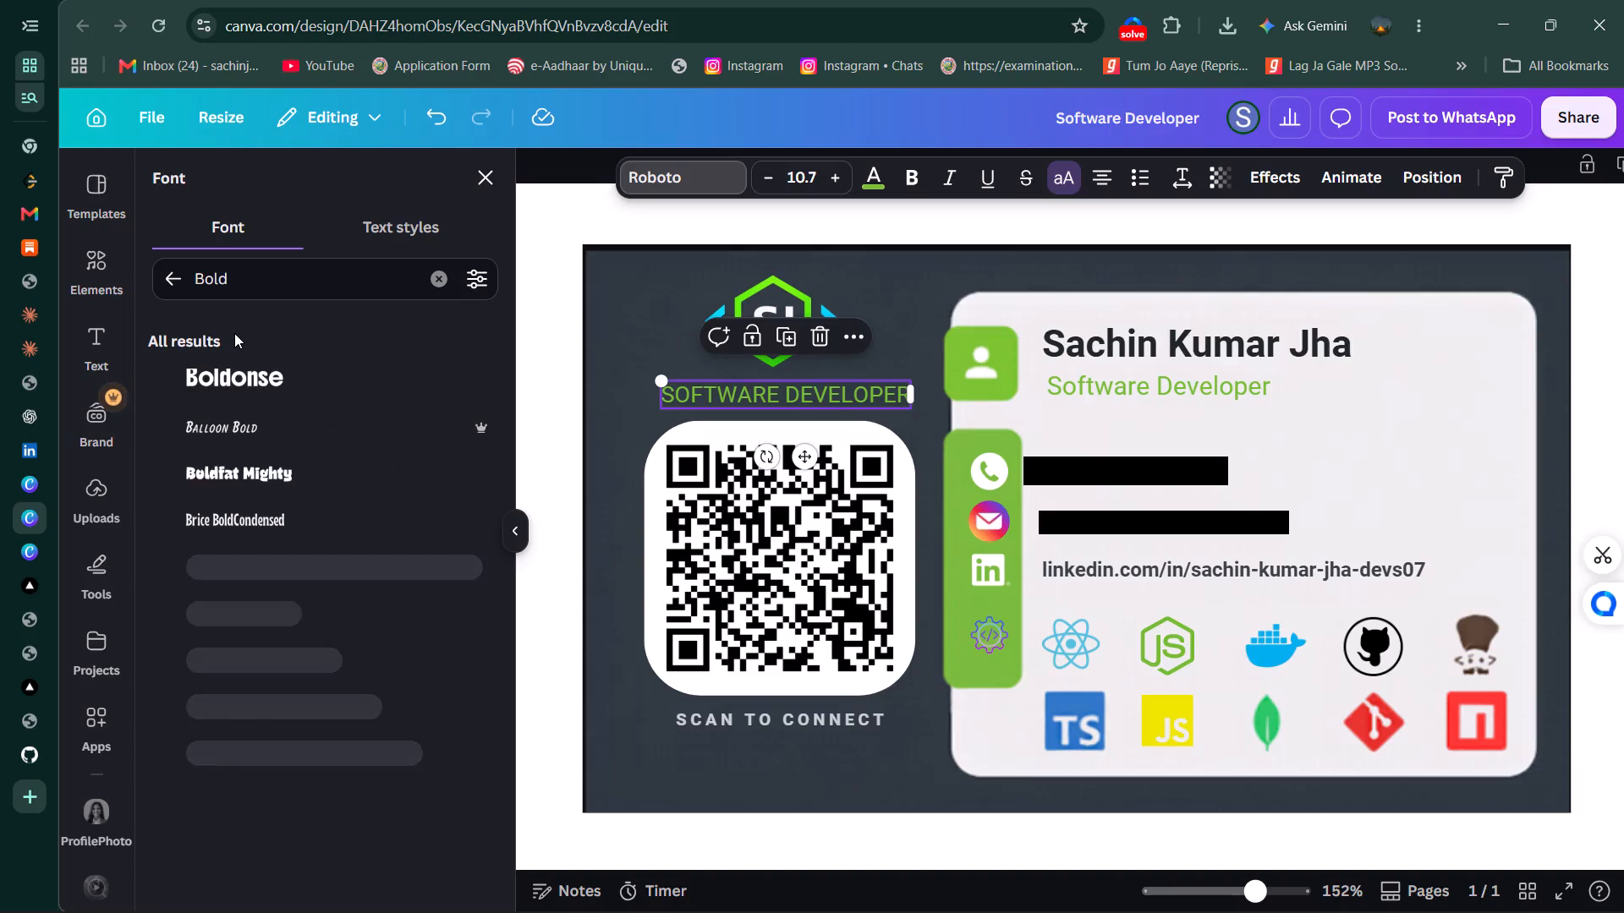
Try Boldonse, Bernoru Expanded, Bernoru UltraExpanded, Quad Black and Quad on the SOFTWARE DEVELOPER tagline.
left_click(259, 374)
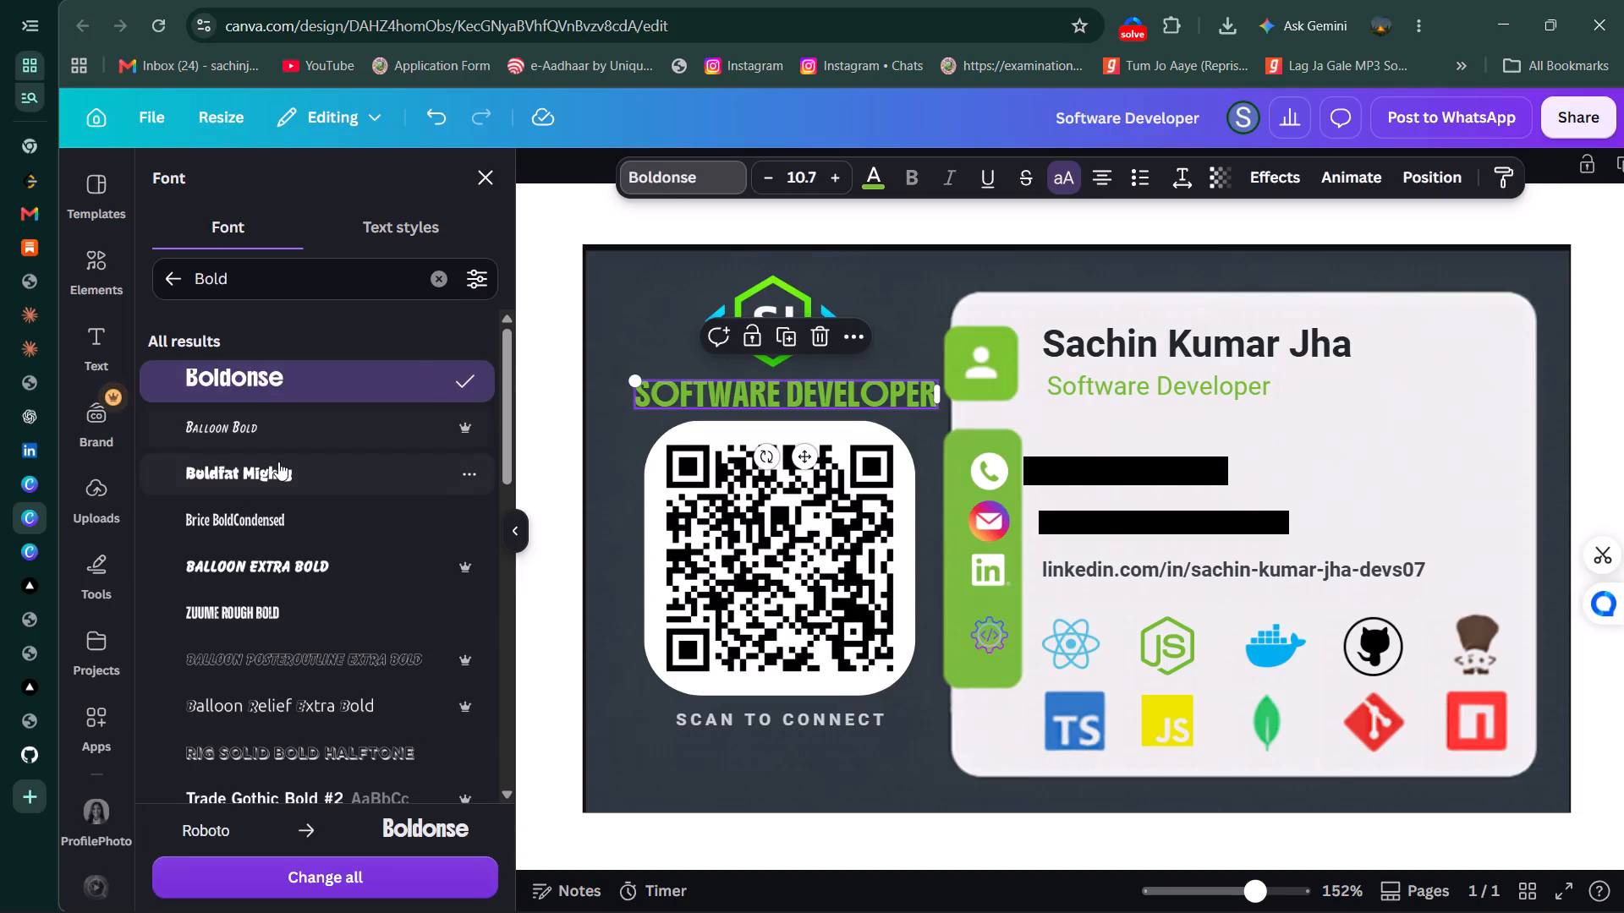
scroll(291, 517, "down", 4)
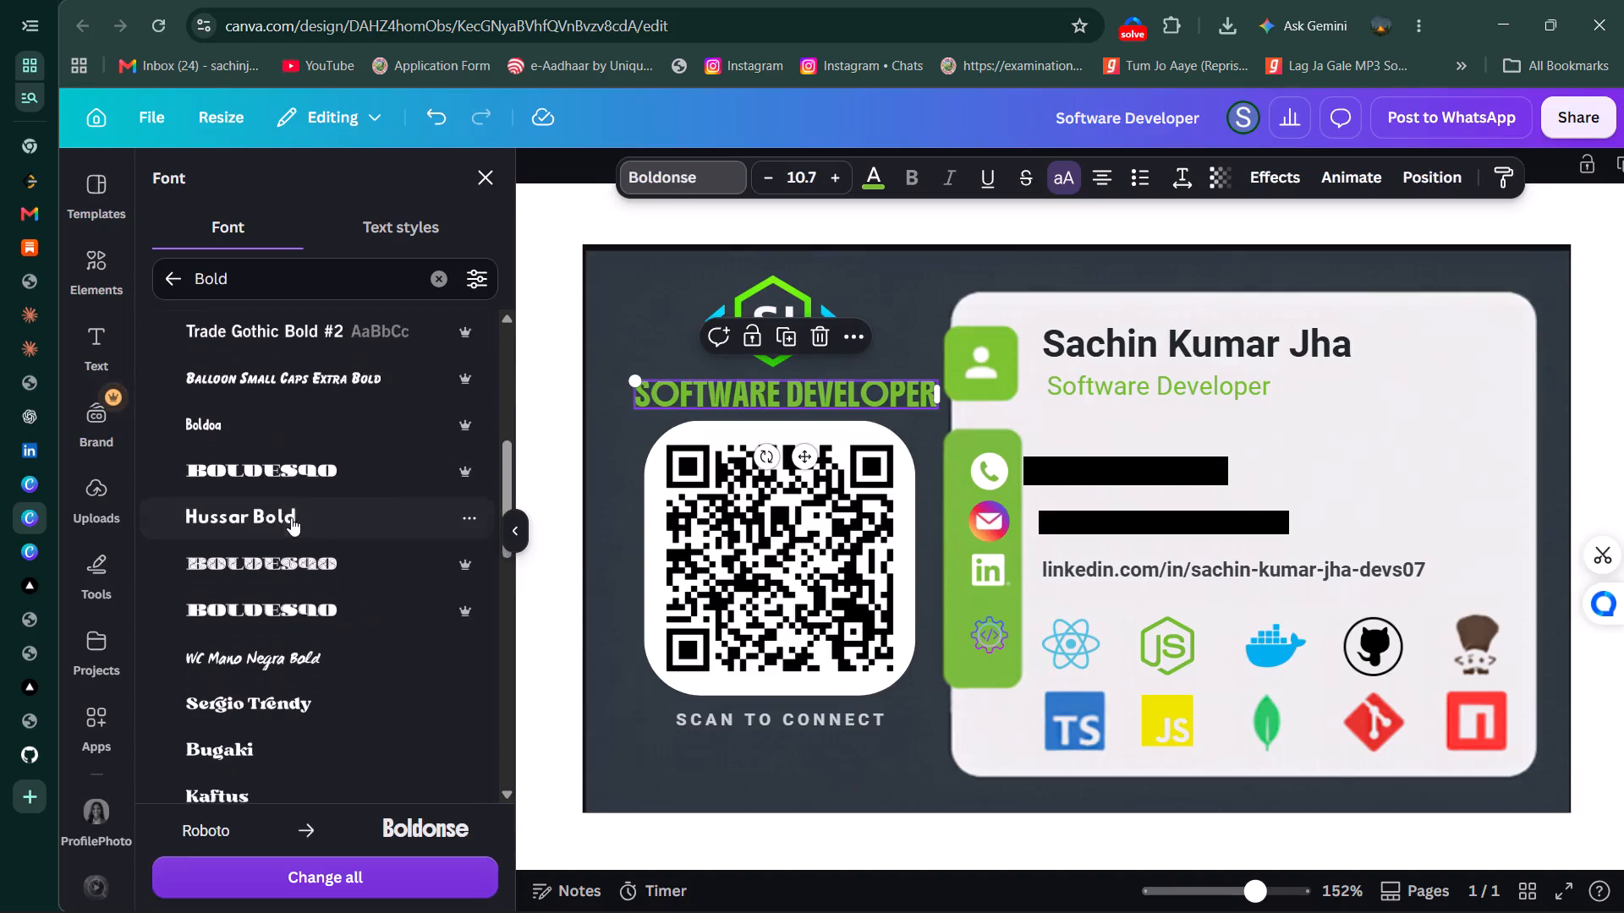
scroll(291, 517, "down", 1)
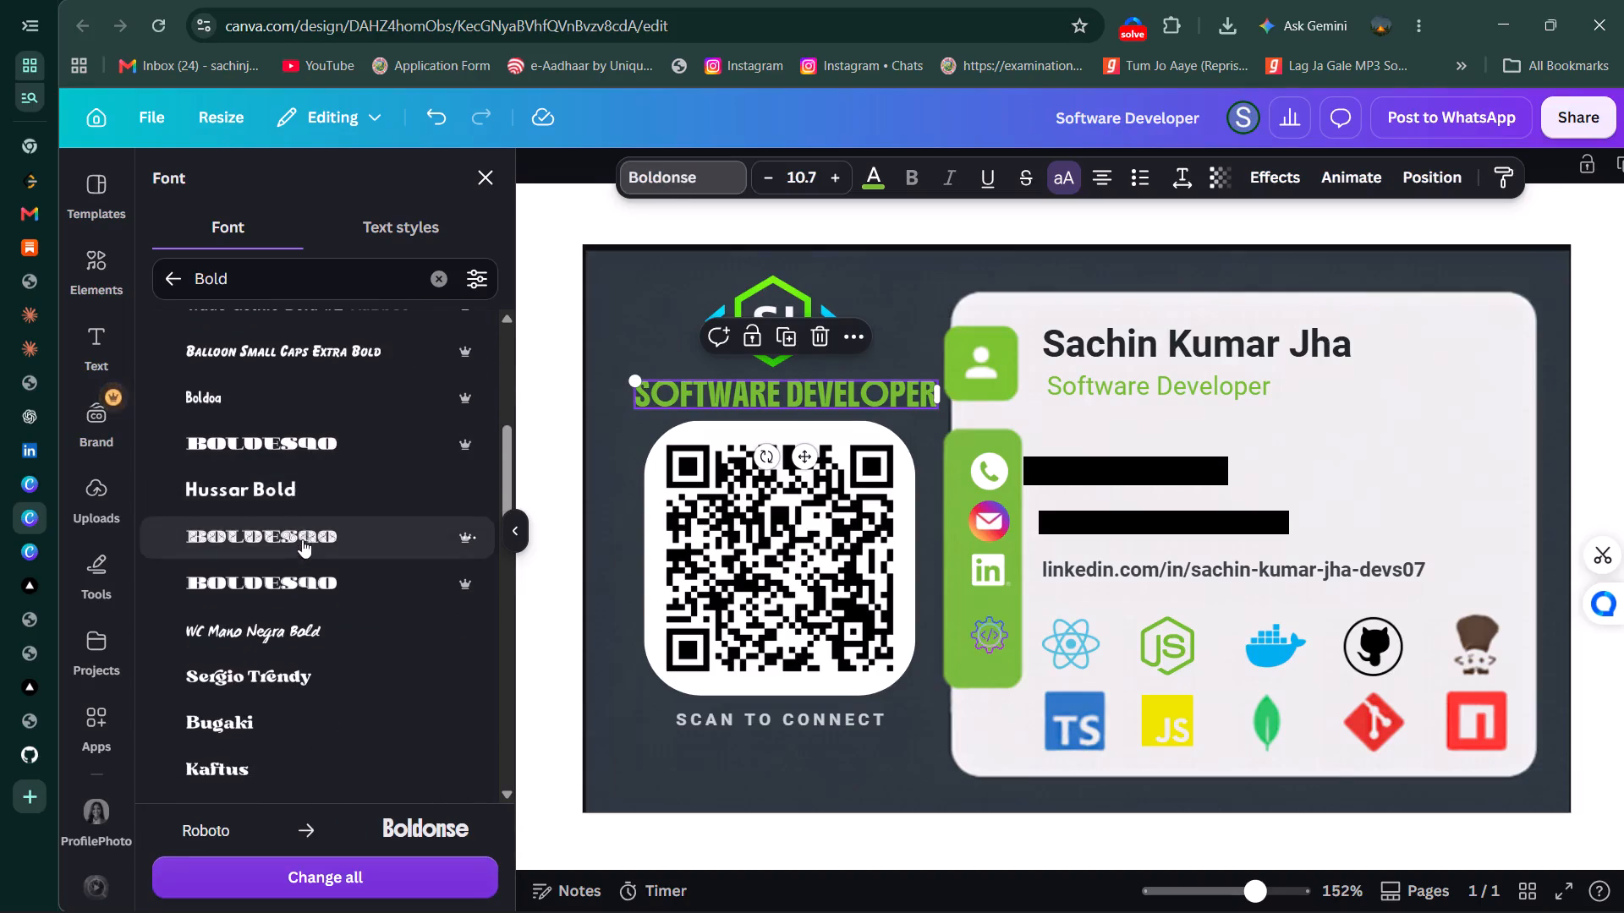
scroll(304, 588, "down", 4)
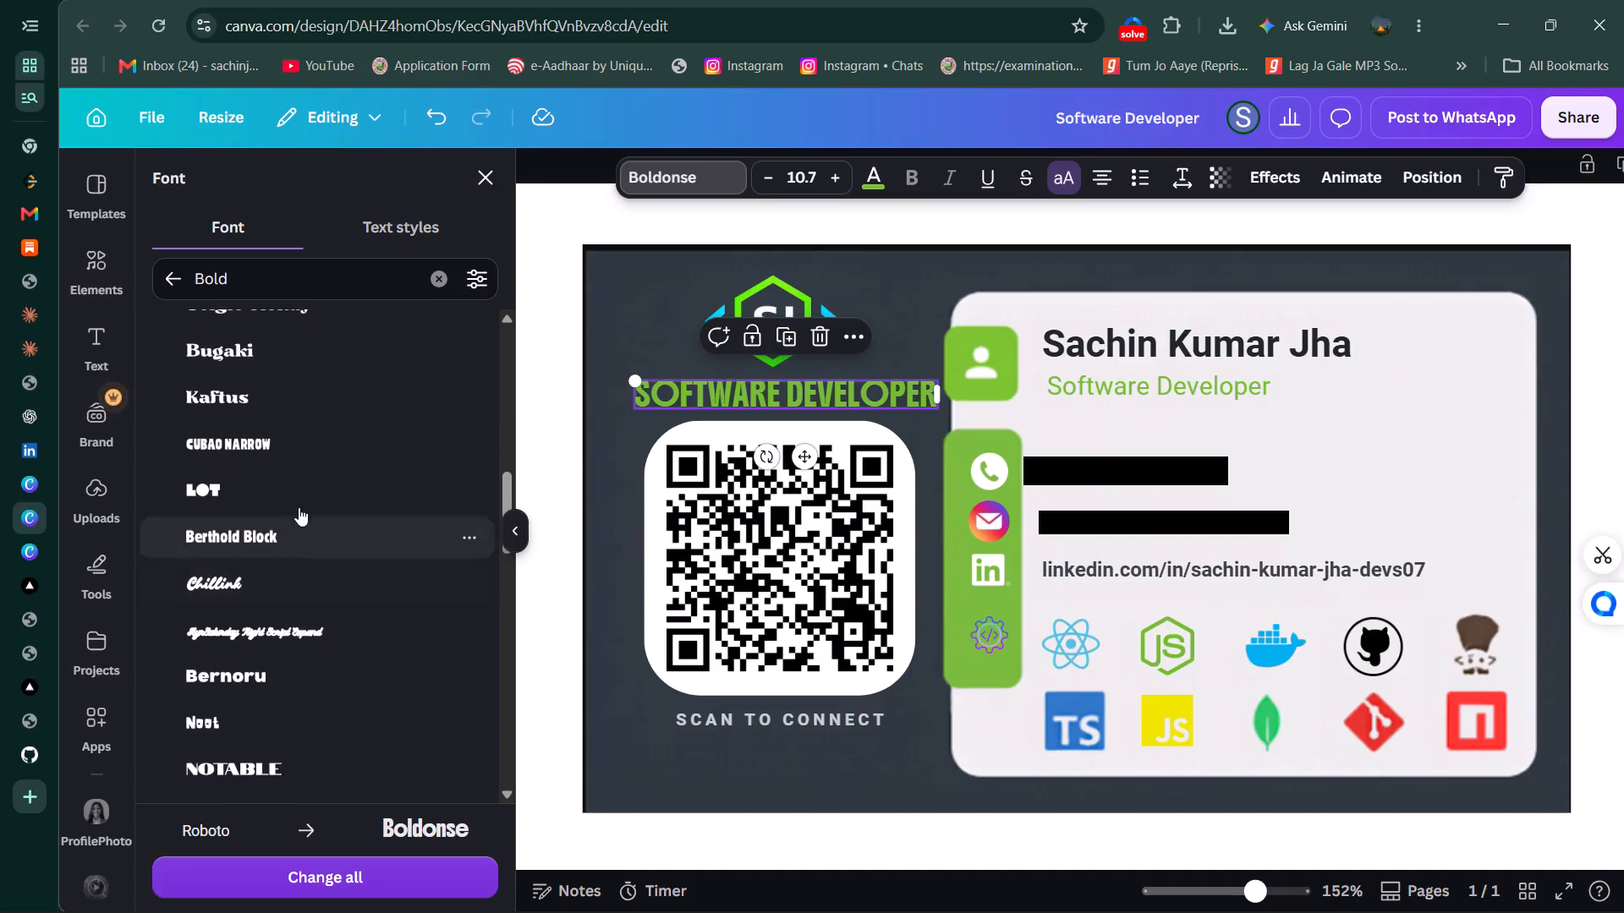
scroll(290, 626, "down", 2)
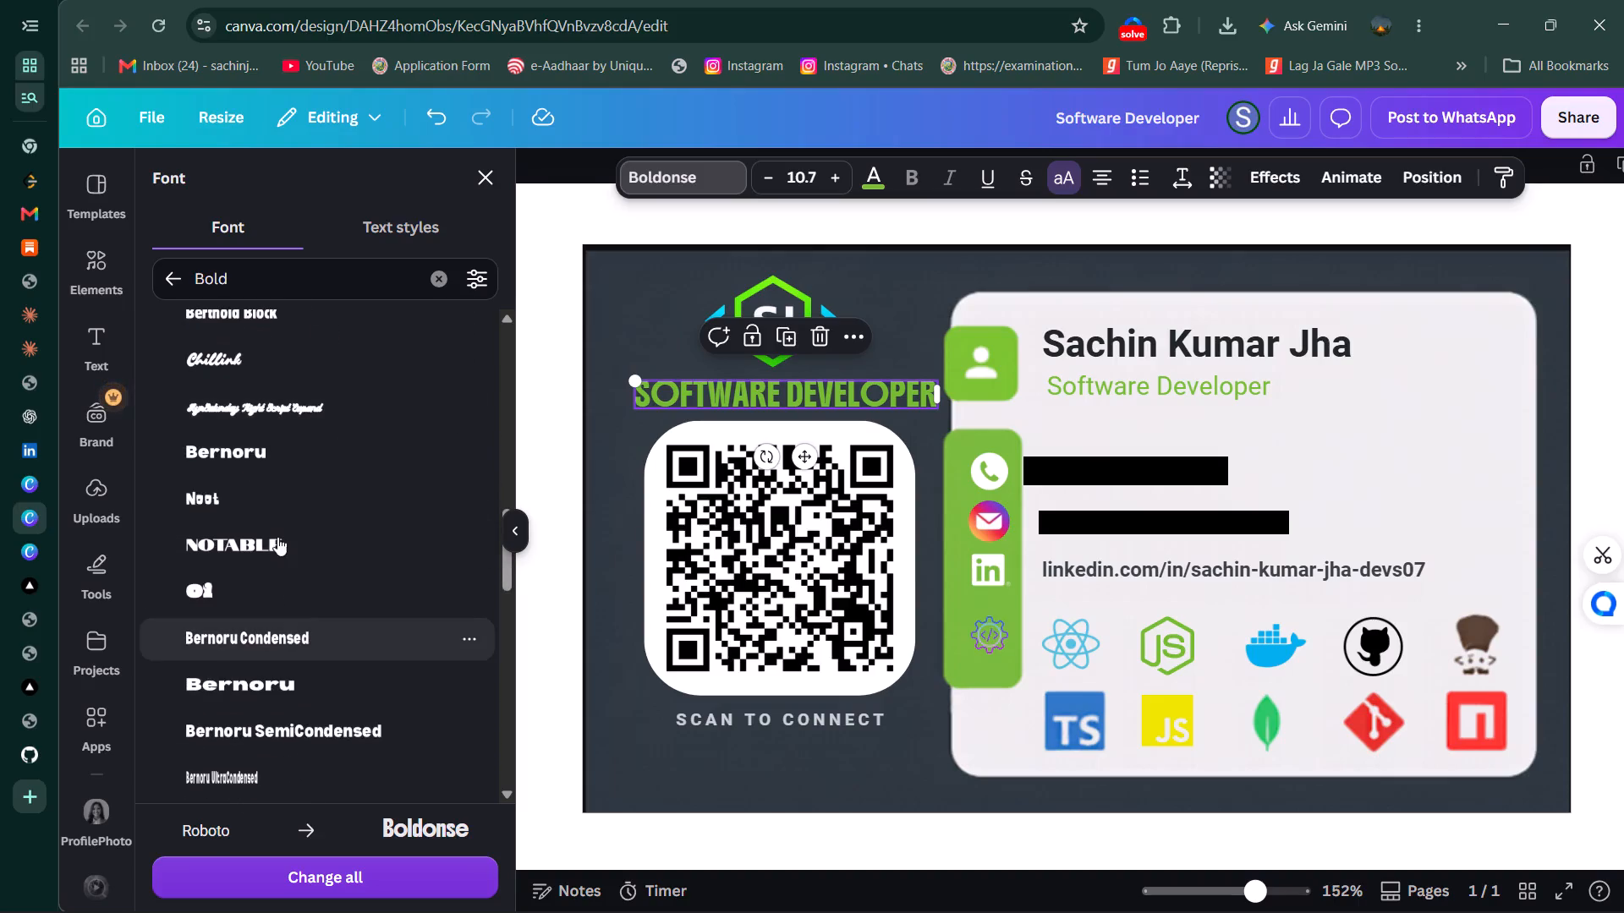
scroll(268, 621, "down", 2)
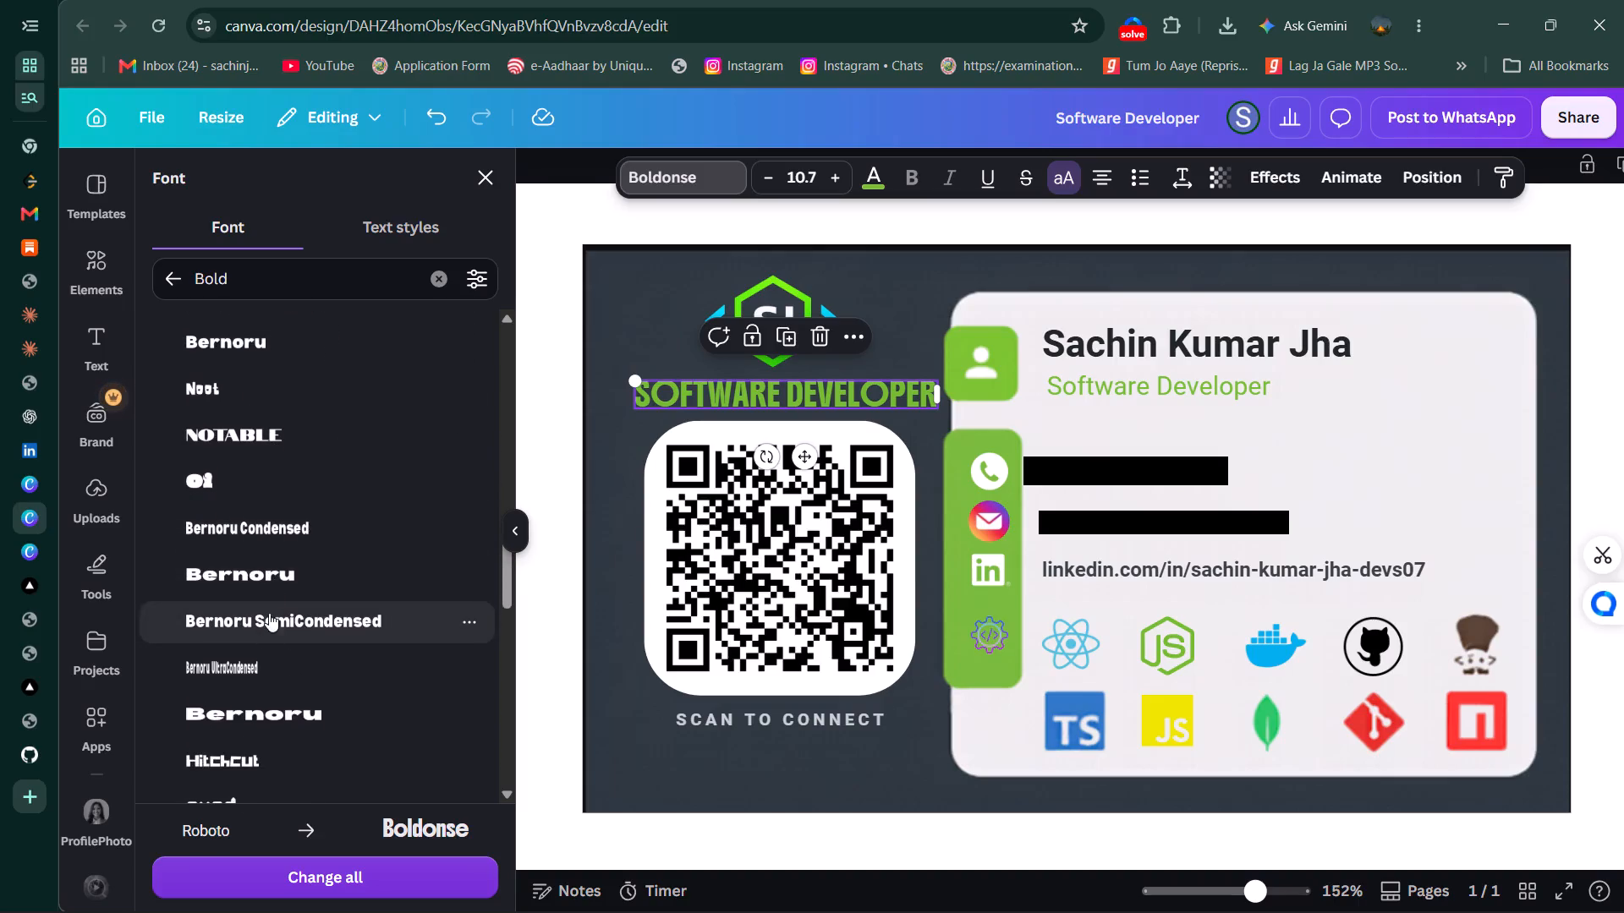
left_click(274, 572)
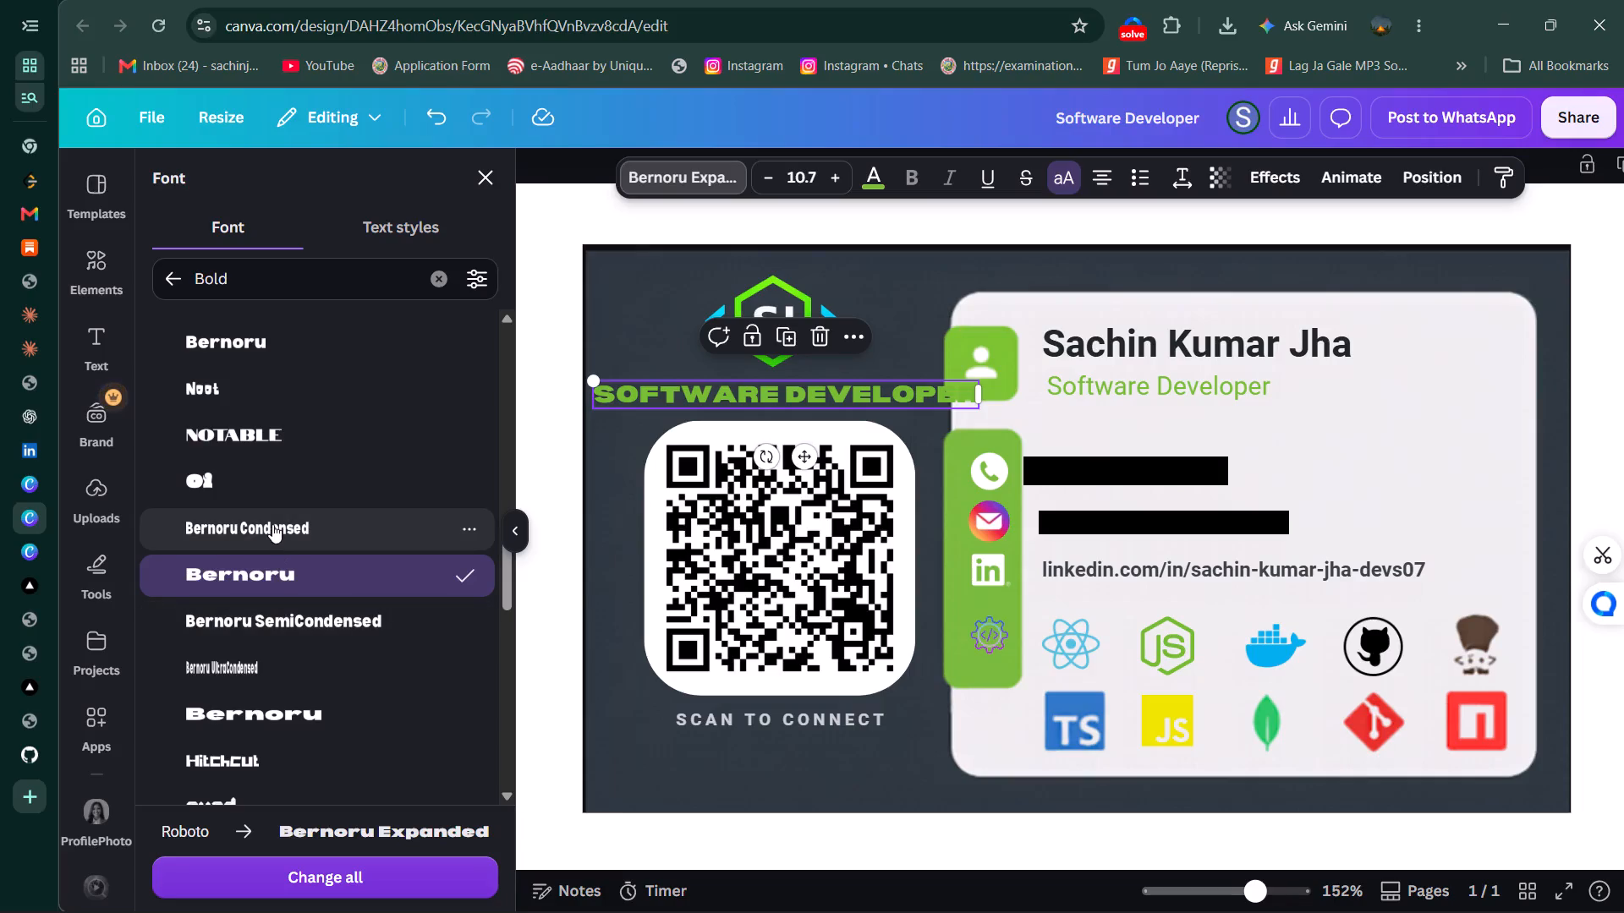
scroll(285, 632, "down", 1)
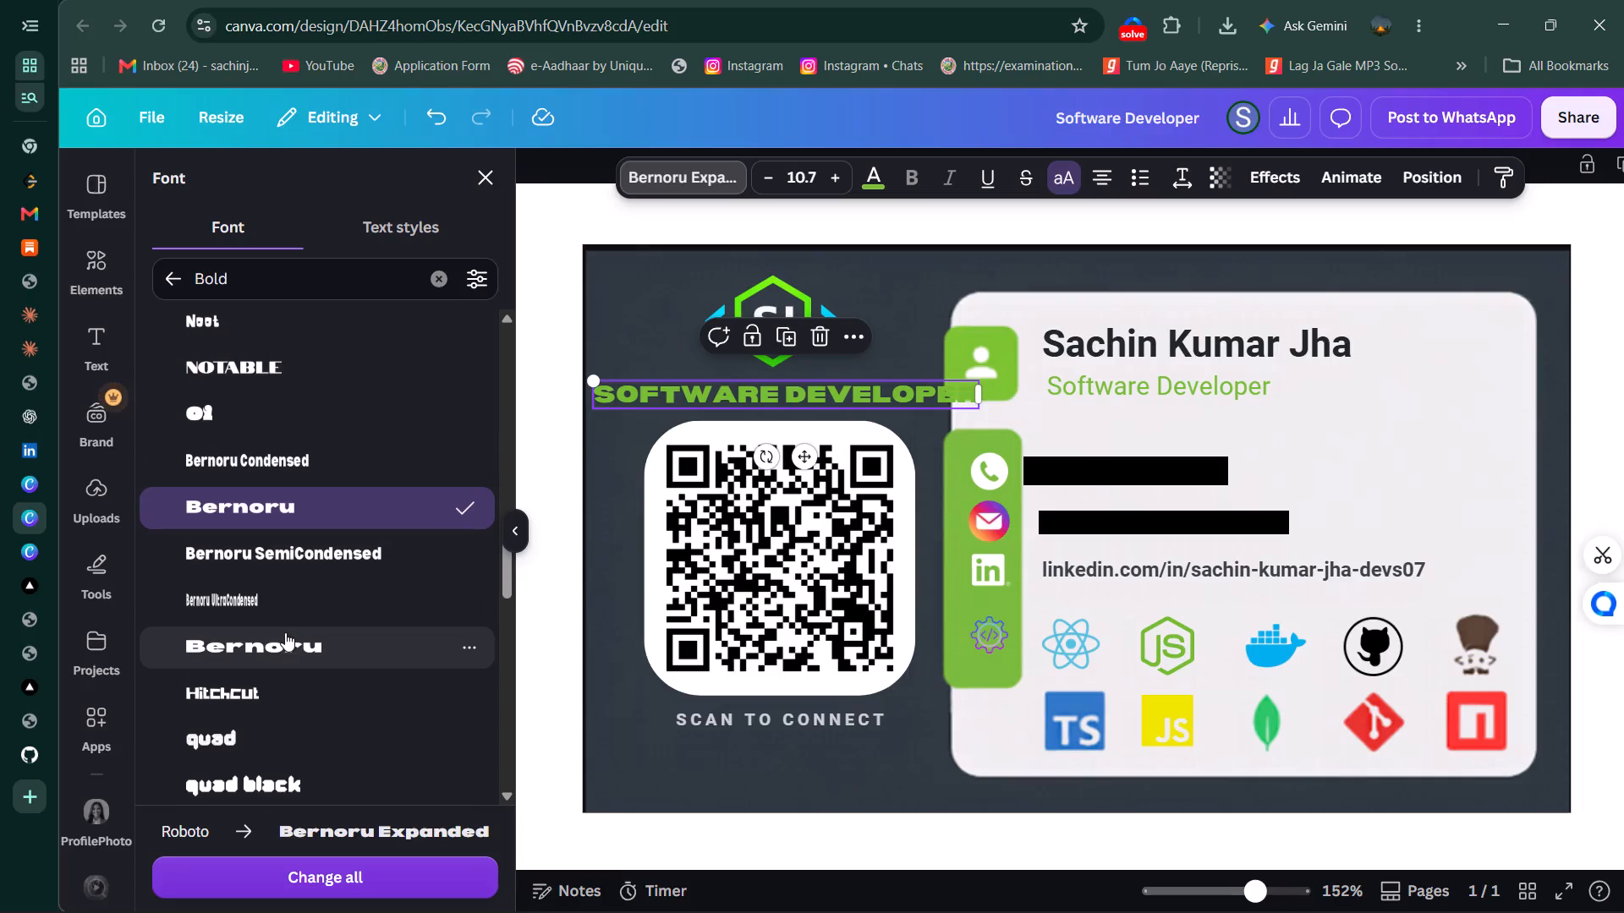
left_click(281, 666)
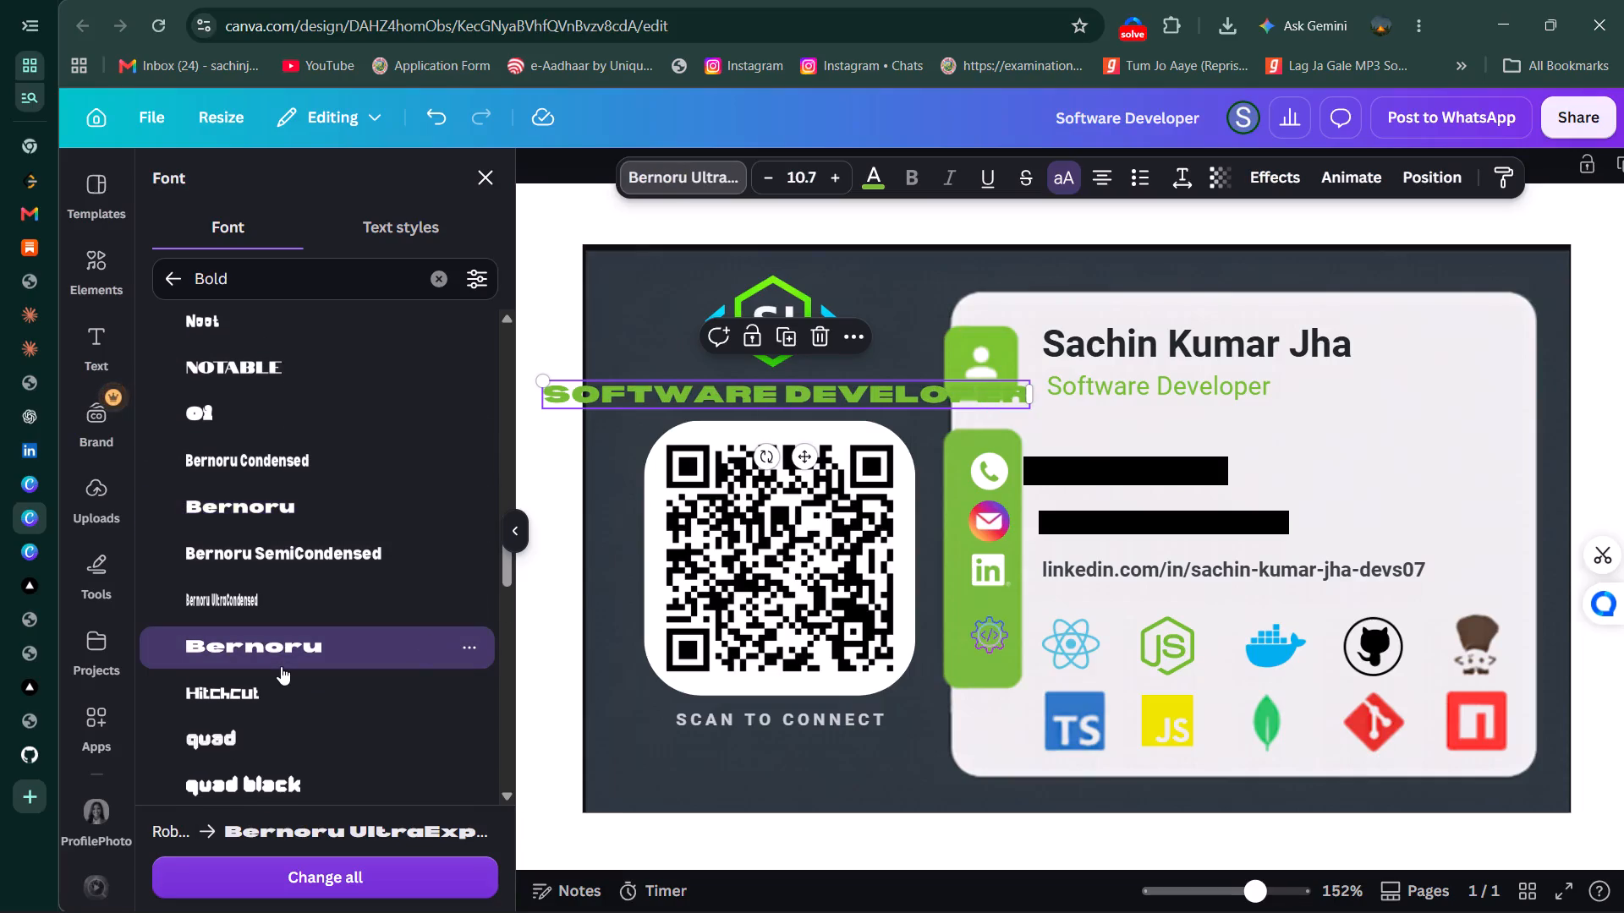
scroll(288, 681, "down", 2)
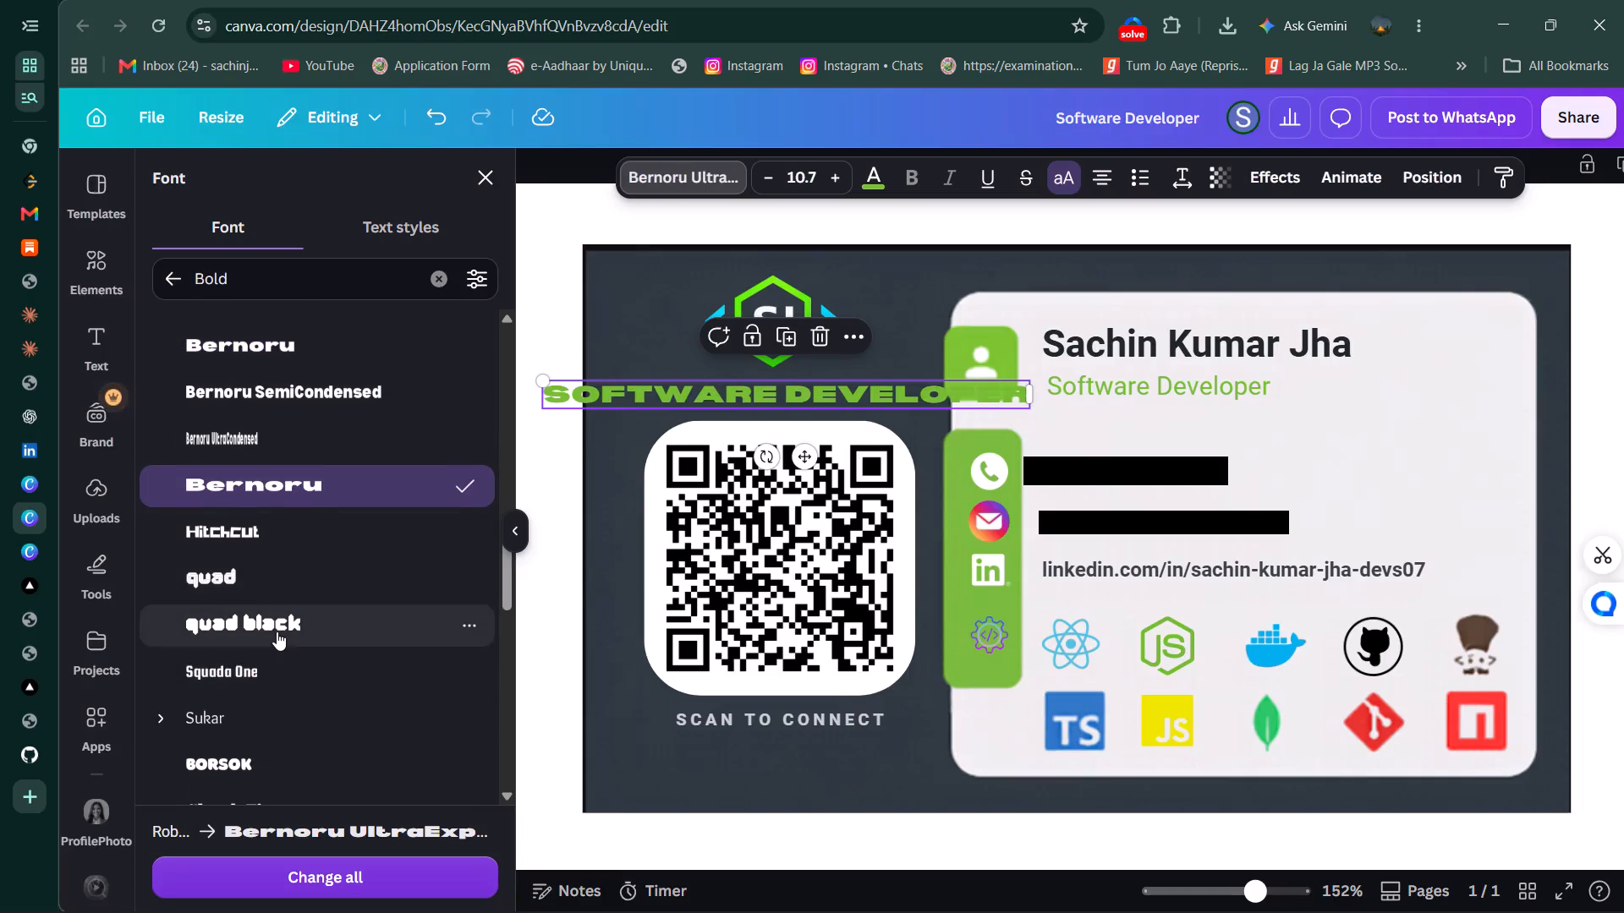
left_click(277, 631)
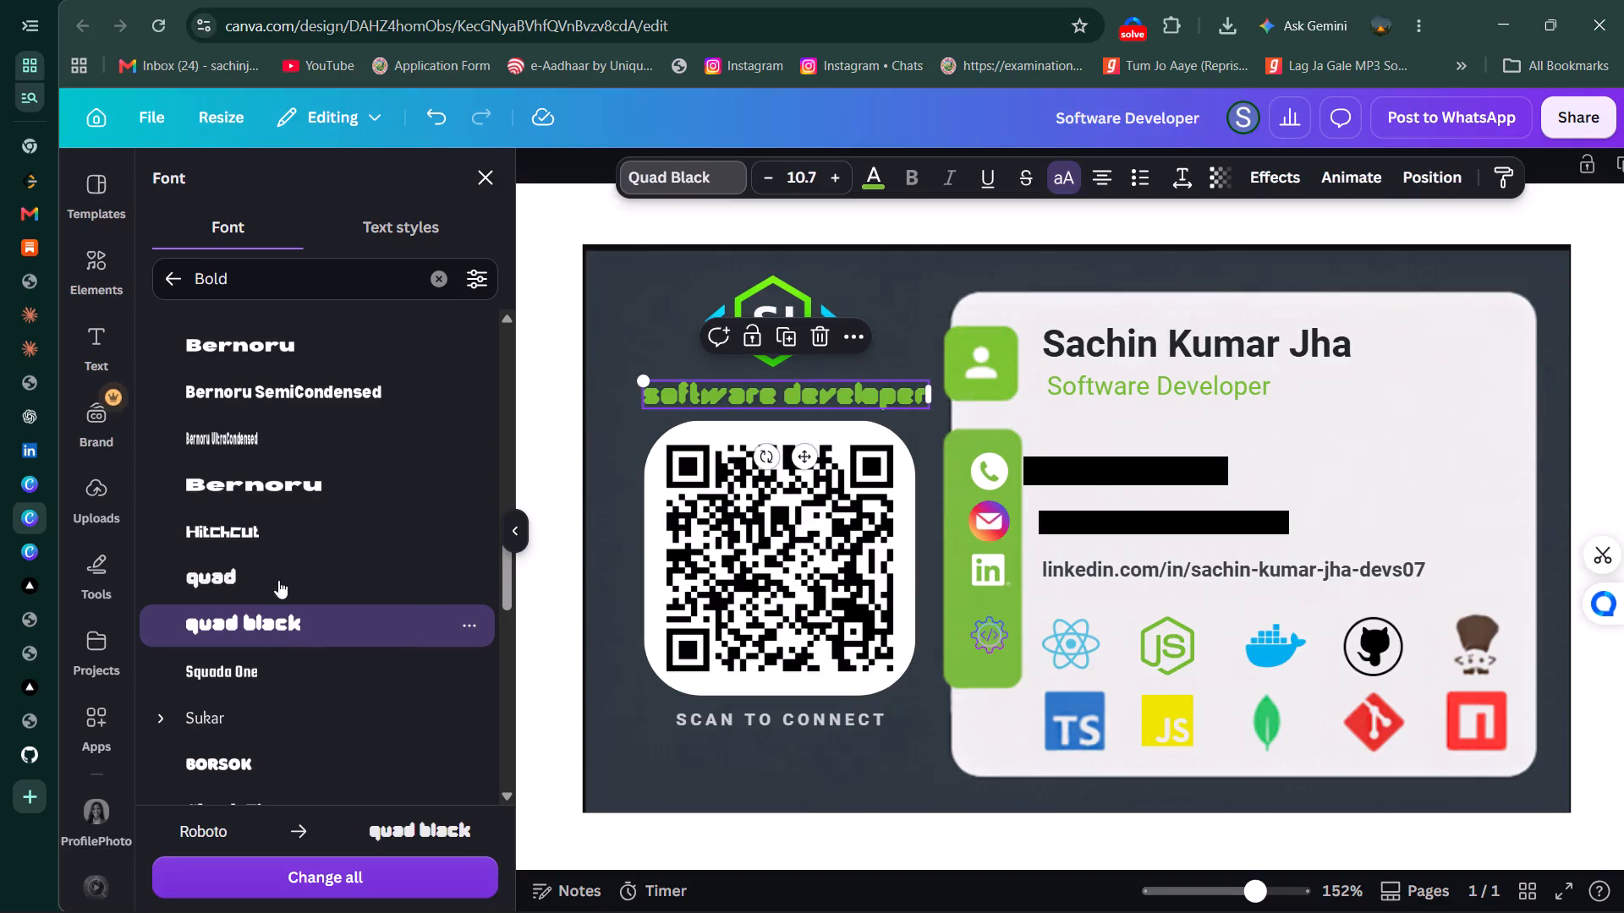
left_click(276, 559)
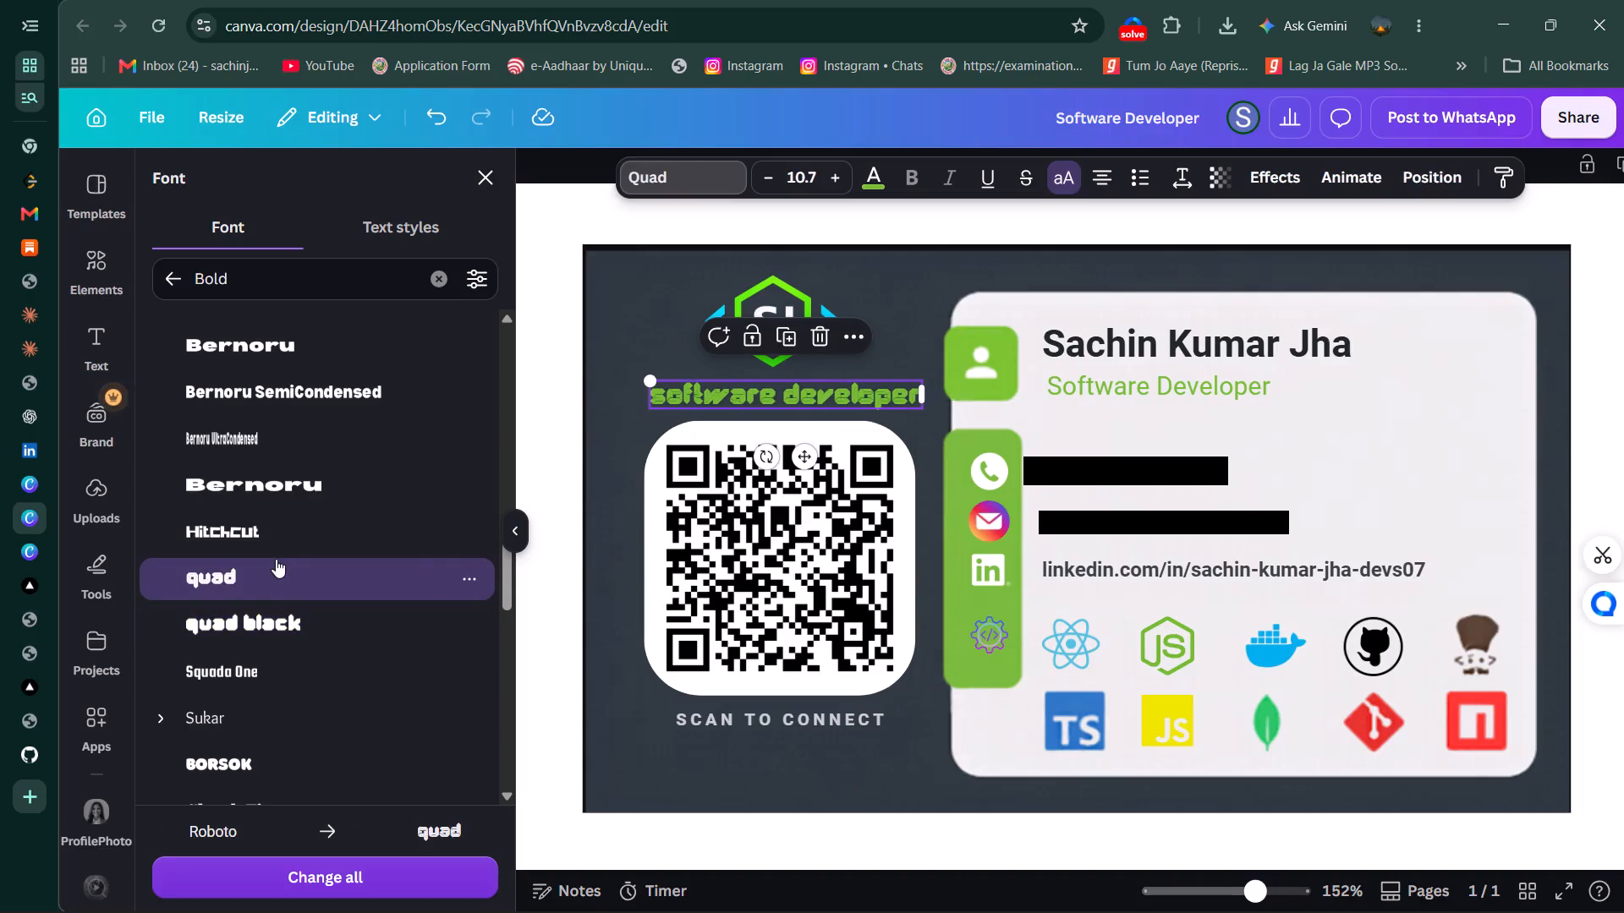
Set the SOFTWARE DEVELOPER tagline's font to Borsok.
scroll(276, 559, "down", 2)
left_click(276, 587)
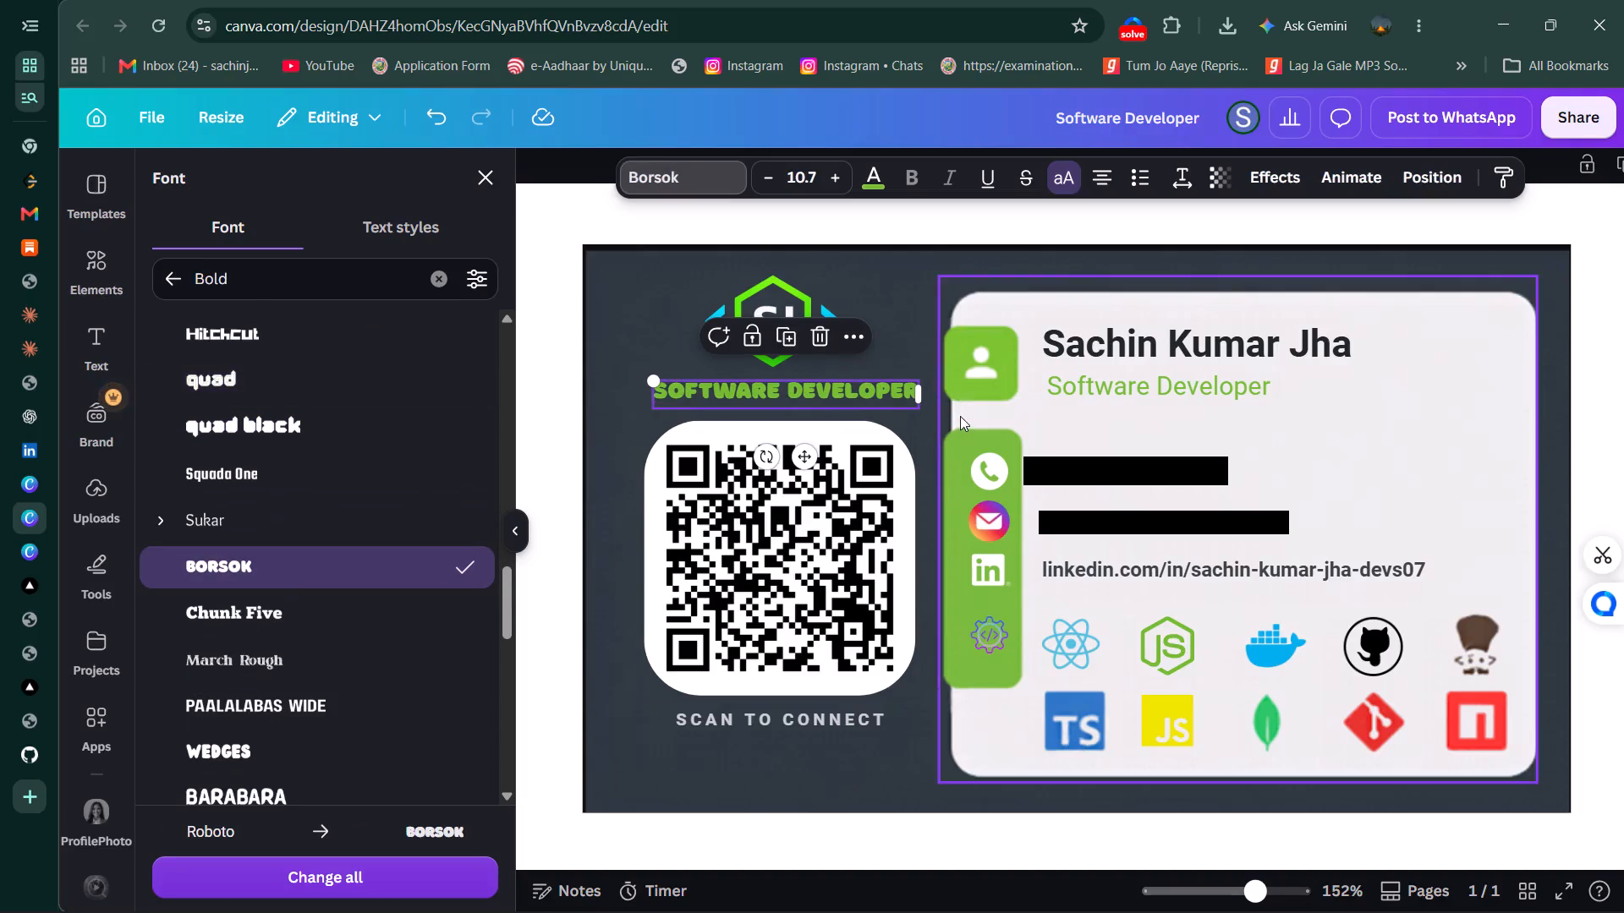
Set the SOFTWARE DEVELOPER tagline's font size to 11.7 and widen its text box so the text fits on one line.
left_click_drag(920, 395, 931, 395)
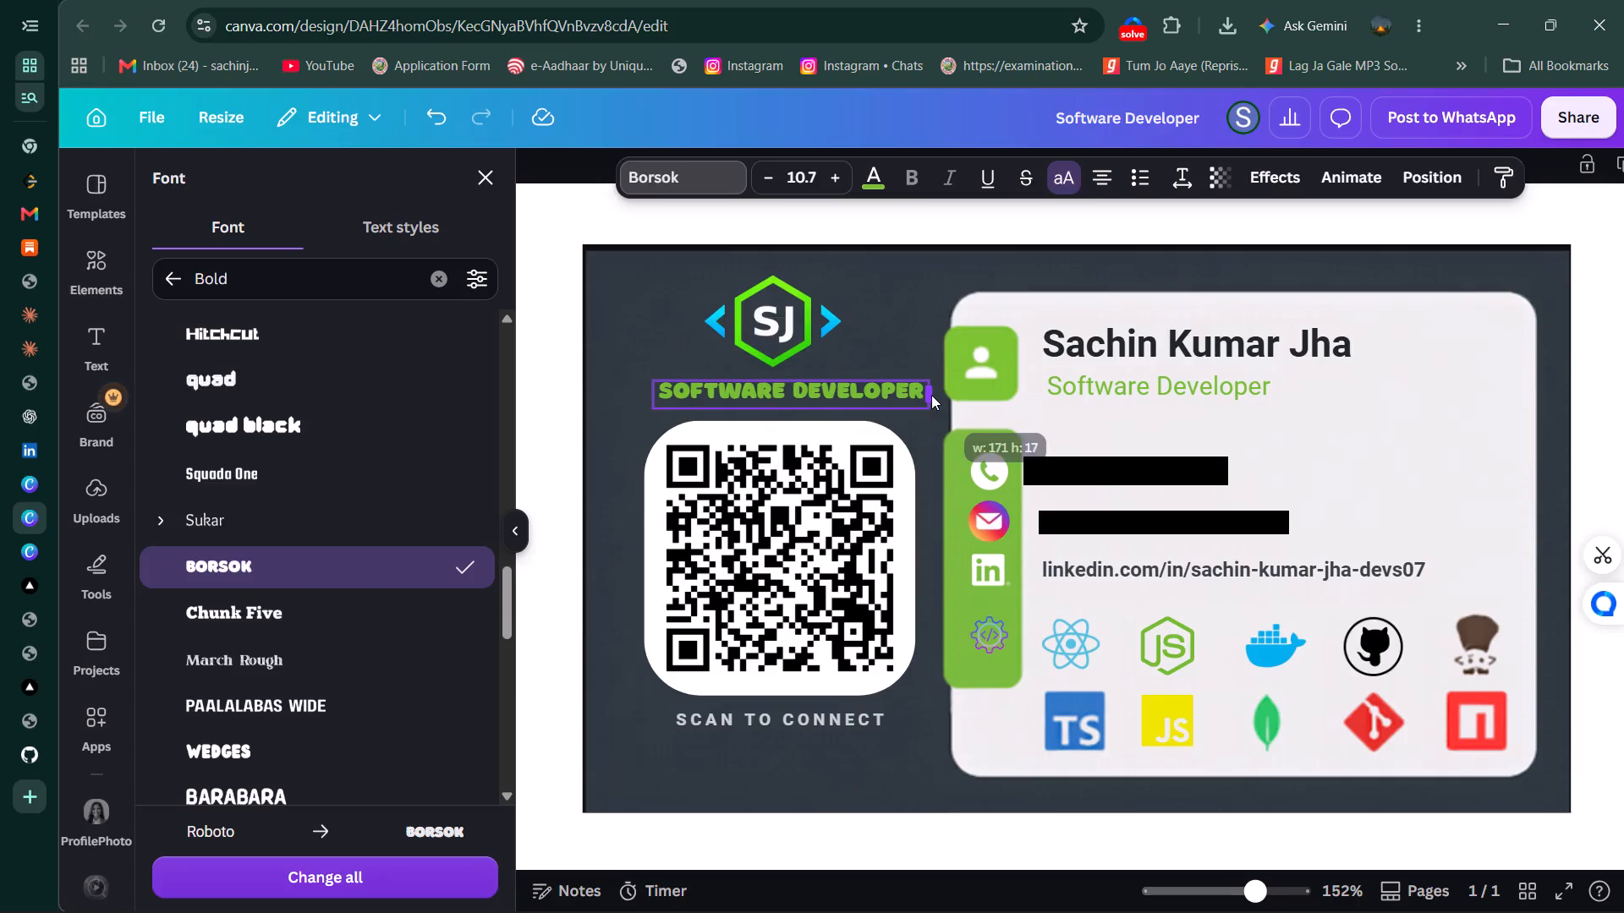
left_click_drag(931, 395, 932, 395)
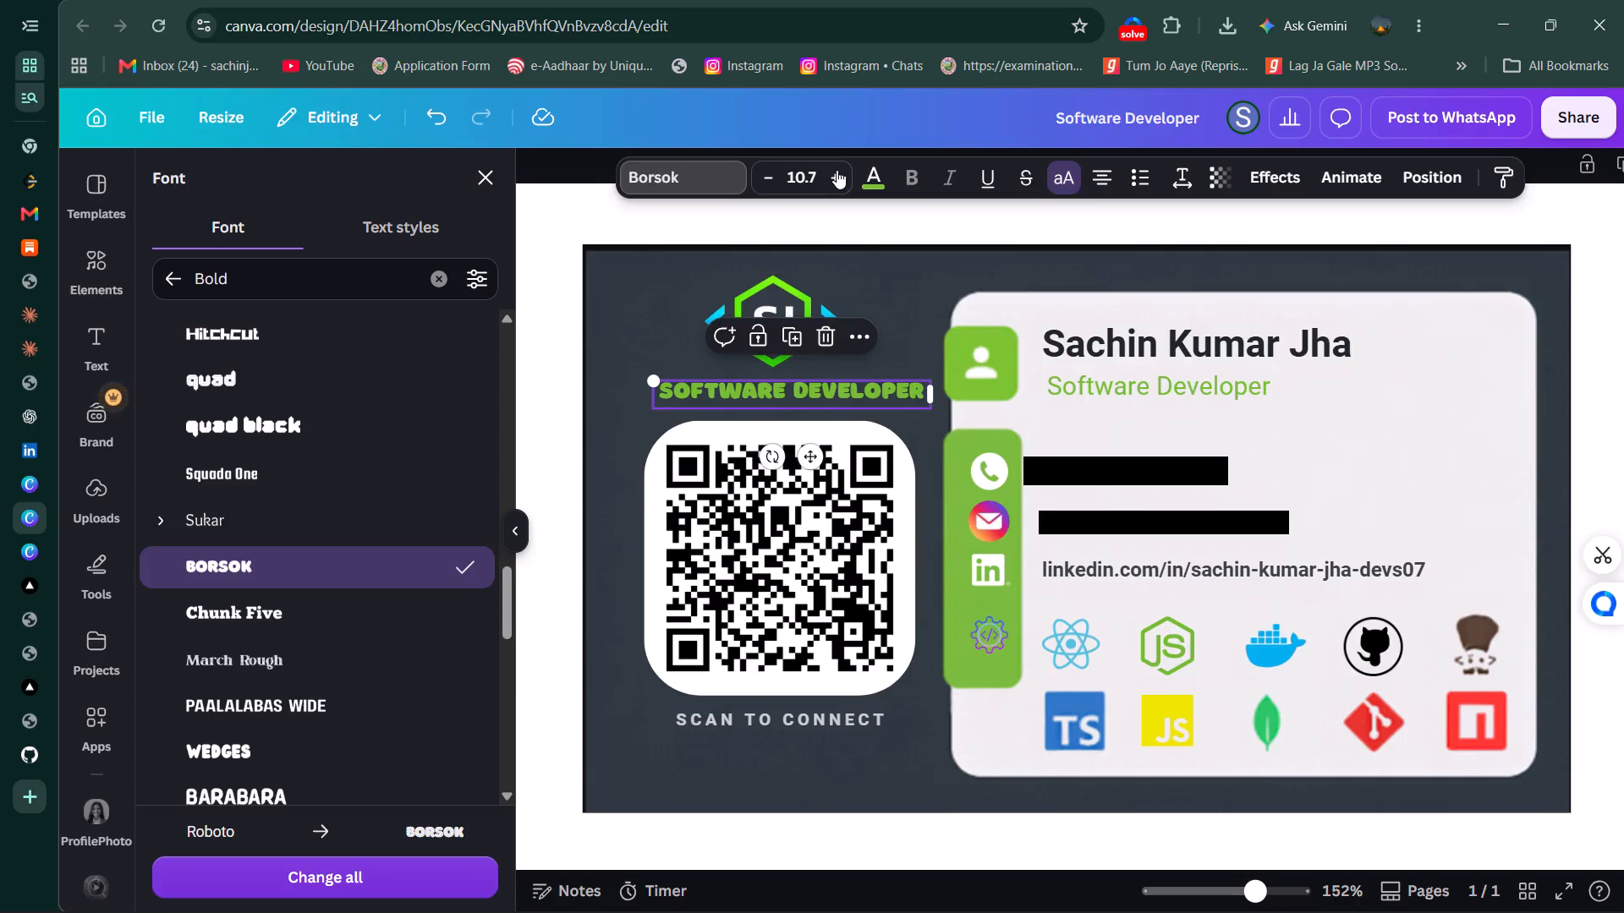
left_click(837, 171)
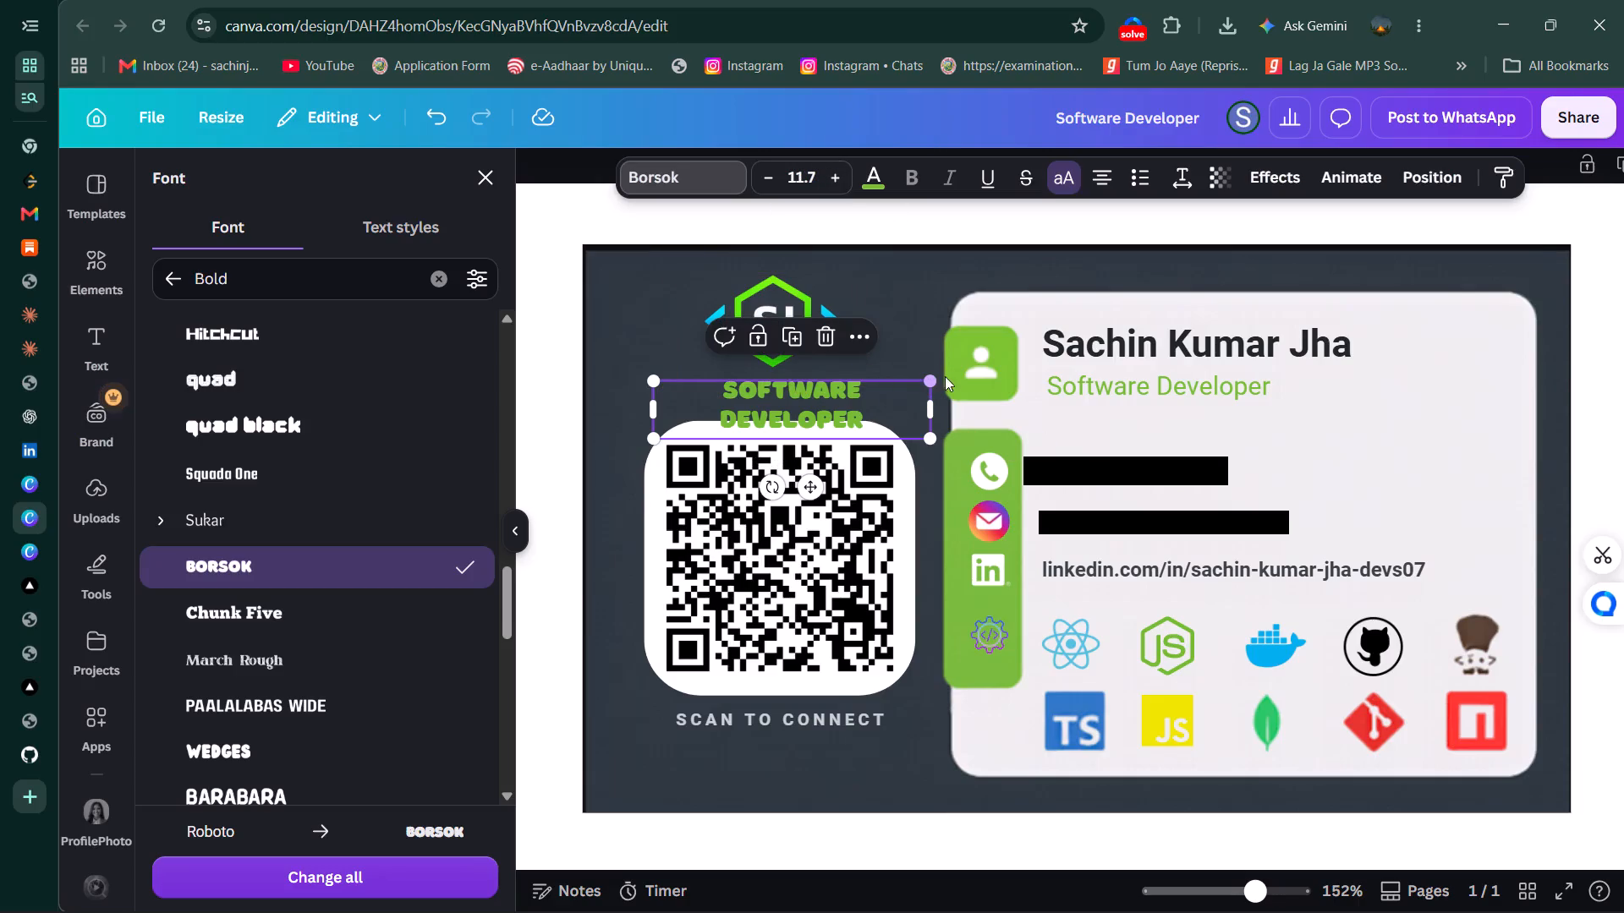
left_click(929, 402)
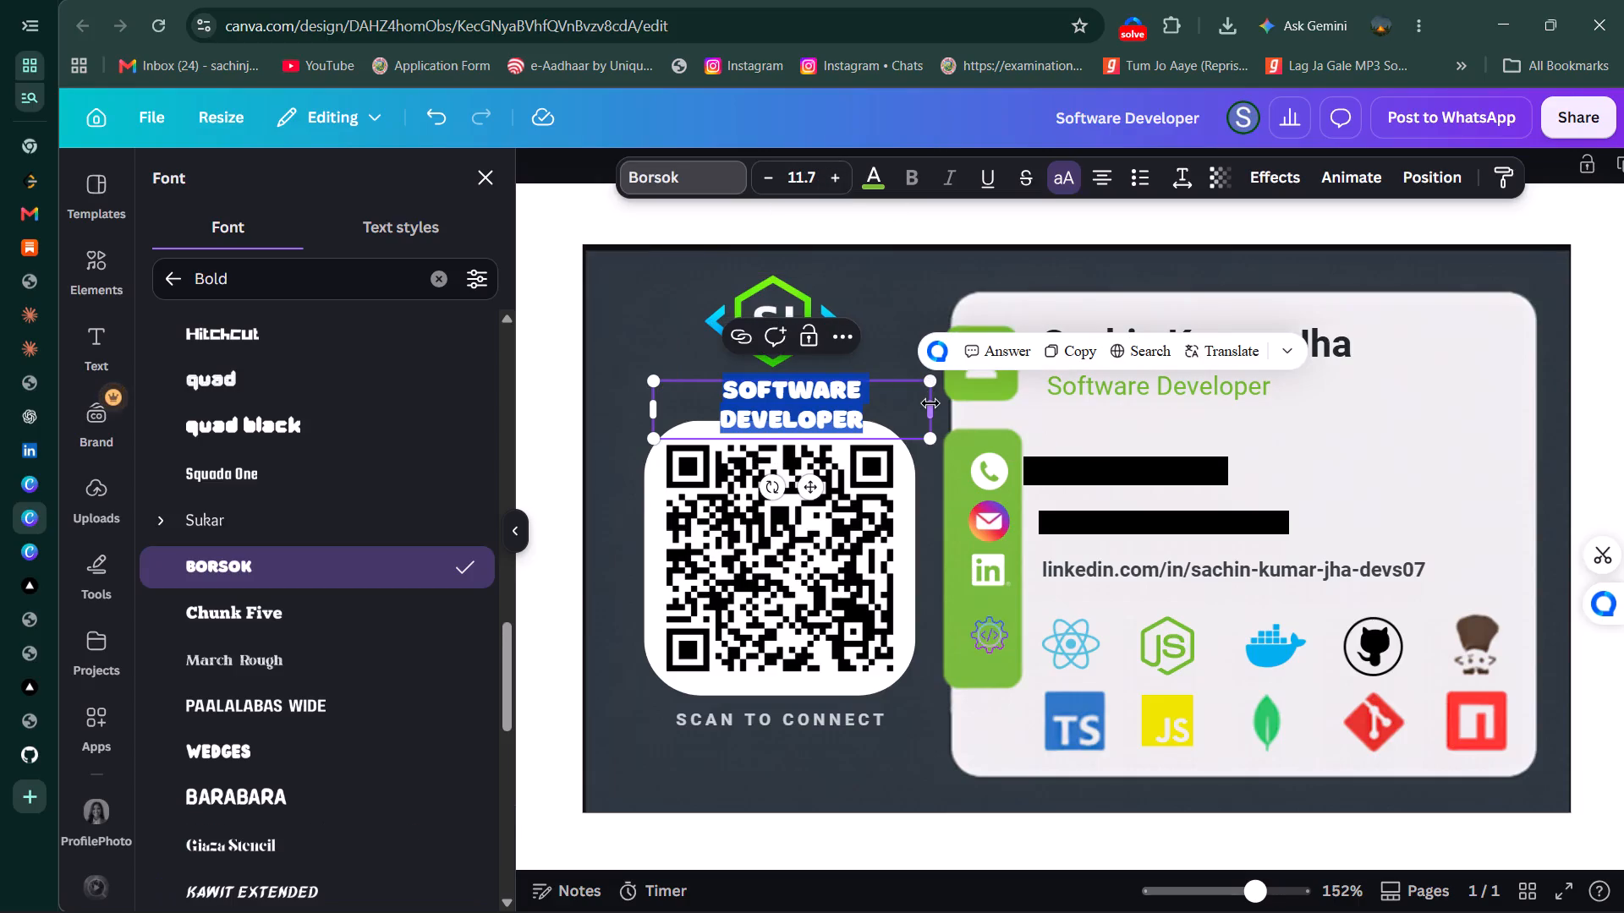
left_click_drag(930, 405, 988, 404)
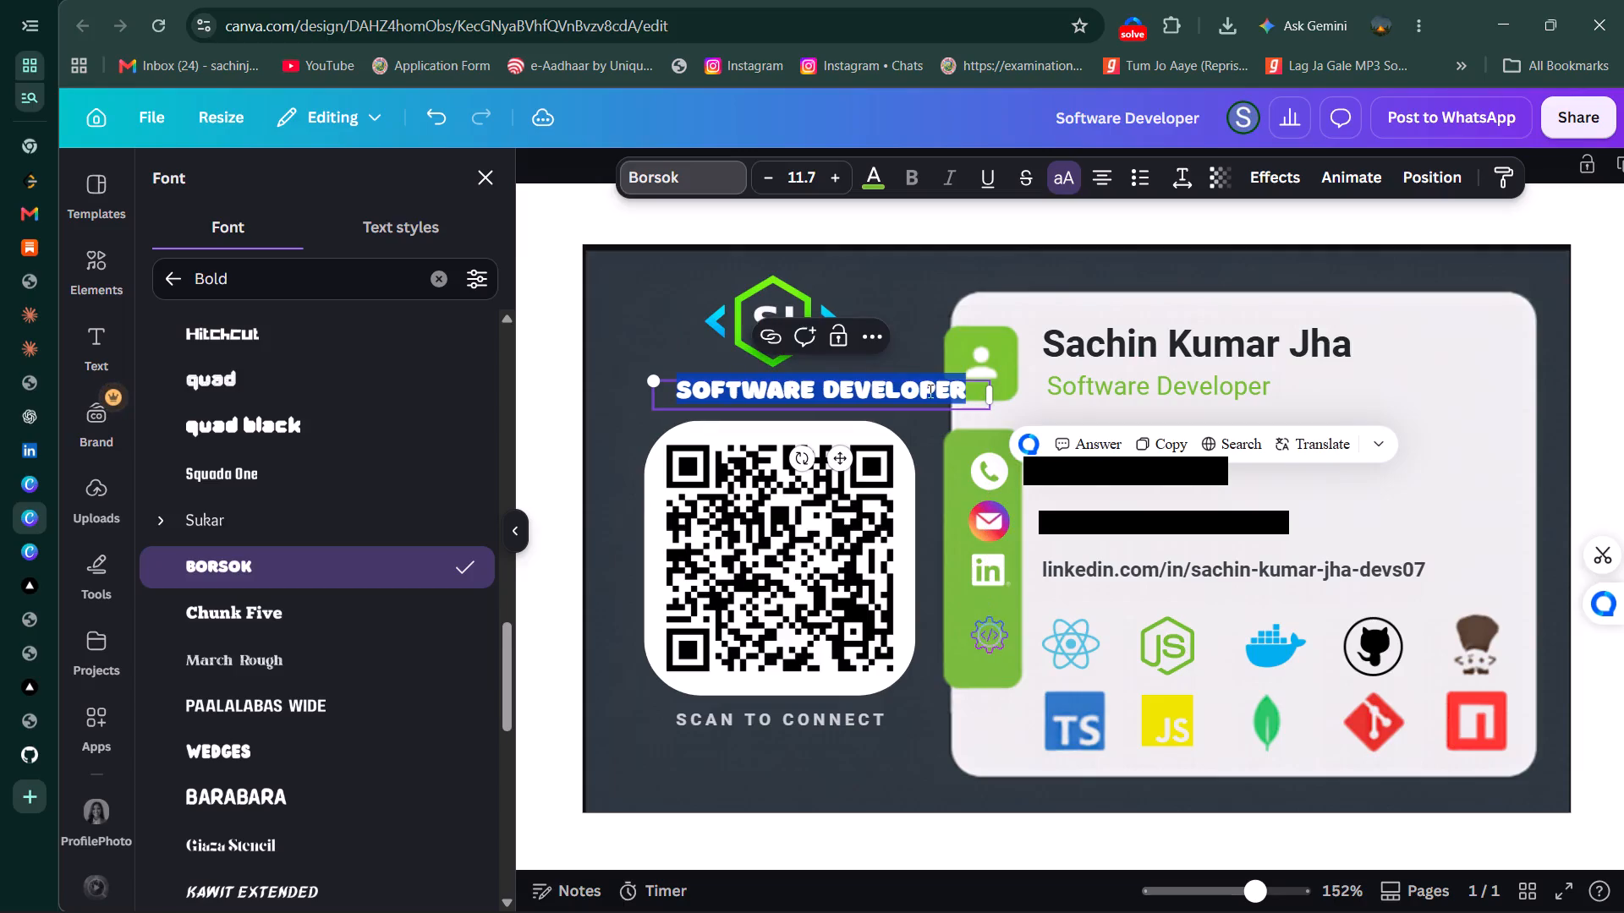
left_click(565, 310)
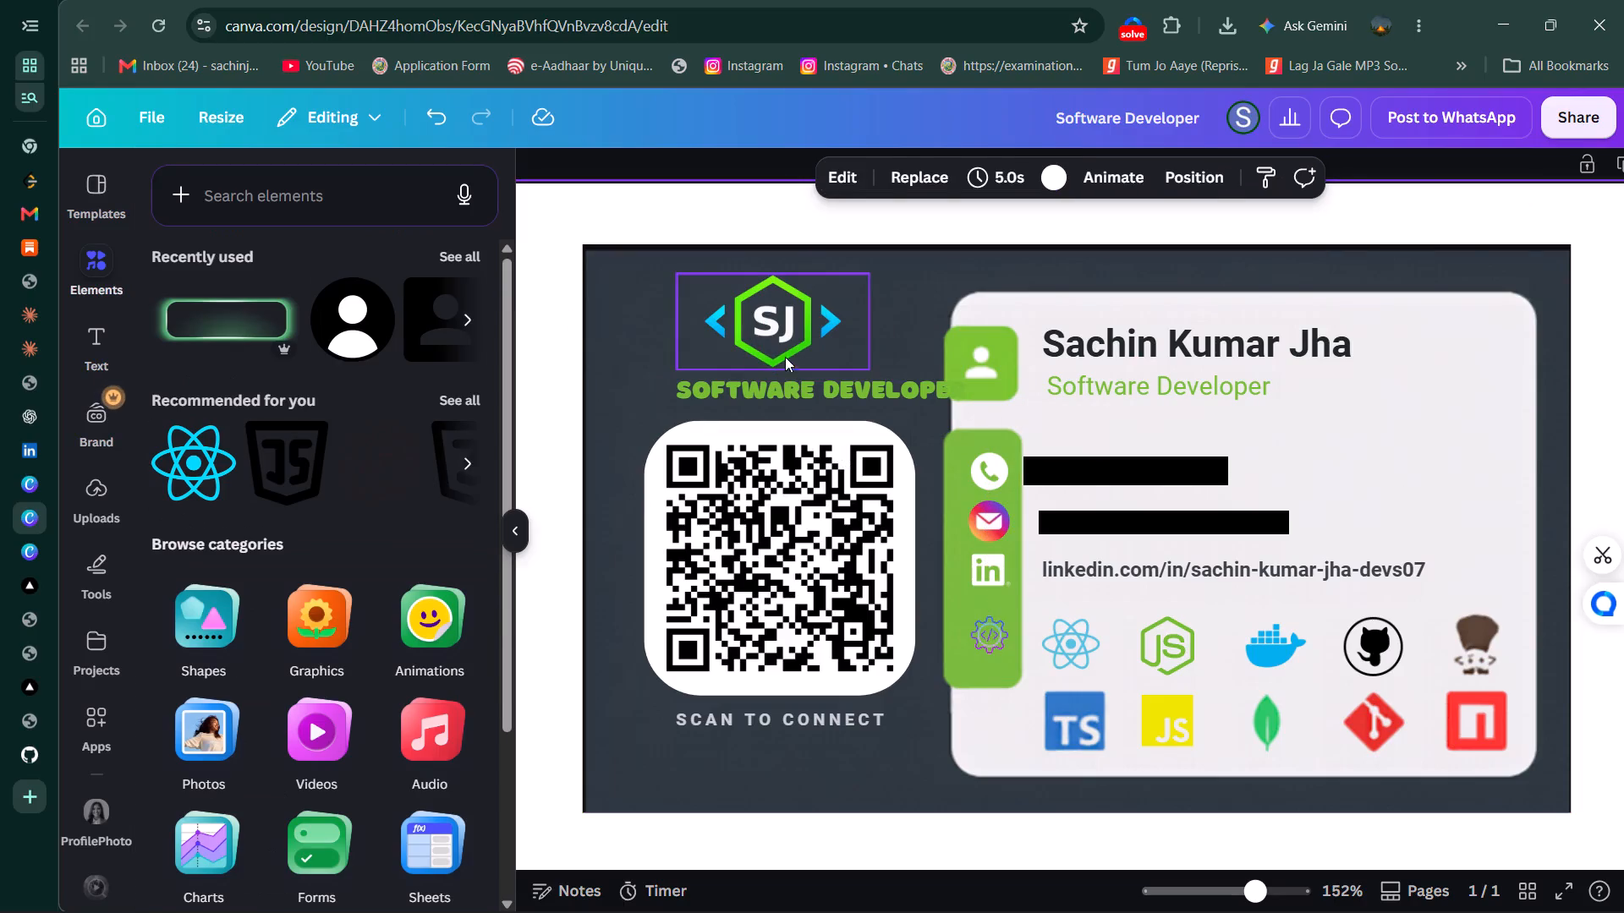
Move the SOFTWARE DEVELOPER tagline left to centre it between the SJ logo and the QR code, and deselect it.
left_click_drag(825, 381, 782, 380)
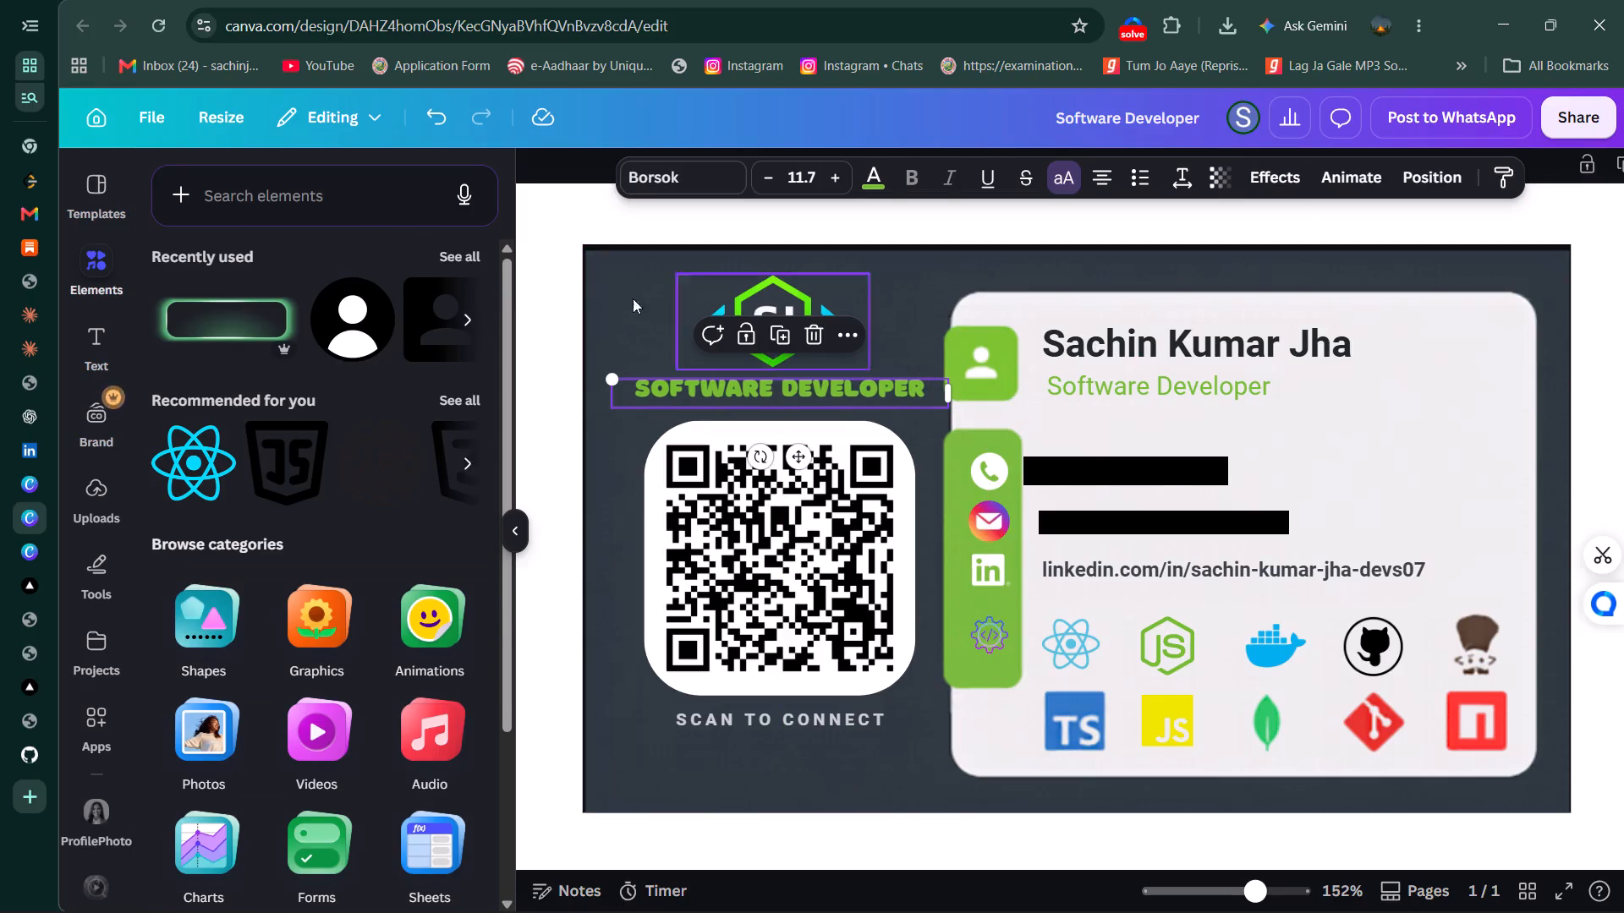
left_click(546, 253)
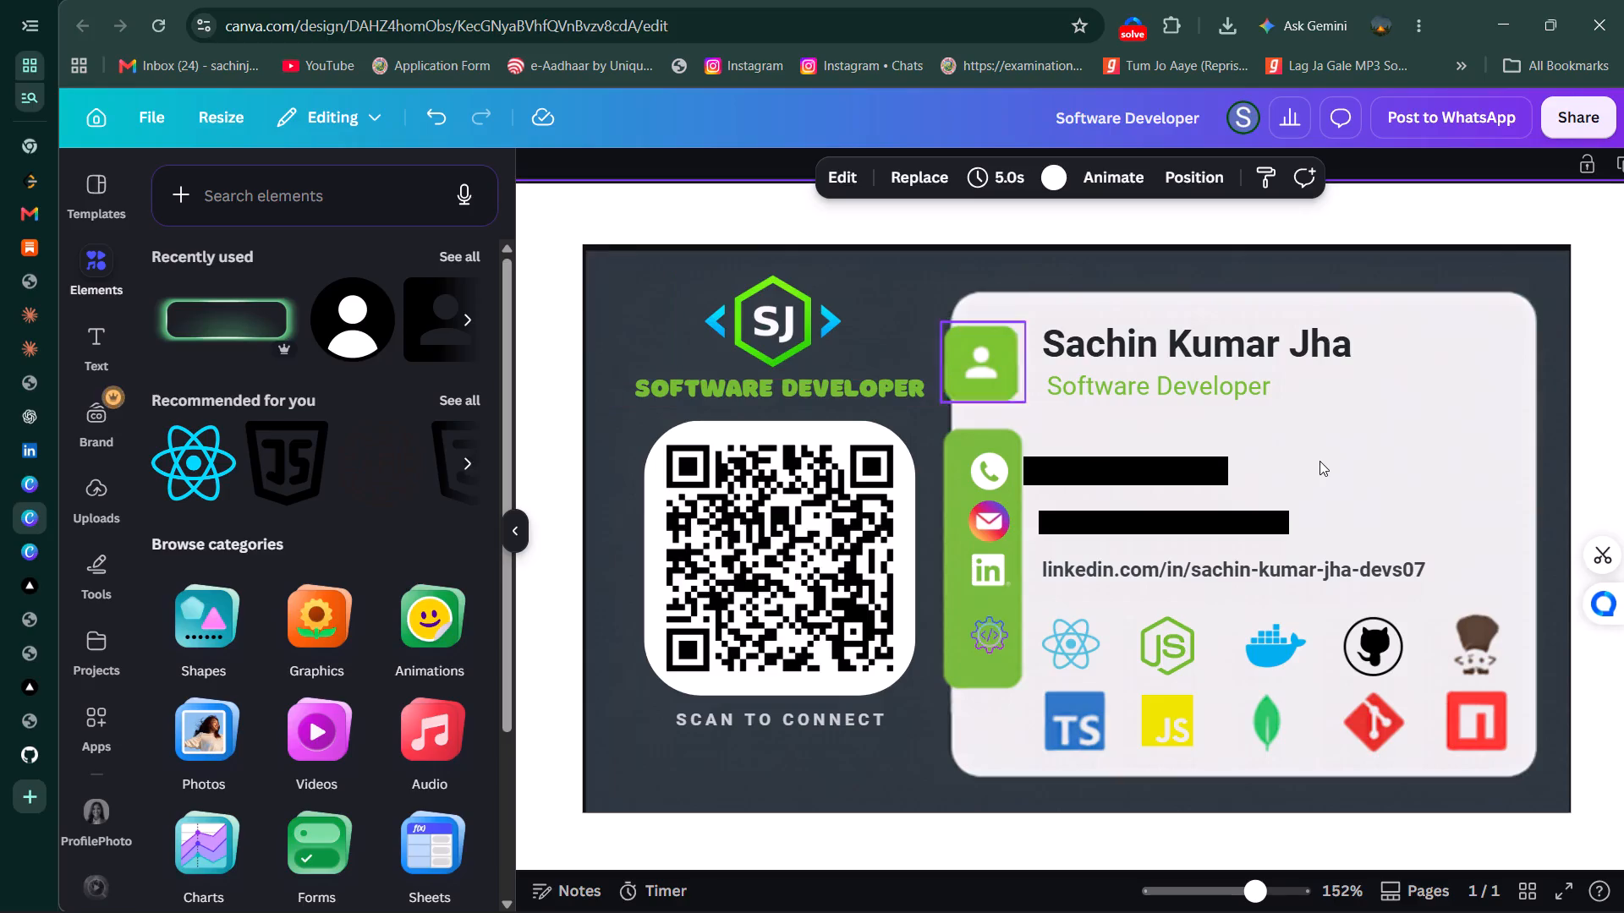
left_click(1594, 303)
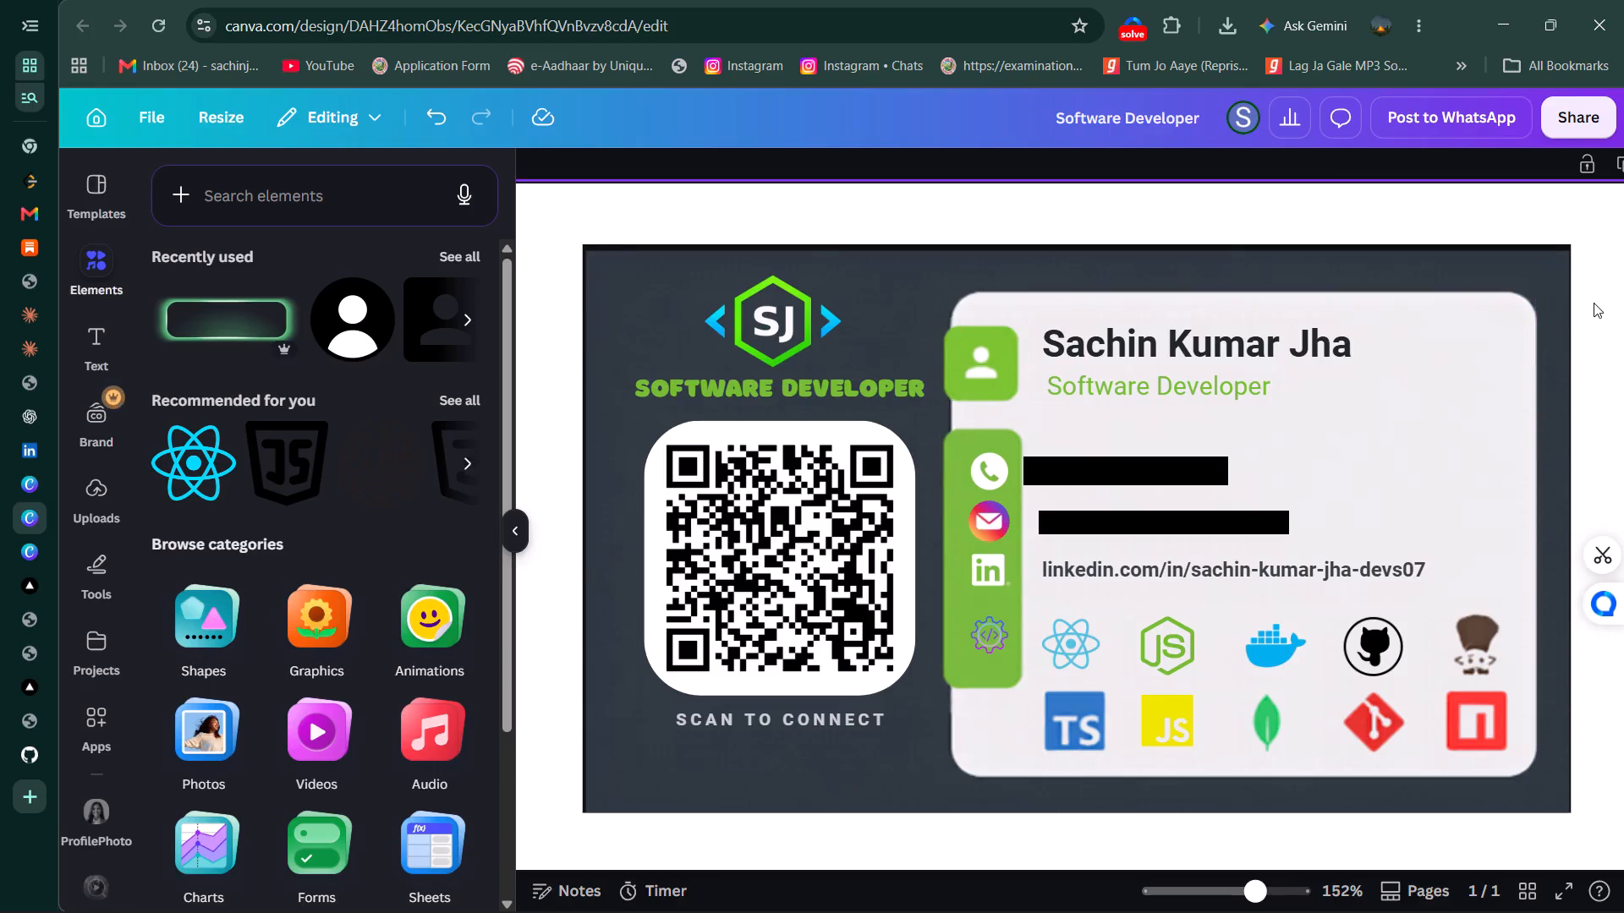
View the whole card and look through the Graphics elements, including the Social Media and Icons collections.
scroll(1594, 303, "down", 1)
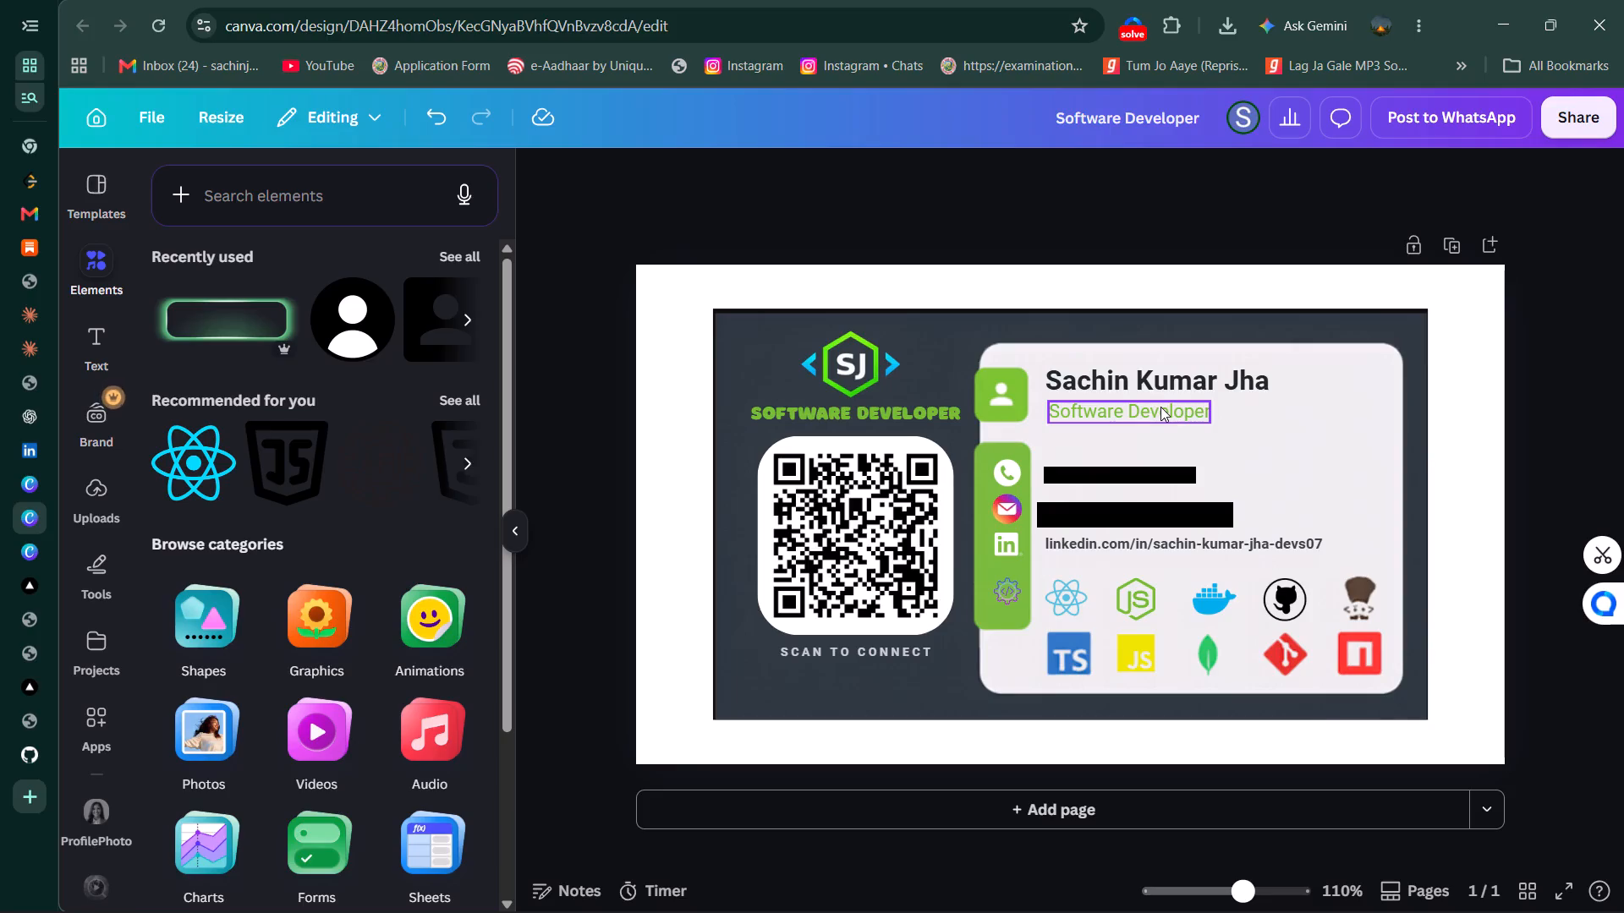
scroll(383, 559, "down", 2)
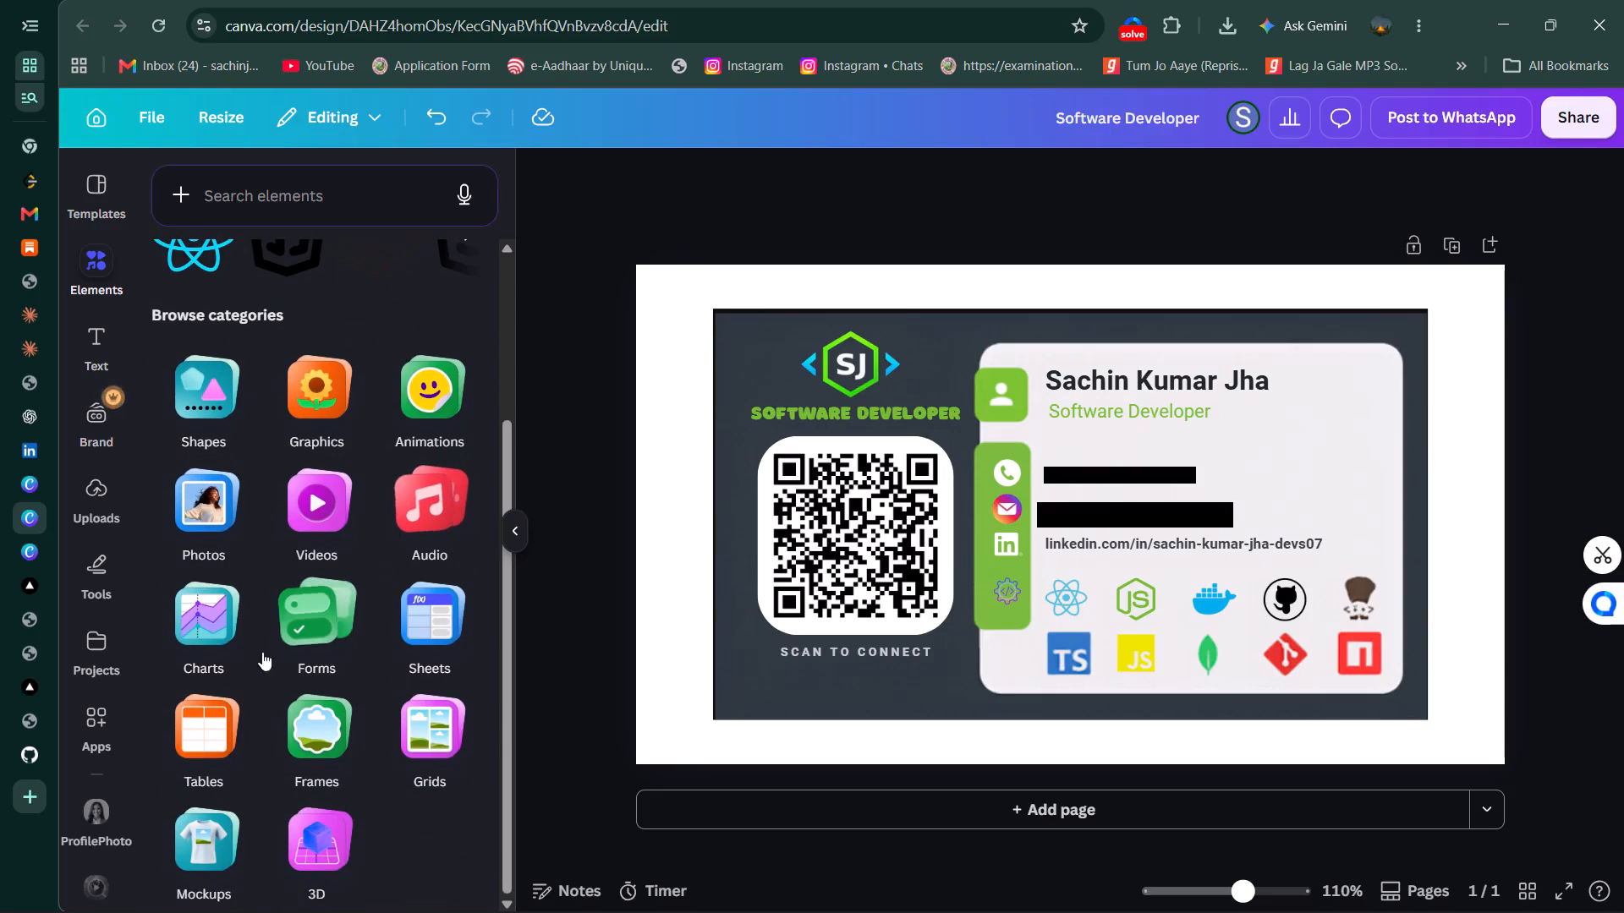
left_click(294, 400)
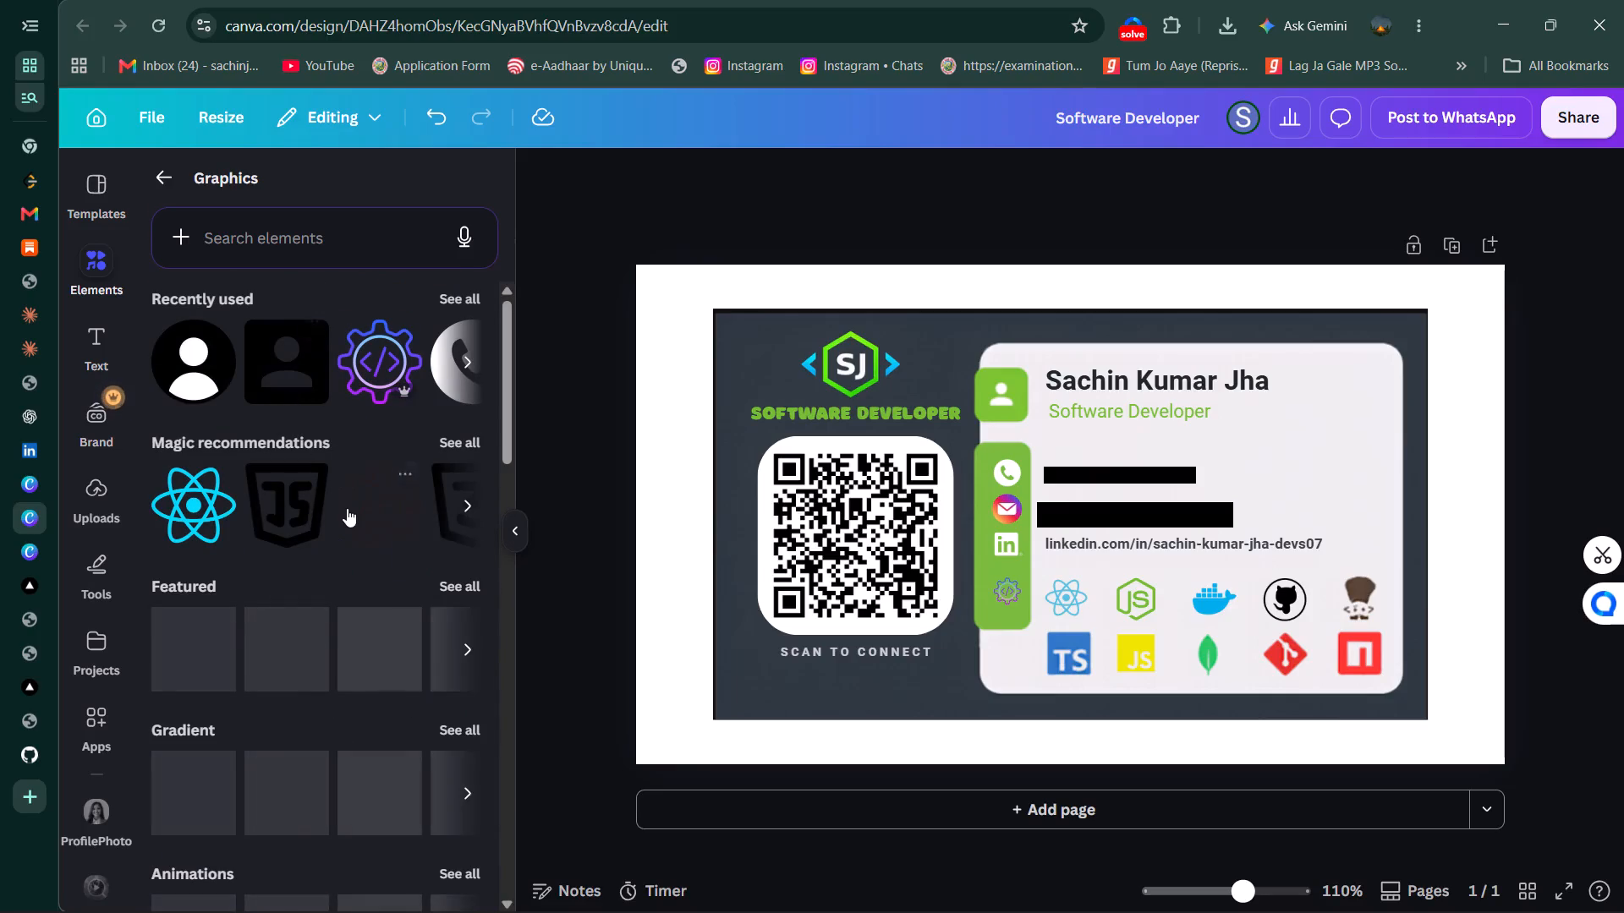
scroll(347, 508, "left", 2)
scroll(347, 508, "down", 2)
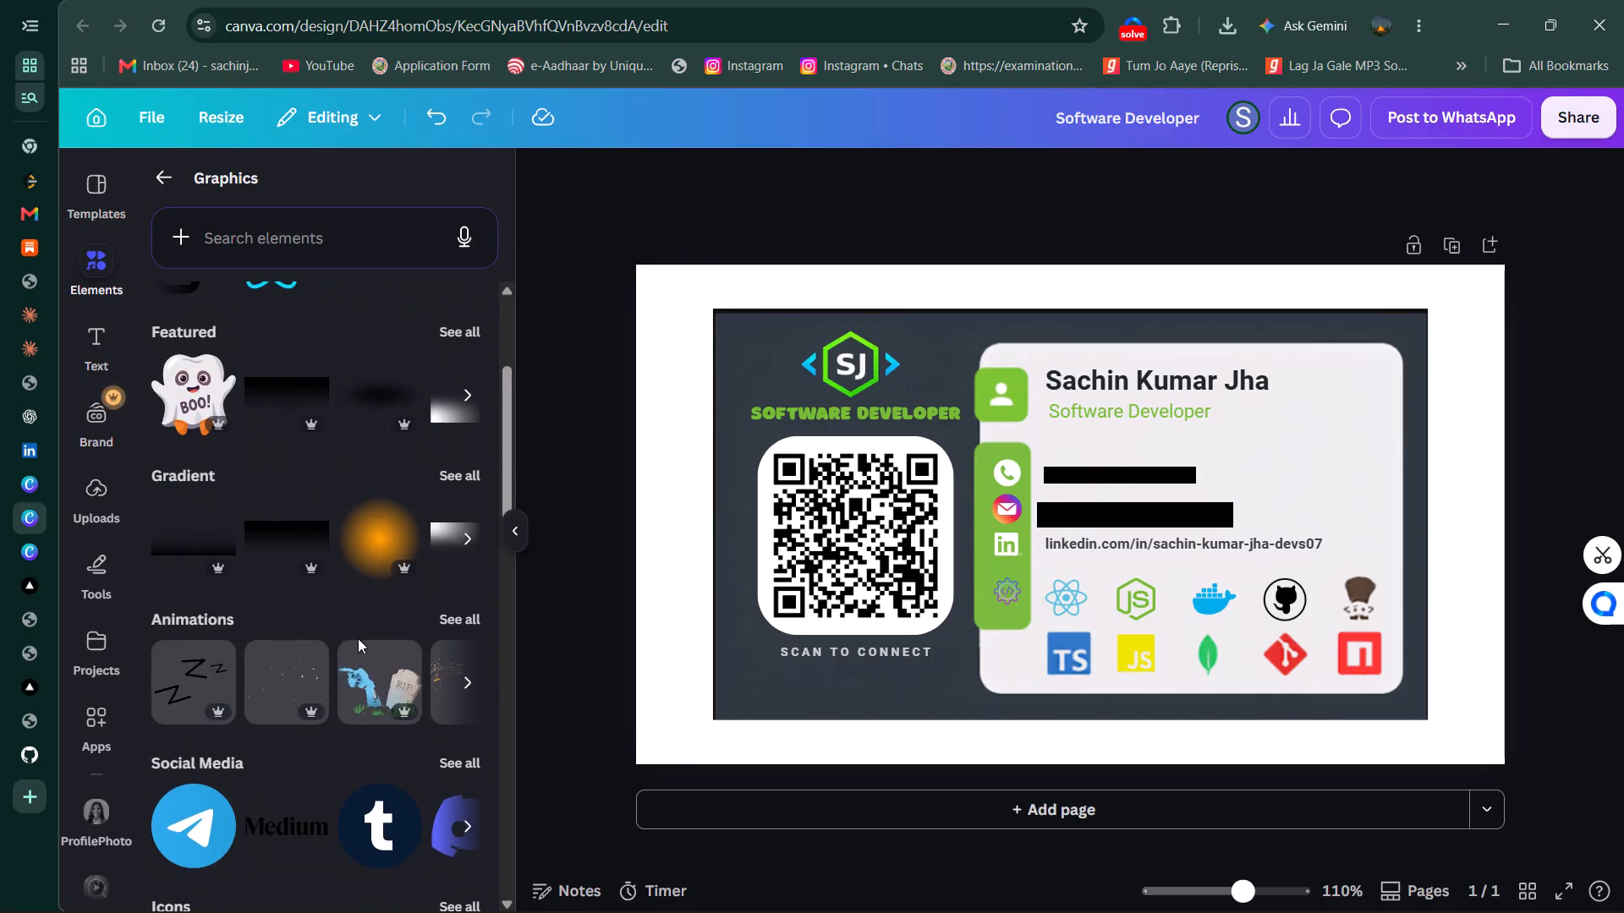
scroll(359, 670, "down", 3)
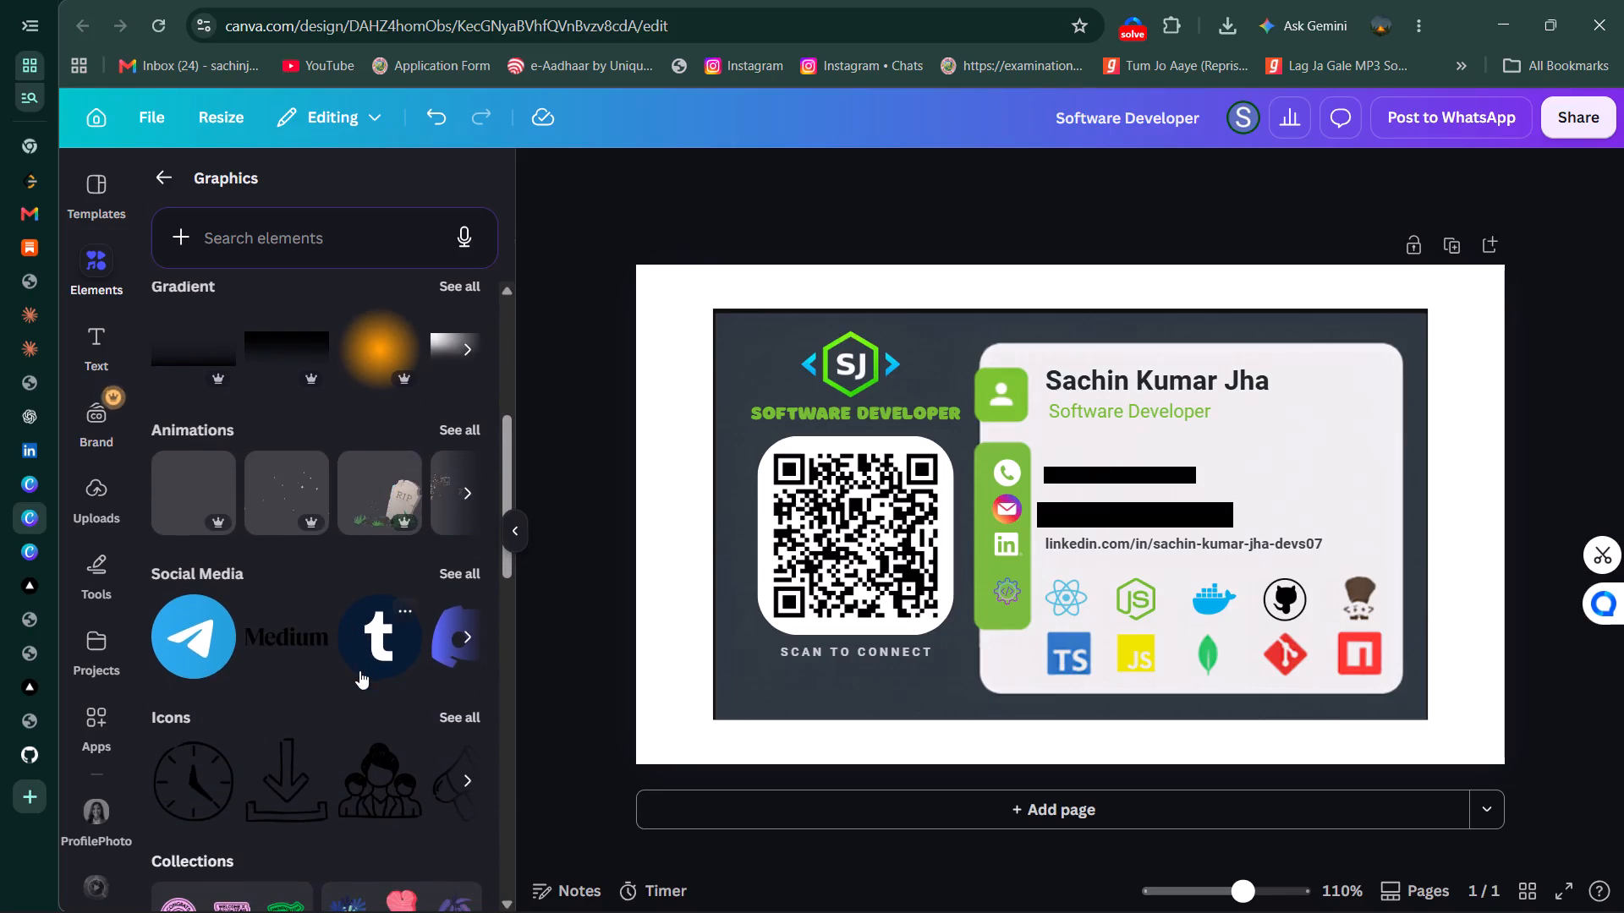
scroll(379, 630, "right", 1)
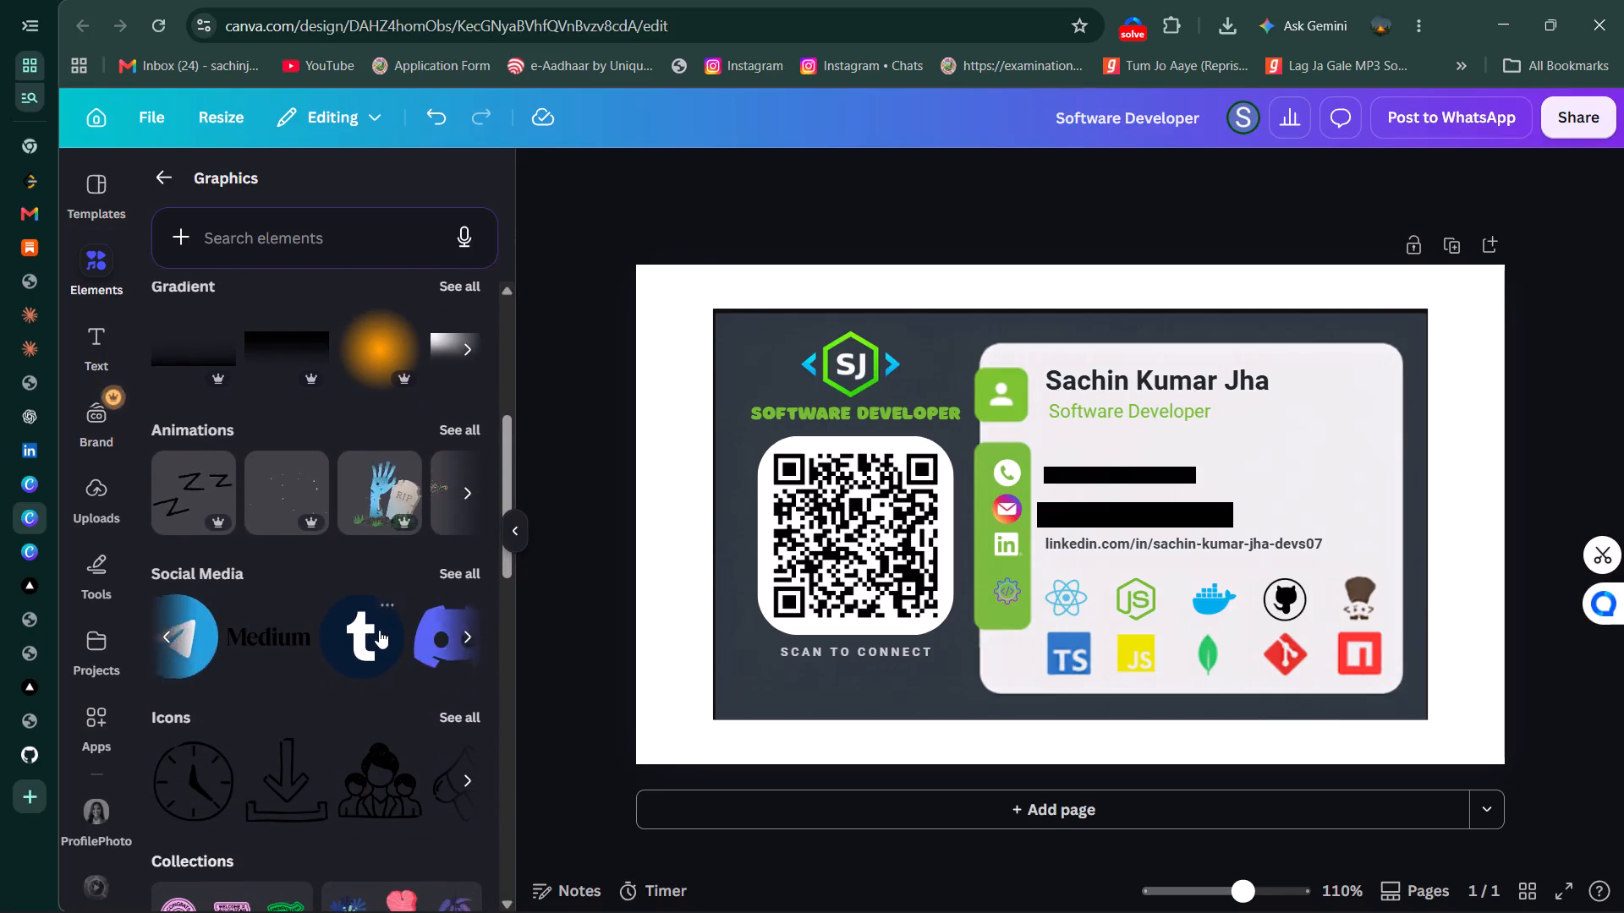
scroll(379, 630, "right", 2)
scroll(379, 630, "down", 1)
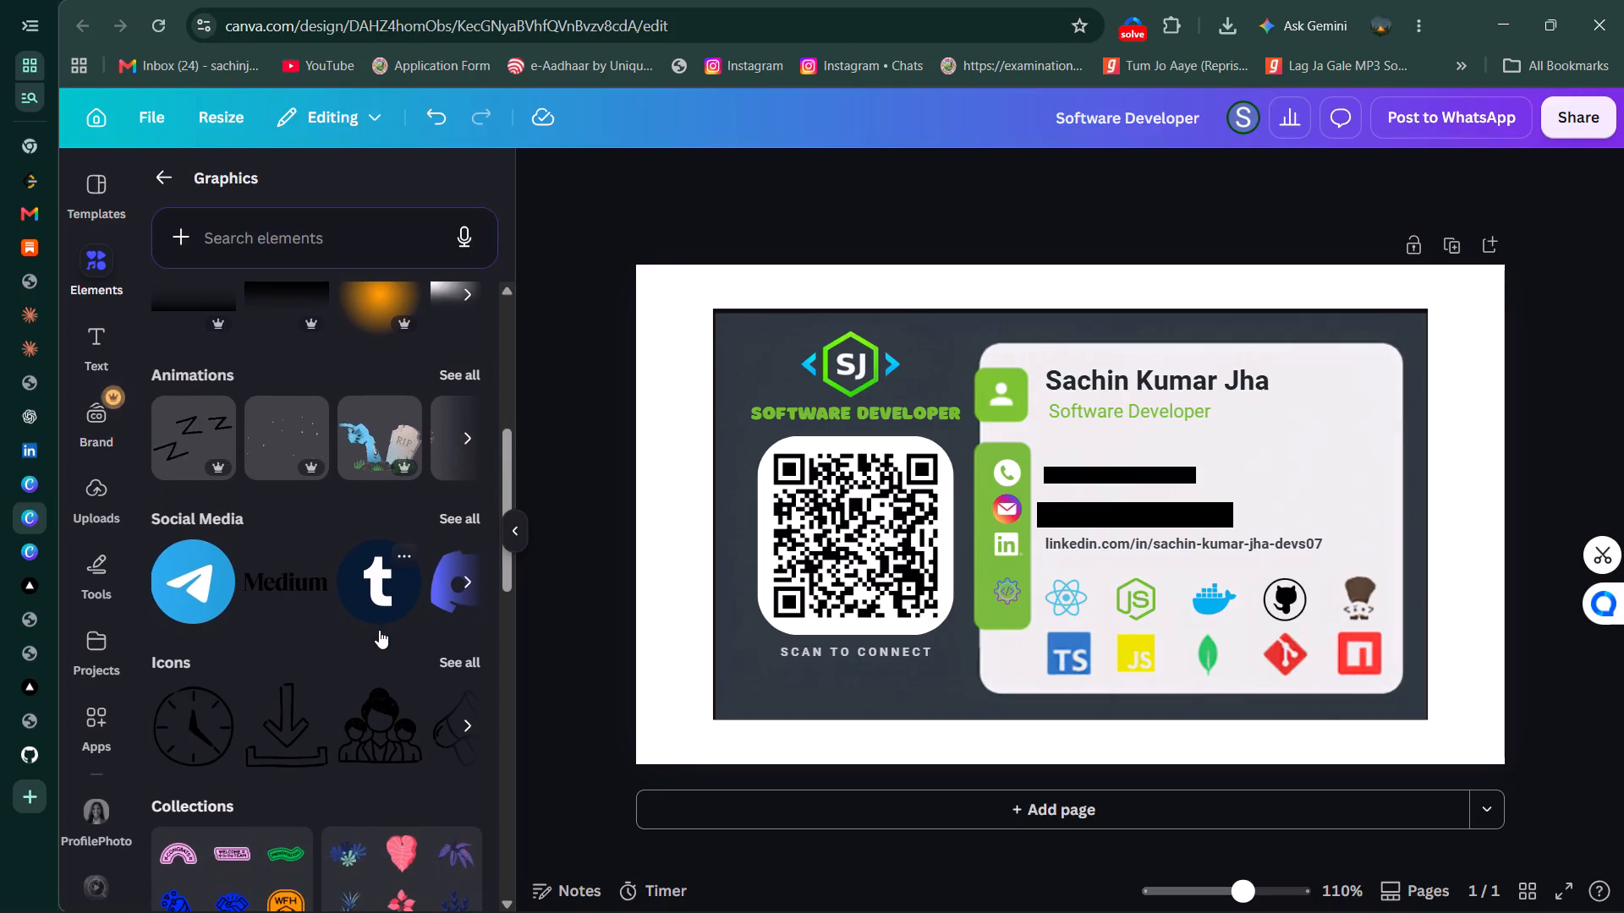
scroll(379, 630, "down", 1)
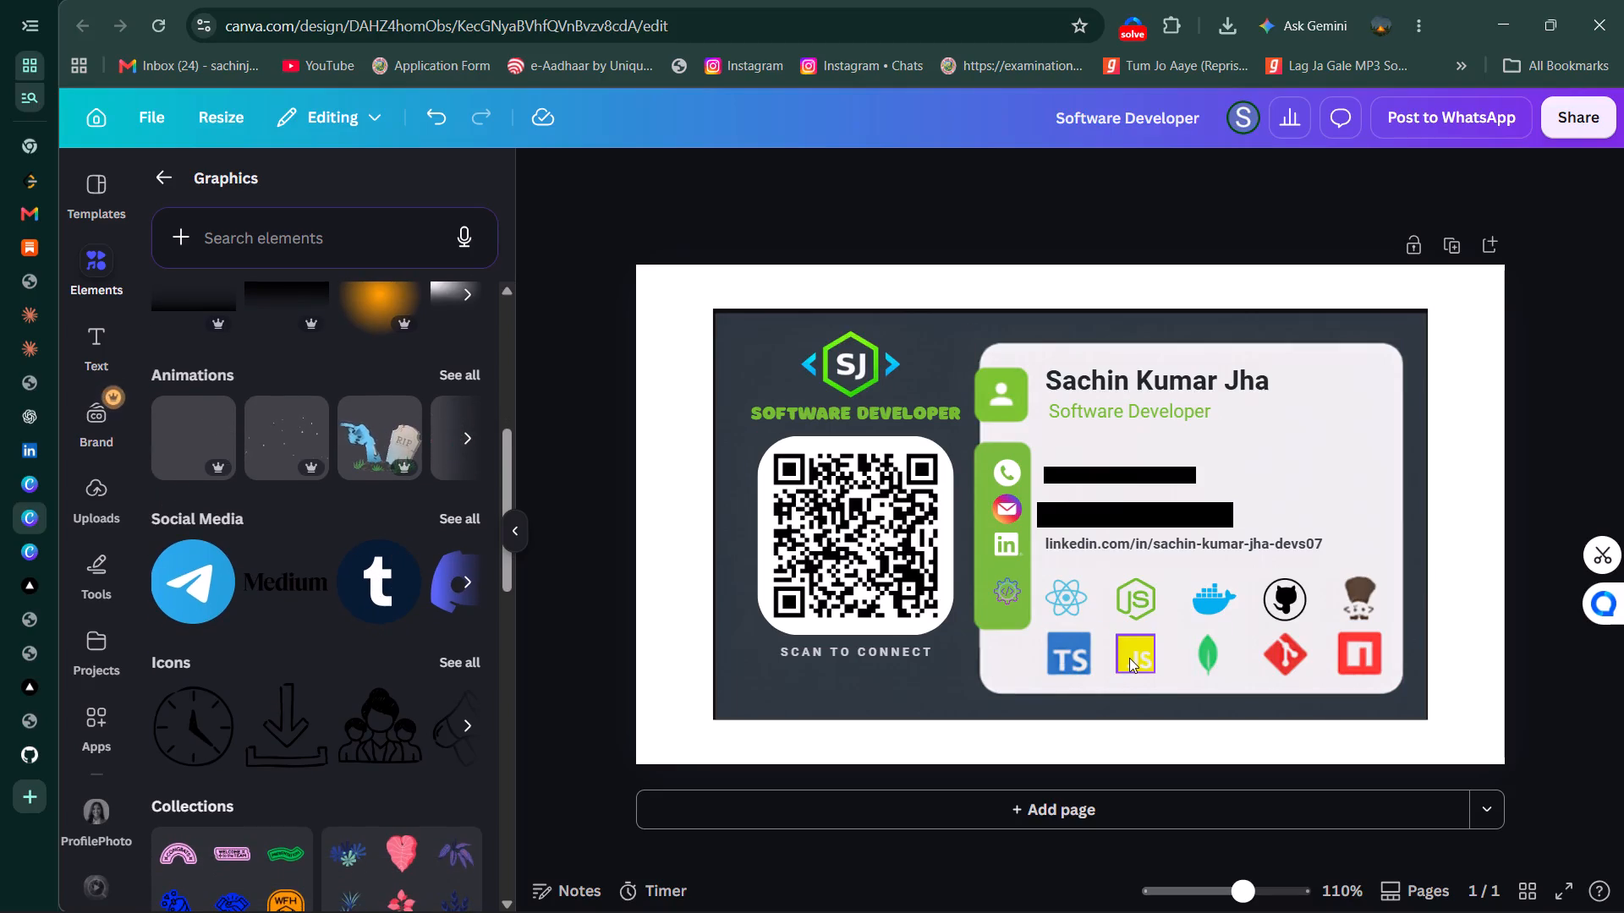
Nudge the yellow JS icon slightly down in the lower row of technology icons, and deselect it.
left_click(1131, 653)
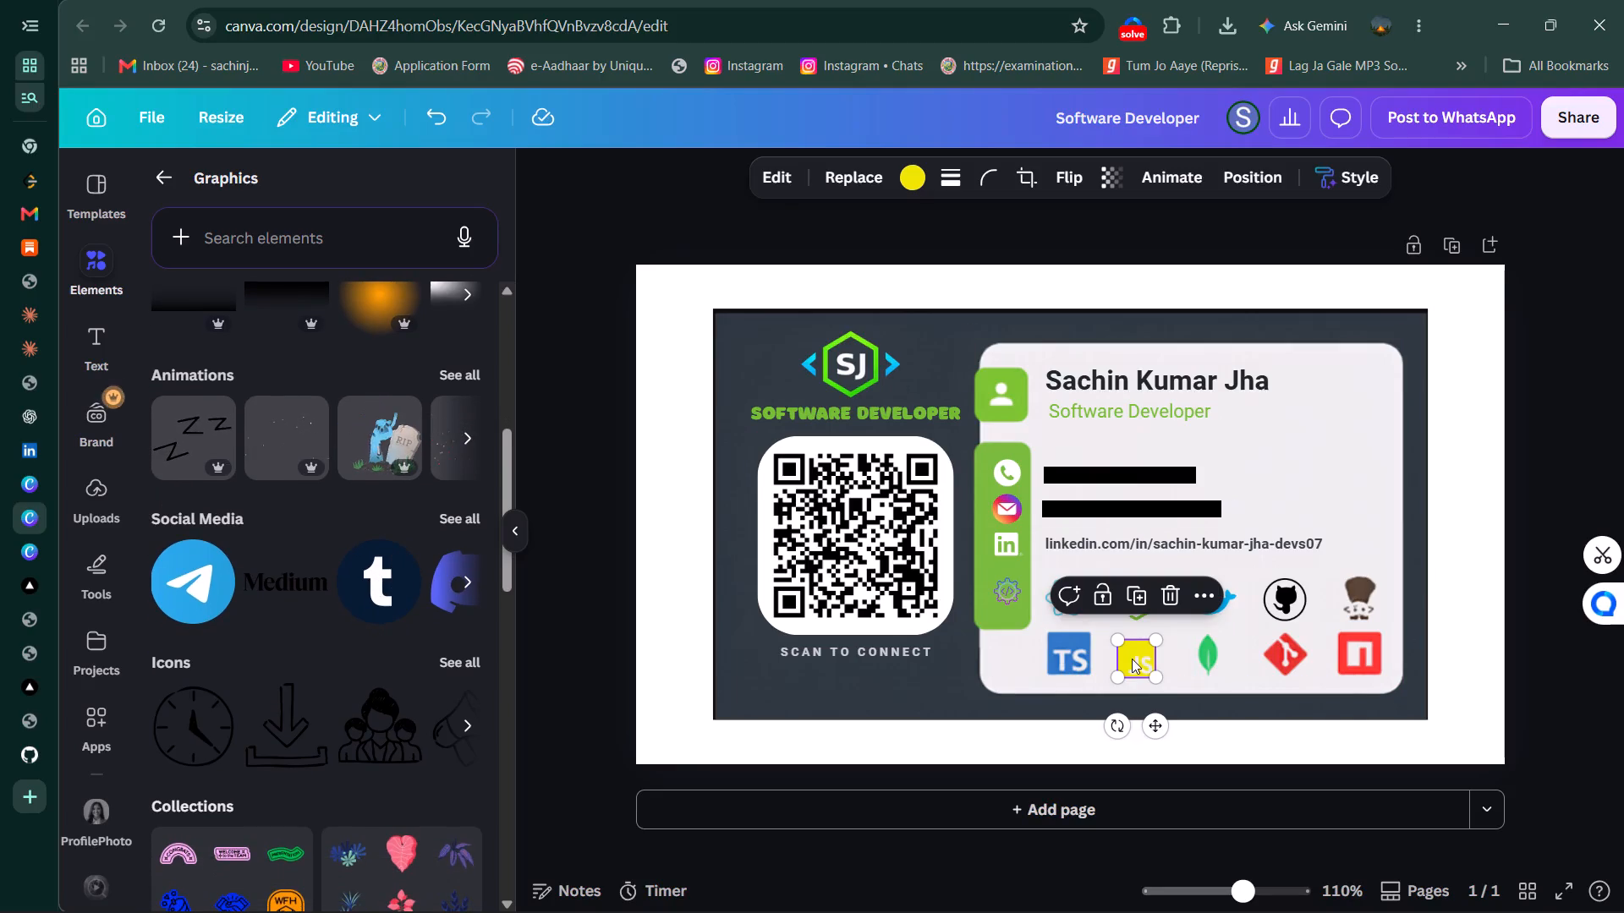
left_click(1577, 447)
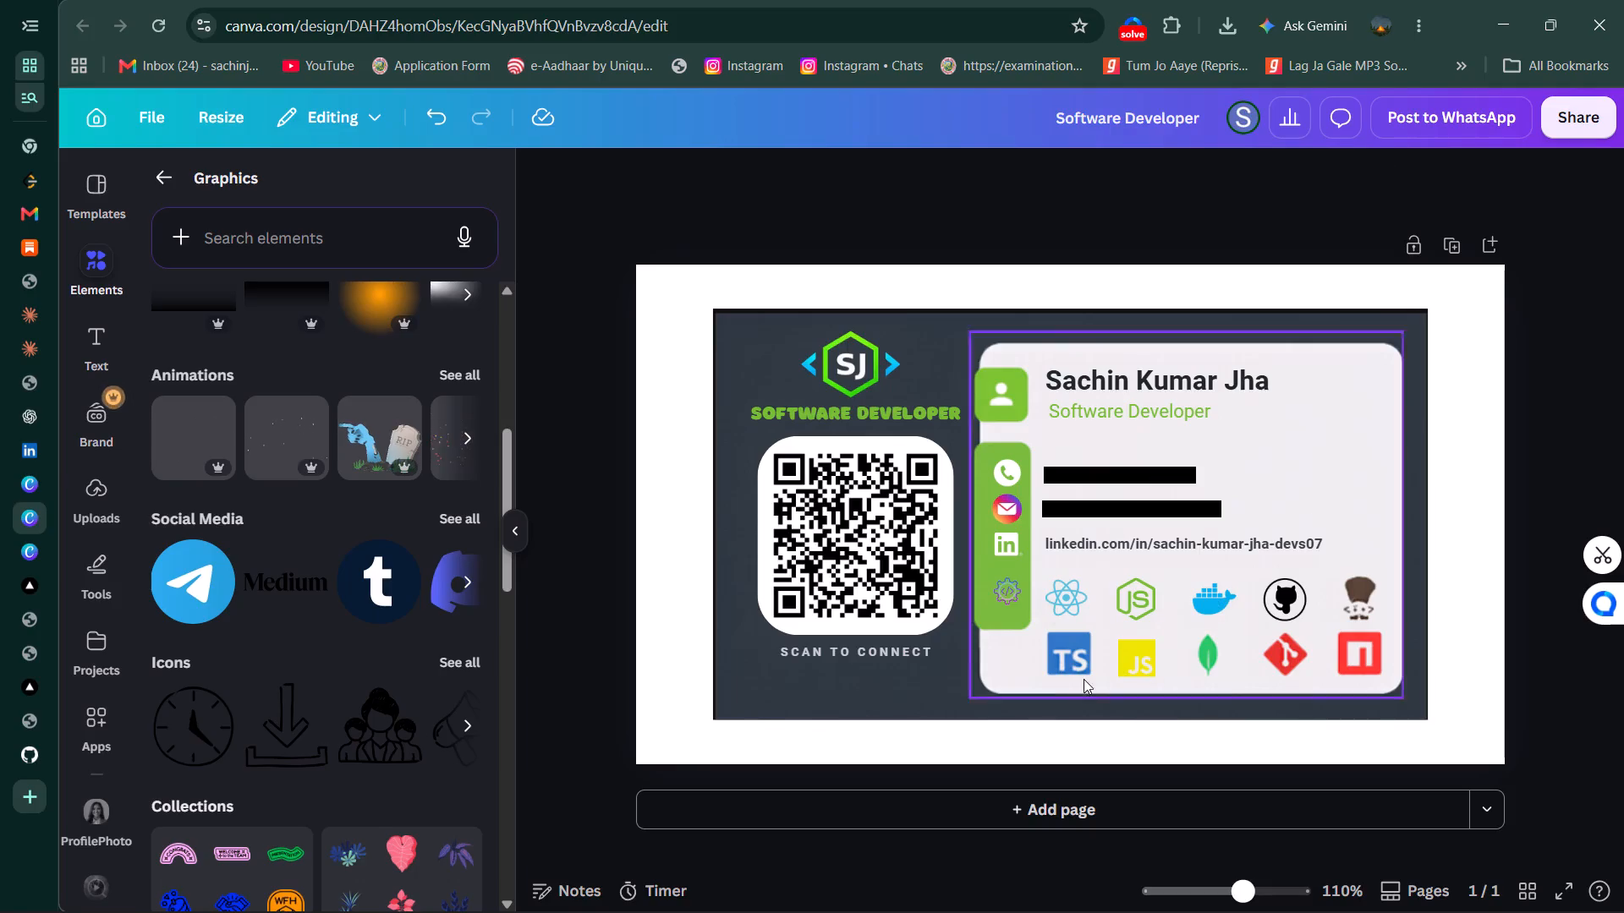
Enlarge the yellow JS icon slightly from its upper-left corner in the lower row of technology icons, and deselect it.
left_click(1136, 664)
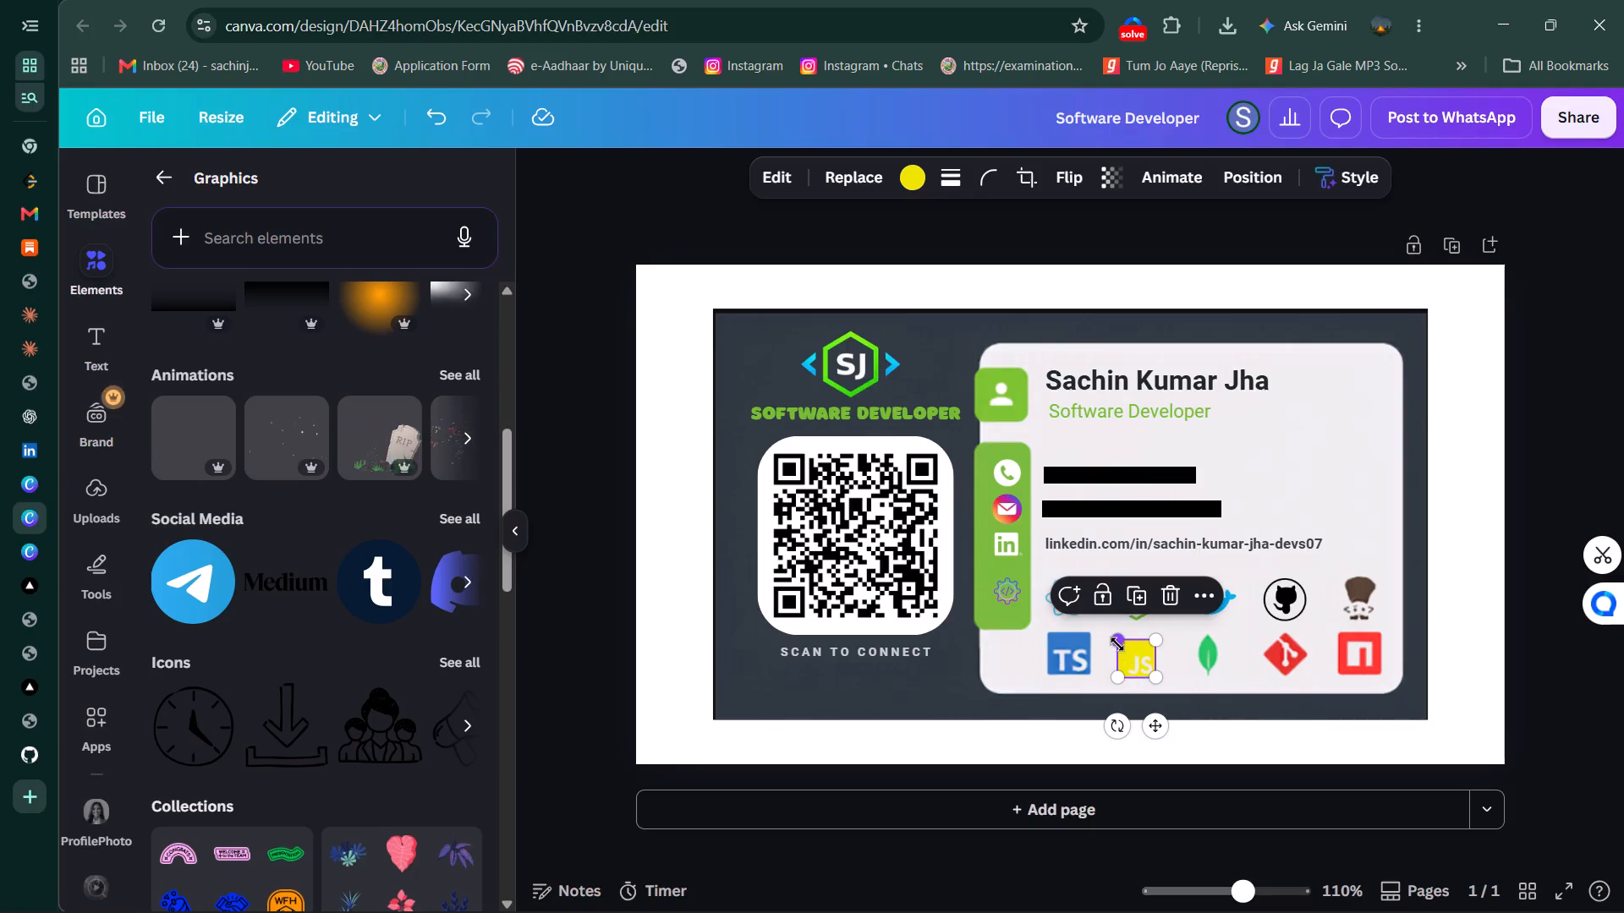
left_click(1117, 642)
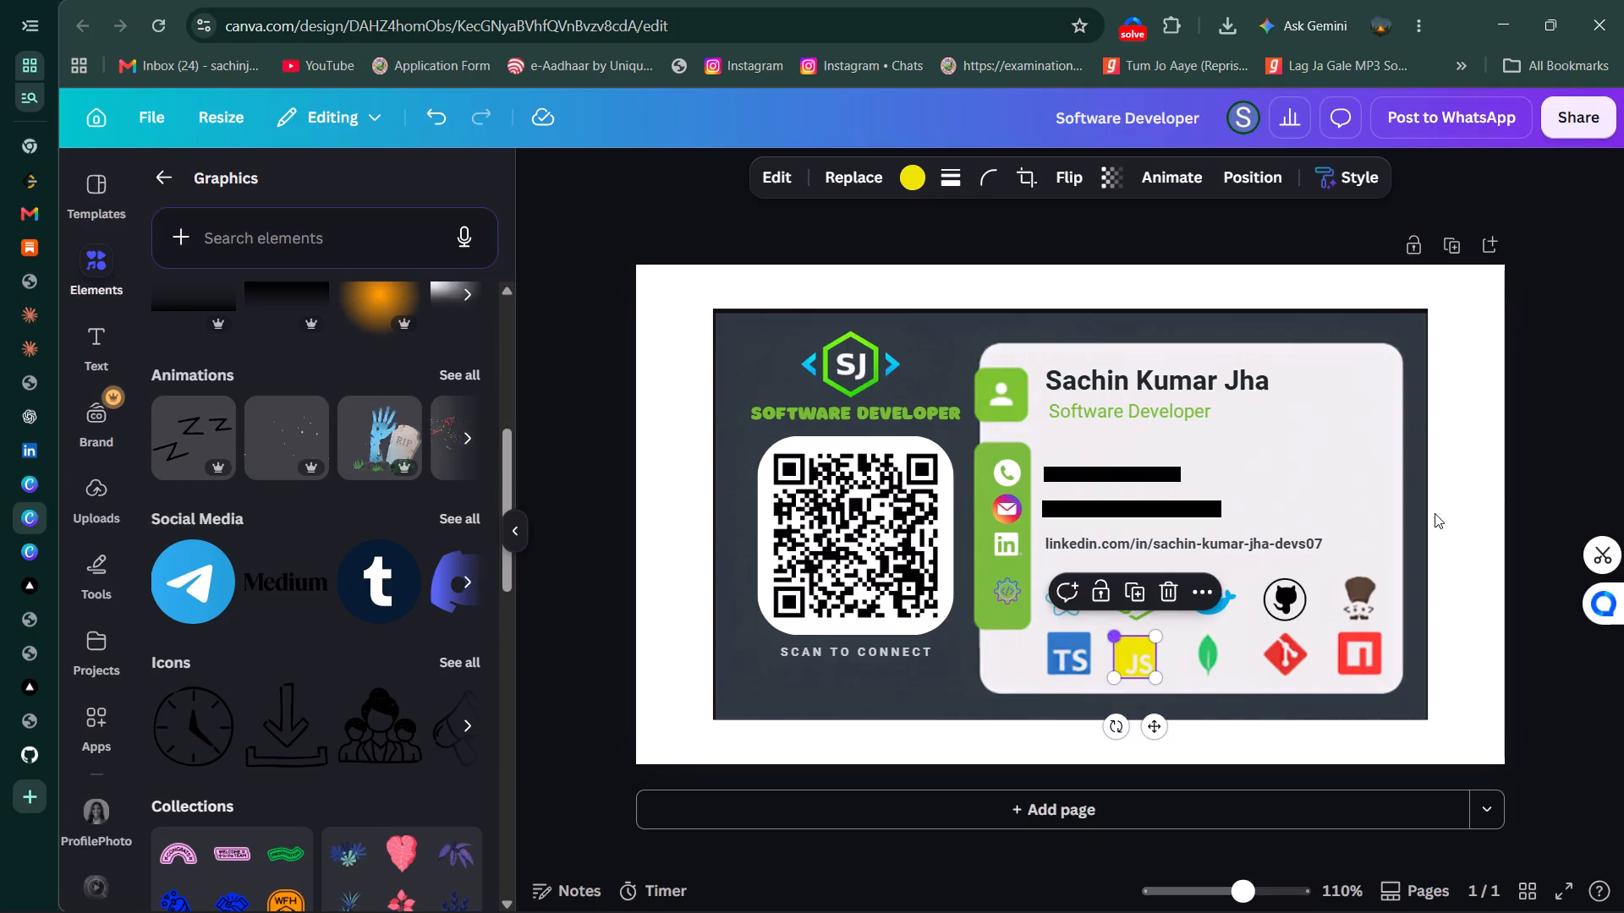
left_click(1512, 485)
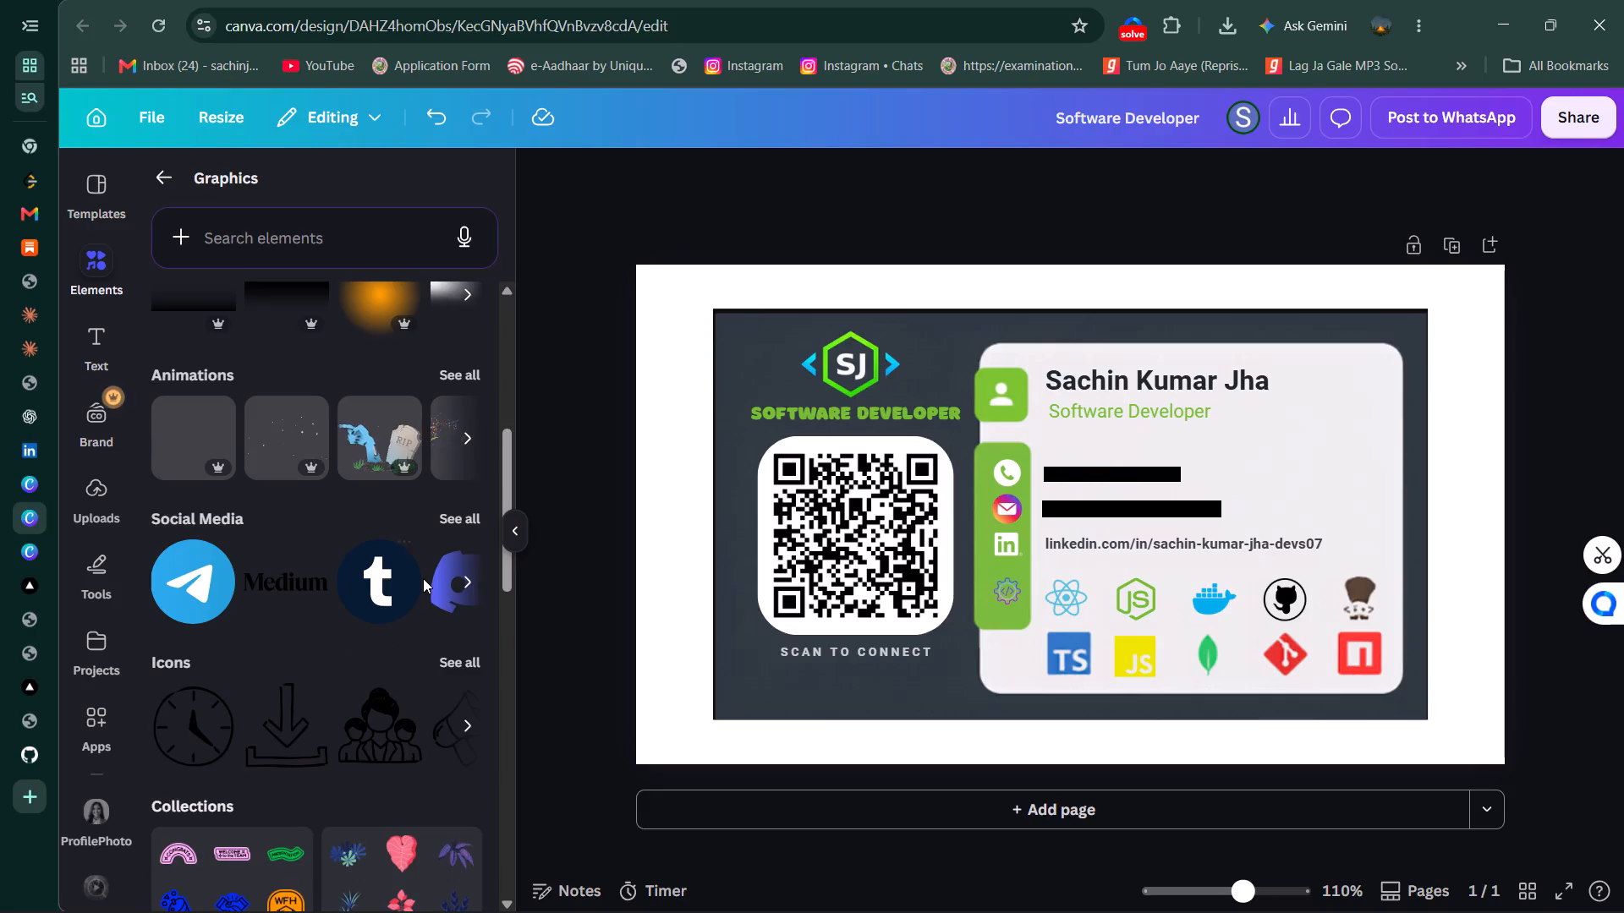
Look through the Social Media graphics and the Icons and Collections sections of the Graphics elements.
scroll(423, 578, "left", 5)
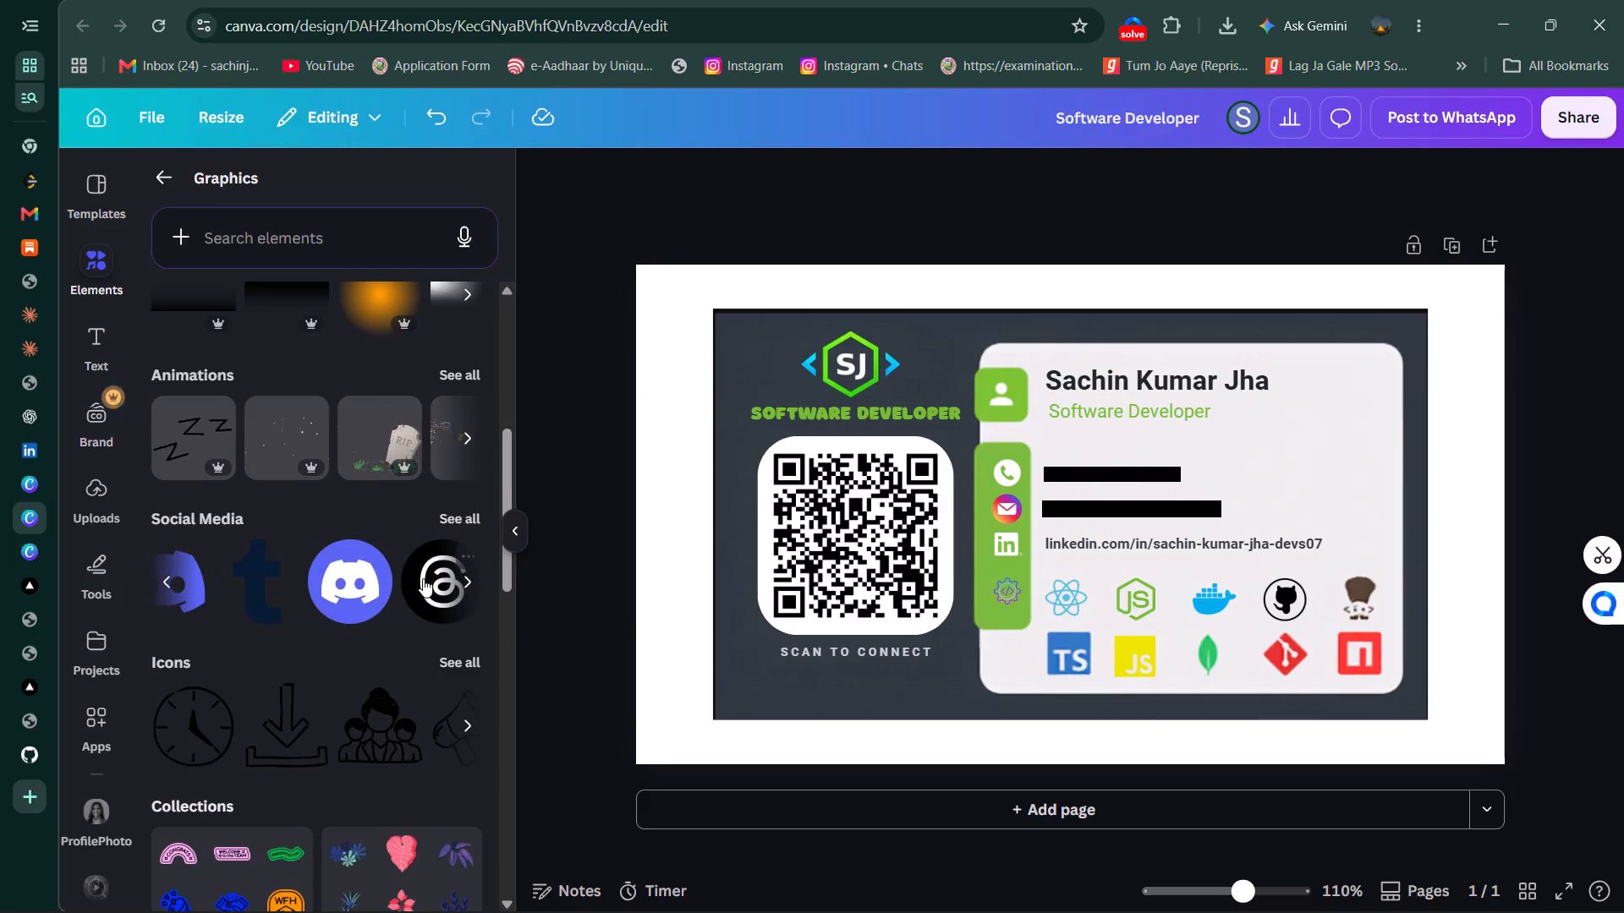
scroll(423, 578, "left", 3)
scroll(423, 578, "right", 1)
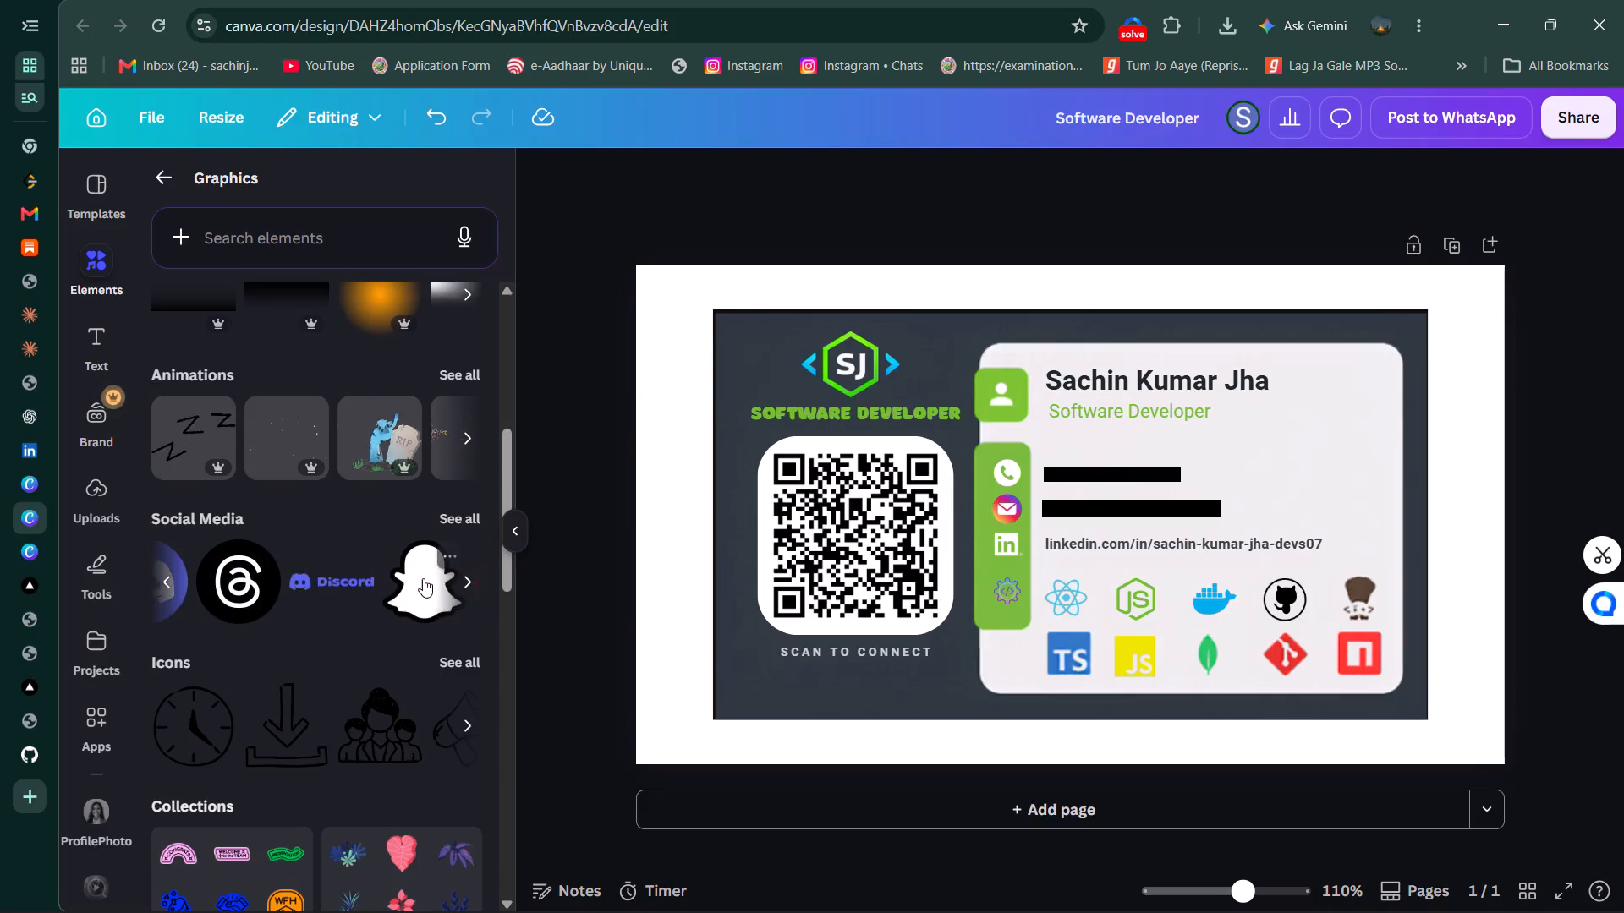
scroll(423, 578, "right", 1)
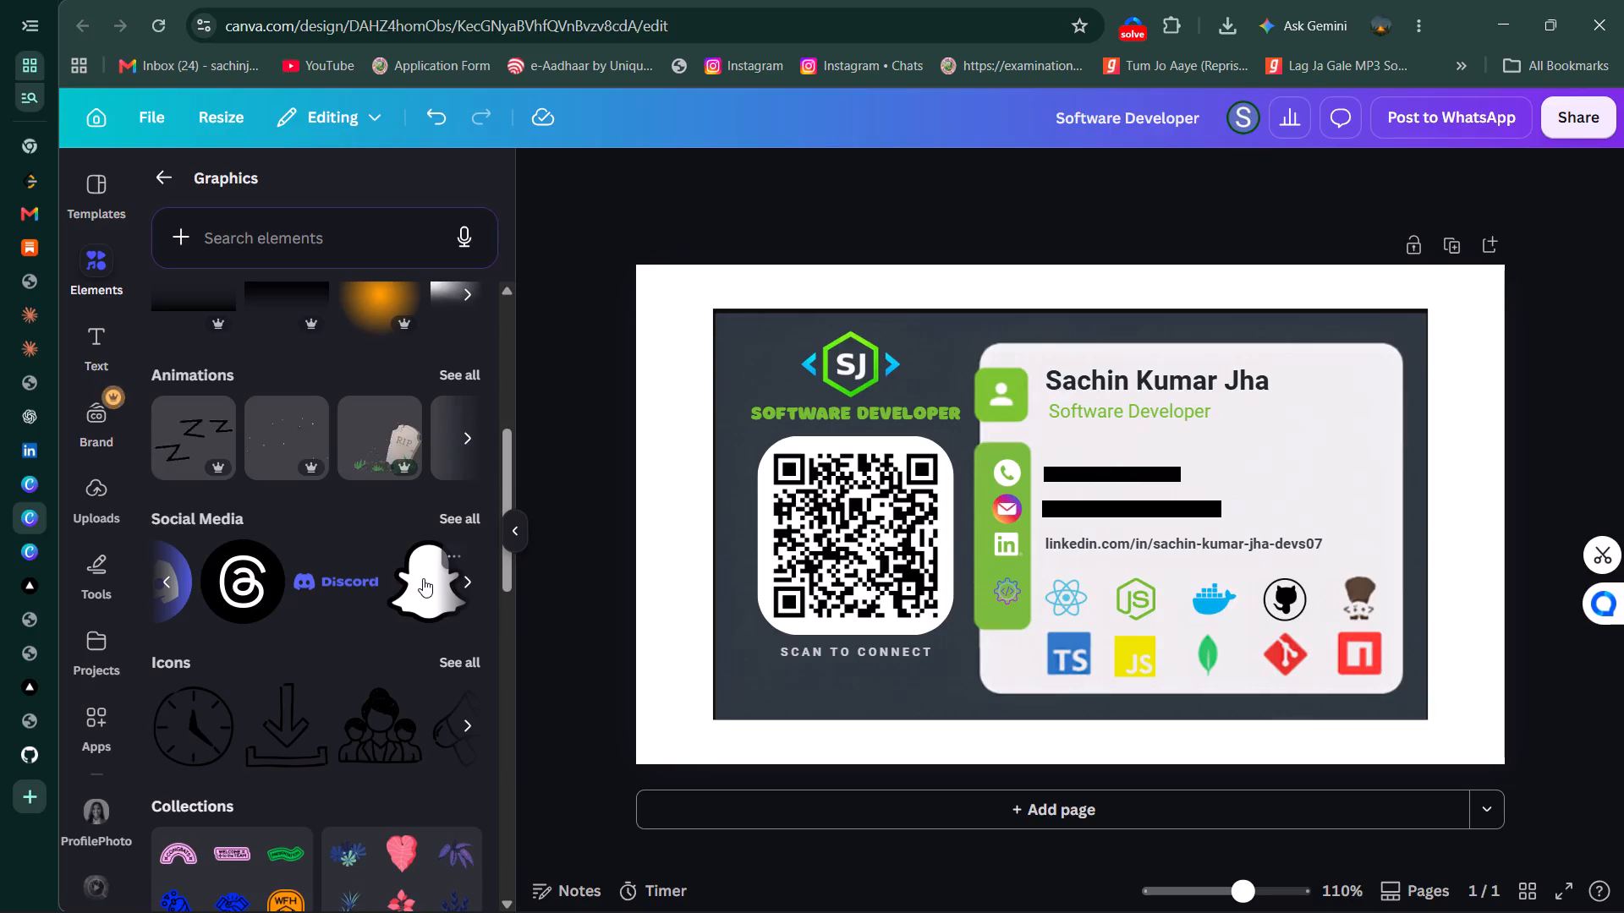
scroll(388, 674, "down", 1)
scroll(296, 723, "down", 2)
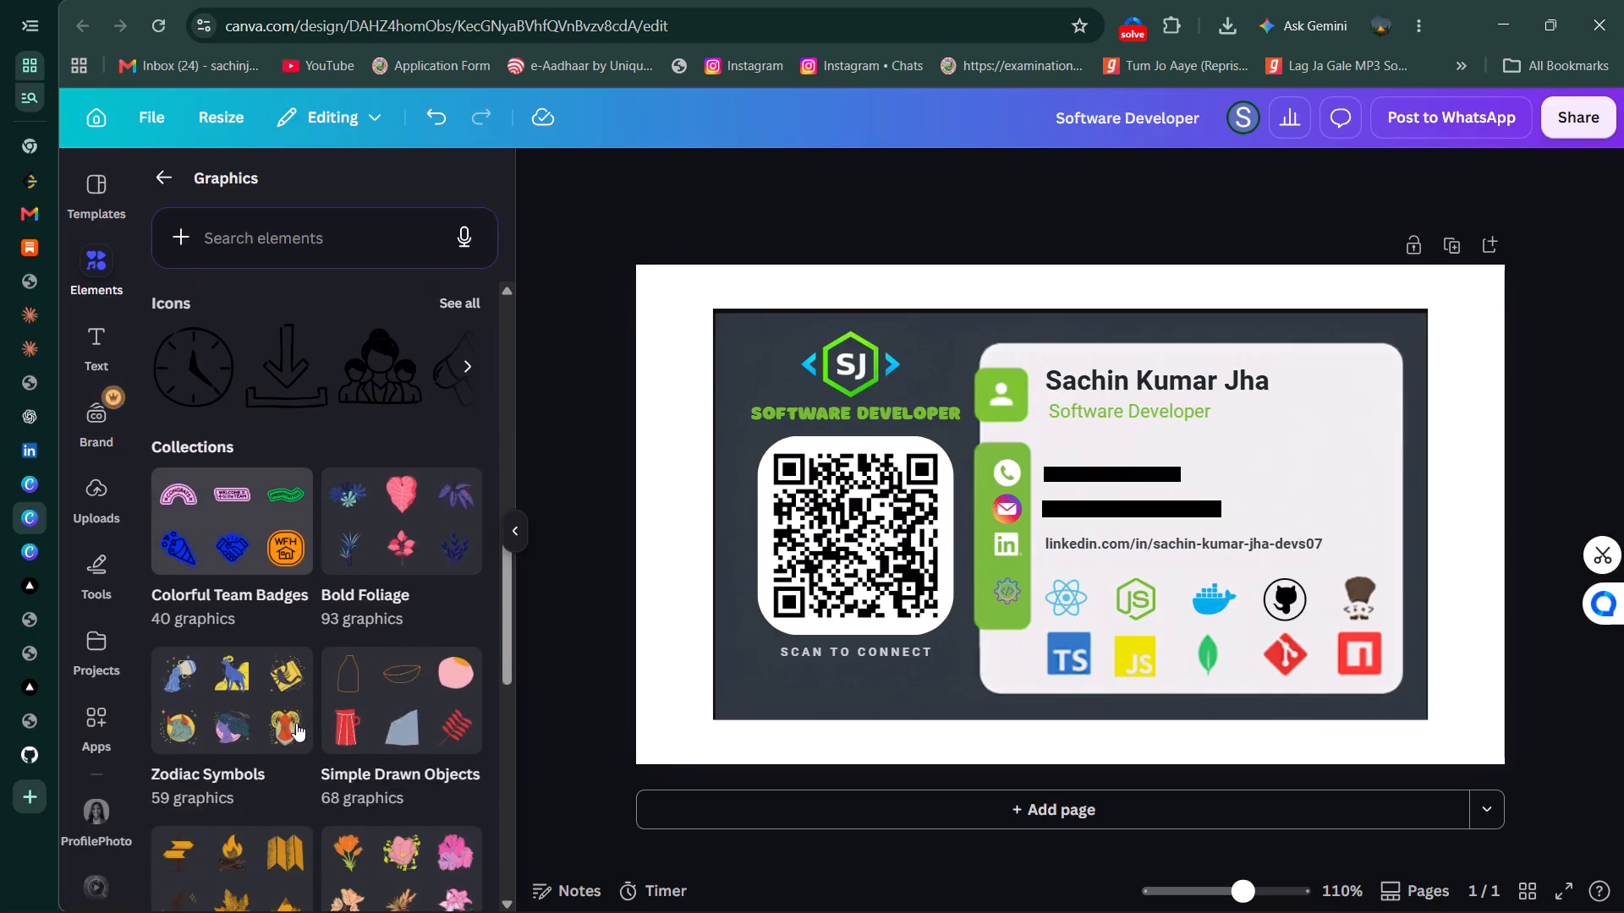
scroll(296, 723, "up", 1)
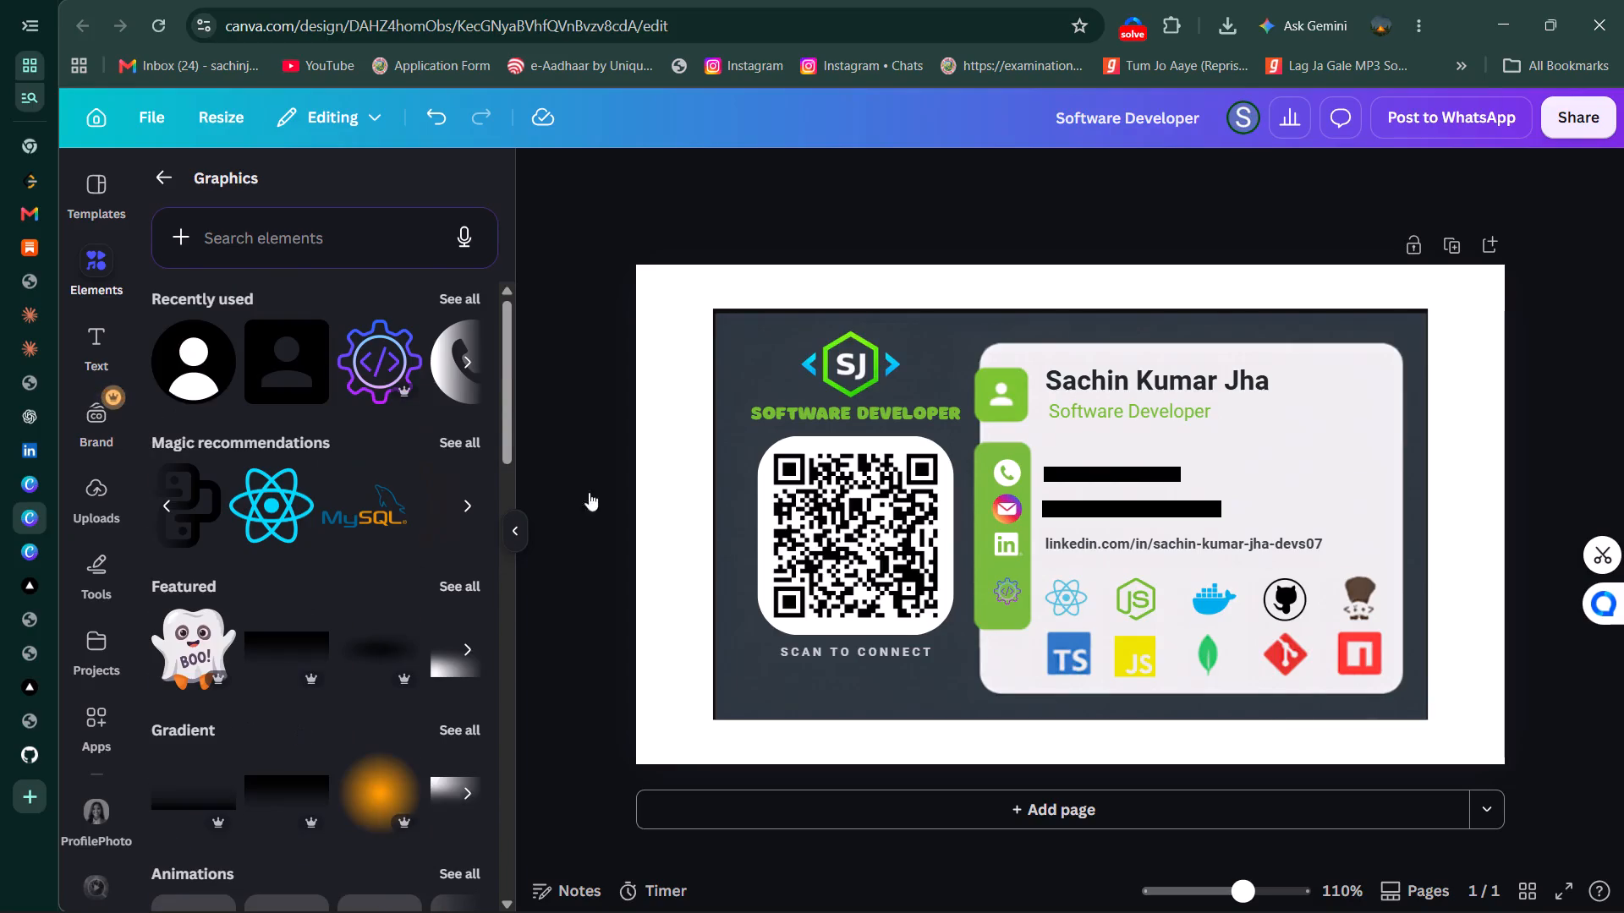
left_click(1078, 190)
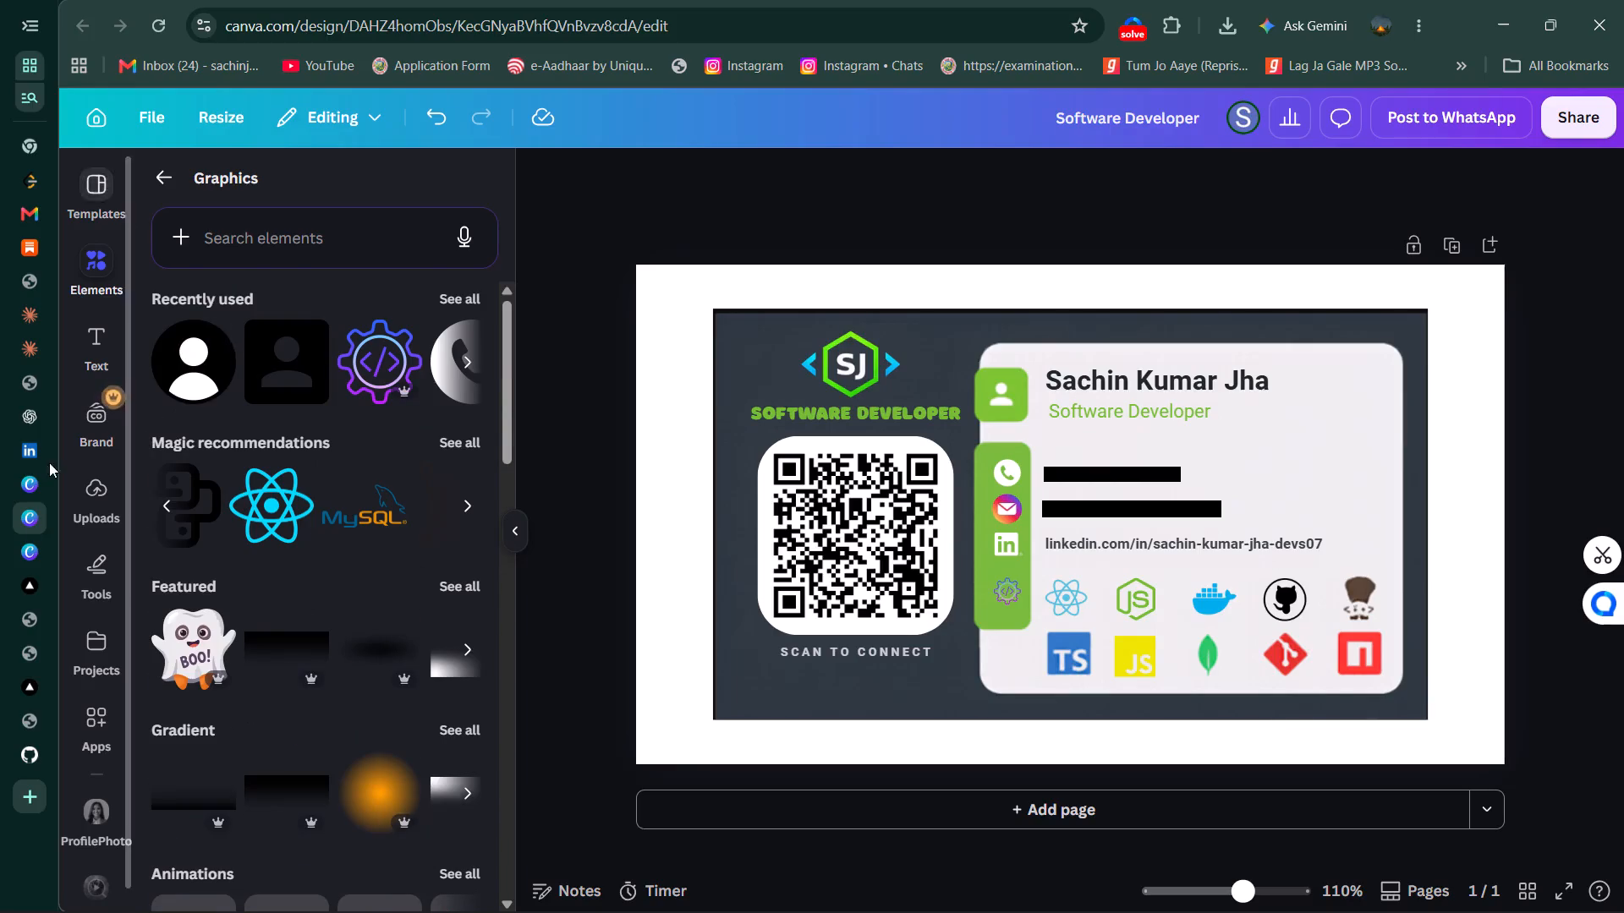
Switch to the first untitled 860 × 536px design to view its card page, and return to the Software Developer design.
left_click(85, 514)
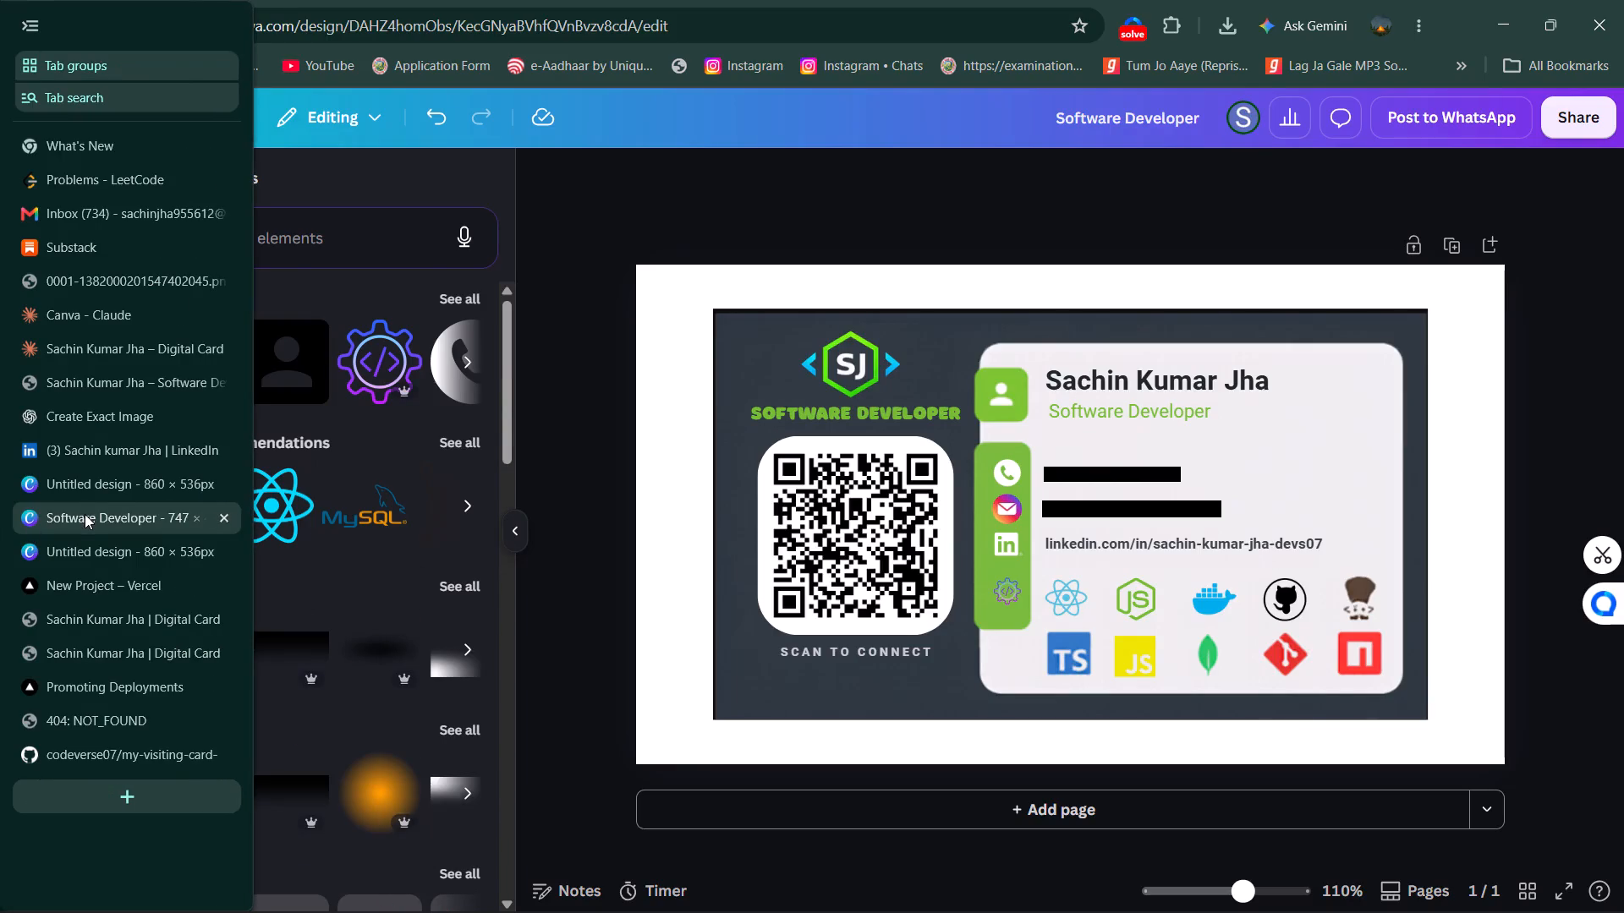
left_click(110, 489)
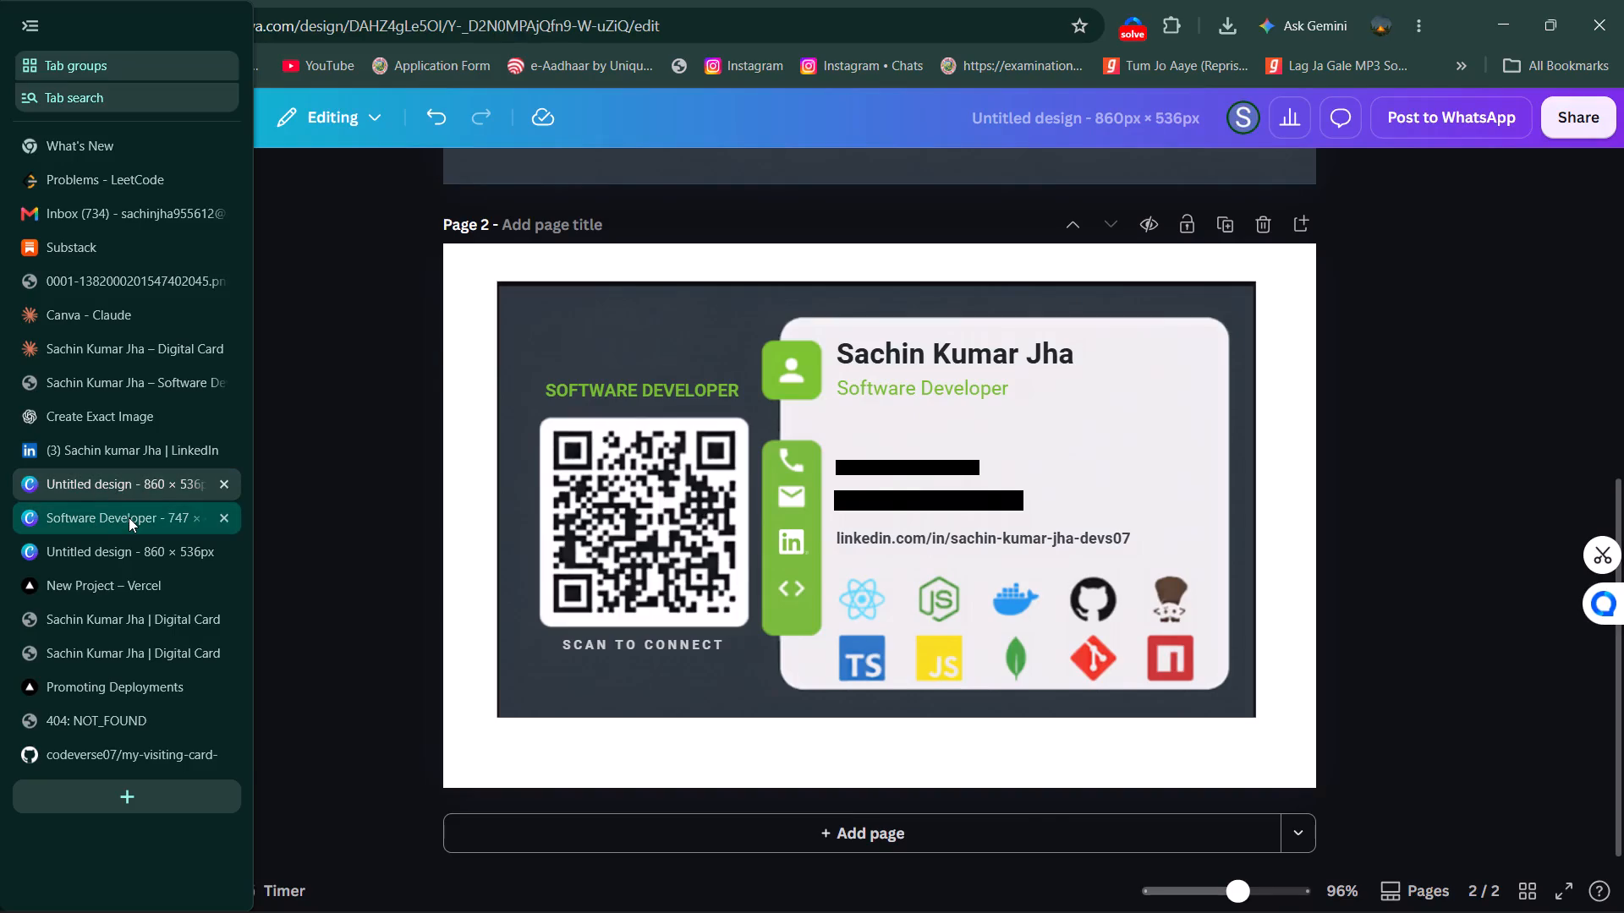
left_click(129, 519)
left_click(827, 187)
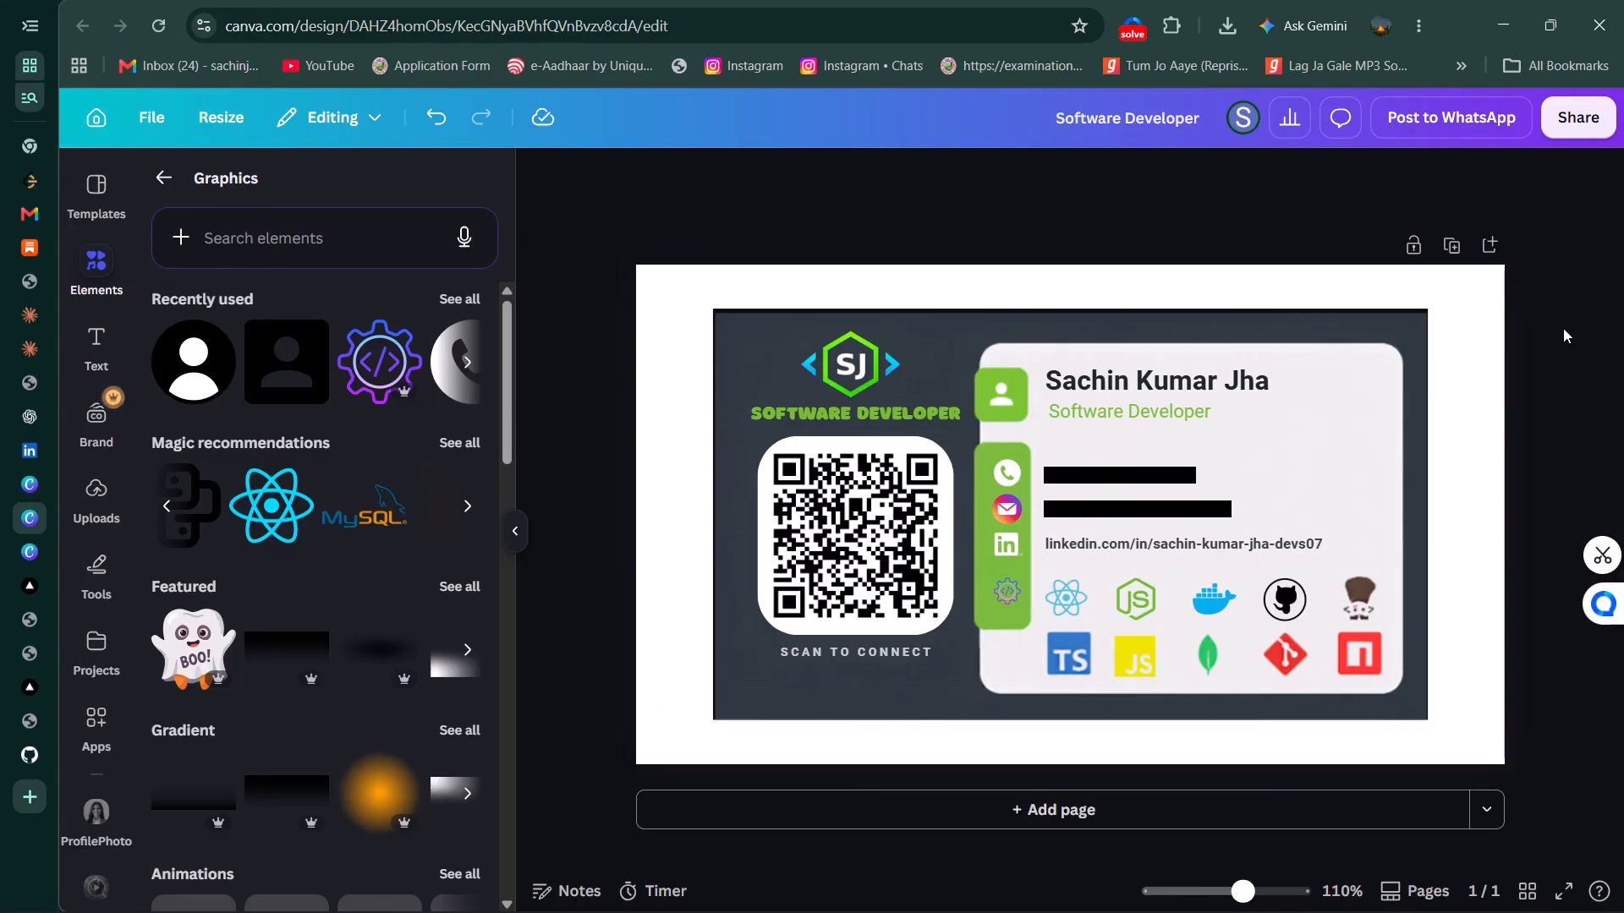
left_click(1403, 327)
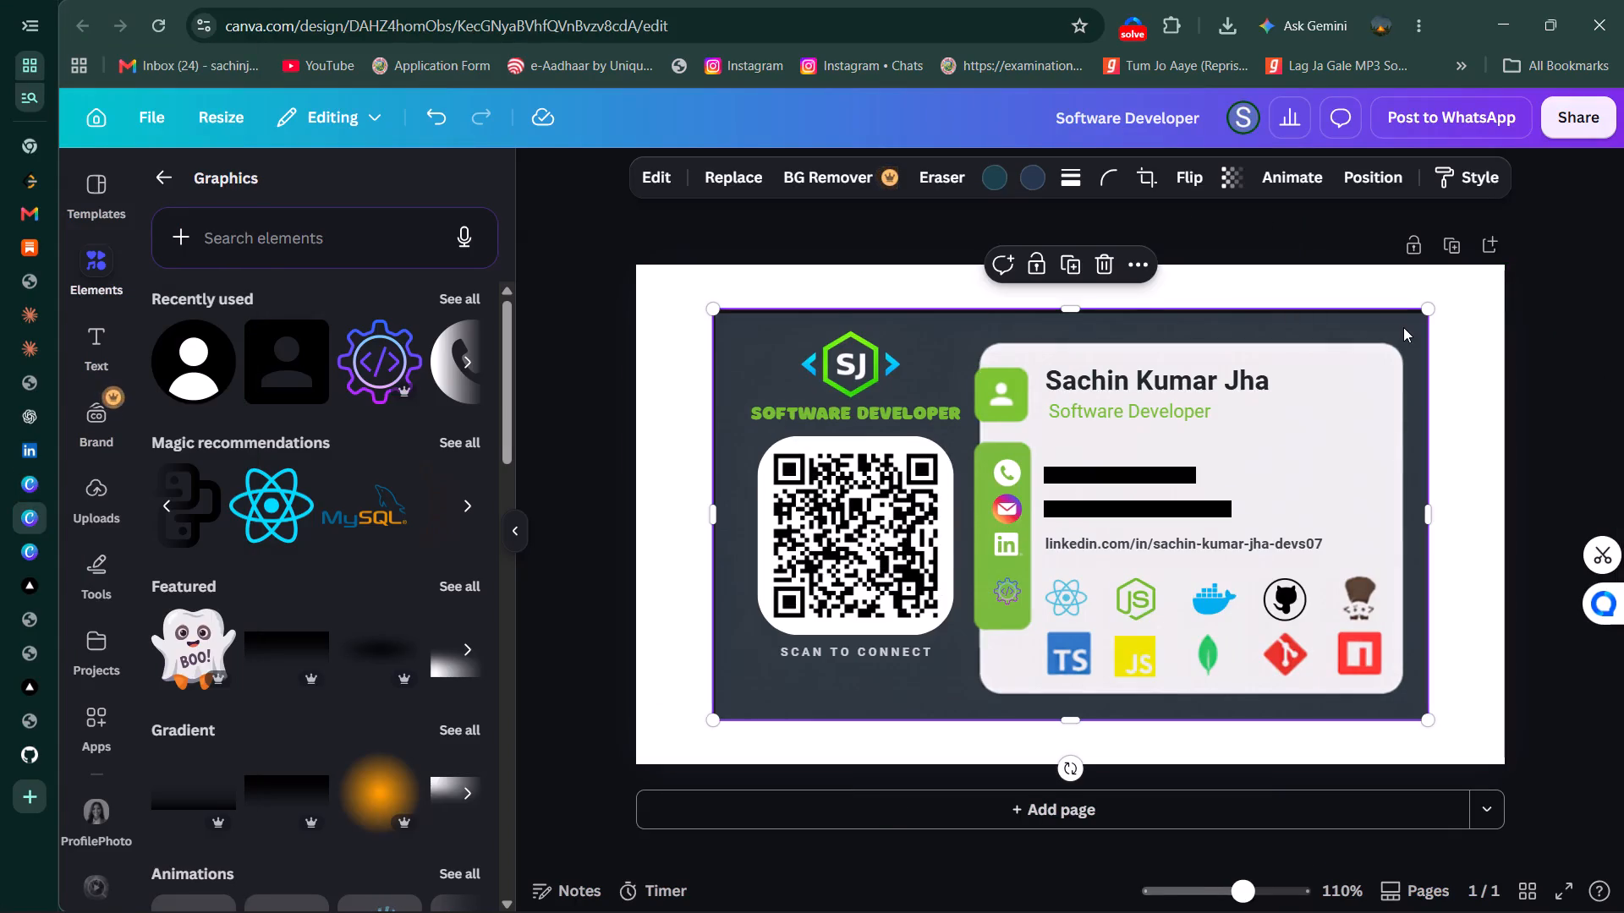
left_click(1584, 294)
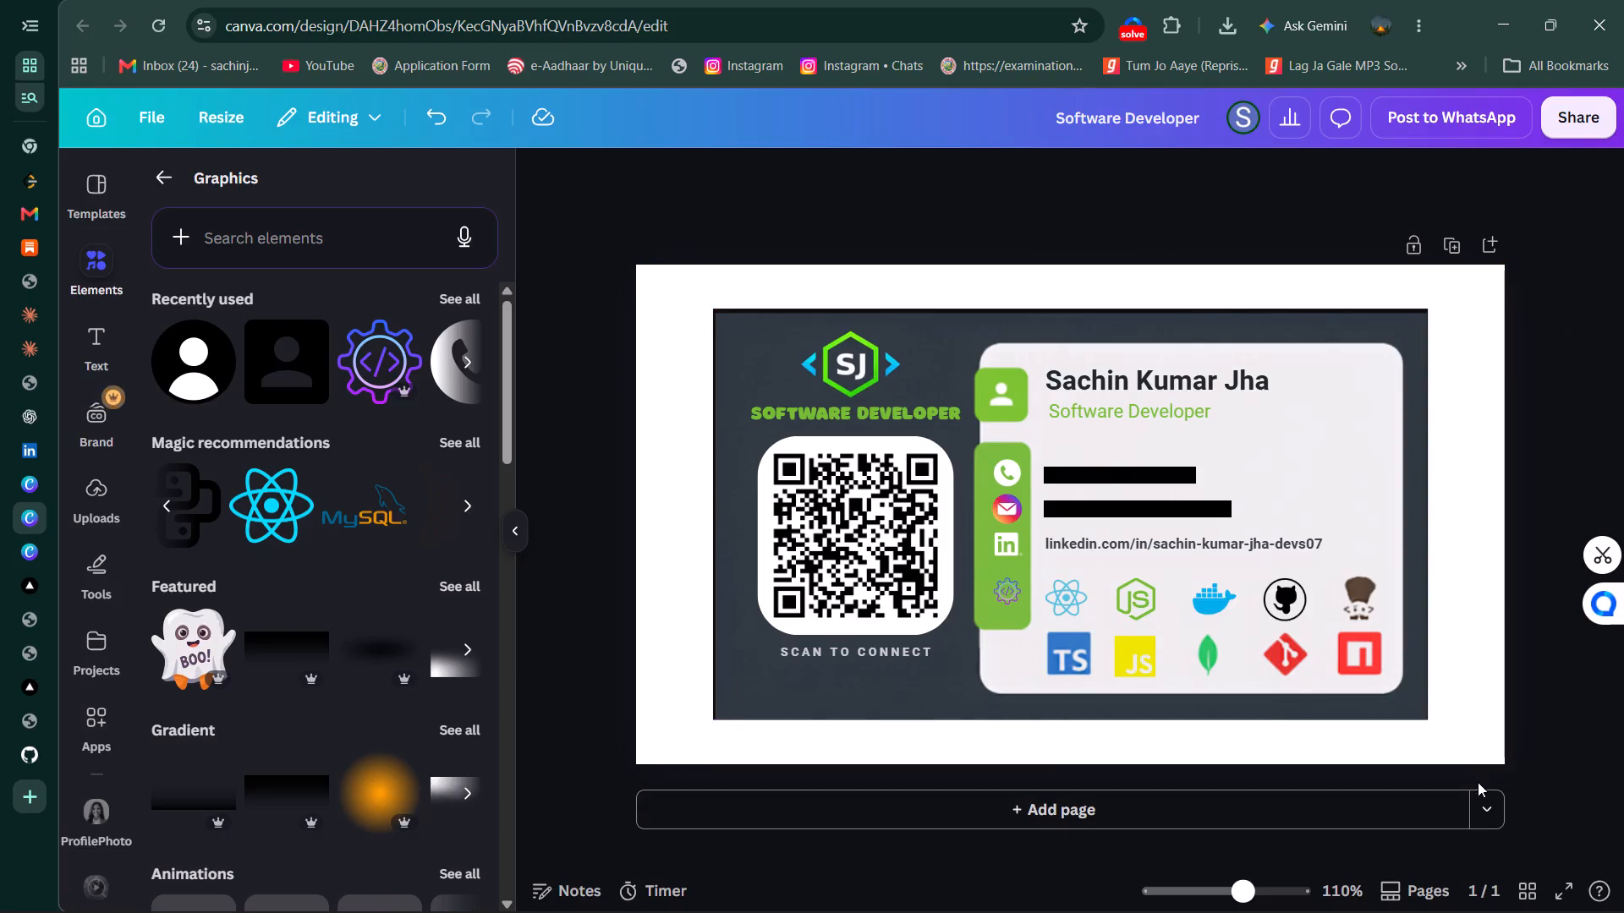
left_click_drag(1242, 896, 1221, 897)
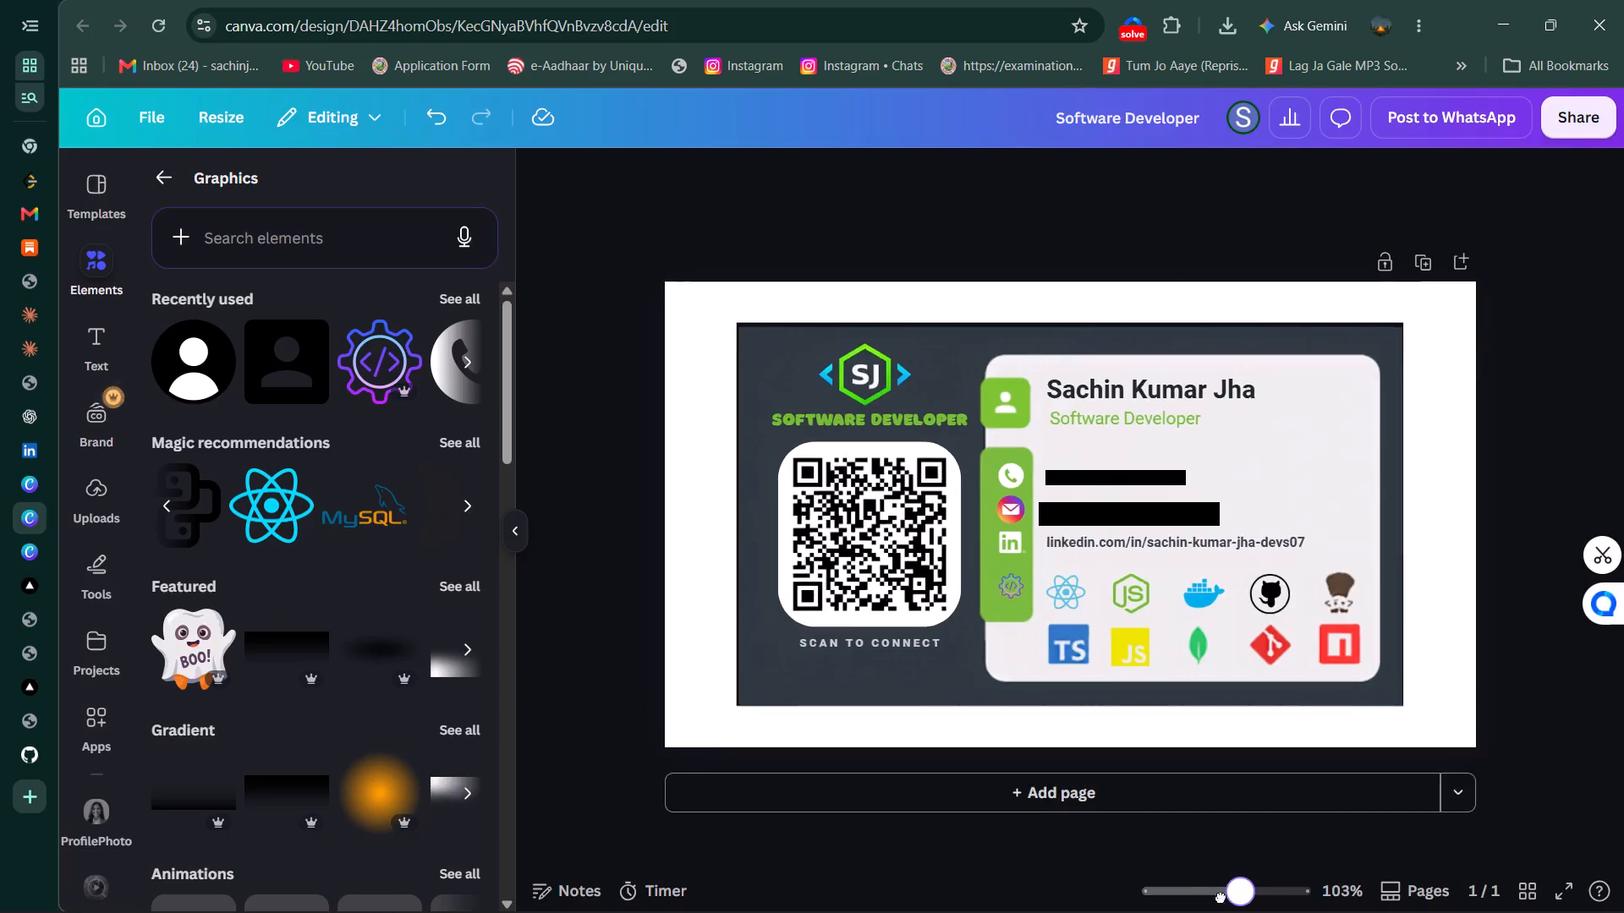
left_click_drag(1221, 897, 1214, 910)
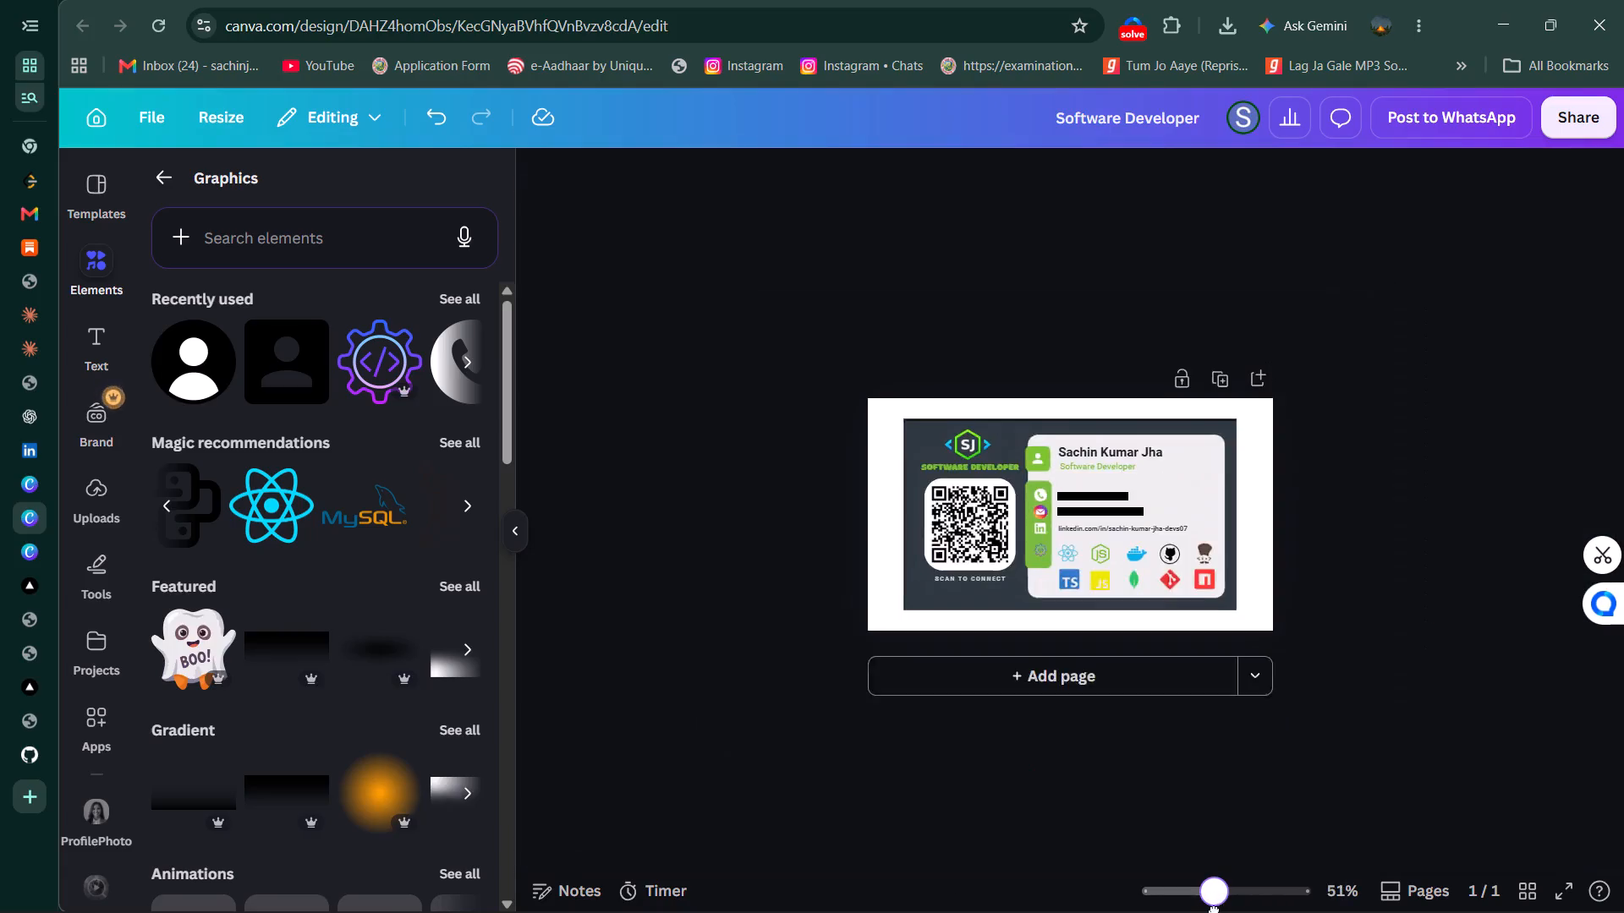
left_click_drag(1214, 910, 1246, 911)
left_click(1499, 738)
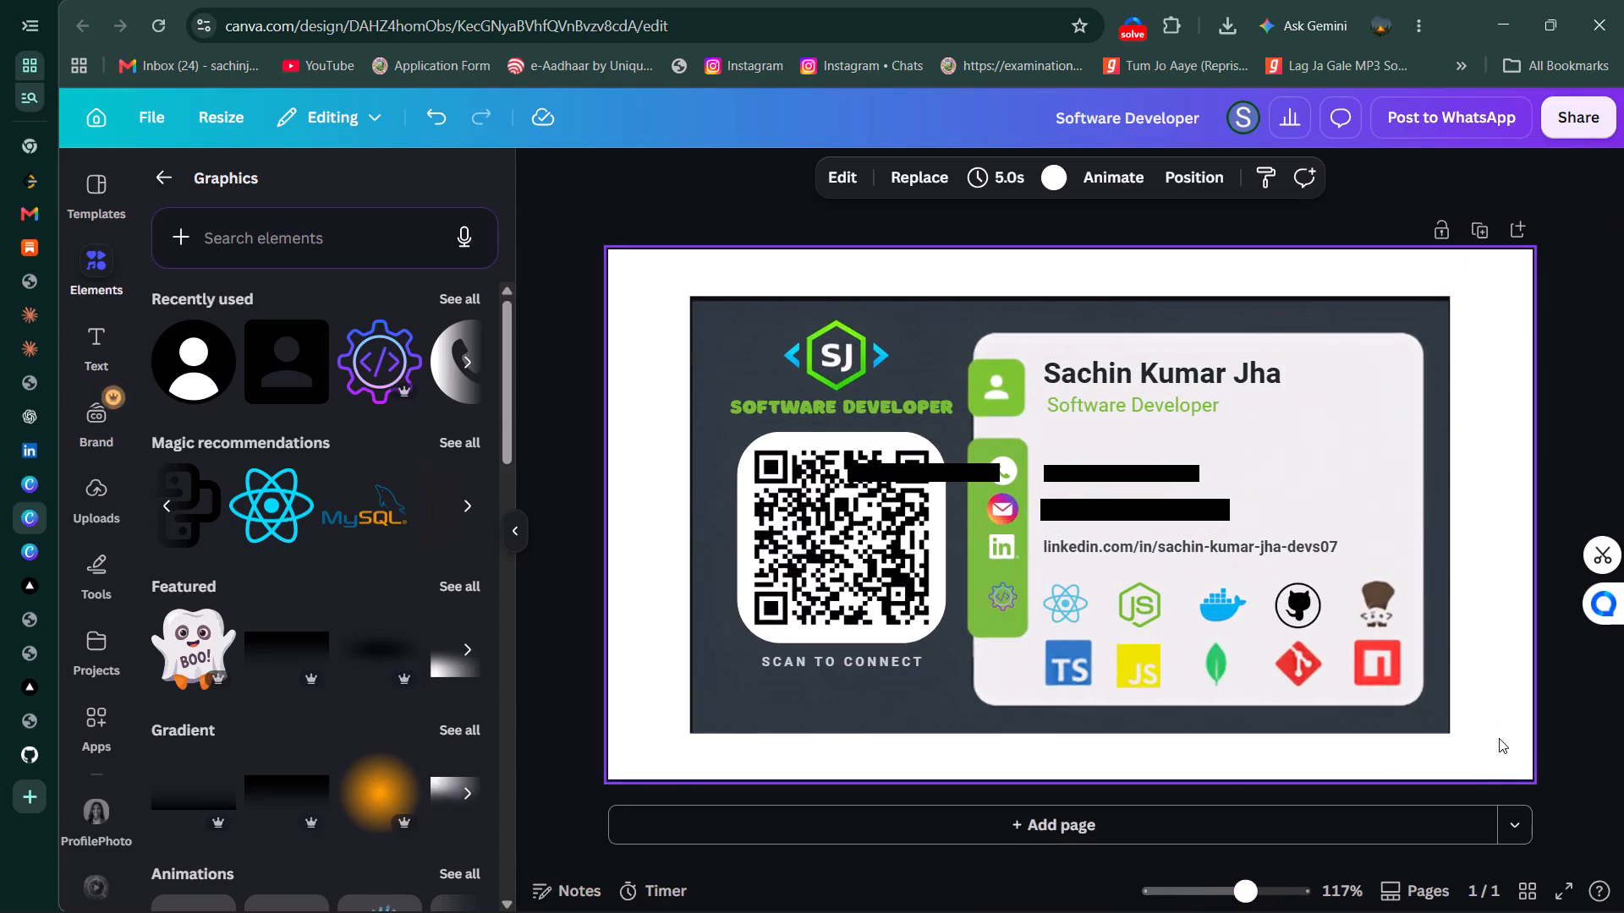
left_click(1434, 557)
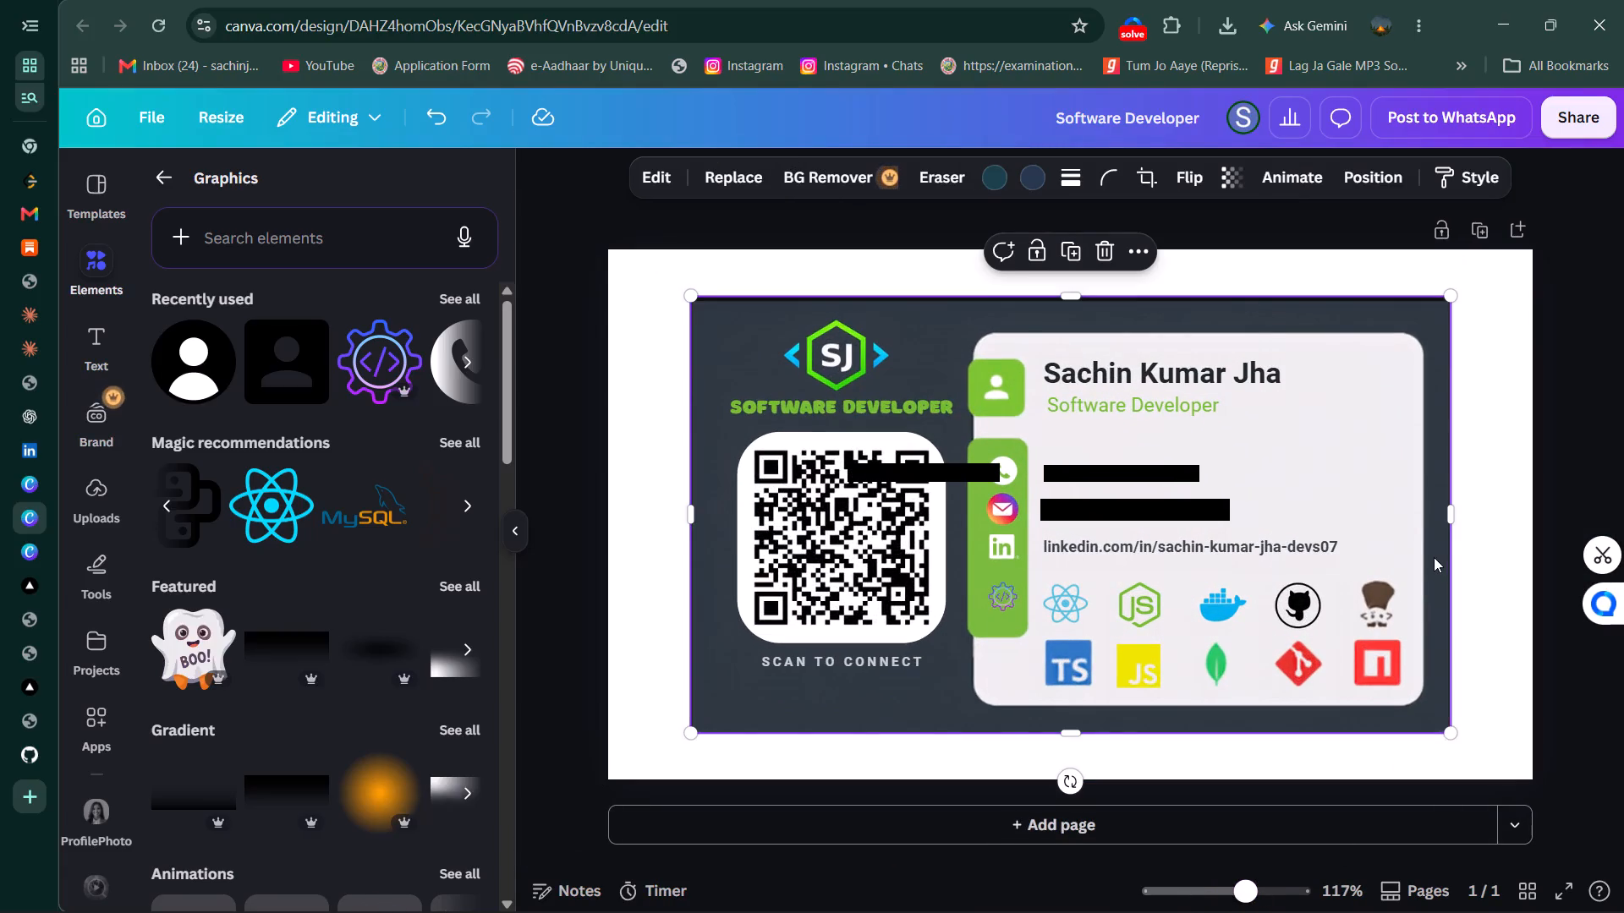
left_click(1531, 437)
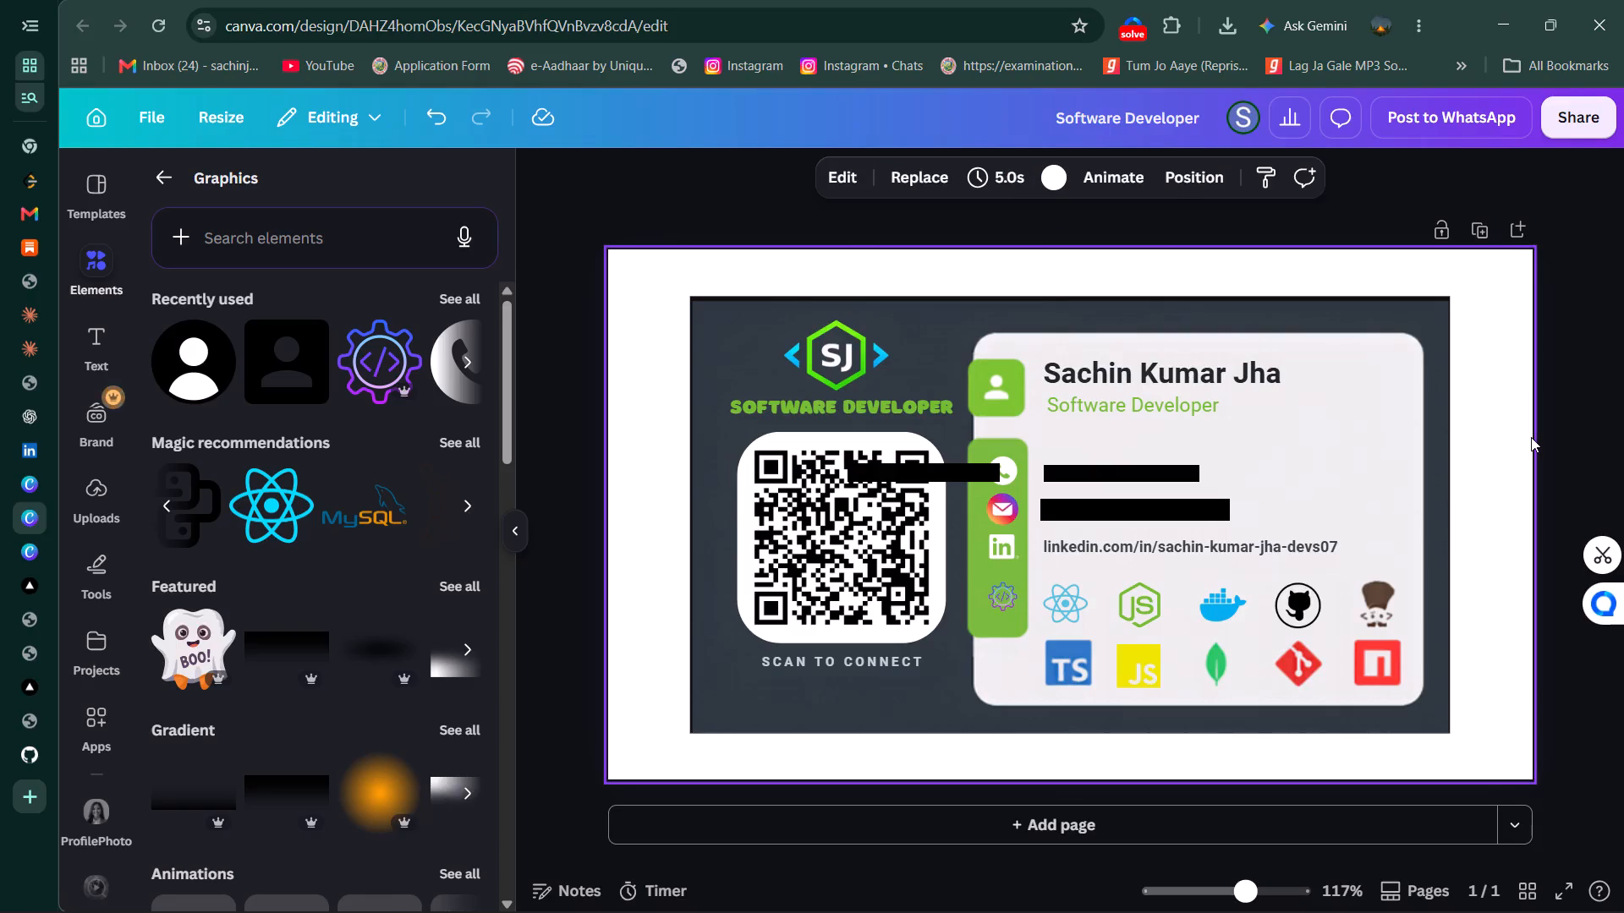
Examine the suggested sizes in the page resize options, and close them without choosing one.
right_click(1516, 437)
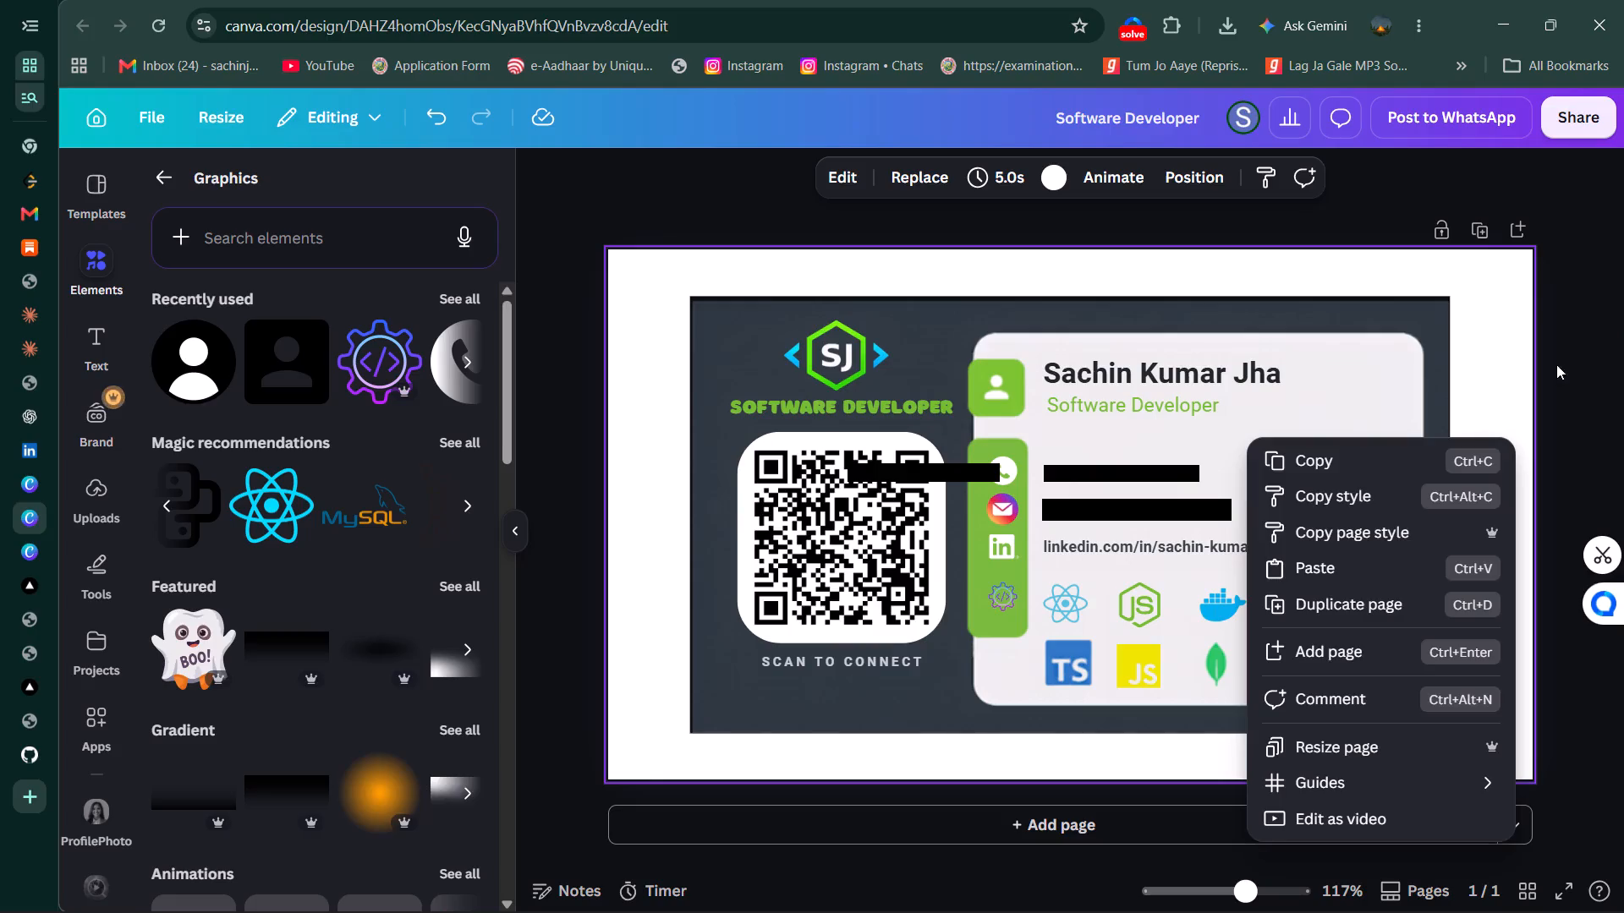
left_click(1579, 364)
right_click(1481, 416)
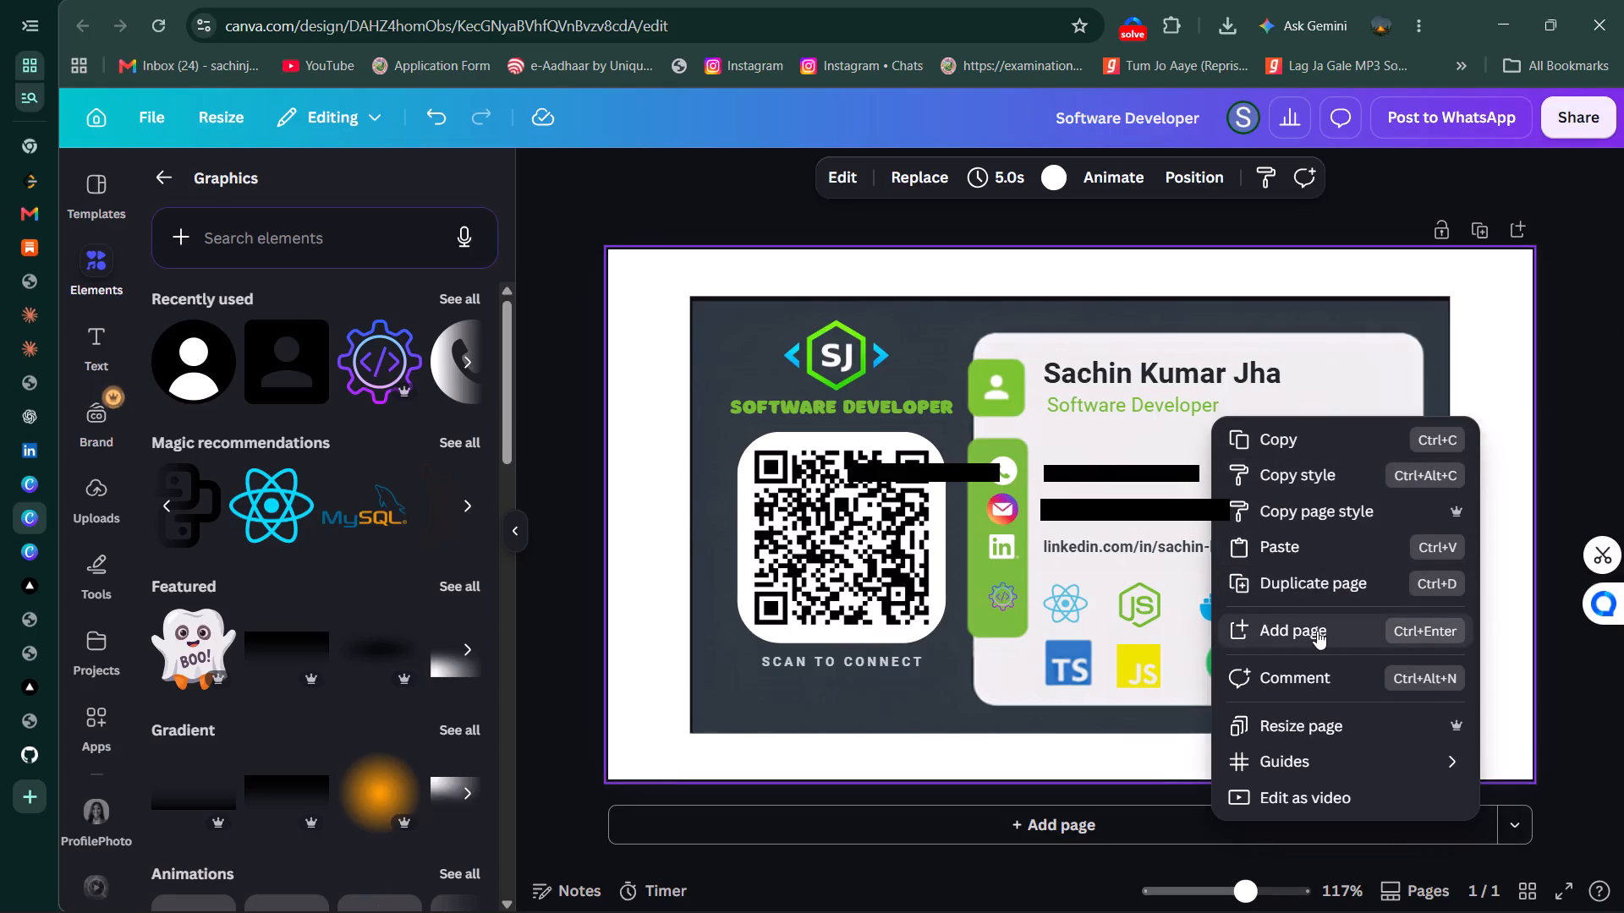
left_click(1306, 734)
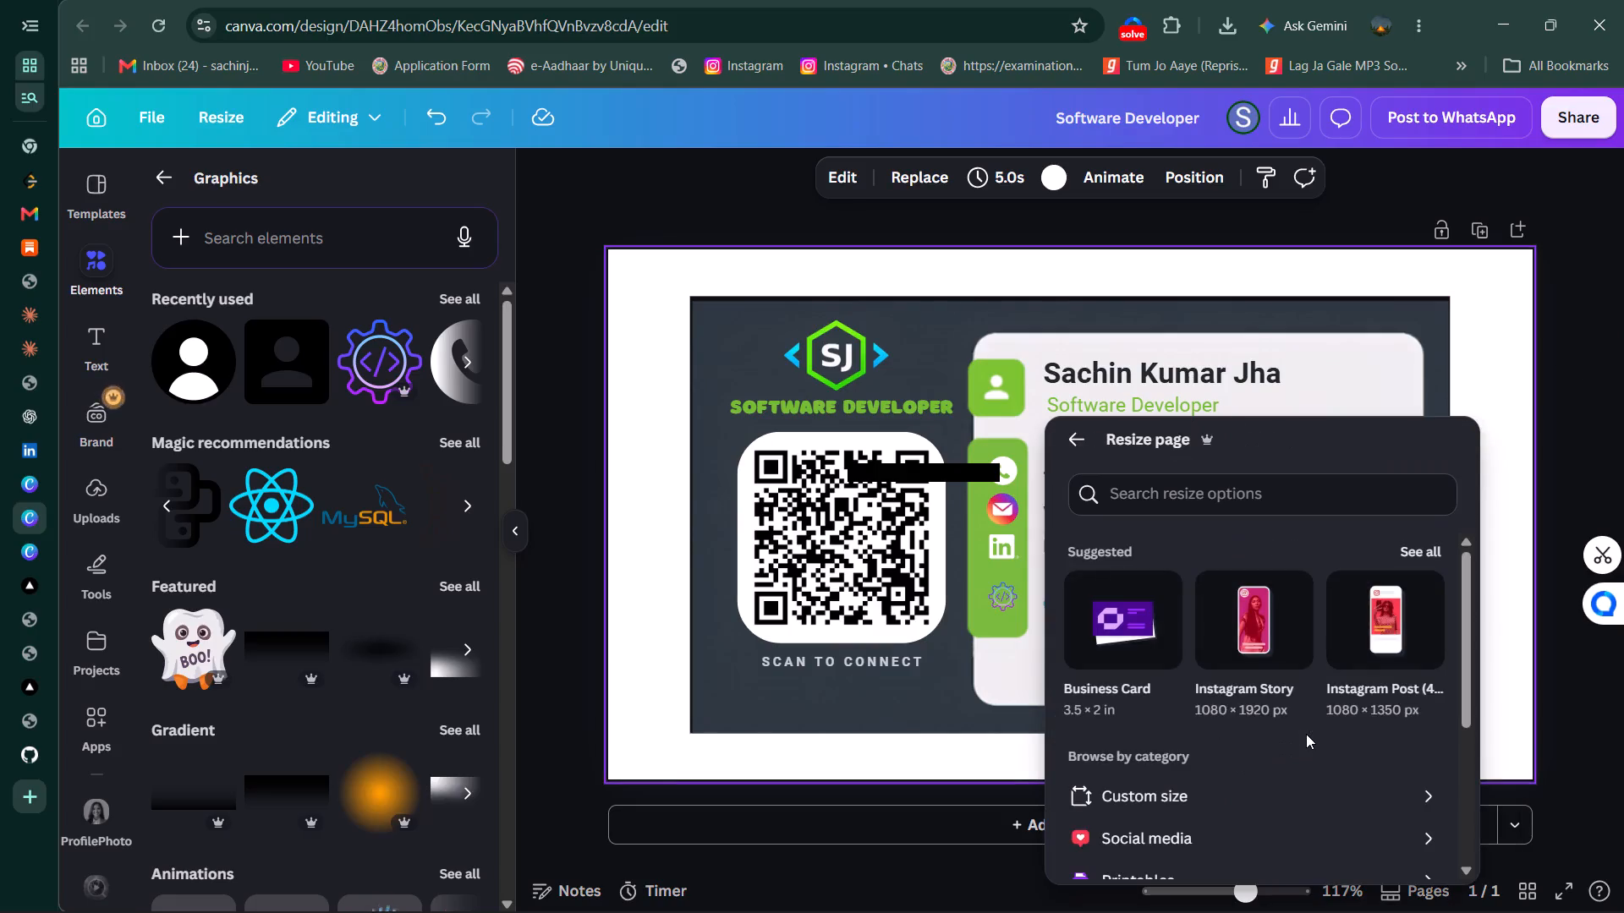
scroll(1355, 641, "left", 2)
left_click(1423, 549)
scroll(1318, 642, "down", 1)
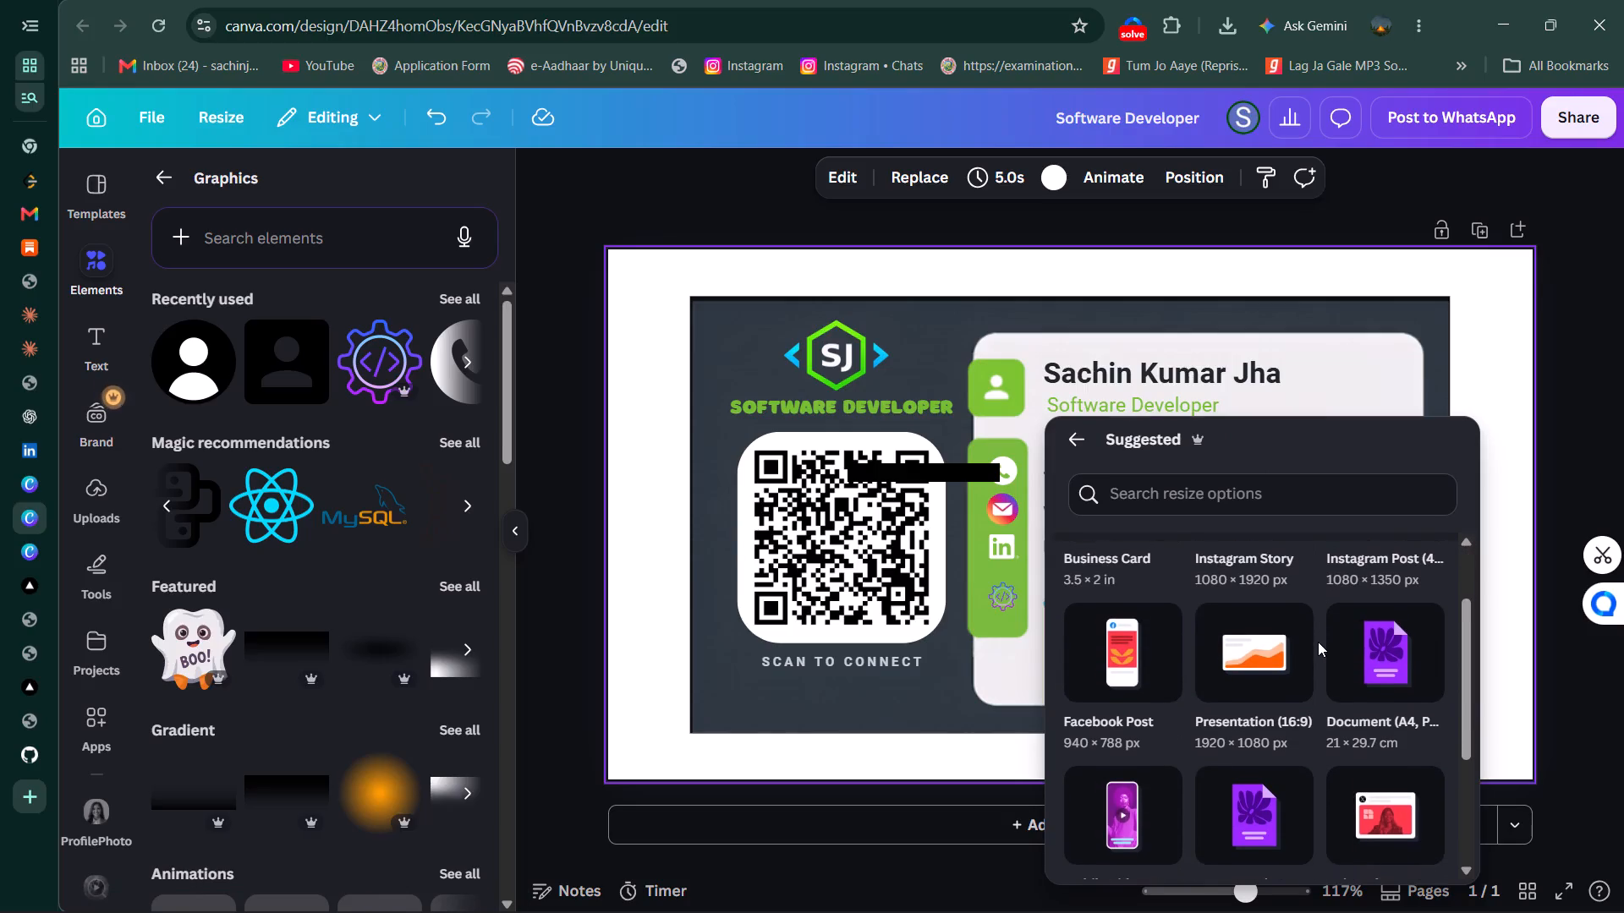
scroll(1328, 646, "down", 2)
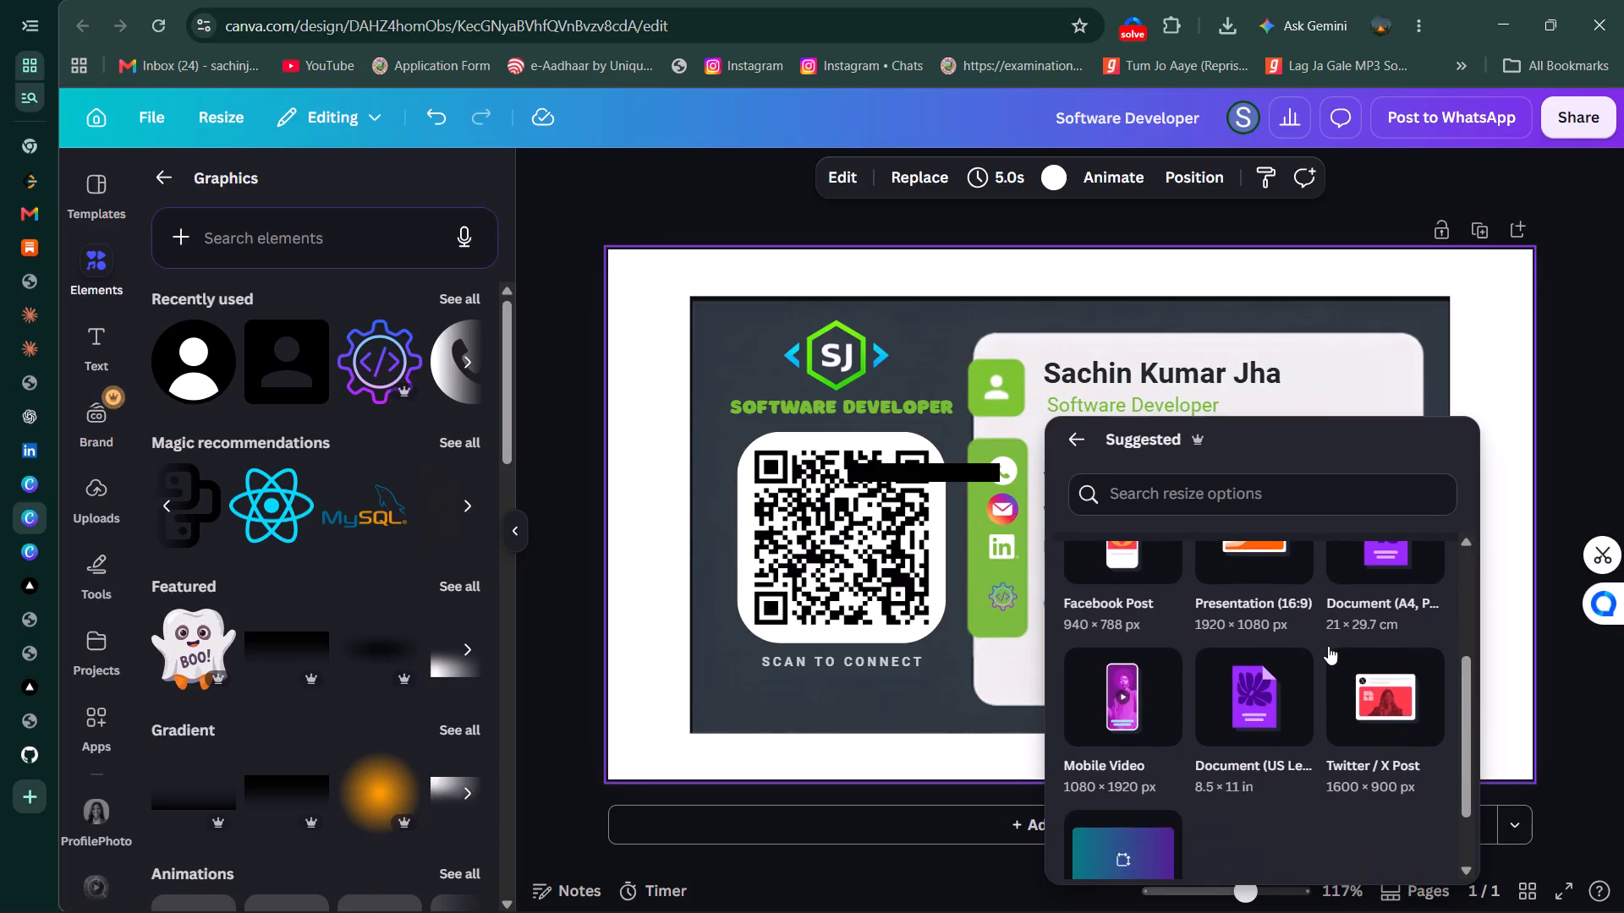
scroll(1328, 646, "down", 4)
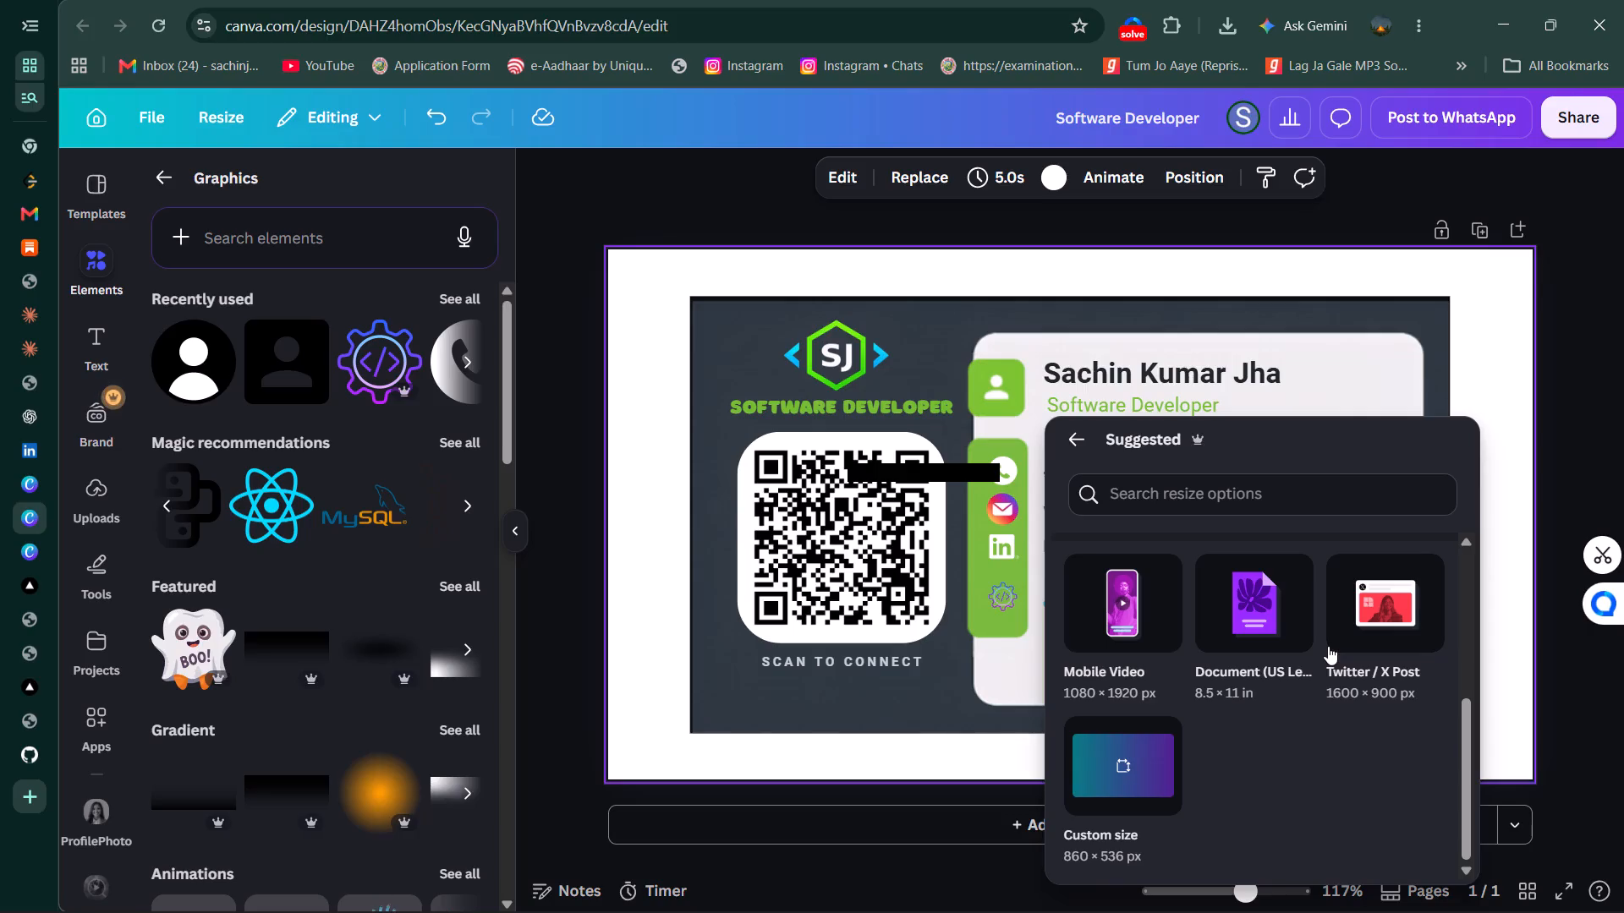
left_click(1572, 389)
scroll(1572, 389, "down", 1)
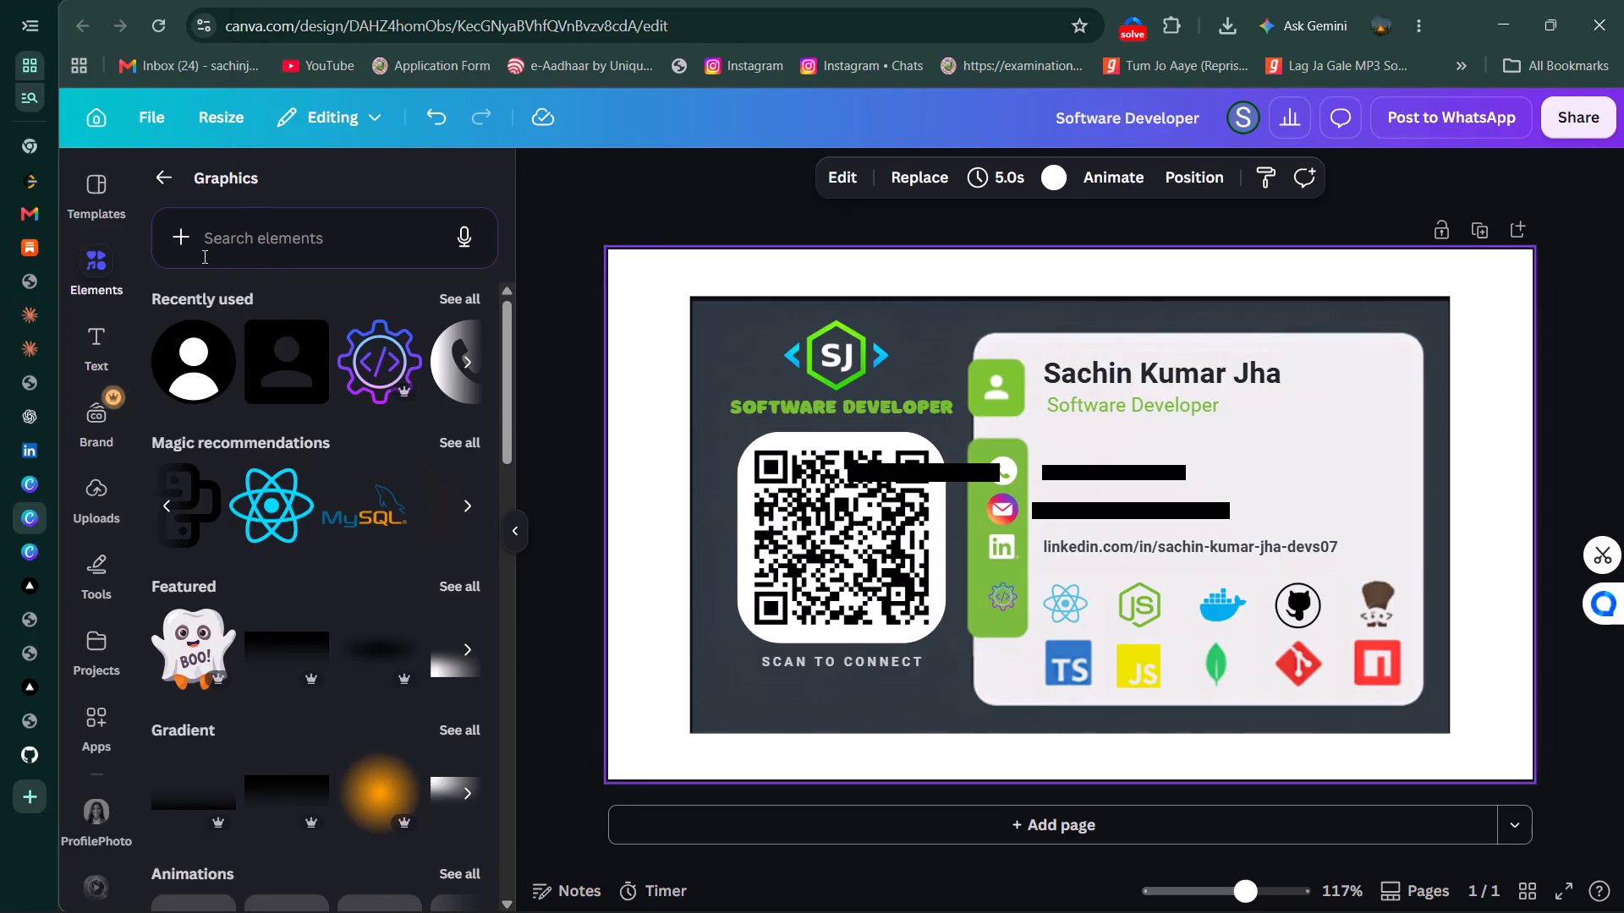
Close the Elements side panel and nudge the LinkedIn icon slightly down in the green contact strip, and deselect it.
left_click(91, 258)
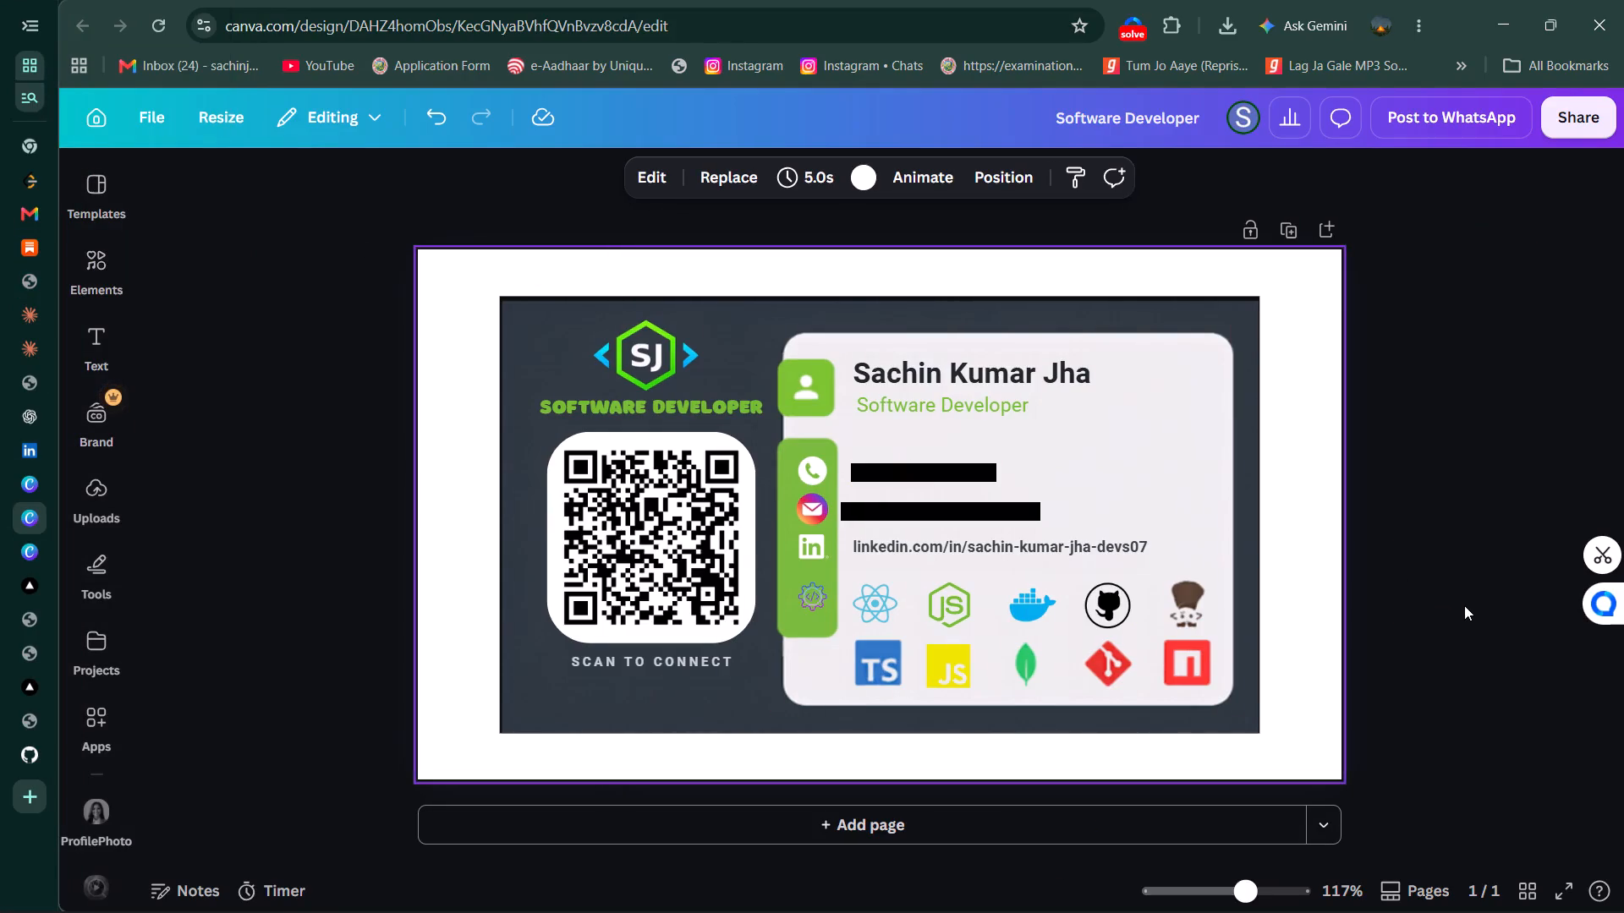
left_click(1479, 613)
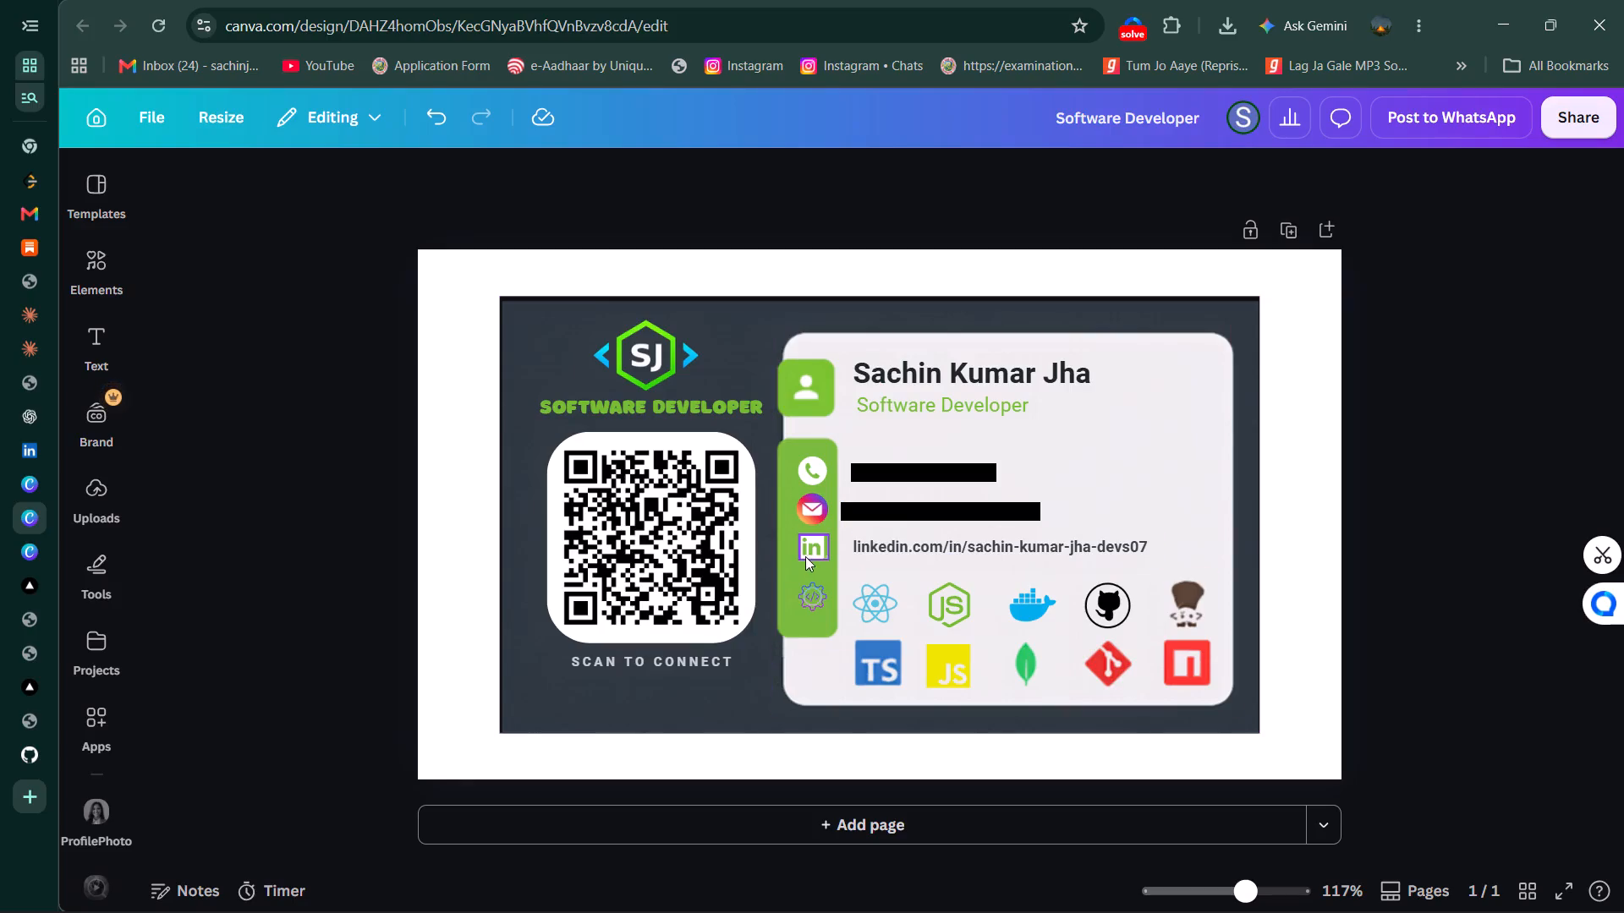
left_click(812, 552)
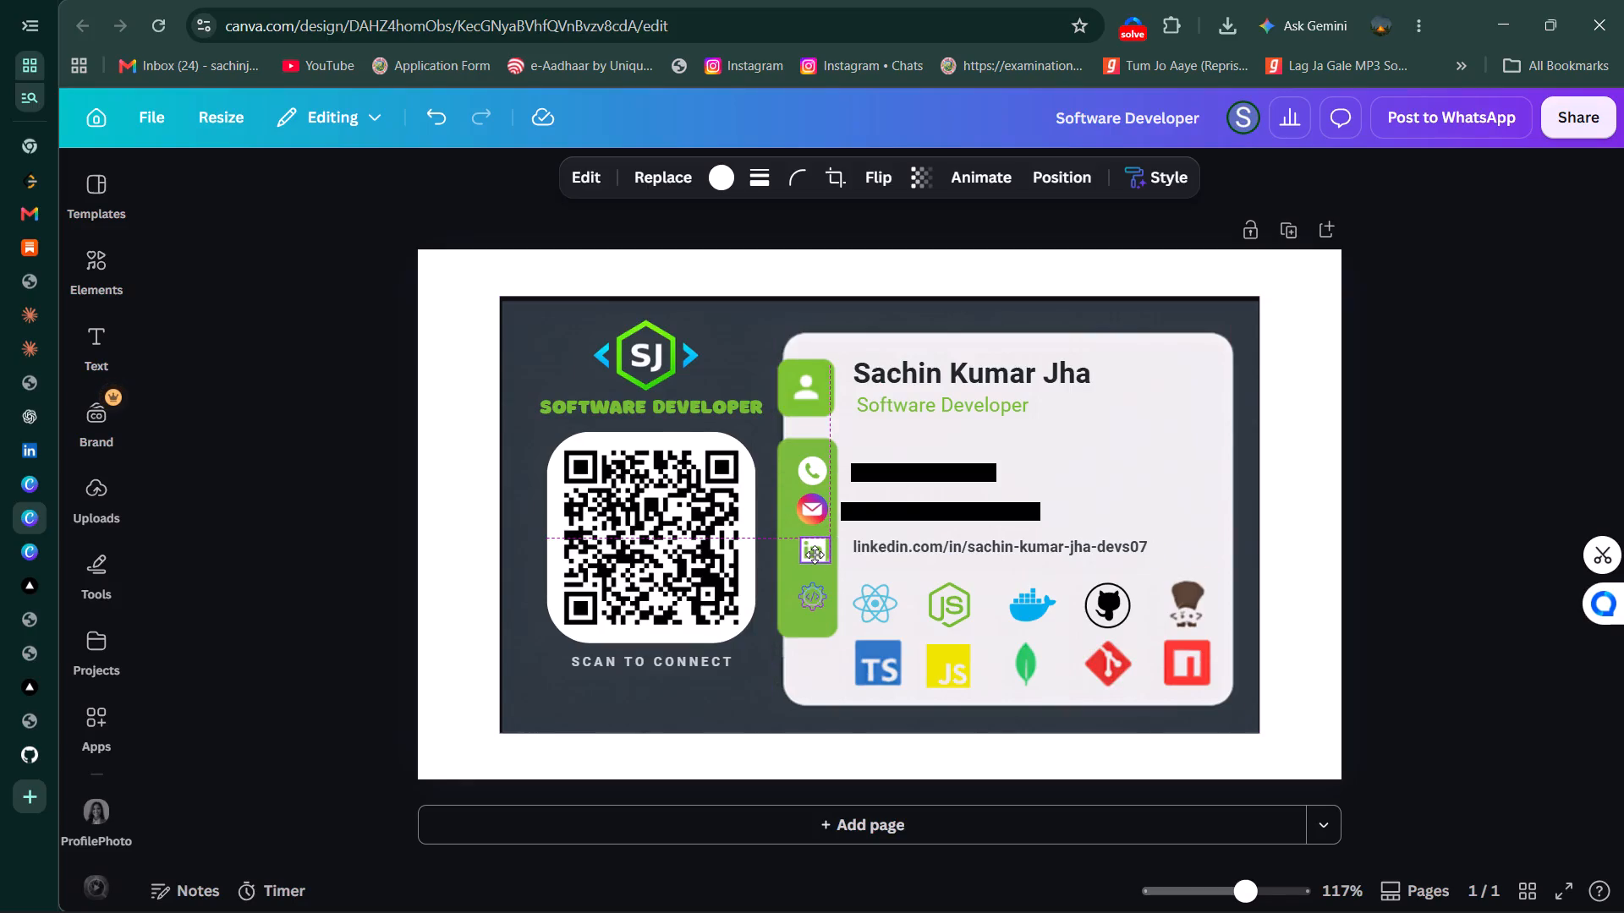
left_click(1434, 436)
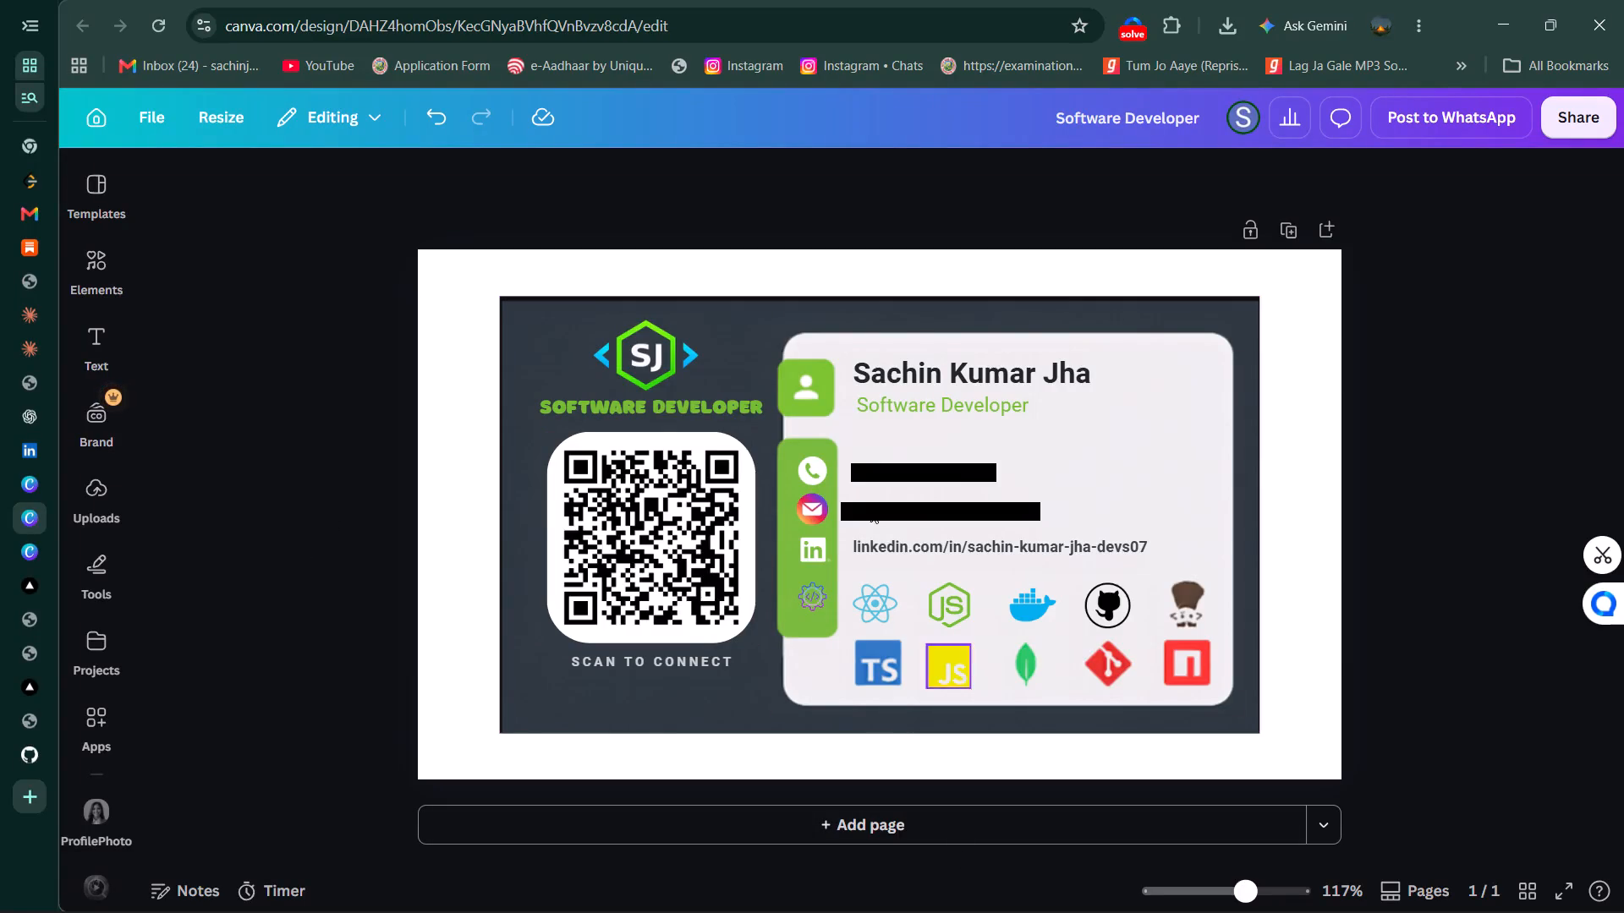
Duplicate the visiting card page.
left_click(1287, 228)
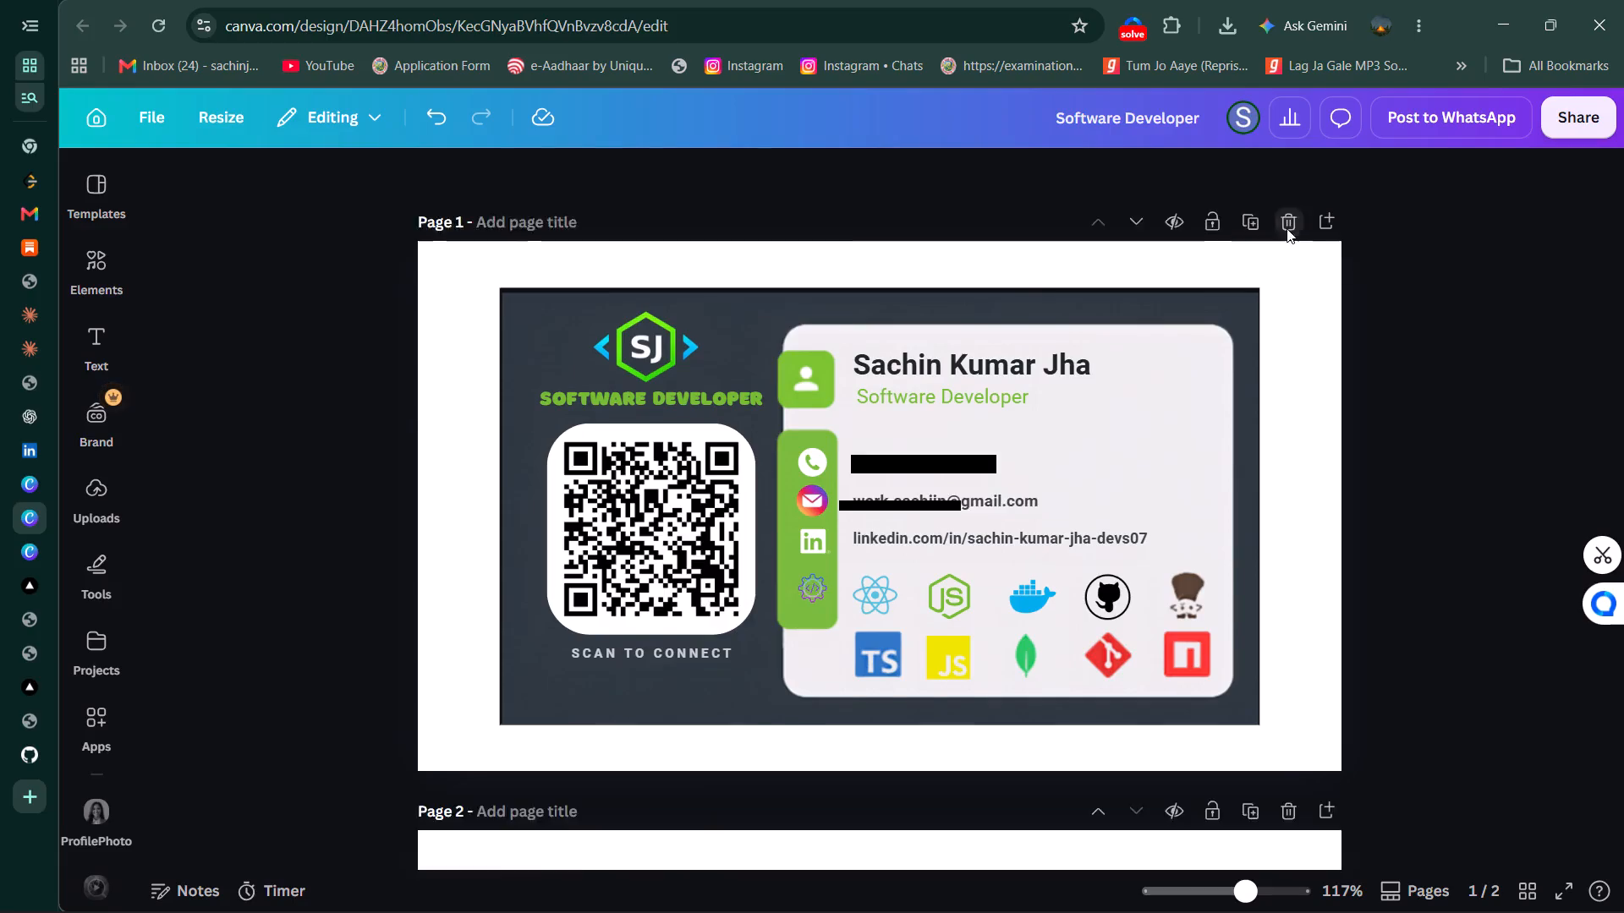
left_click(1304, 405)
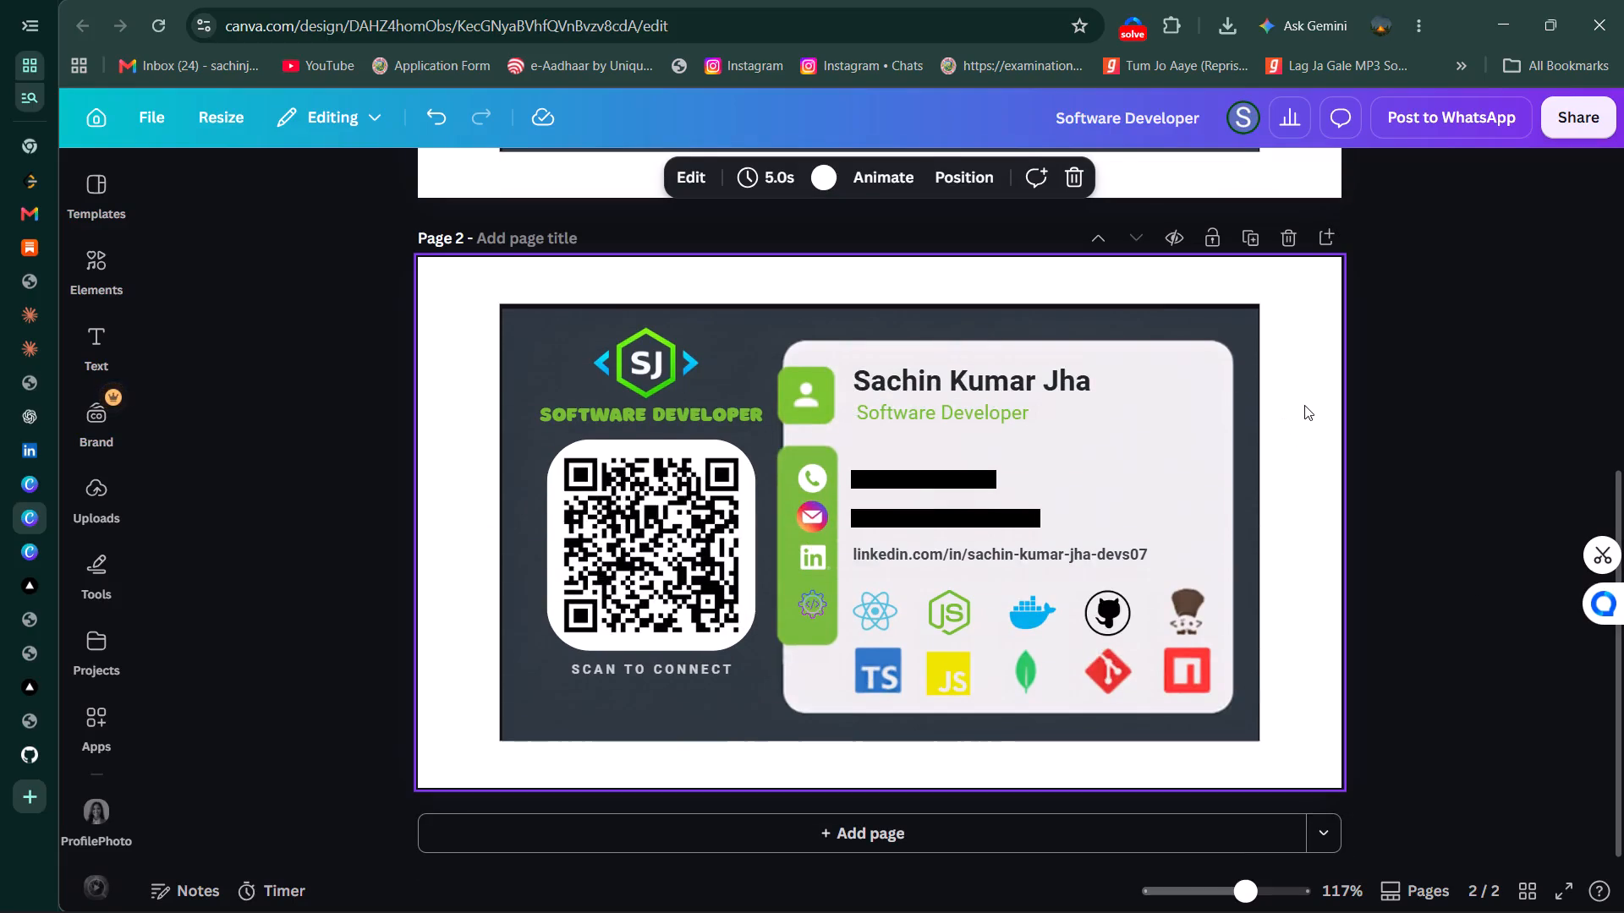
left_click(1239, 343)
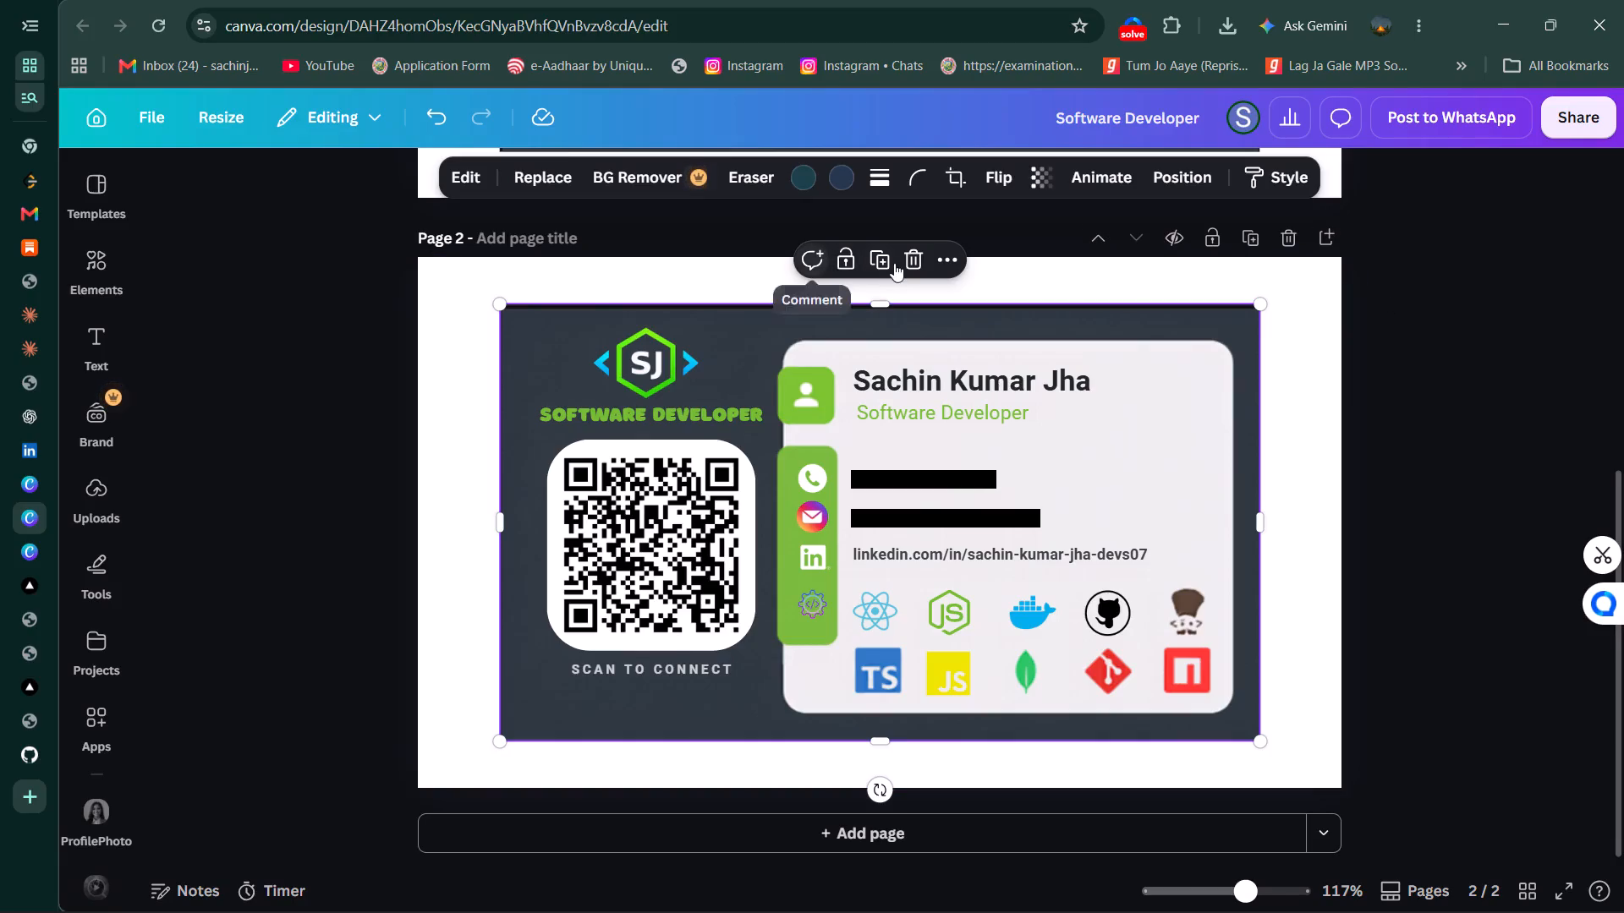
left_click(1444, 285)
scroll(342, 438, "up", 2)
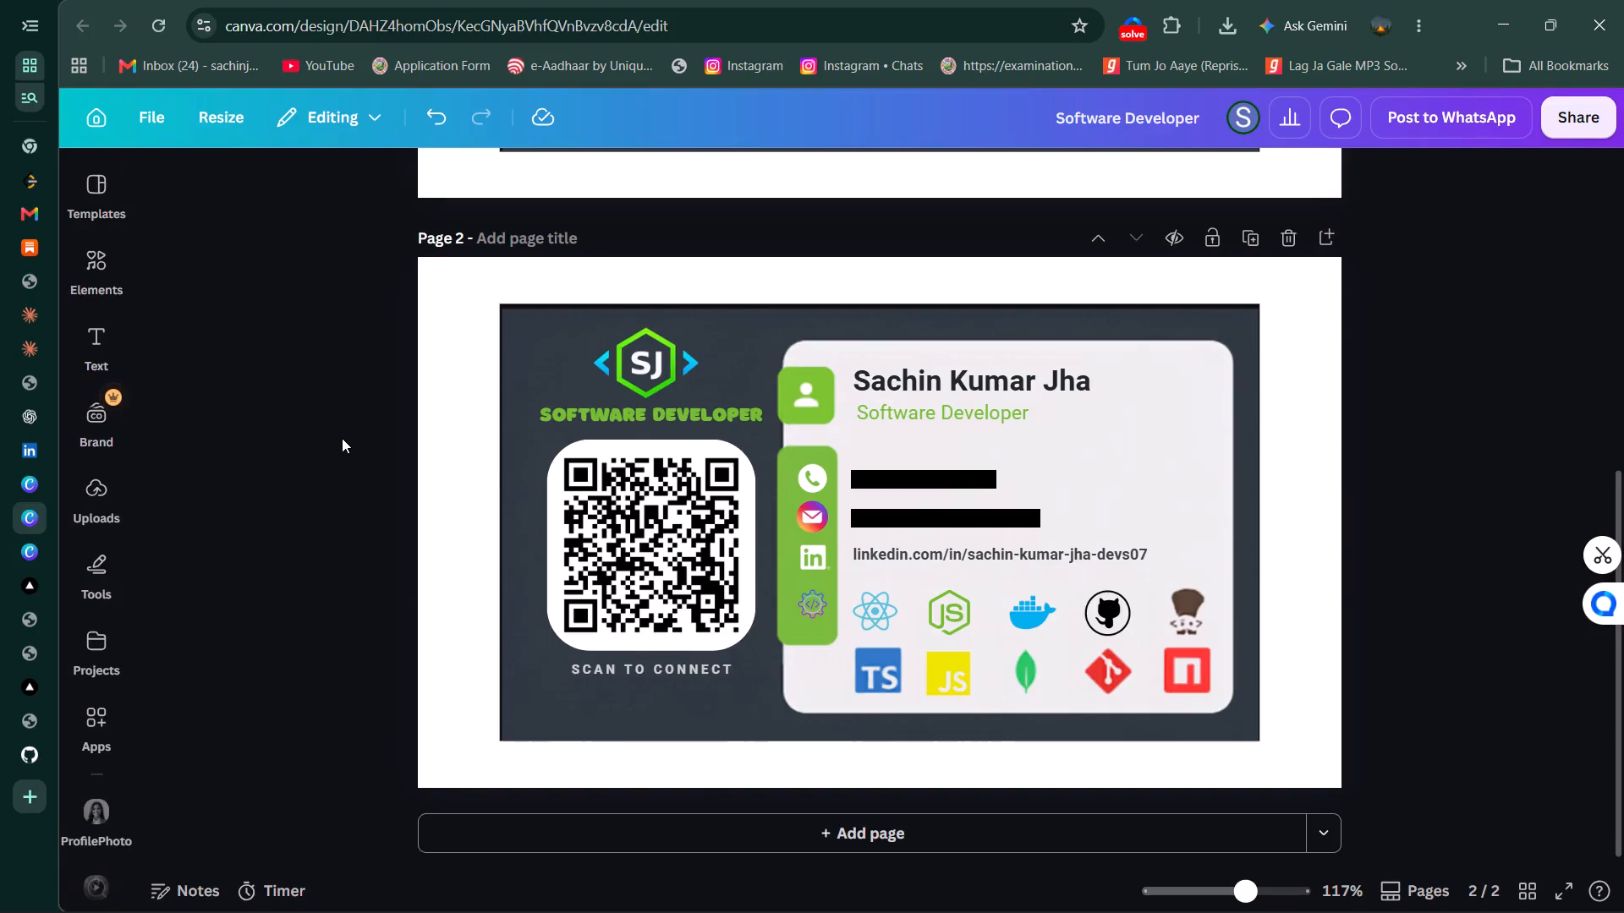
Compare the two card pages and delete the duplicated page 2.
scroll(342, 438, "up", 2)
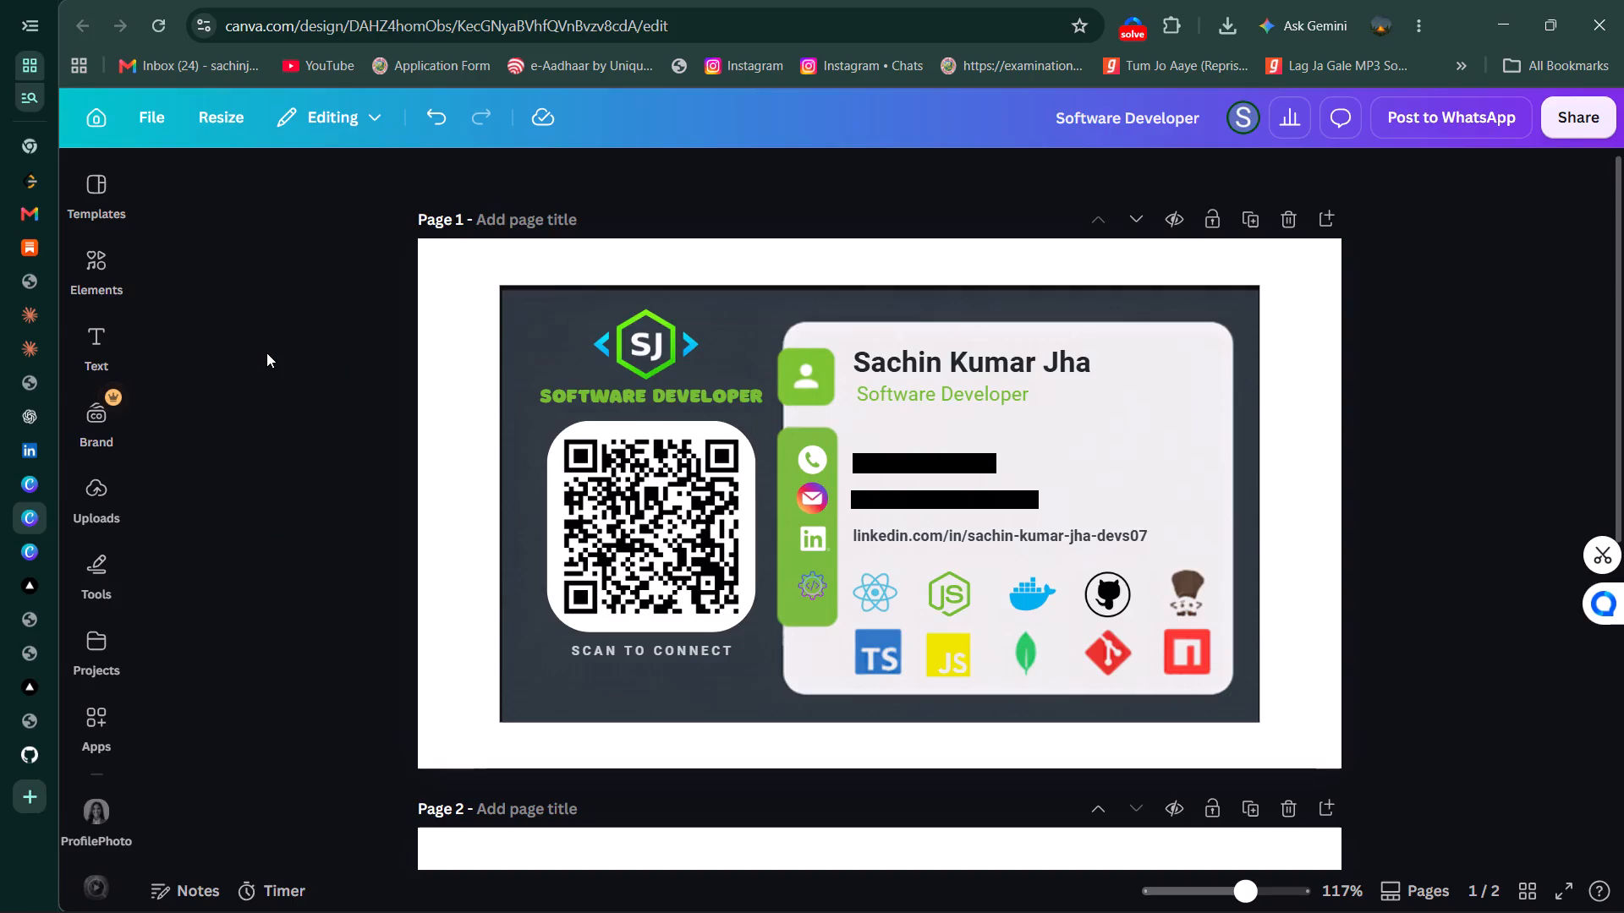
scroll(267, 350, "down", 2)
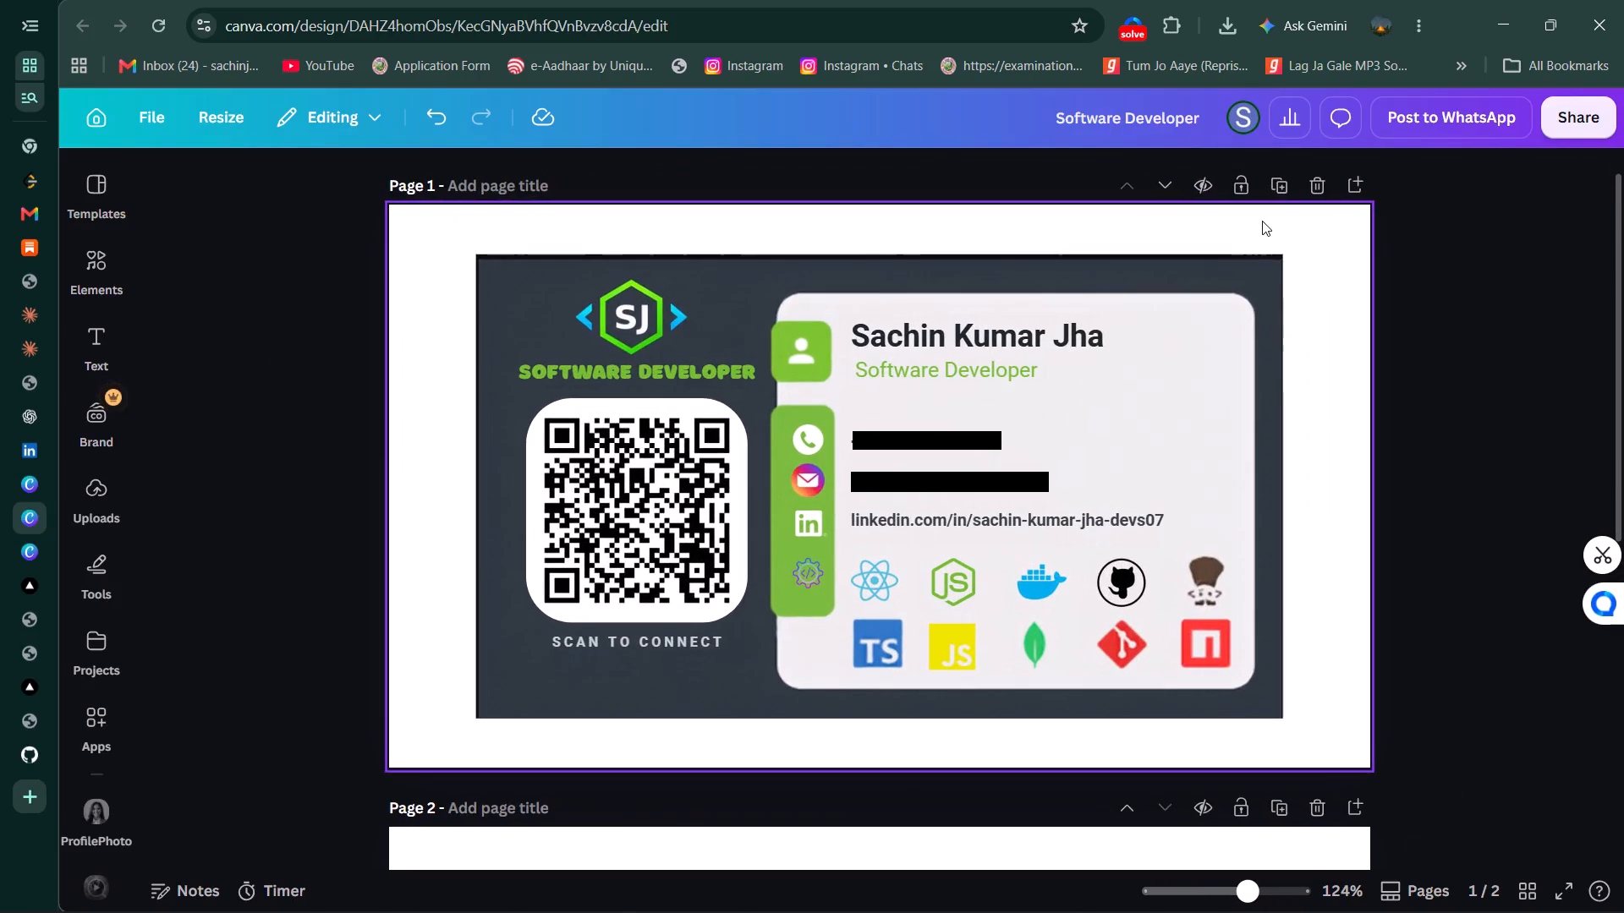
scroll(1526, 296, "down", 3)
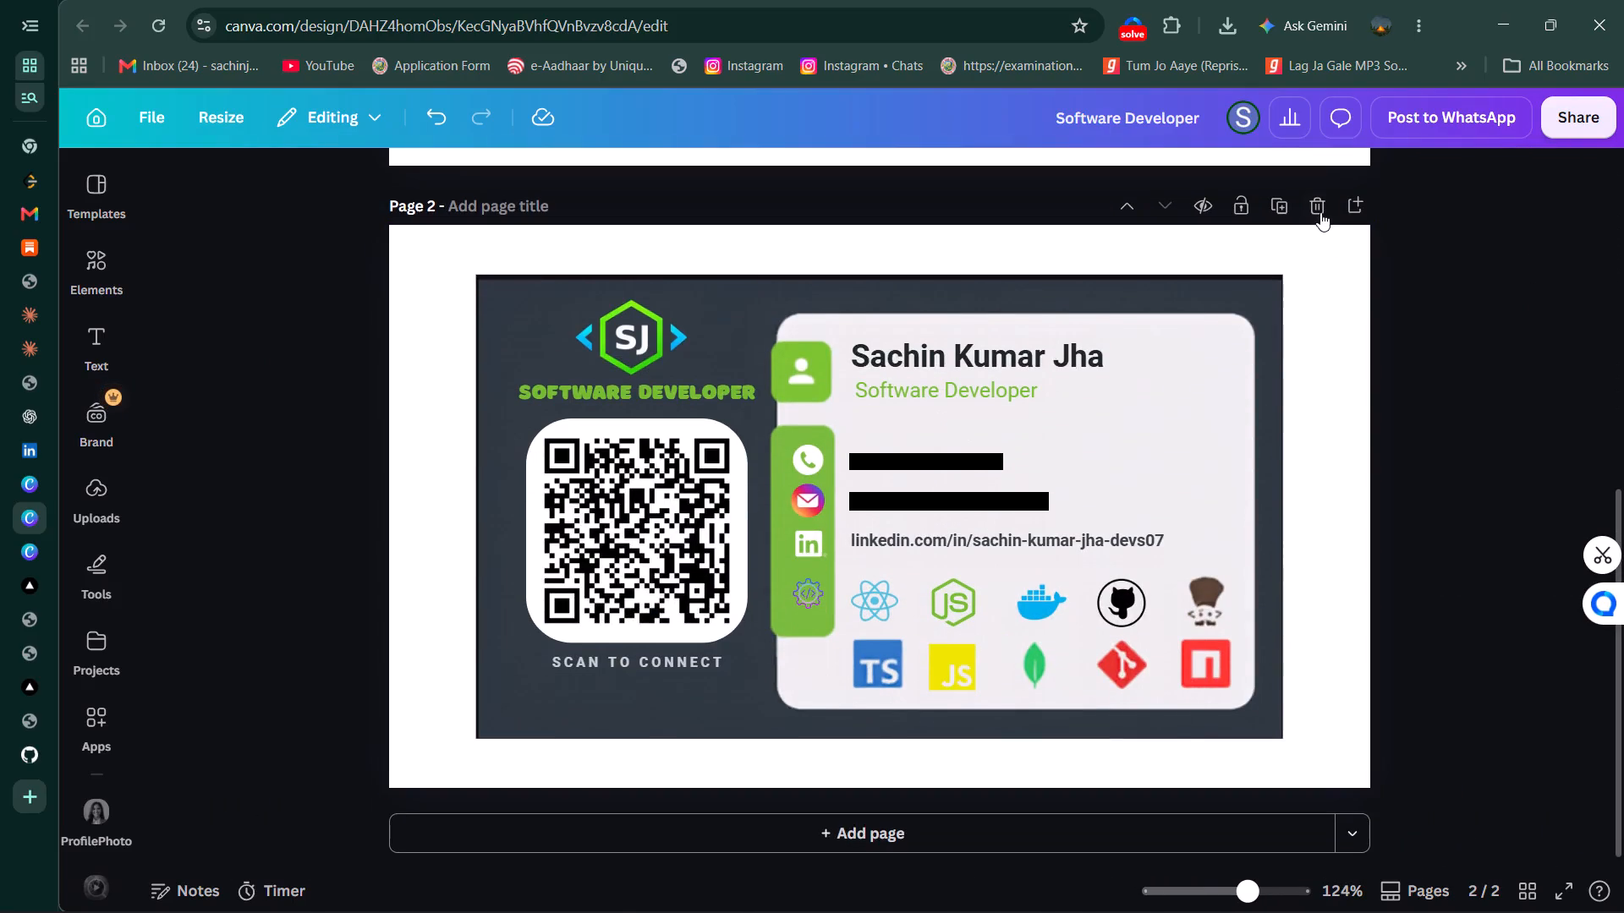
left_click(1317, 207)
scroll(1415, 301, "up", 7)
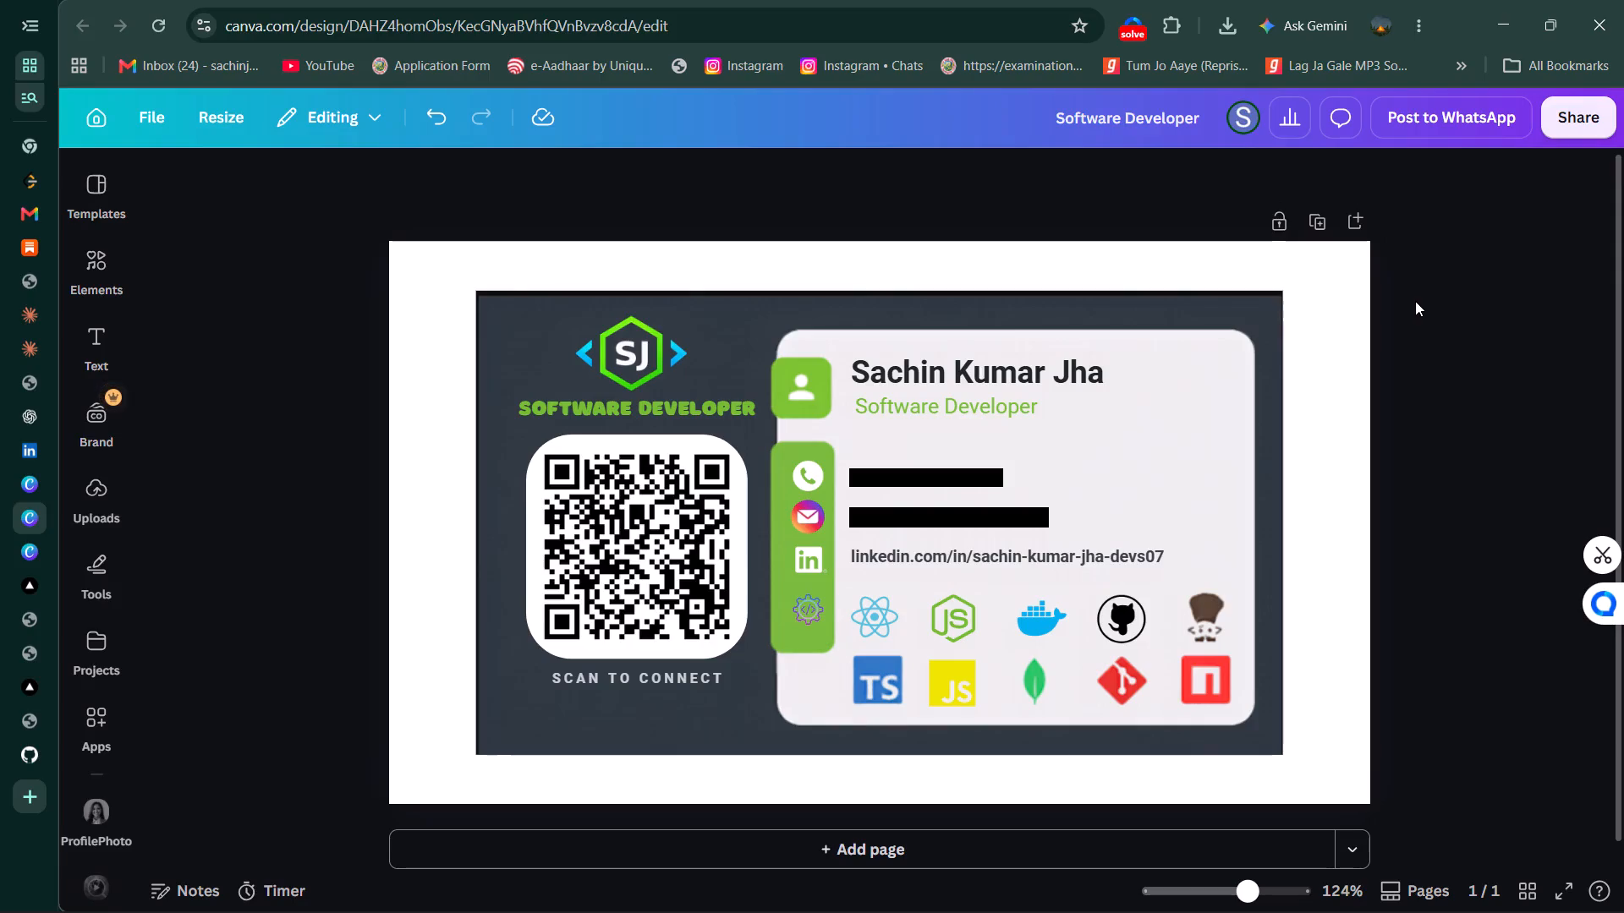
Download the Software Developer visiting card as a PNG image.
left_click(1581, 118)
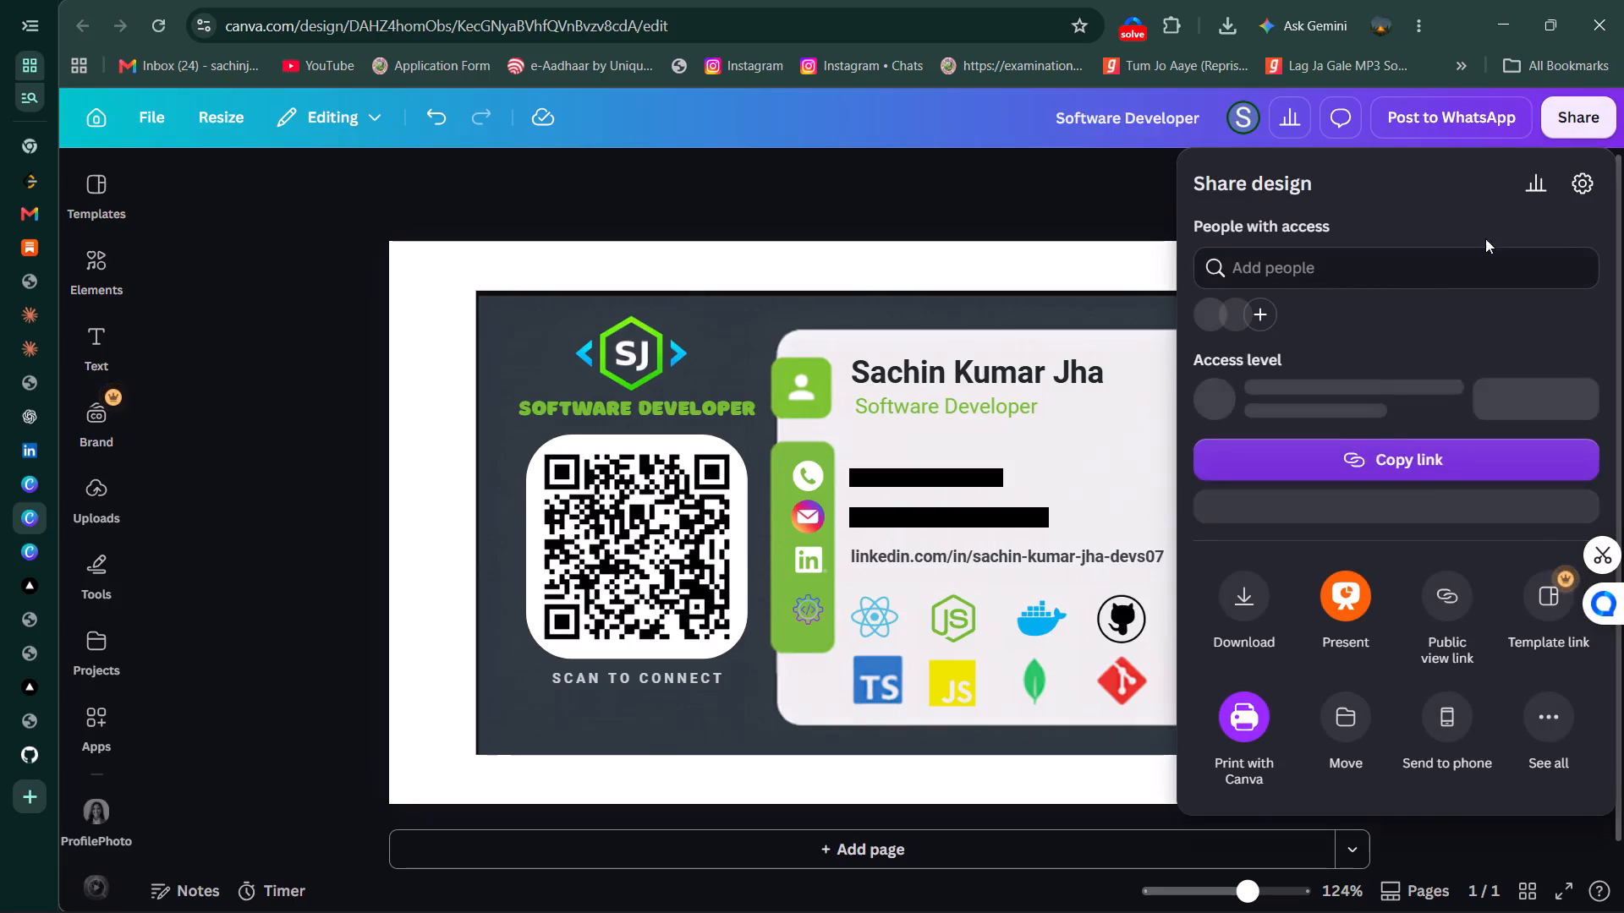
left_click(1244, 616)
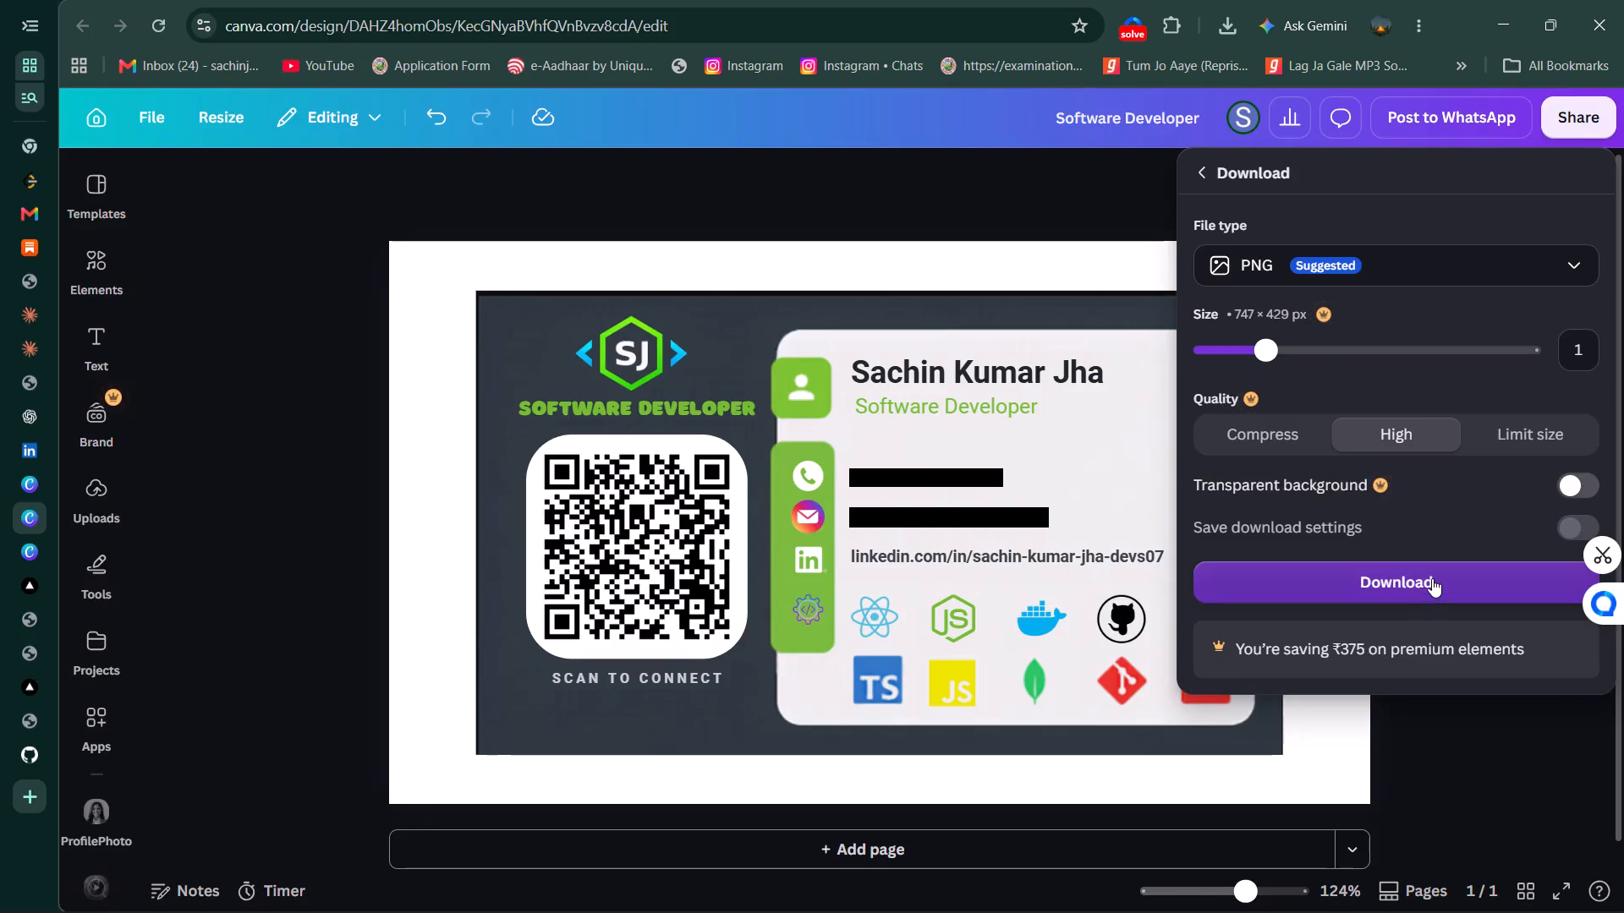
left_click(1530, 264)
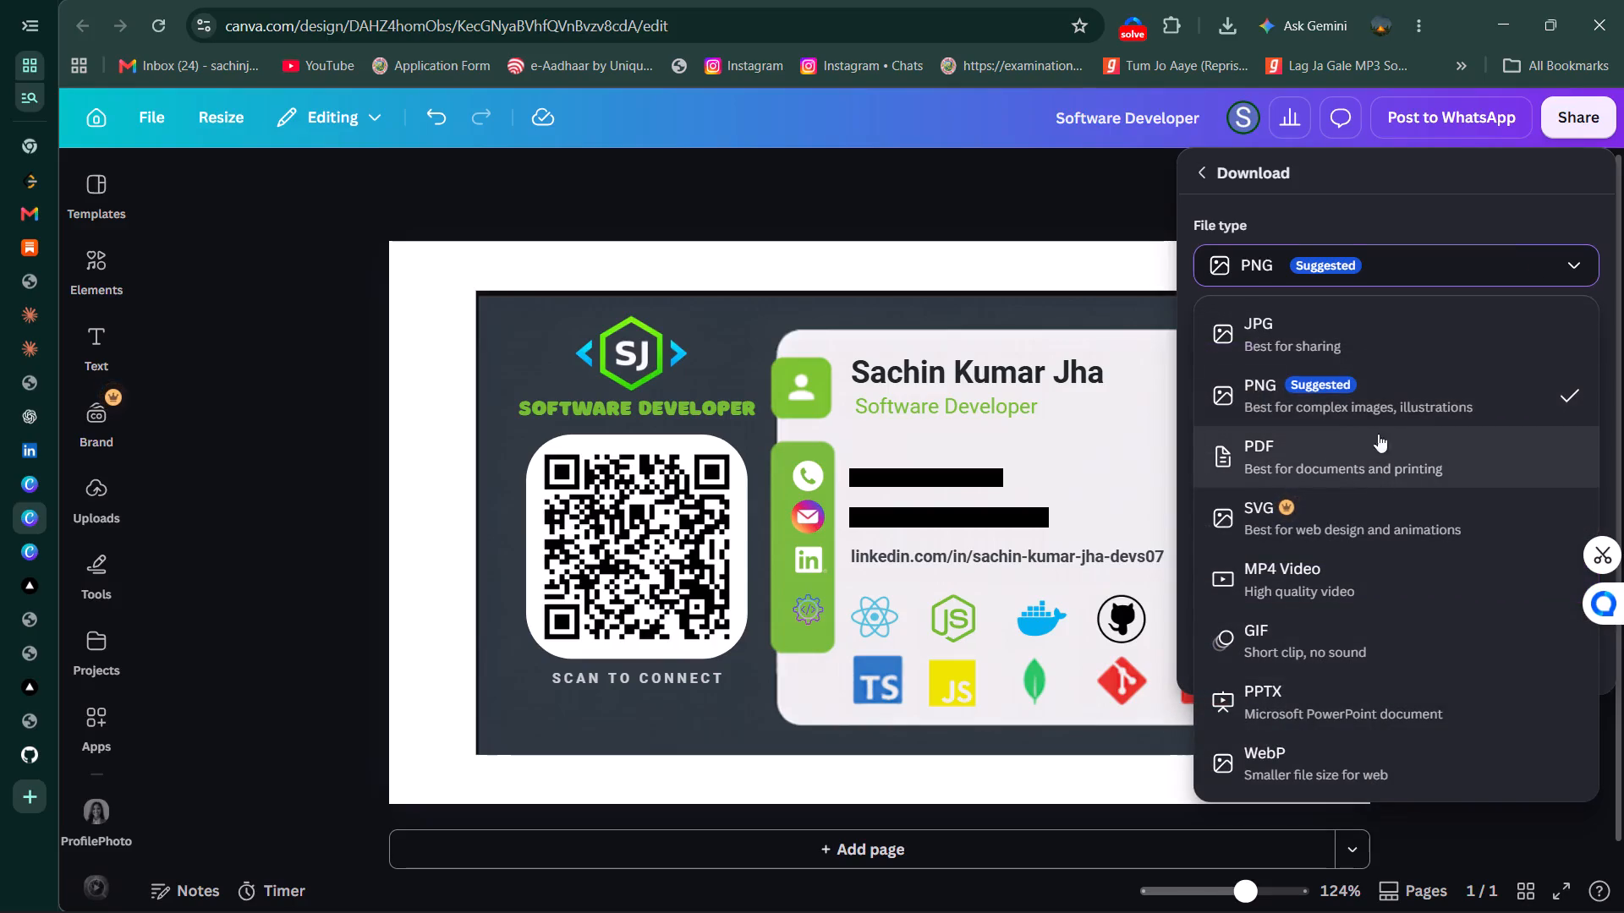
left_click(1369, 385)
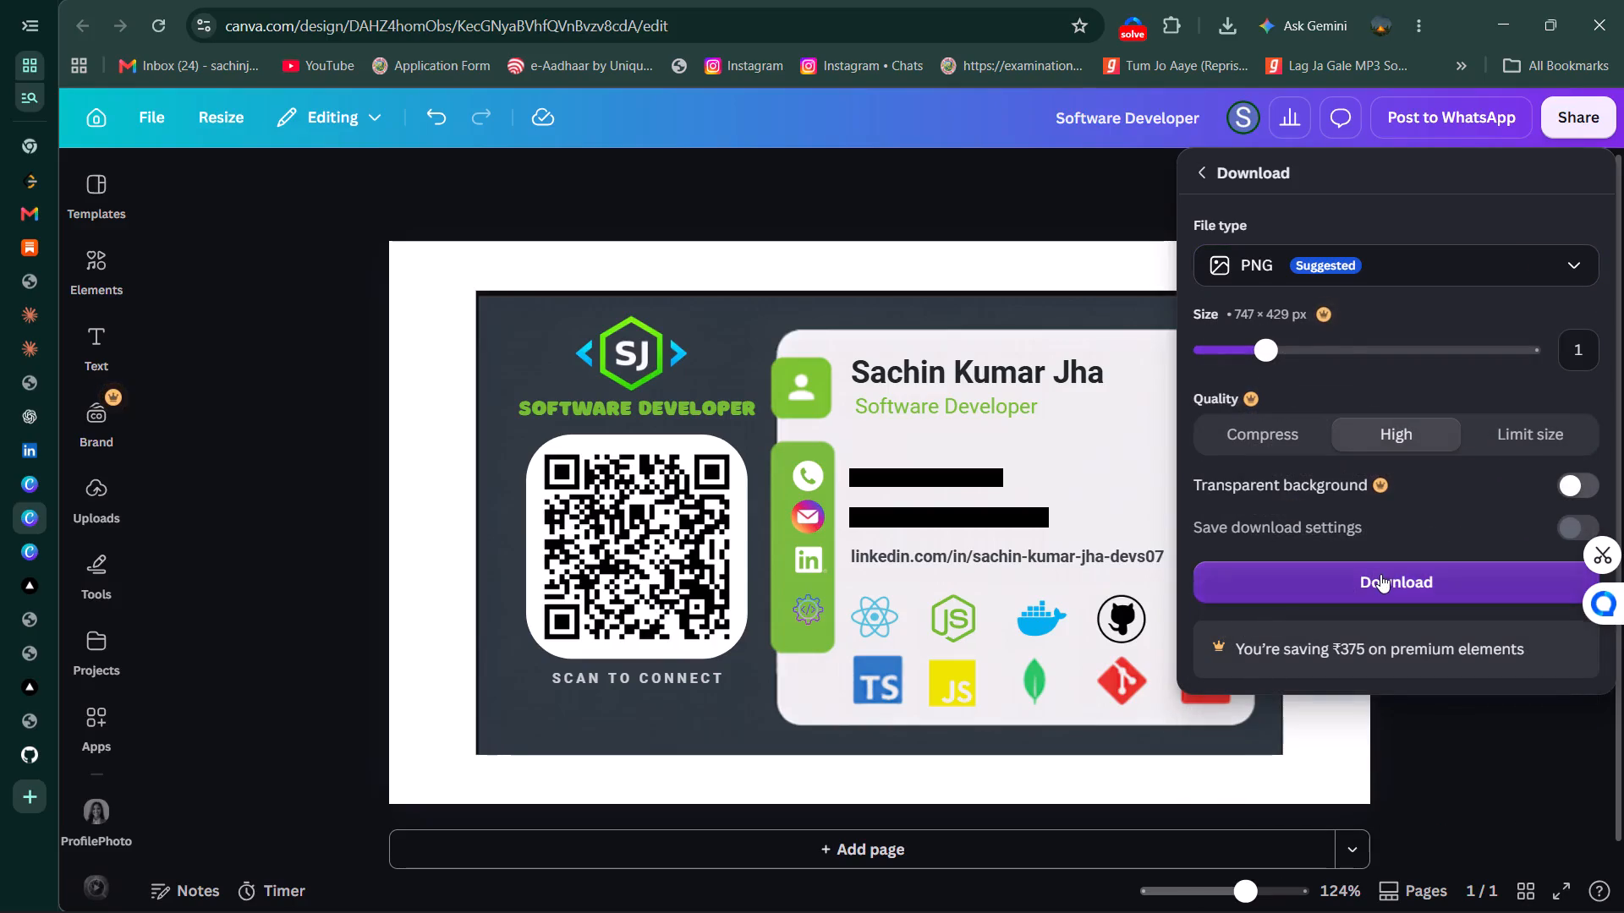
left_click(1380, 575)
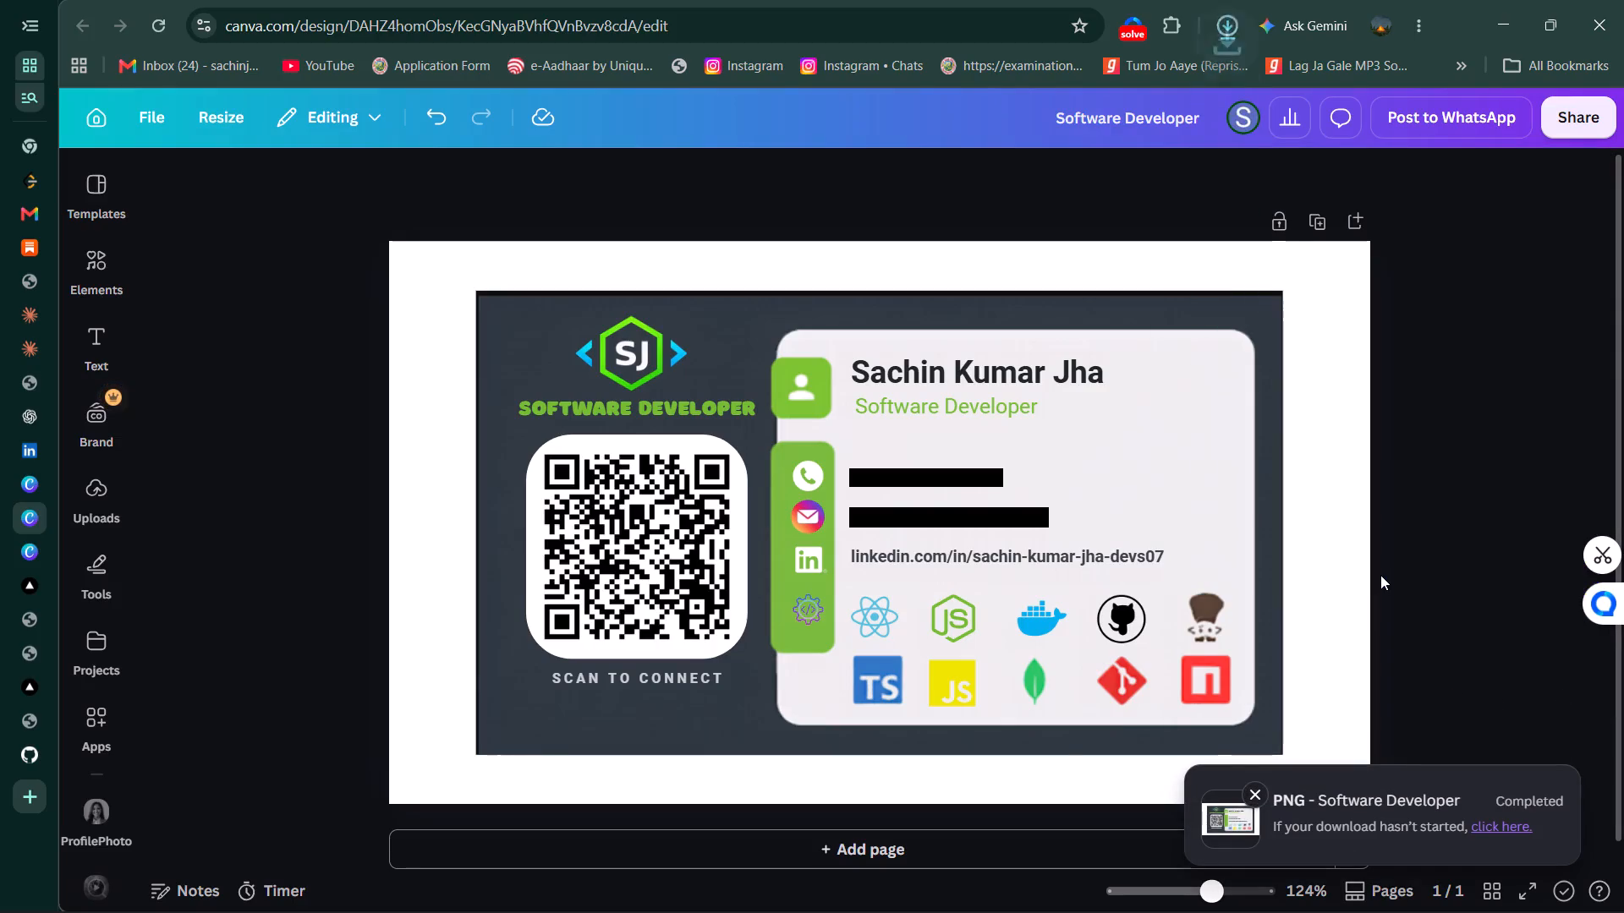
Open the downloaded Software Developer.png in Photos, examine the card's sharpness up close, and close the image.
left_click(1064, 87)
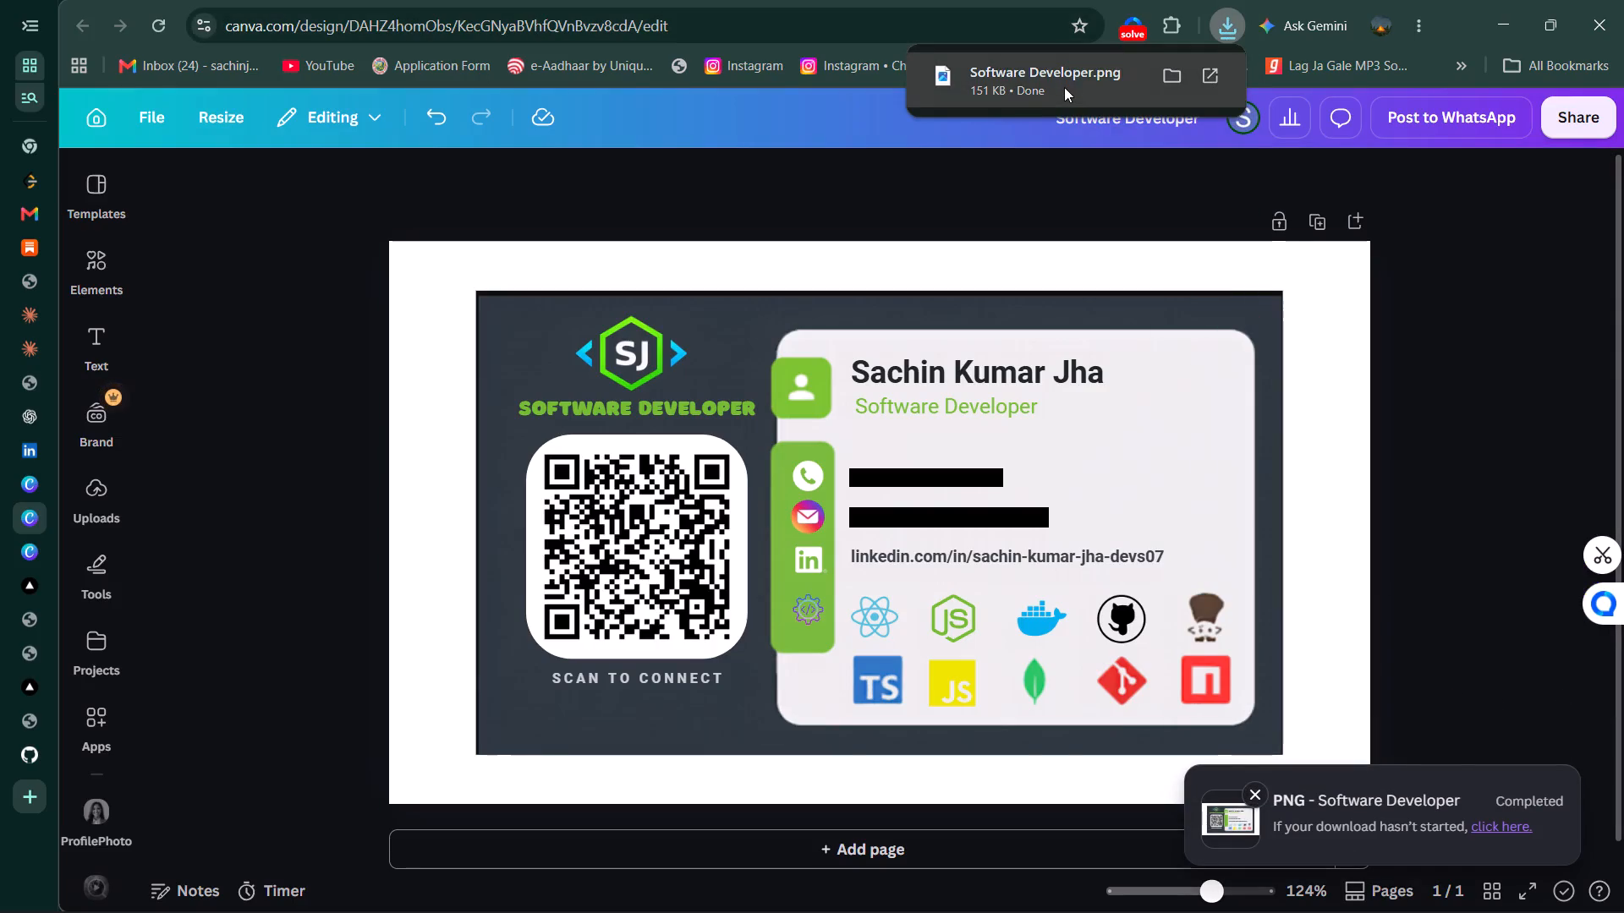
scroll(786, 653, "up", 7)
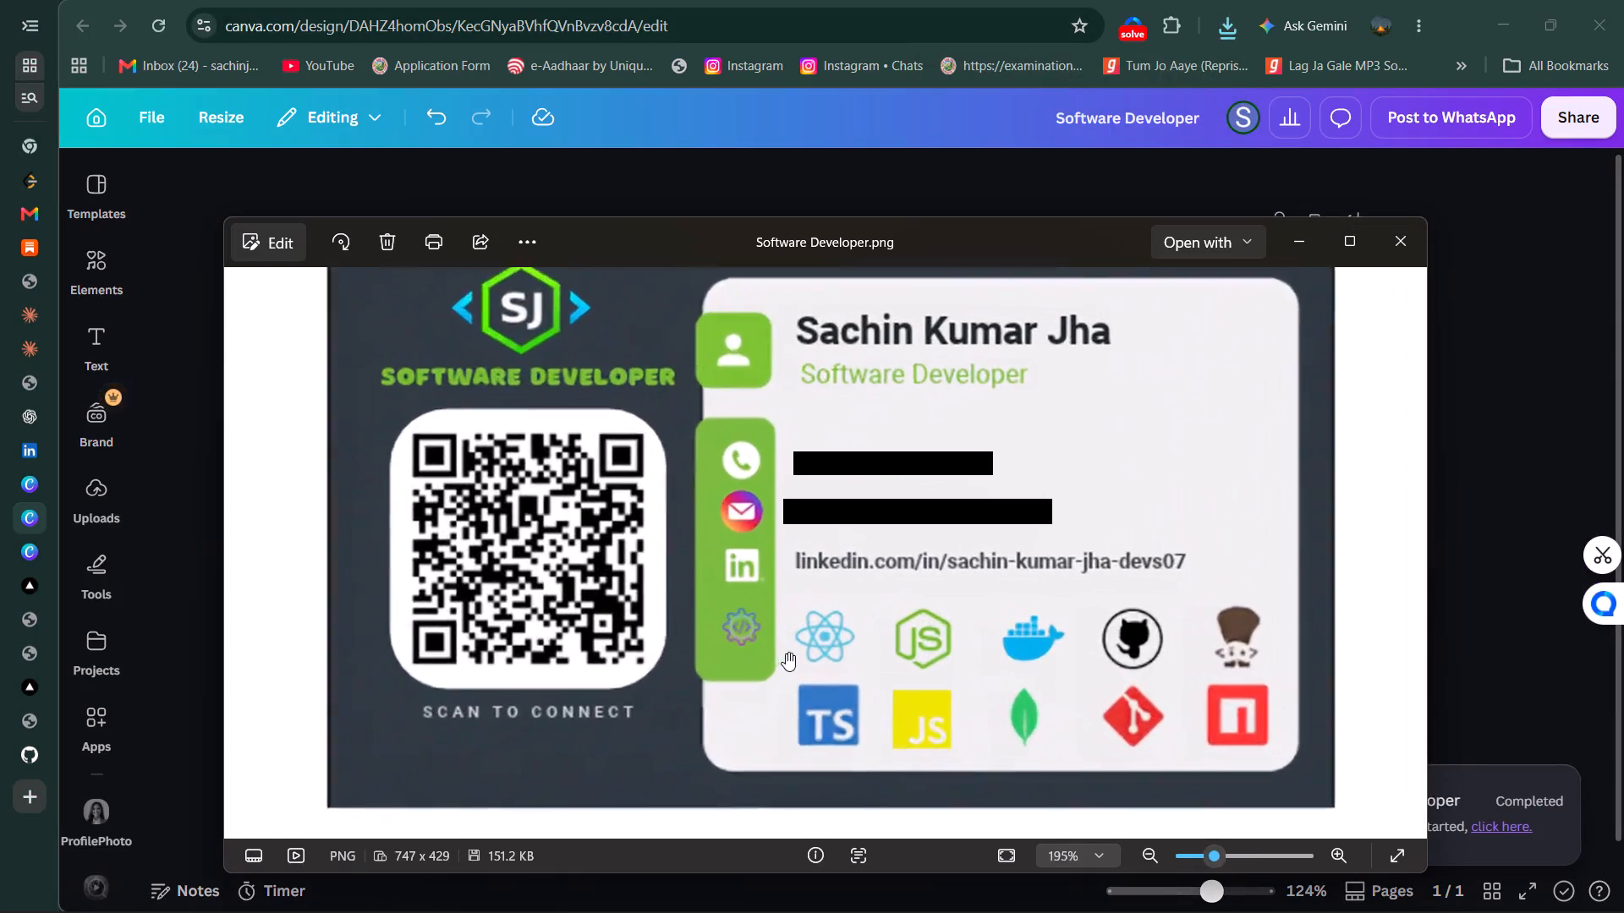
scroll(786, 653, "up", 7, "ctrl")
scroll(1031, 466, "down", 6, "ctrl")
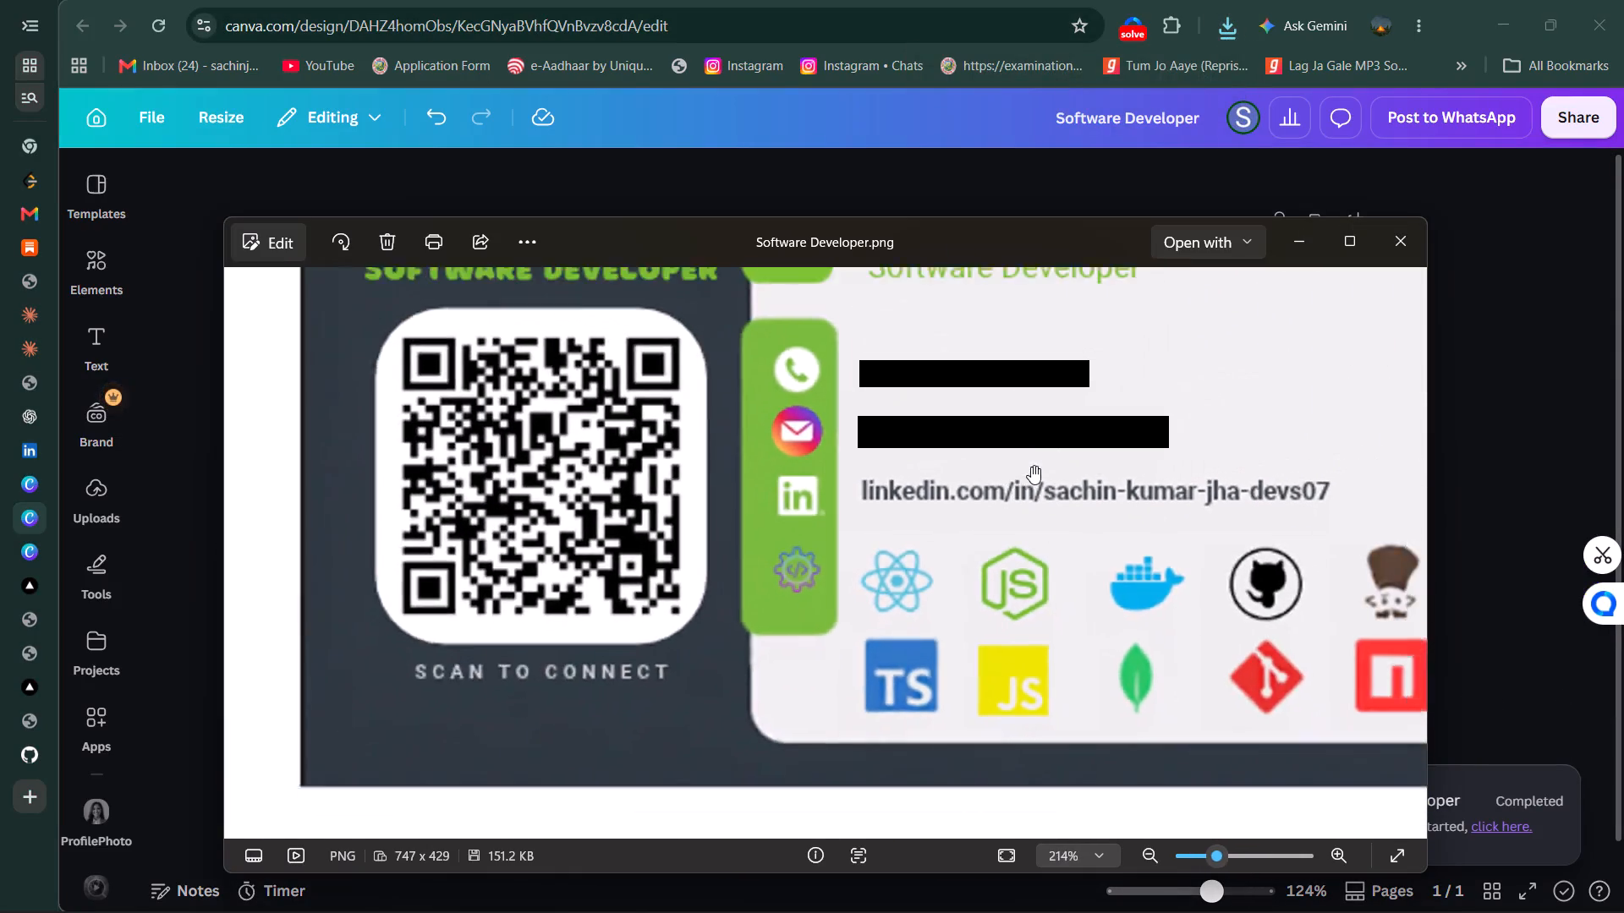
scroll(1031, 466, "up", 9)
scroll(1031, 466, "down", 11, "ctrl")
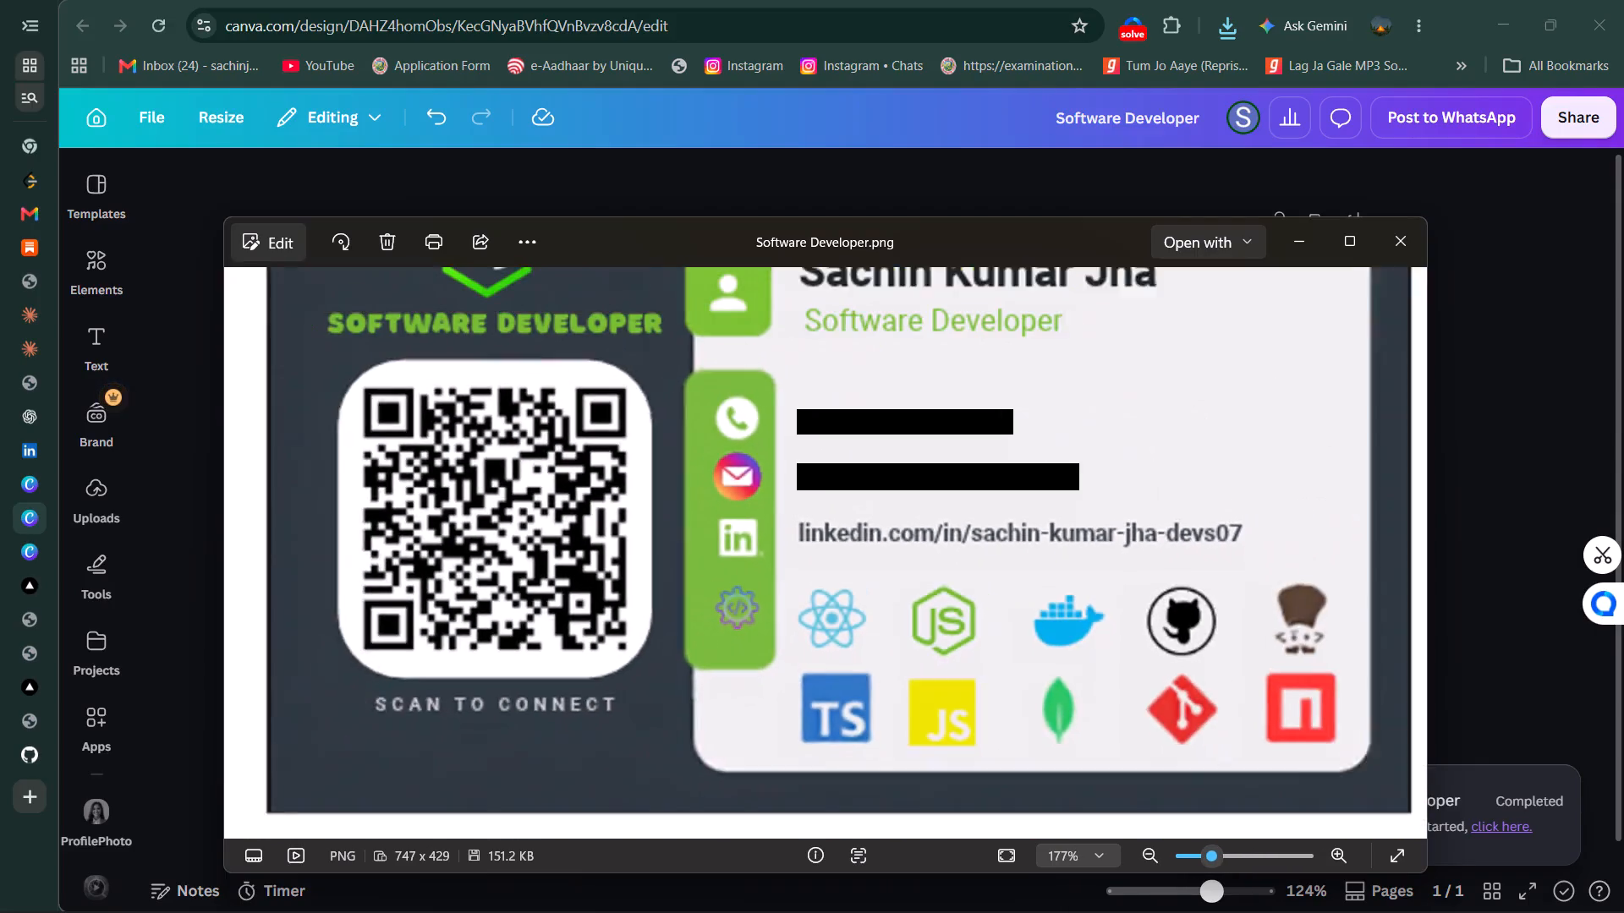
left_click(1405, 237)
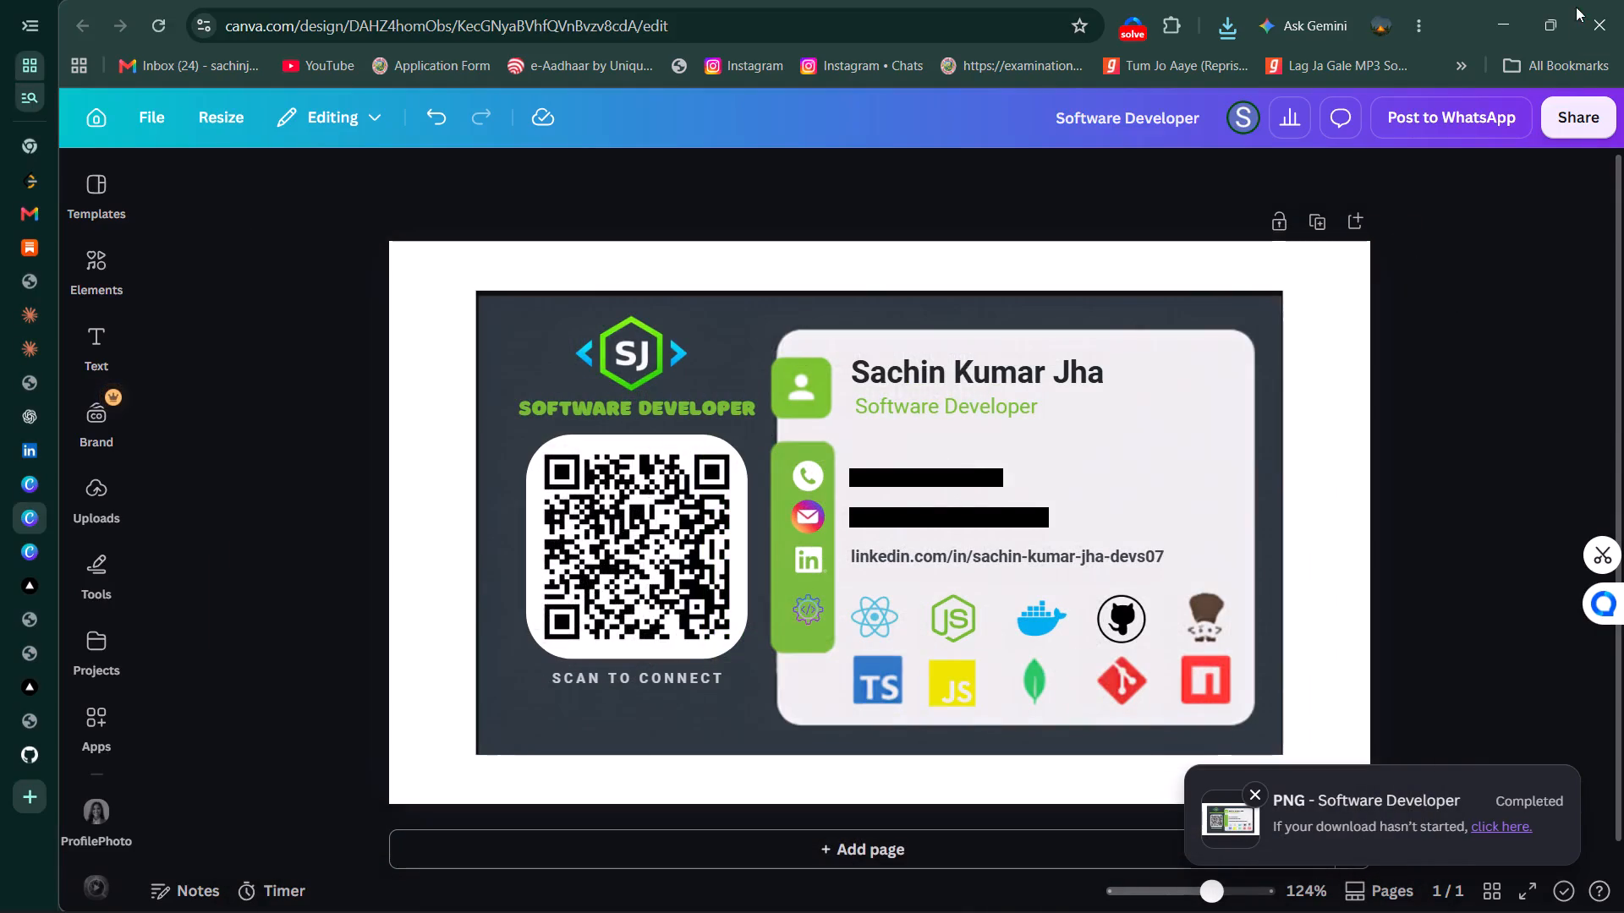
Download the visiting card as a PDF with the Digital preset.
left_click(1583, 131)
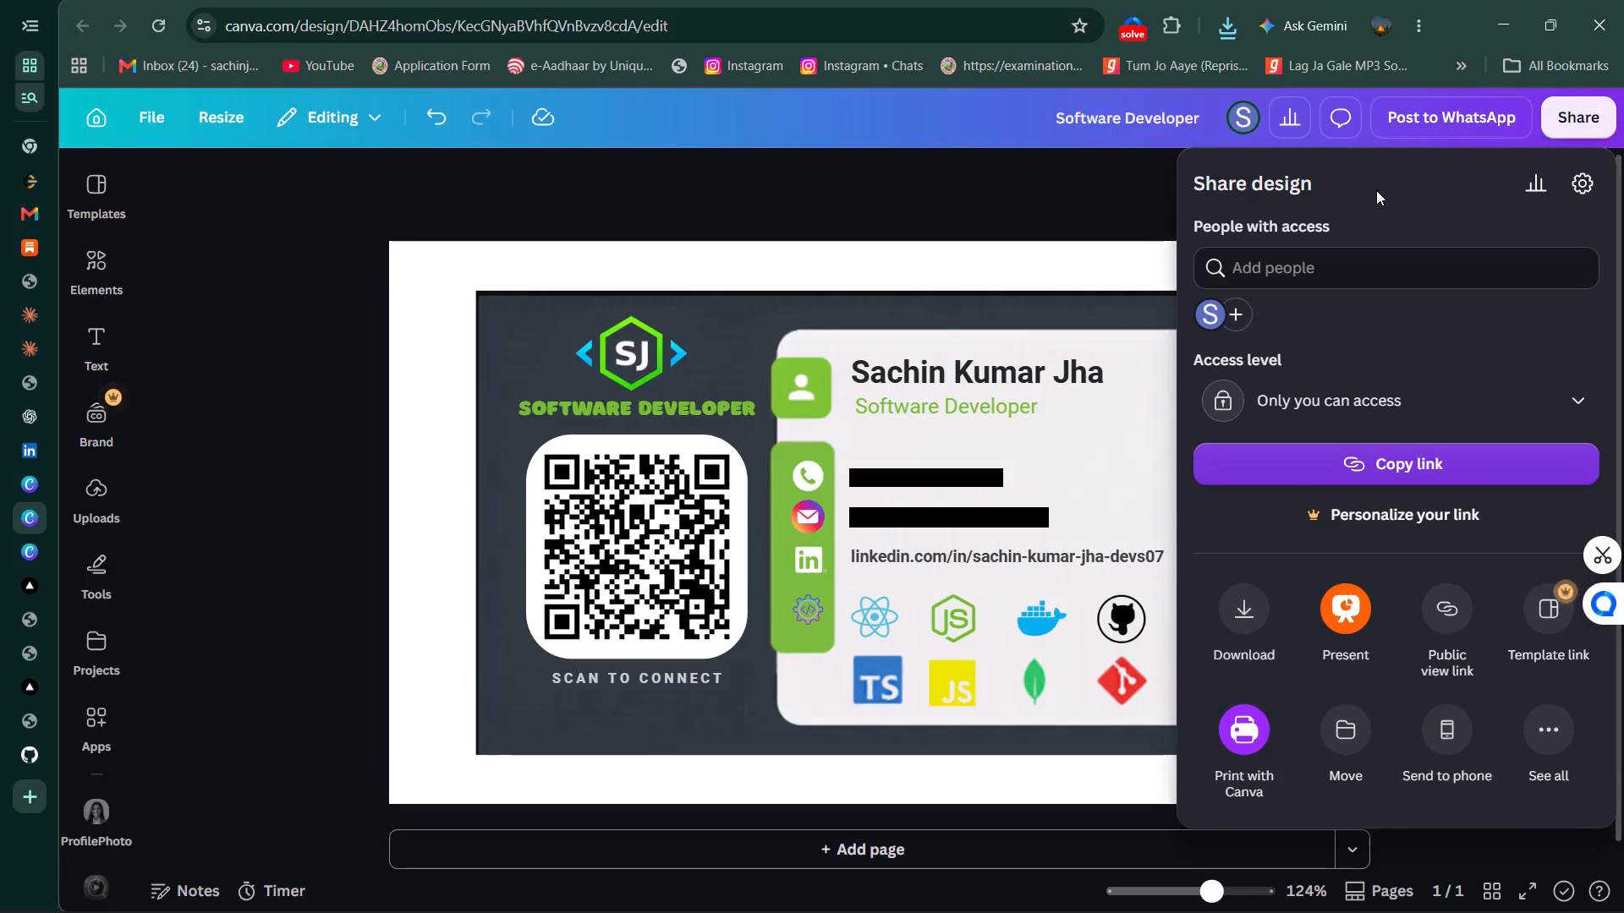
left_click(1226, 618)
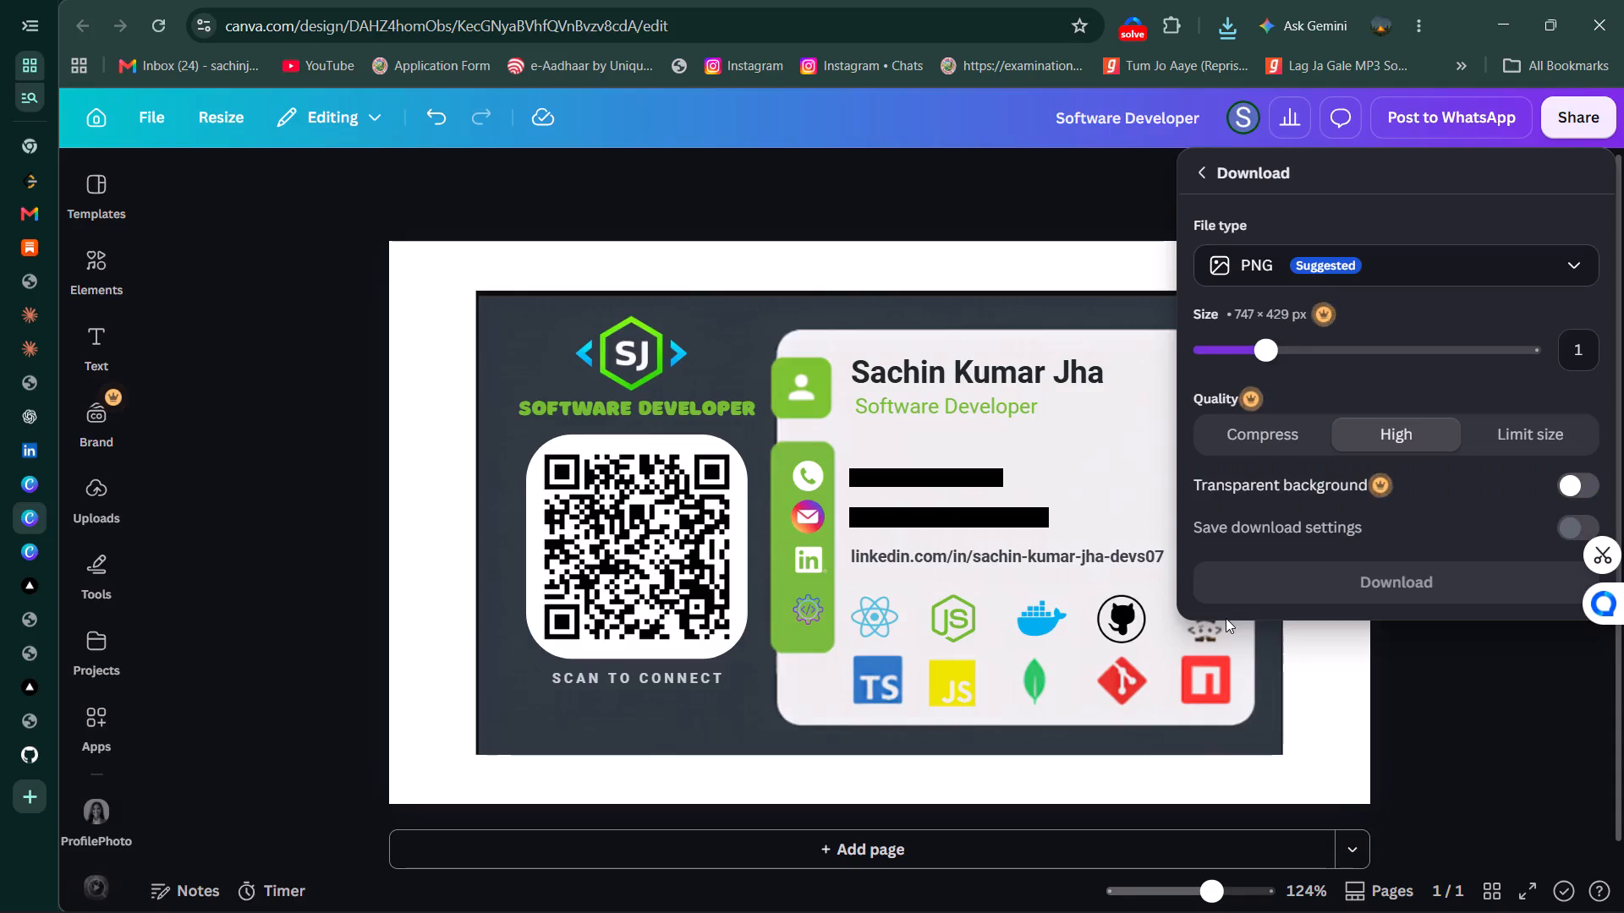
left_click(1450, 280)
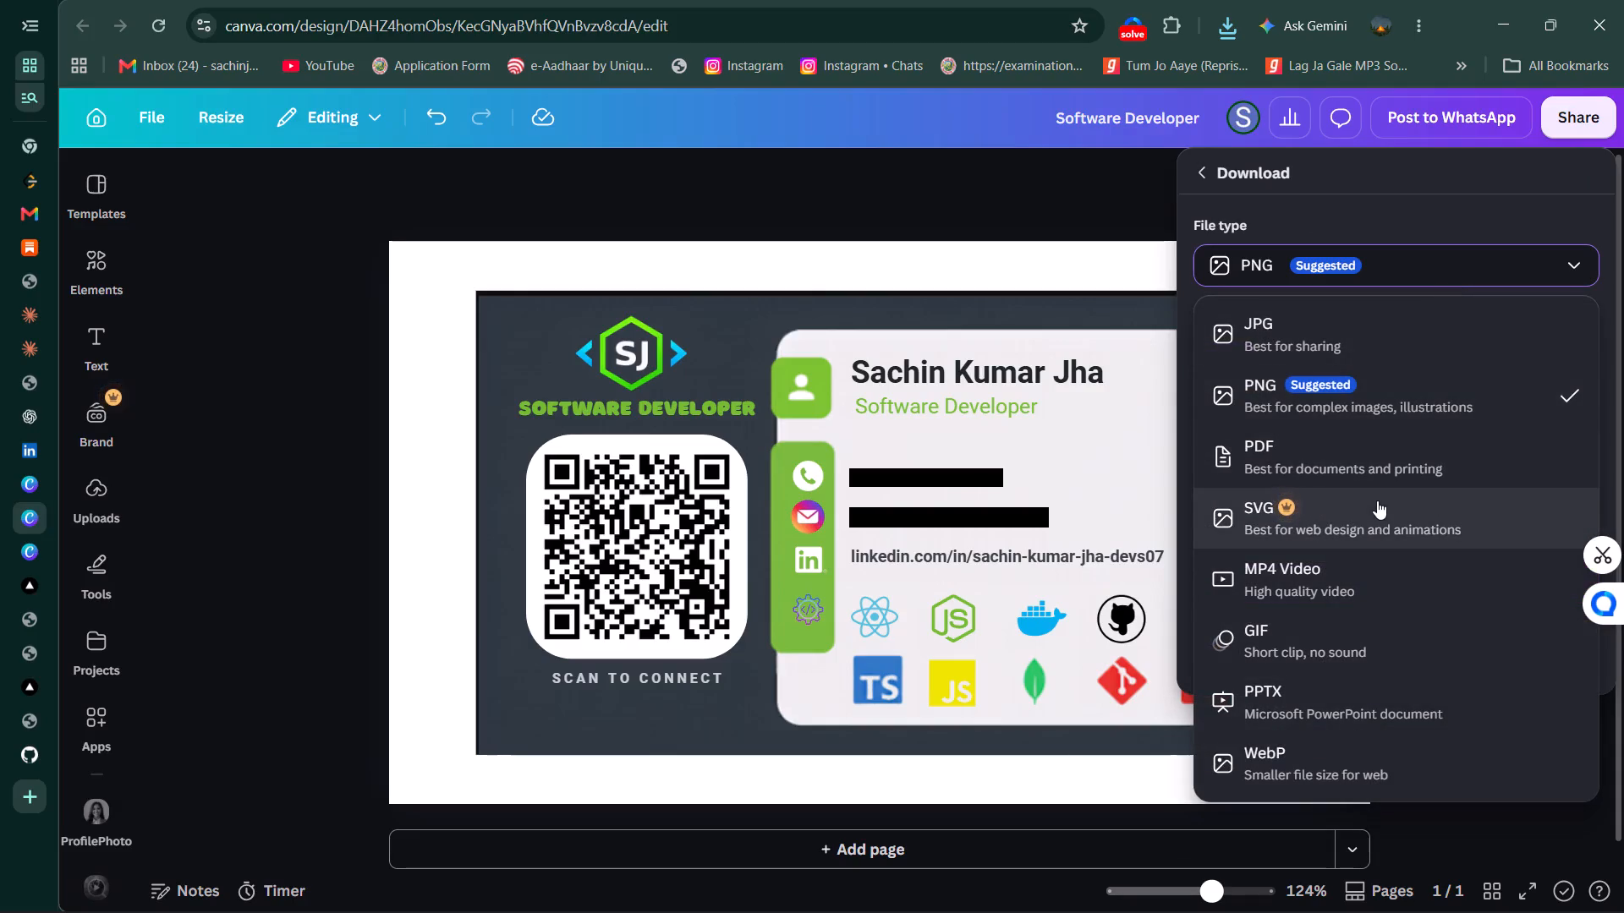
left_click(1353, 456)
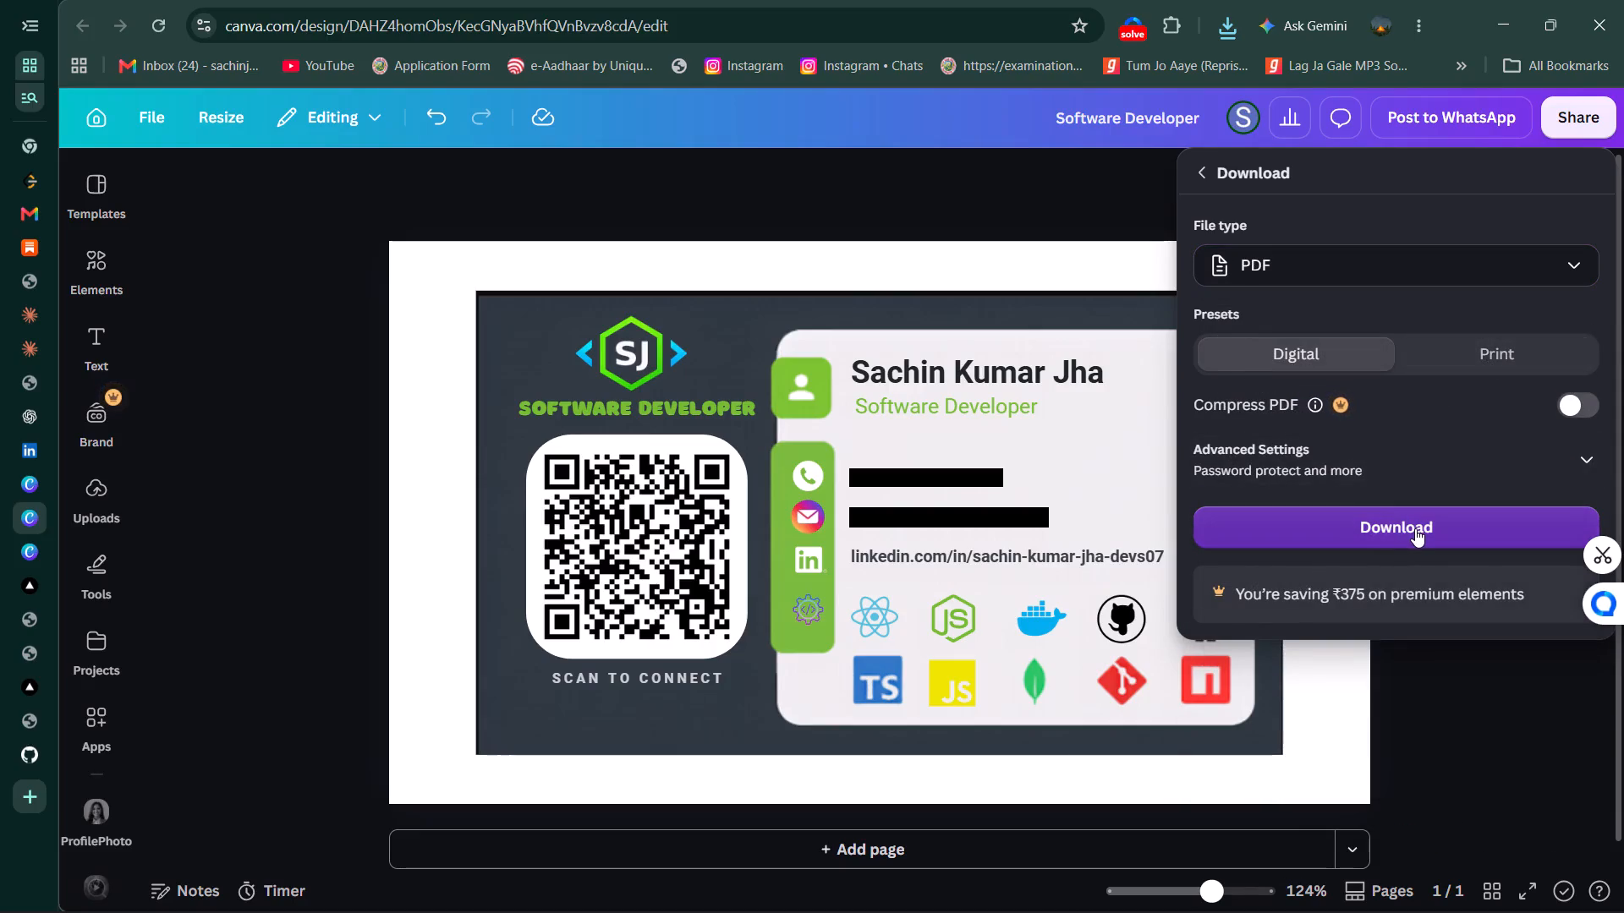
left_click(1415, 528)
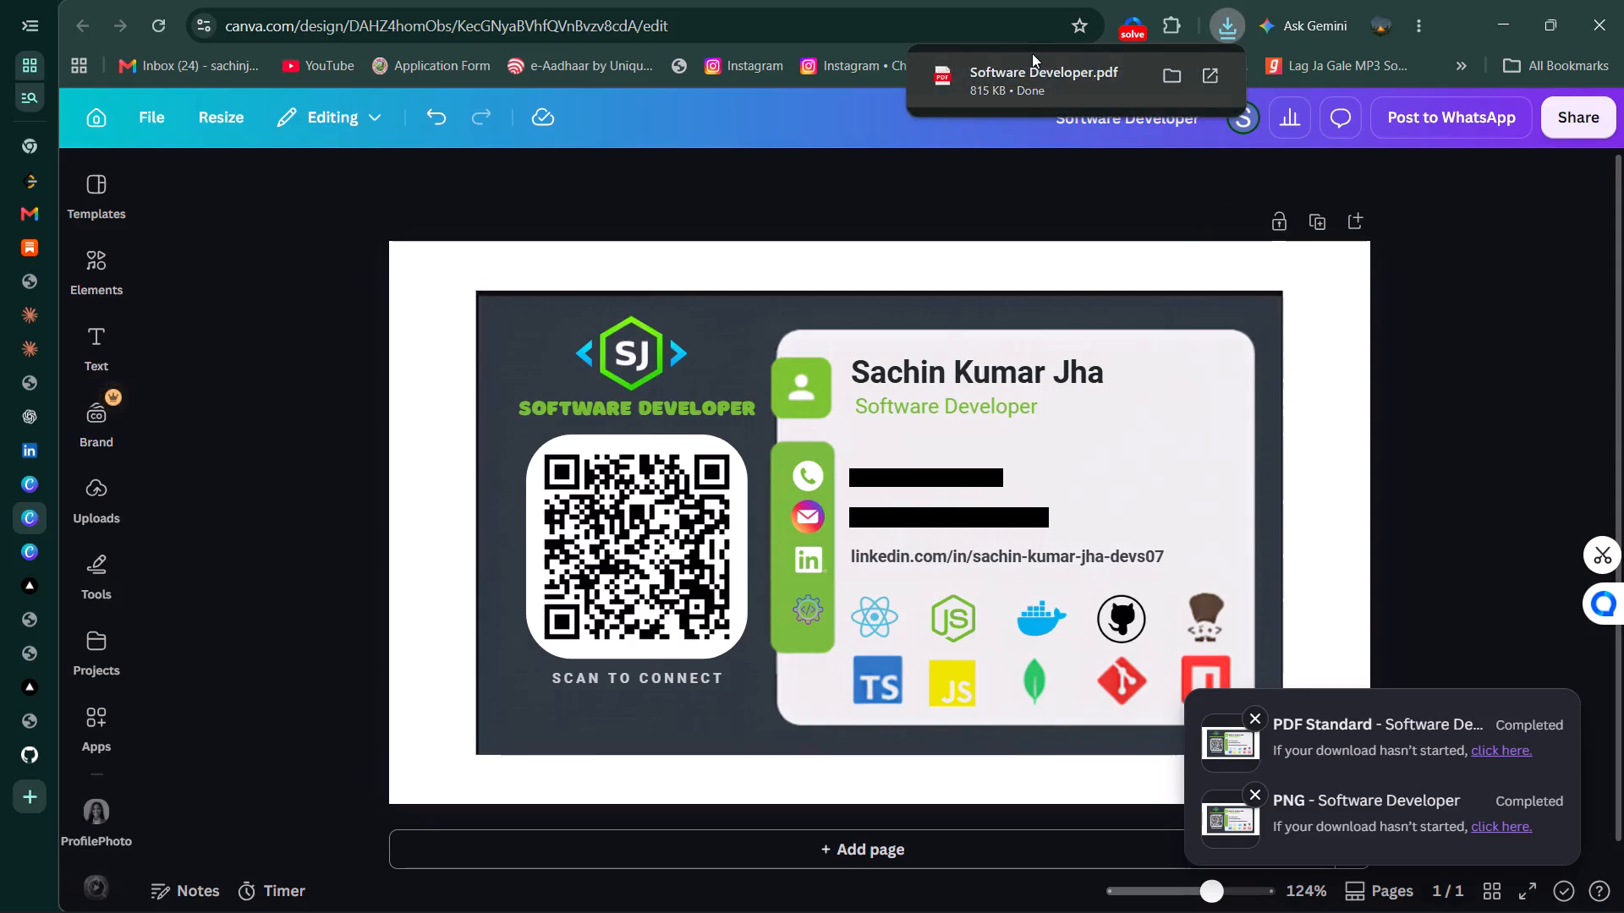
Open the downloaded Software Developer.pdf and examine the card's contact details, QR code and technology icons up close.
left_click(1030, 53)
scroll(955, 533, "up", 1)
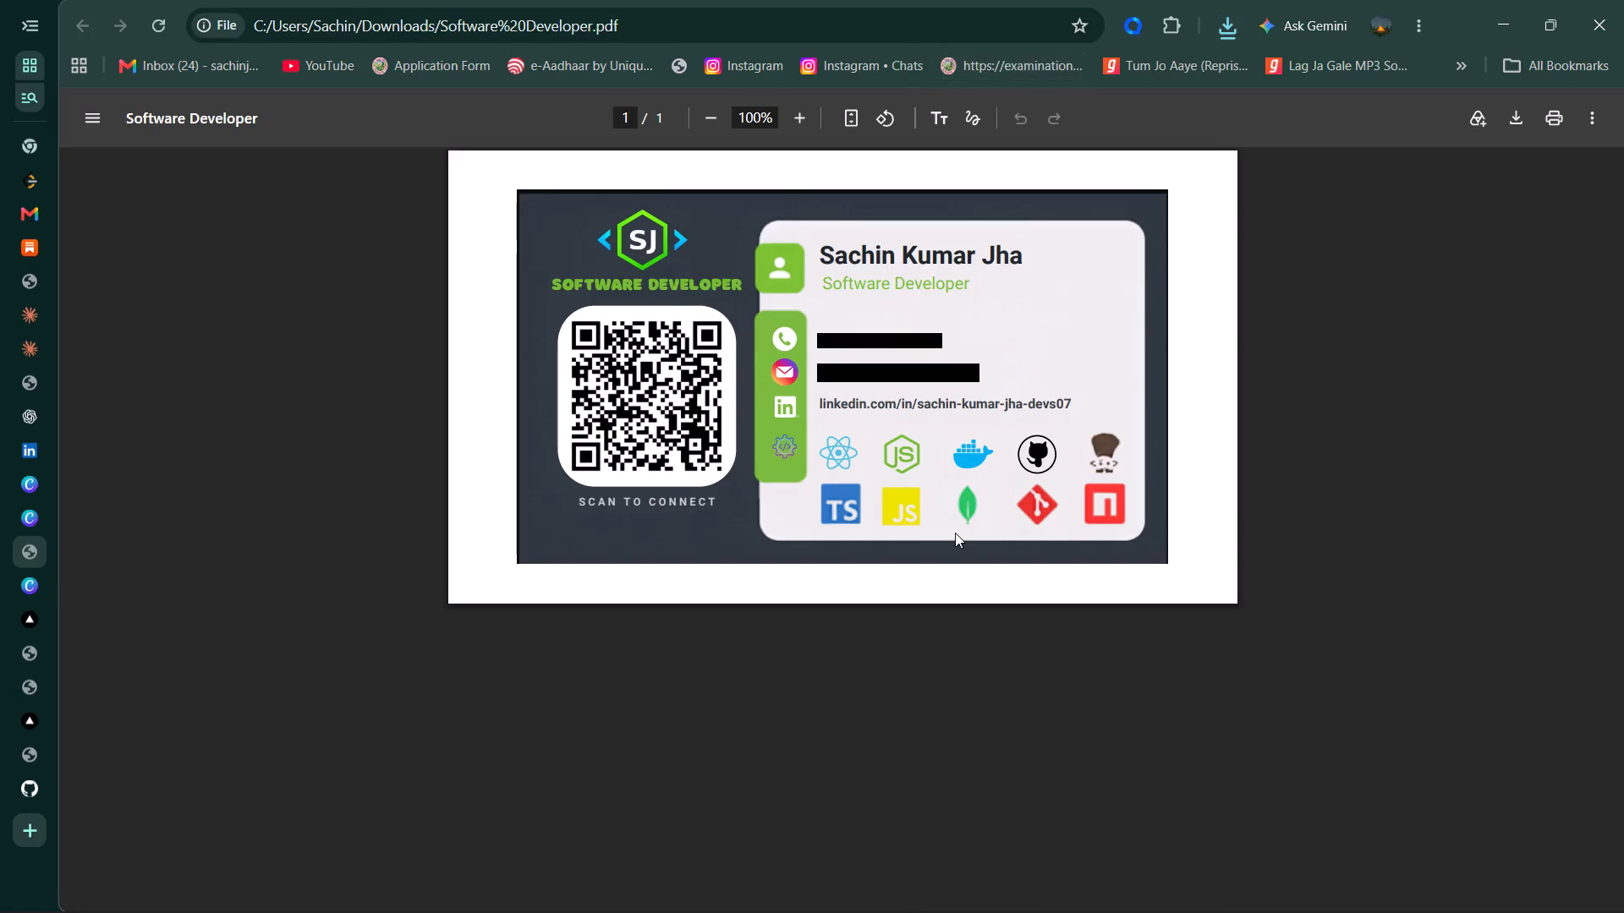
scroll(955, 533, "up", 10)
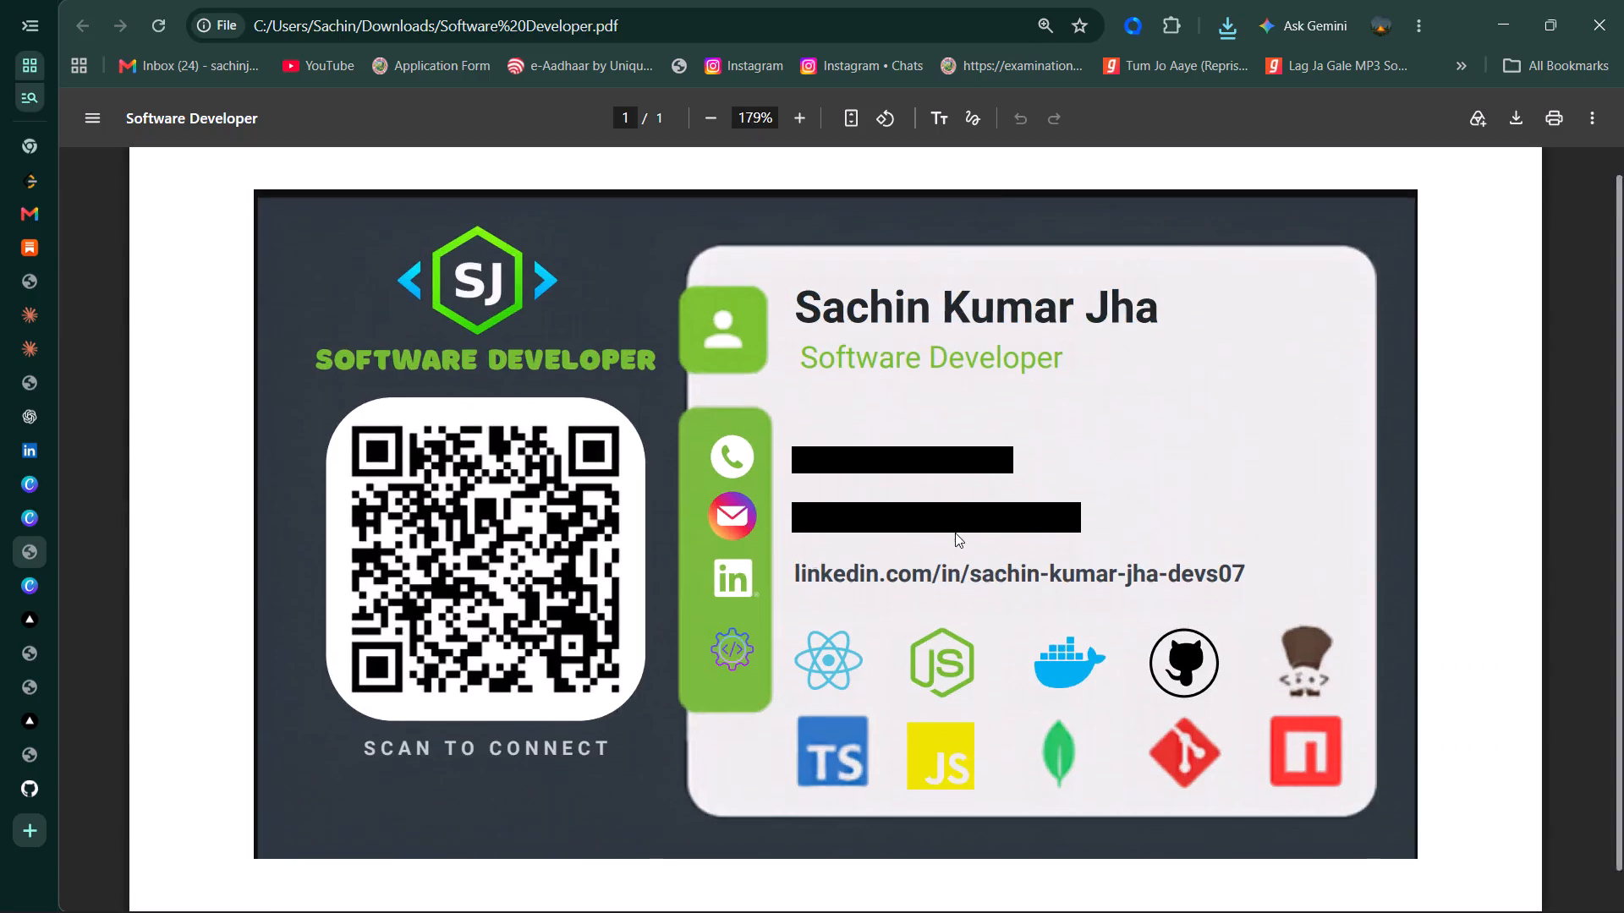
scroll(955, 533, "up", 1)
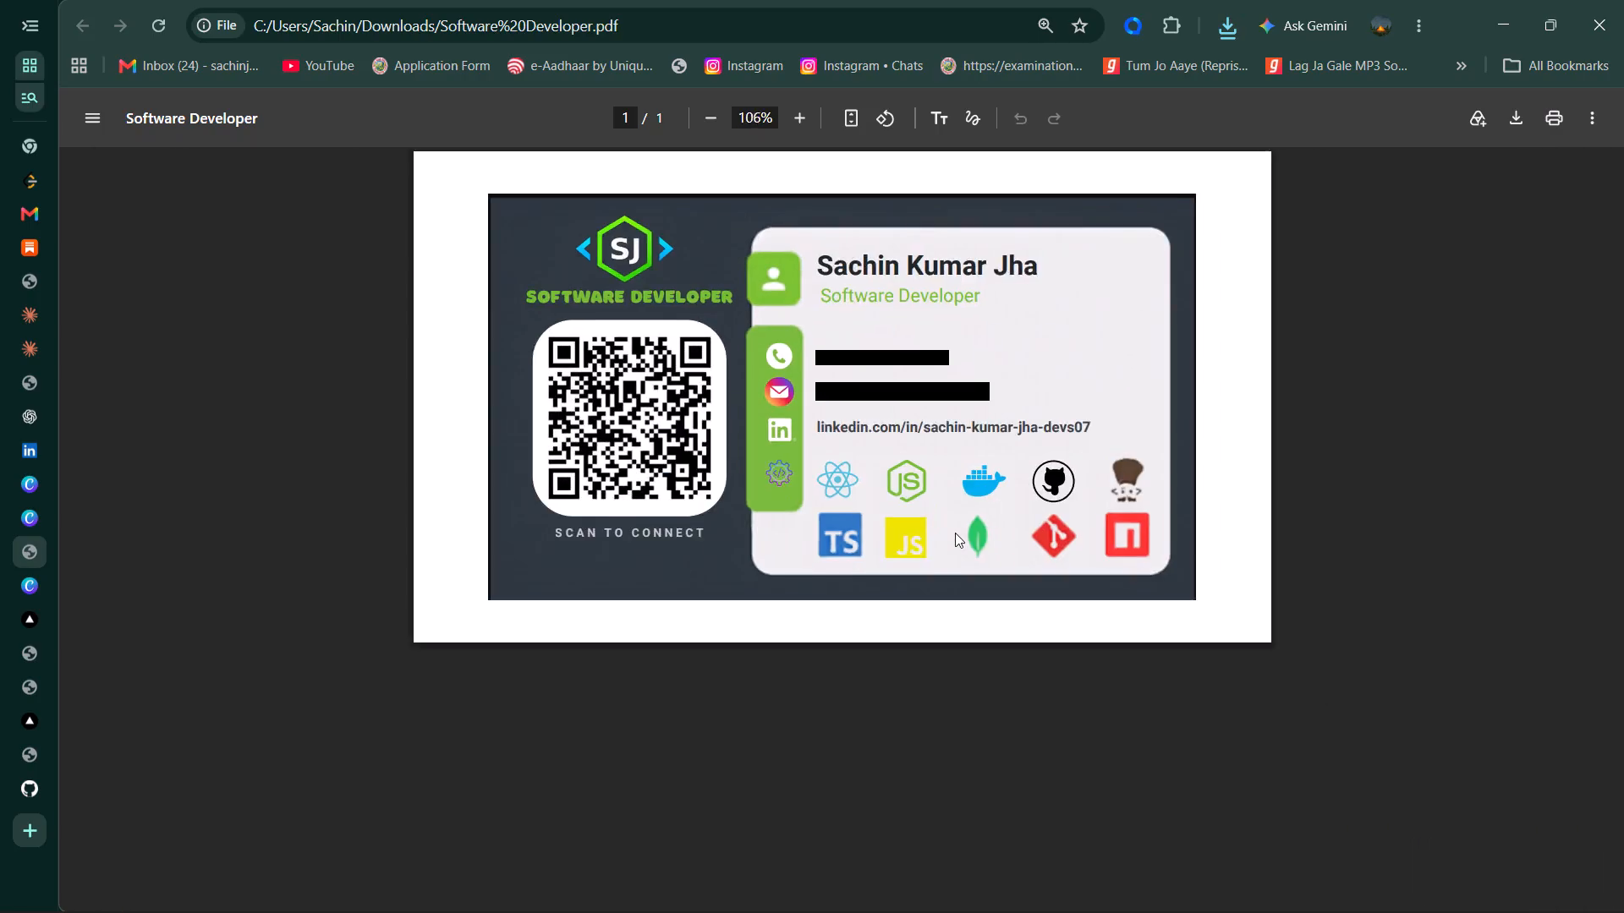
scroll(955, 533, "up", 5)
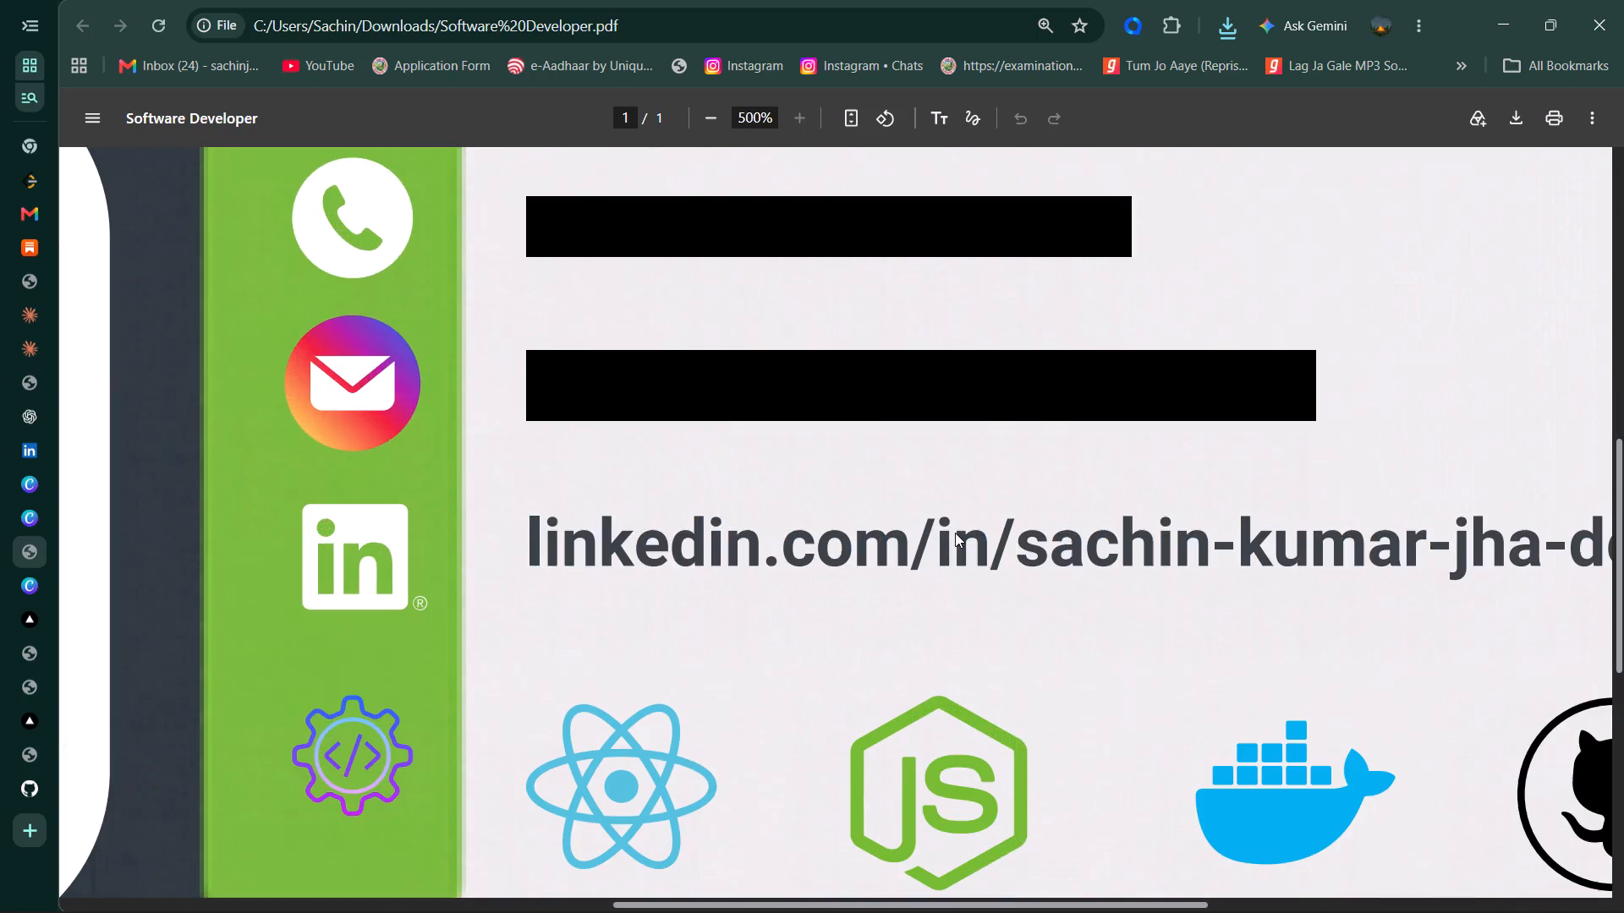
scroll(955, 533, "down", 4)
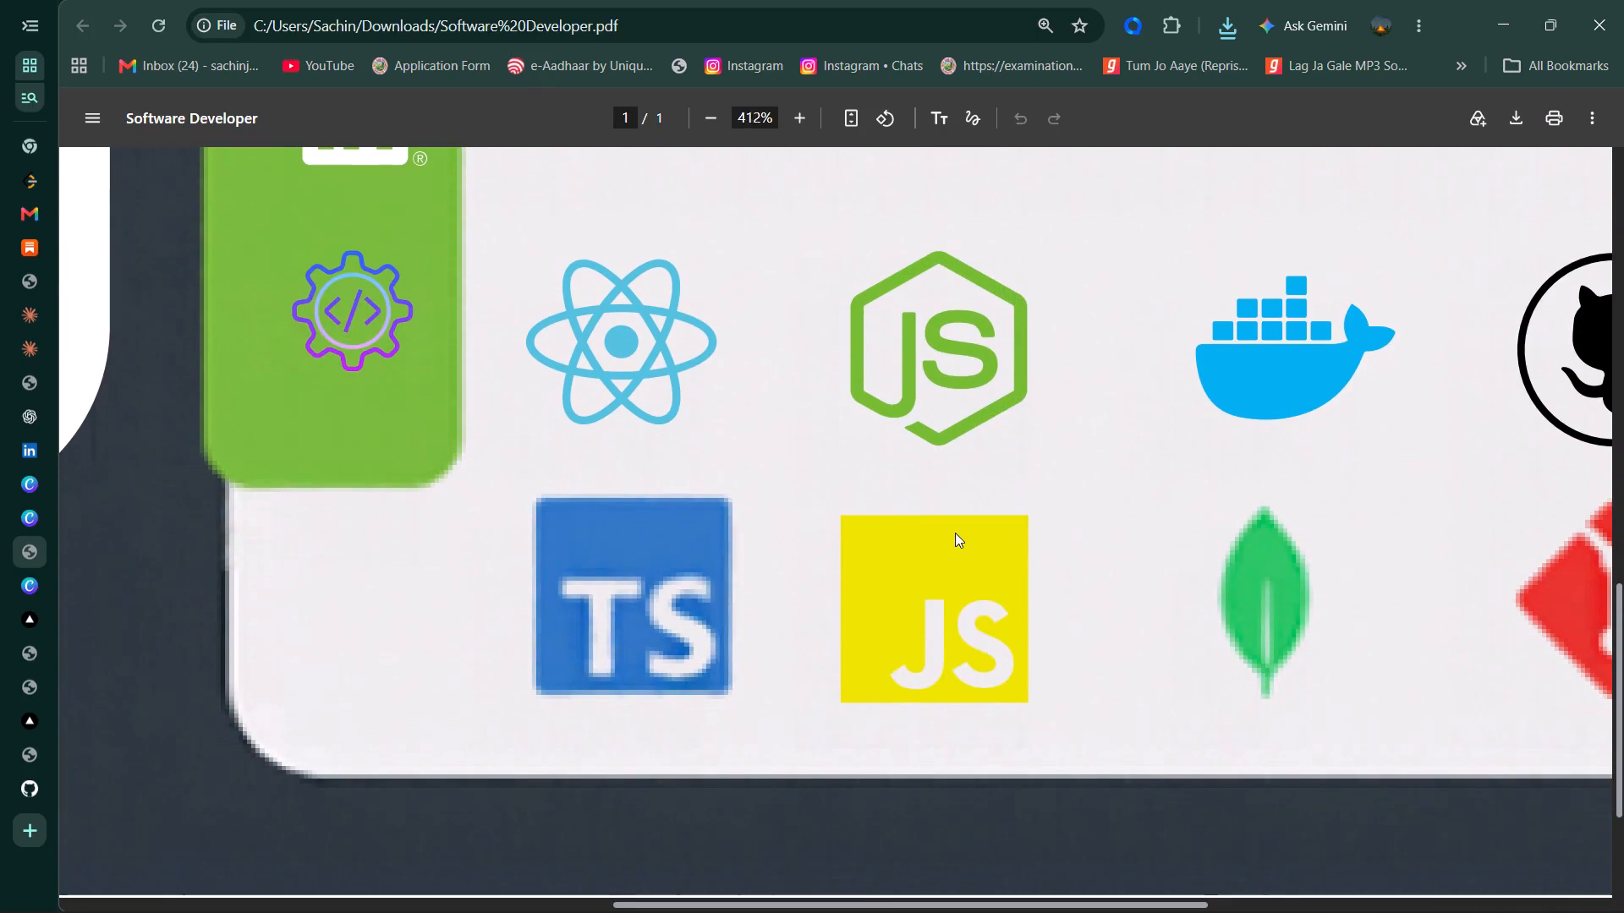
scroll(955, 533, "left", 2)
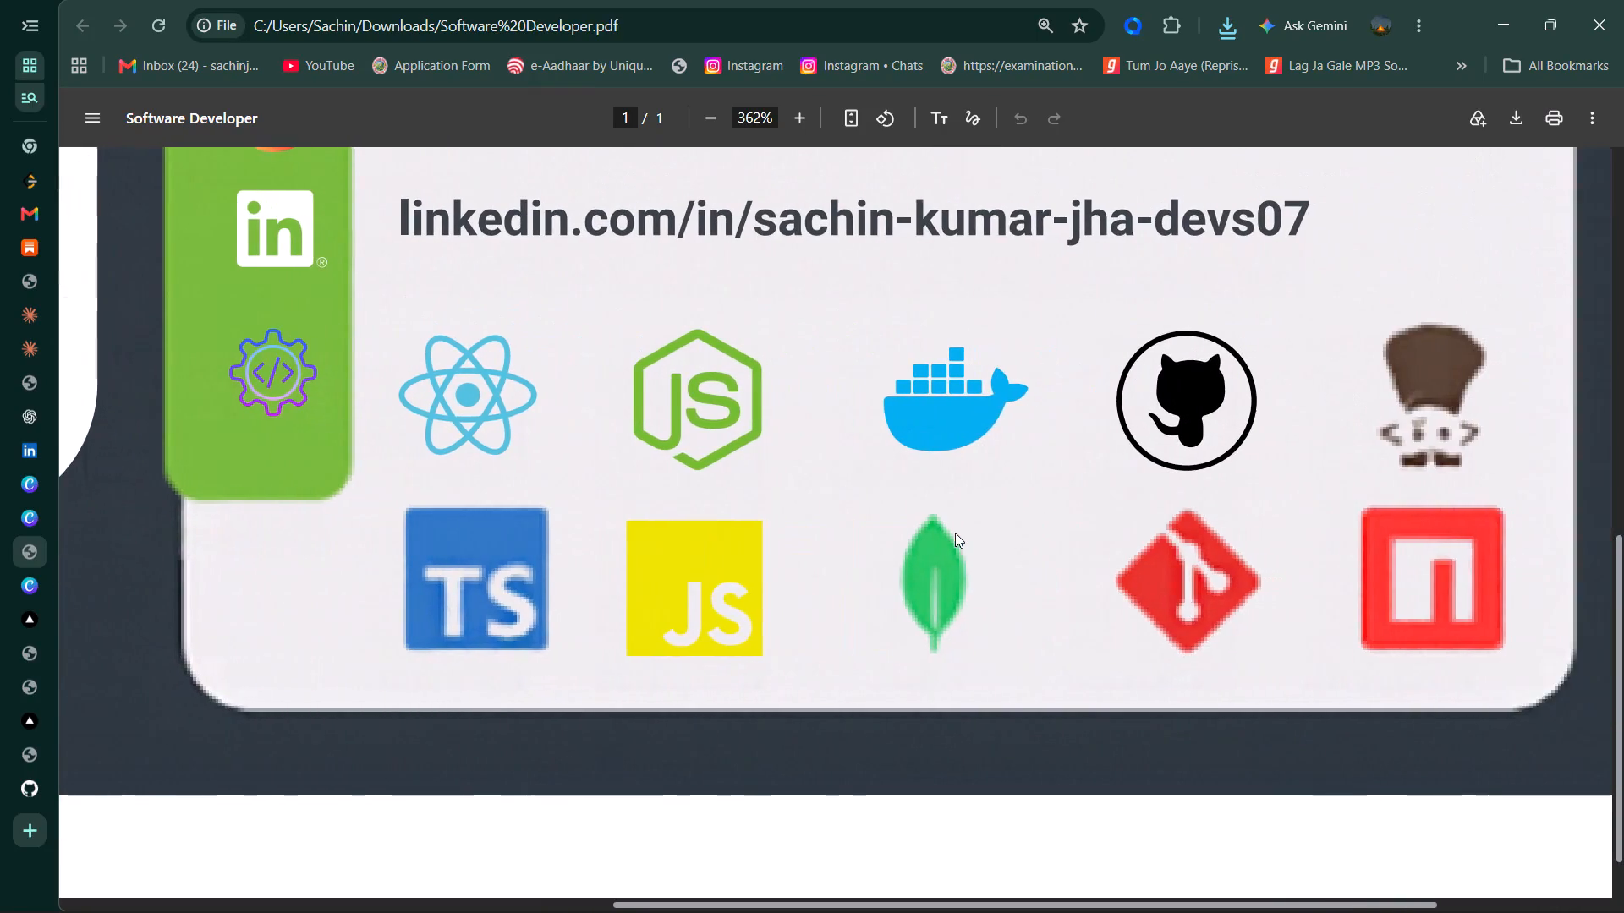
scroll(955, 533, "left", 1)
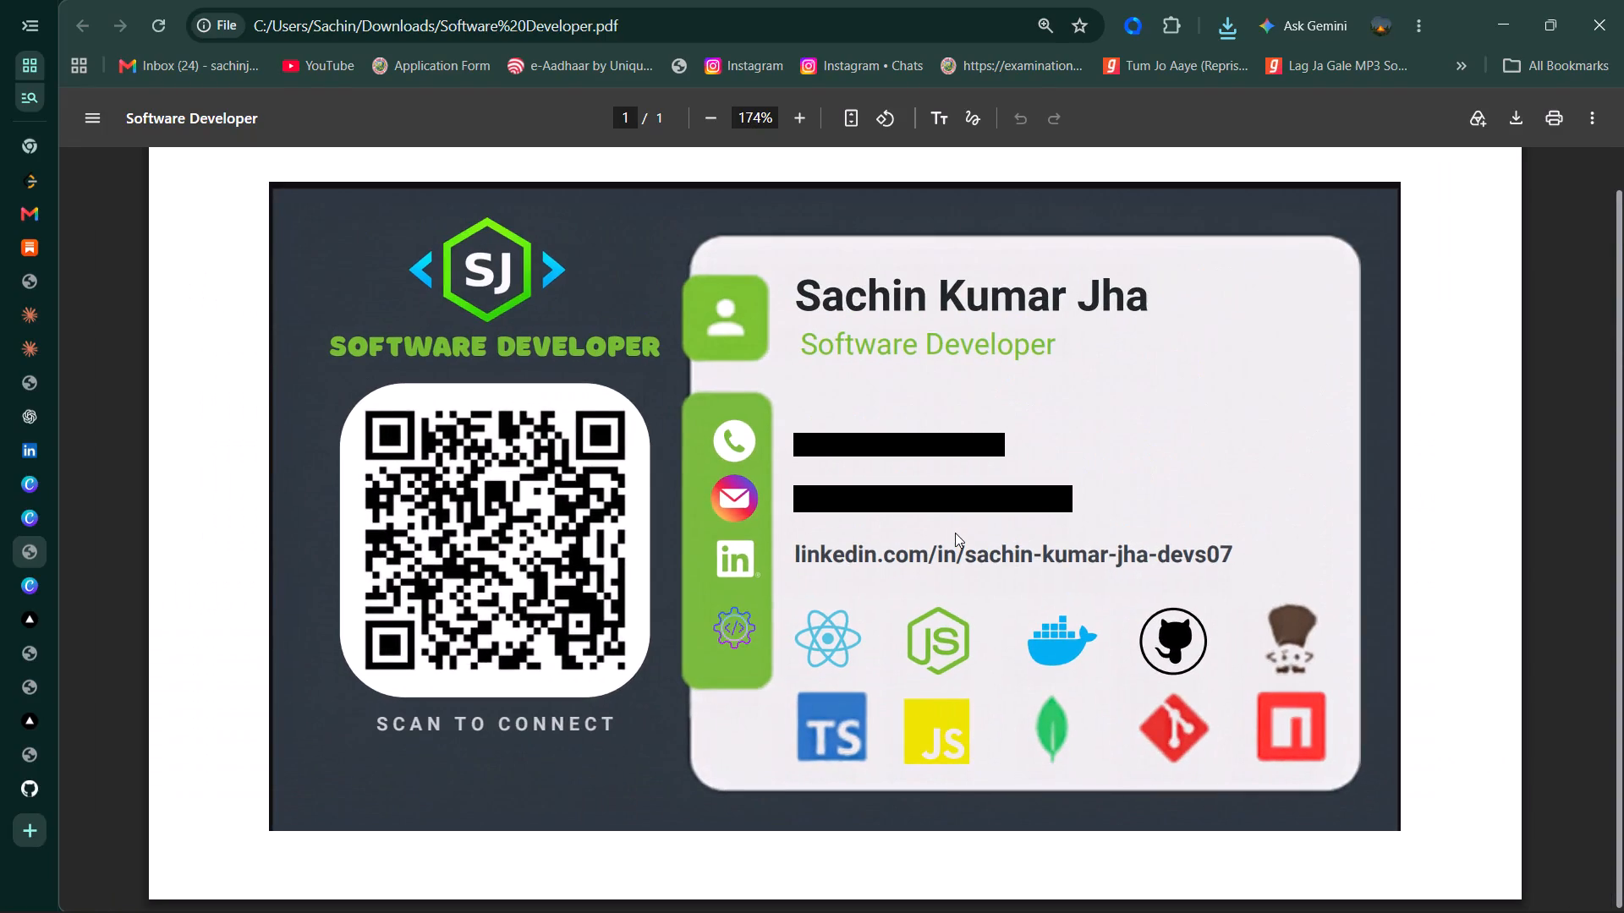
Return to the Software Developer design and dismiss the PDF and PNG download notifications.
left_click(75, 517)
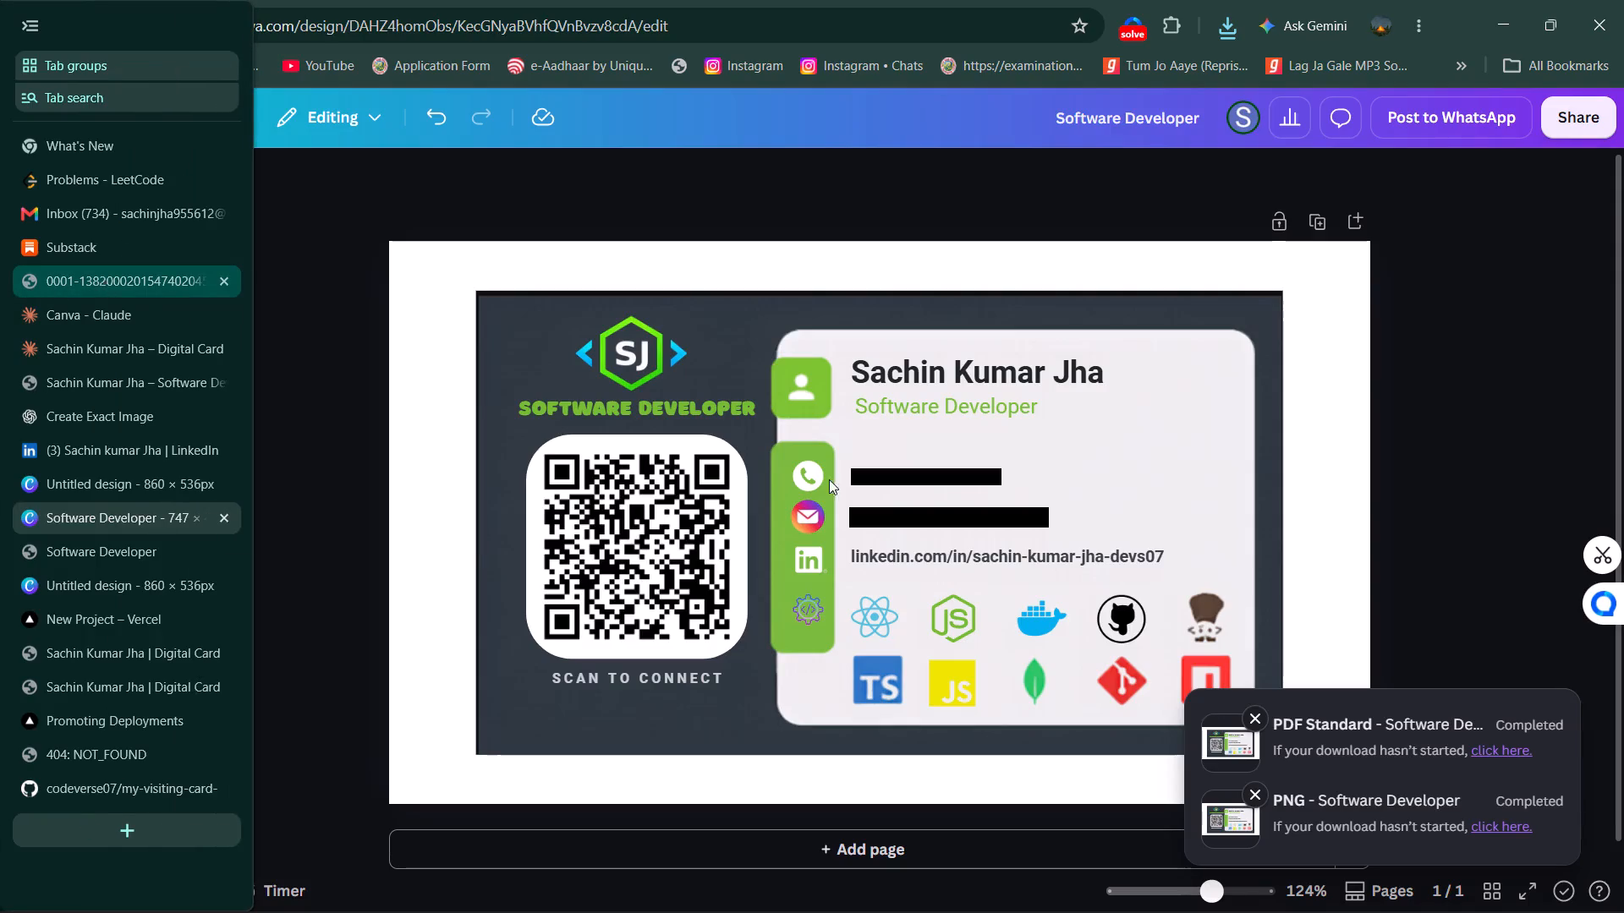
left_click(1259, 713)
left_click(1258, 790)
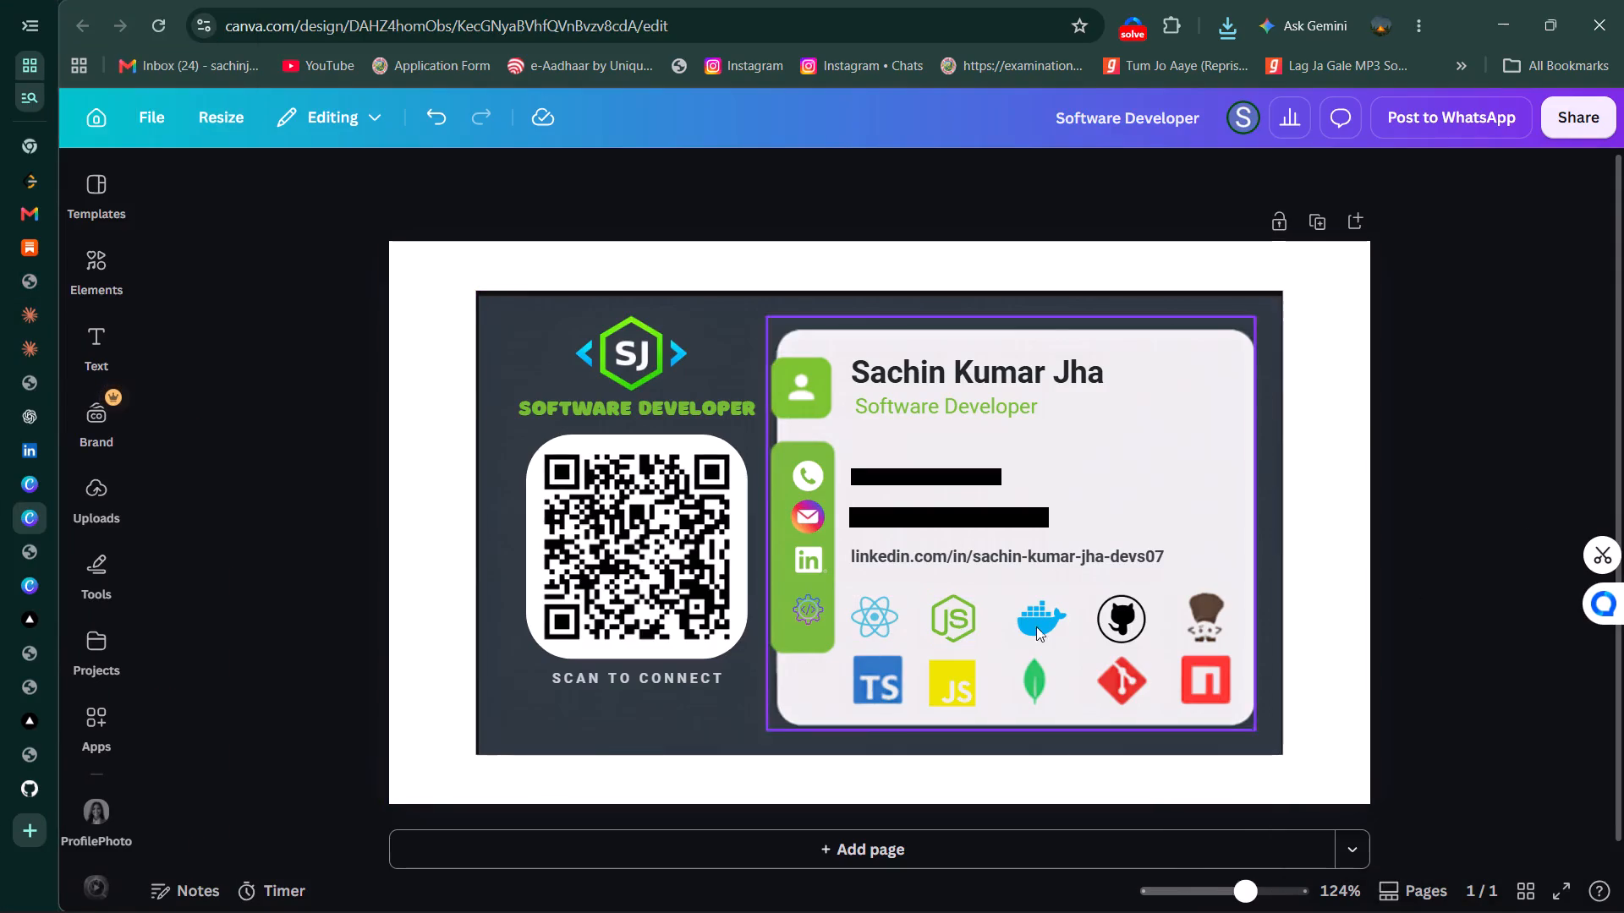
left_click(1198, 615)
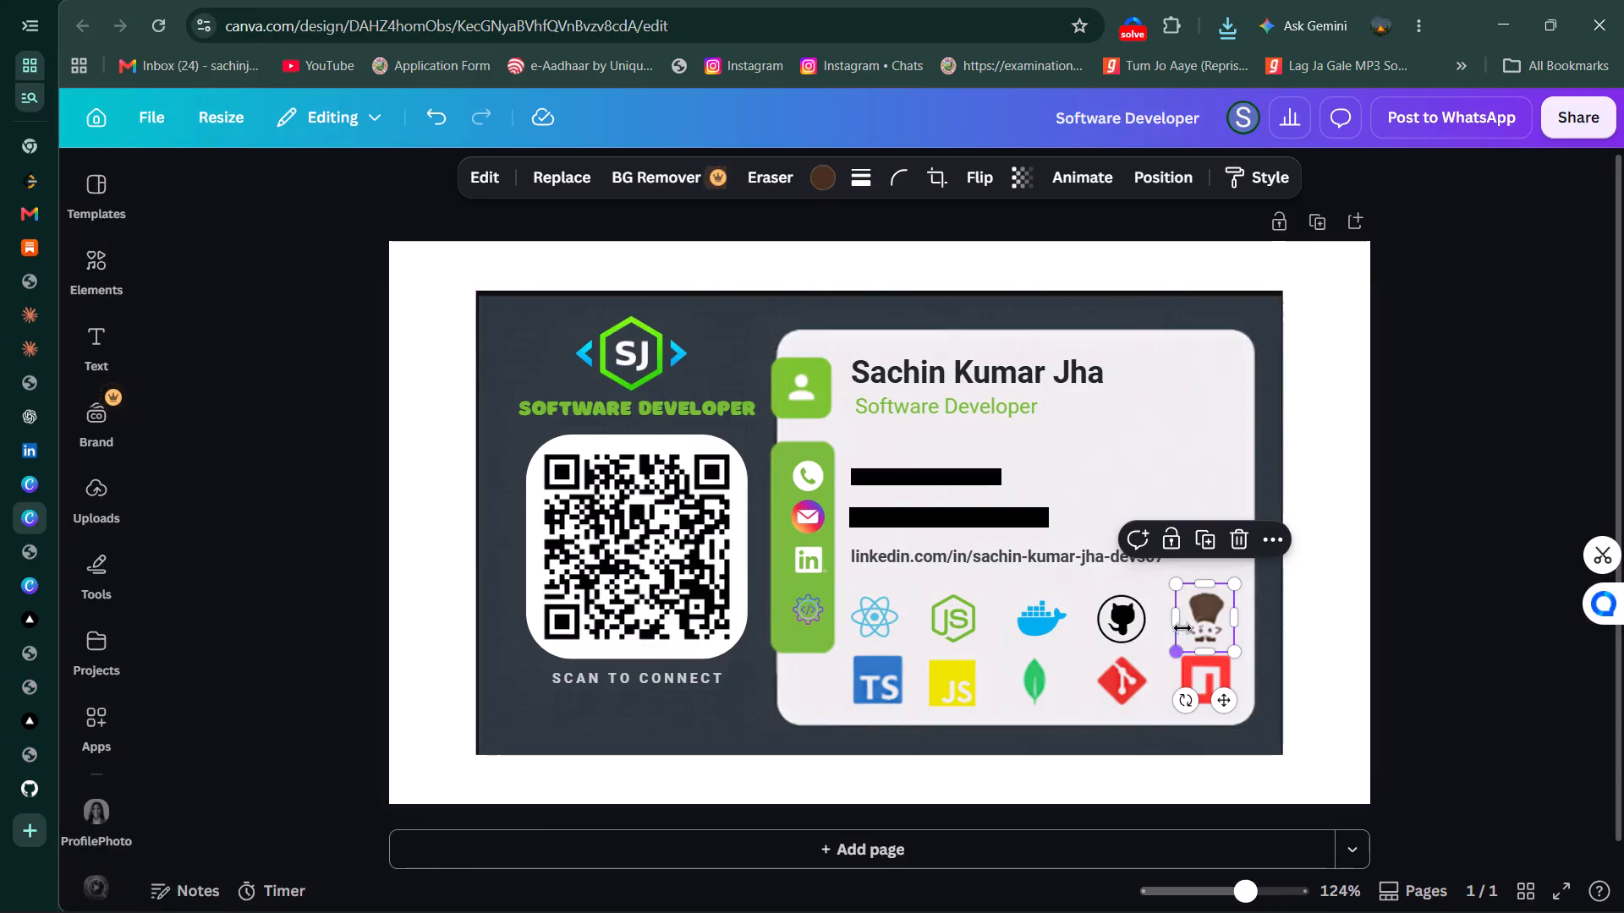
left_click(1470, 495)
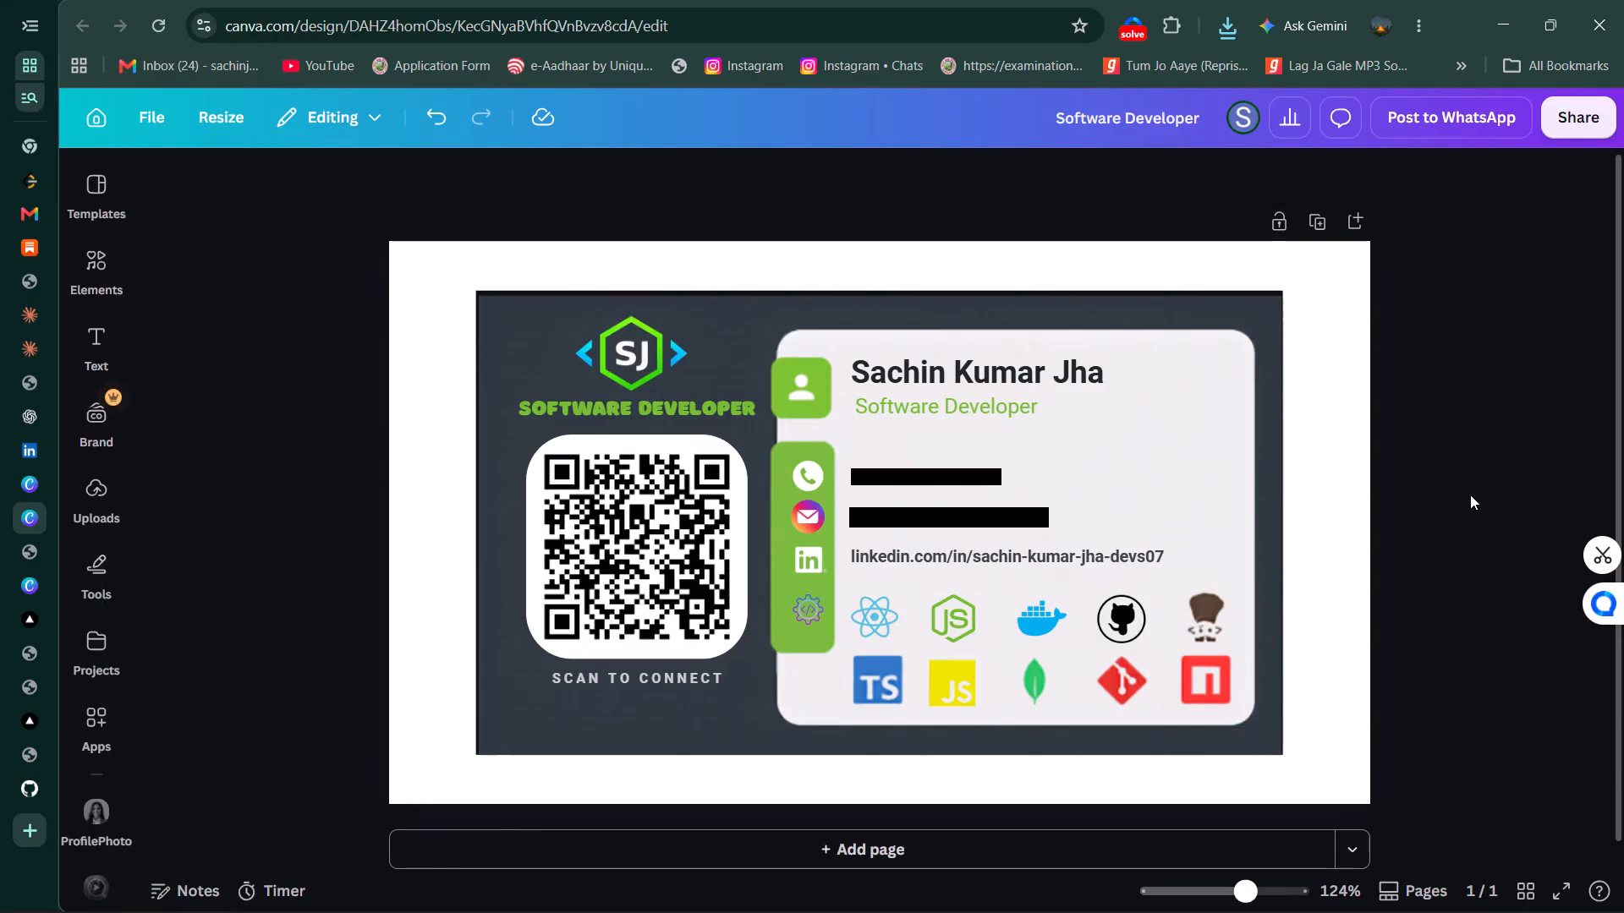
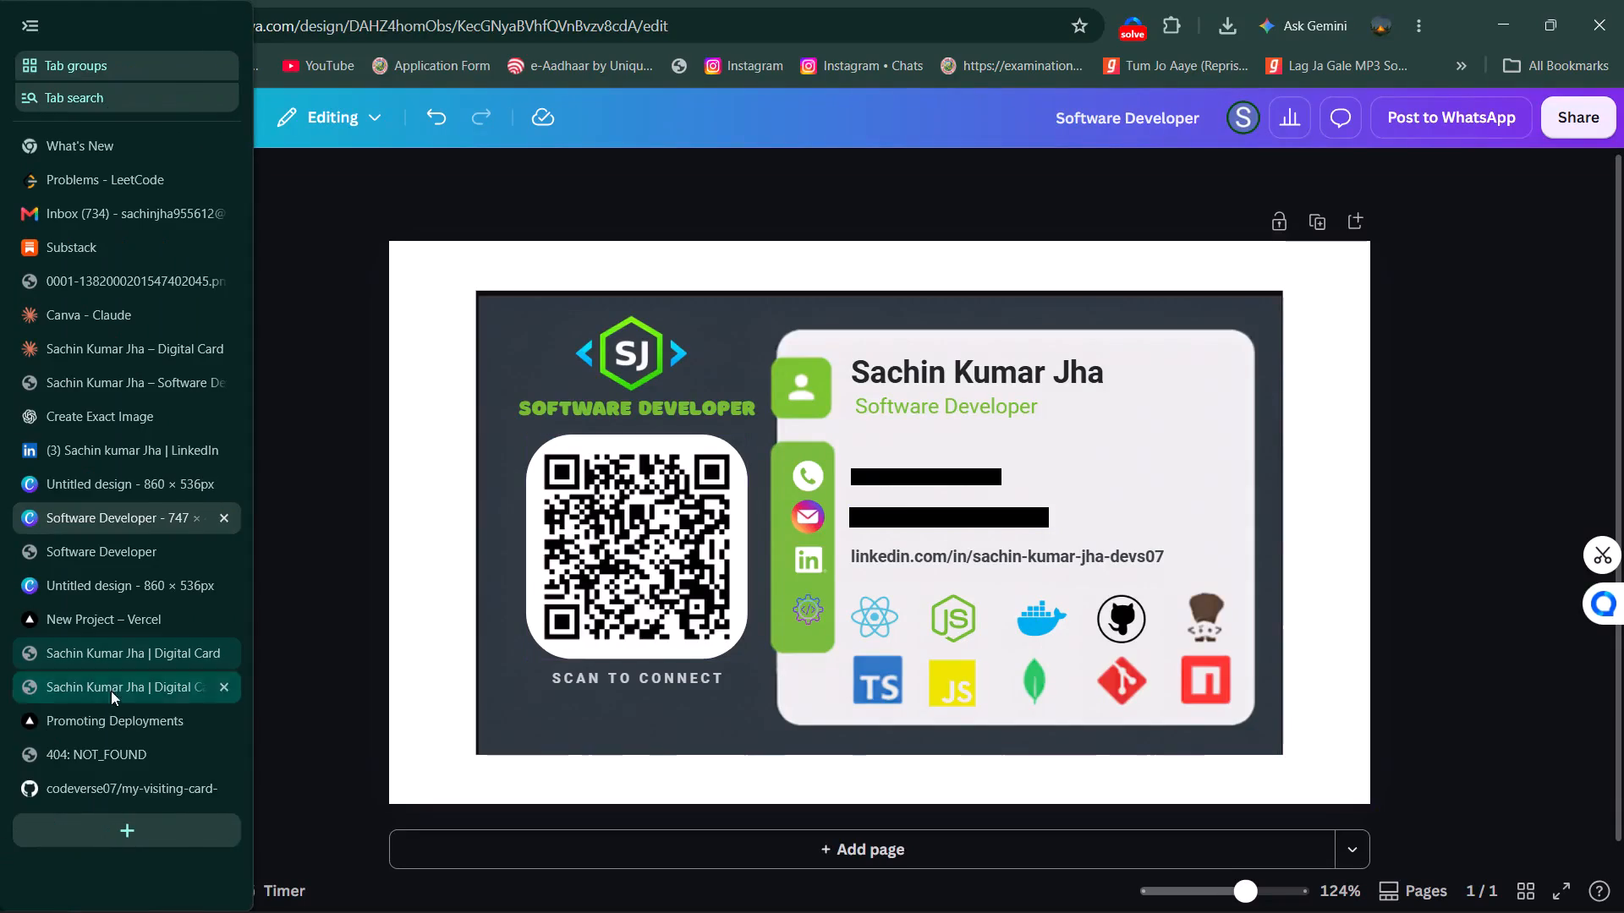
Search Google for "npm node logo" in a new tab.
left_click(112, 830)
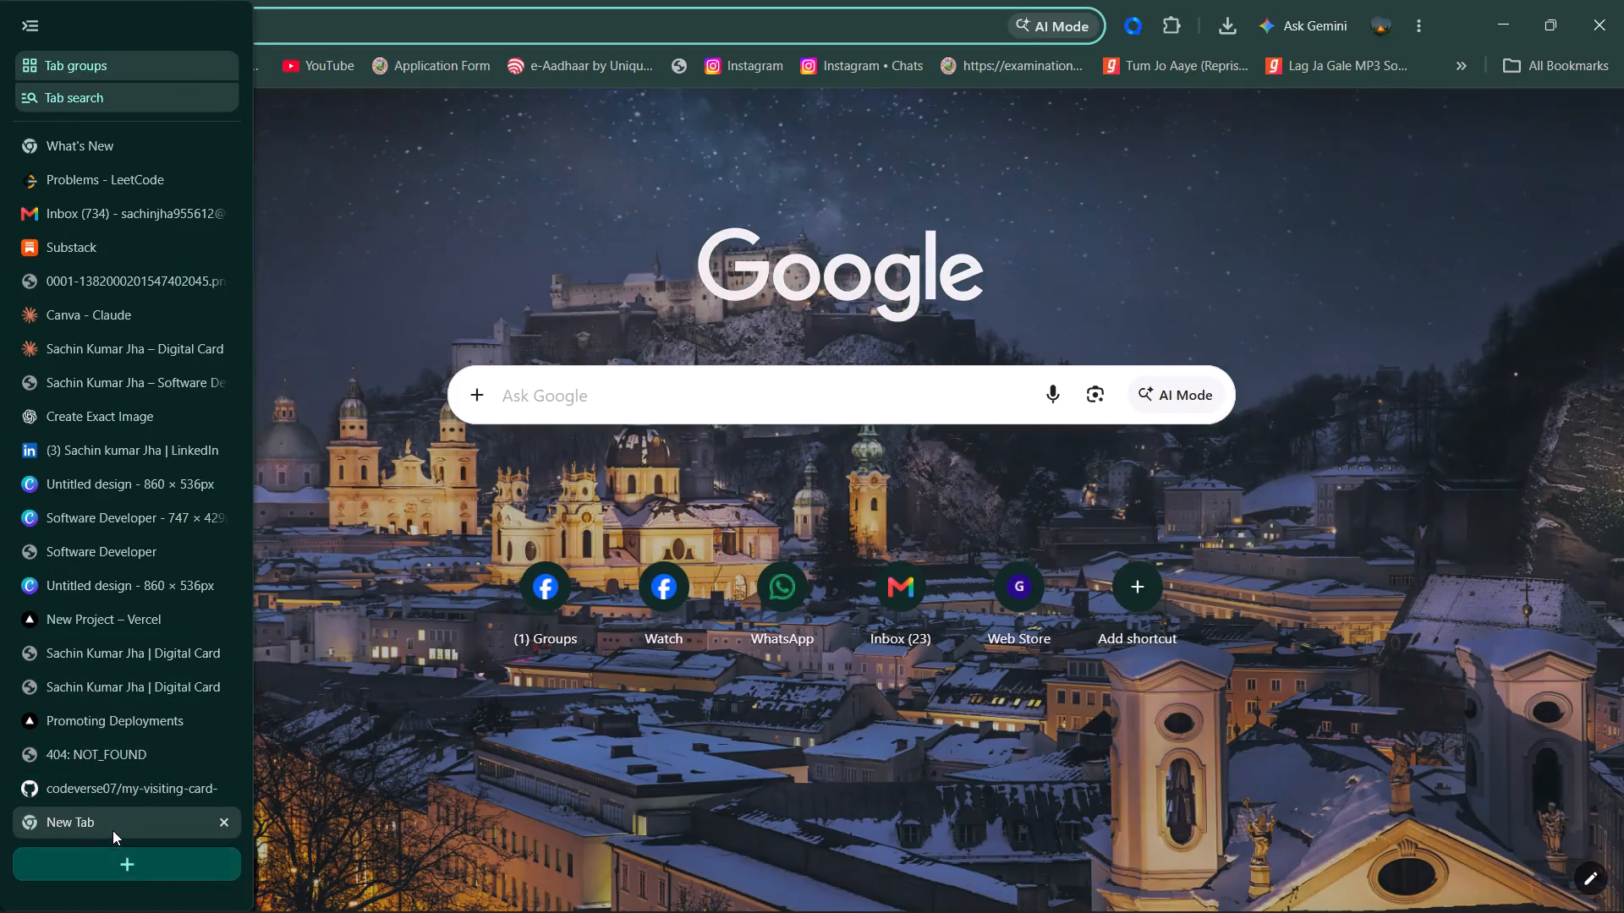
left_click(602, 402)
type("npm node")
key("space")
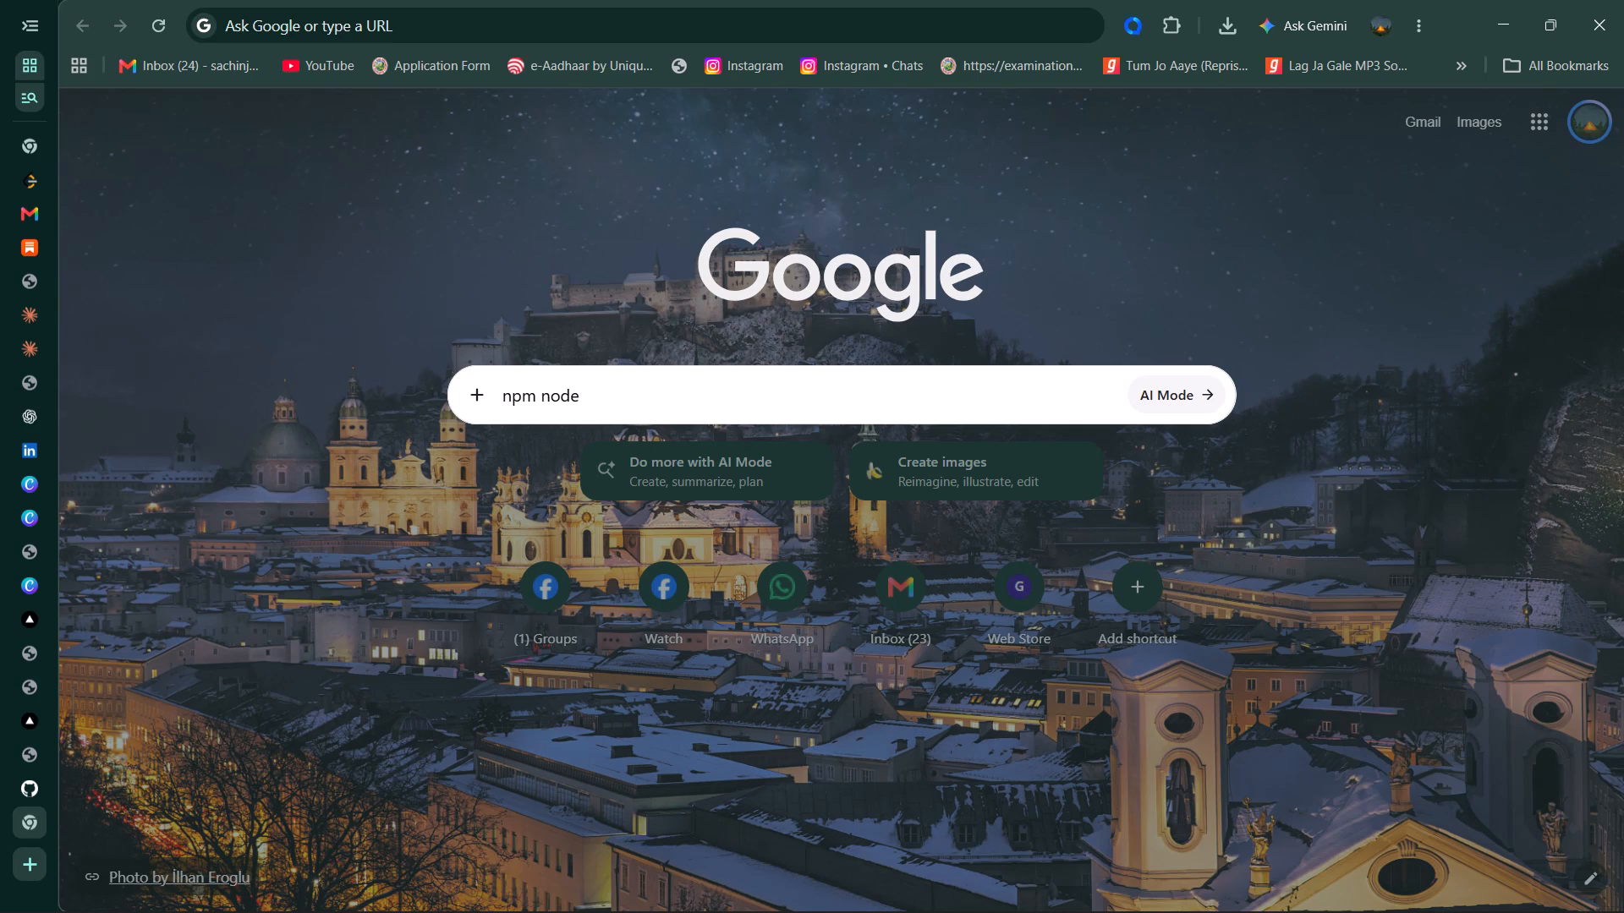
type("logo")
key("space")
key("Return")
Examine the npm and Node.js logo pictures in the search results, including the full image results.
scroll(730, 396, "down", 1)
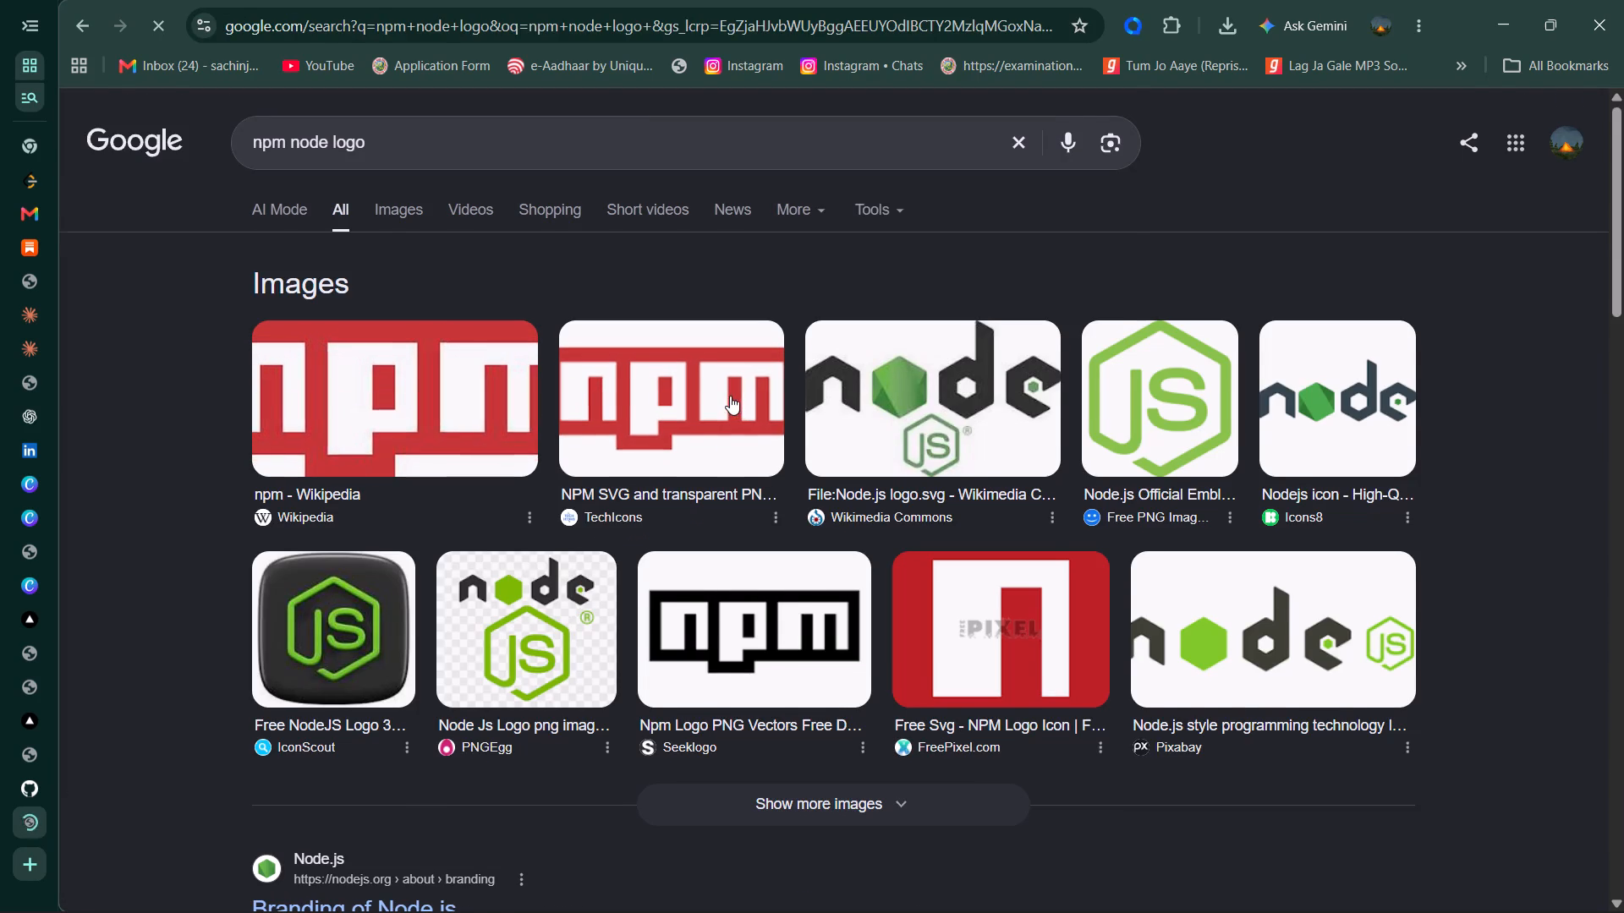
scroll(730, 396, "down", 1)
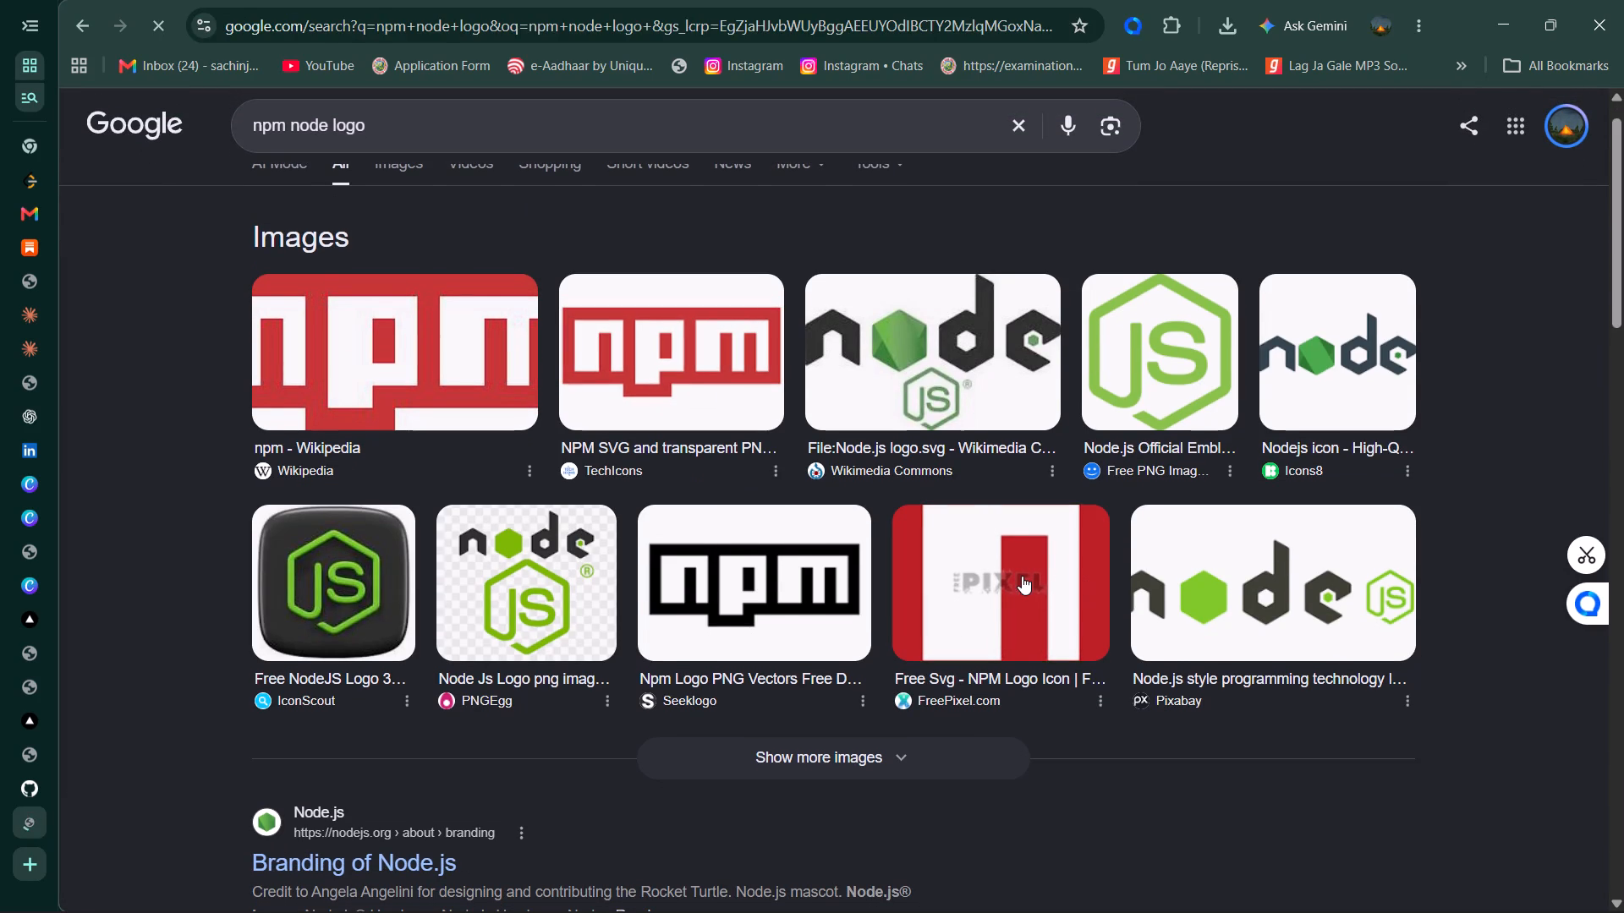
scroll(942, 406, "left", 3)
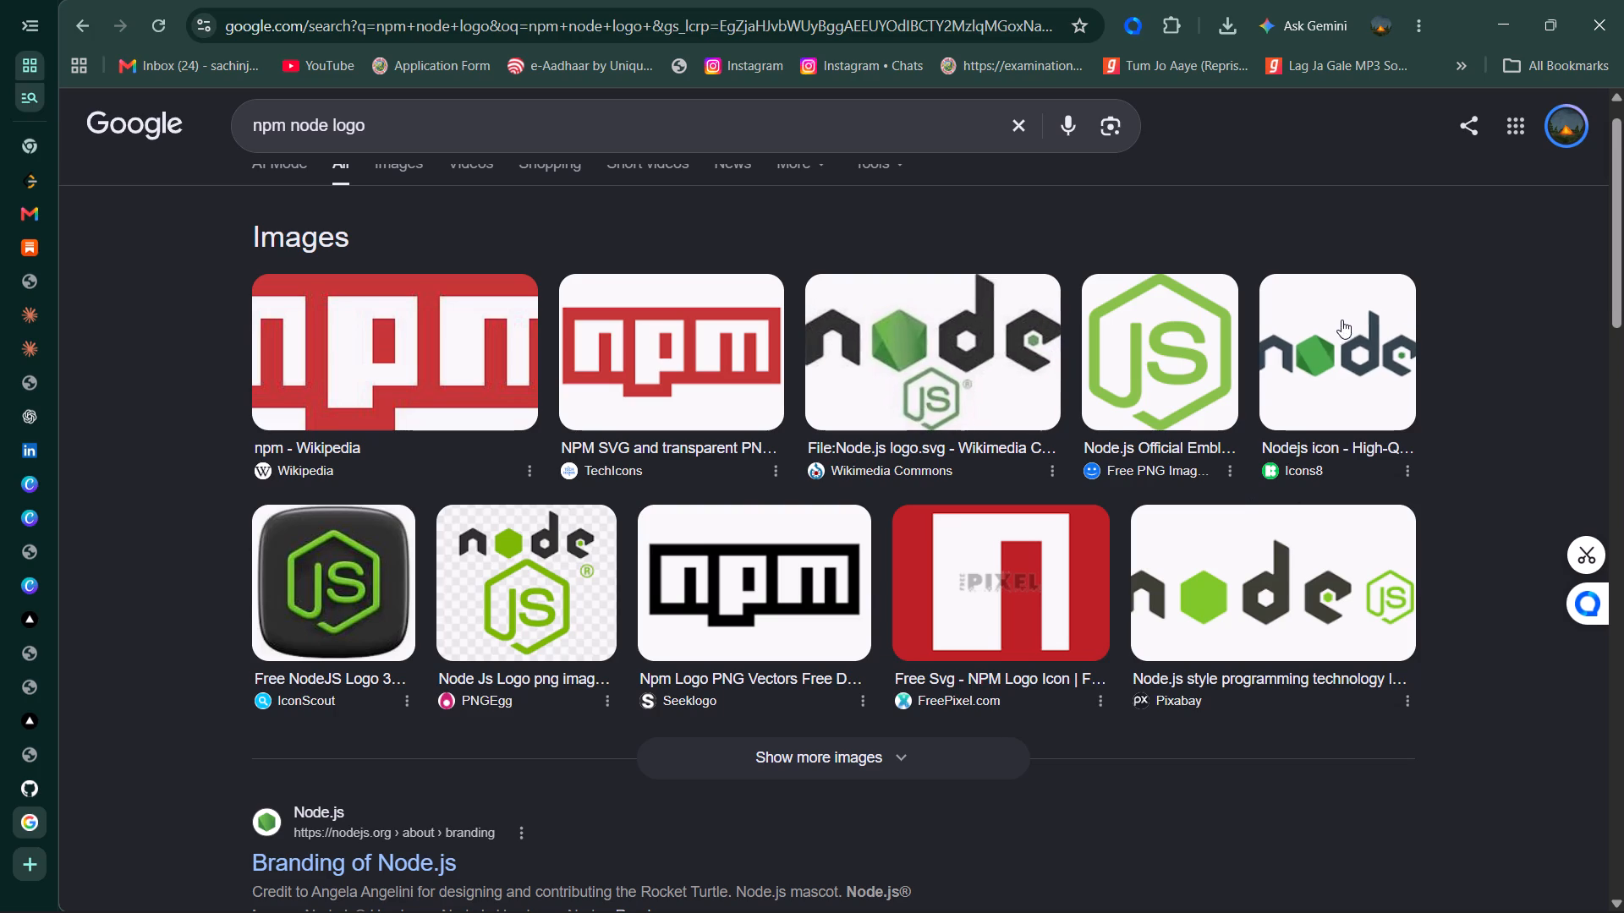
scroll(655, 533, "down", 1)
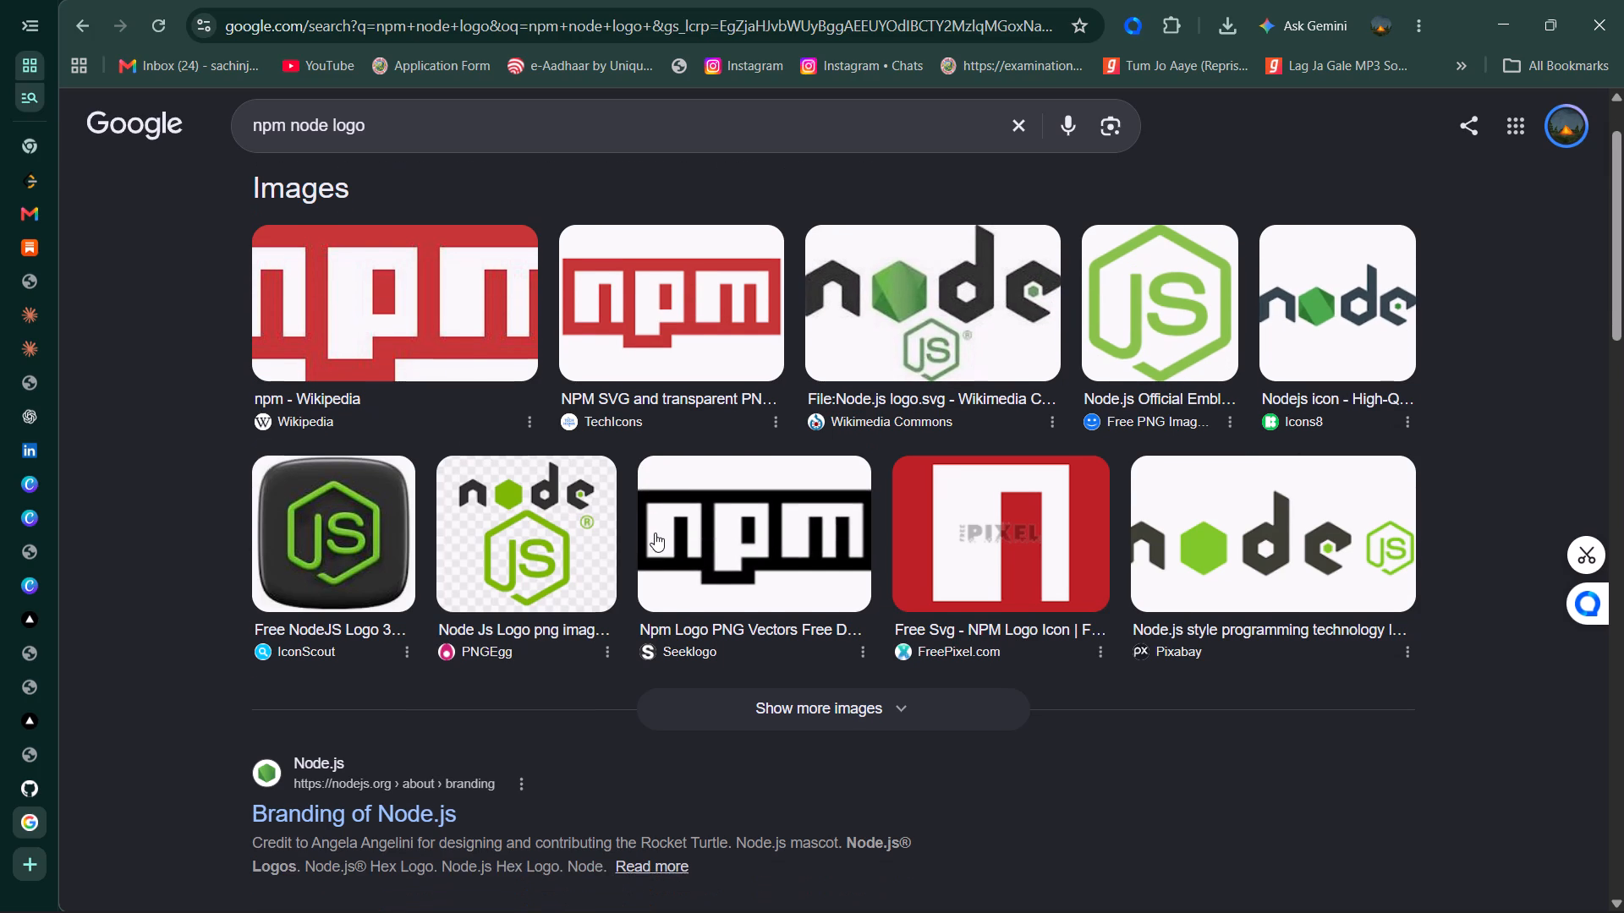
scroll(655, 533, "down", 1)
scroll(656, 551, "up", 3)
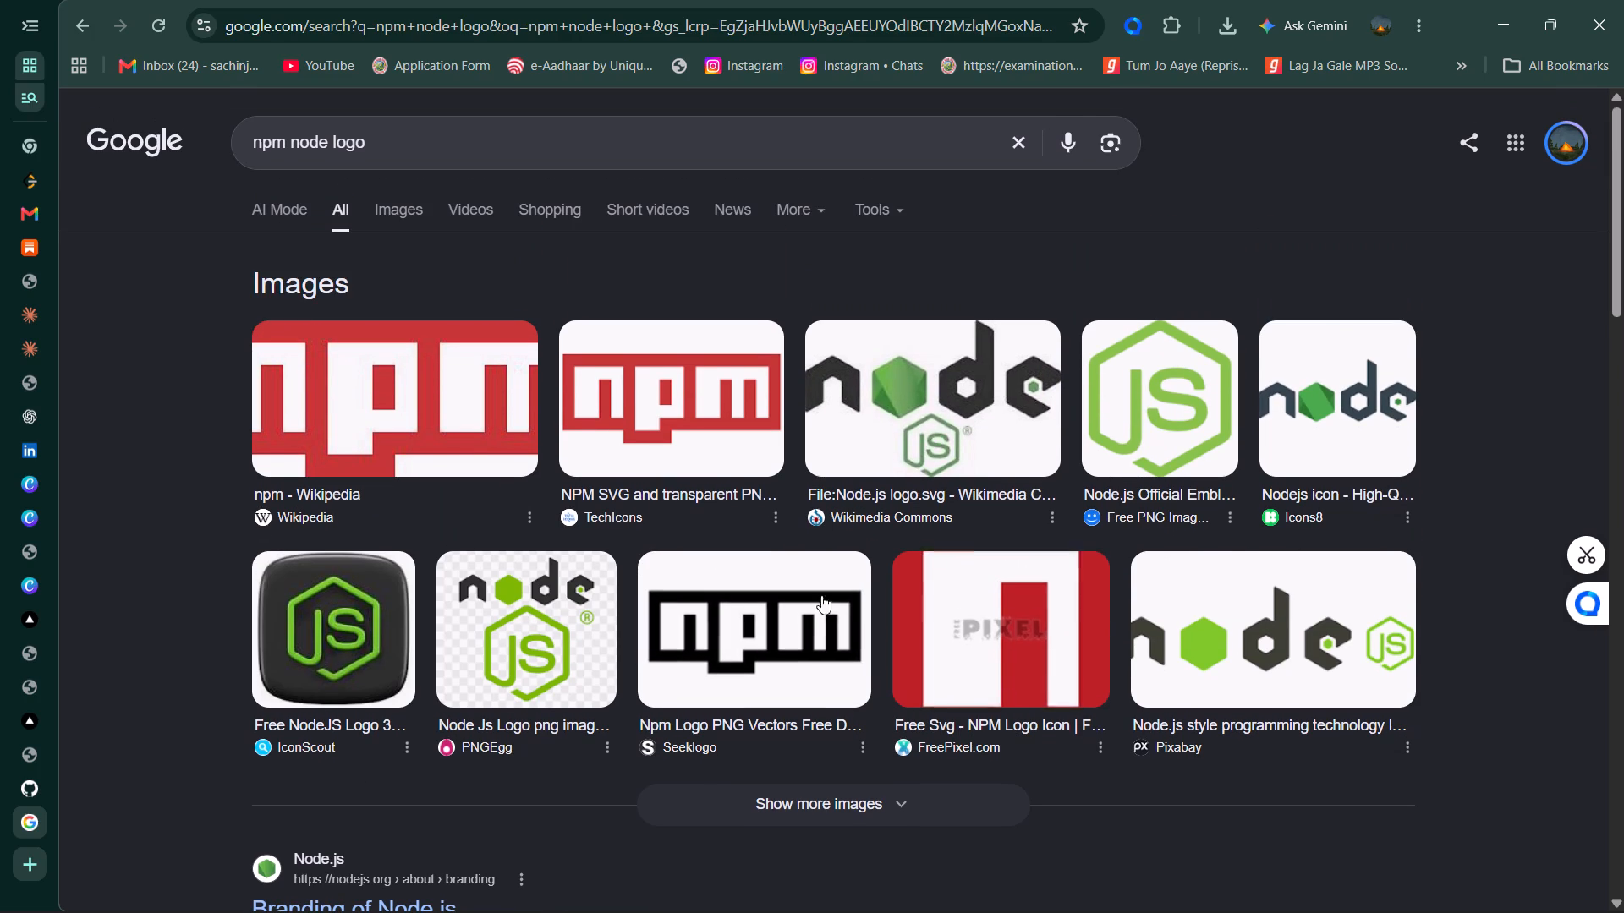
scroll(459, 418, "up", 2)
left_click(377, 210)
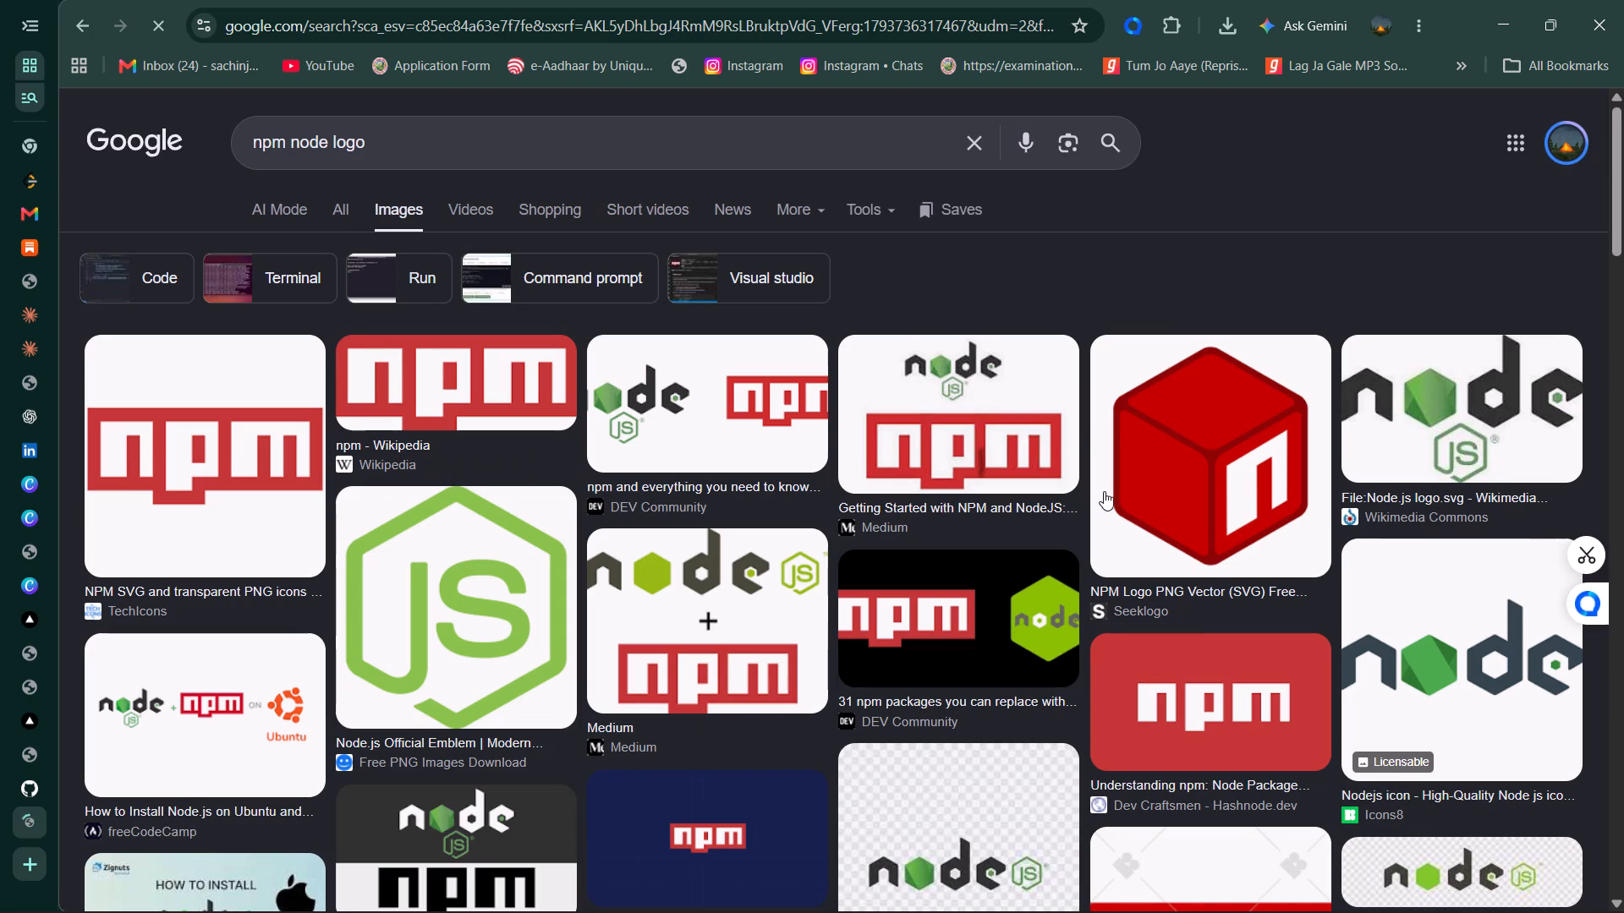
Return to all results, check the nodejs.org Logo Downloads page, and look through the remaining web results for logo sources.
left_click(341, 212)
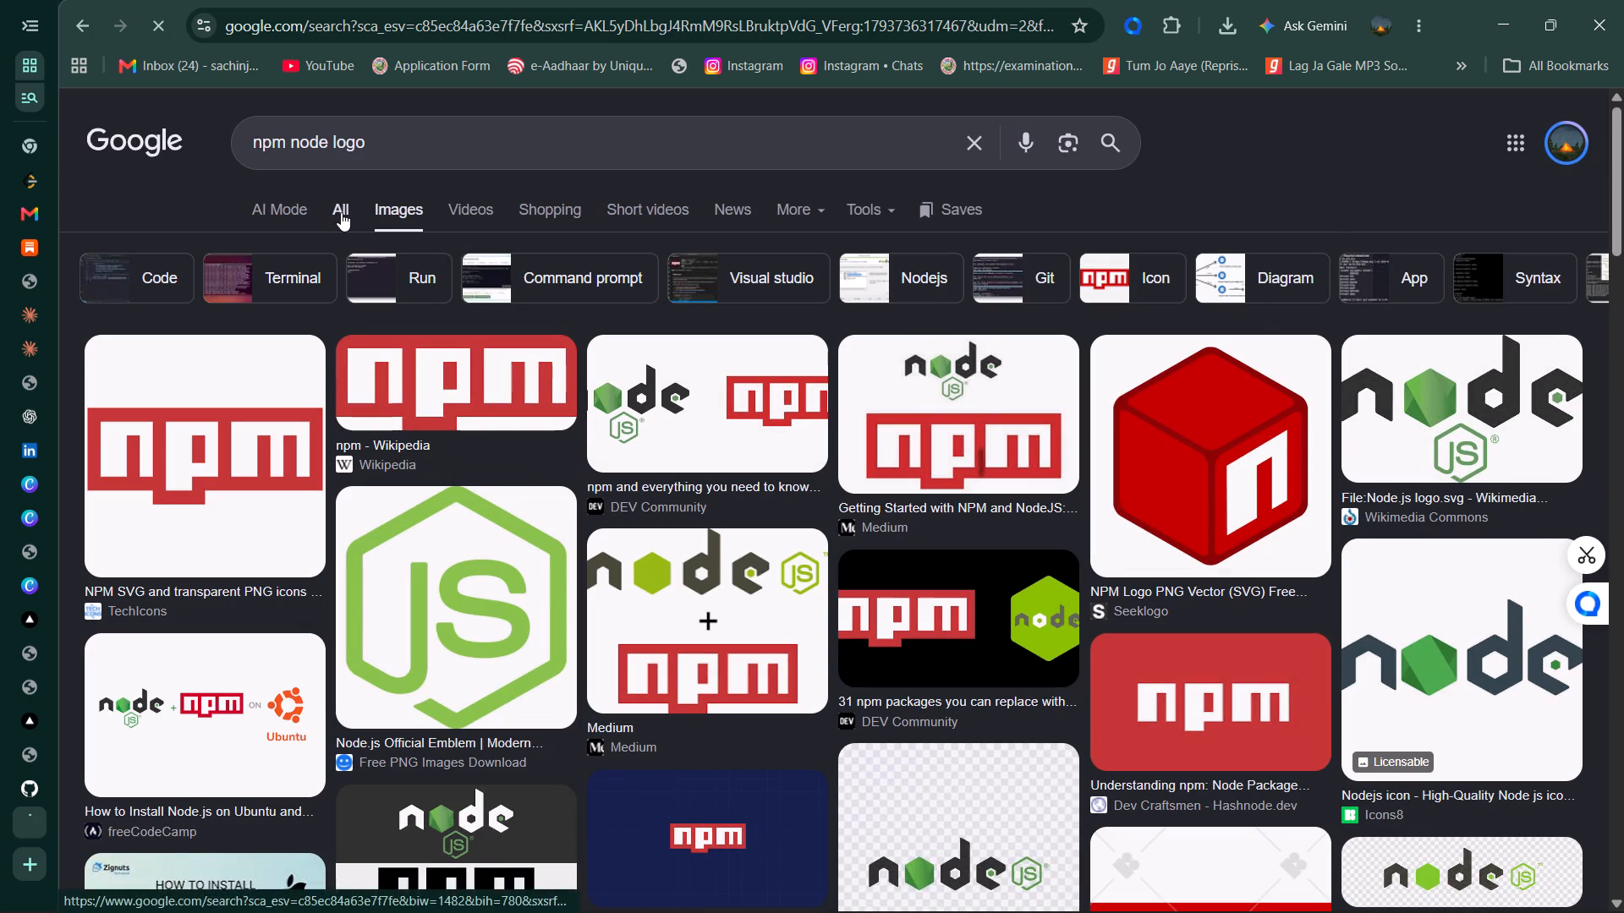
scroll(610, 539, "down", 5)
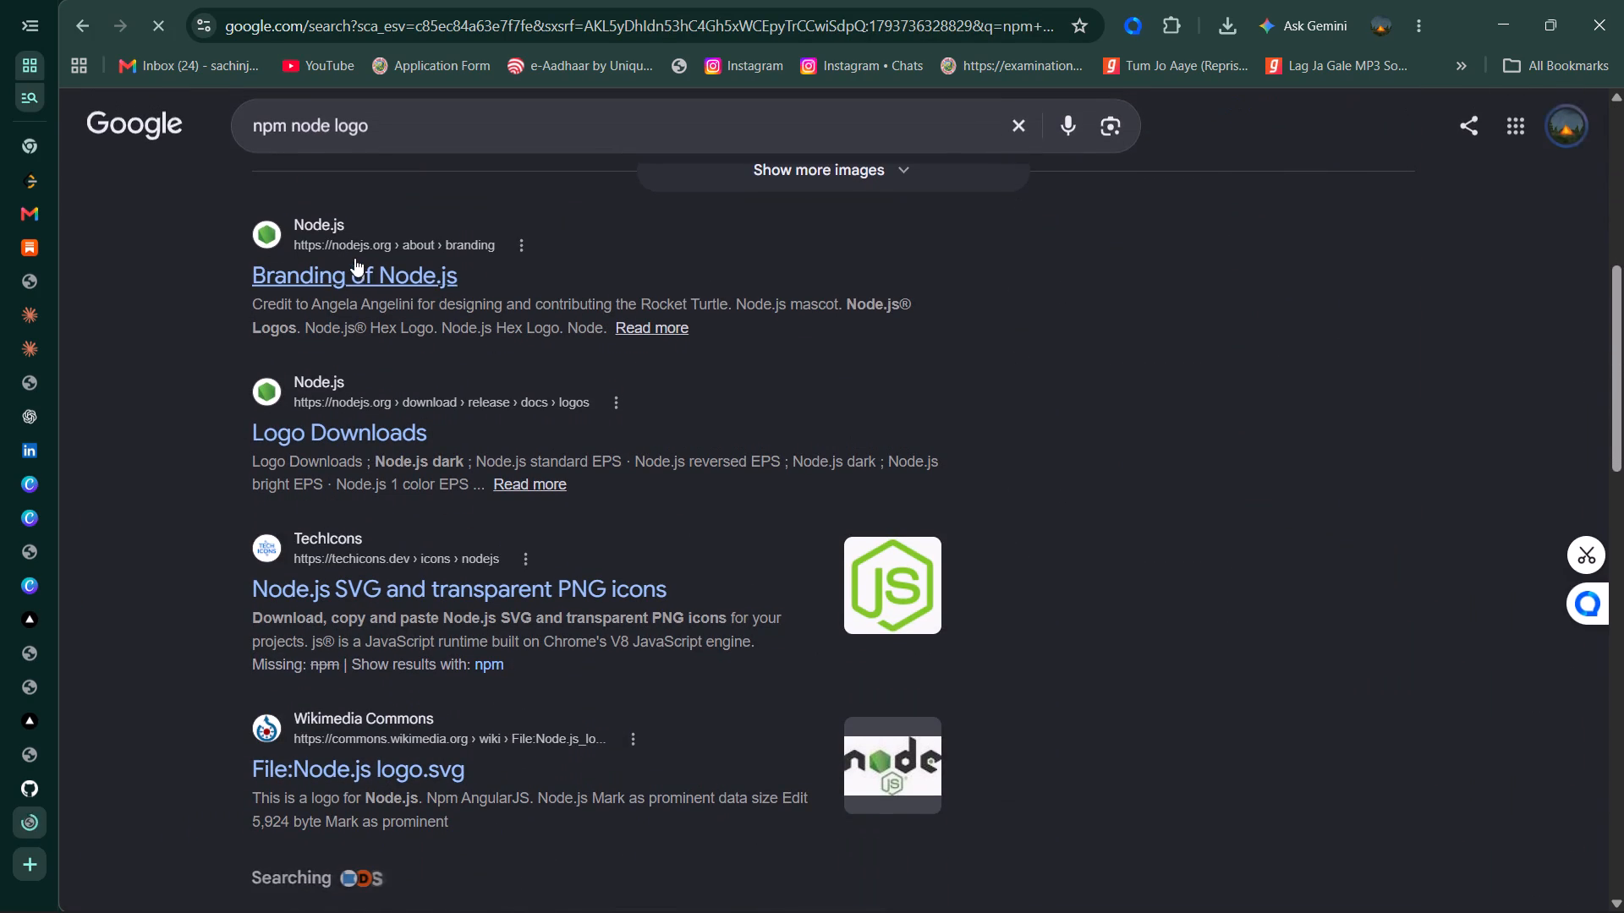
left_click(389, 435)
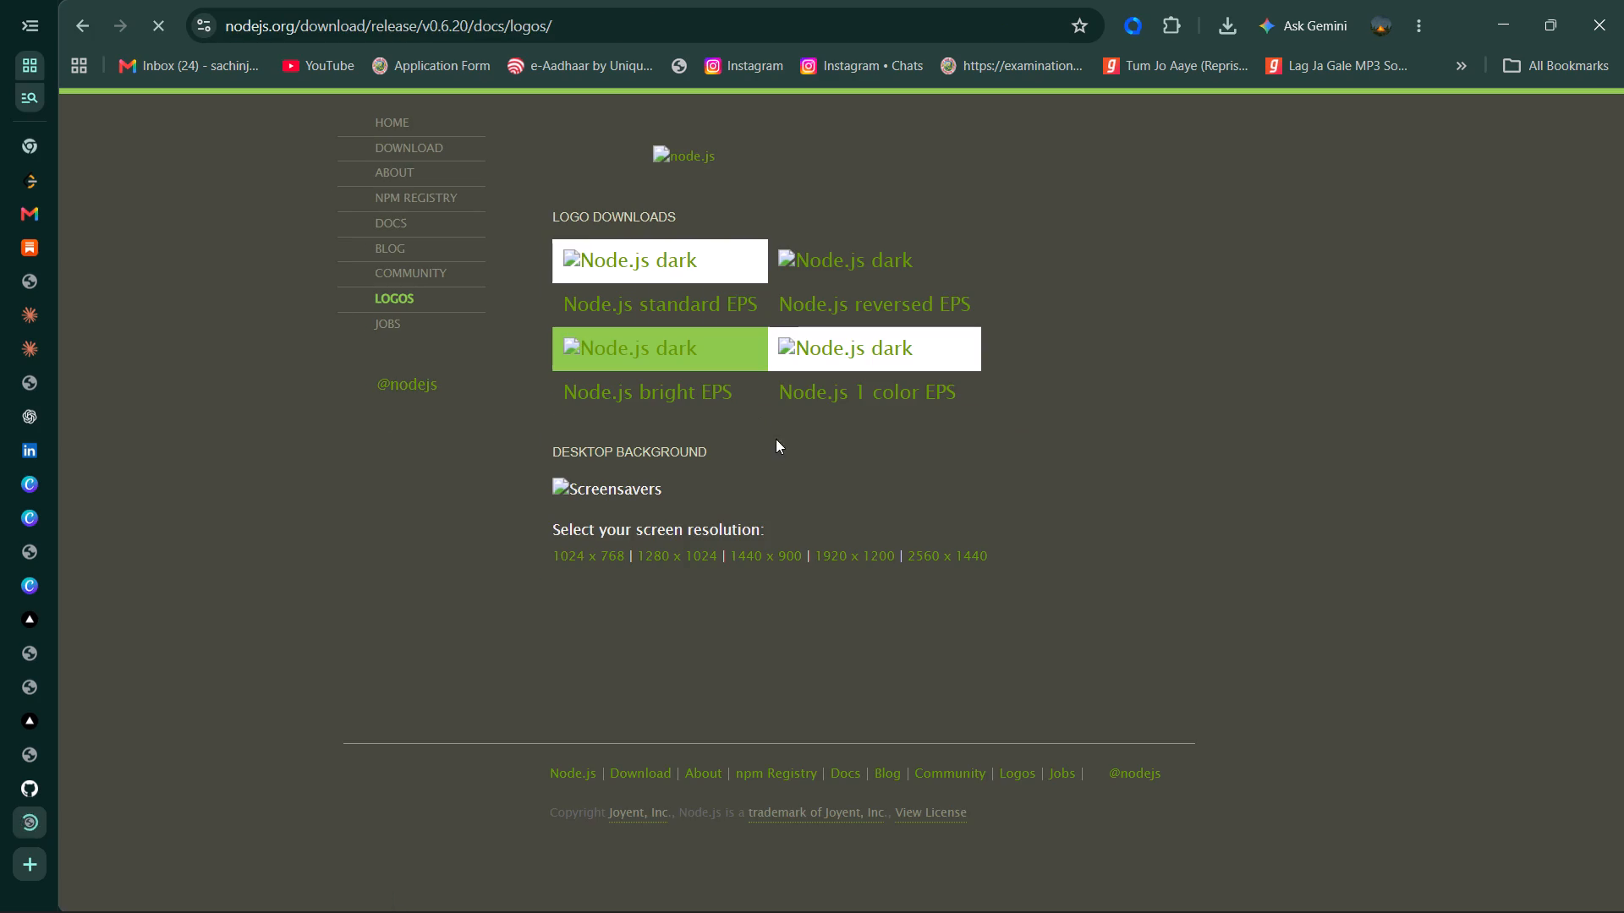
scroll(794, 441, "up", 2)
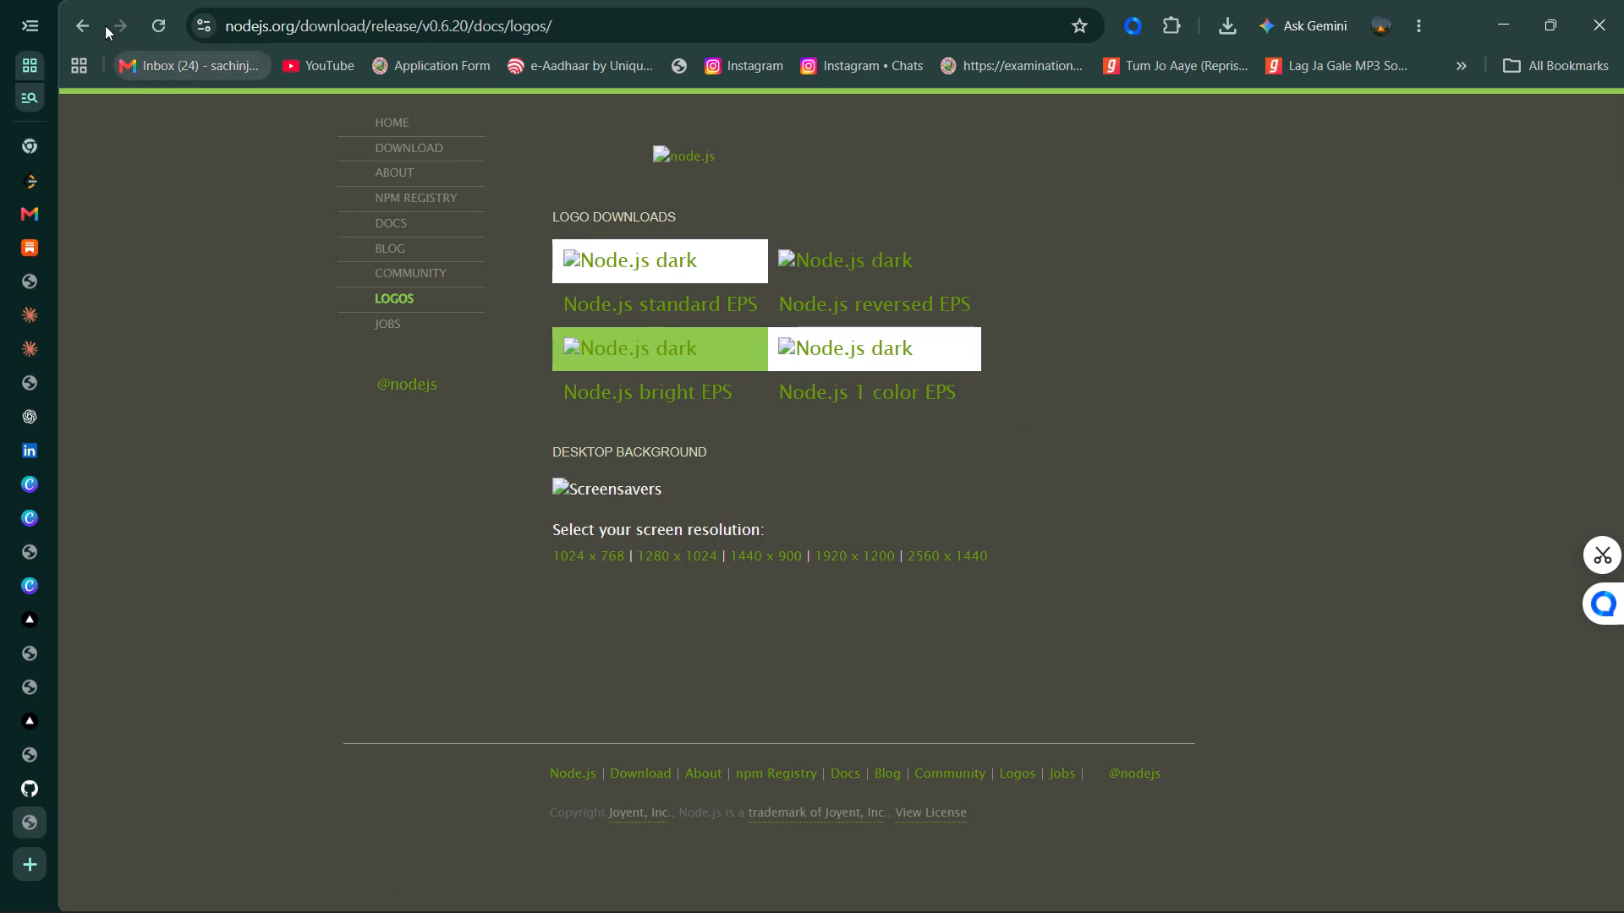
left_click(69, 22)
scroll(605, 482, "down", 1)
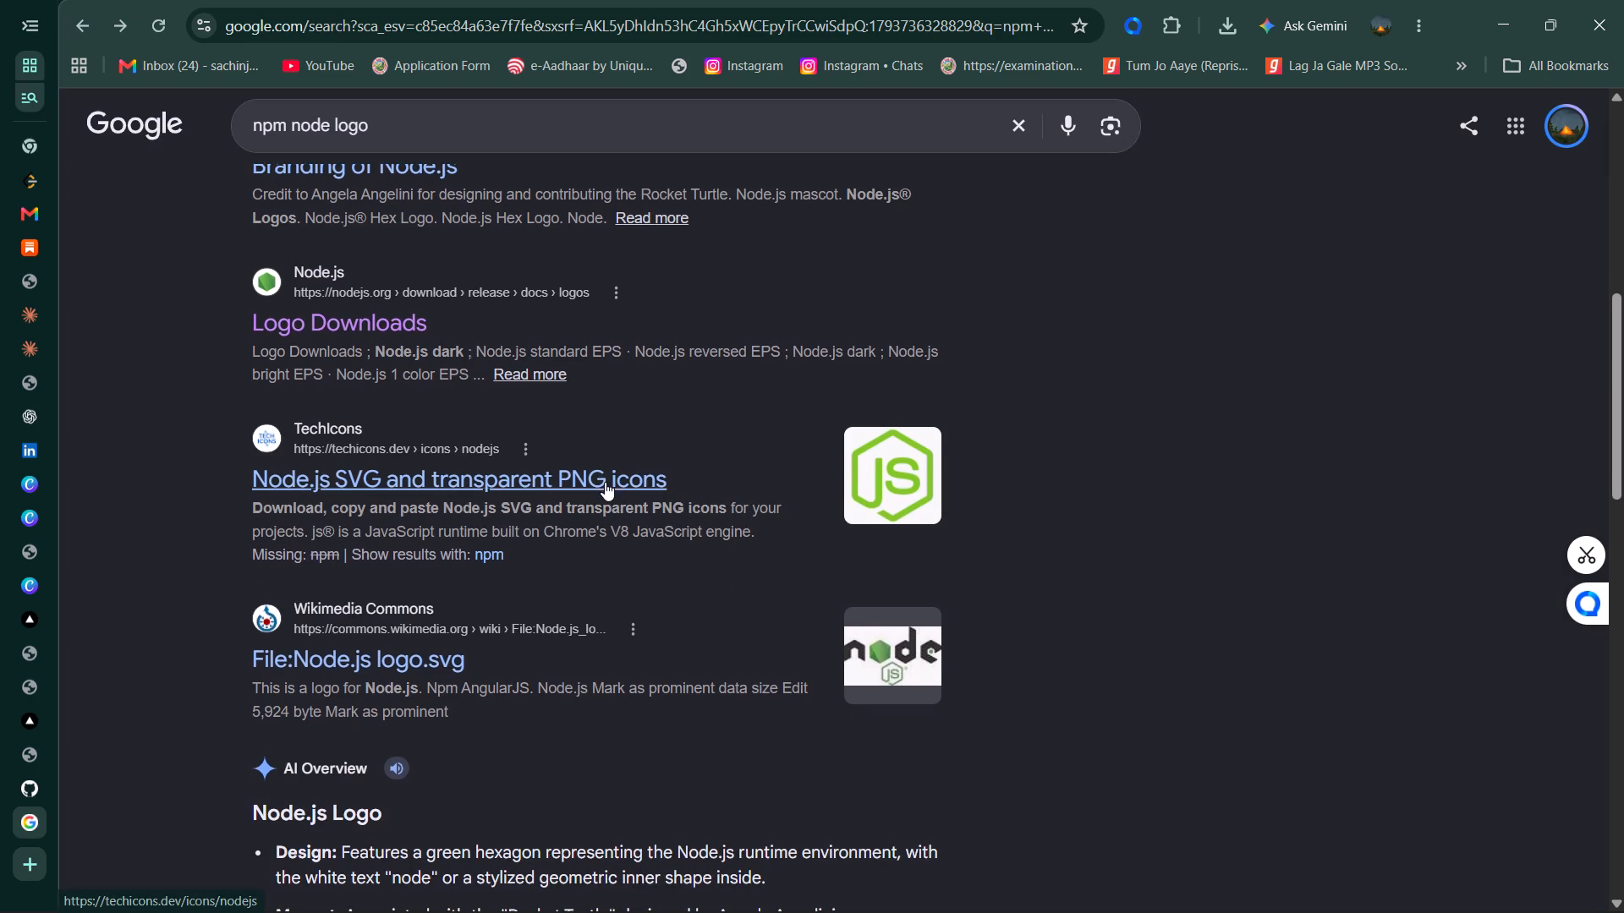
scroll(535, 485, "down", 6)
scroll(535, 485, "up", 1)
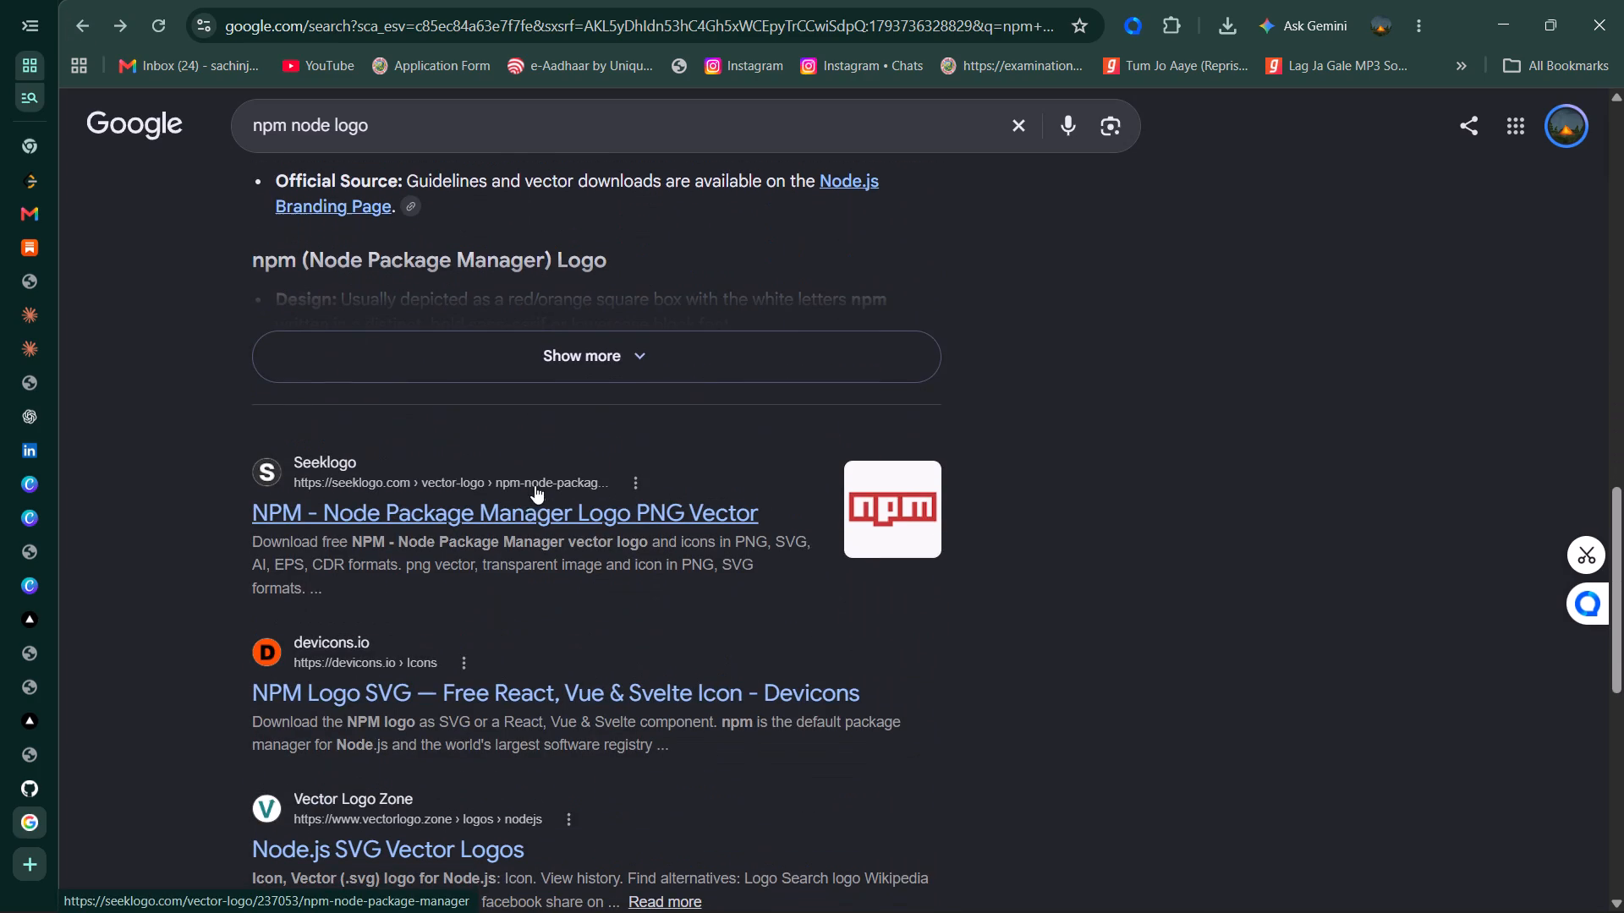
scroll(535, 485, "up", 2)
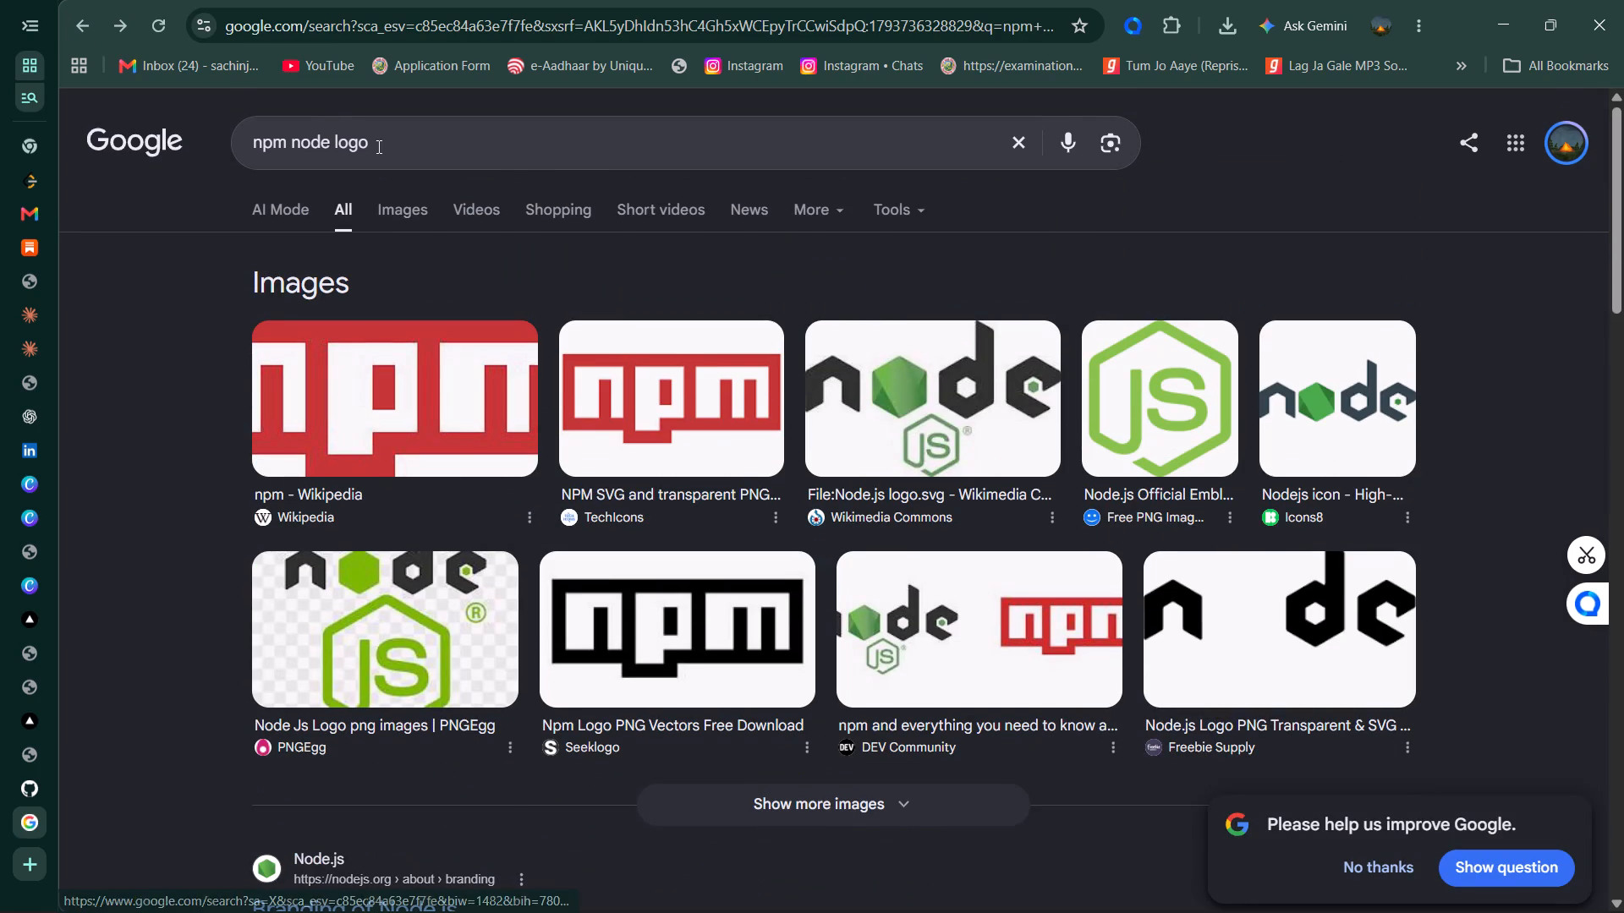
Remove the word "node" from the Google search query, leaving "npm logo".
left_click(389, 154)
key("Left")
key("Left")
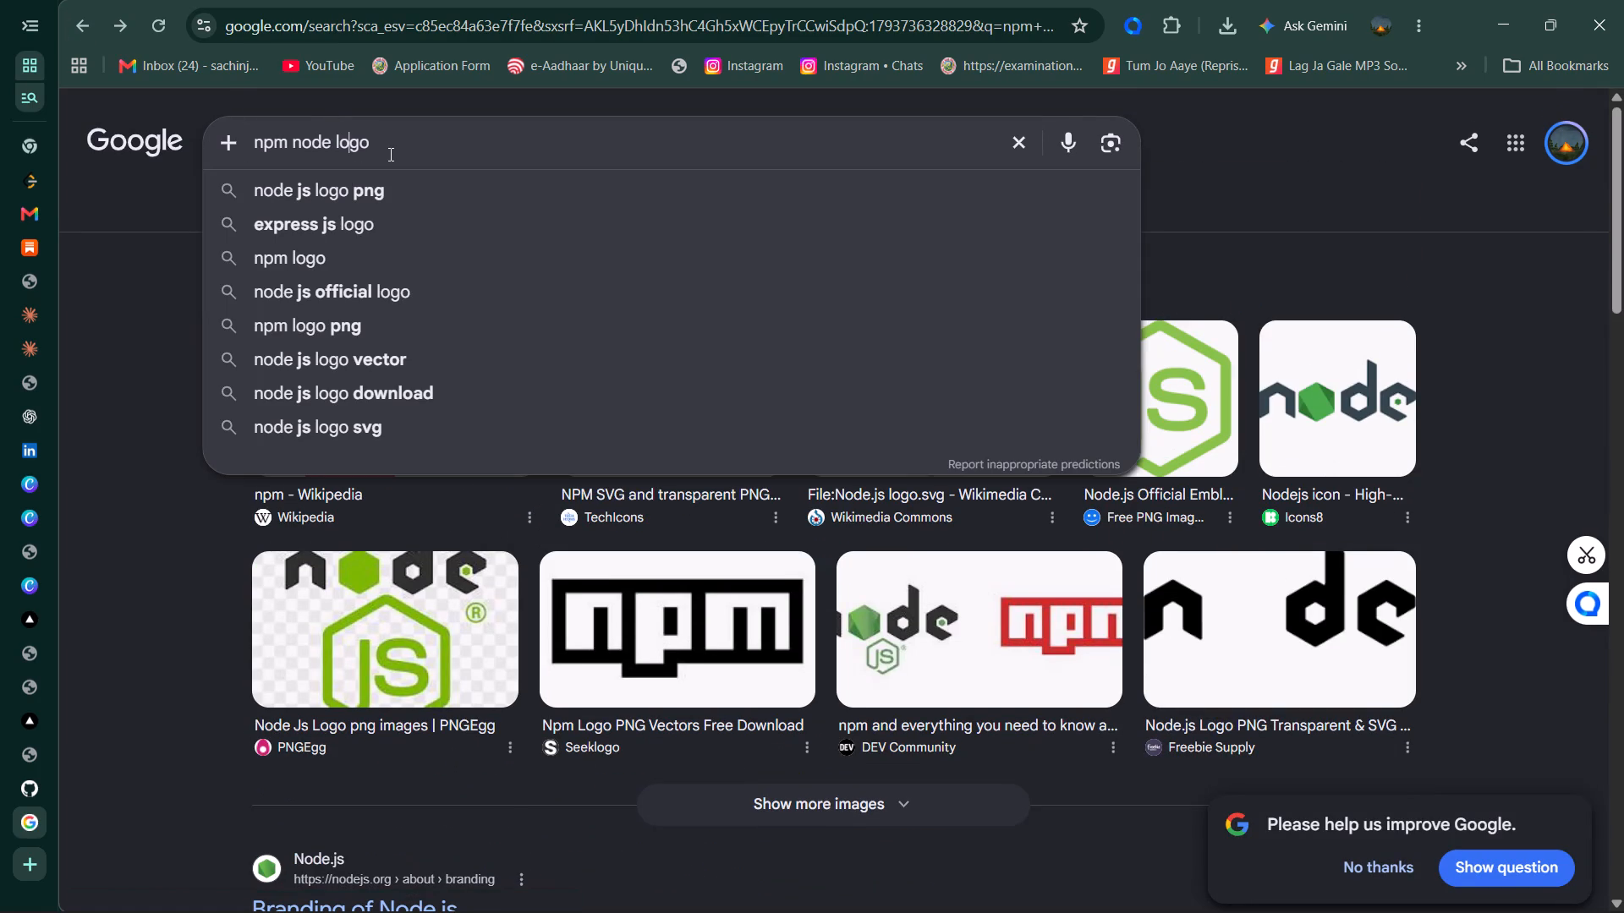
key("Left")
key("Left")
key("Left")
key("BackSpace")
key("BackSpace")
key("BackSpace")
key("BackSpace")
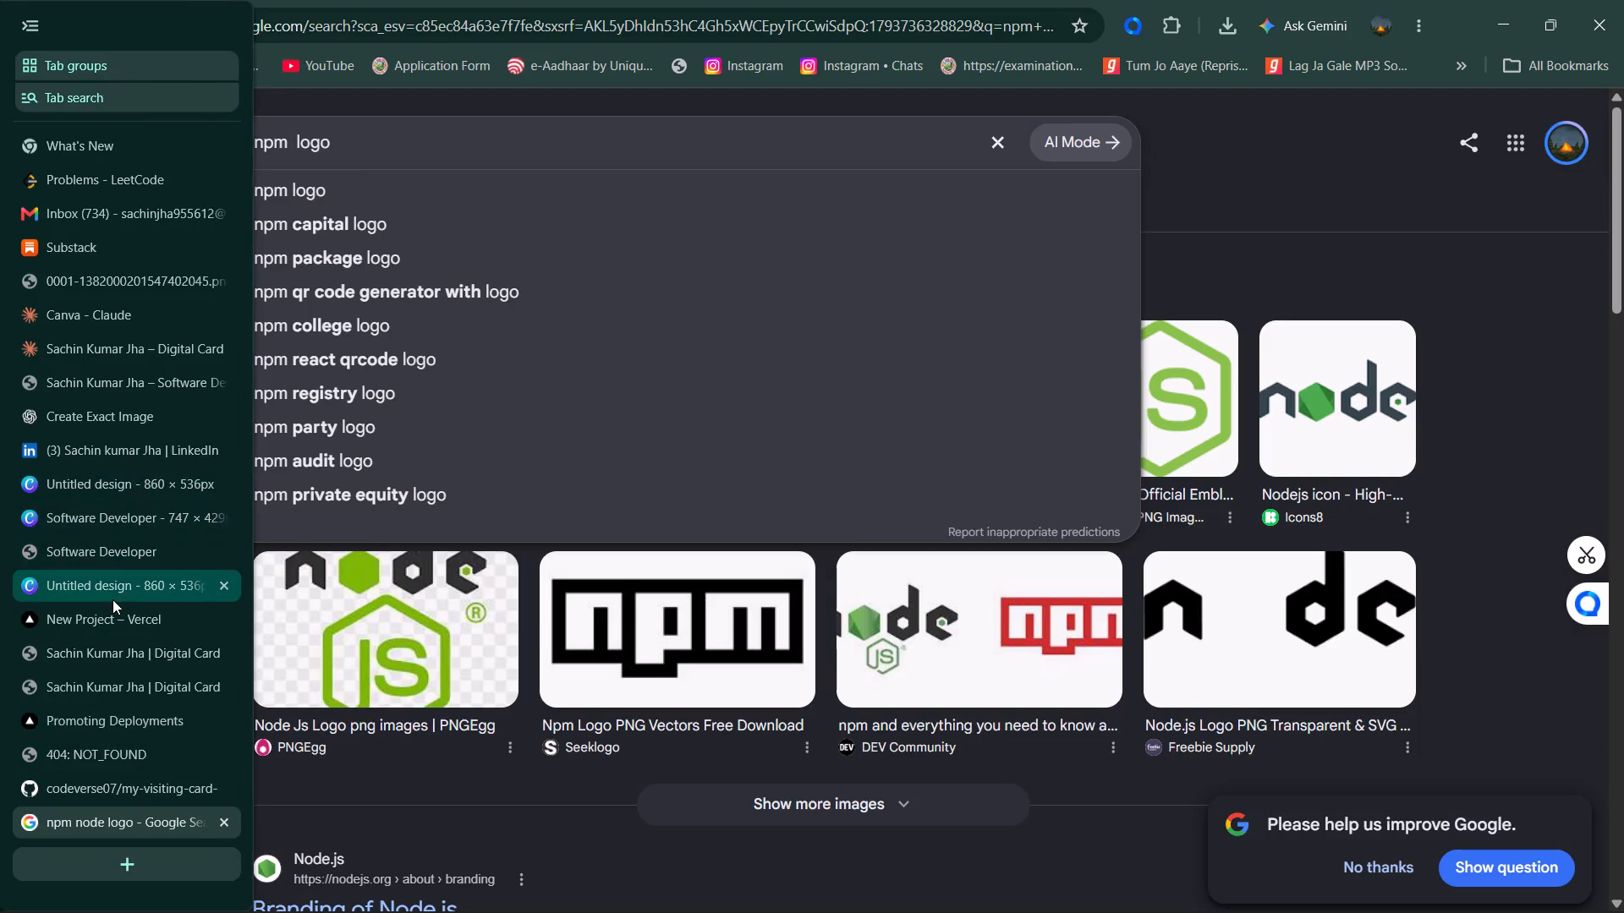
Return to the Software Developer card design and select the red npm logo at the end of the lower technology-icon row.
left_click(140, 519)
left_click(1213, 684)
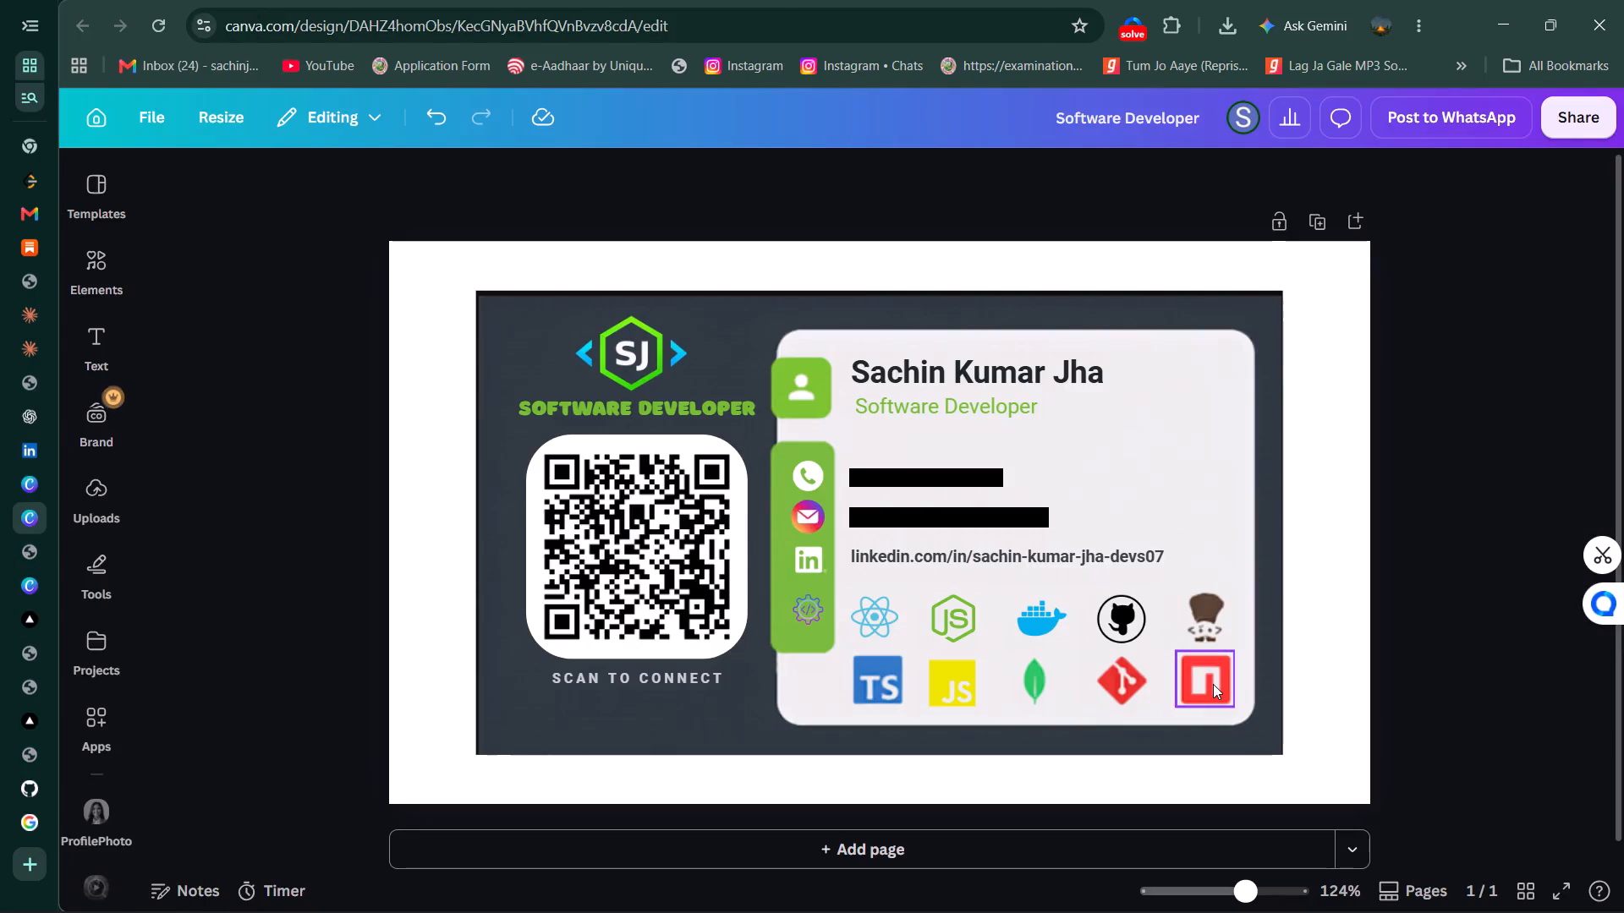
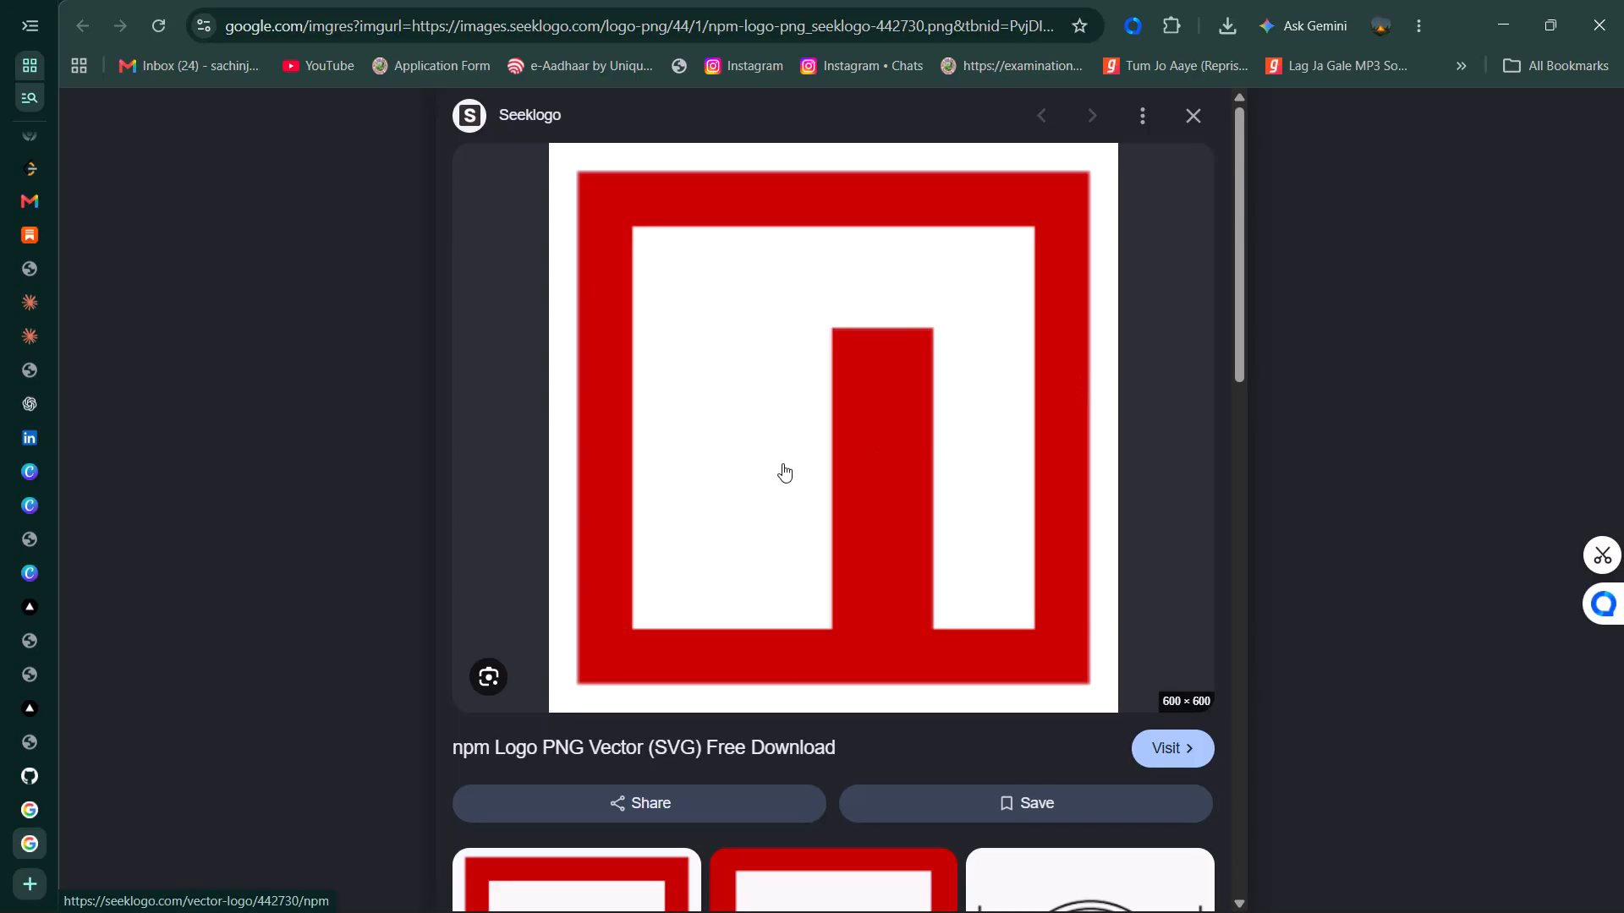
Start saving the red square npm logo picture from Seeklogo as a PNG image.
scroll(782, 463, "right", 1)
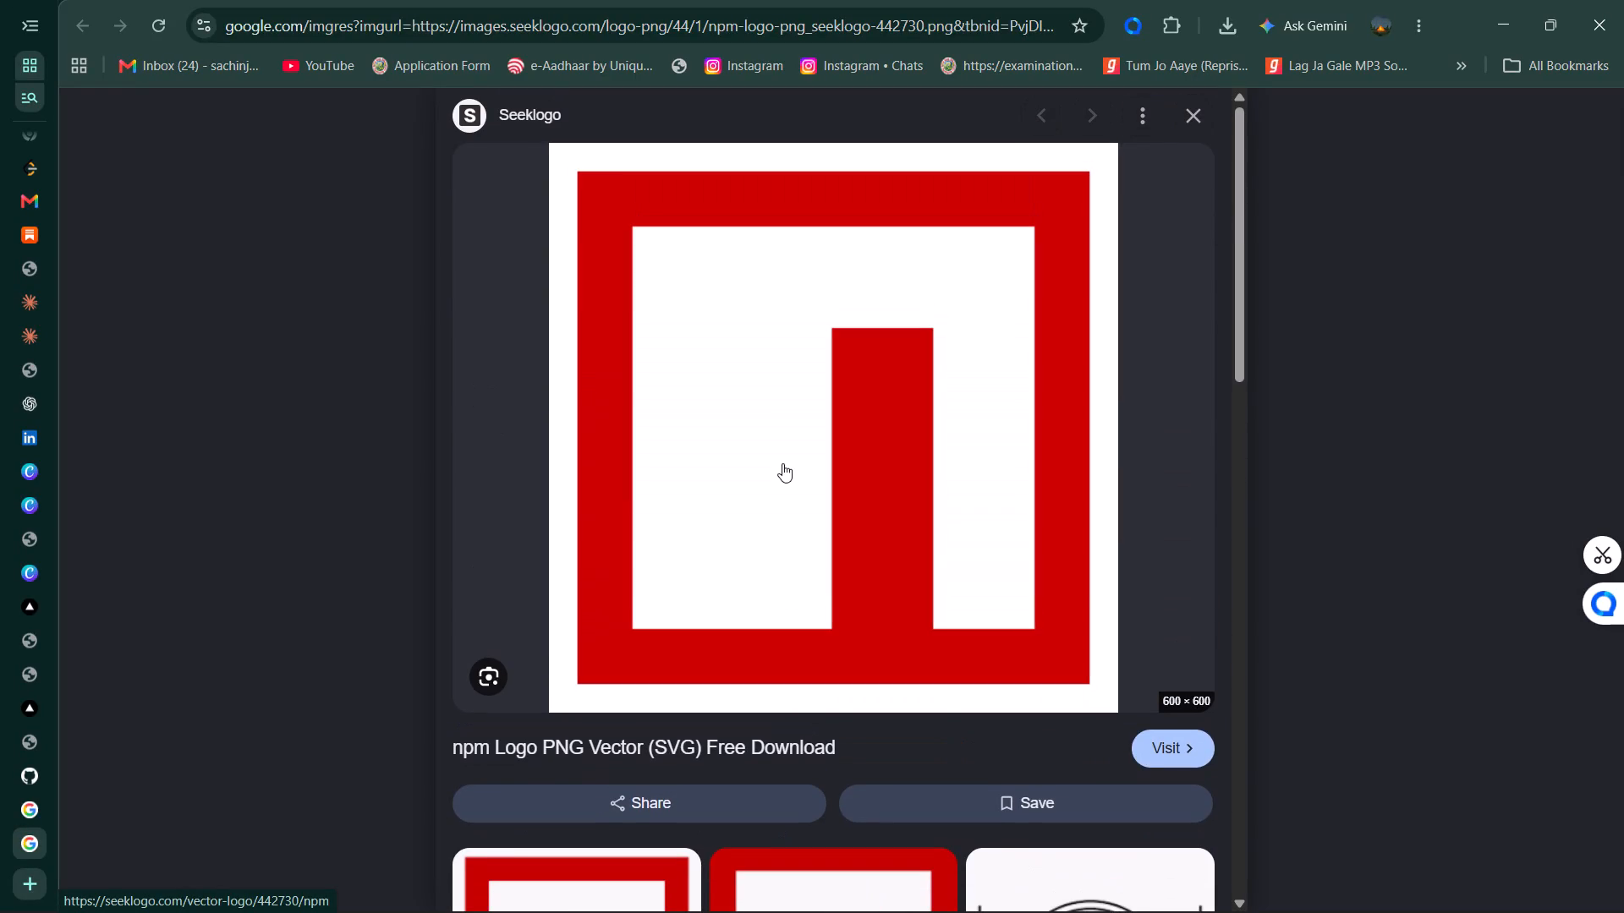
right_click(881, 552)
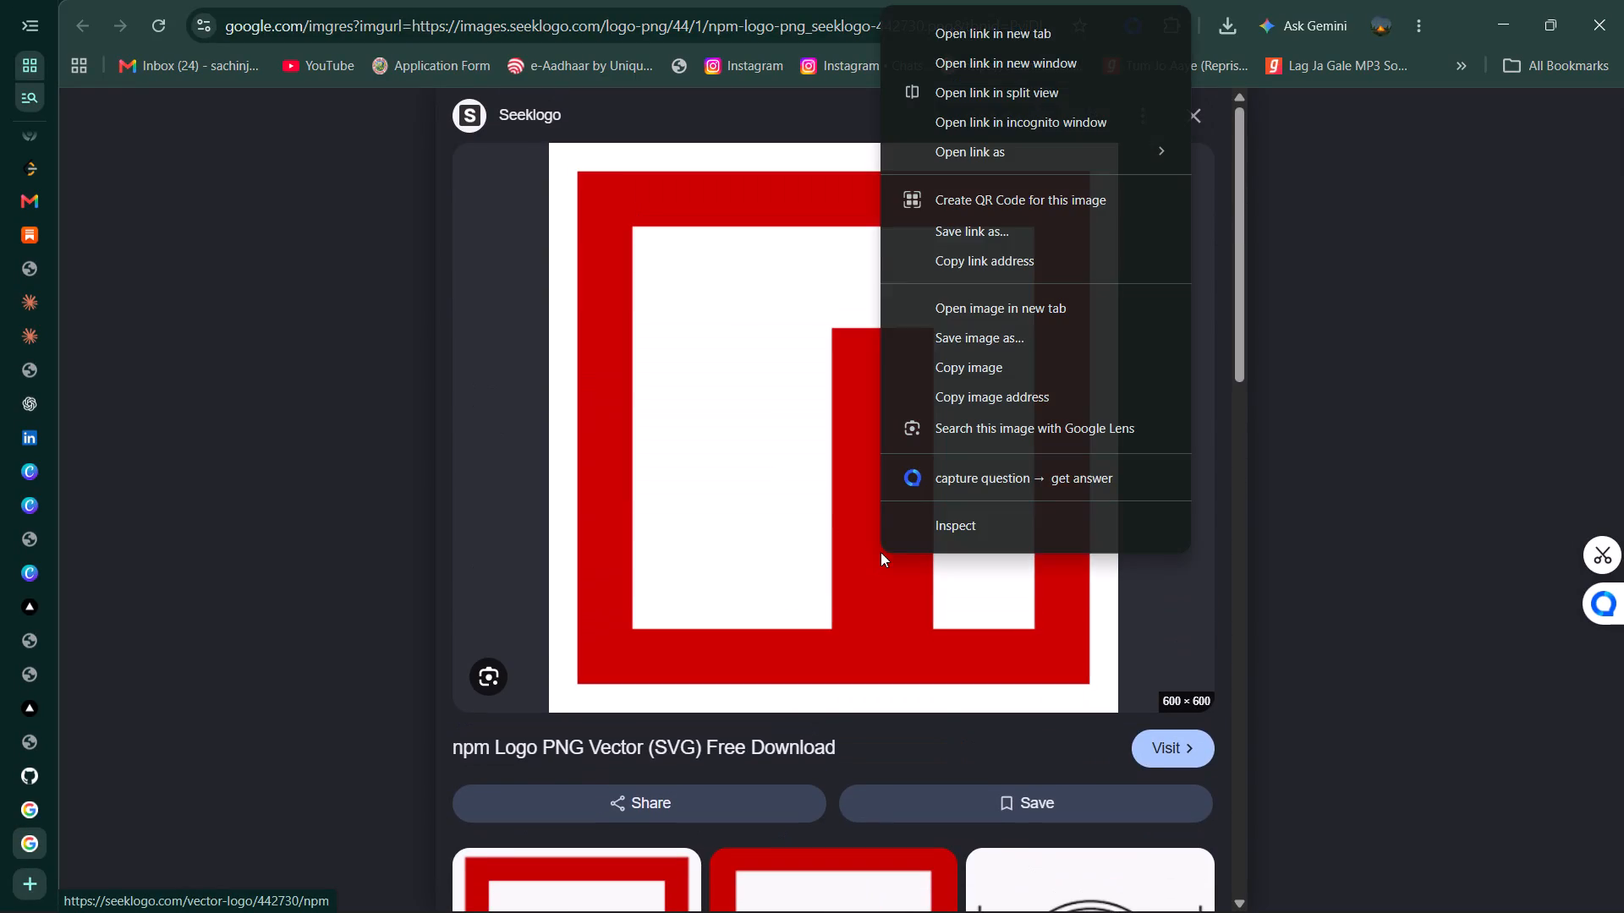
left_click(1021, 338)
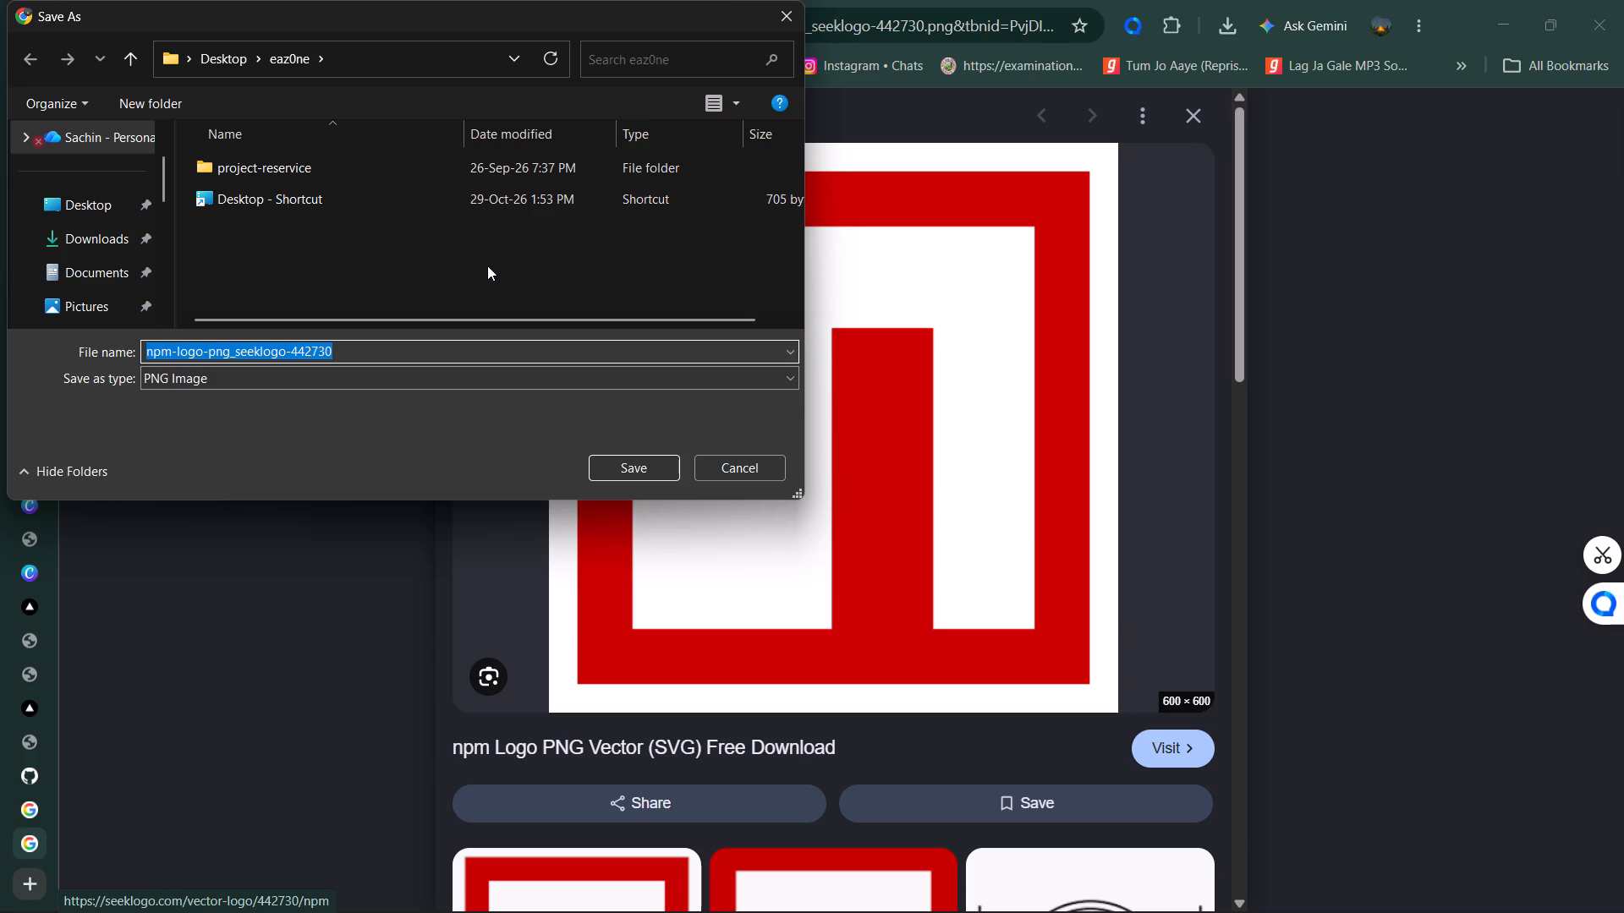
Save the npm logo image to the Desktop as a PNG named npm-logo-png_seeklogo-442730.
left_click(88, 212)
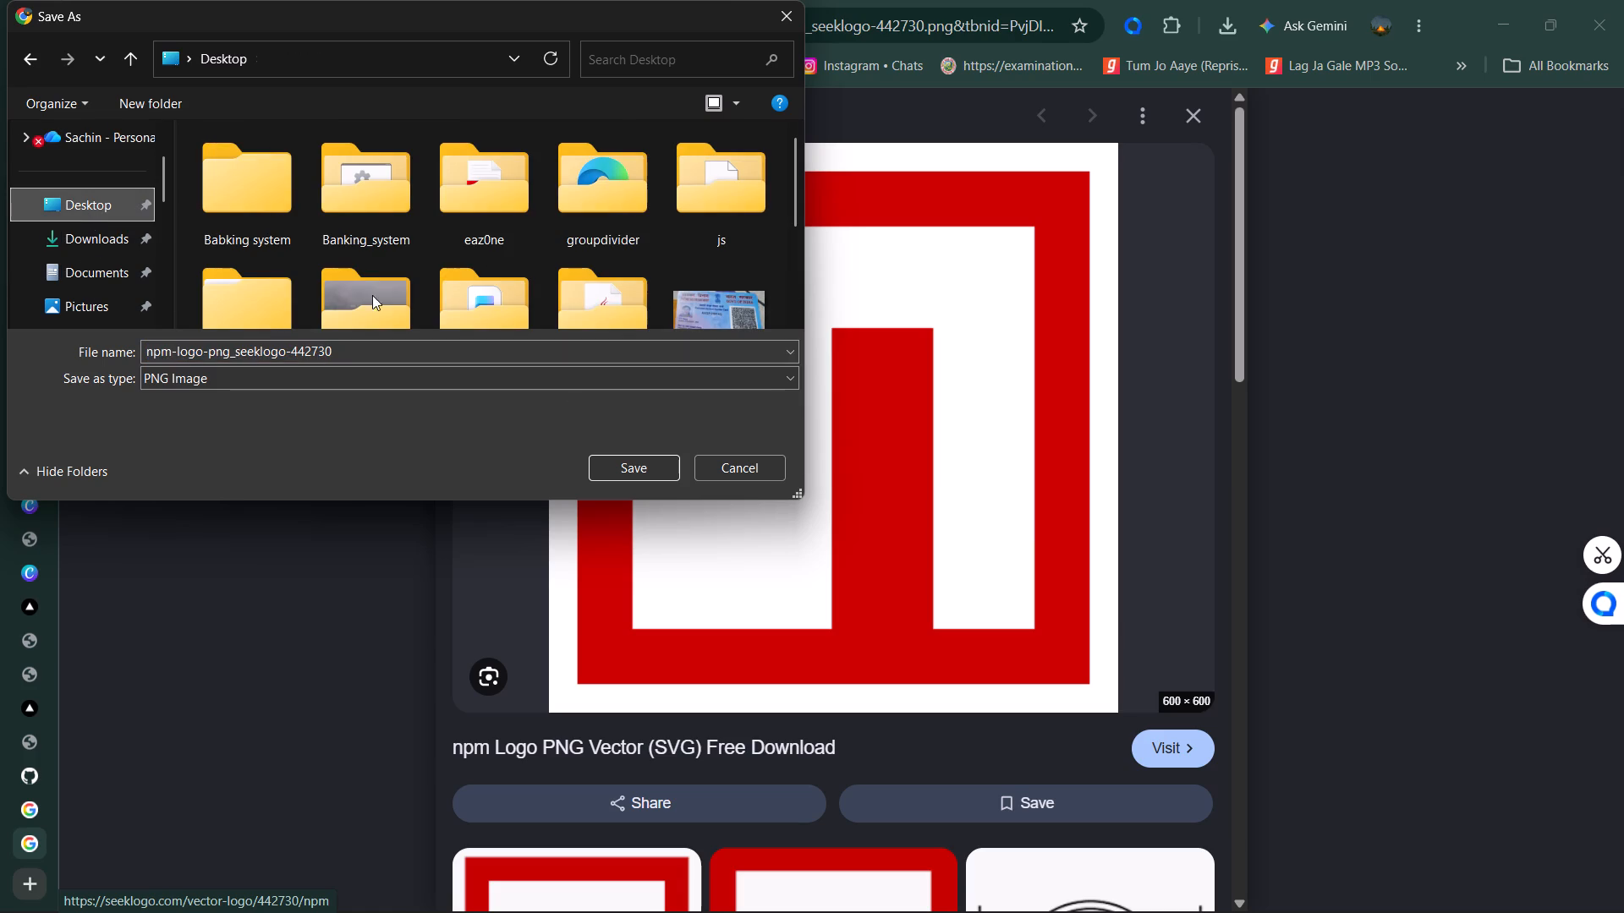
left_click(648, 462)
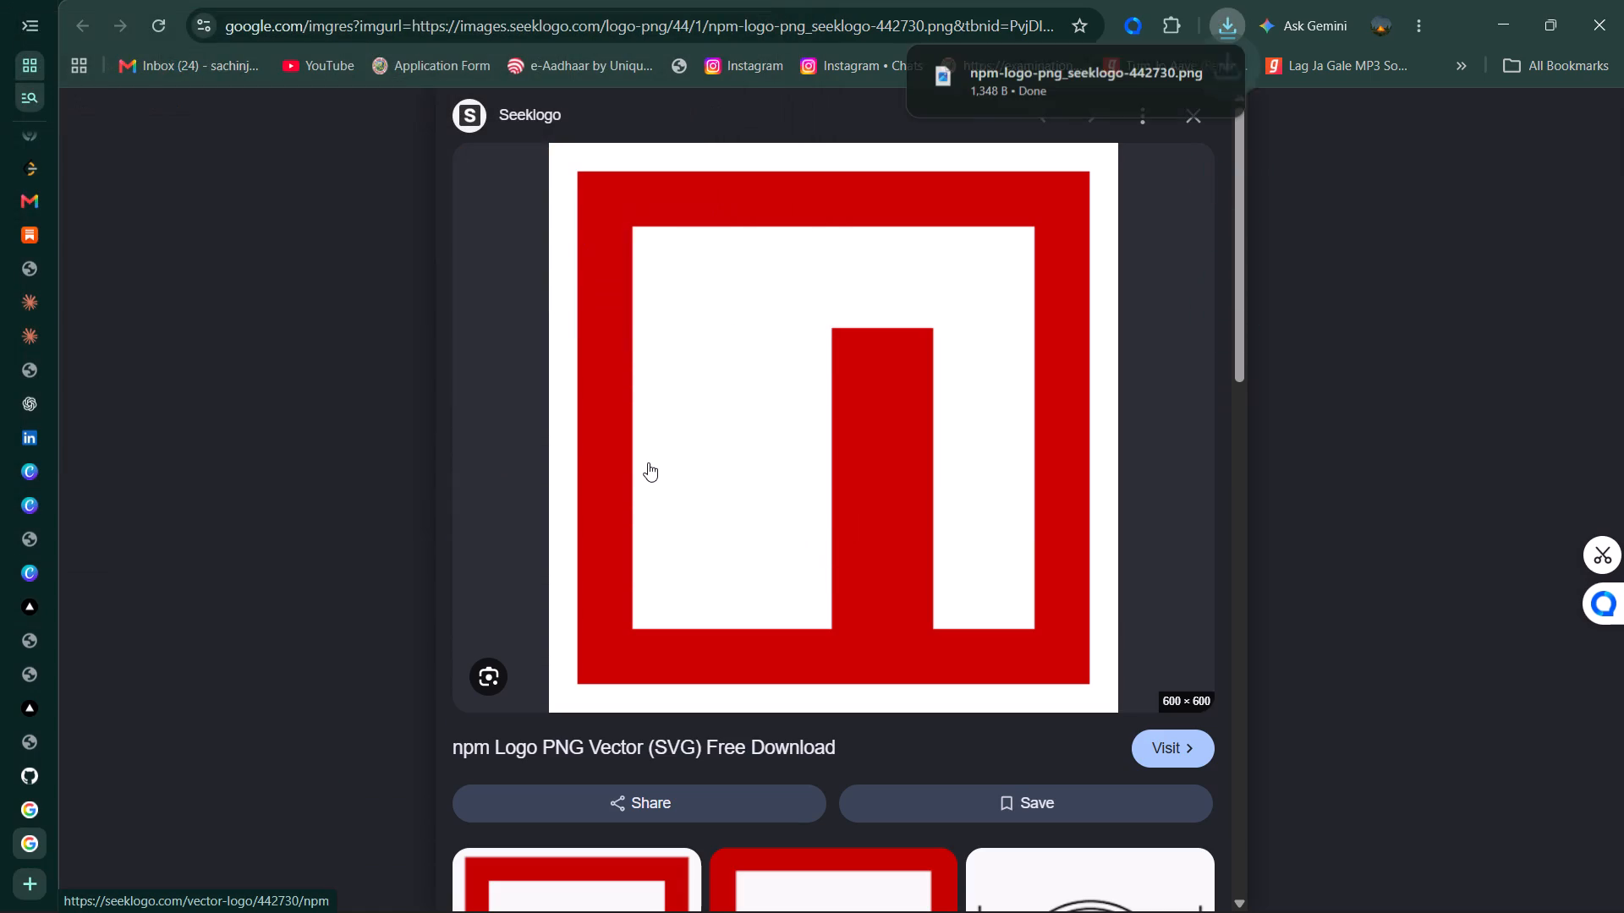
Switch to the Software Developer card in Canva and add the downloaded npm logo PNG to the uploads.
left_click(109, 501)
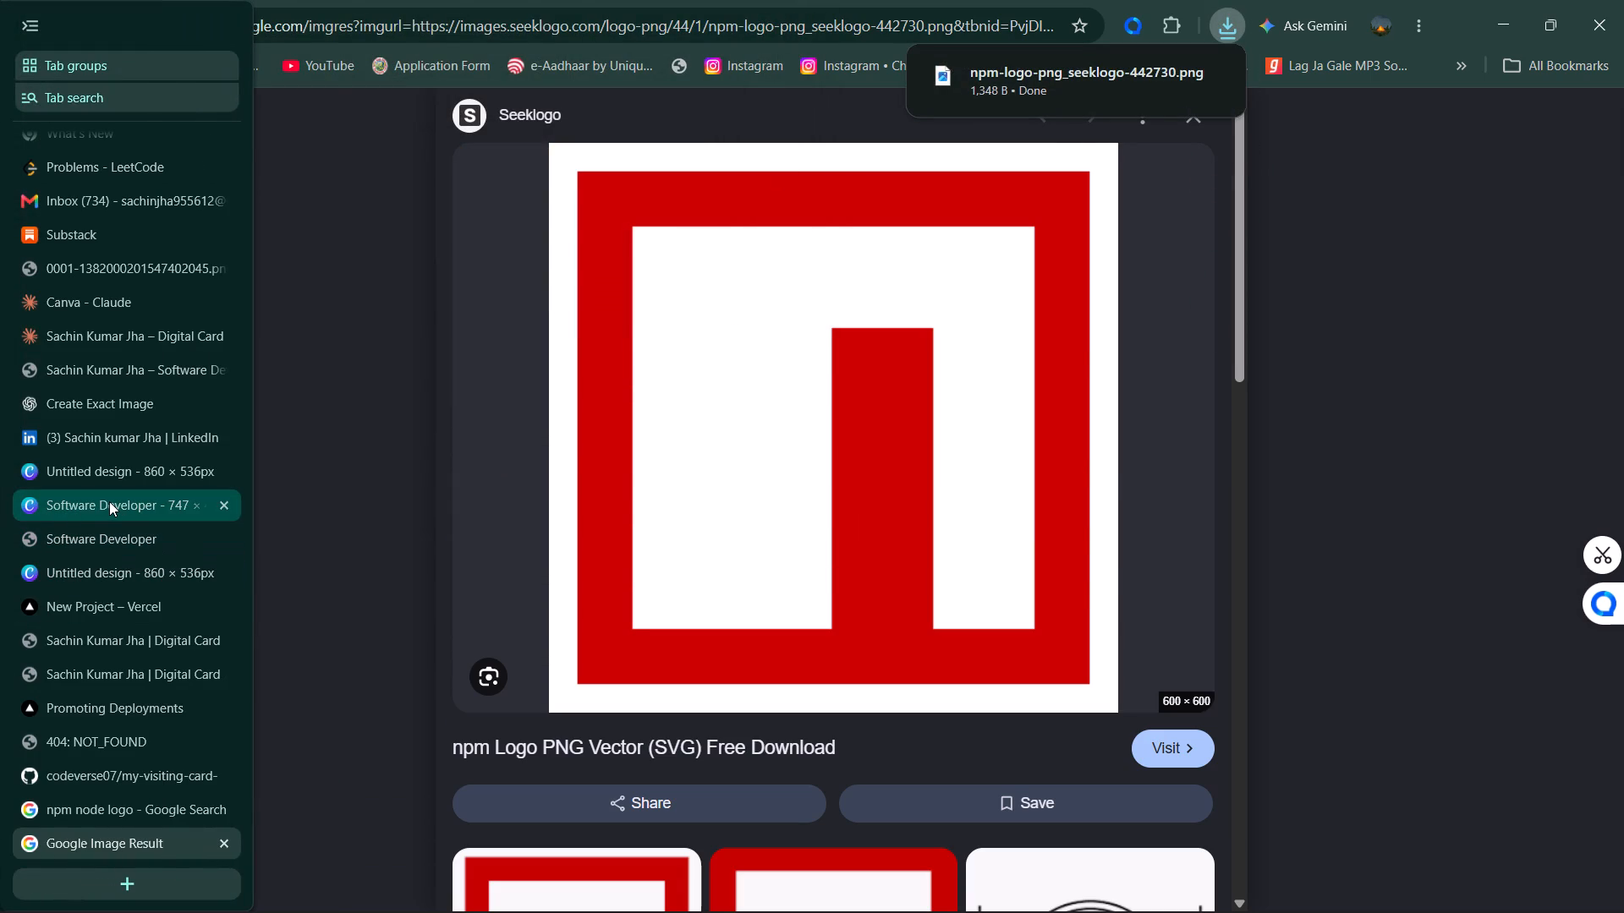
left_click(1225, 26)
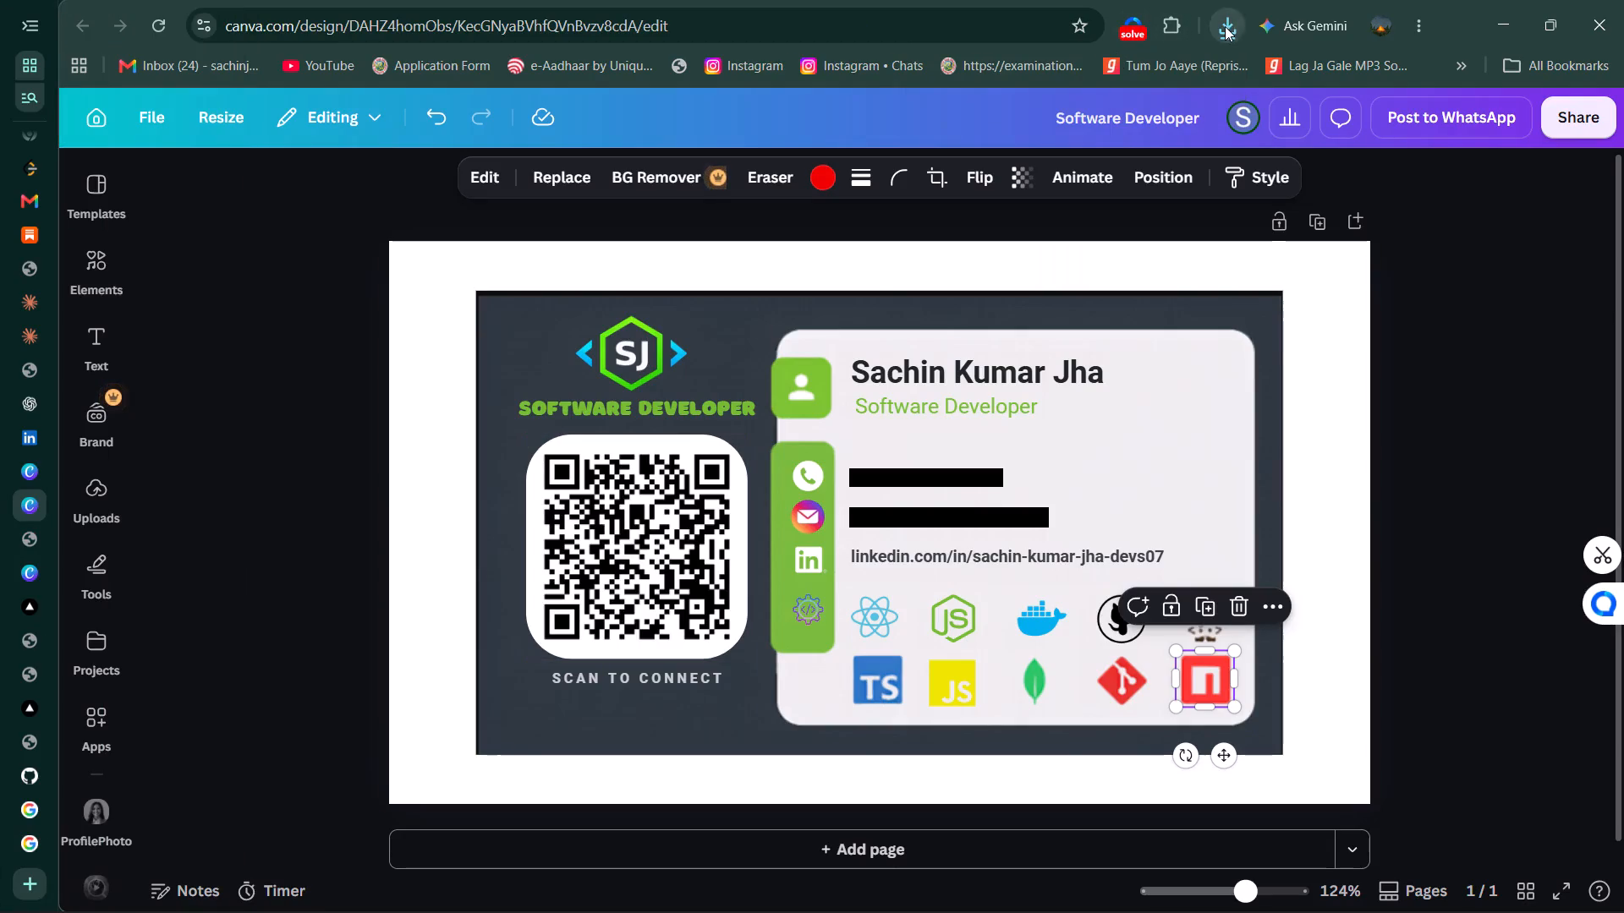
left_click_drag(1051, 129, 147, 497)
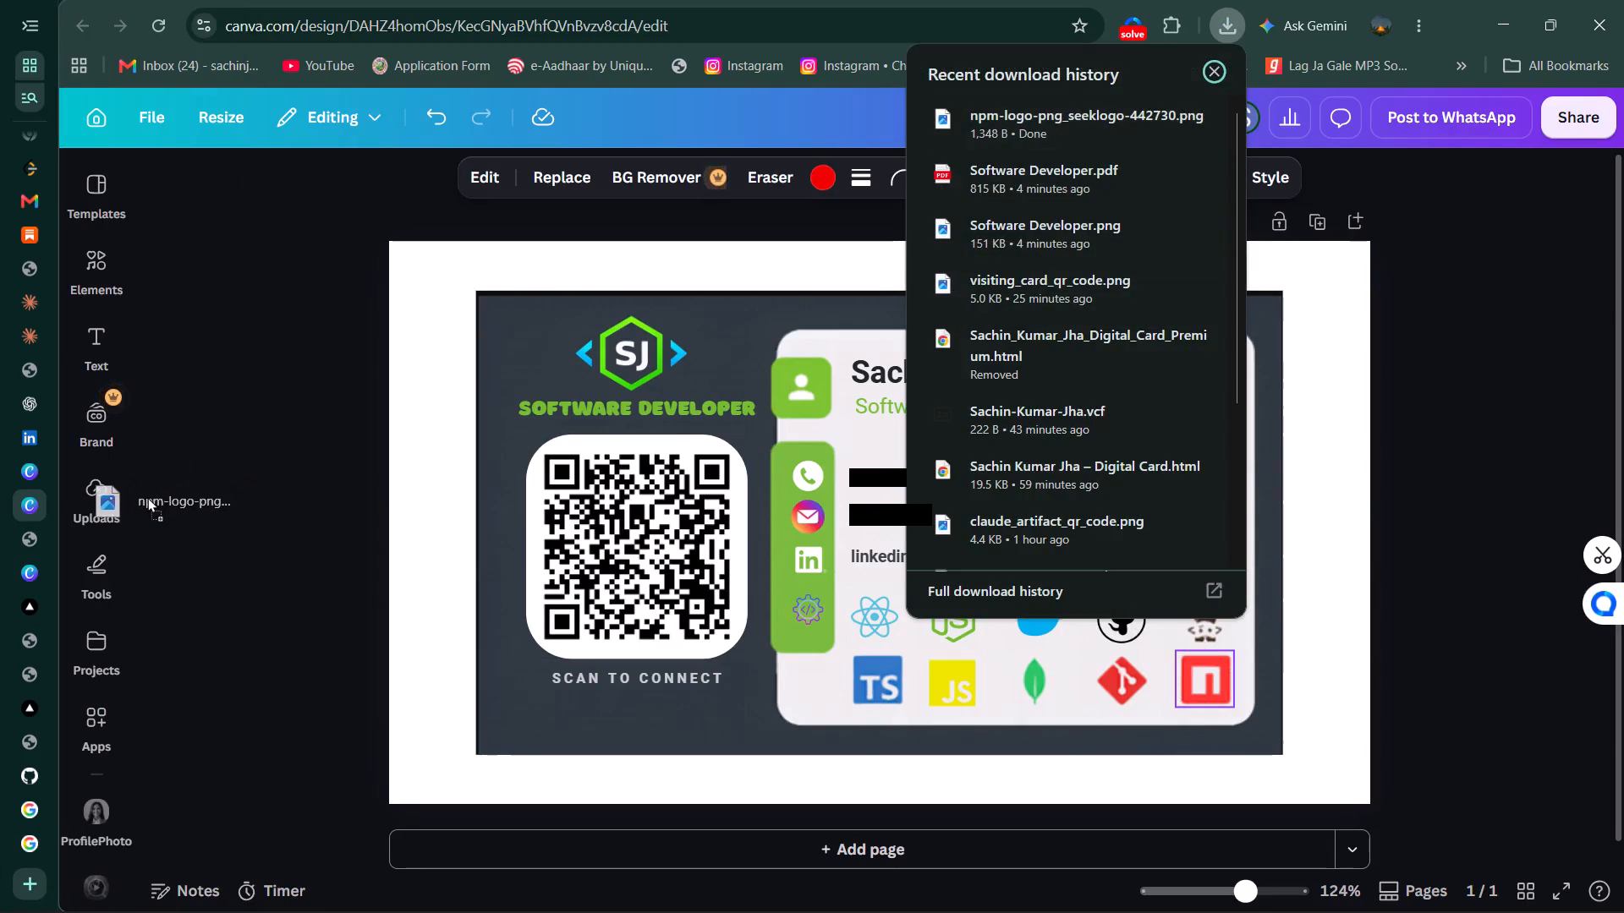
left_click_drag(147, 497, 224, 451)
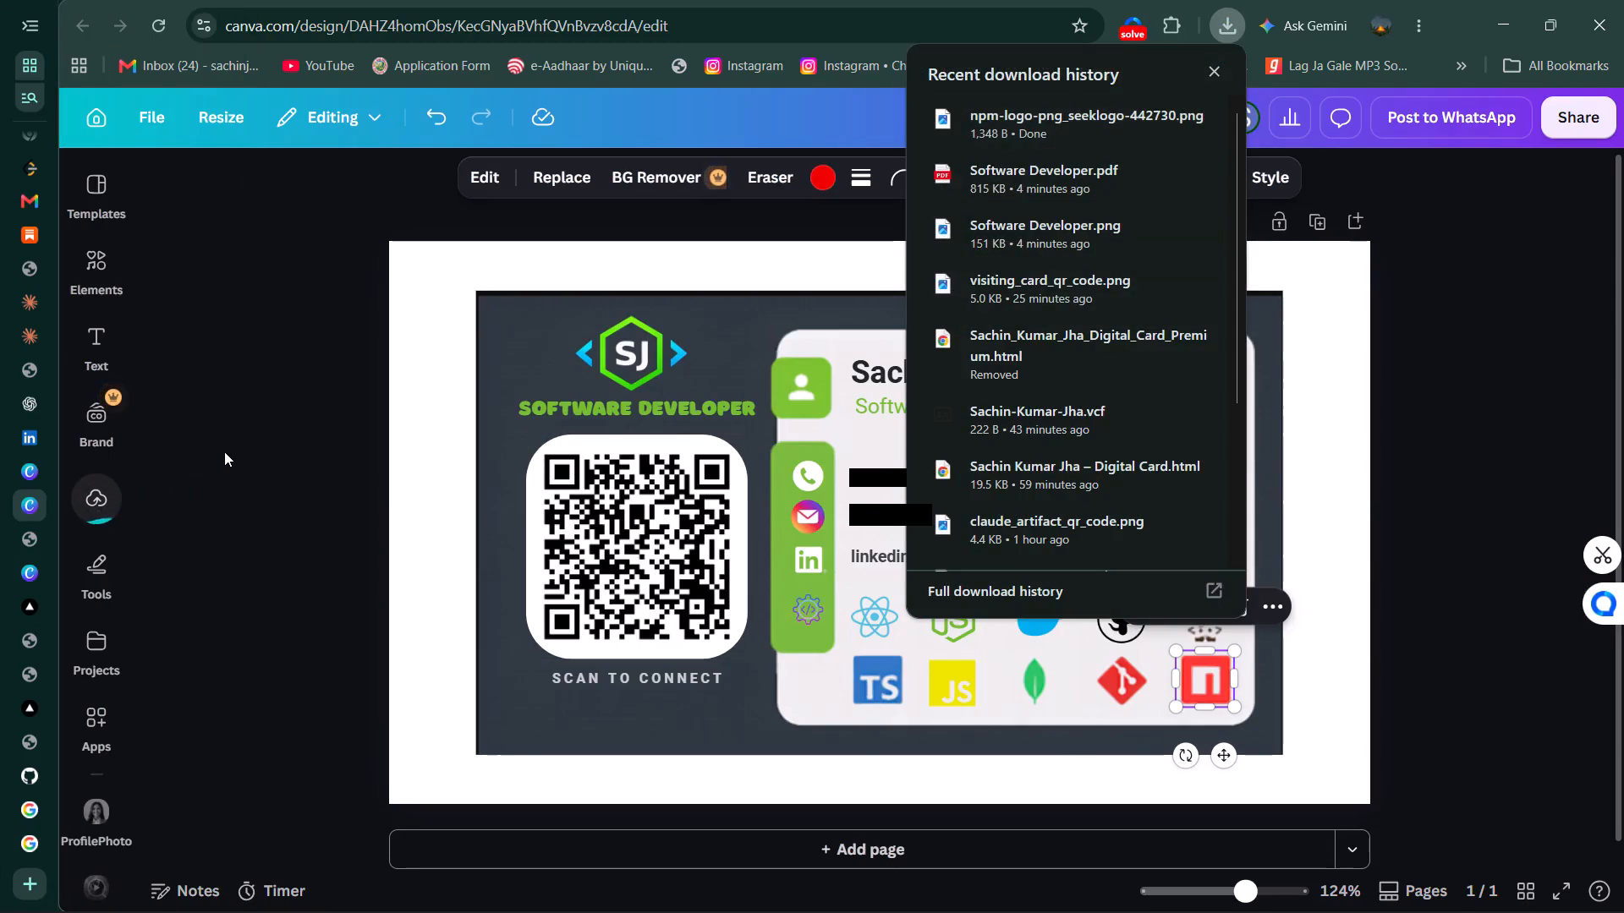
left_click(106, 500)
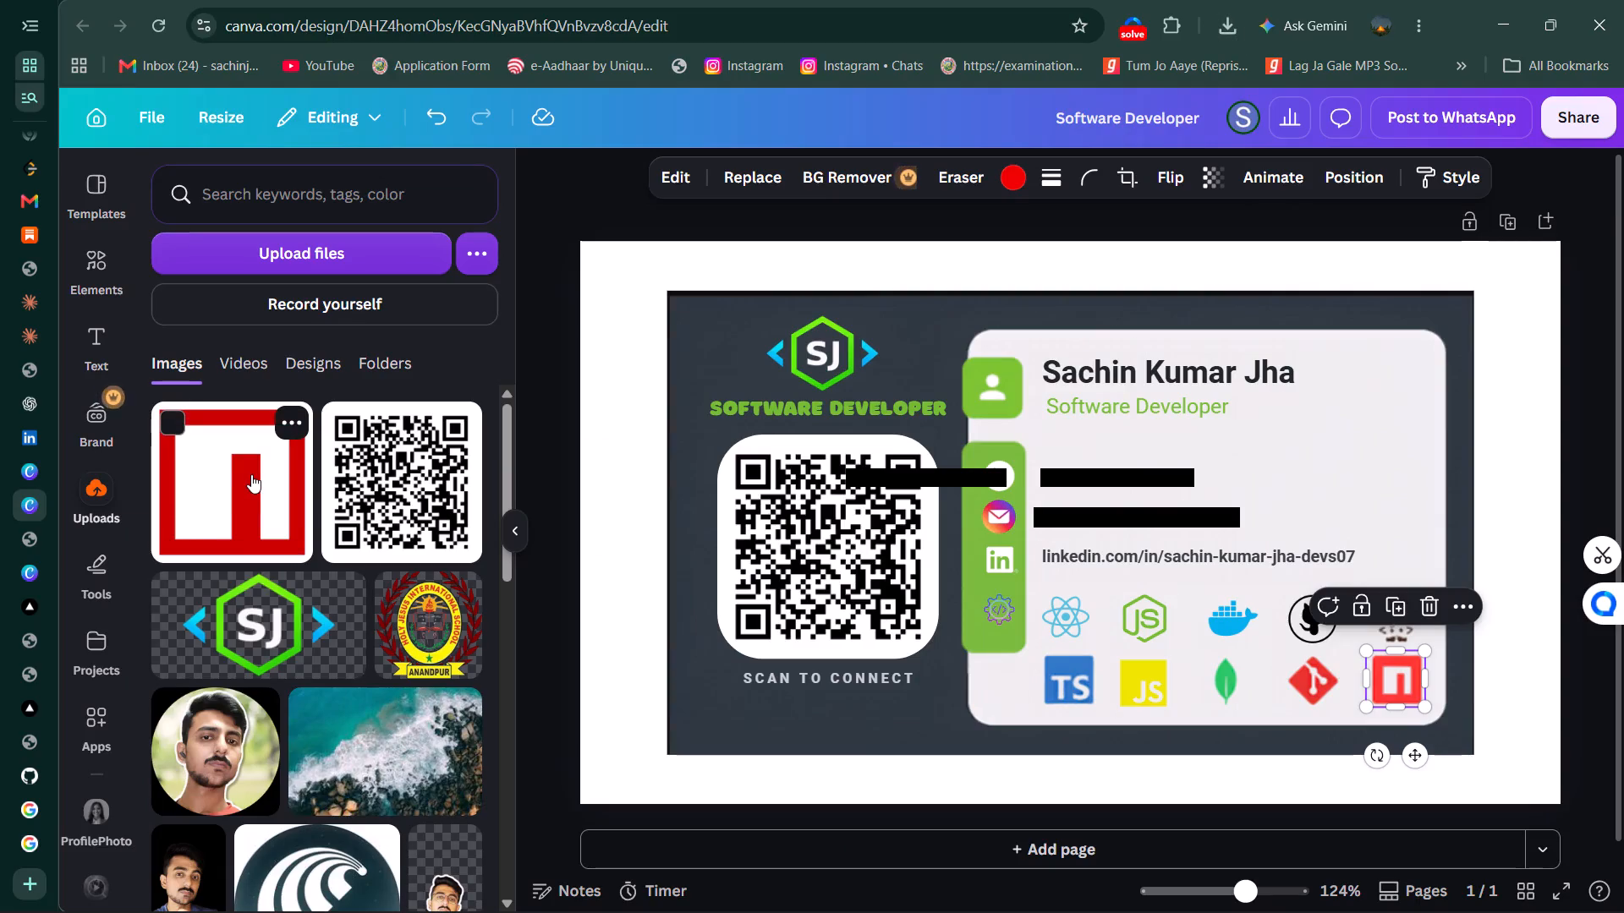
Delete the existing npm icon from the card's technology icons.
left_click(1429, 600)
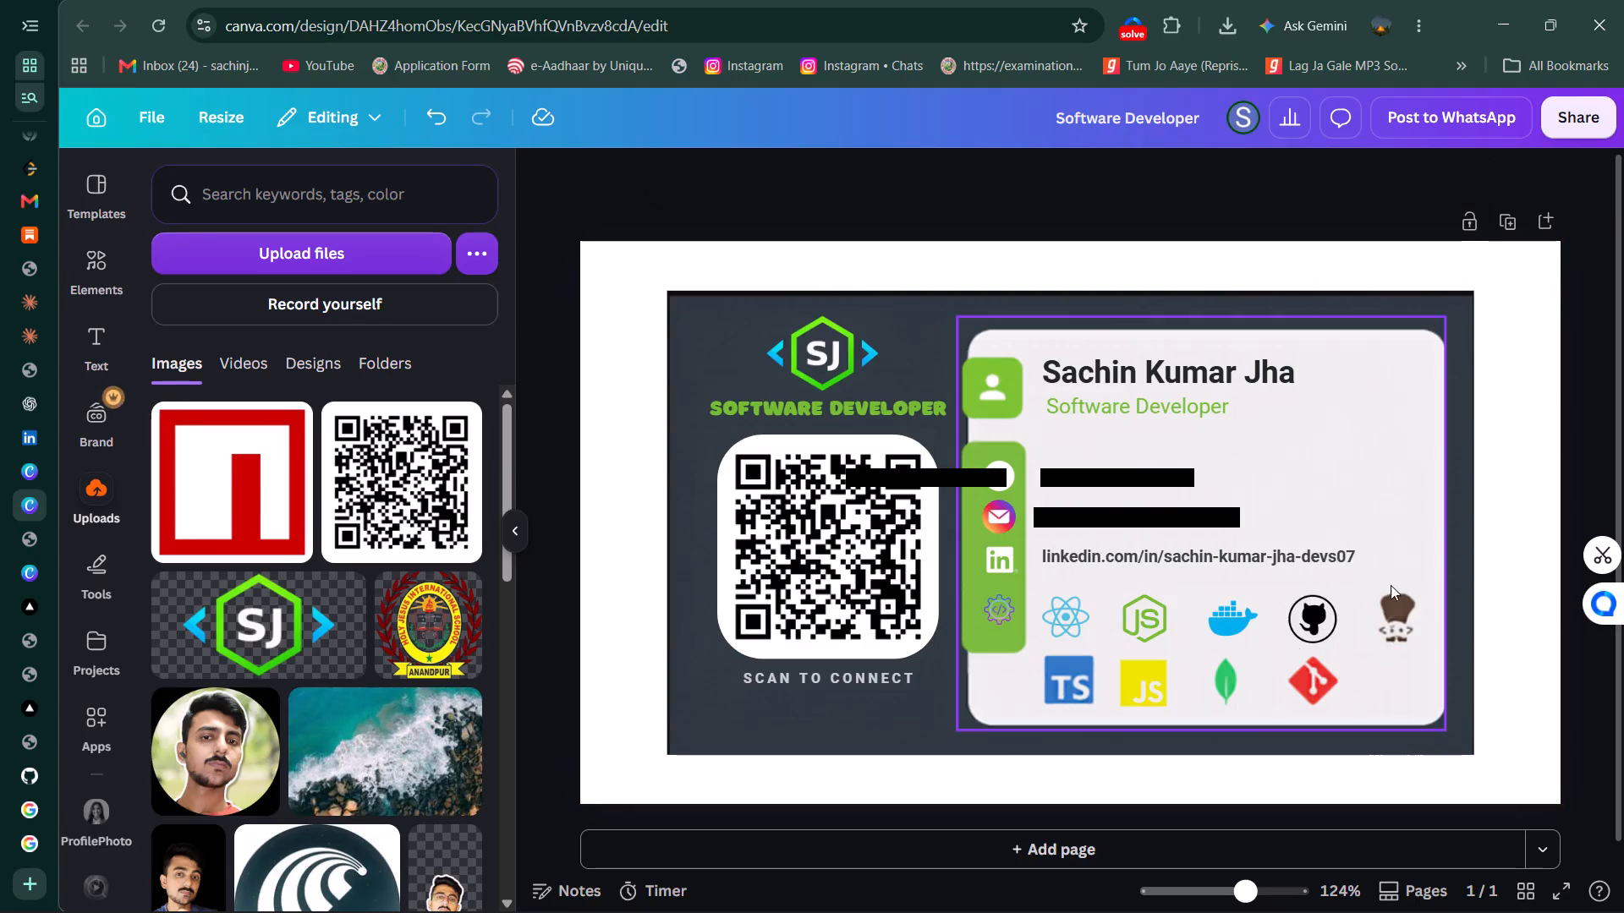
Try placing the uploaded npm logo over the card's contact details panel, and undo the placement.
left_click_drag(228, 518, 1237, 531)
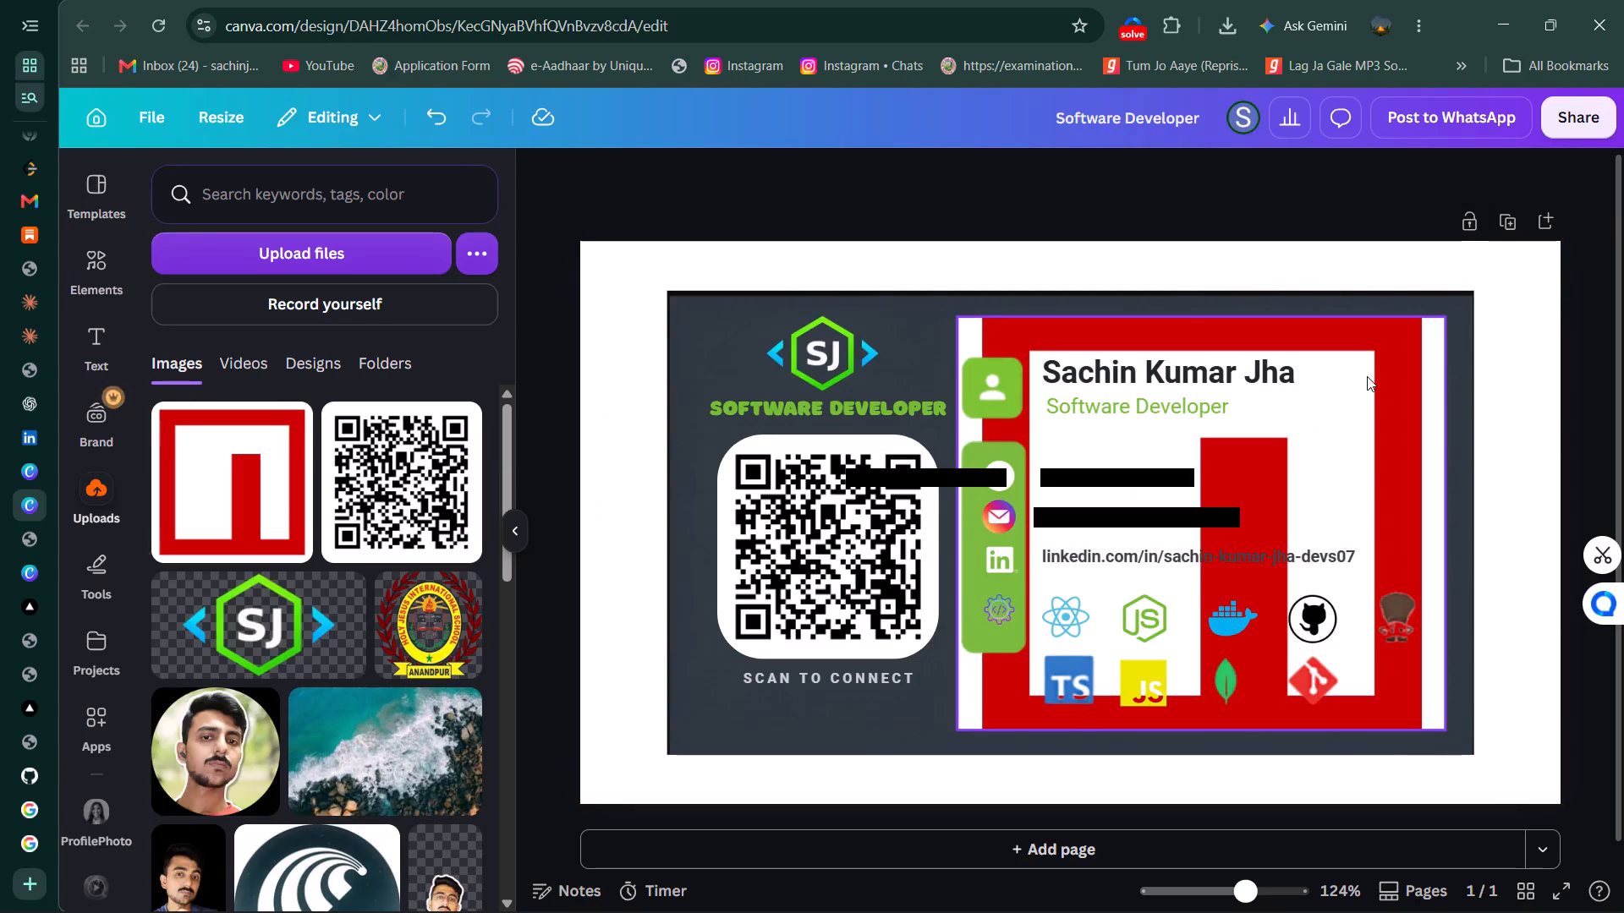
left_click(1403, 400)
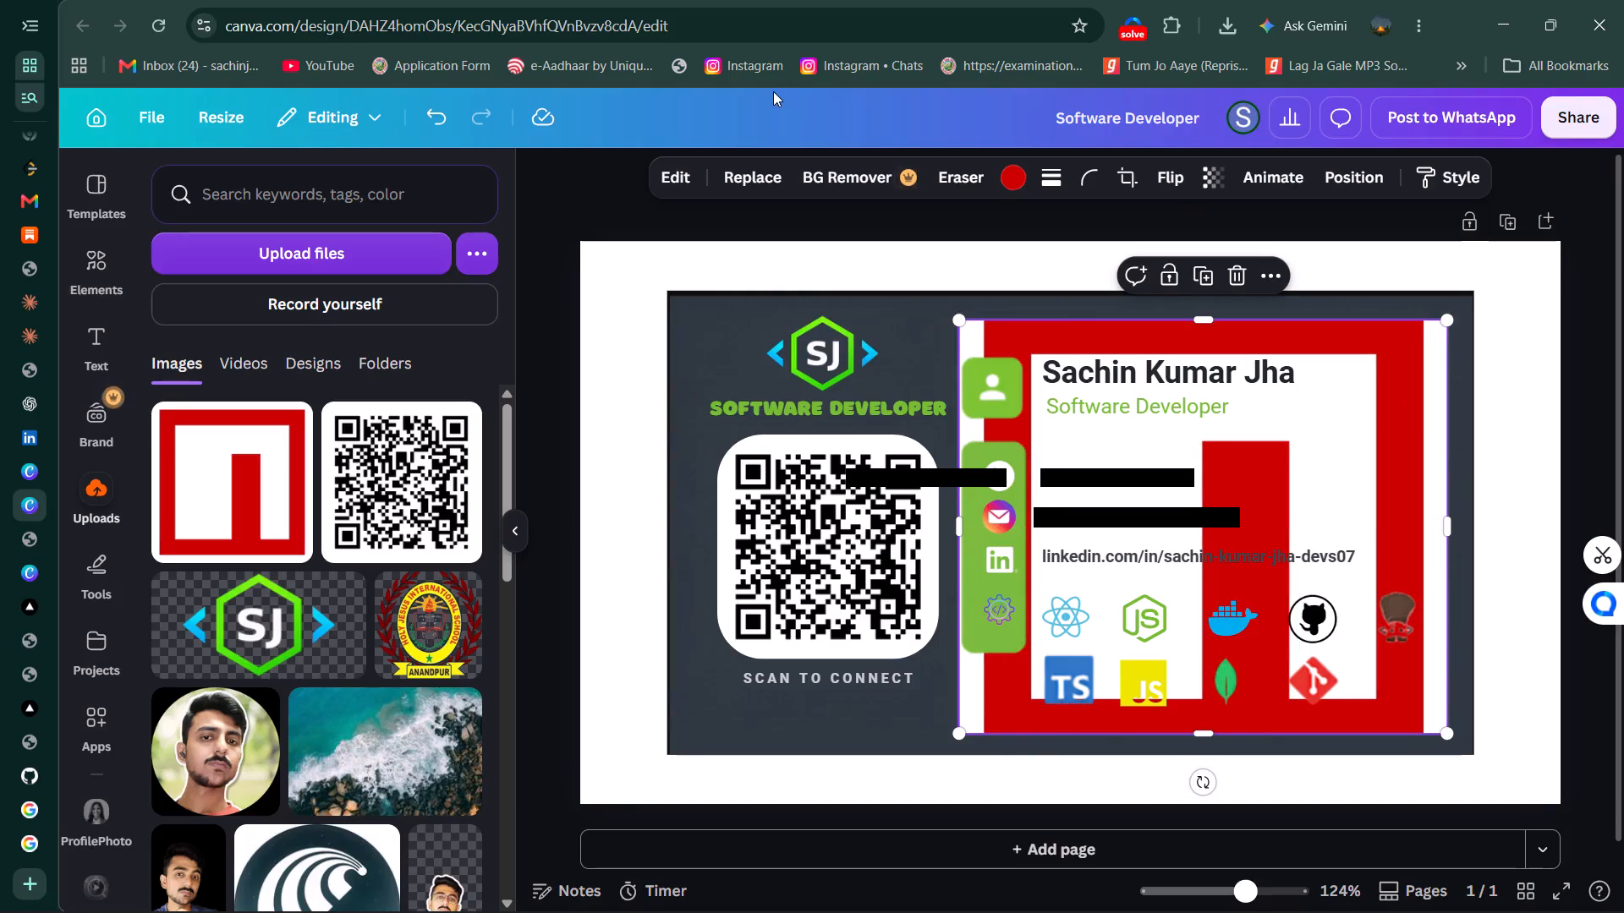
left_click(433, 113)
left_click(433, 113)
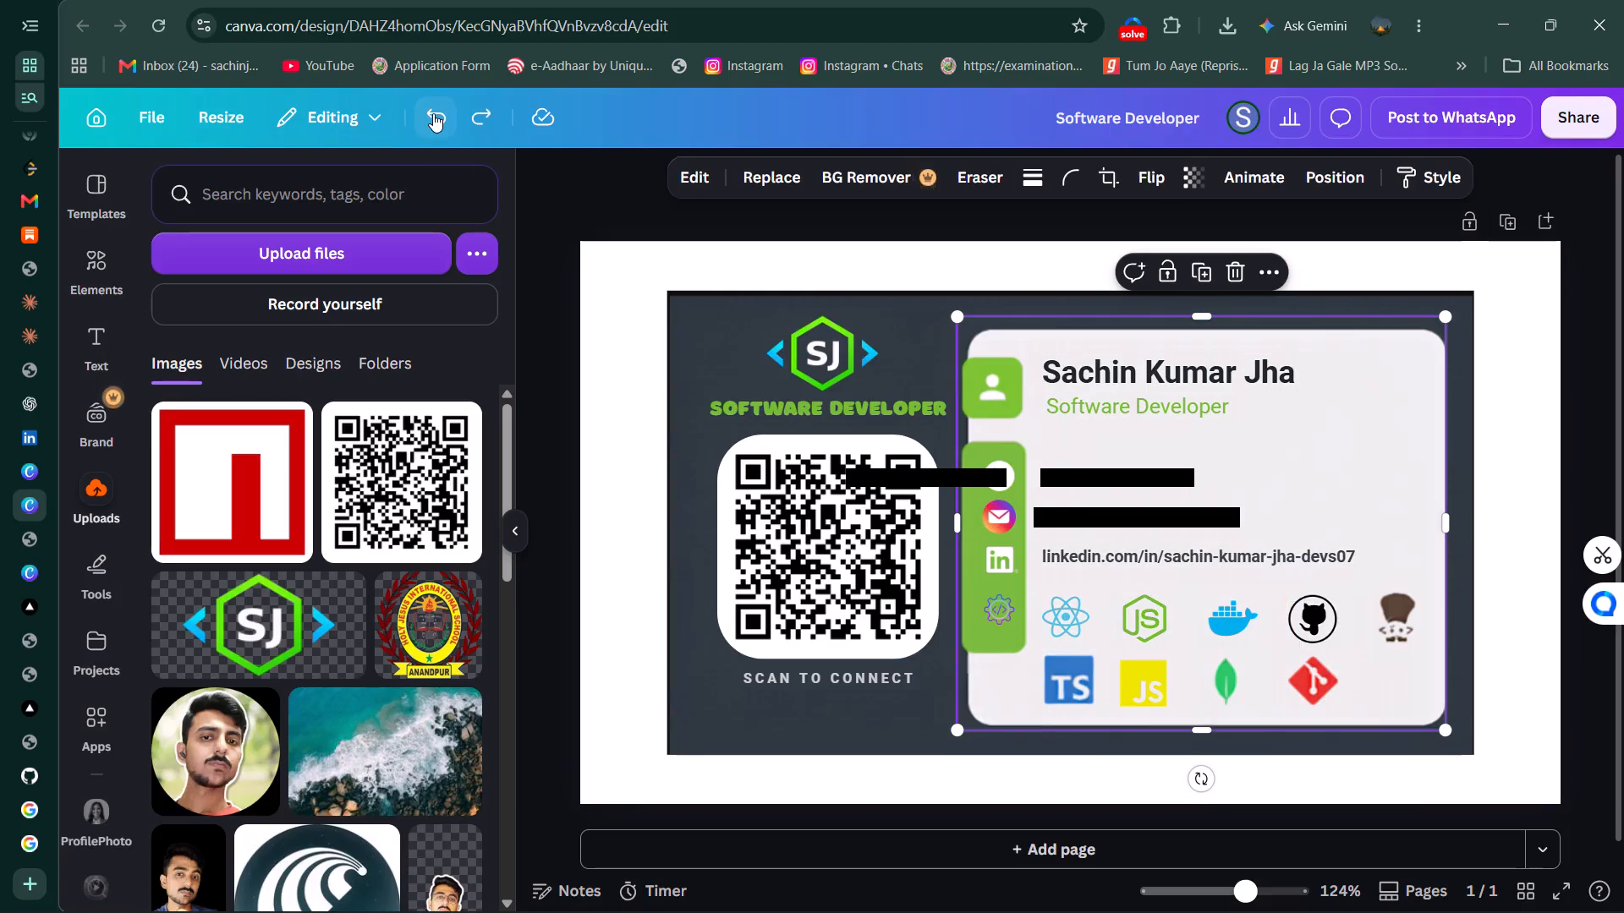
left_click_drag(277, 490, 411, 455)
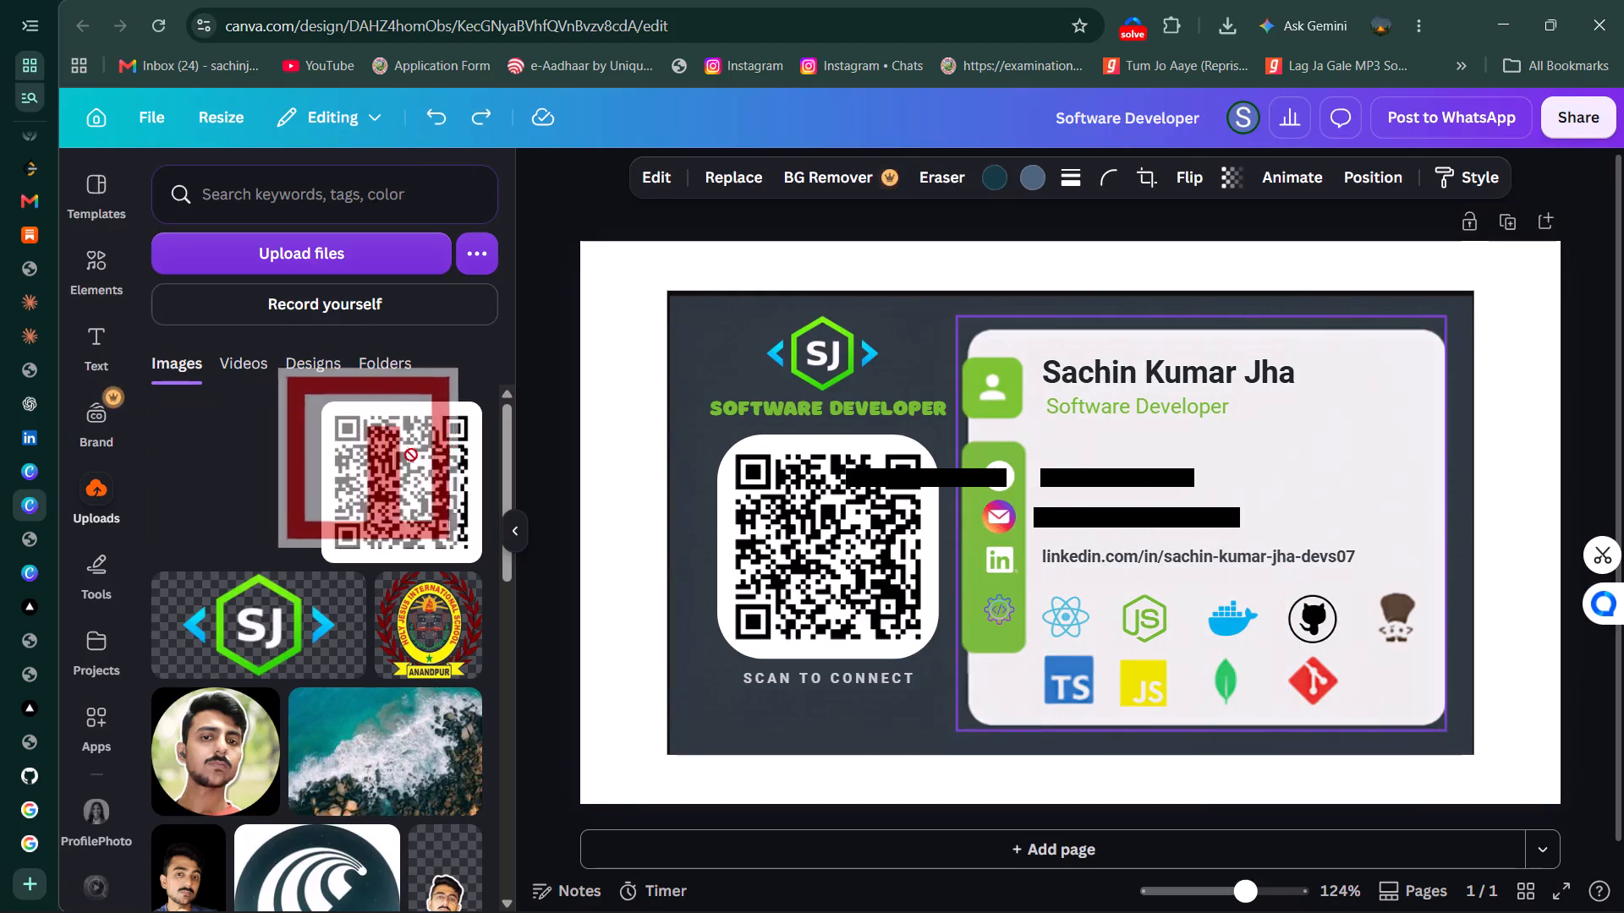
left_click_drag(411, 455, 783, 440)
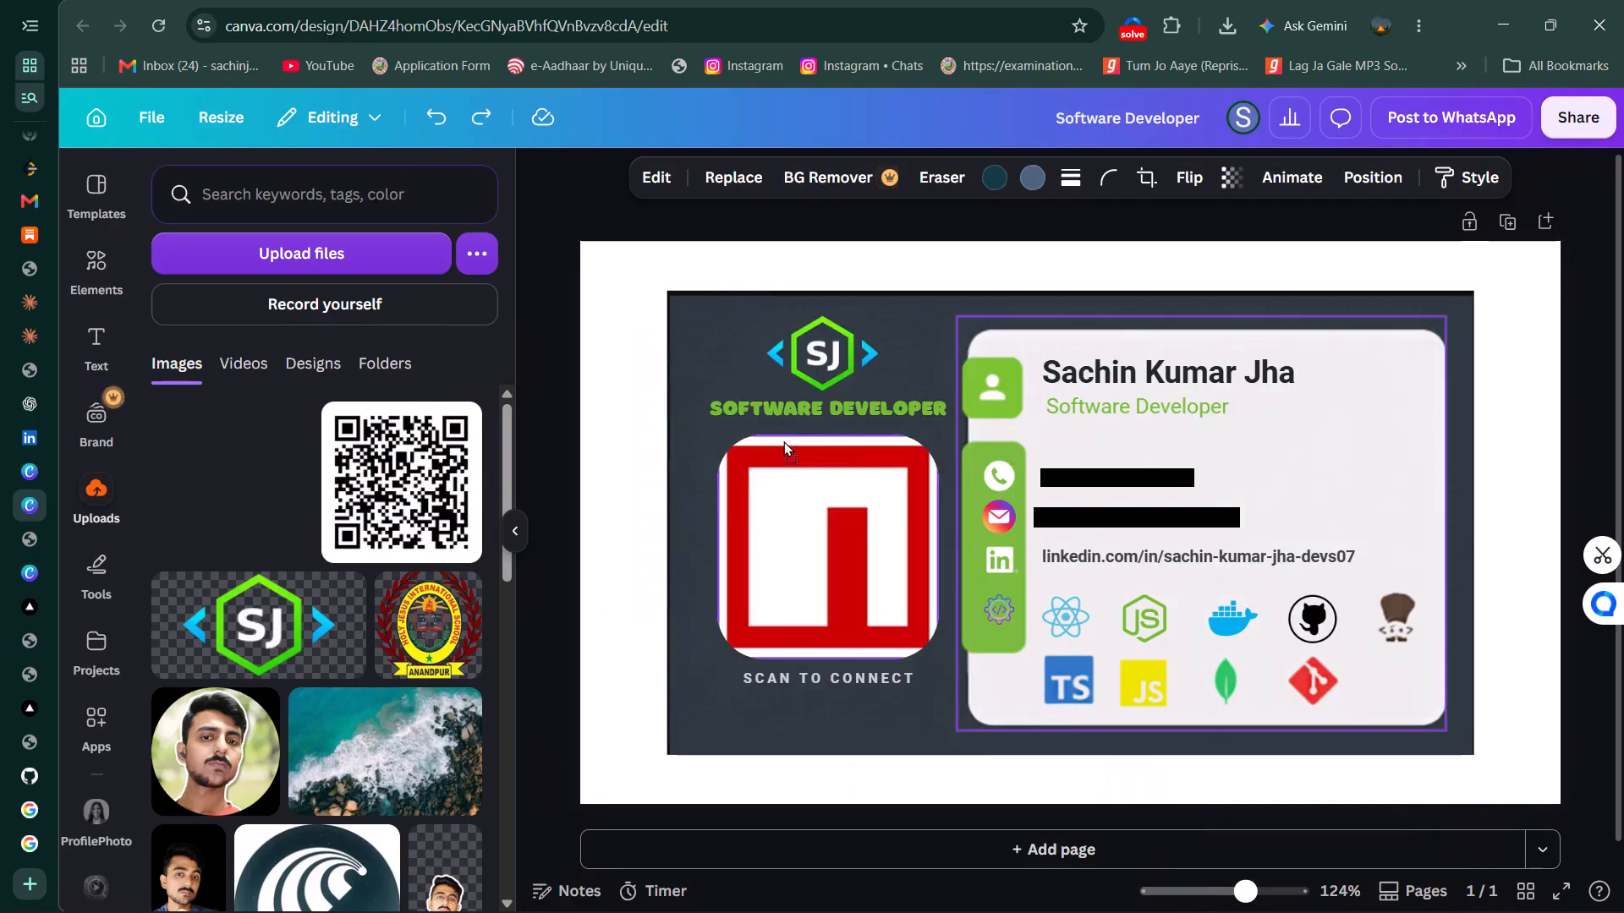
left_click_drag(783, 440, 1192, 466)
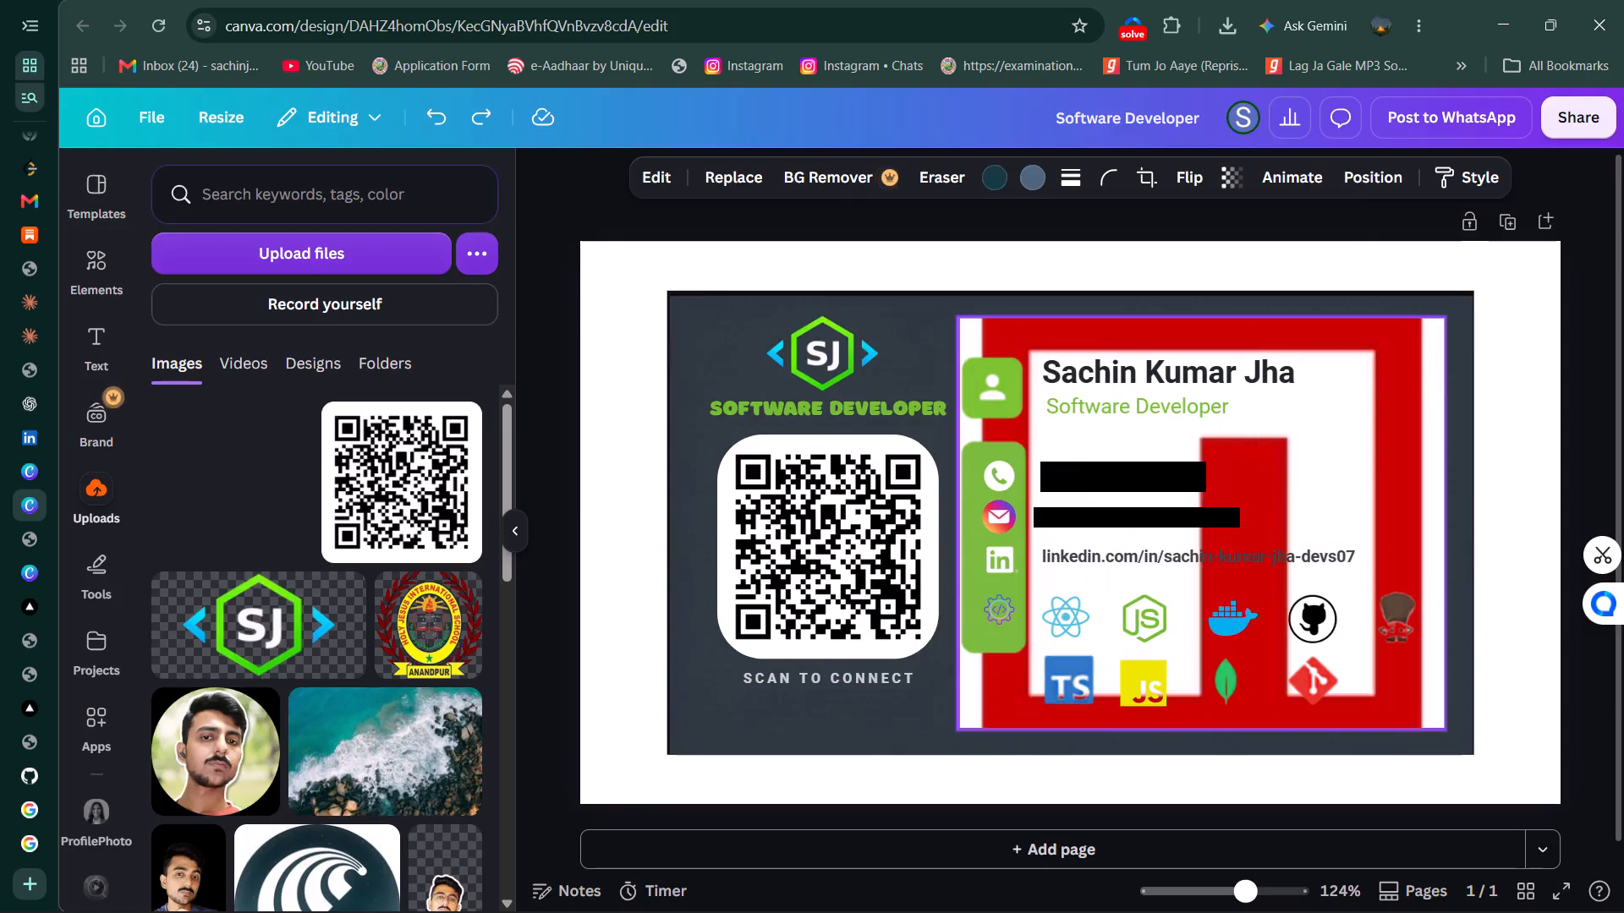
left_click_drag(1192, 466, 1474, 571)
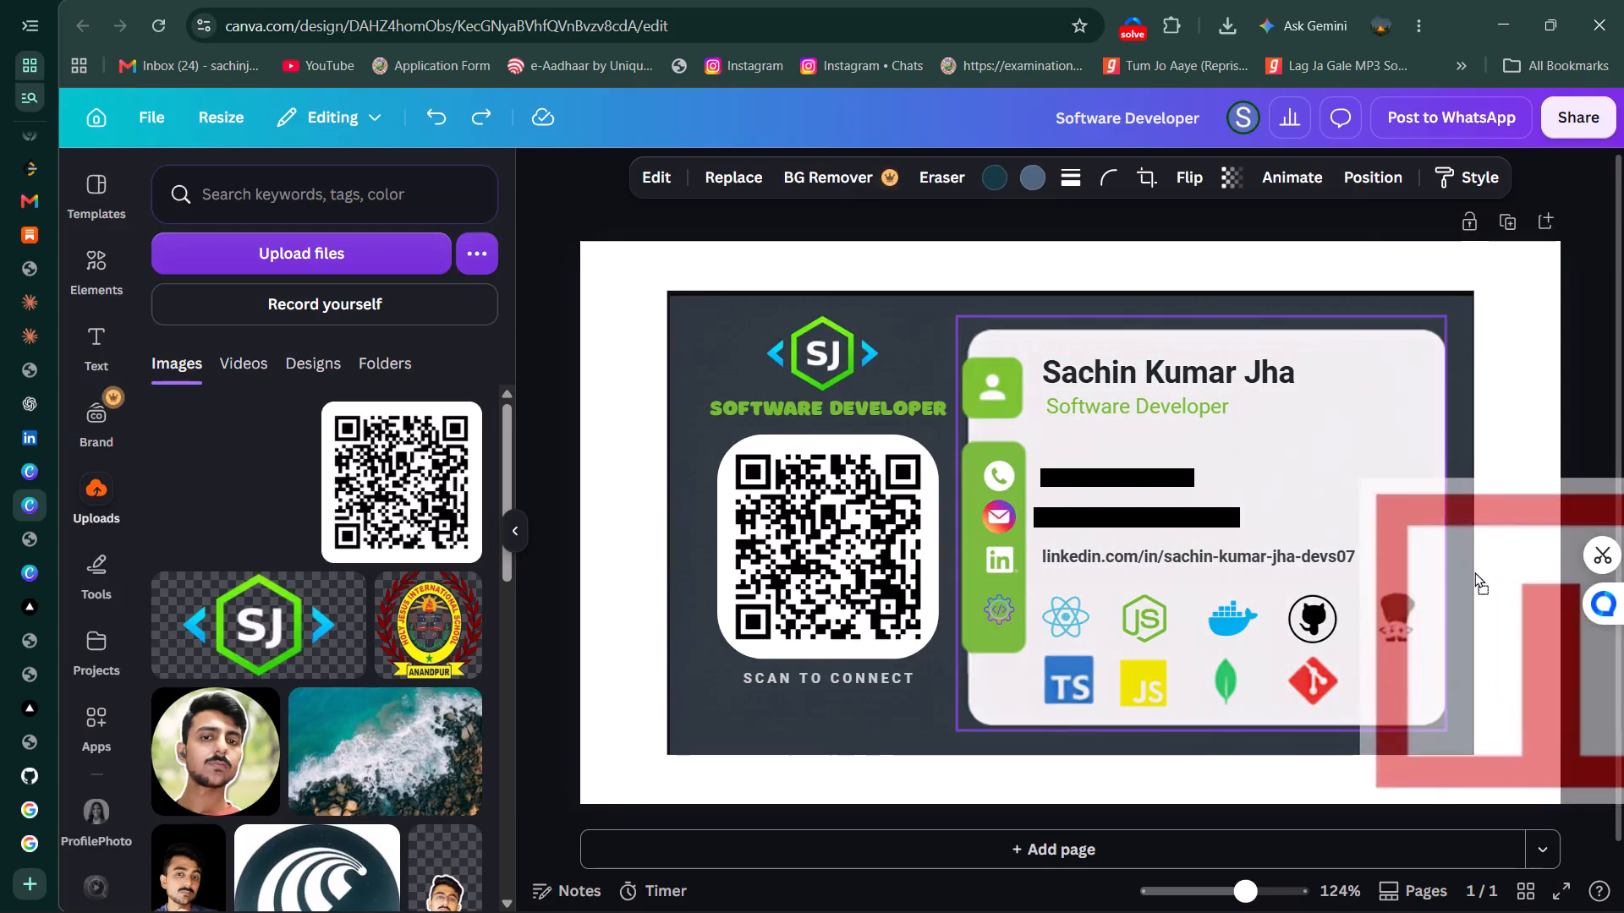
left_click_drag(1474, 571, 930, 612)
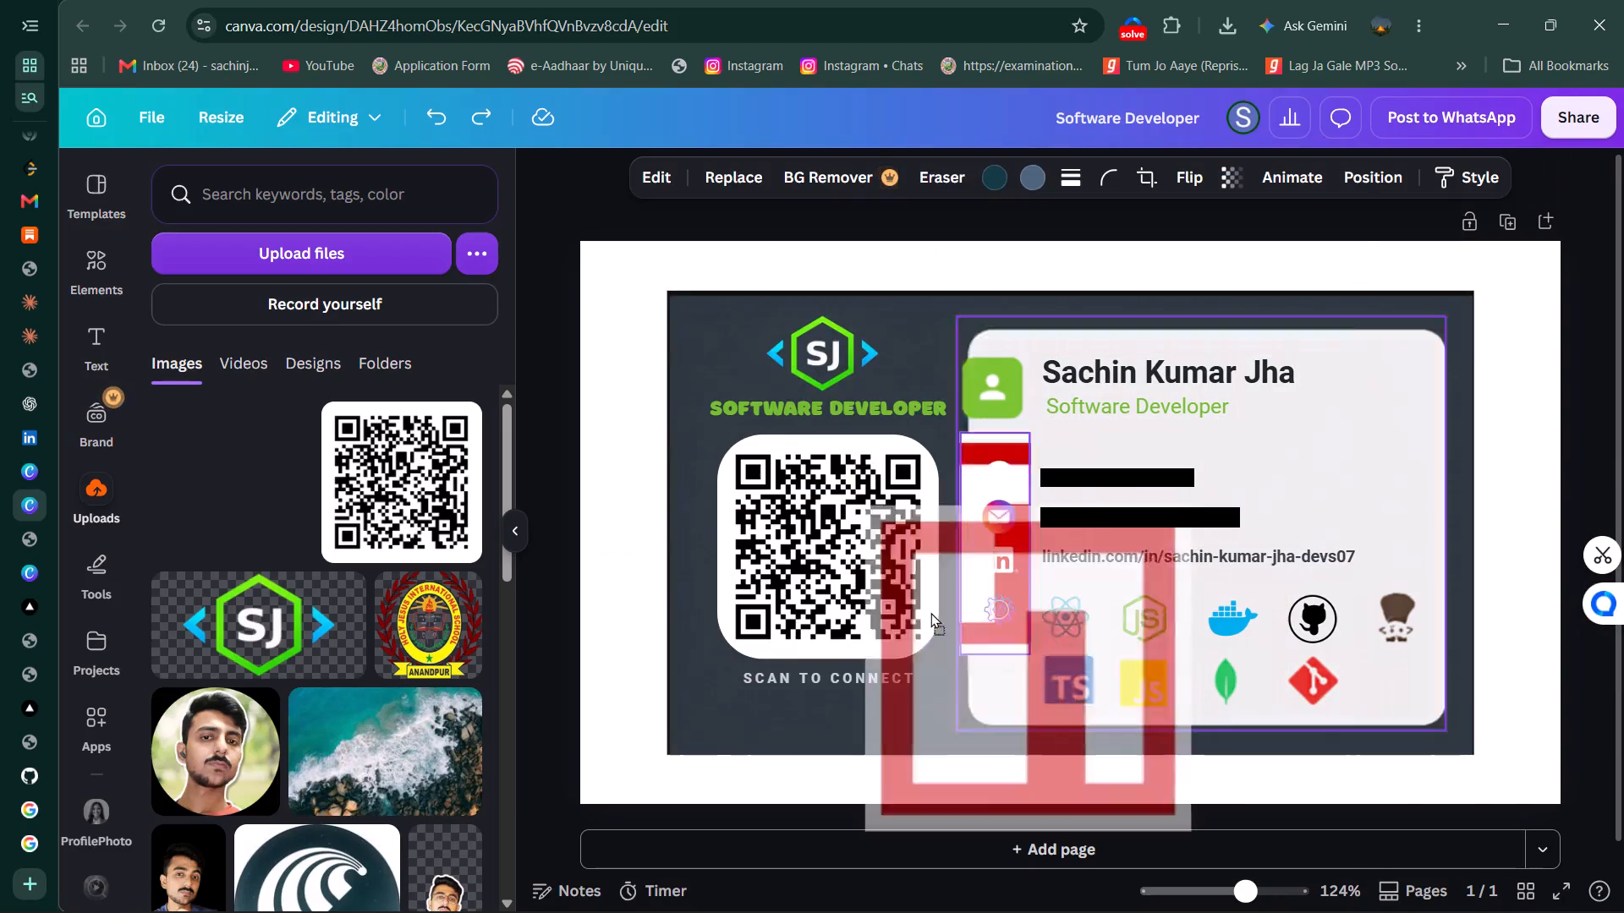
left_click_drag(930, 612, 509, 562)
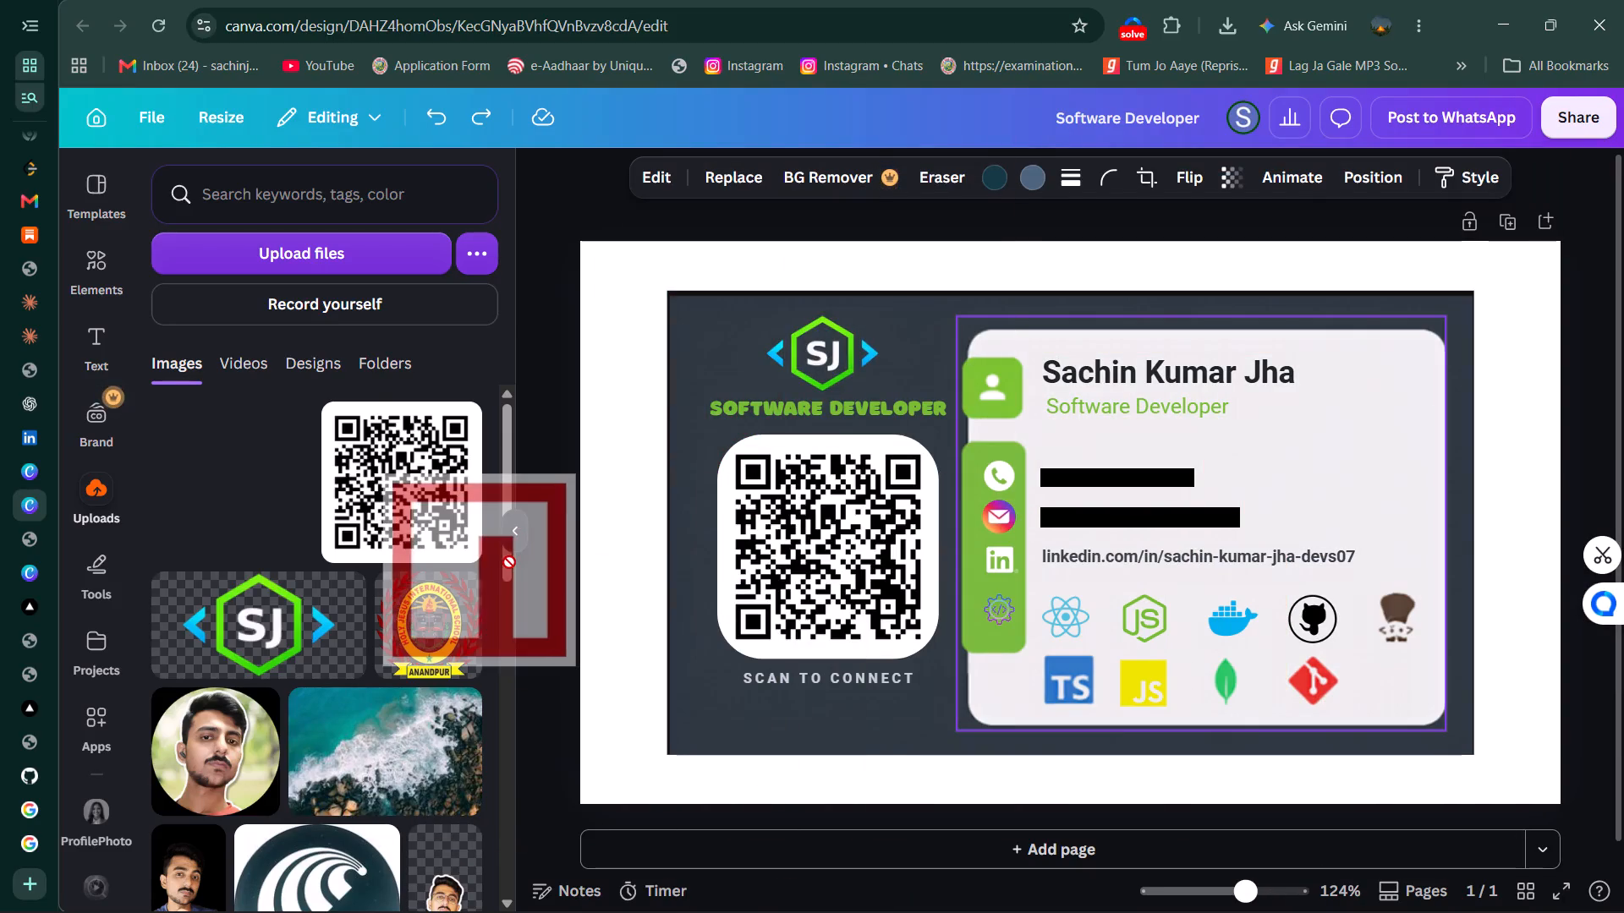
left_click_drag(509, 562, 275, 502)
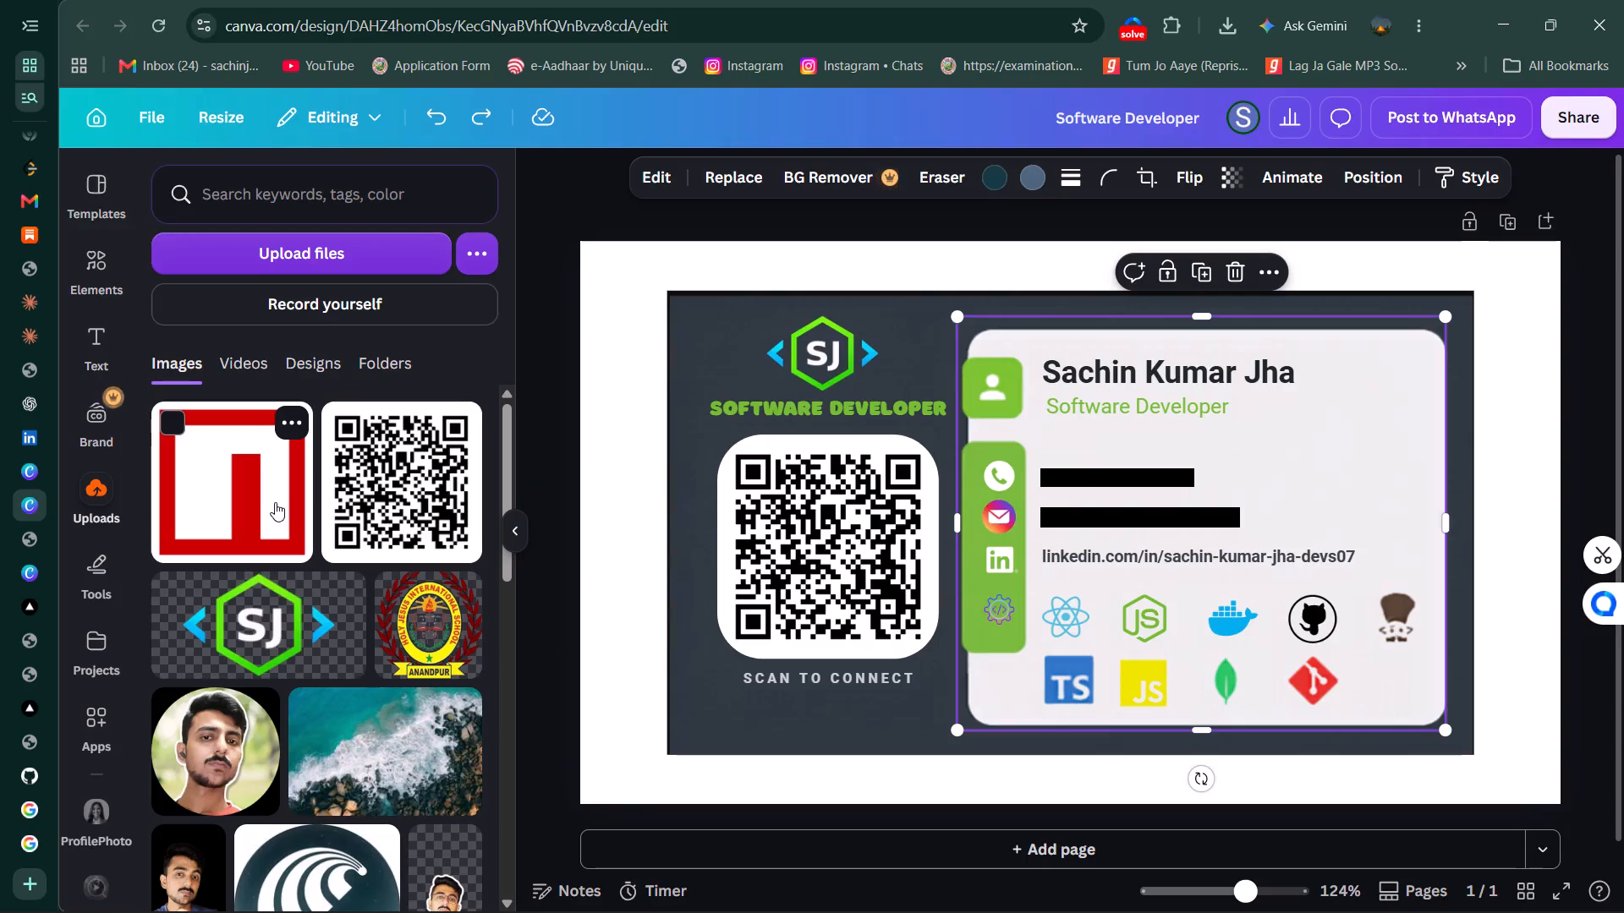
Insert the uploaded npm logo as a separate image, shrink it to icon size and place it beside the Git icon.
left_click(267, 473)
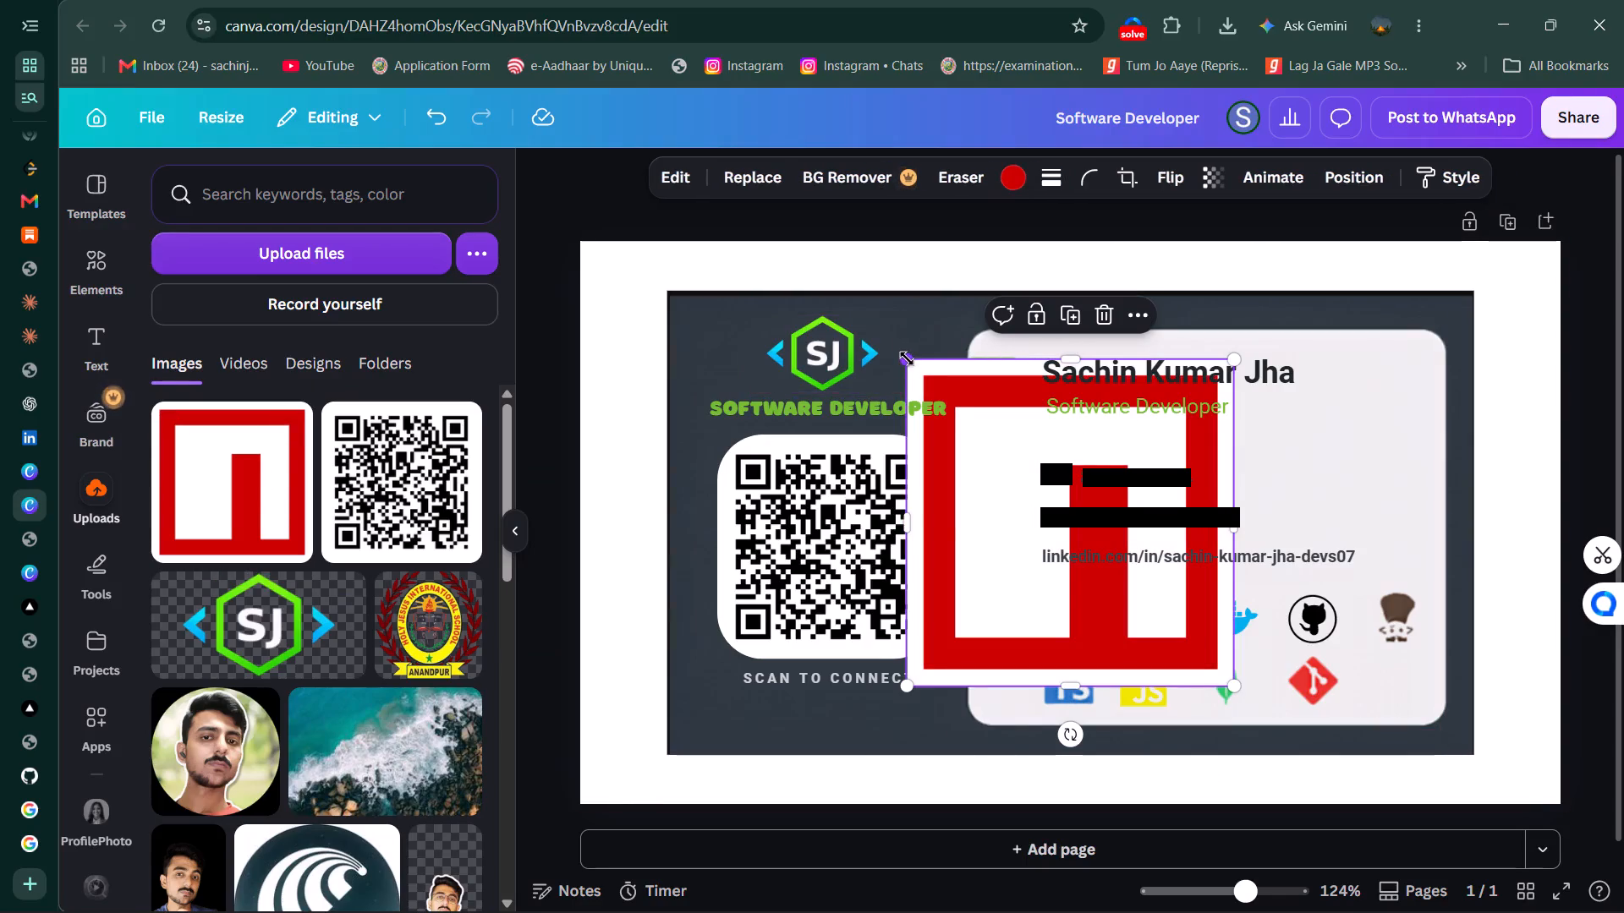
left_click_drag(907, 358, 1179, 526)
left_click_drag(1199, 620, 1415, 667)
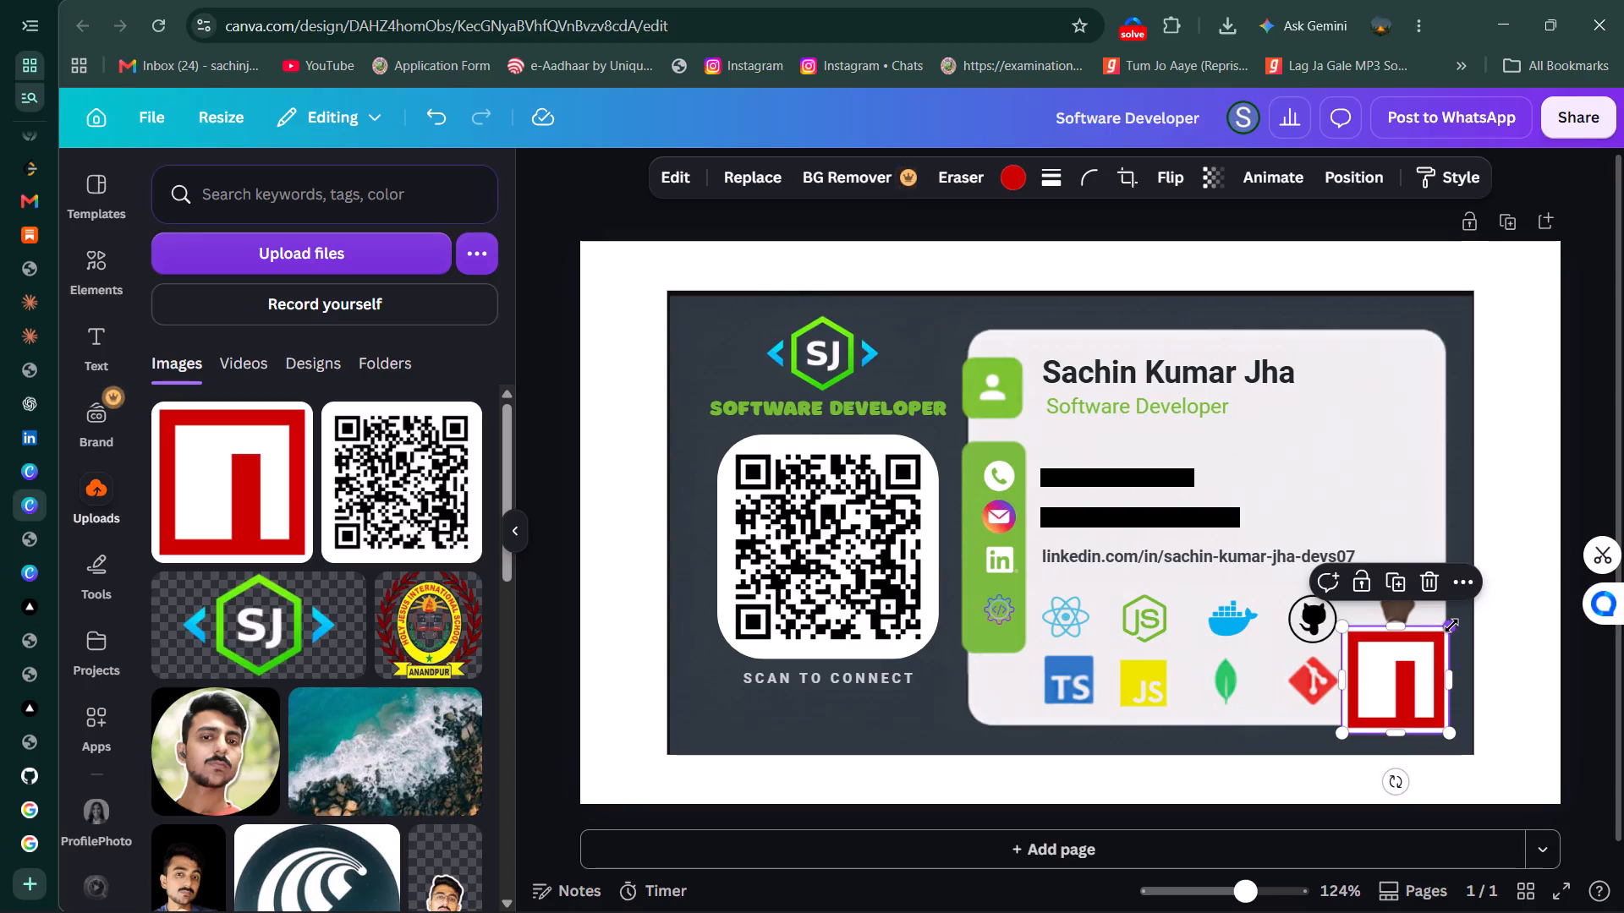
left_click_drag(1451, 626, 1420, 672)
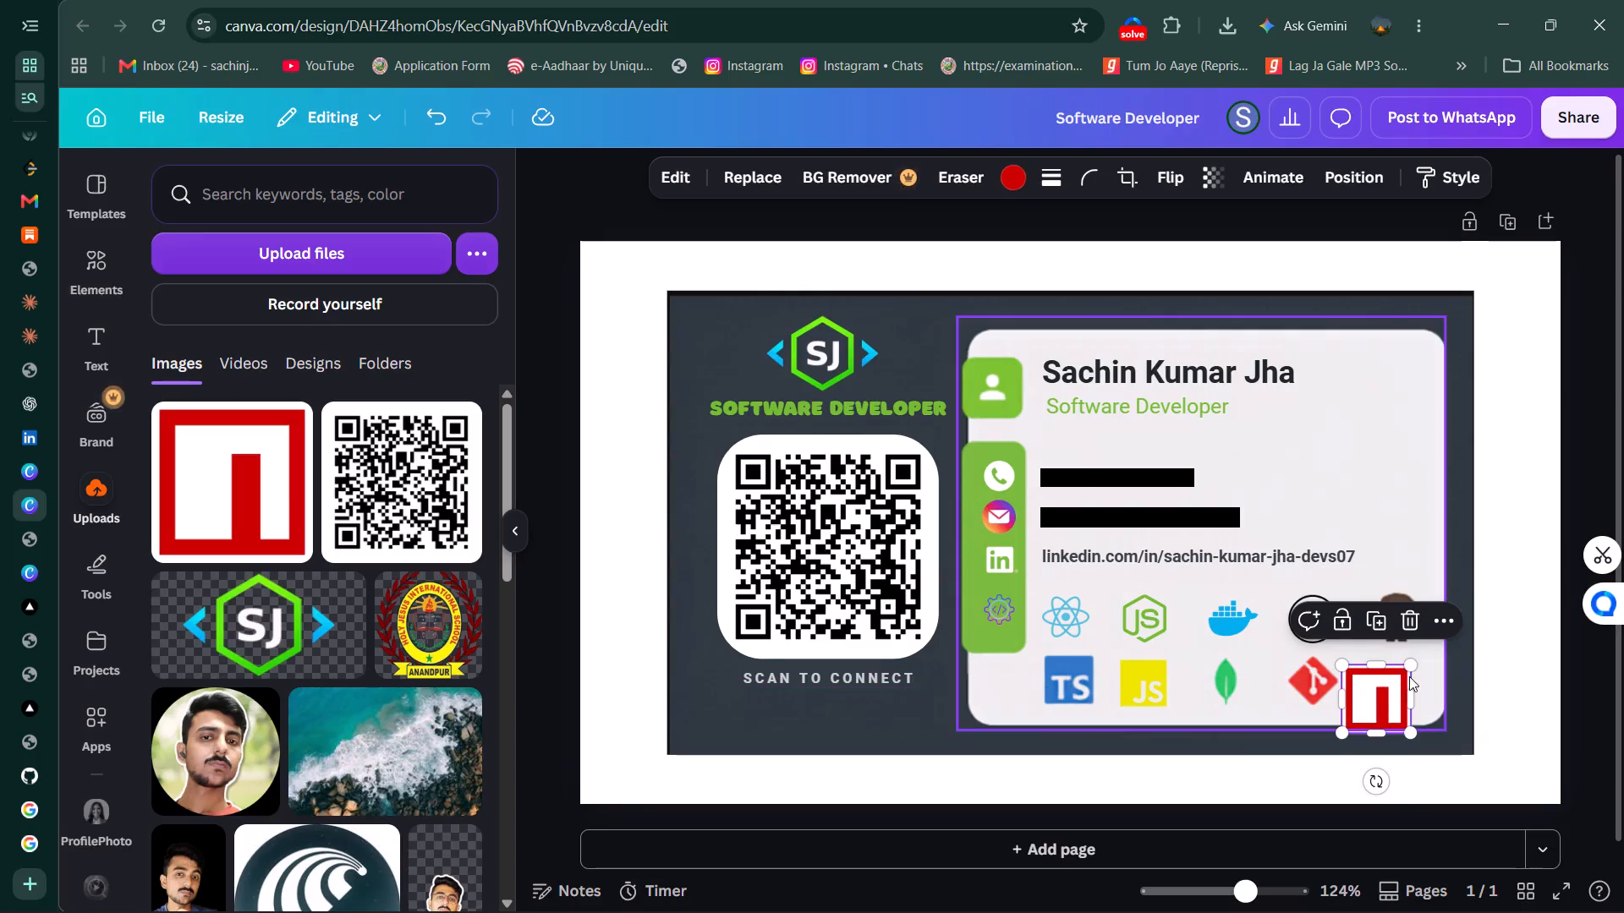
left_click_drag(1374, 694, 1396, 681)
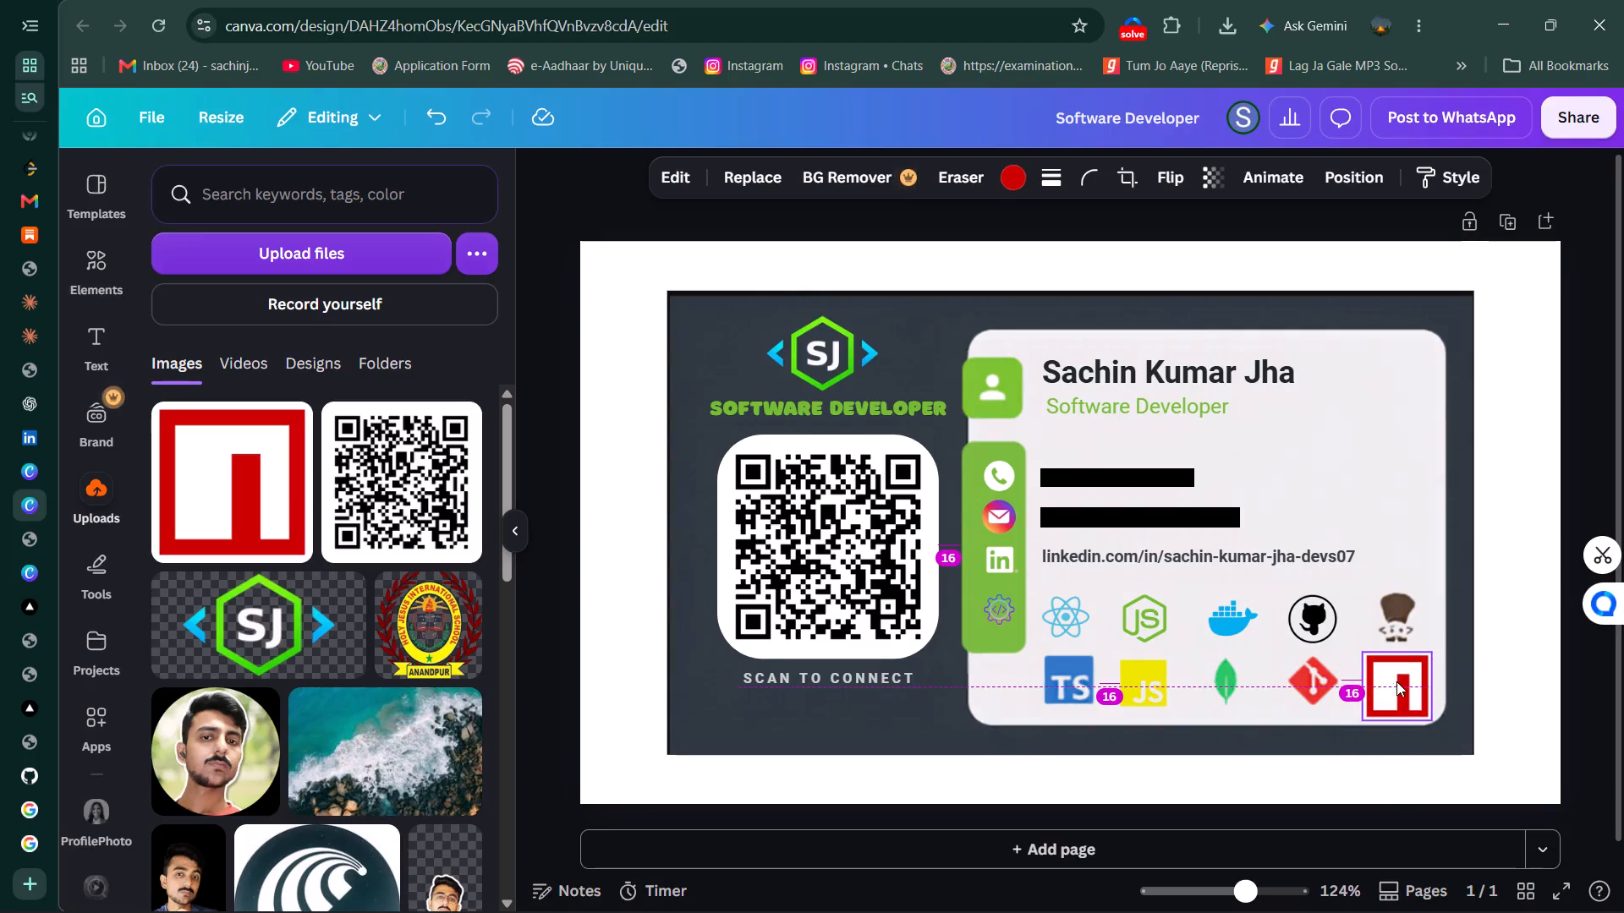
Shrink the npm logo to match the neighbouring technology icons and align it with the Git icon's row.
left_click_drag(1435, 719, 1418, 703)
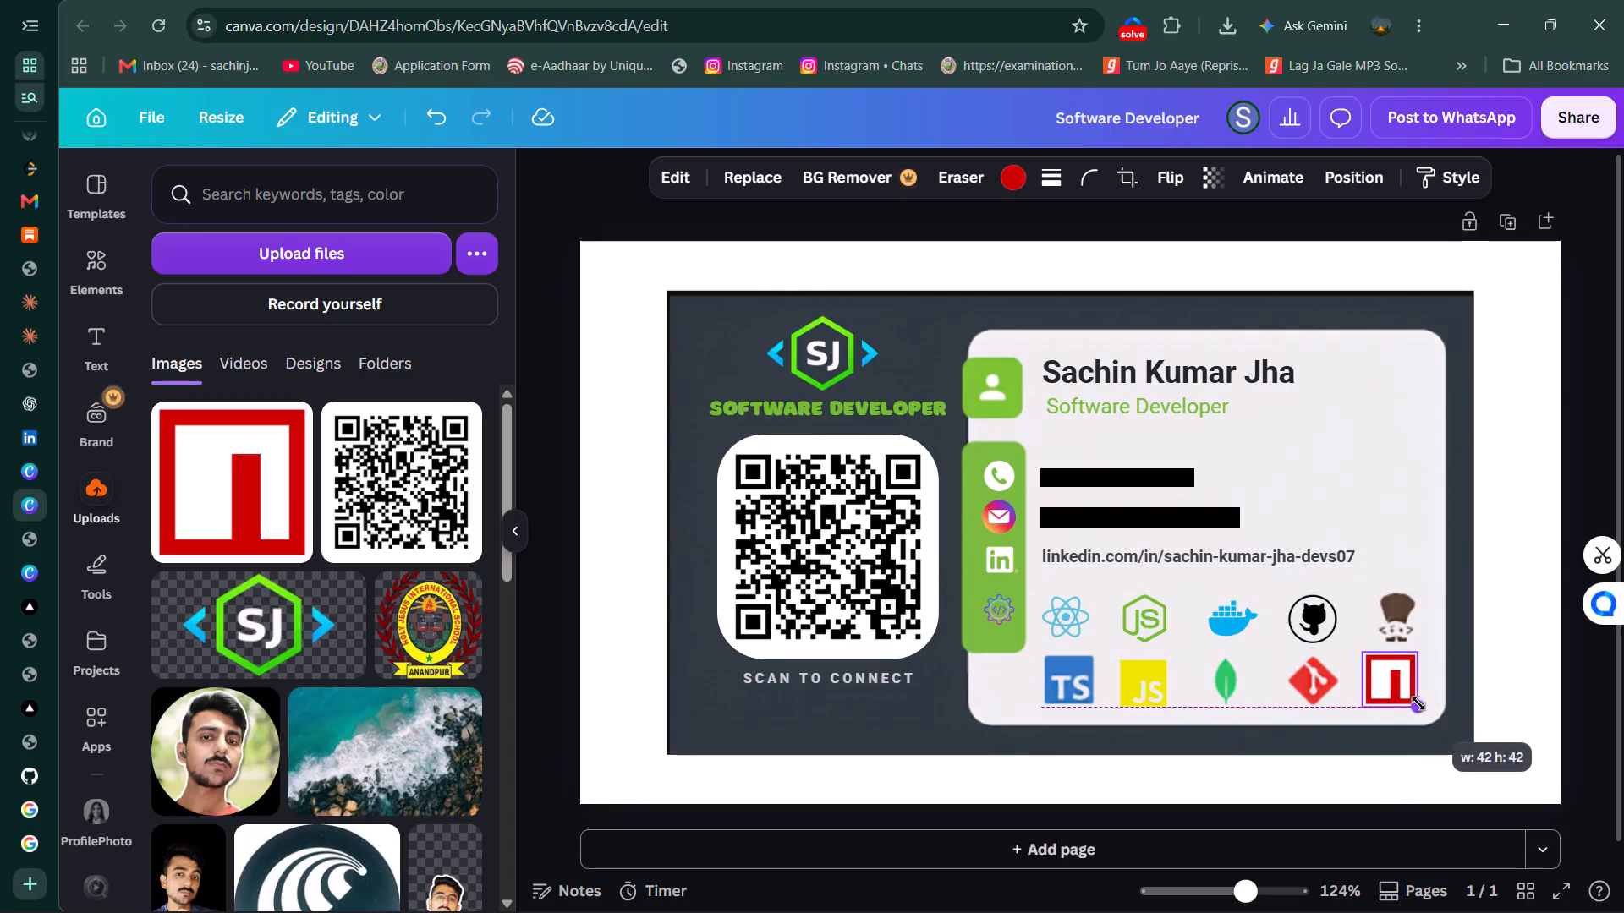
left_click_drag(1418, 703, 1413, 701)
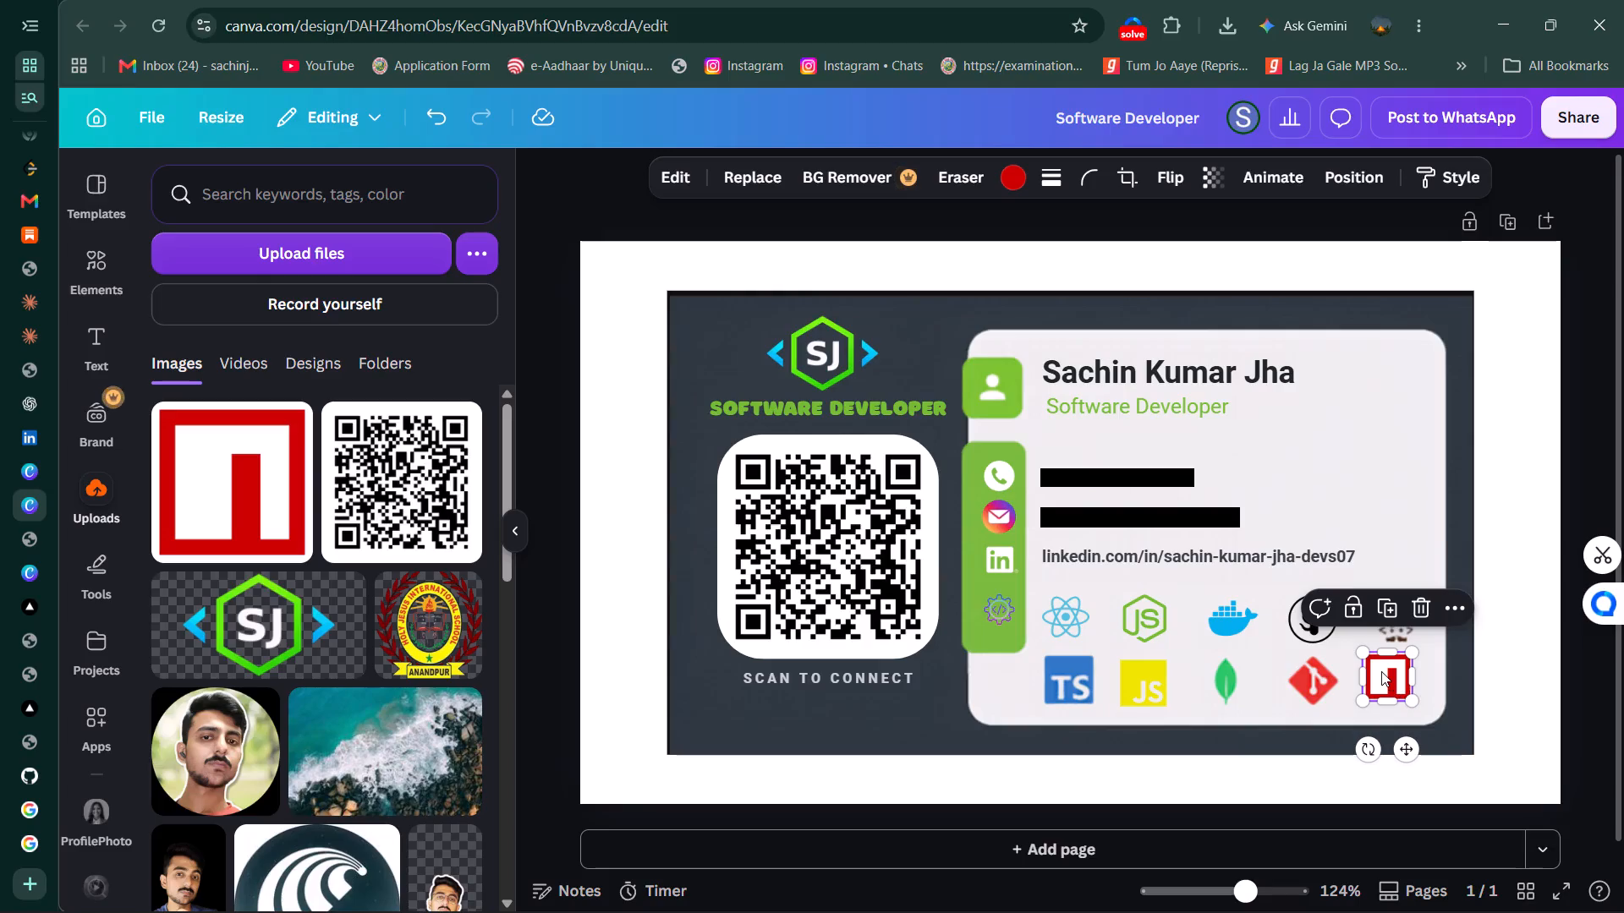
left_click_drag(1381, 671, 1394, 679)
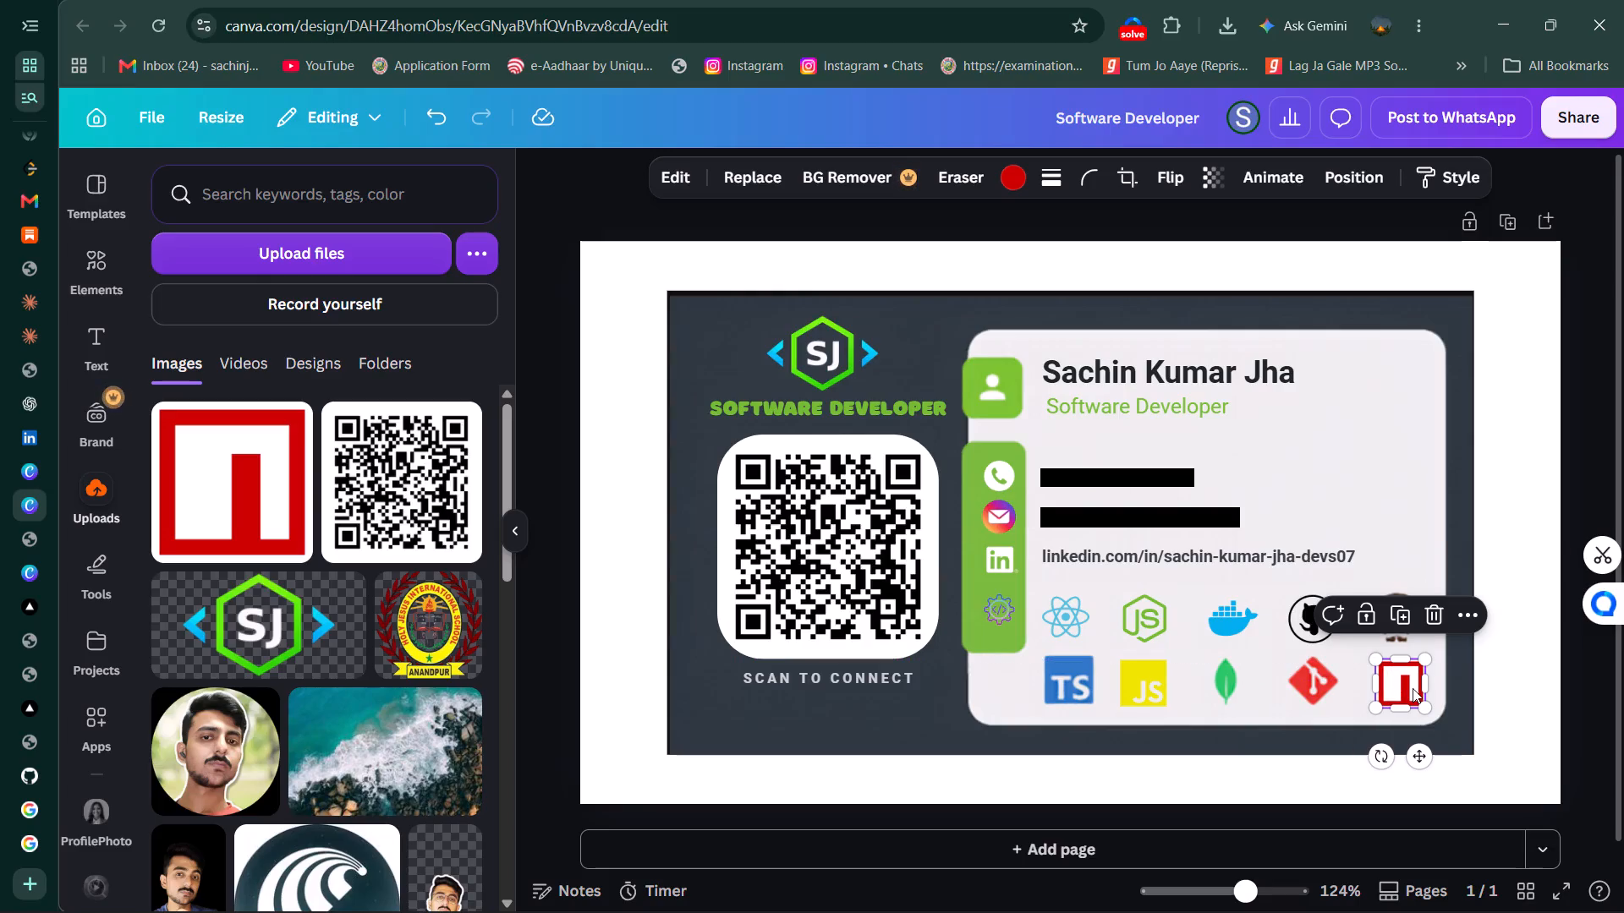
left_click(1407, 681)
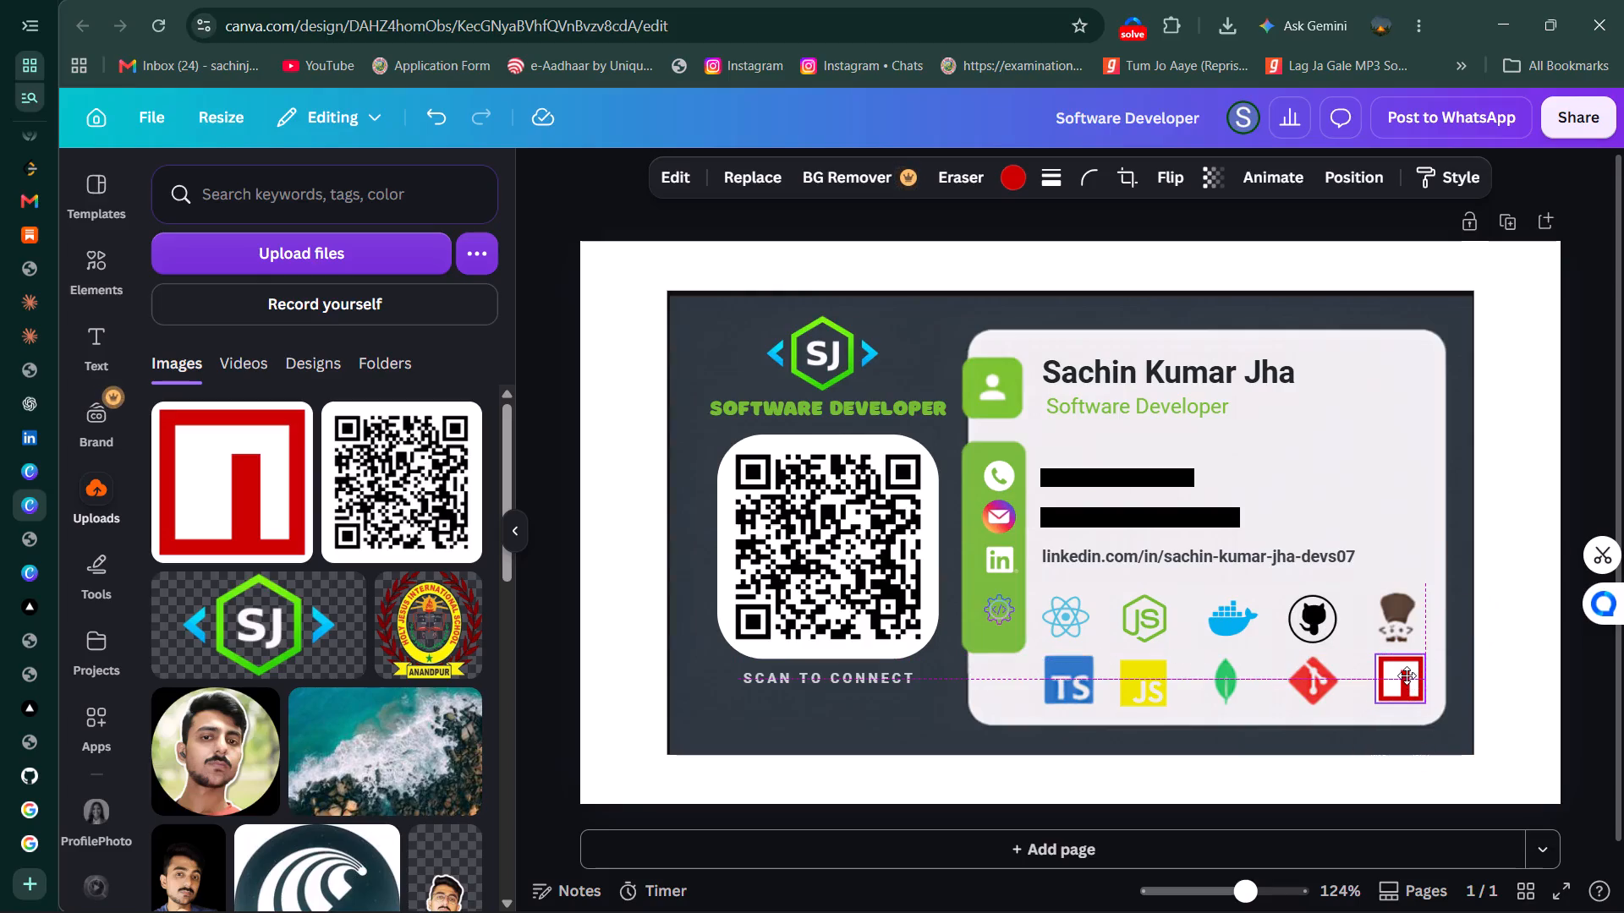
left_click(1522, 544)
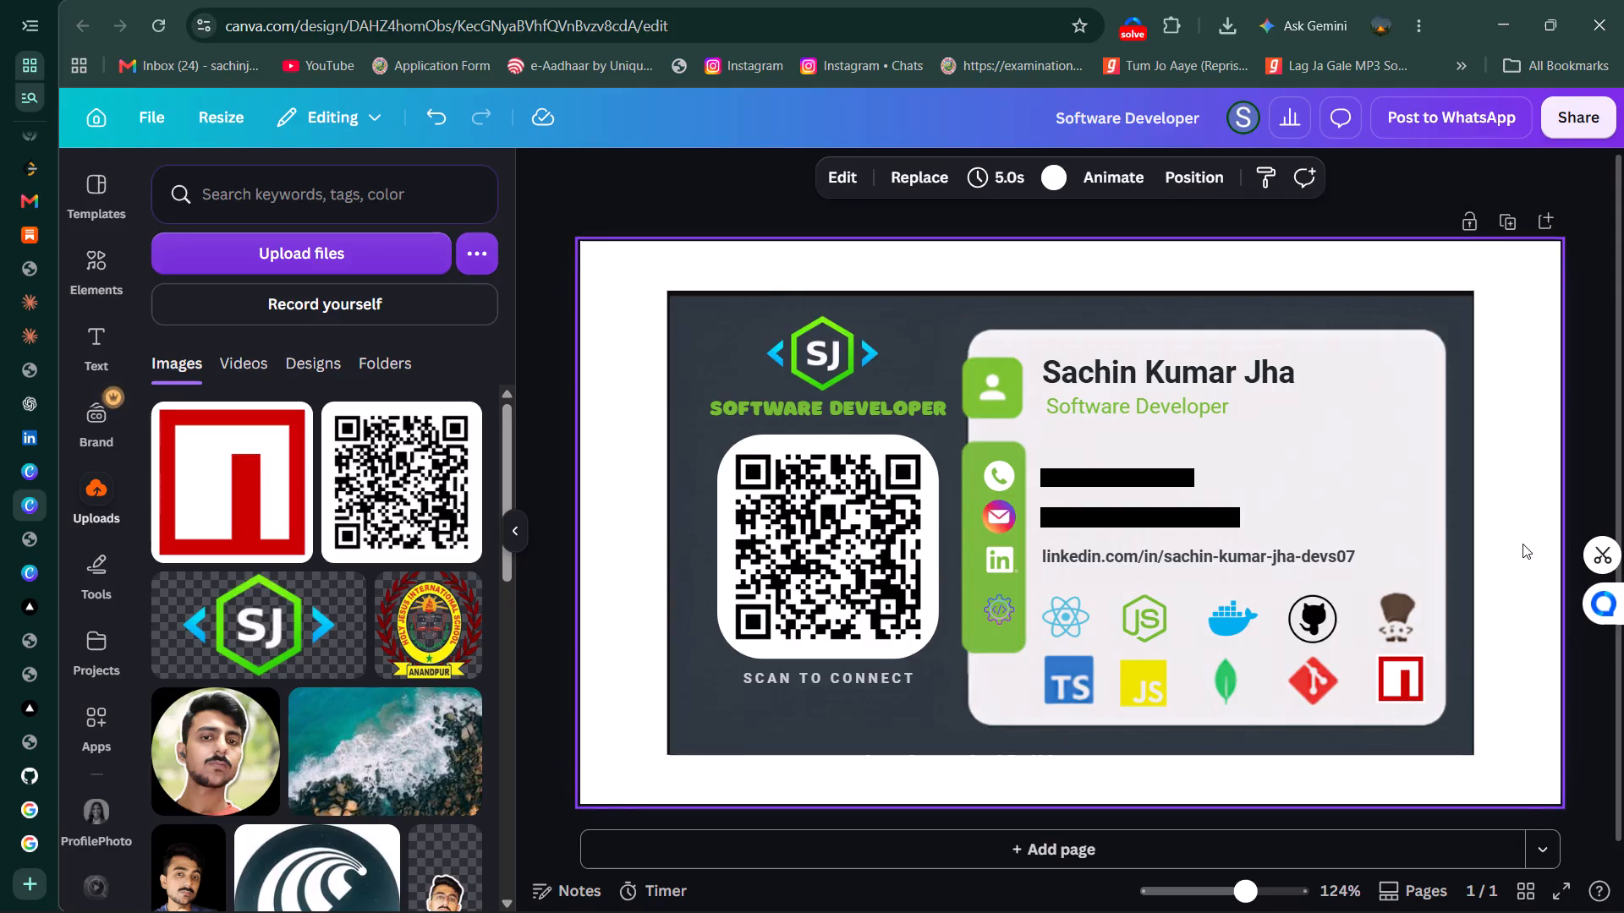
left_click(1402, 673)
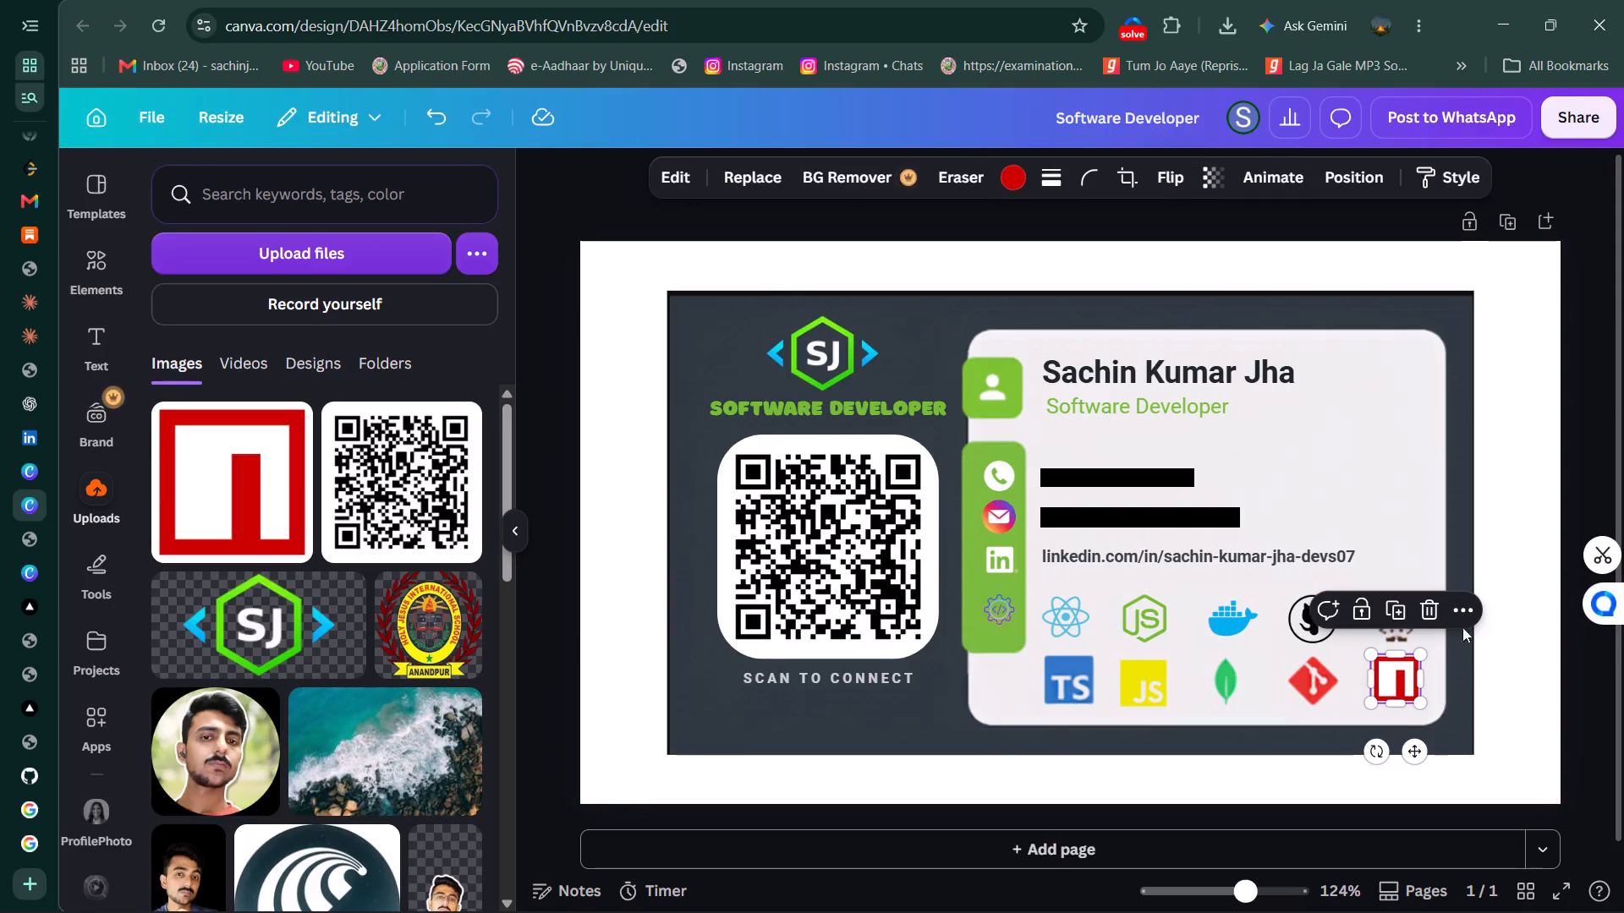
left_click(1504, 571)
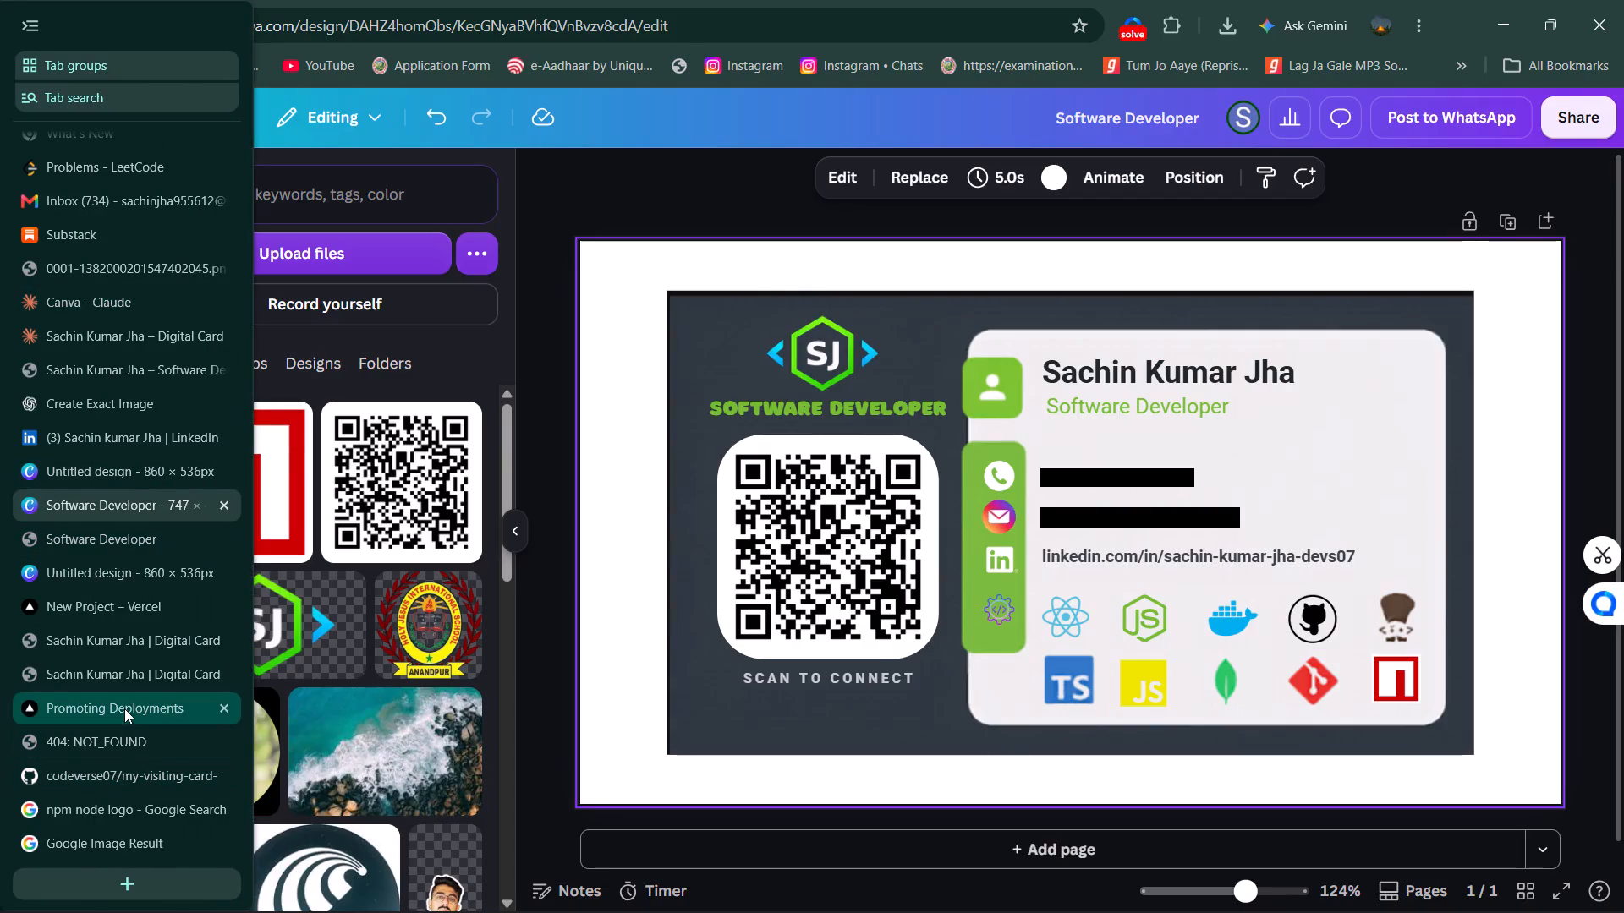
Return to the Google image result tab, close the npm preview and search images for "git version control logo".
scroll(124, 708, "down", 3)
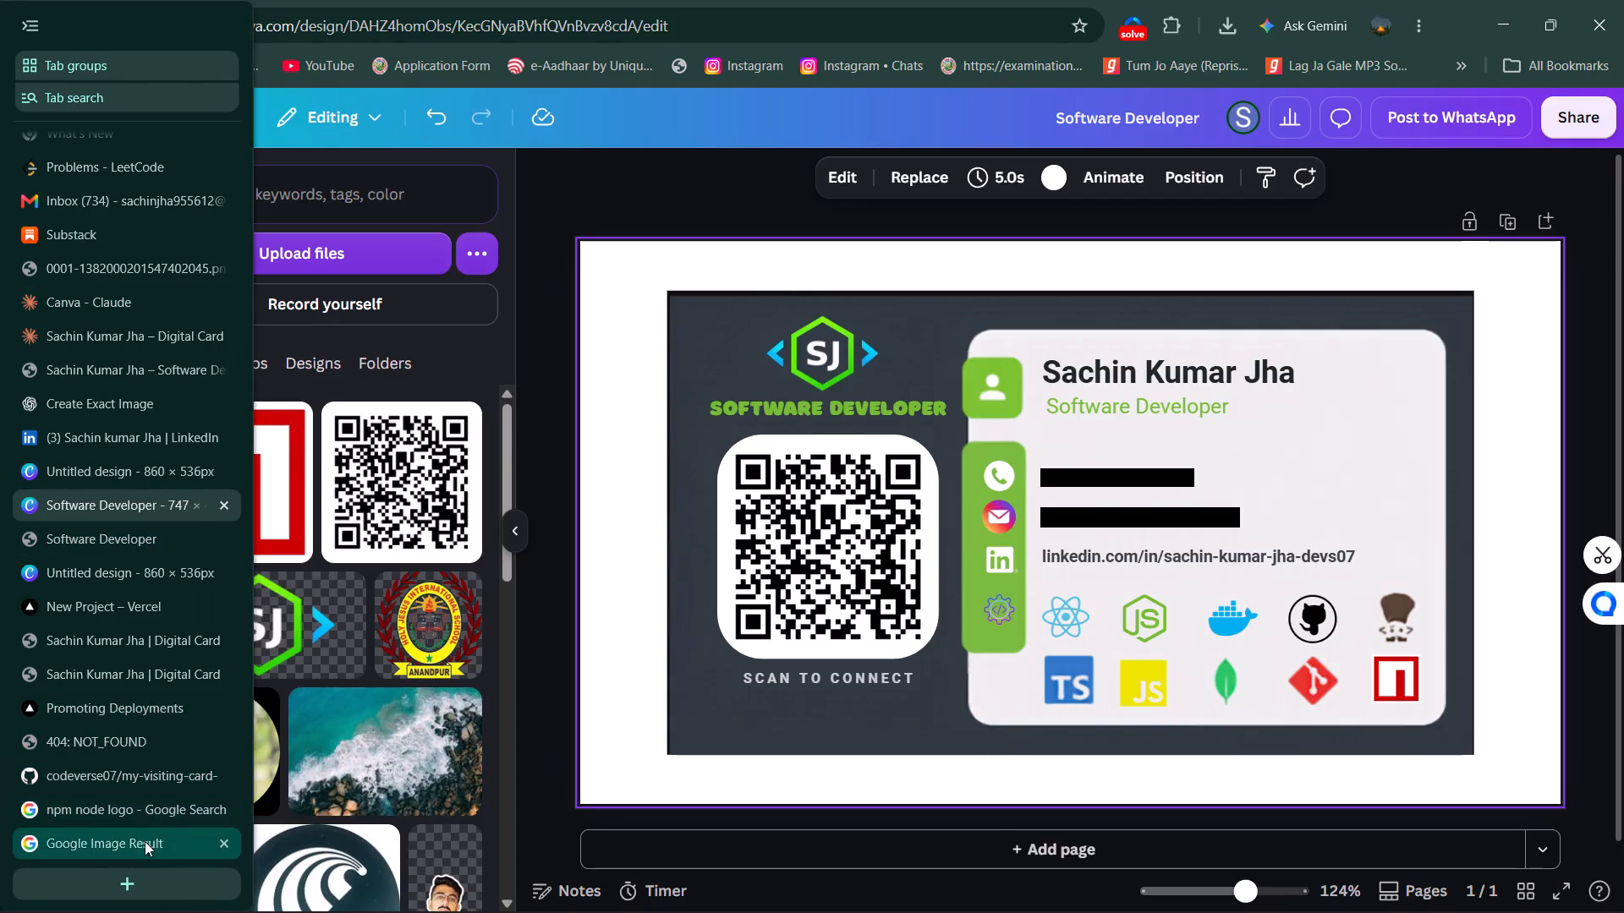
left_click(145, 841)
left_click(1193, 110)
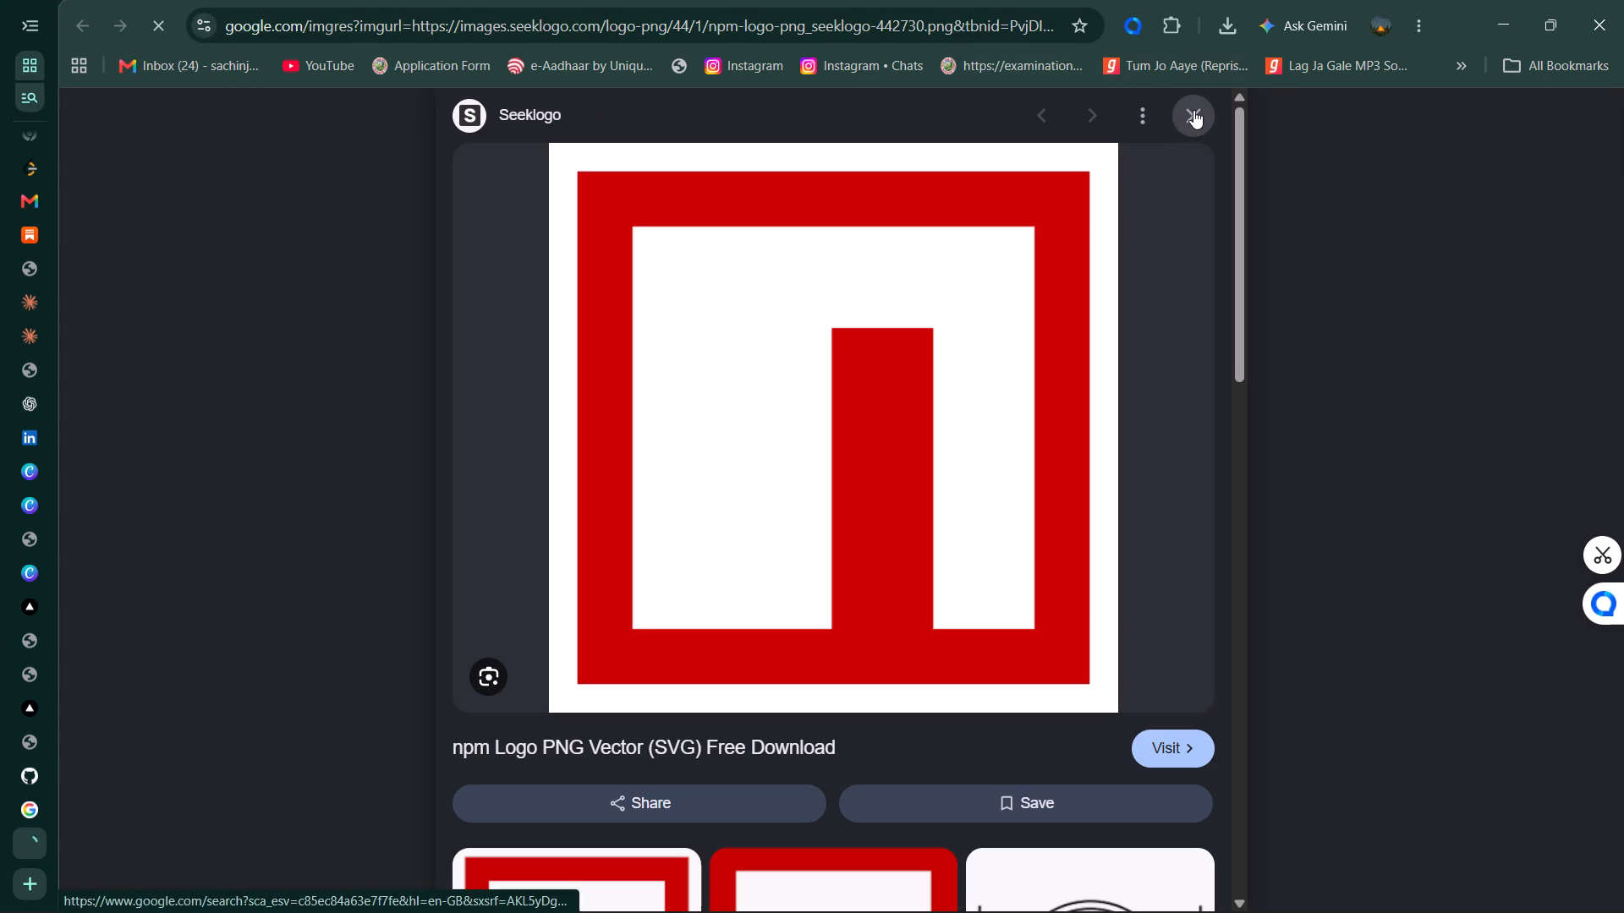
left_click(651, 130)
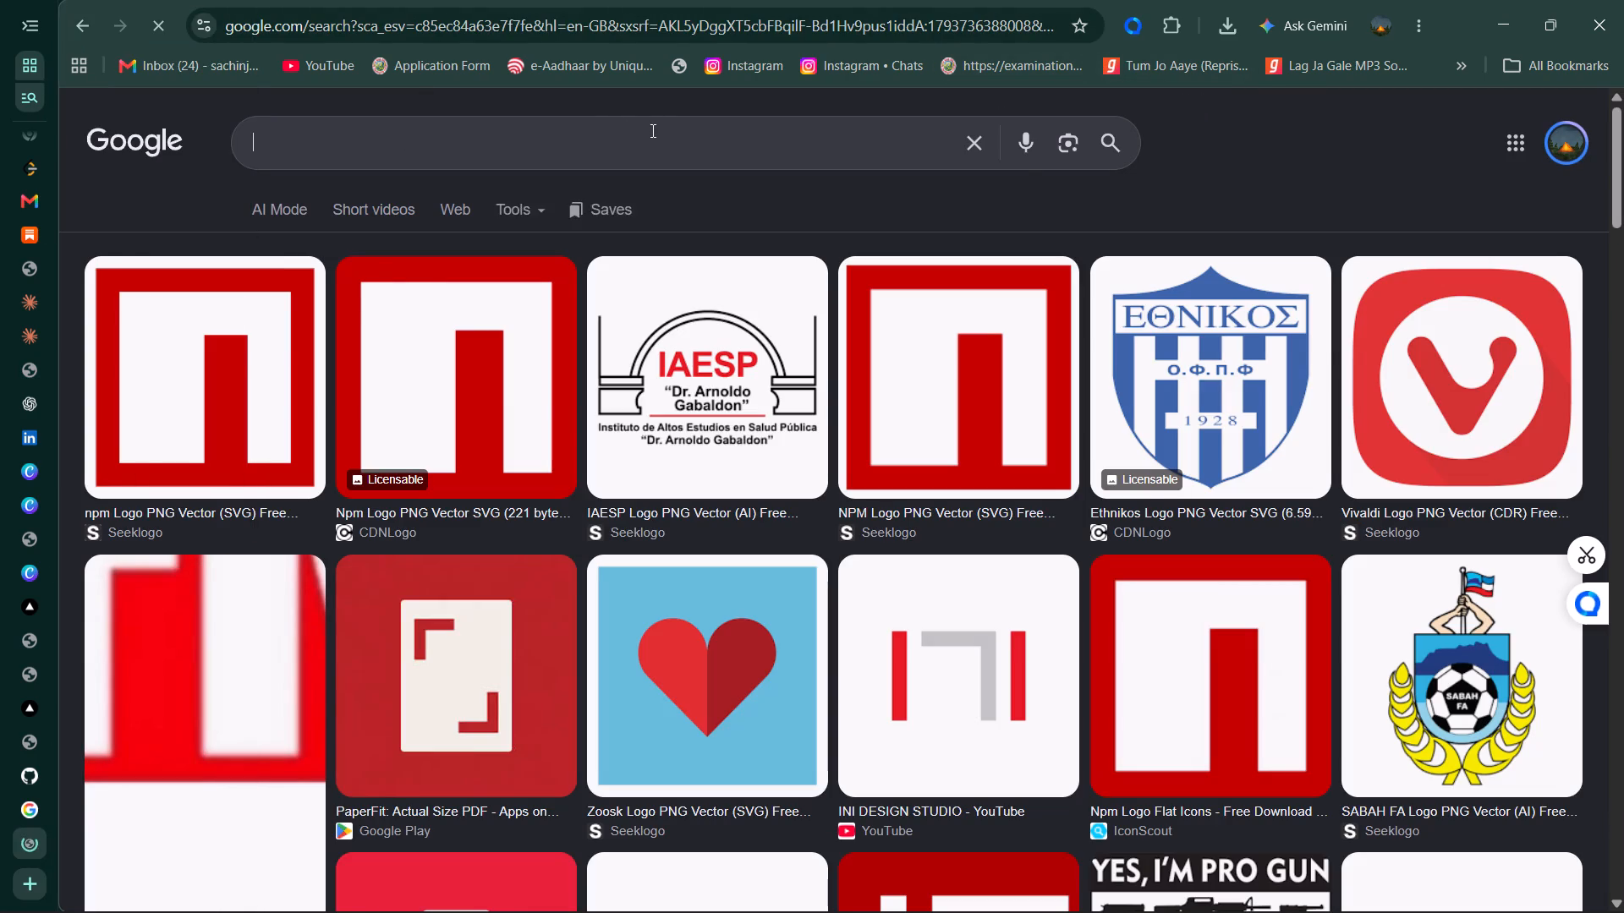
type("git version control logo")
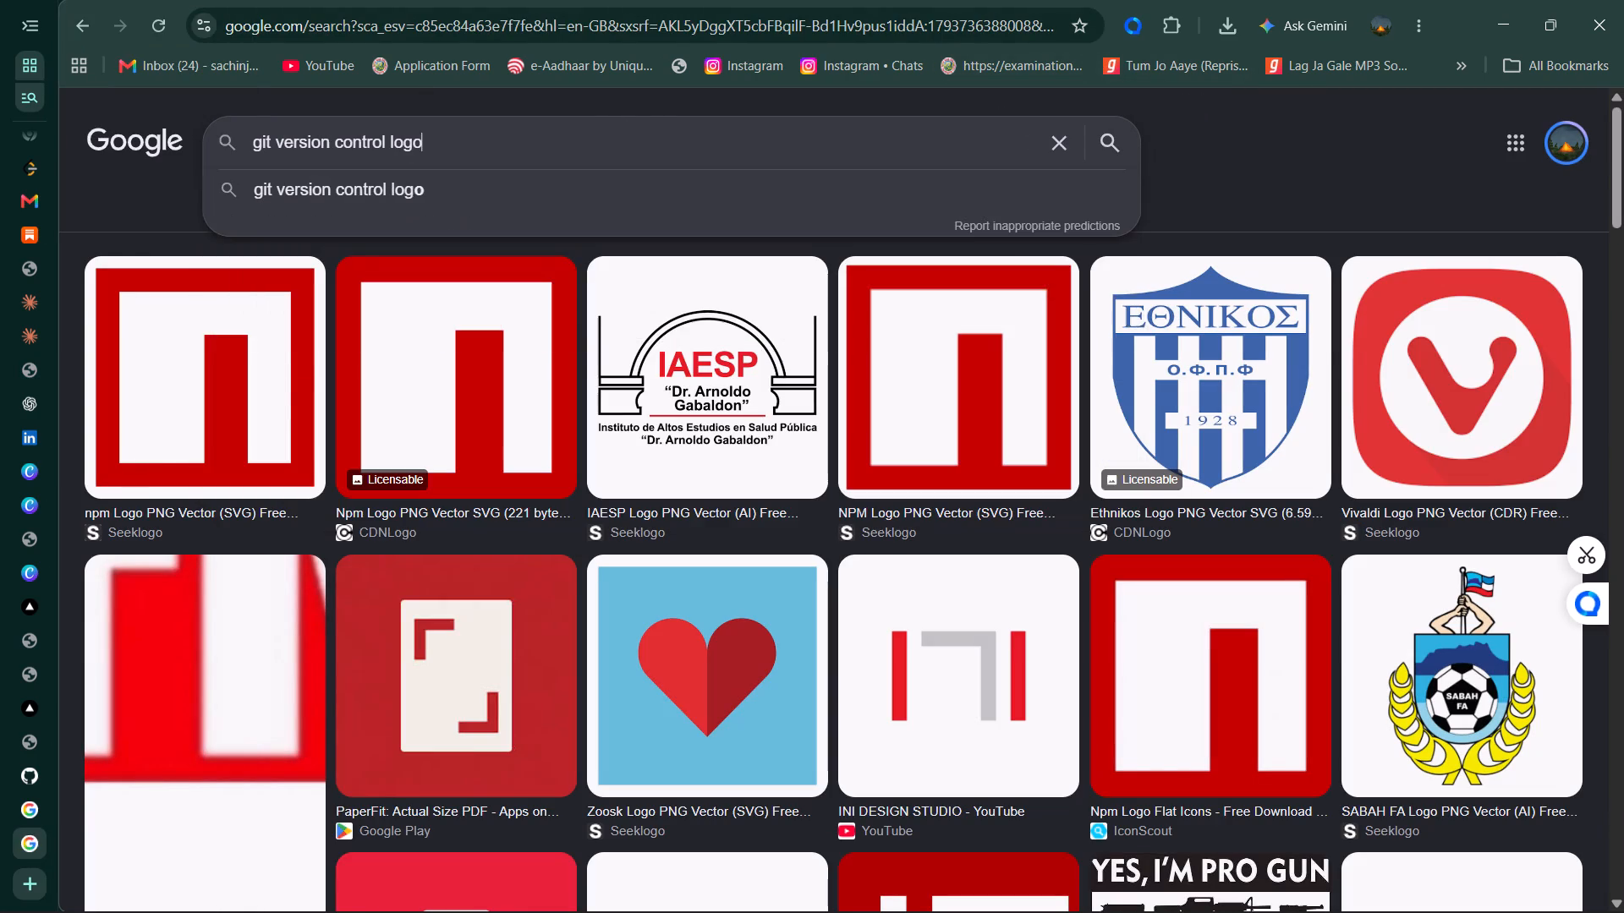
key("space")
key("Return")
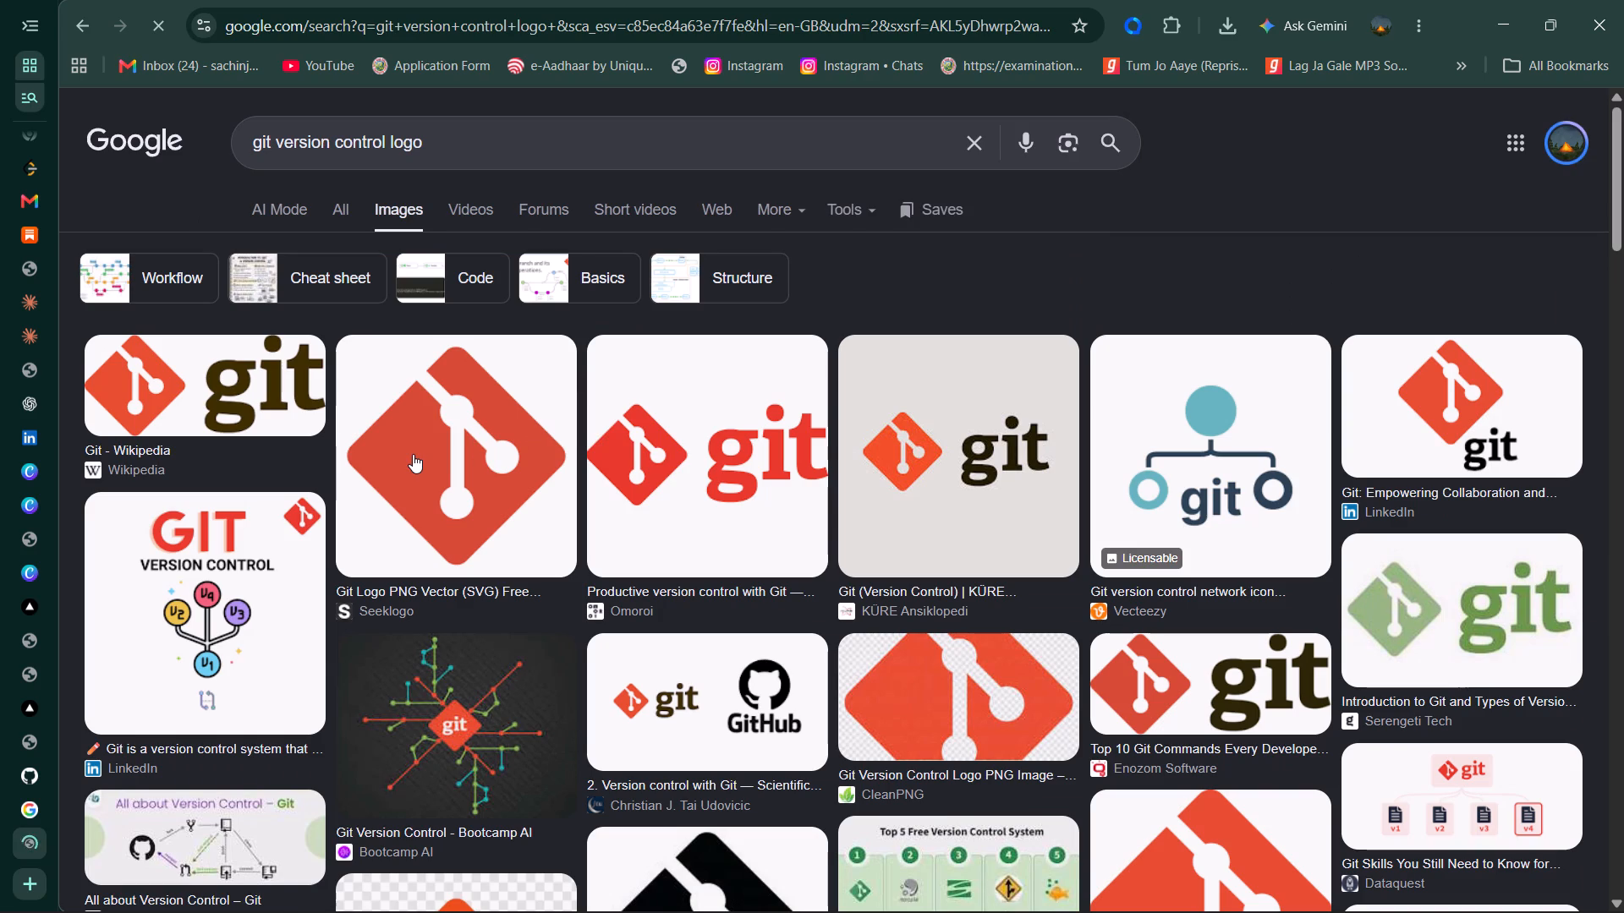
Open the PNGWing version of the orange Git logo from the image results and save it to the Desktop as the PNG file "images".
scroll(413, 454, "down", 1)
left_click(460, 456)
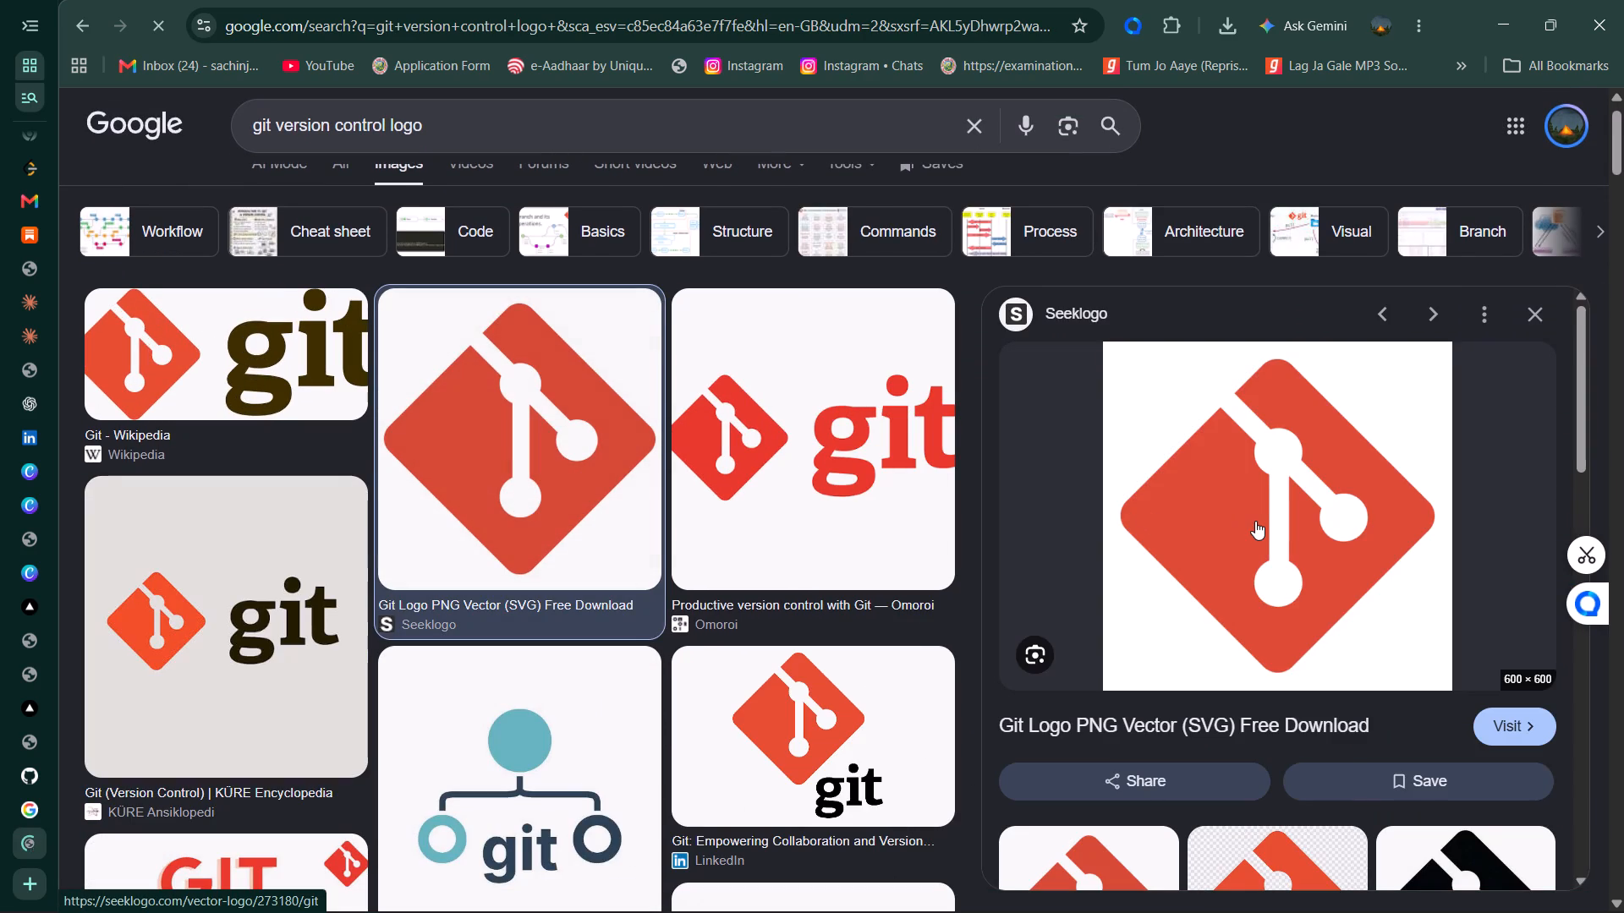
scroll(1255, 521, "down", 2)
scroll(1276, 757, "down", 1)
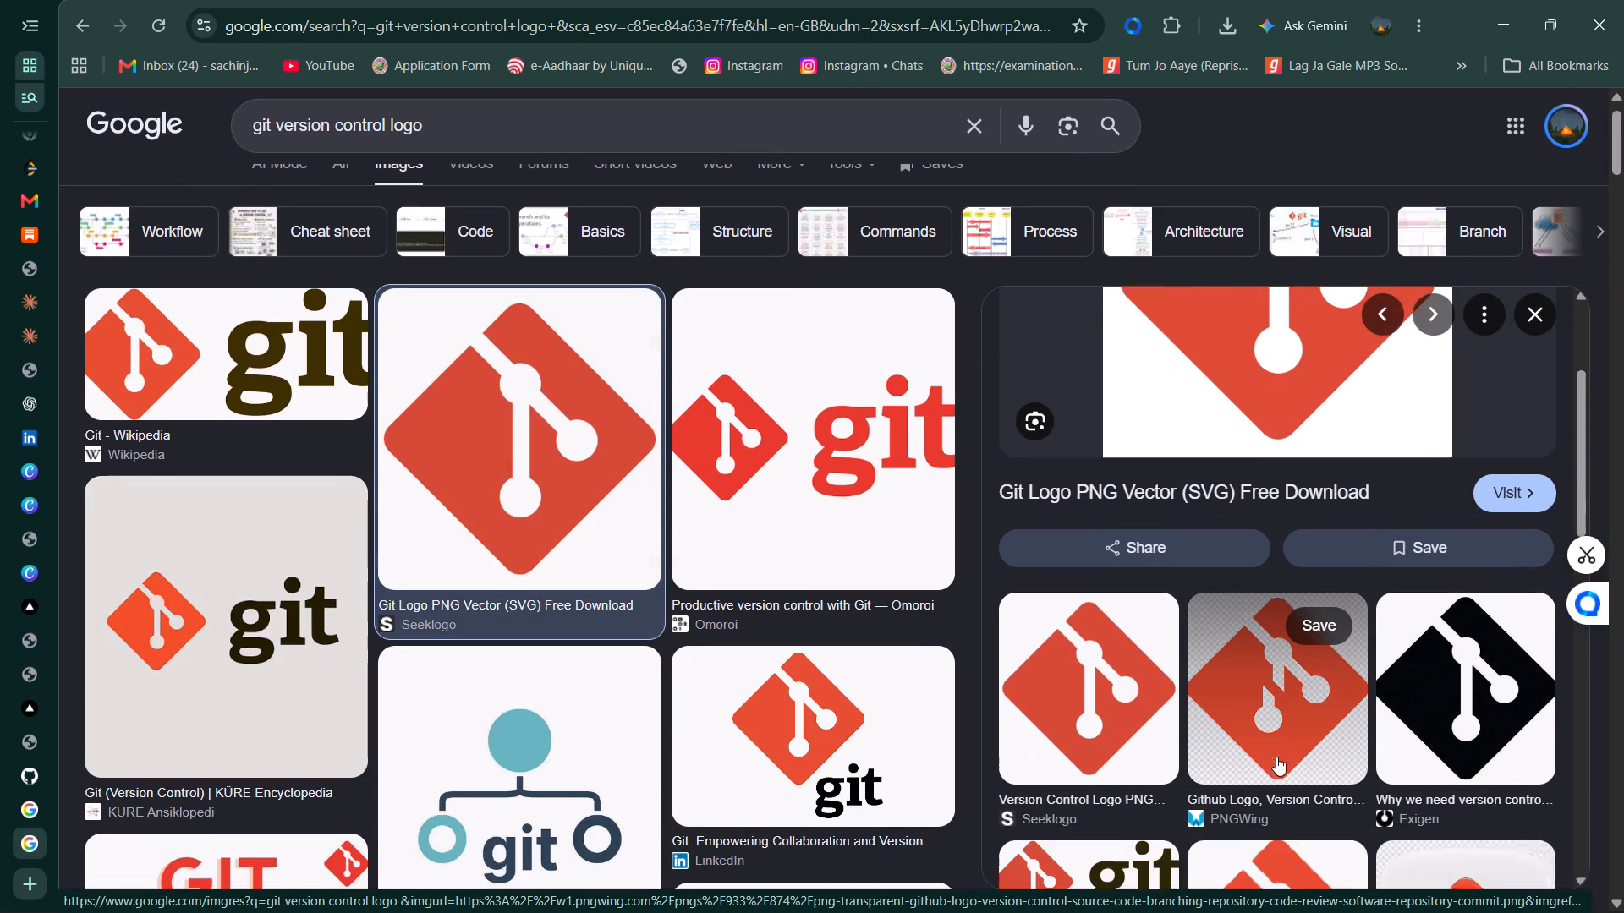
scroll(1276, 757, "down", 1)
left_click(1281, 662)
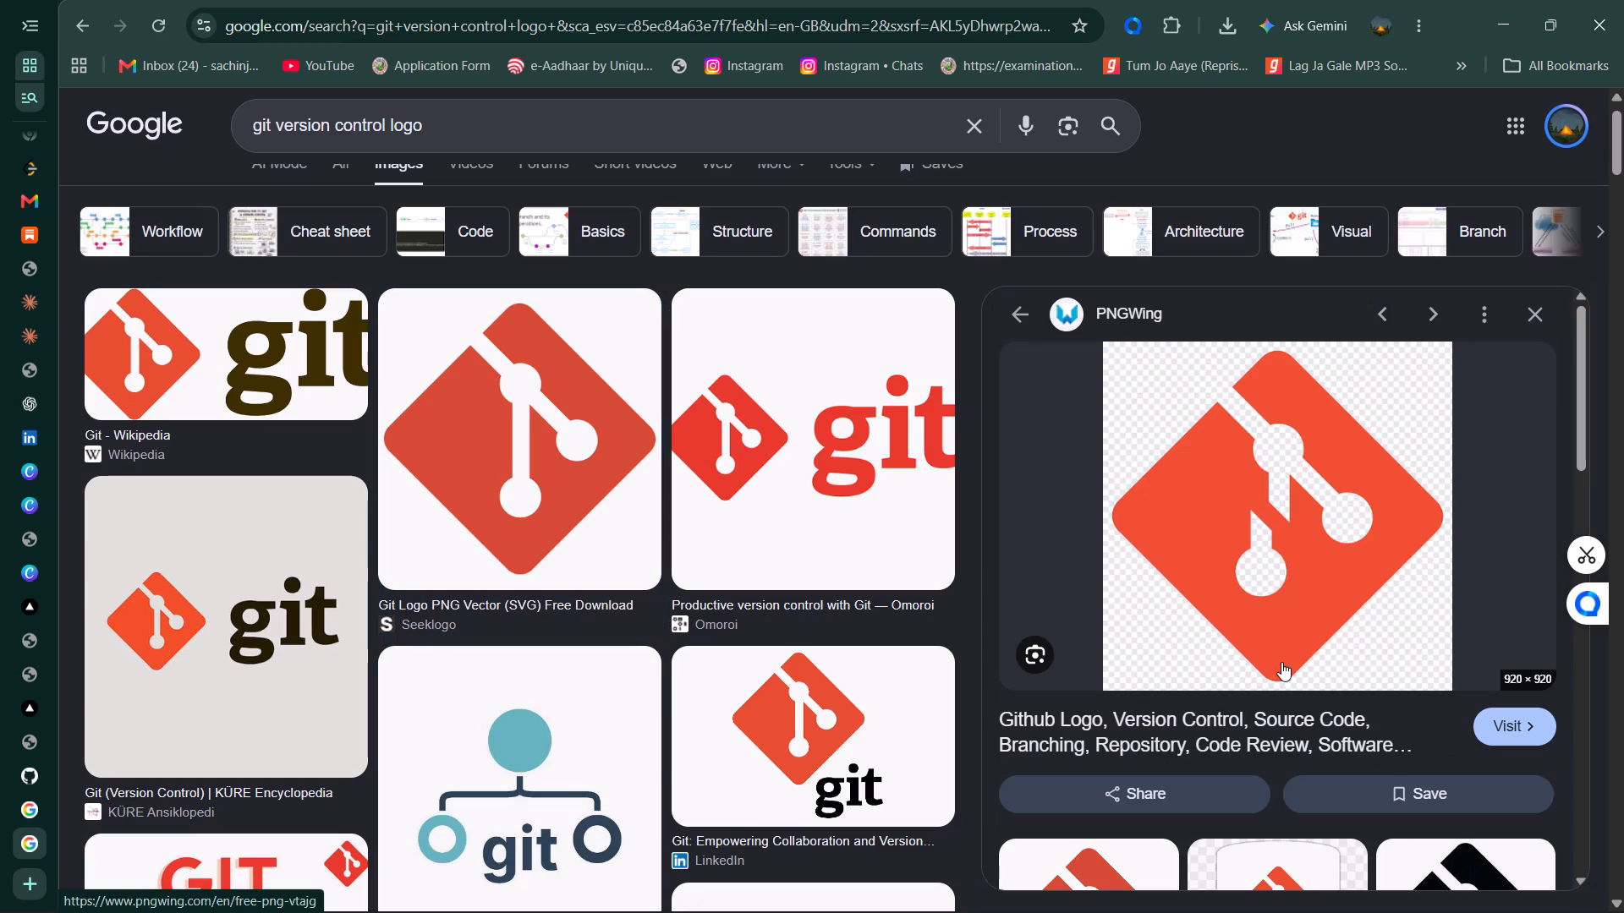
right_click(1275, 516)
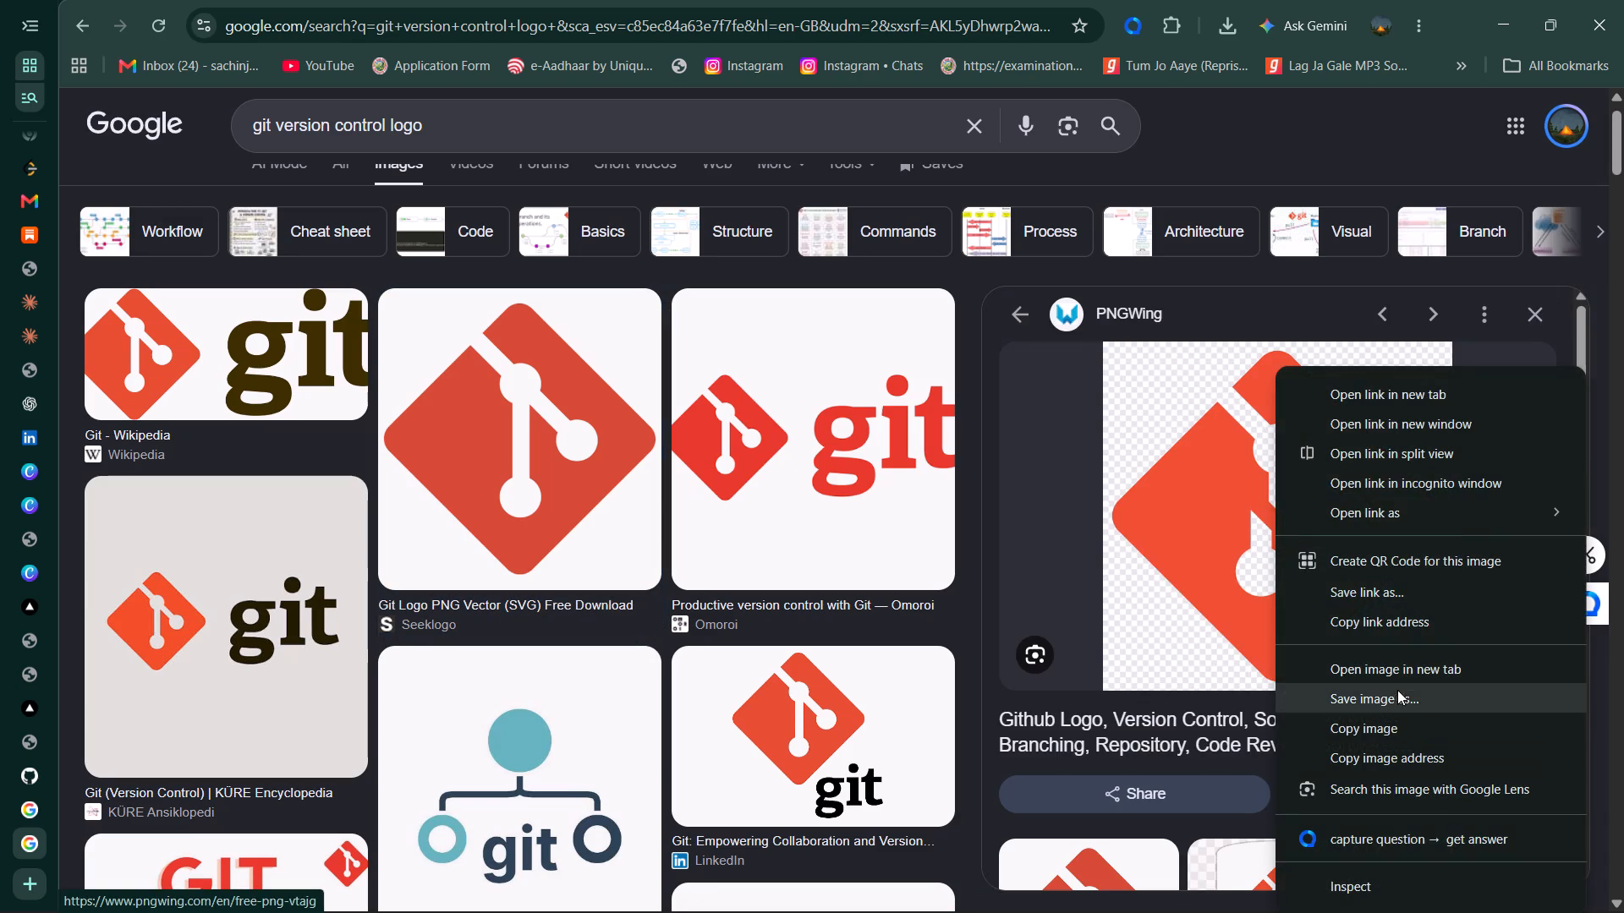
left_click(1396, 703)
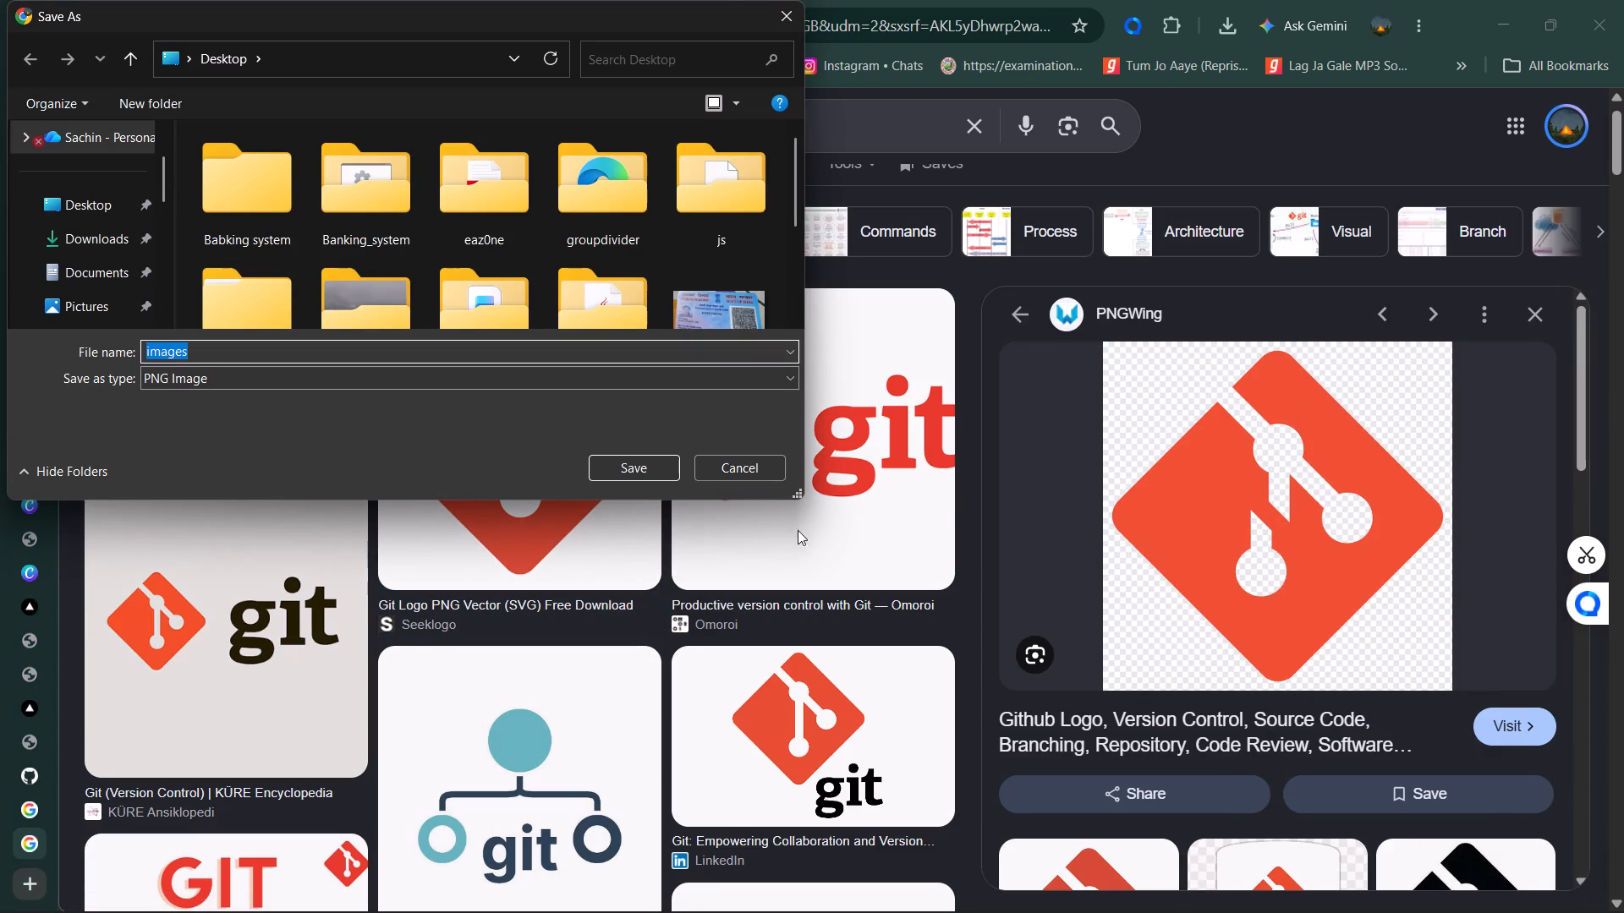
left_click(614, 466)
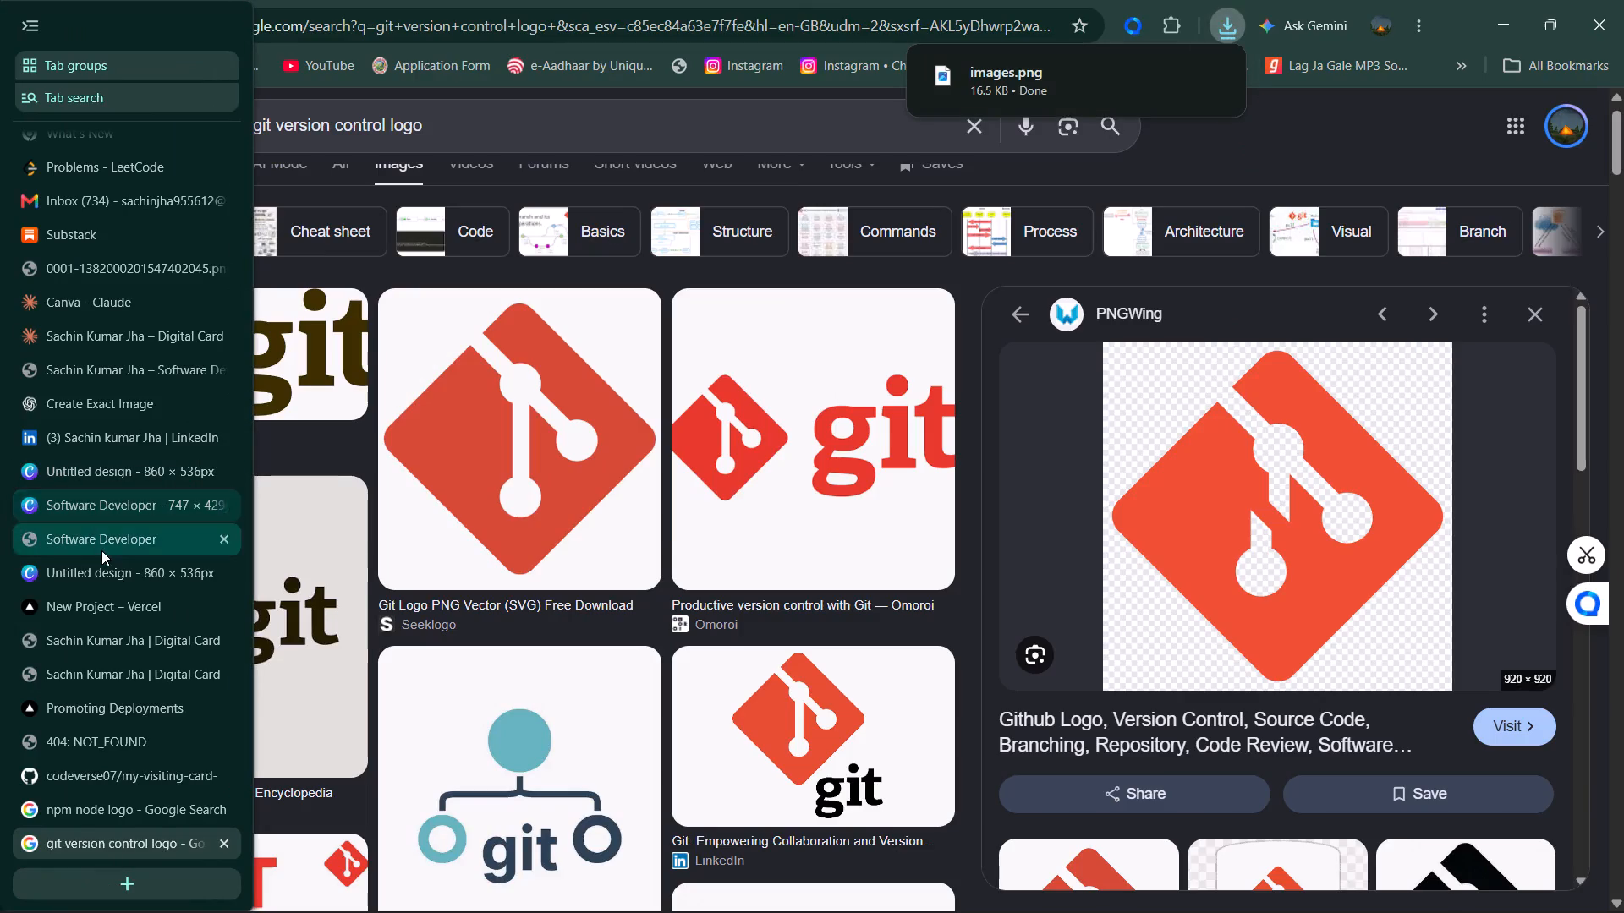
Return to the Software Developer card design in Canva and delete the old Git icon from the technology icons.
left_click(105, 569)
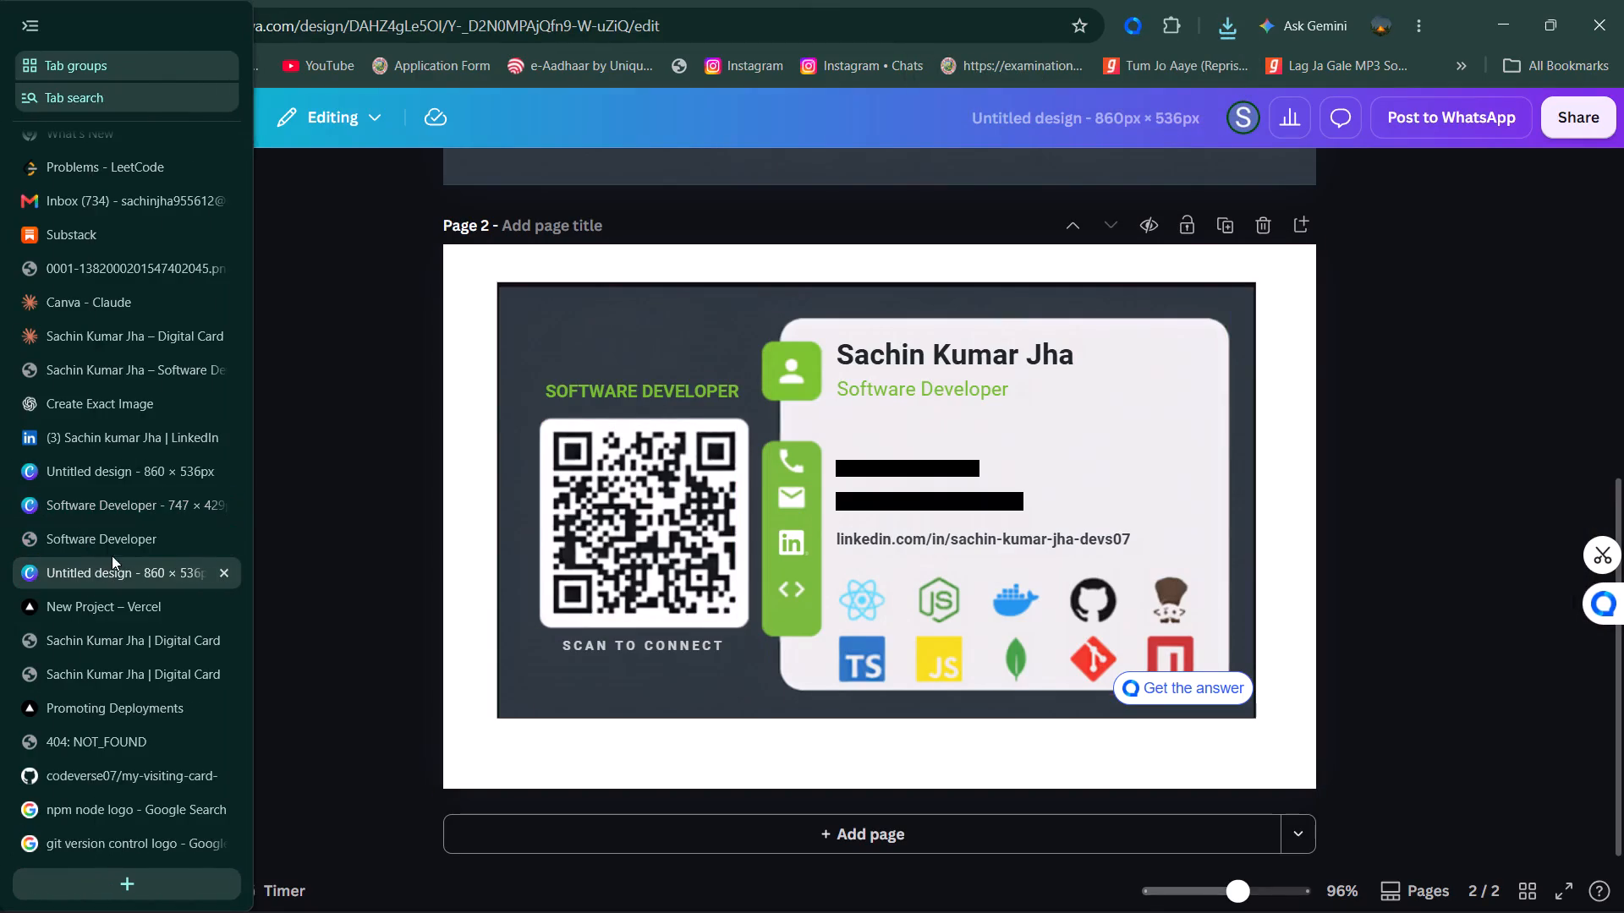
left_click(101, 505)
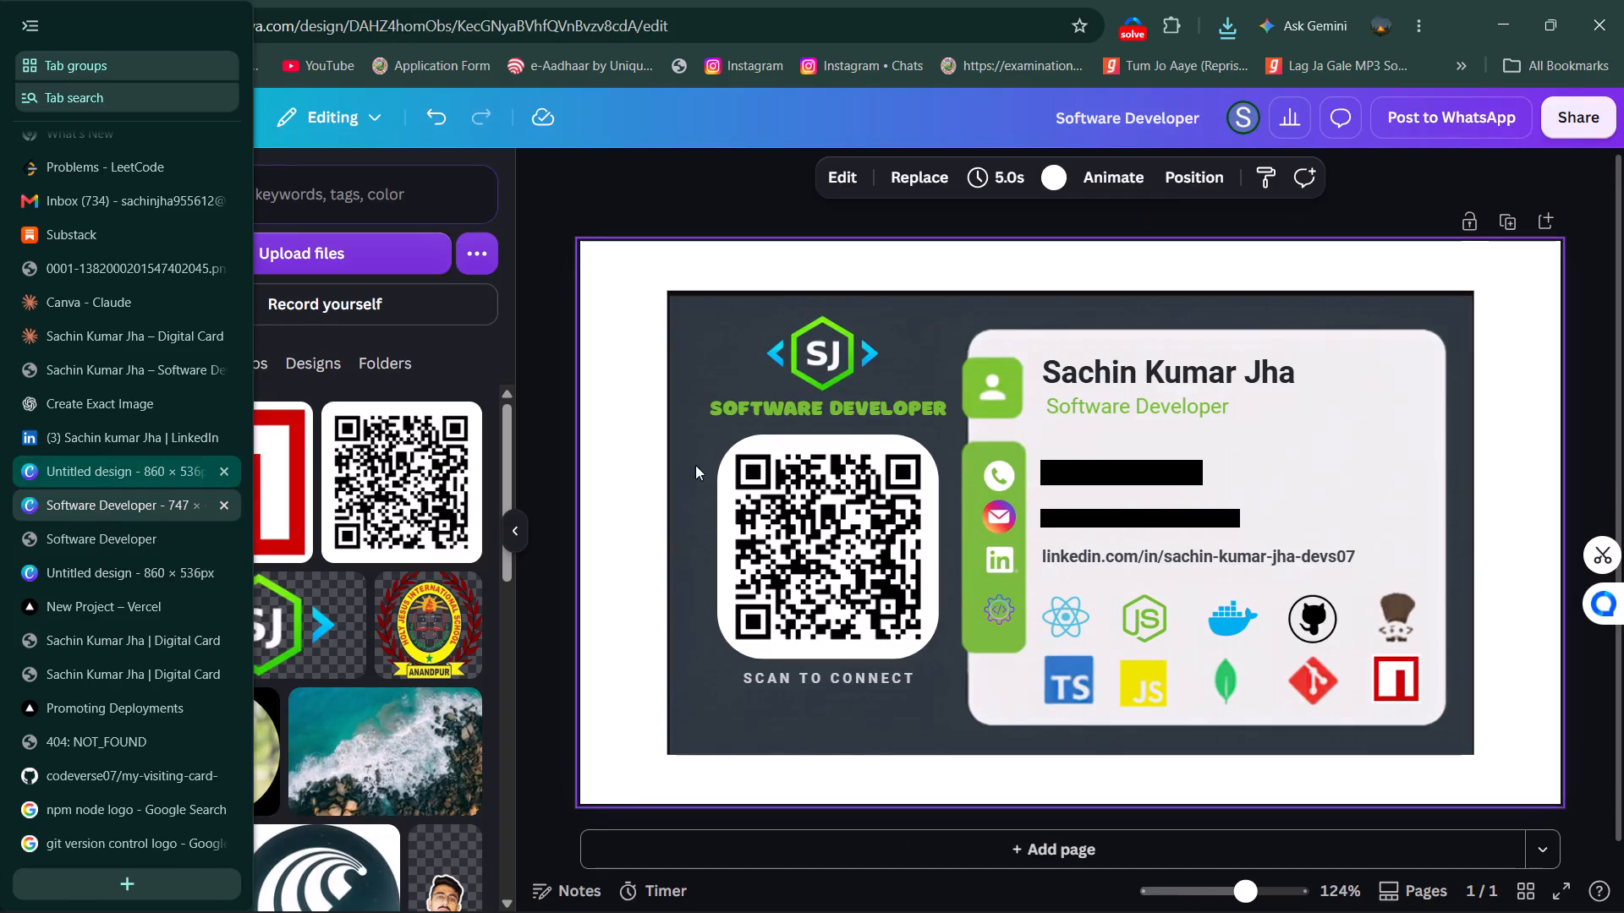
left_click(1320, 671)
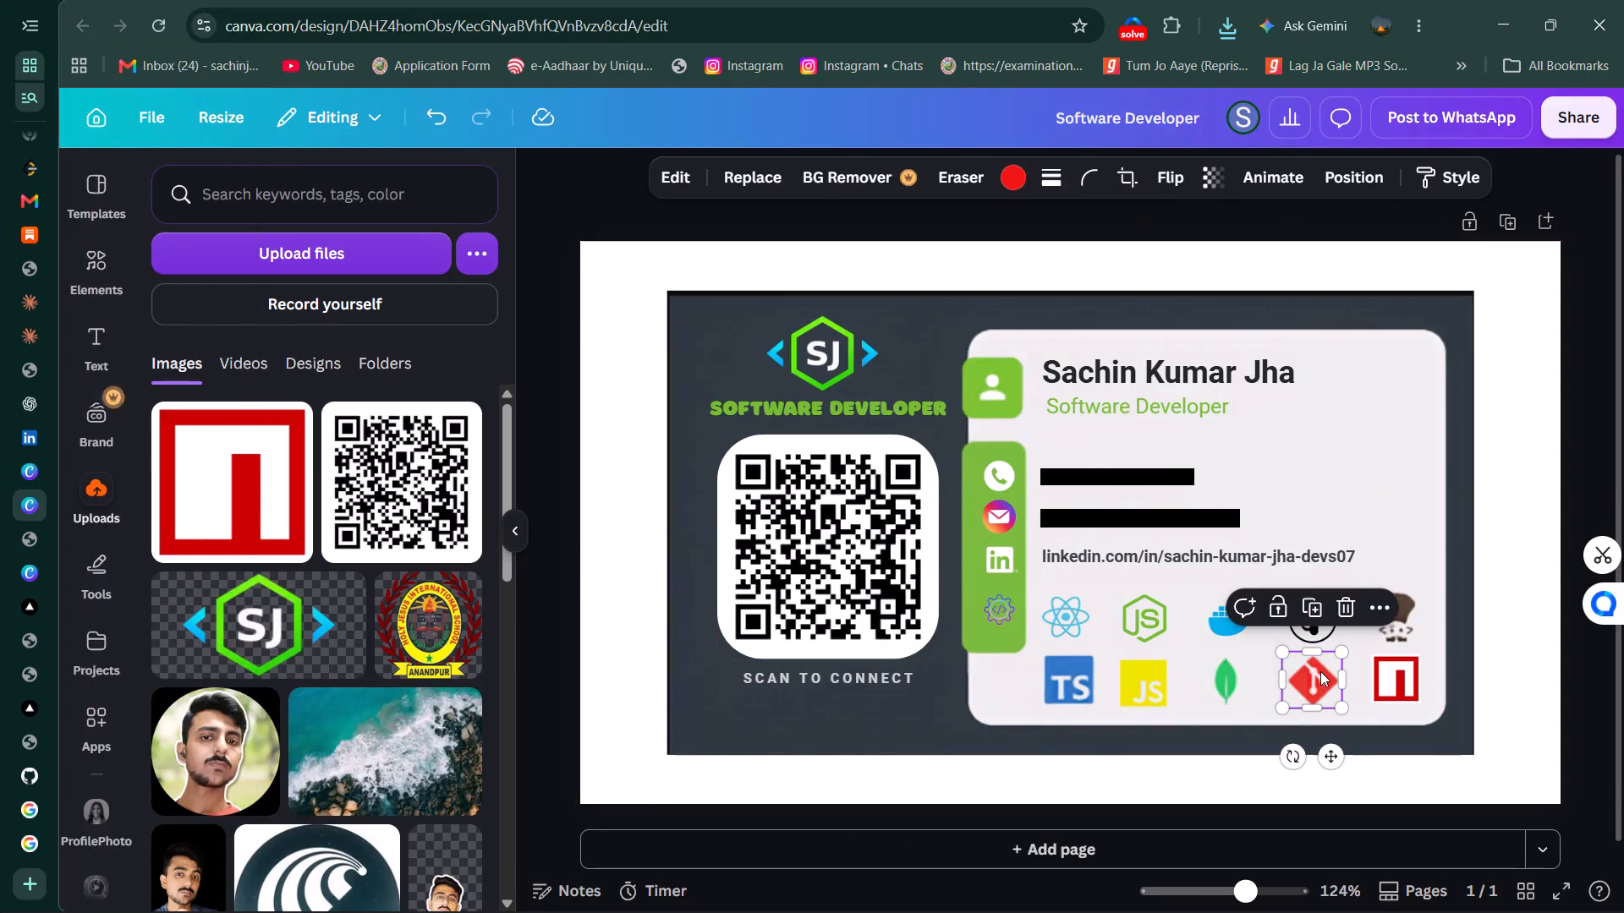
left_click(1337, 606)
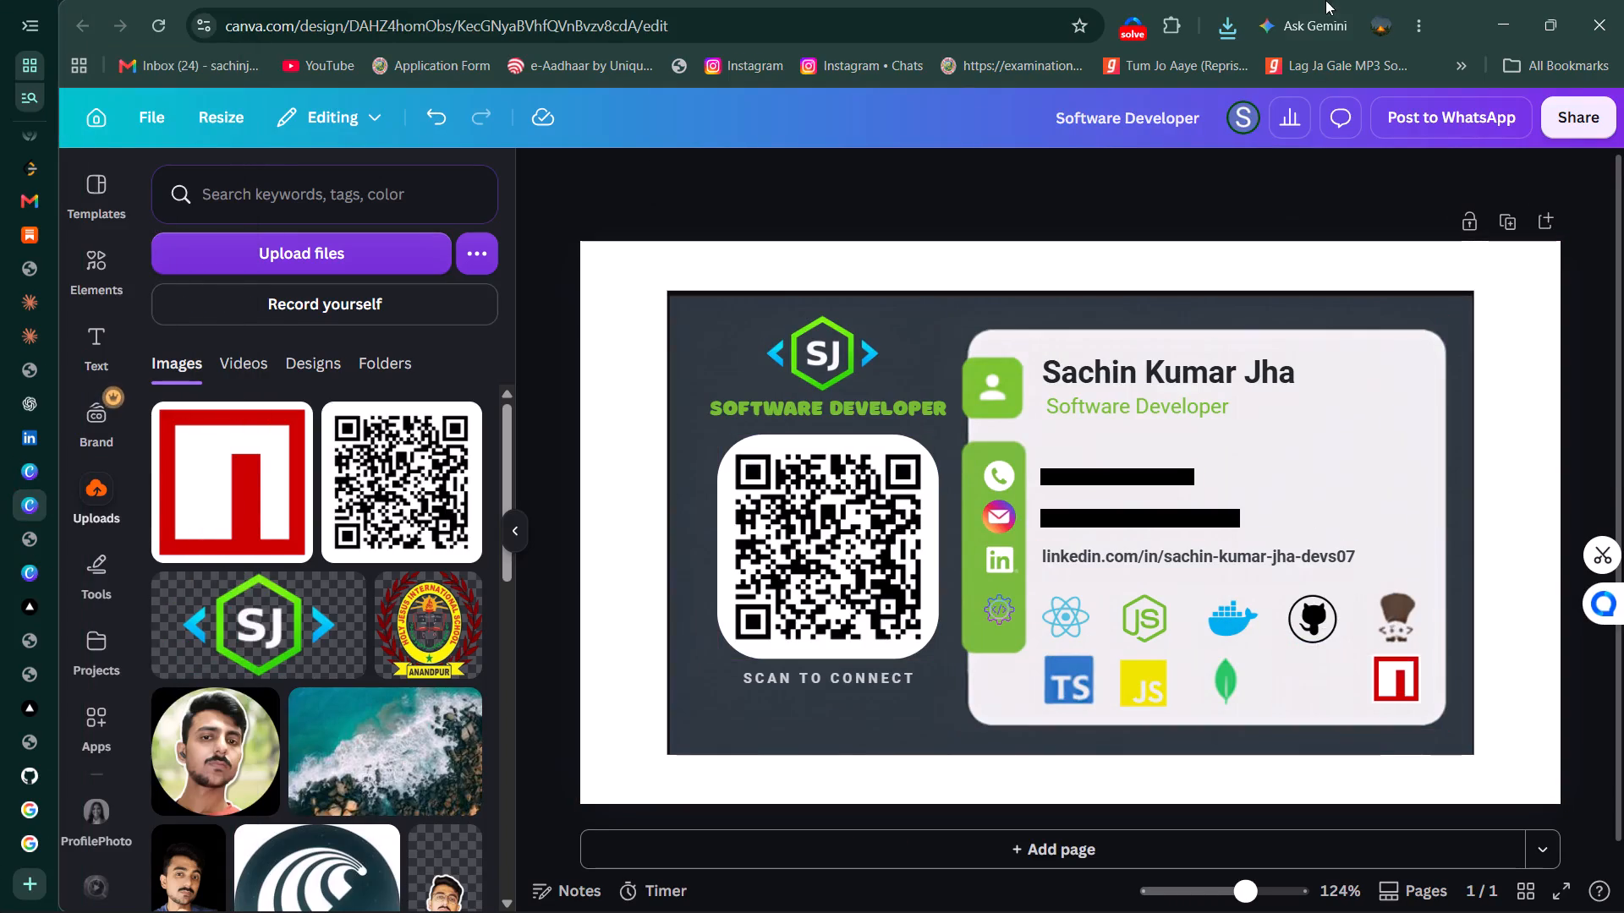
Upload the downloaded images.png to the design's uploads and insert the Git logo on the card.
left_click(1226, 28)
left_click_drag(1052, 136, 431, 385)
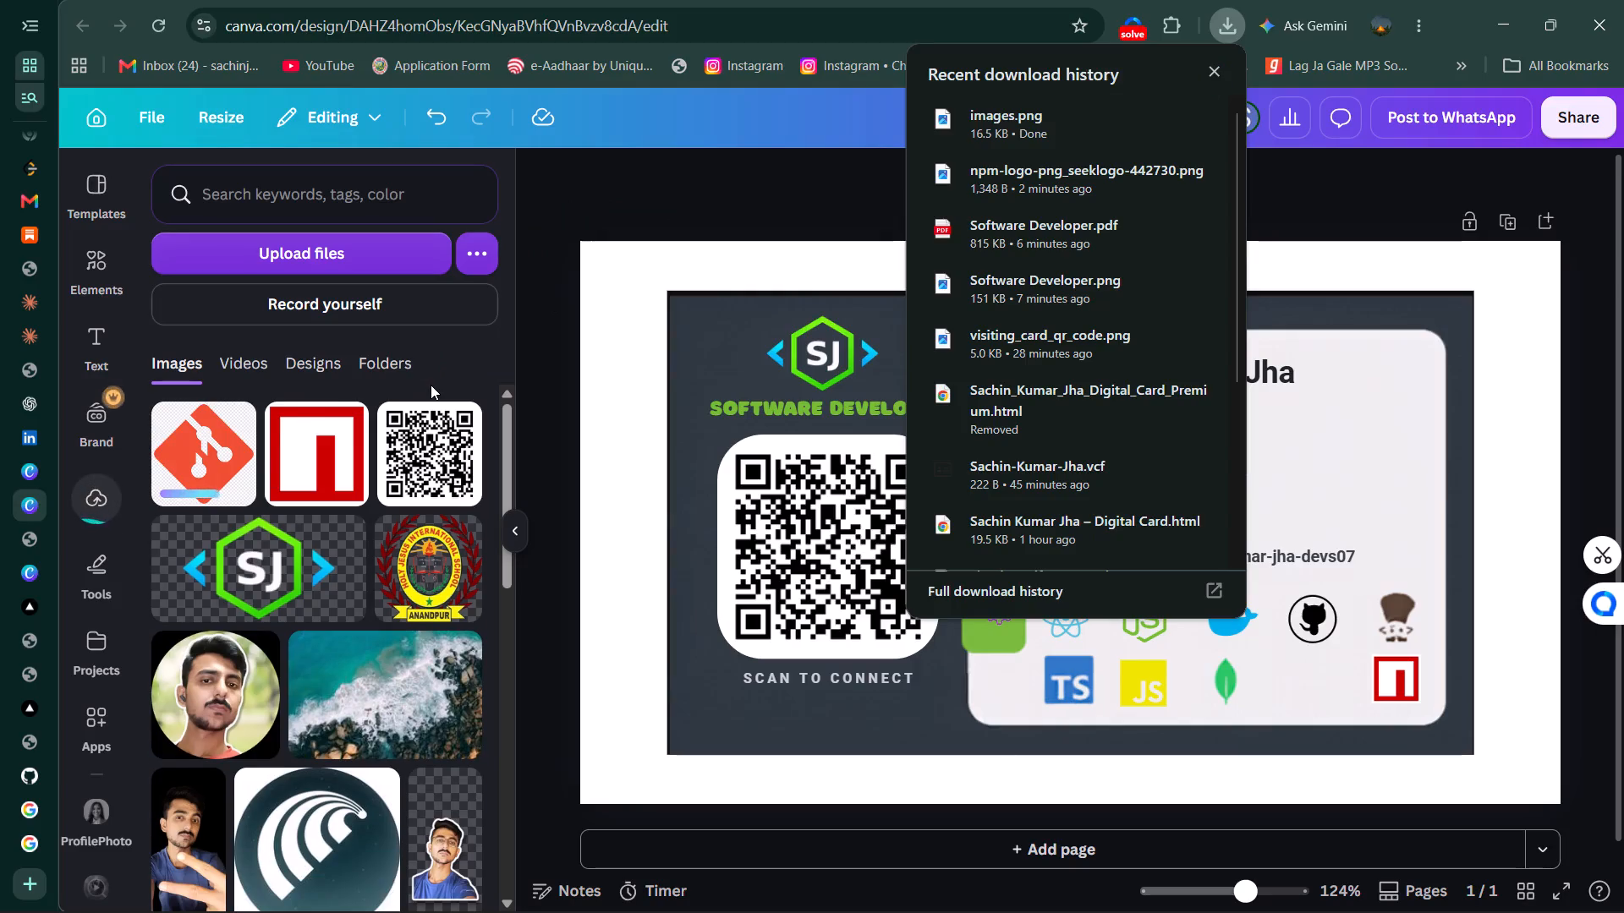
left_click(213, 450)
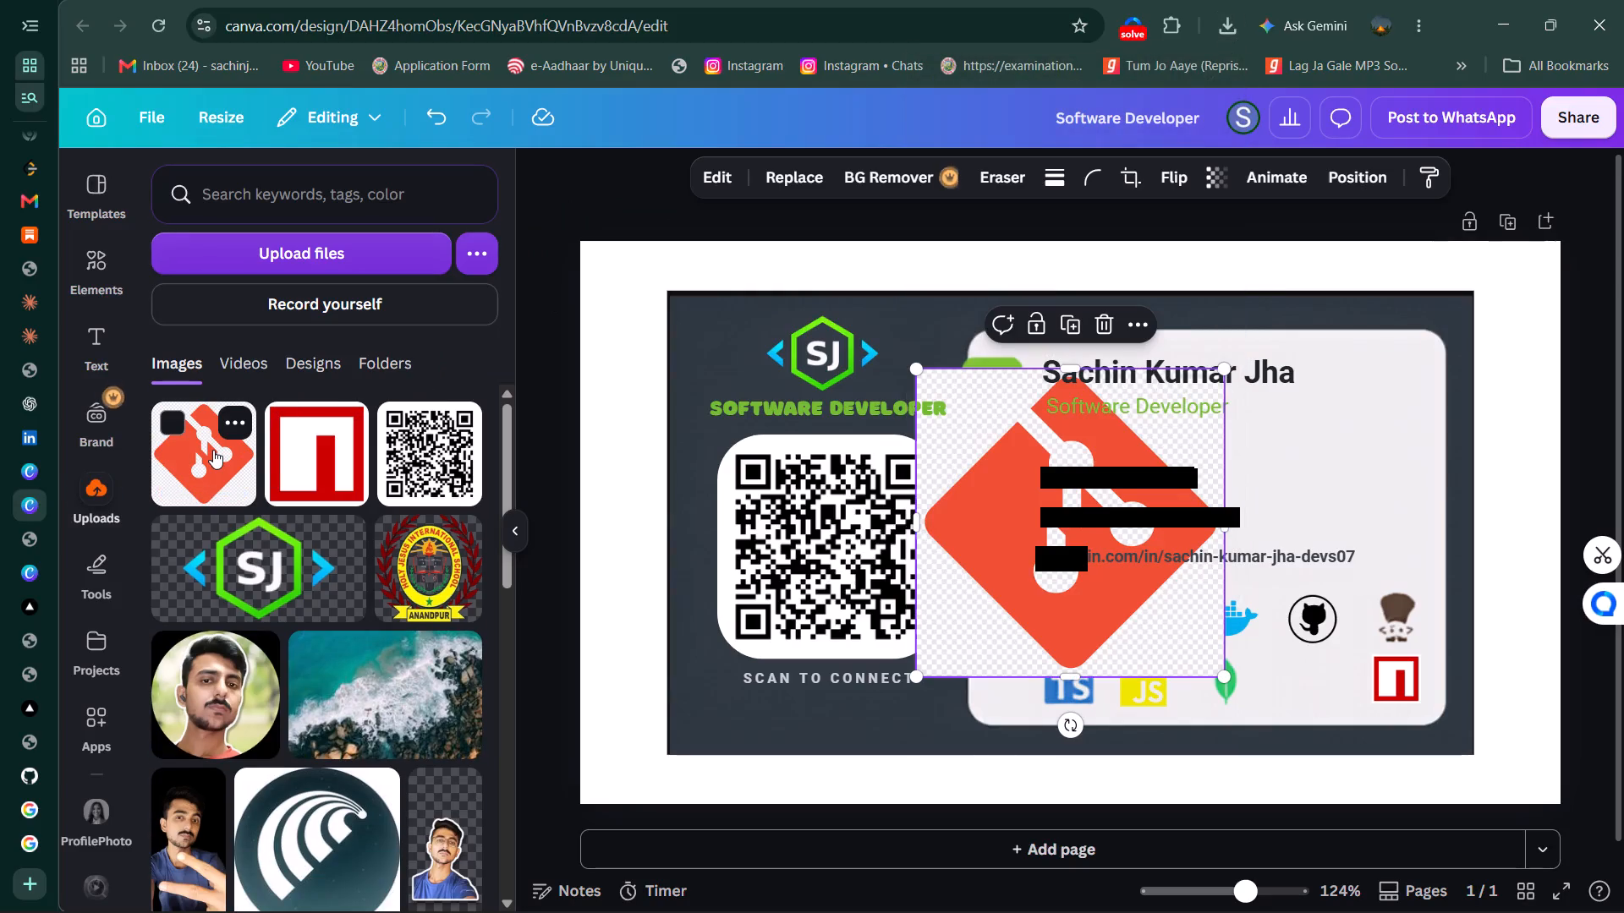
Shrink the inserted Git logo to icon size and place it beneath the GitHub icon, between the MongoDB and npm icons.
left_click_drag(915, 370, 1188, 487)
left_click_drag(1181, 597, 1325, 648)
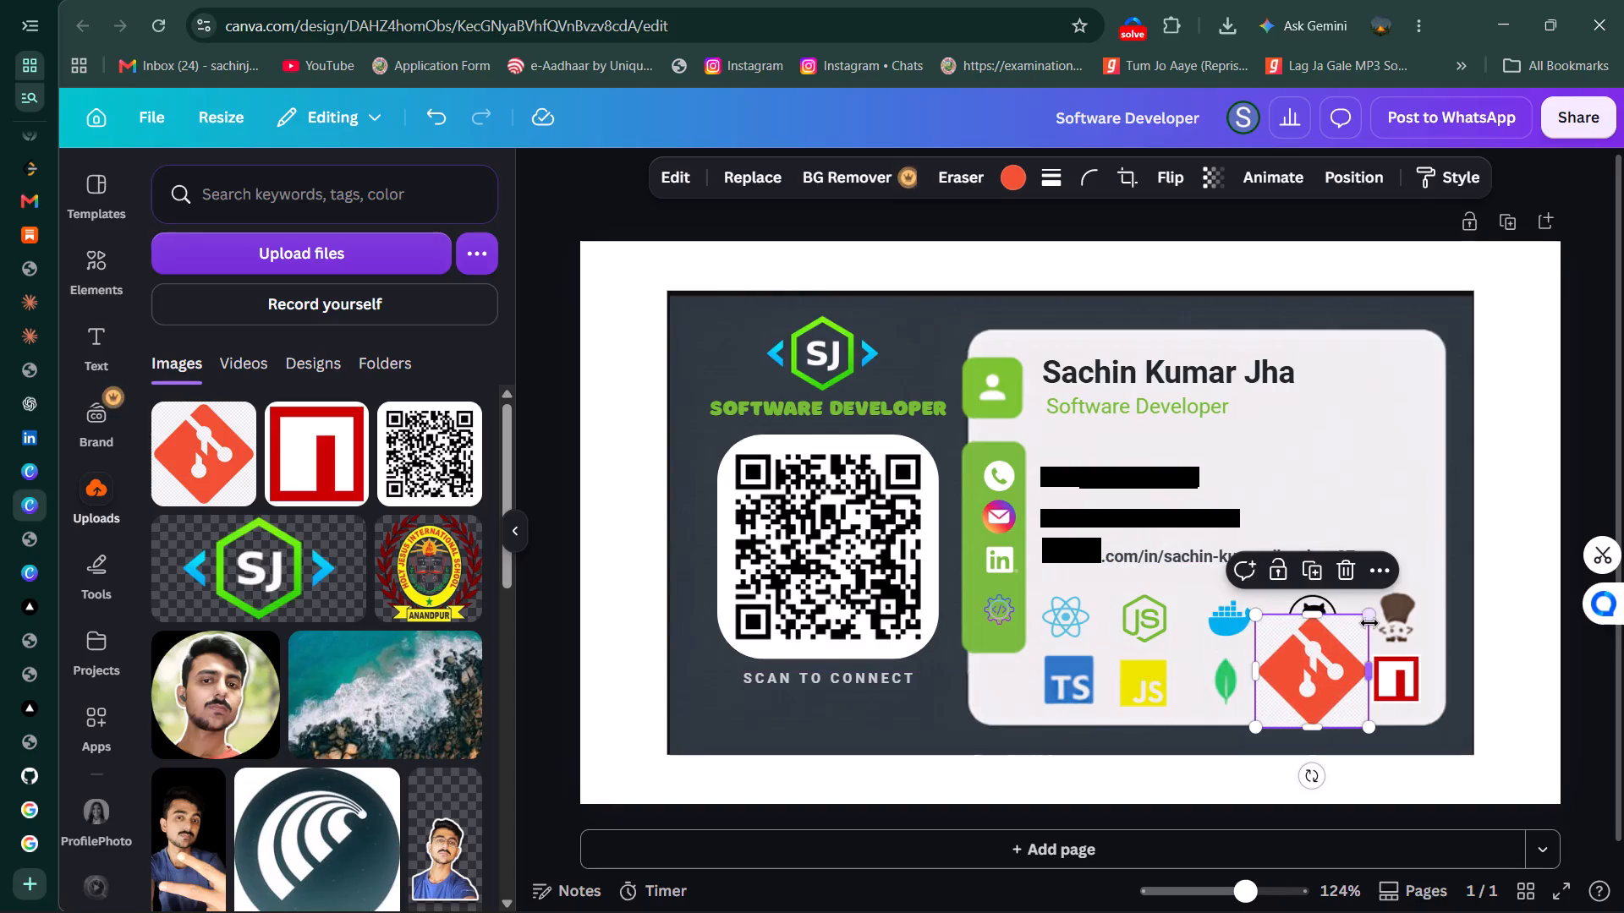
left_click_drag(1369, 623, 1375, 668)
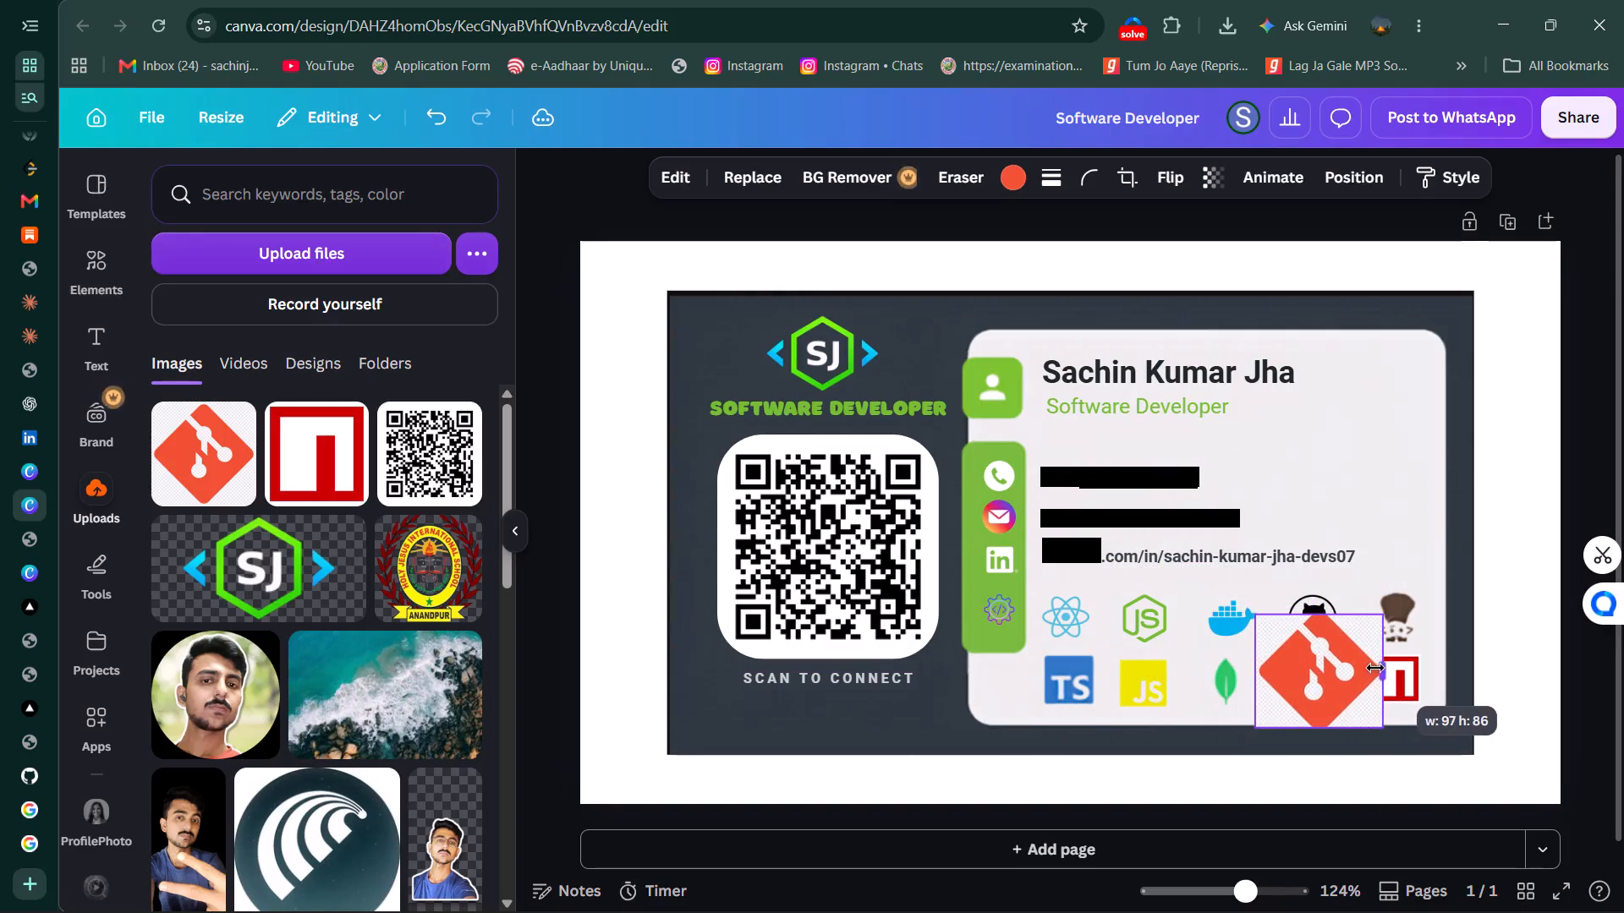
left_click_drag(1375, 668, 1361, 669)
left_click_drag(1258, 615, 1318, 660)
left_click_drag(1331, 686, 1317, 667)
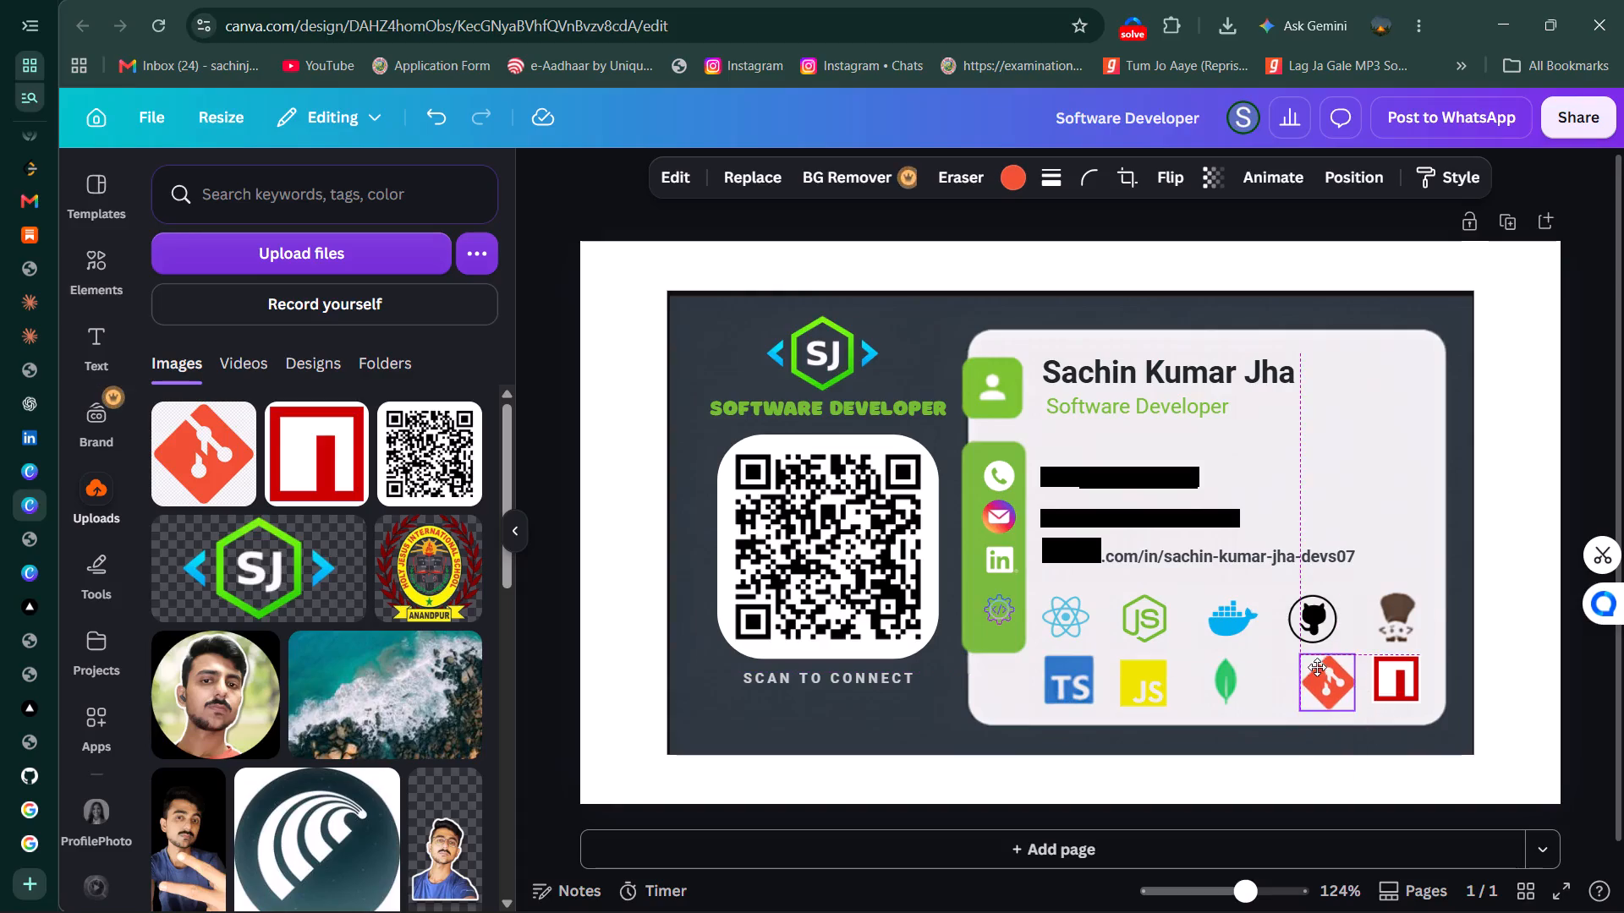
left_click_drag(1317, 667, 1308, 664)
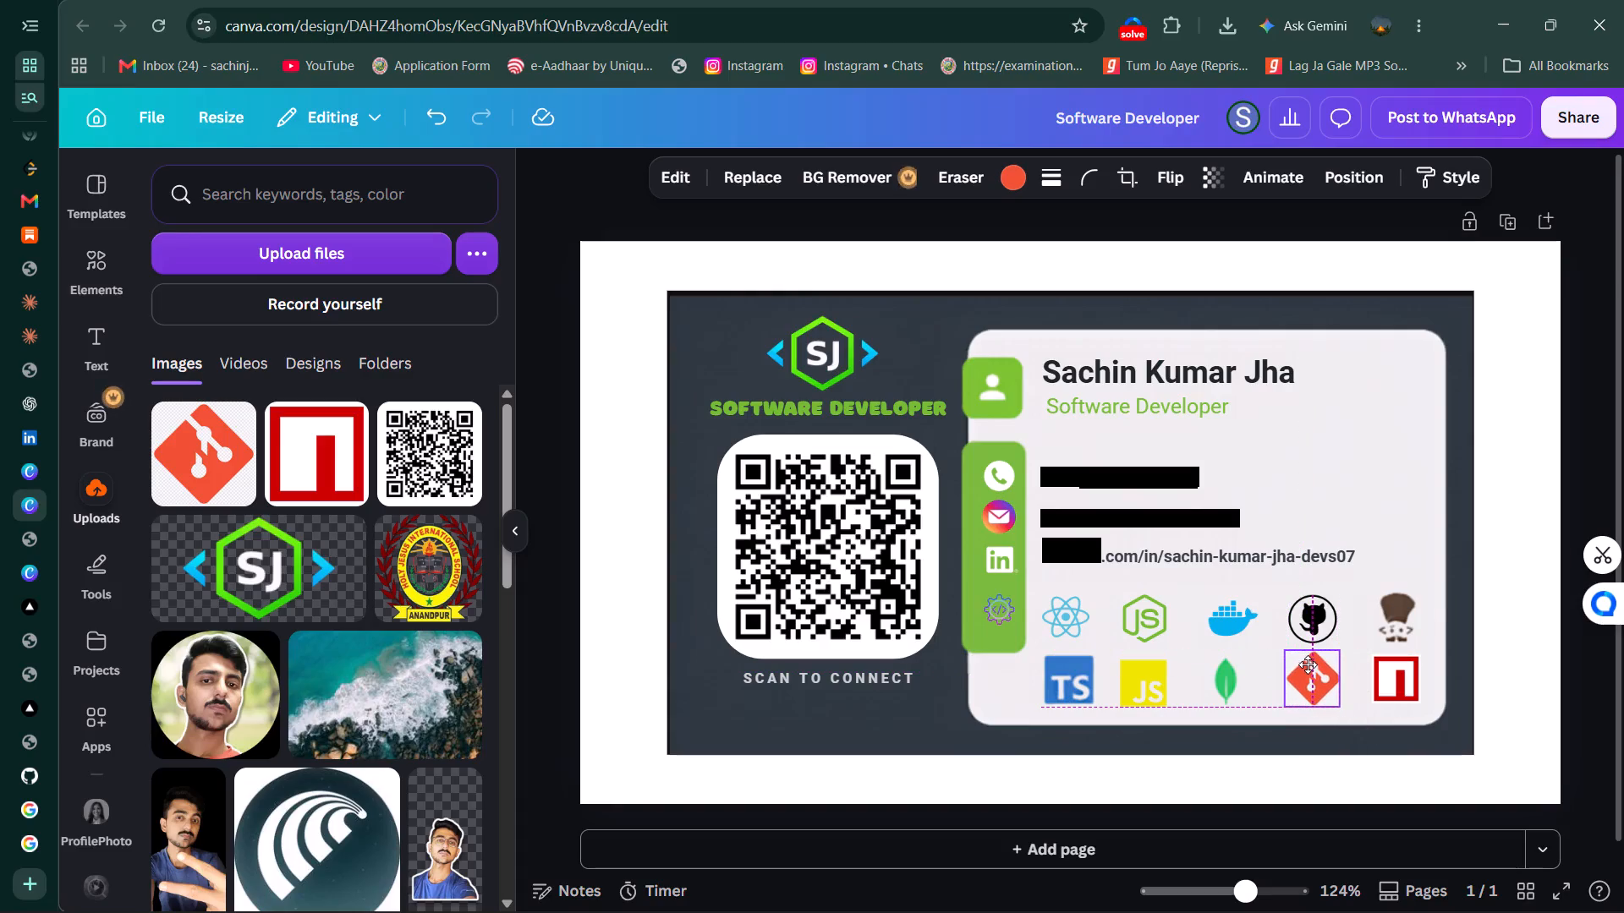
left_click_drag(1308, 664, 1309, 668)
Fine-tune the Git logo's width so that it measures about 43 by 43, matching the neighbouring icons.
left_click(1336, 675)
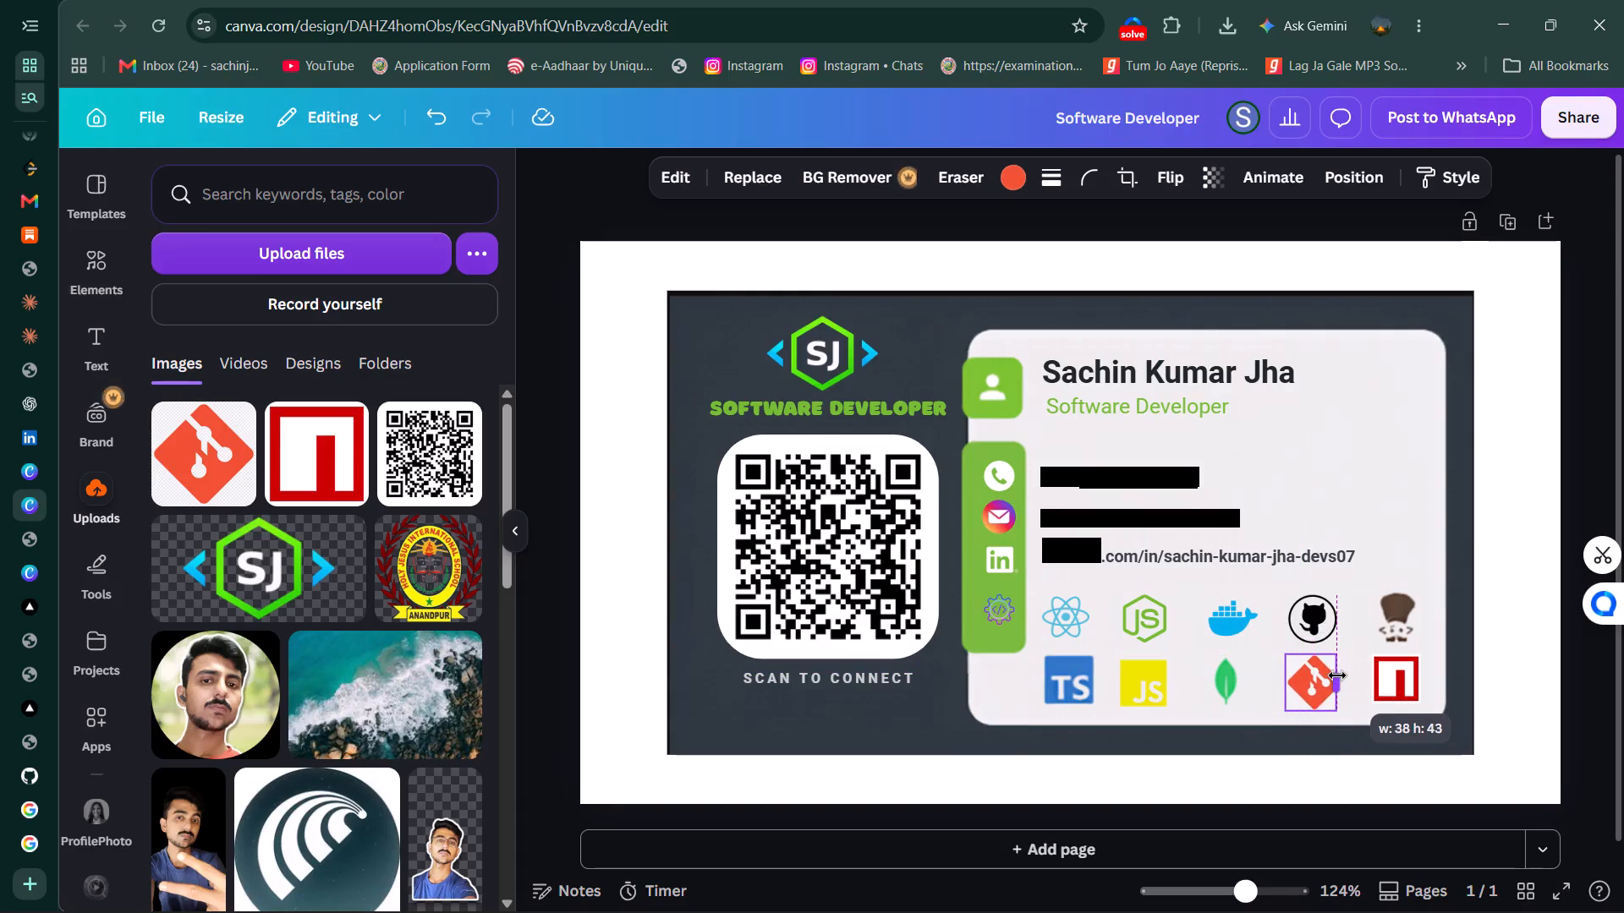
left_click(1316, 677)
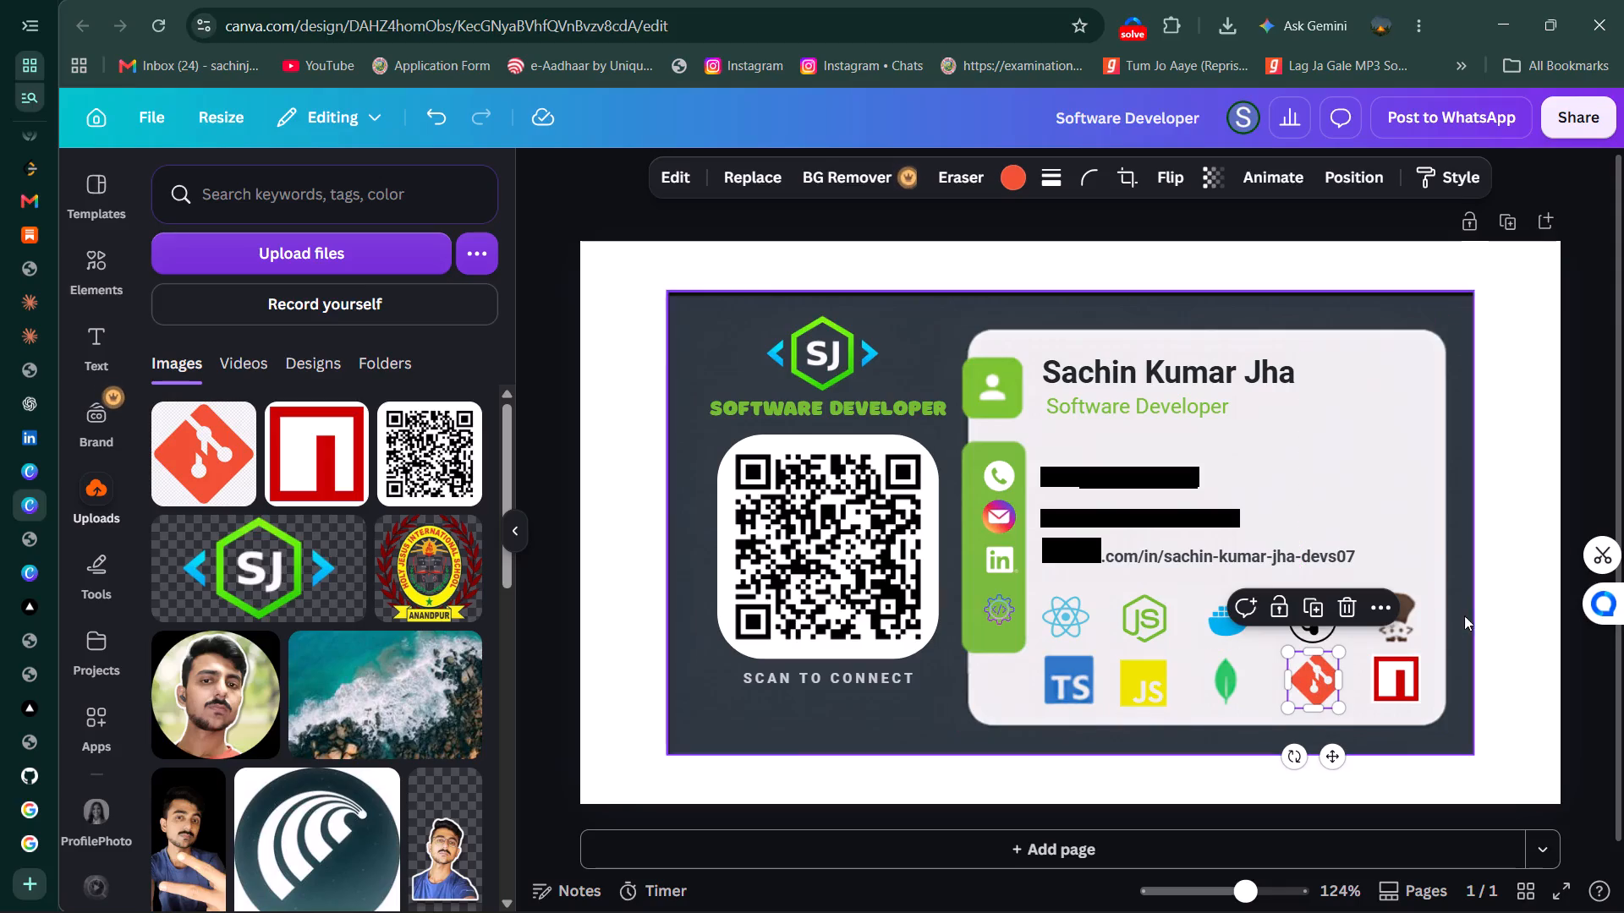
left_click(1489, 614)
left_click(1325, 679)
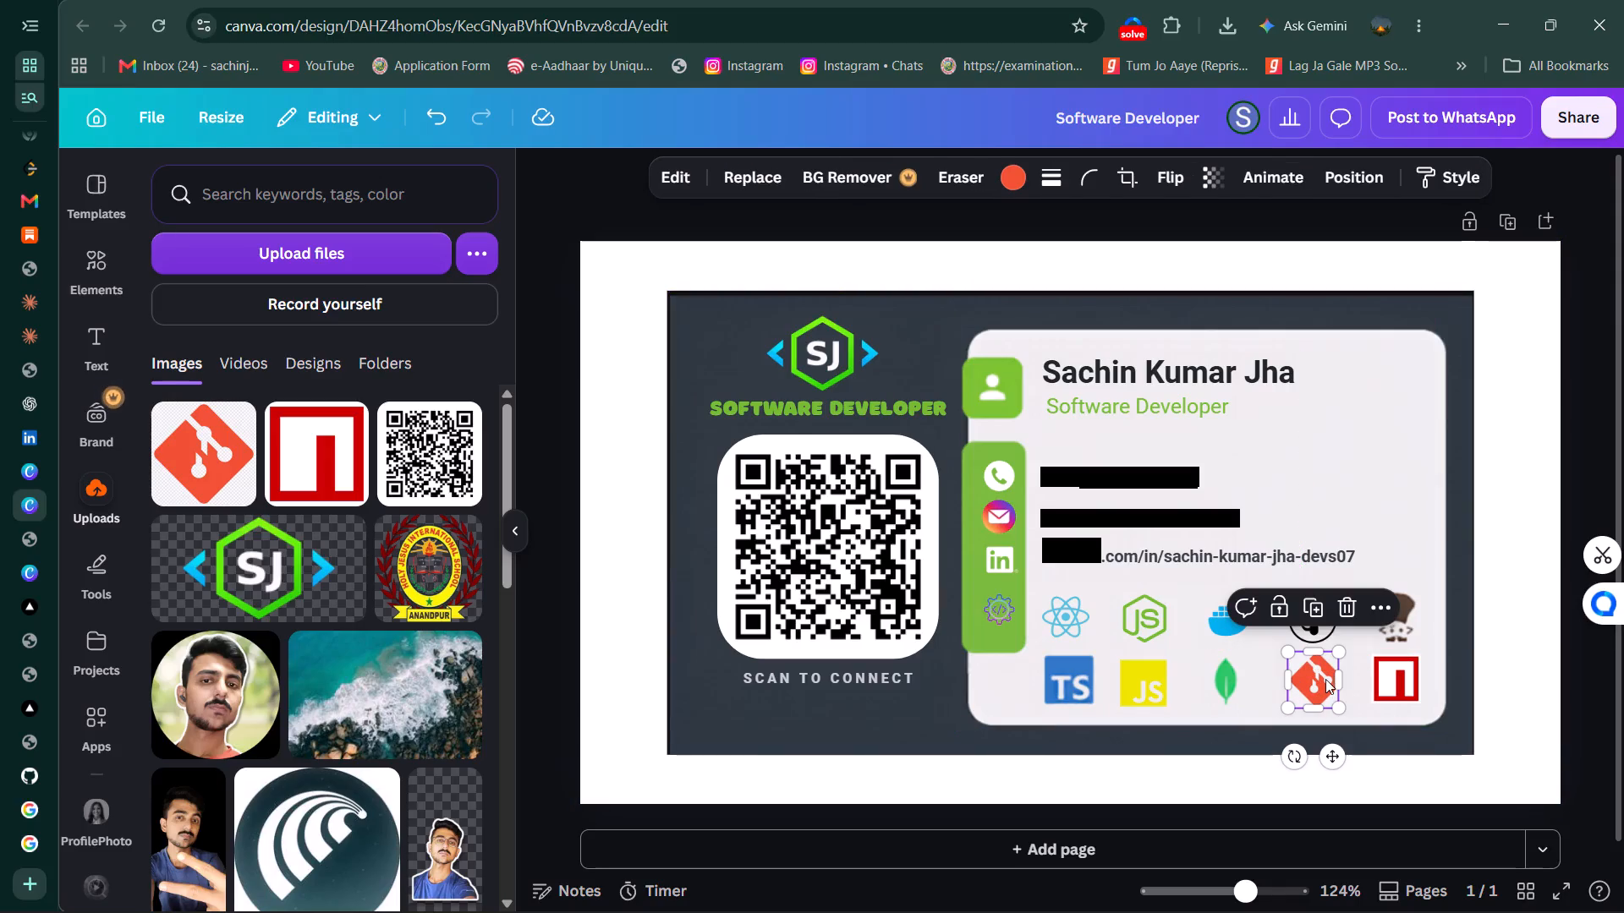
left_click(1344, 675)
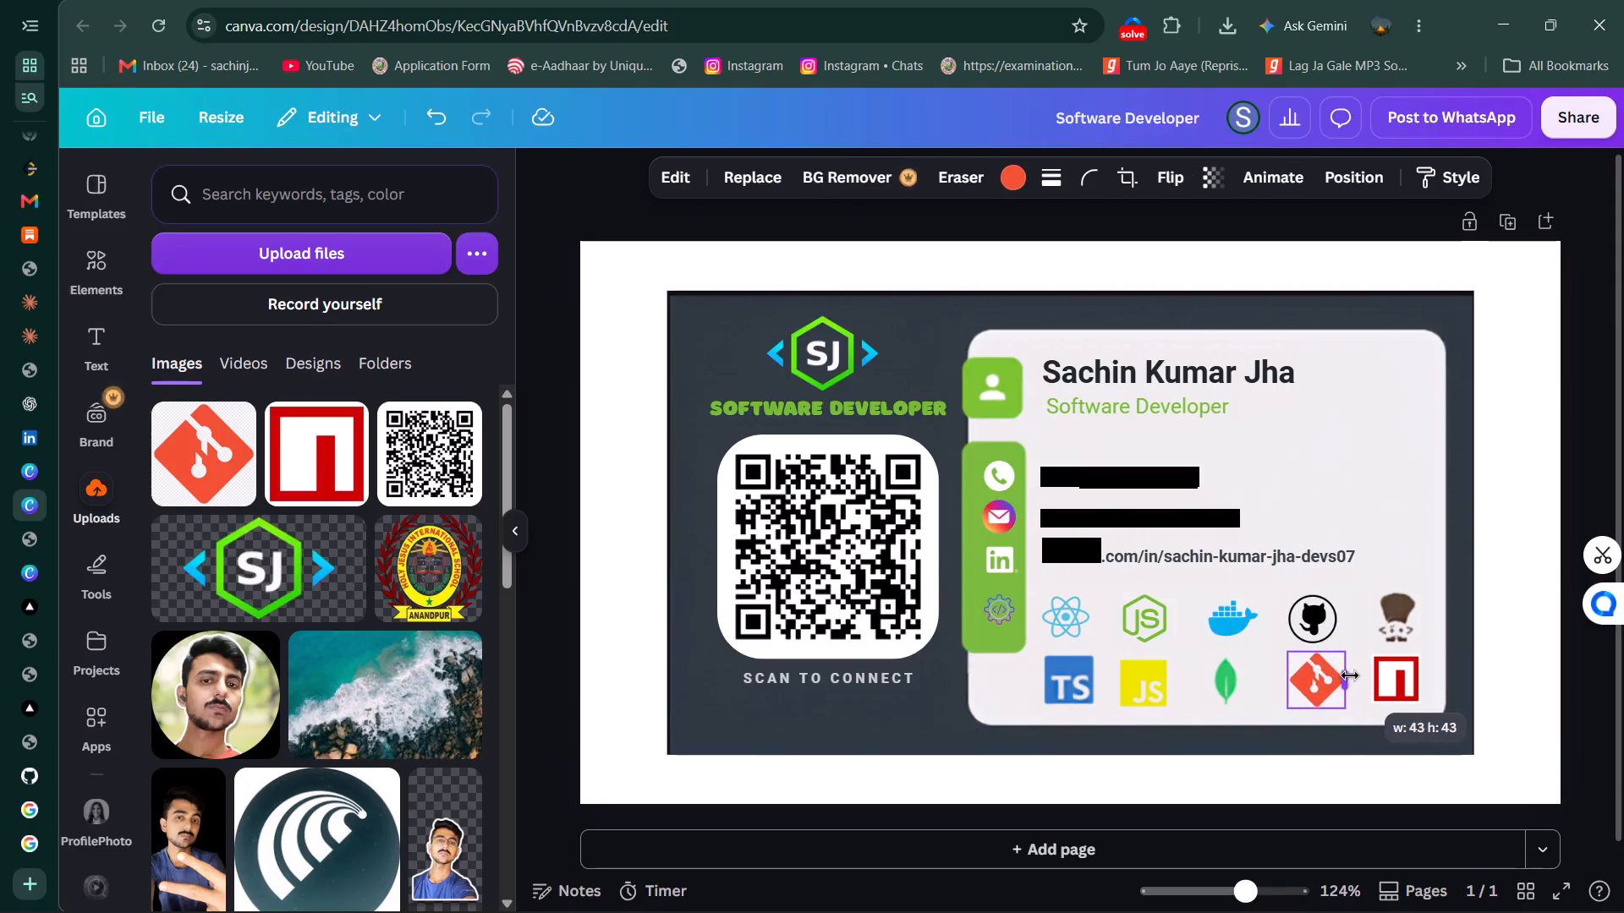
left_click(1506, 599)
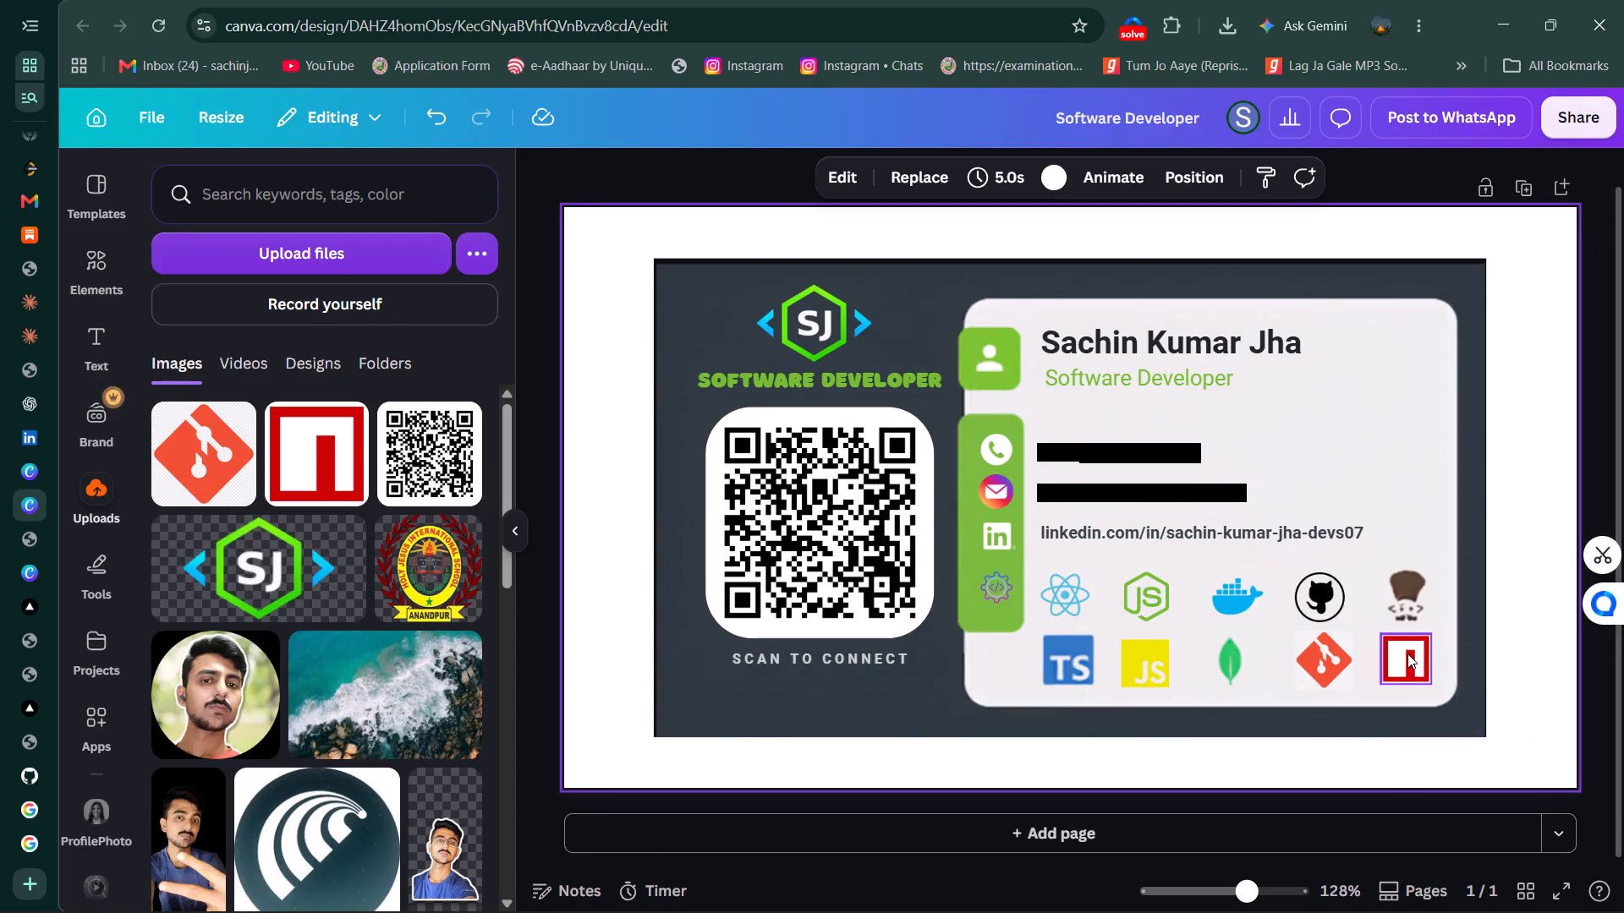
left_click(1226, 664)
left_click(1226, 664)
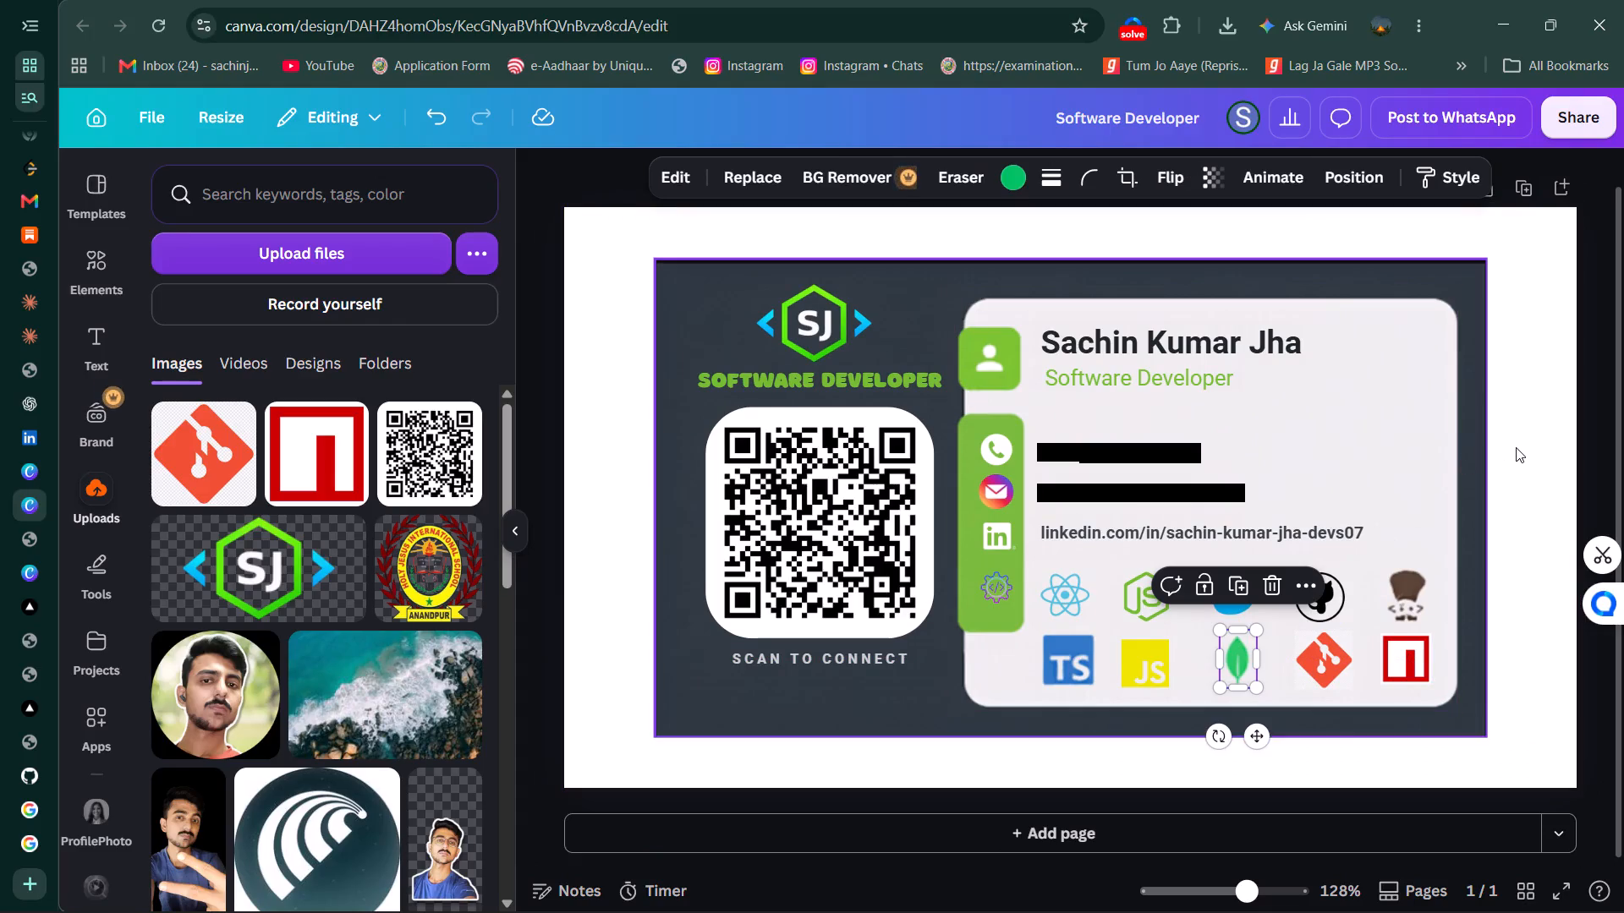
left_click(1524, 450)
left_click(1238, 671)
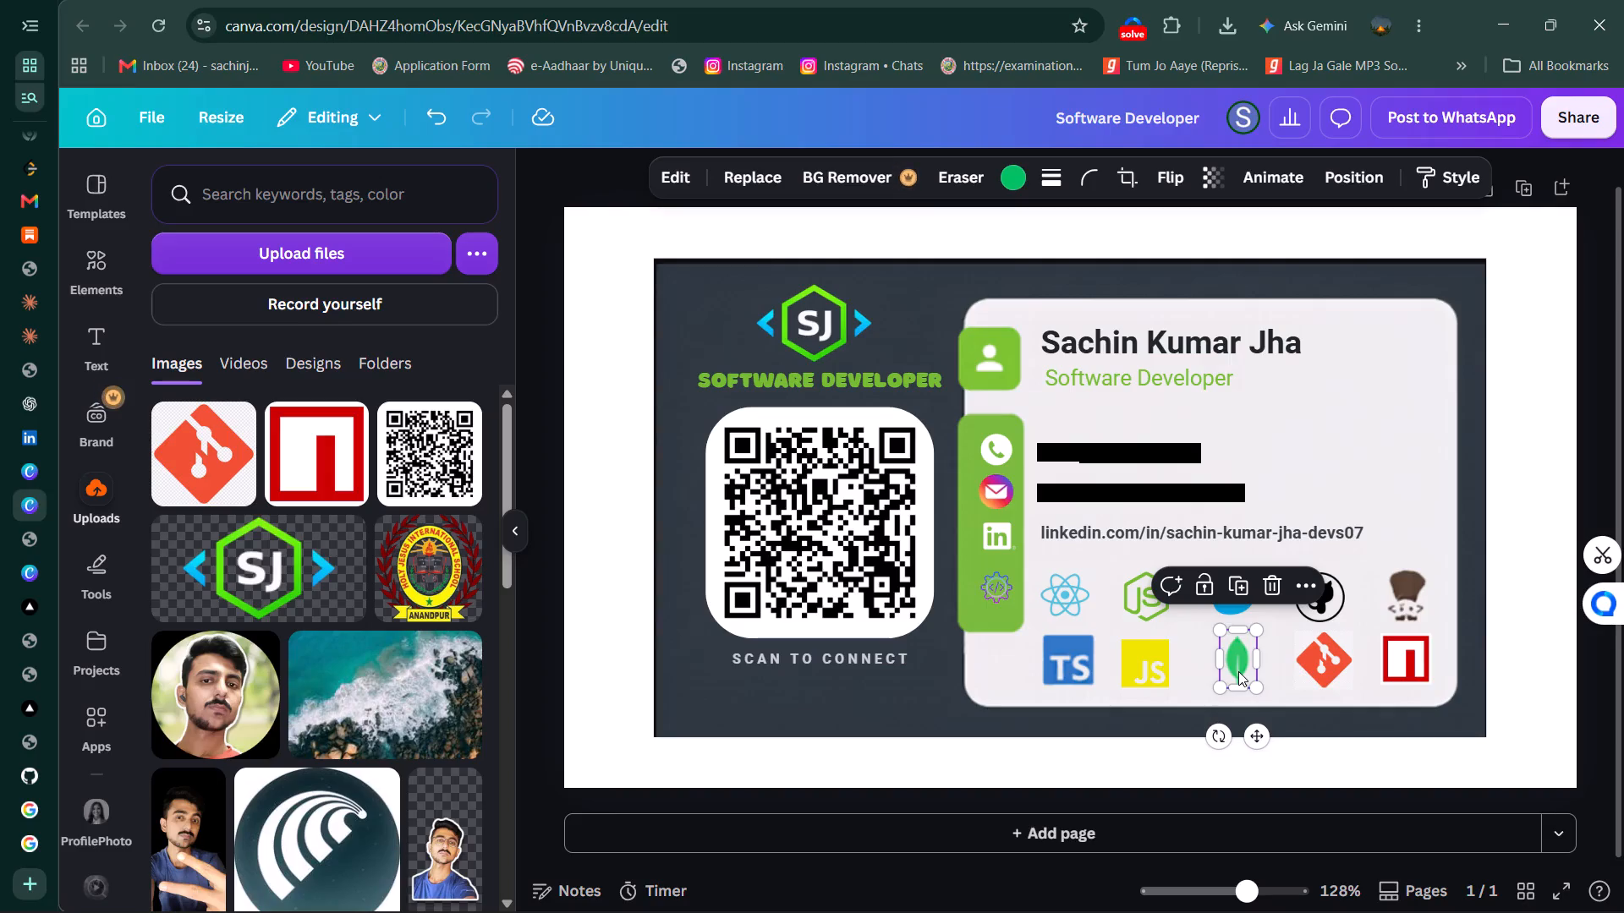
Switch to the Git logo results in Google and replace the image search with "mongo db log".
left_click(131, 850)
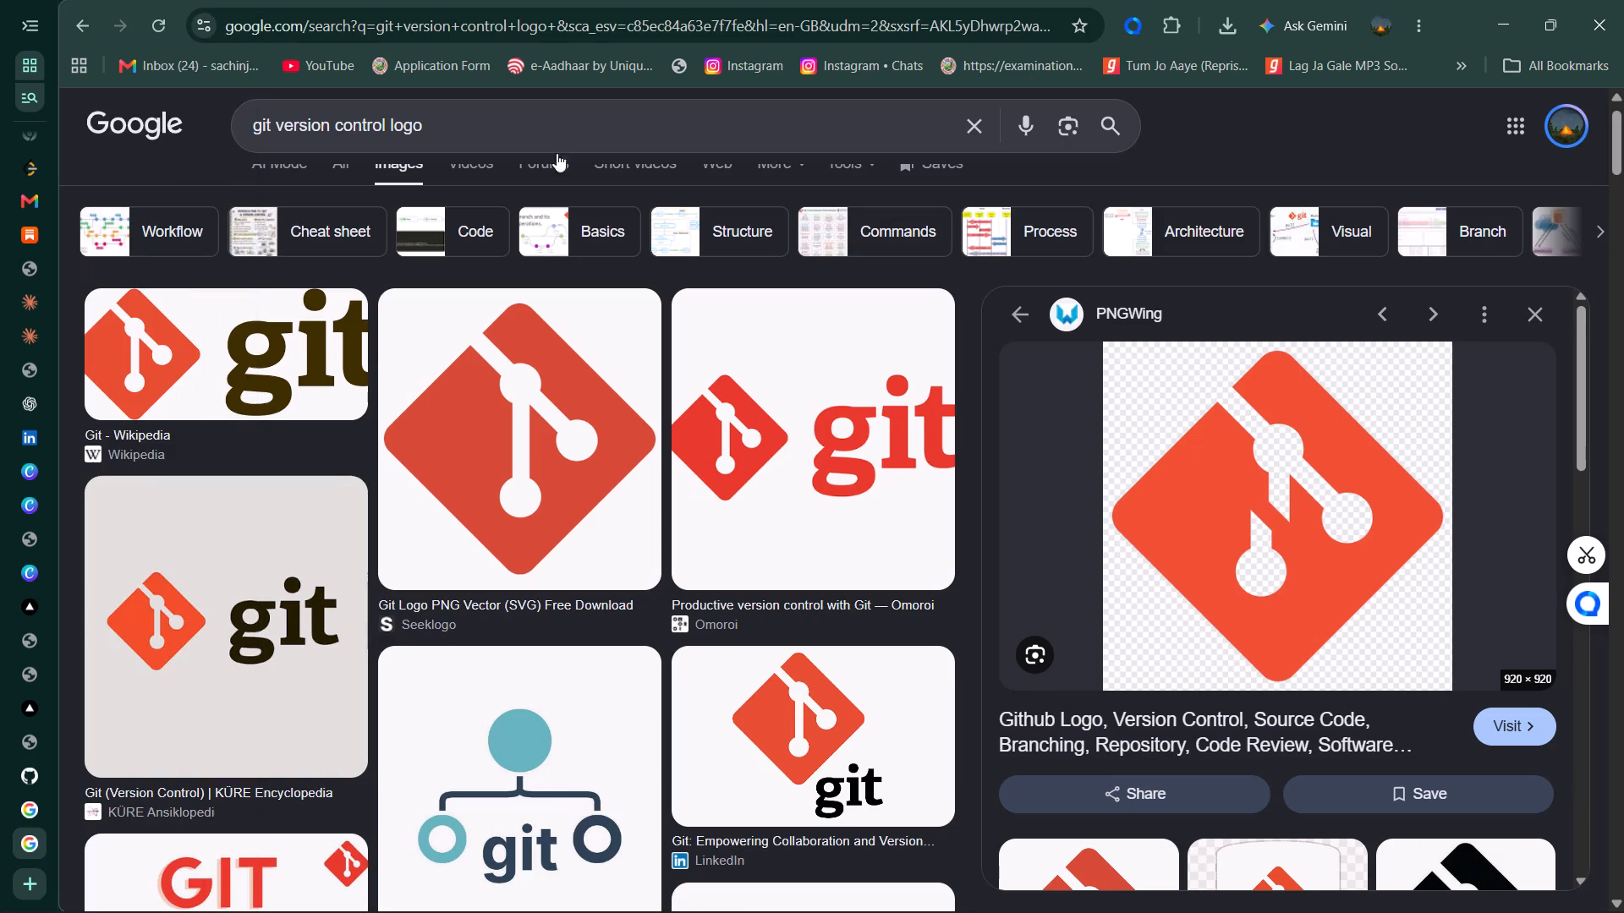
left_click(505, 125)
key("ctrl+BackSpace")
key("ctrl+BackSpace")
key("ctrl+BackSpace")
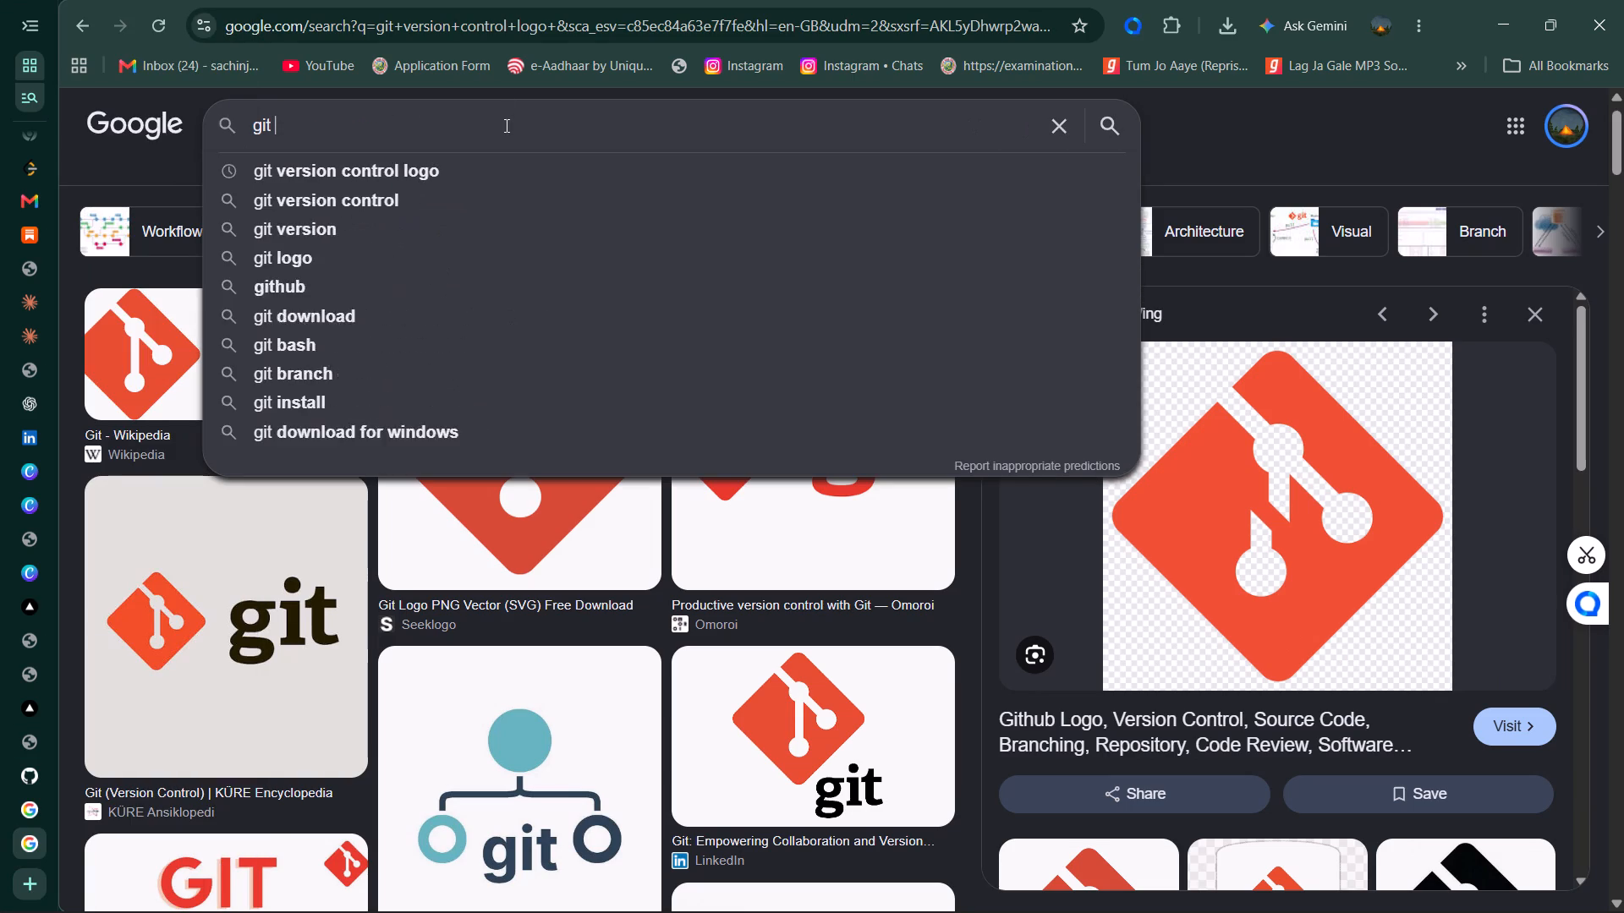
key("ctrl+BackSpace")
key("ctrl+BackSpace")
type("mp")
key("BackSpace")
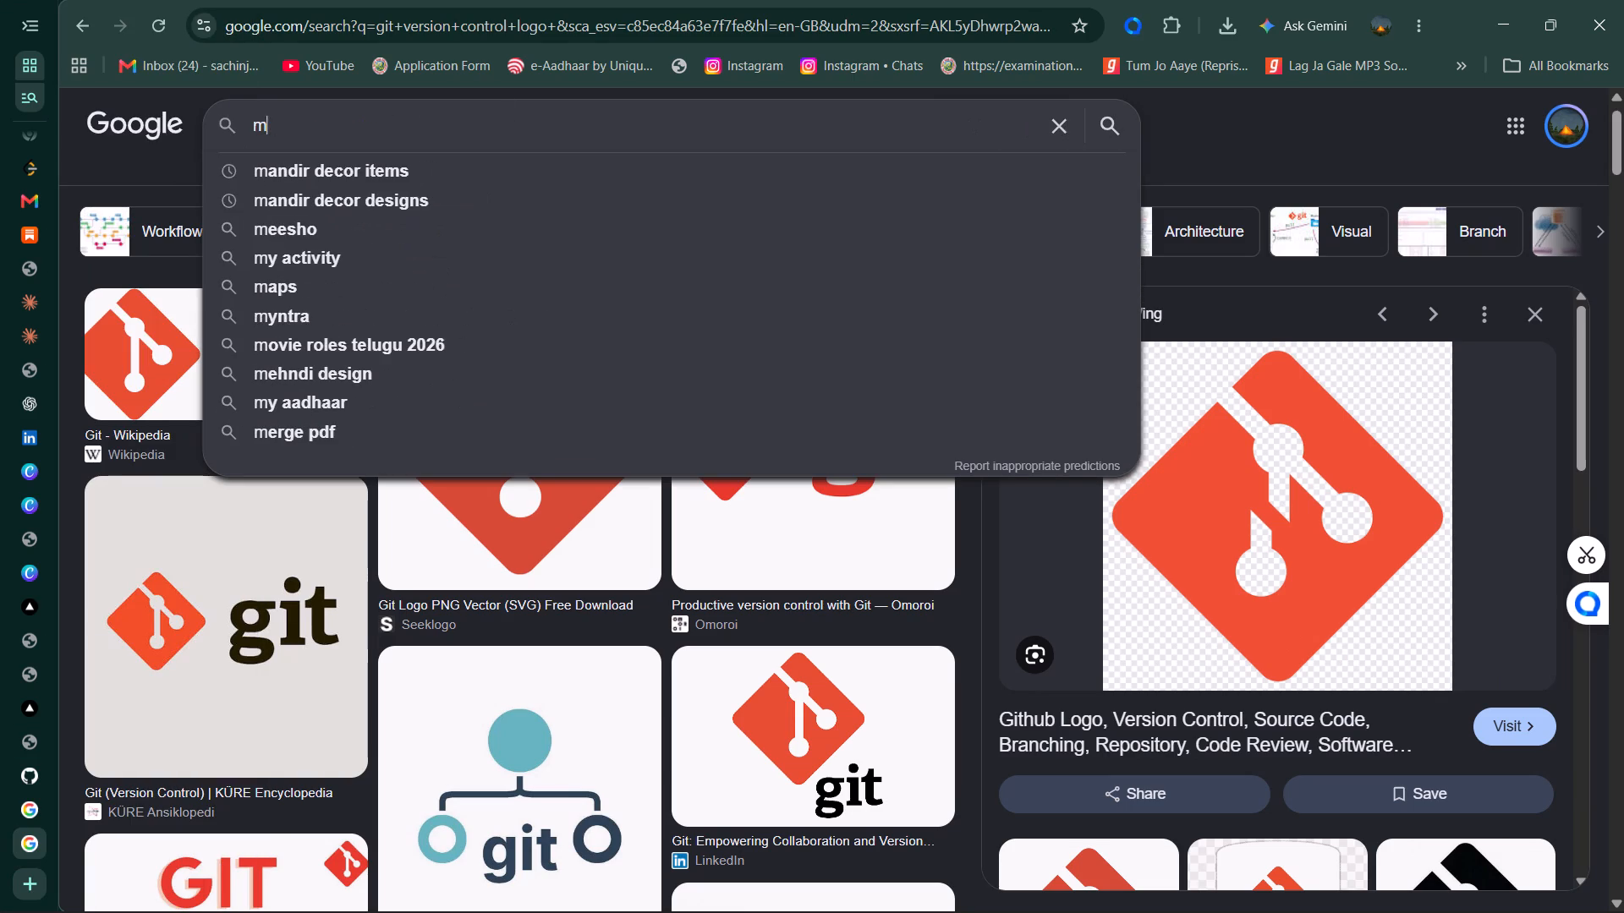
type("ongo db log")
key("Return")
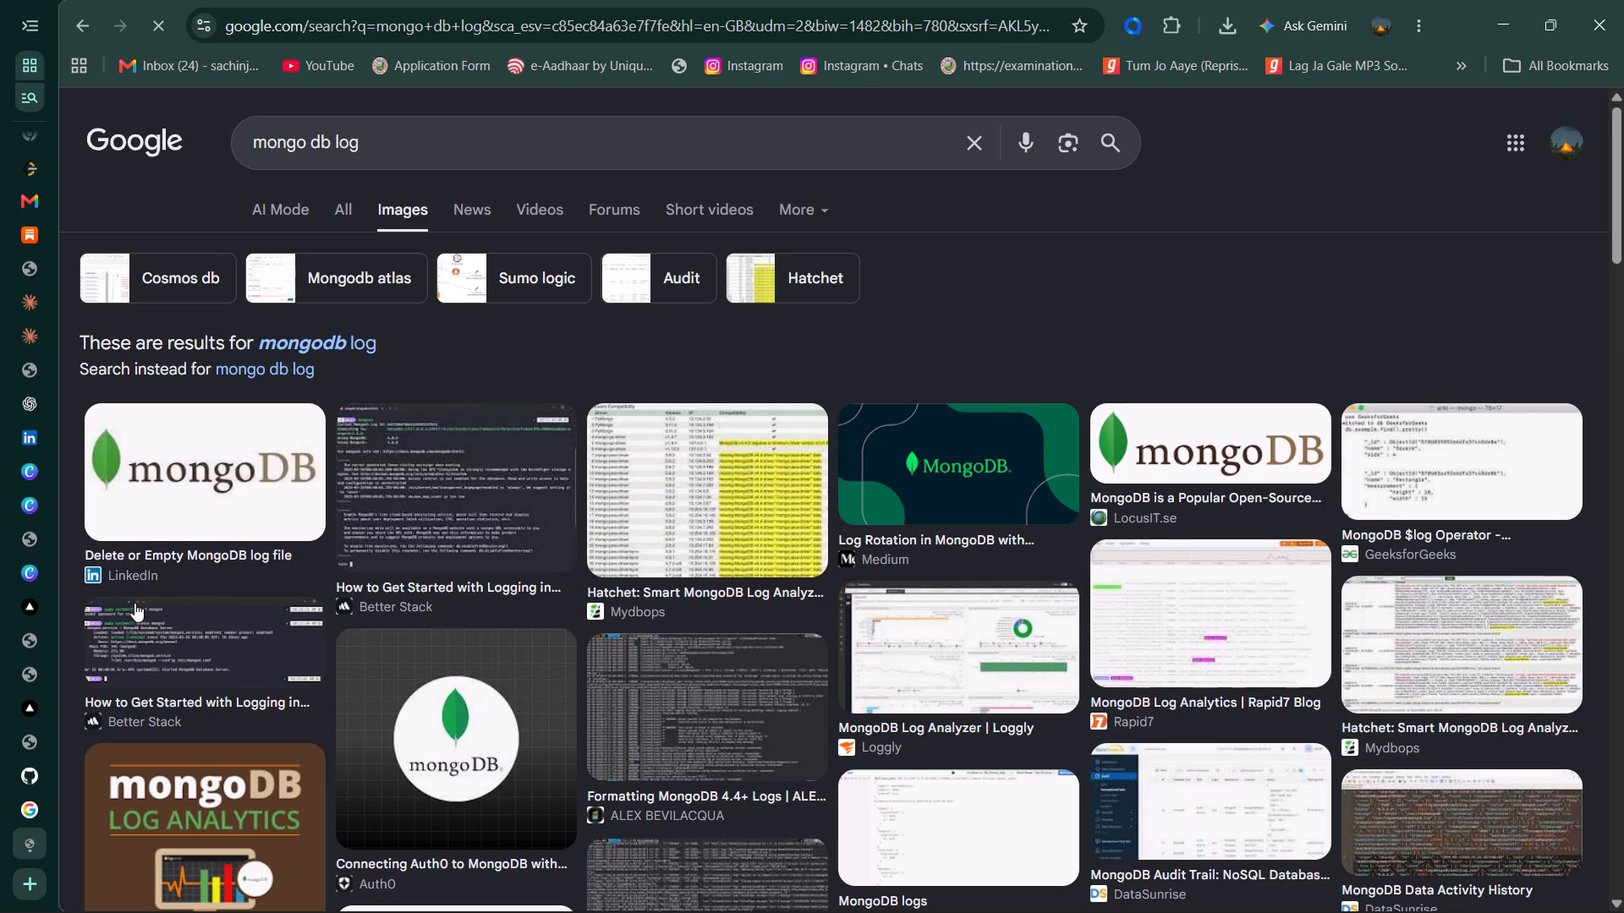
Find the plain green MongoDB leaf image from Panther in the results and save it to the Desktop as a WEBP file.
scroll(675, 703, "down", 7)
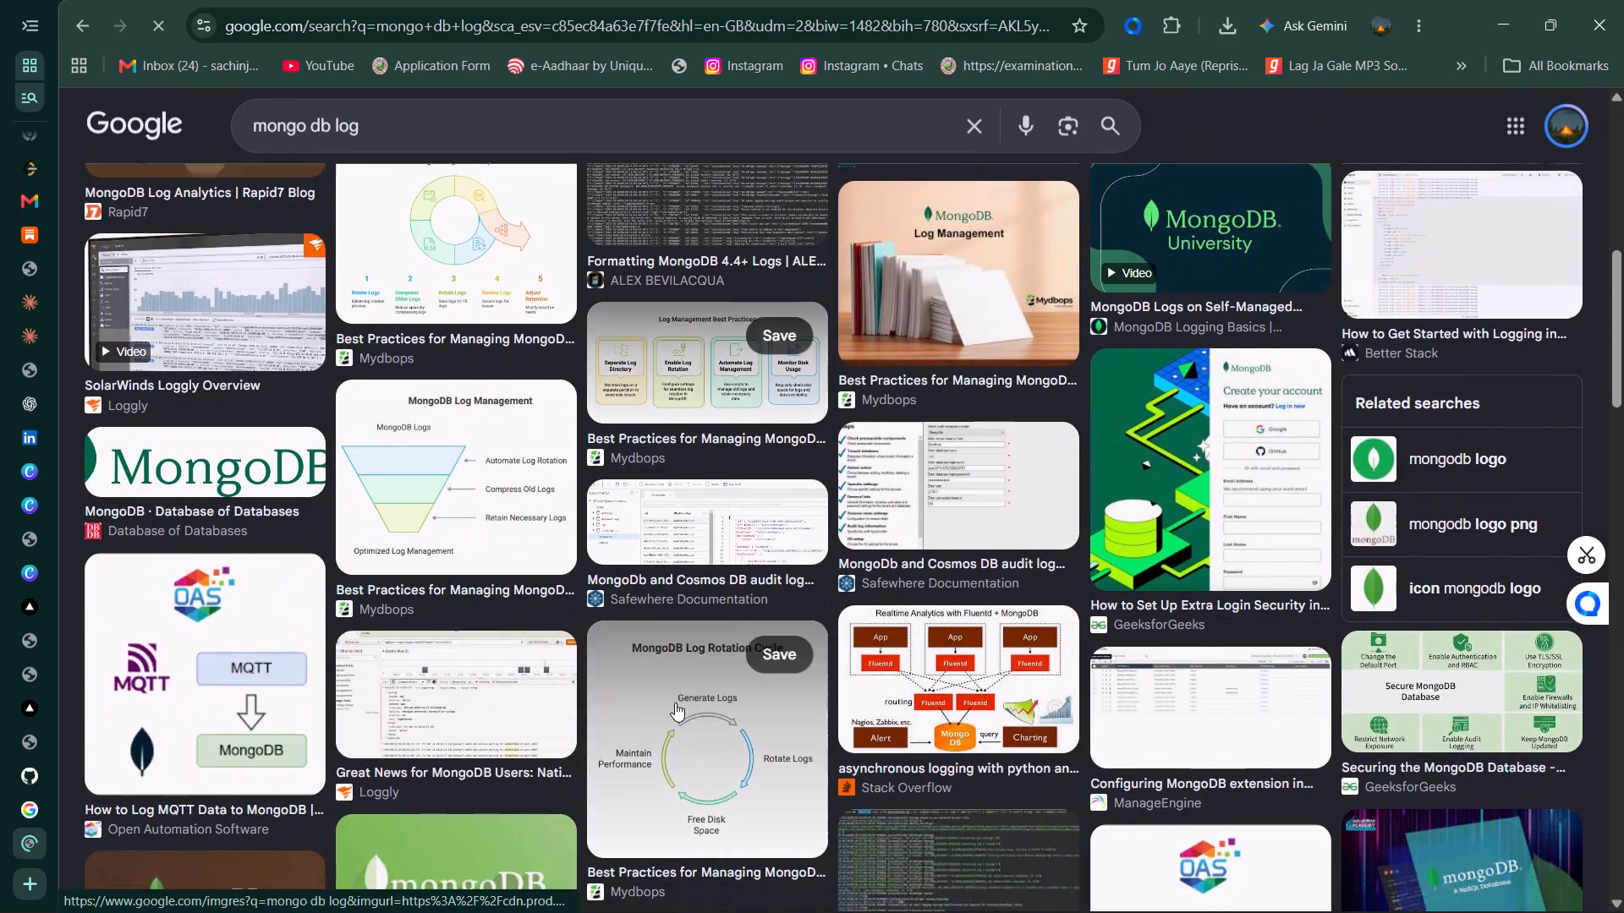
scroll(675, 703, "down", 7)
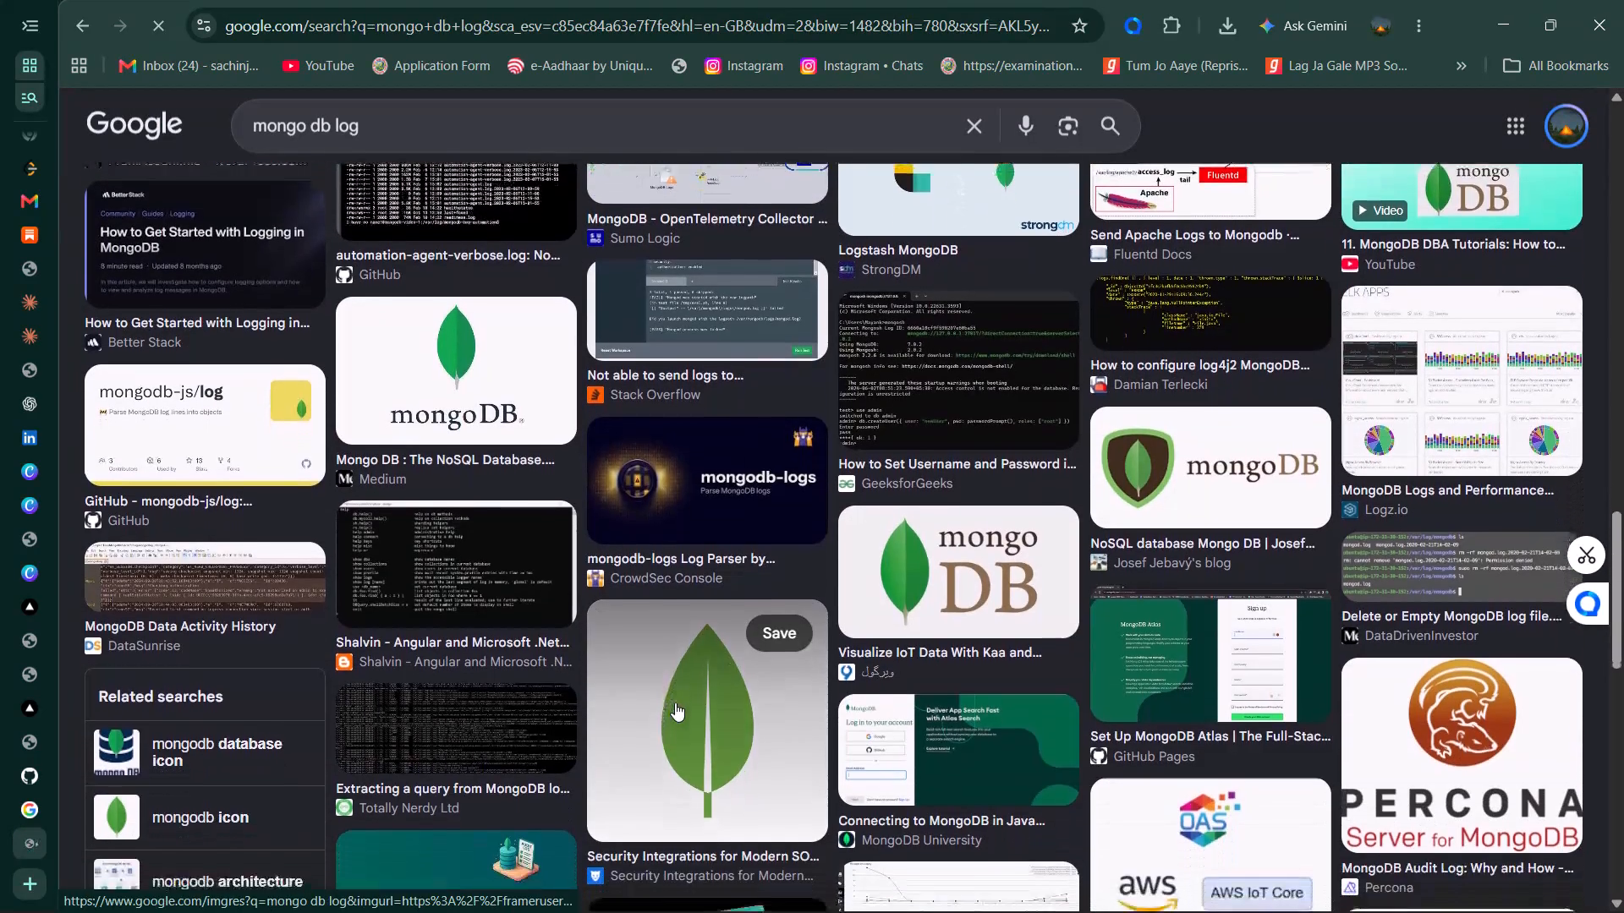
scroll(675, 703, "down", 1)
scroll(819, 576, "down", 3)
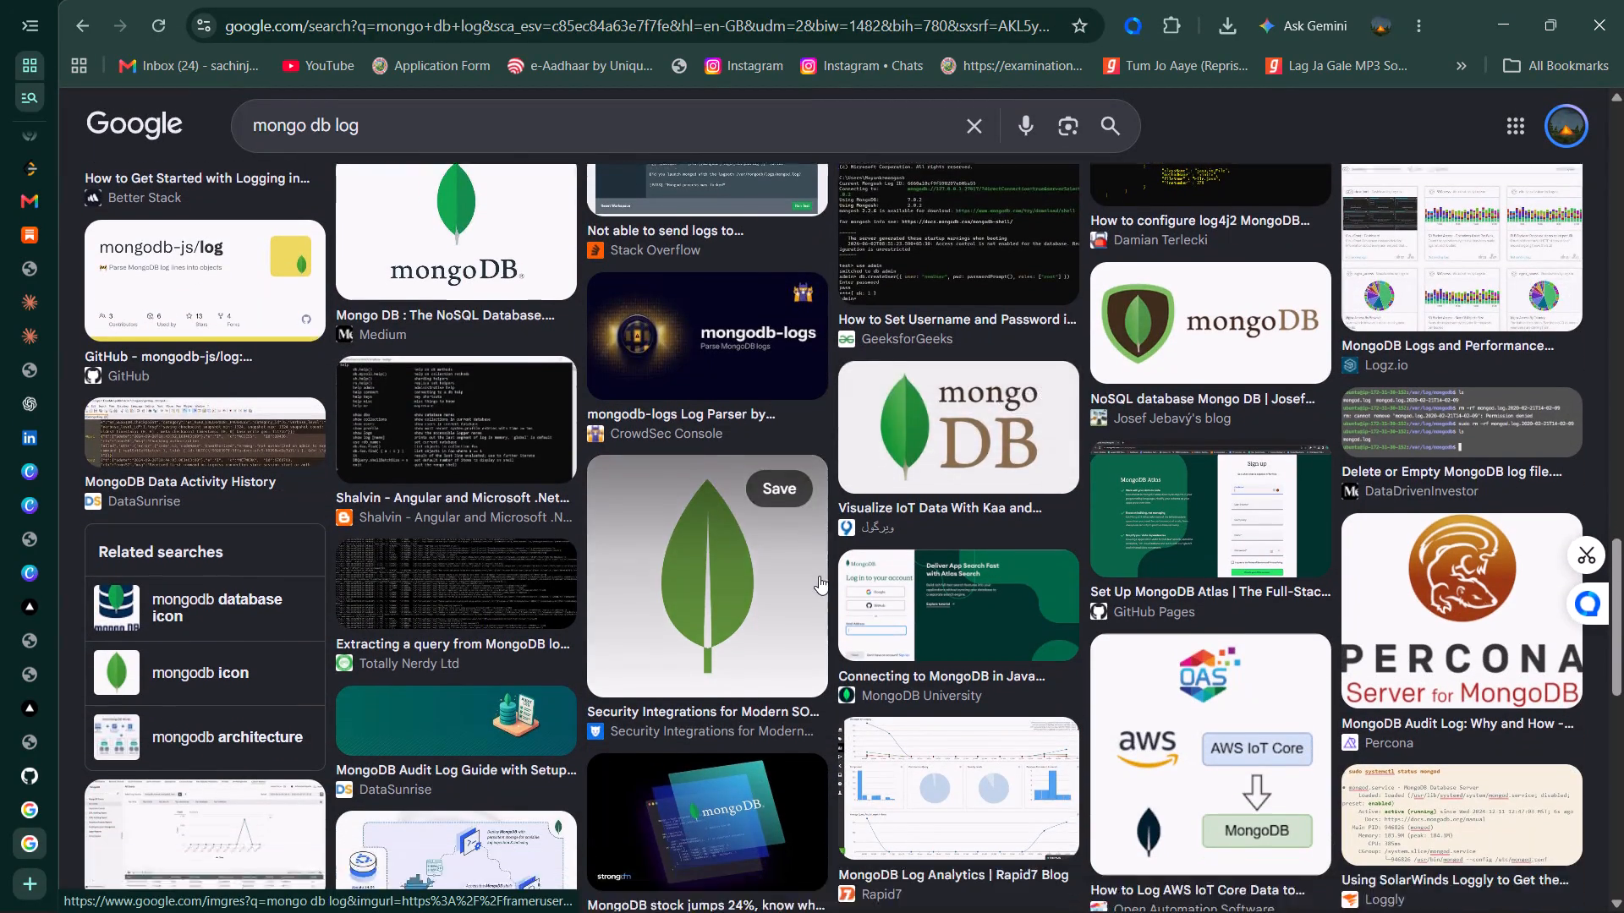
scroll(819, 576, "down", 2)
scroll(819, 576, "up", 5)
left_click(683, 486)
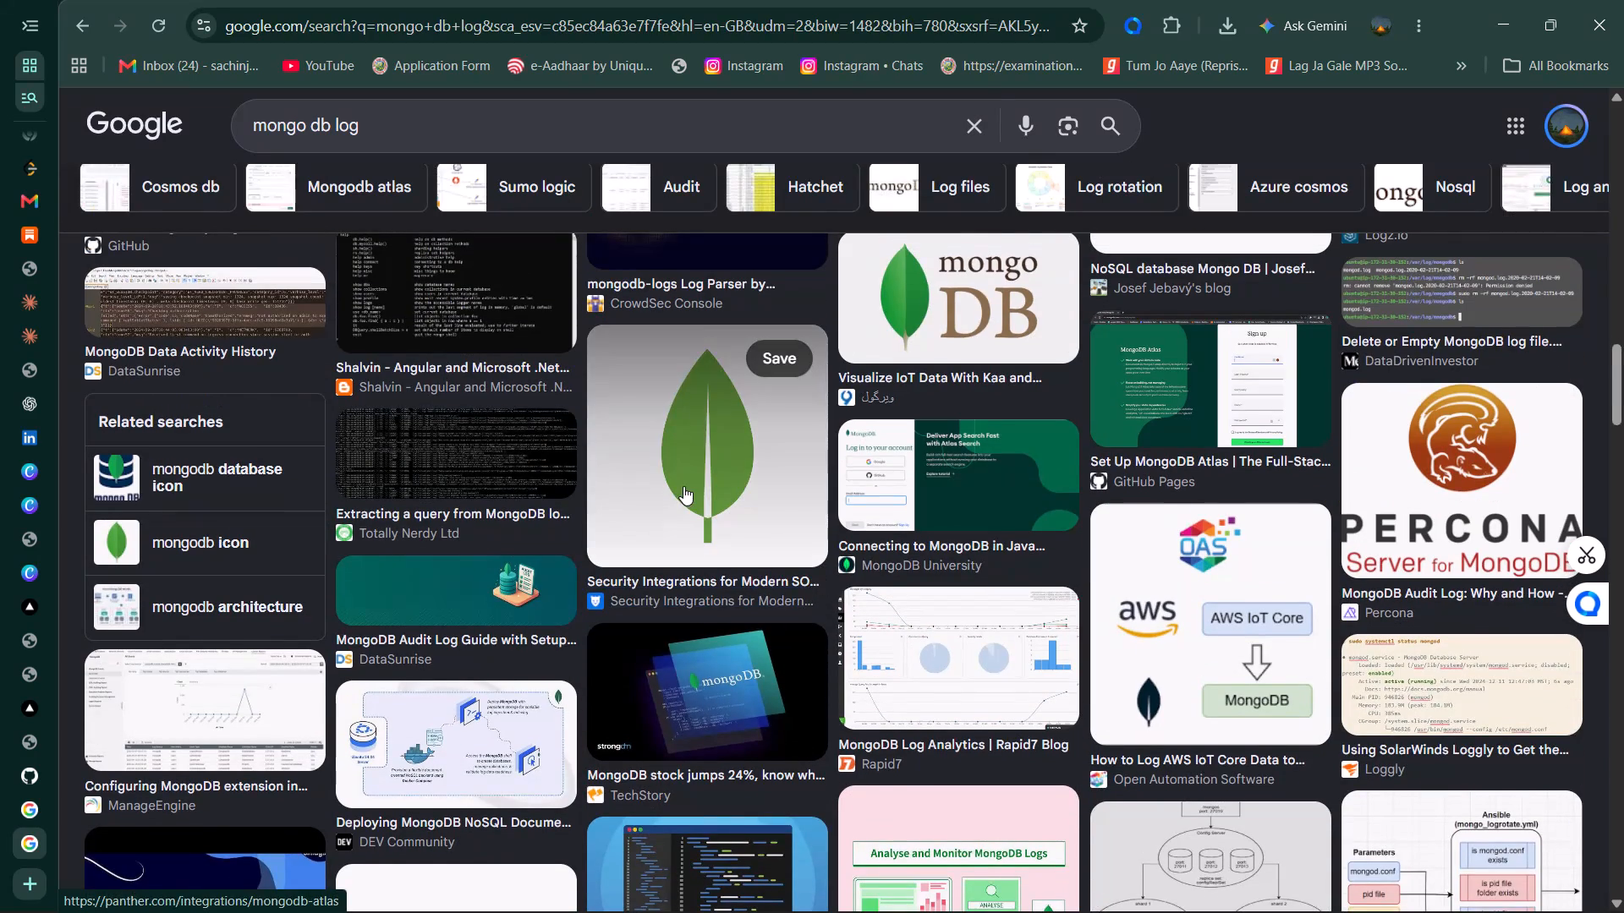
right_click(1274, 495)
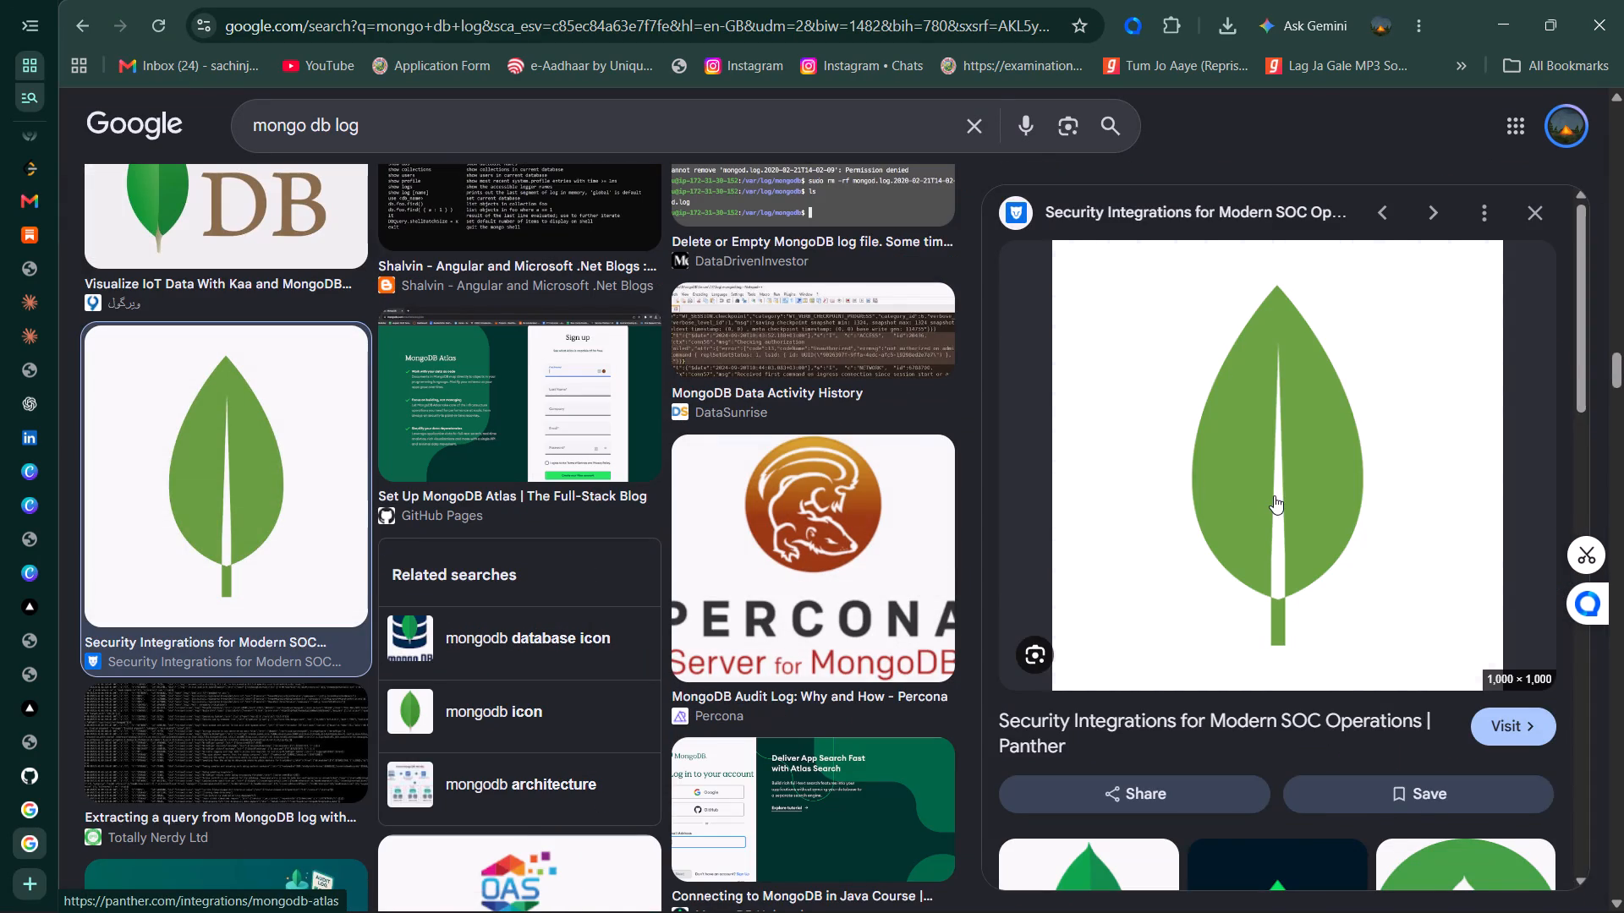
left_click(1397, 691)
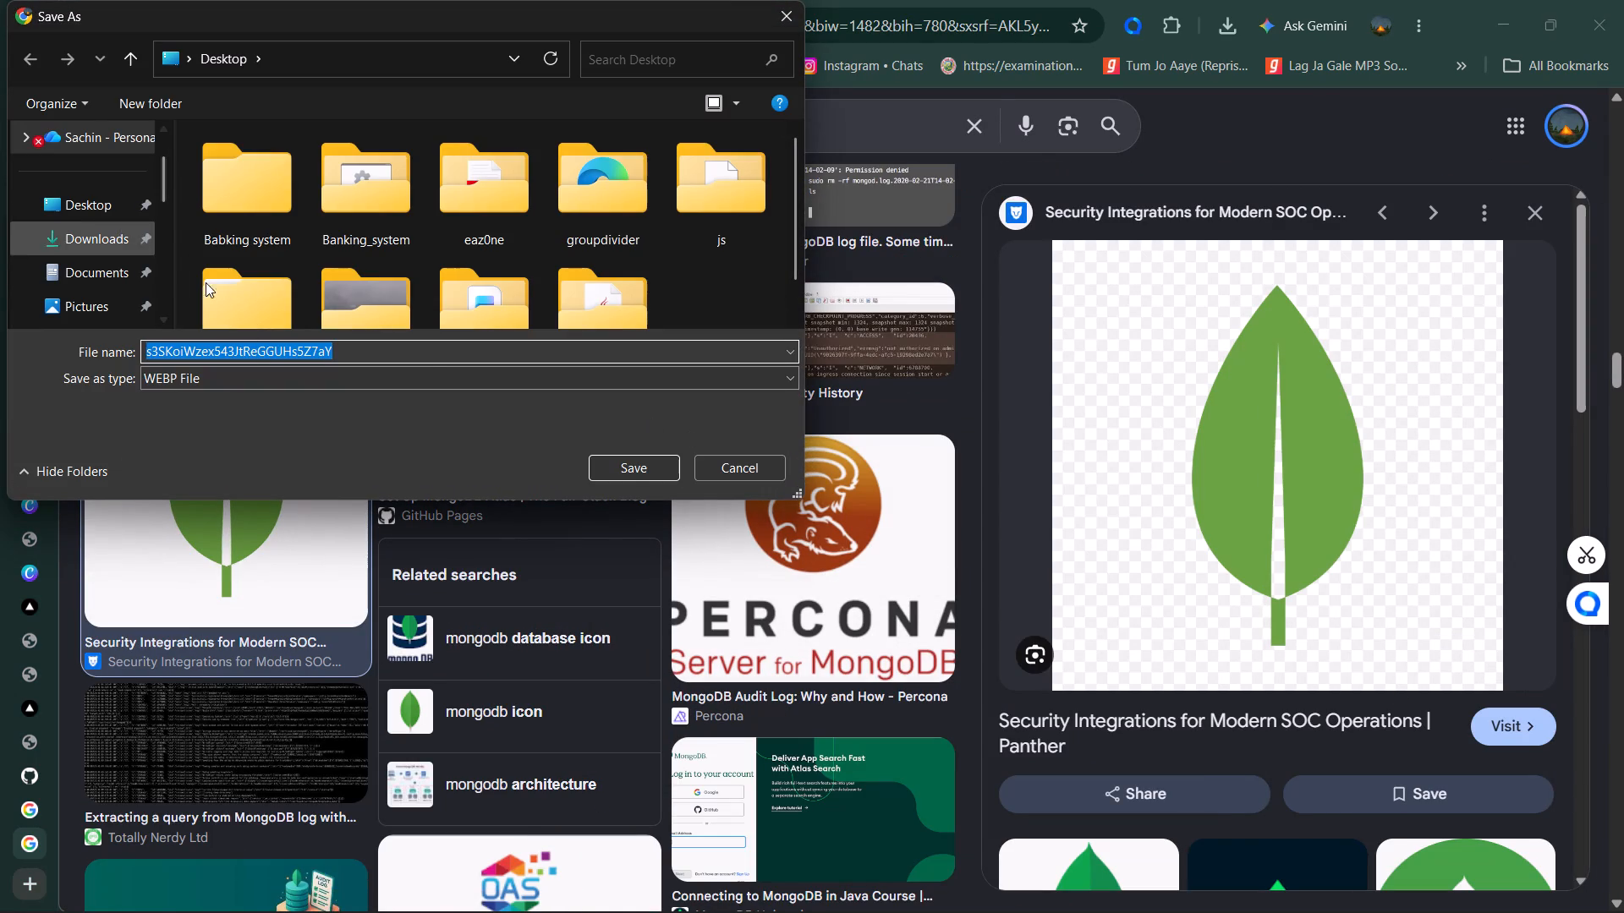
left_click(623, 472)
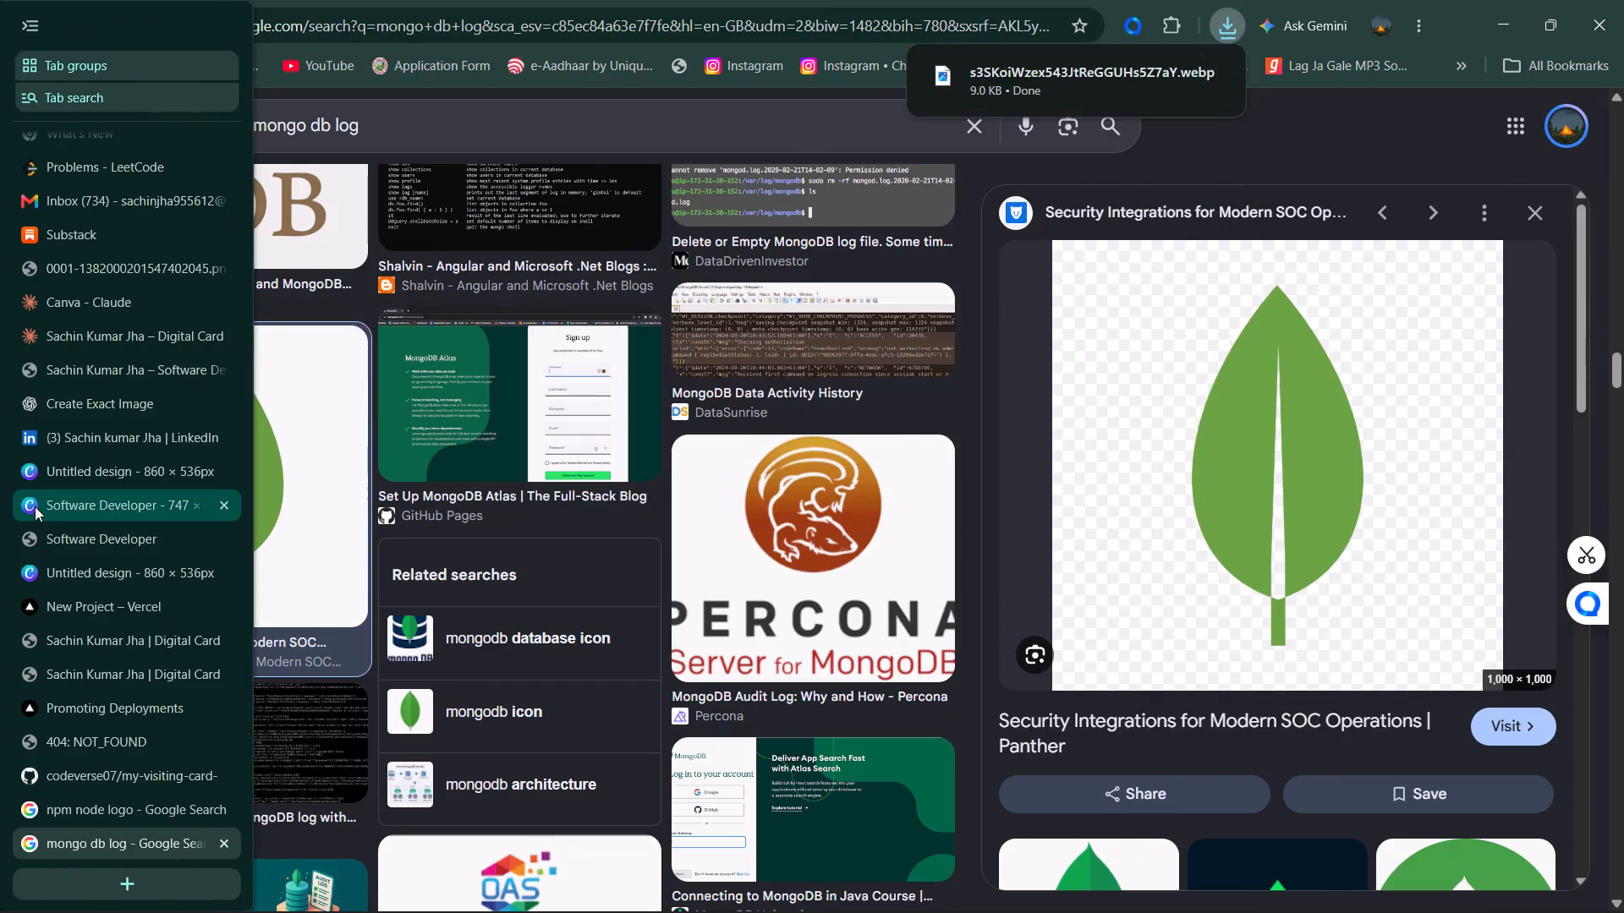
Switch back to the Software Developer card design and delete the old MongoDB icon from the bottom icon row.
left_click(35, 506)
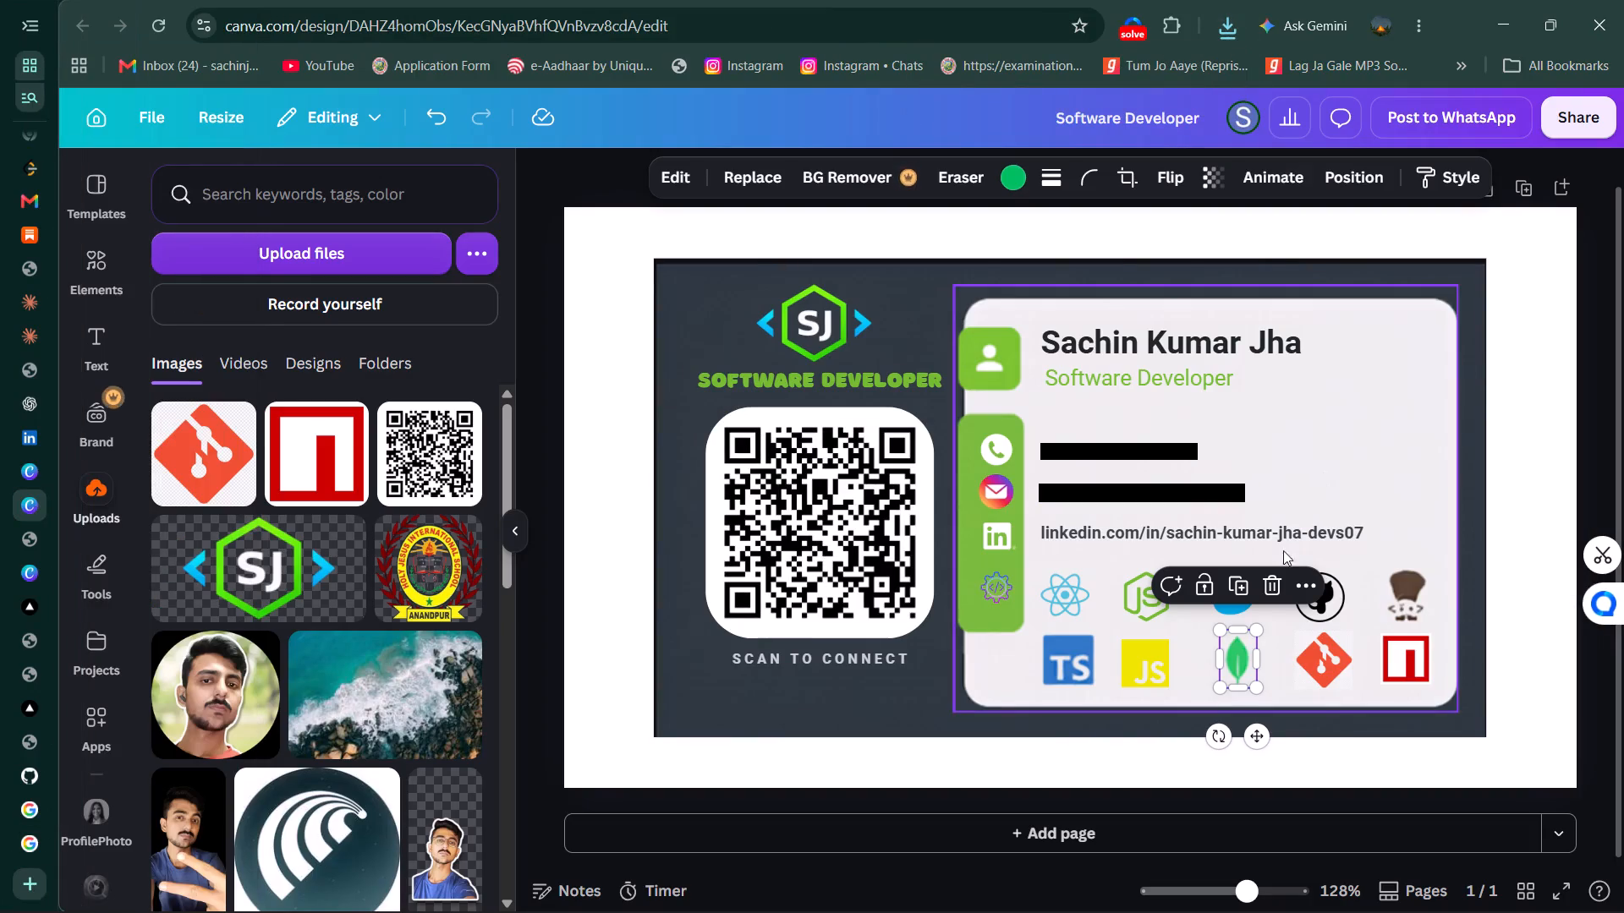
left_click(1267, 590)
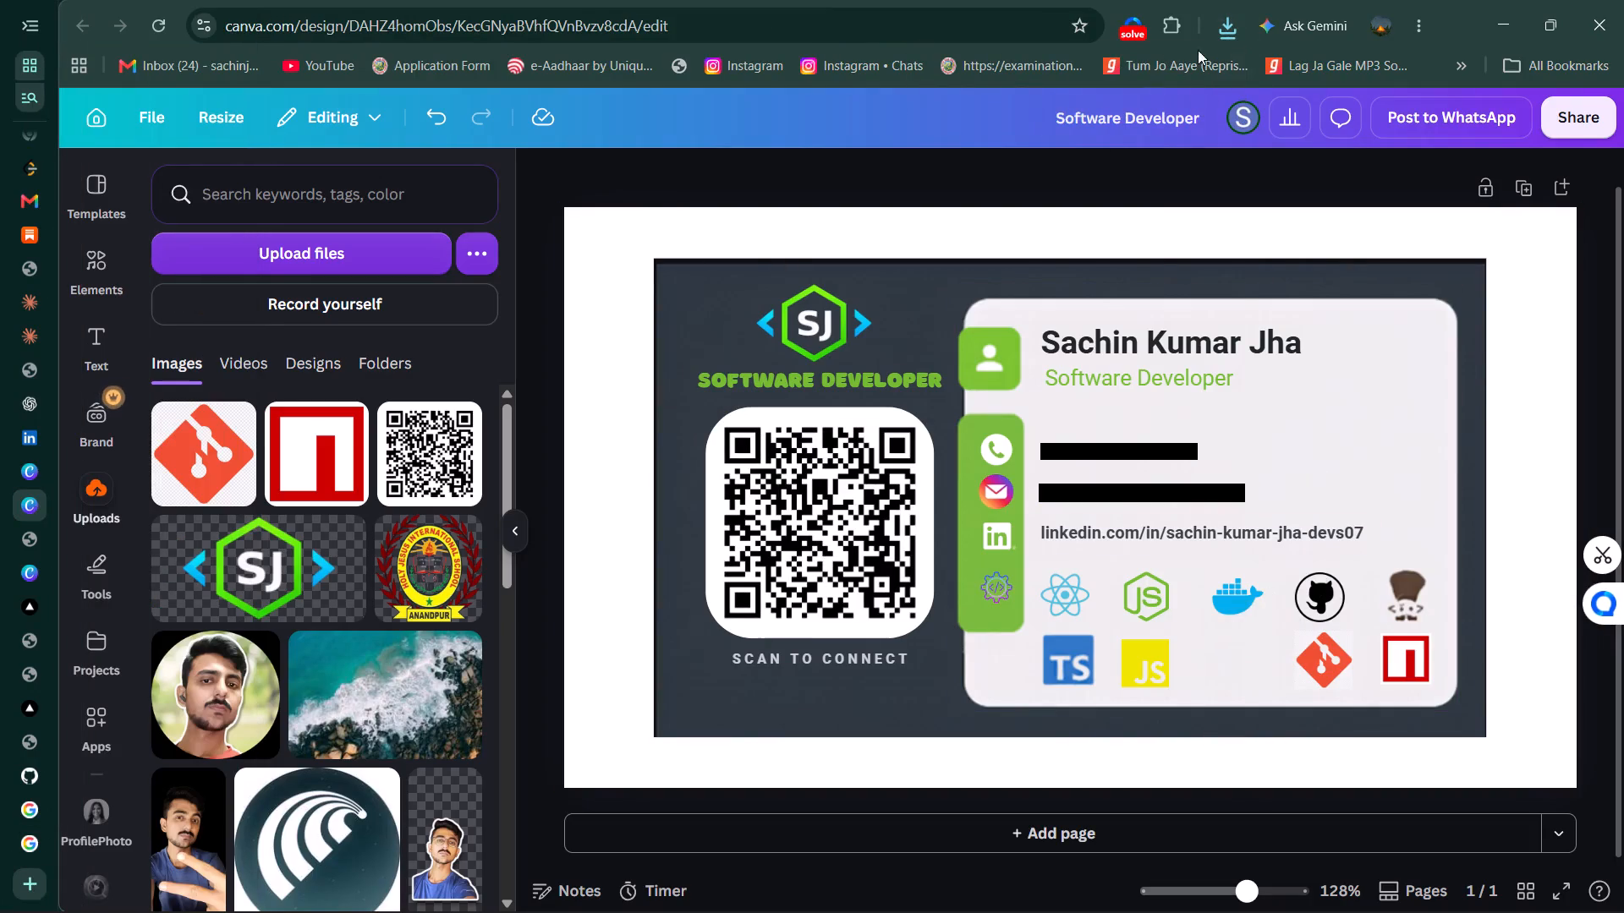
Upload the downloaded MongoDB leaf WEBP from the recent downloads and insert it on the card.
left_click(1222, 25)
left_click_drag(1036, 123, 370, 372)
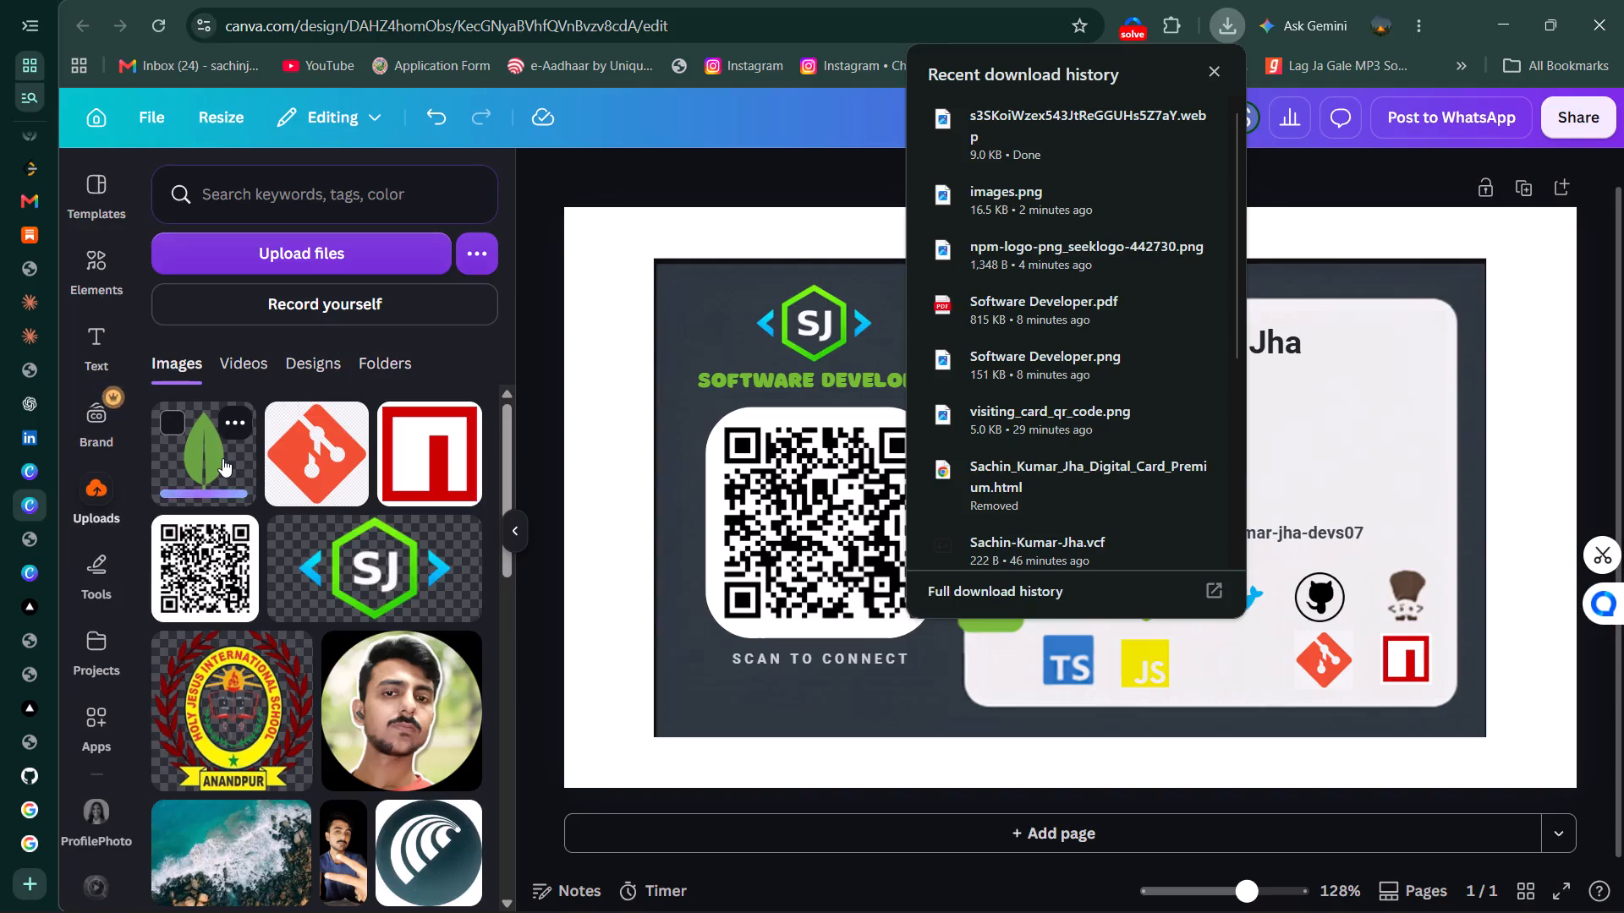
left_click(222, 458)
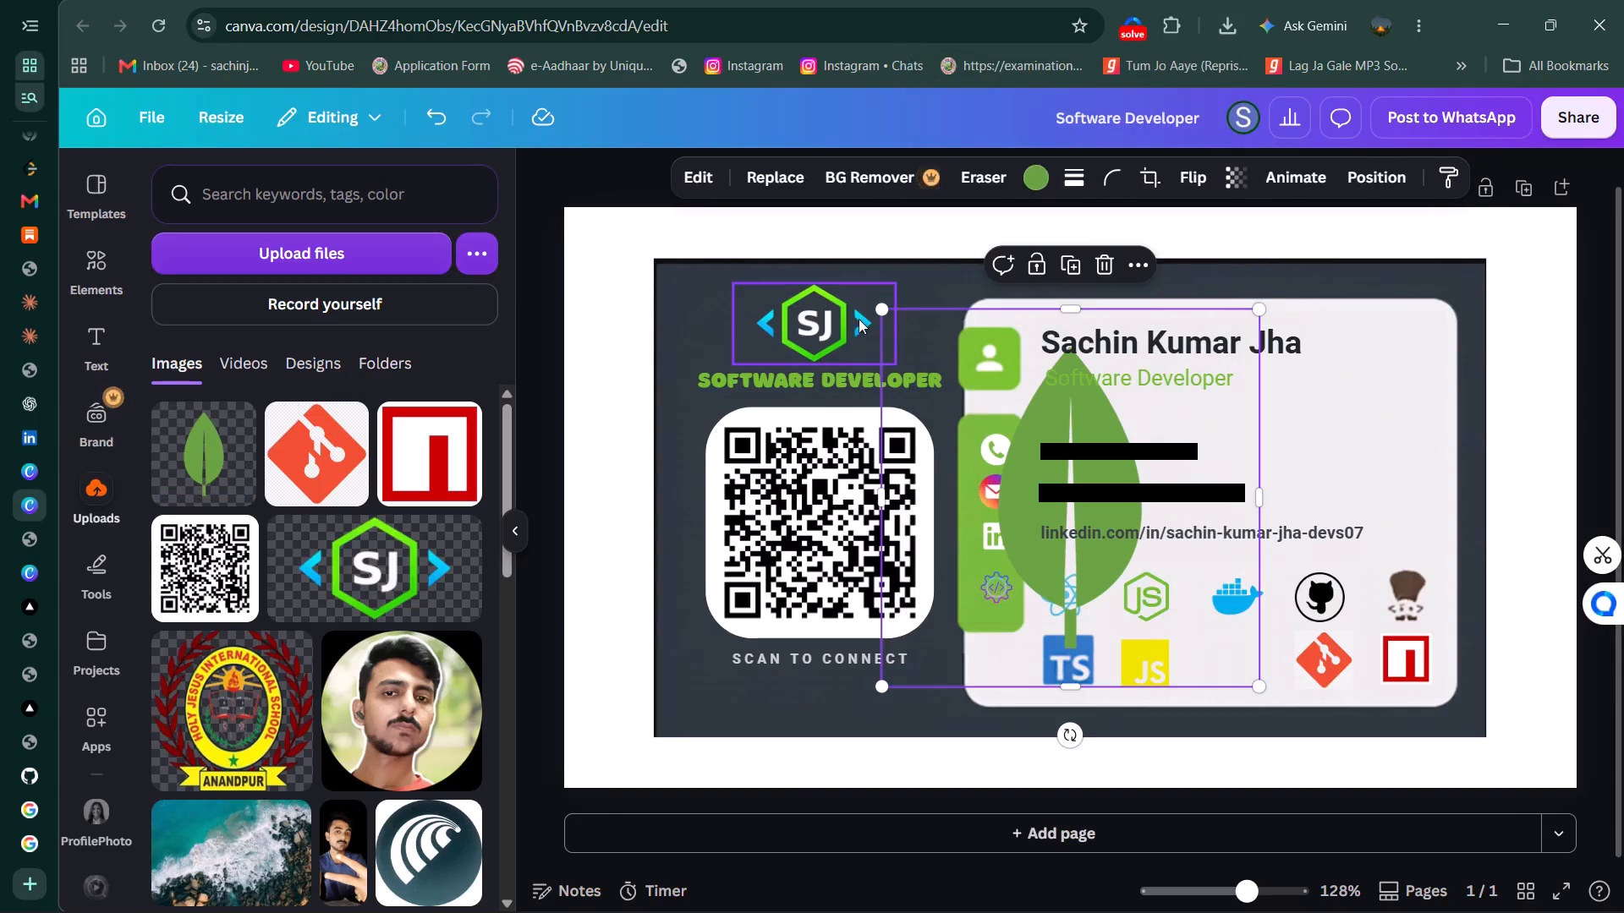
Shrink the MongoDB leaf to icon size and place it beneath the Docker icon, between the JS and Git icons.
left_click_drag(885, 305, 1204, 582)
left_click_drag(1225, 631, 1250, 645)
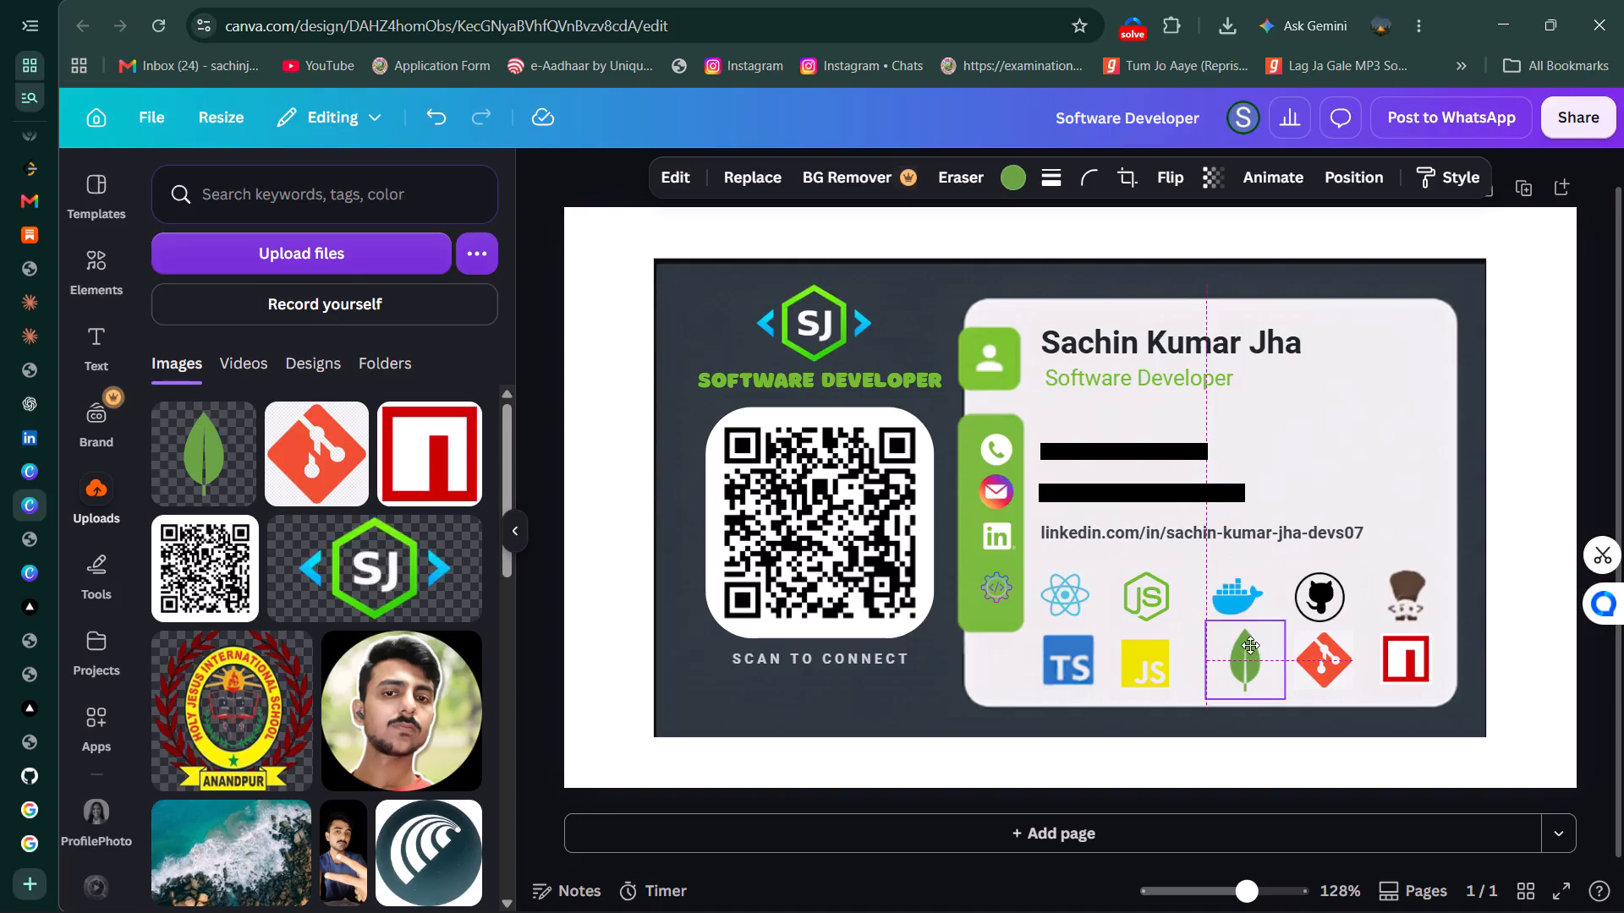
left_click_drag(1250, 645, 1243, 646)
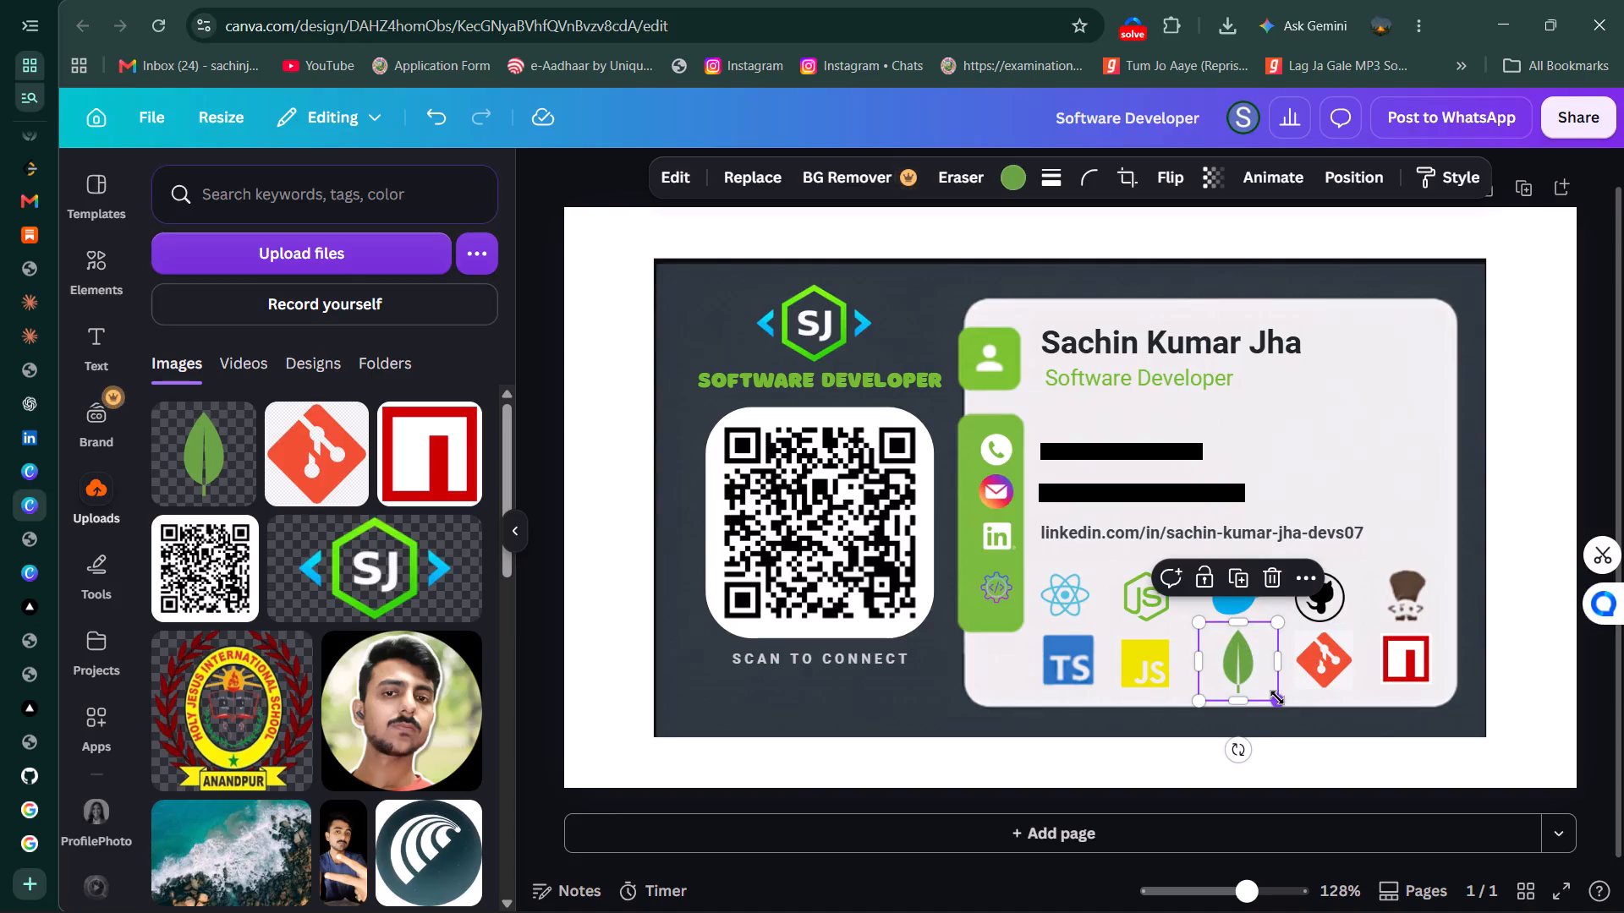
left_click_drag(1277, 697, 1264, 687)
left_click(1237, 649)
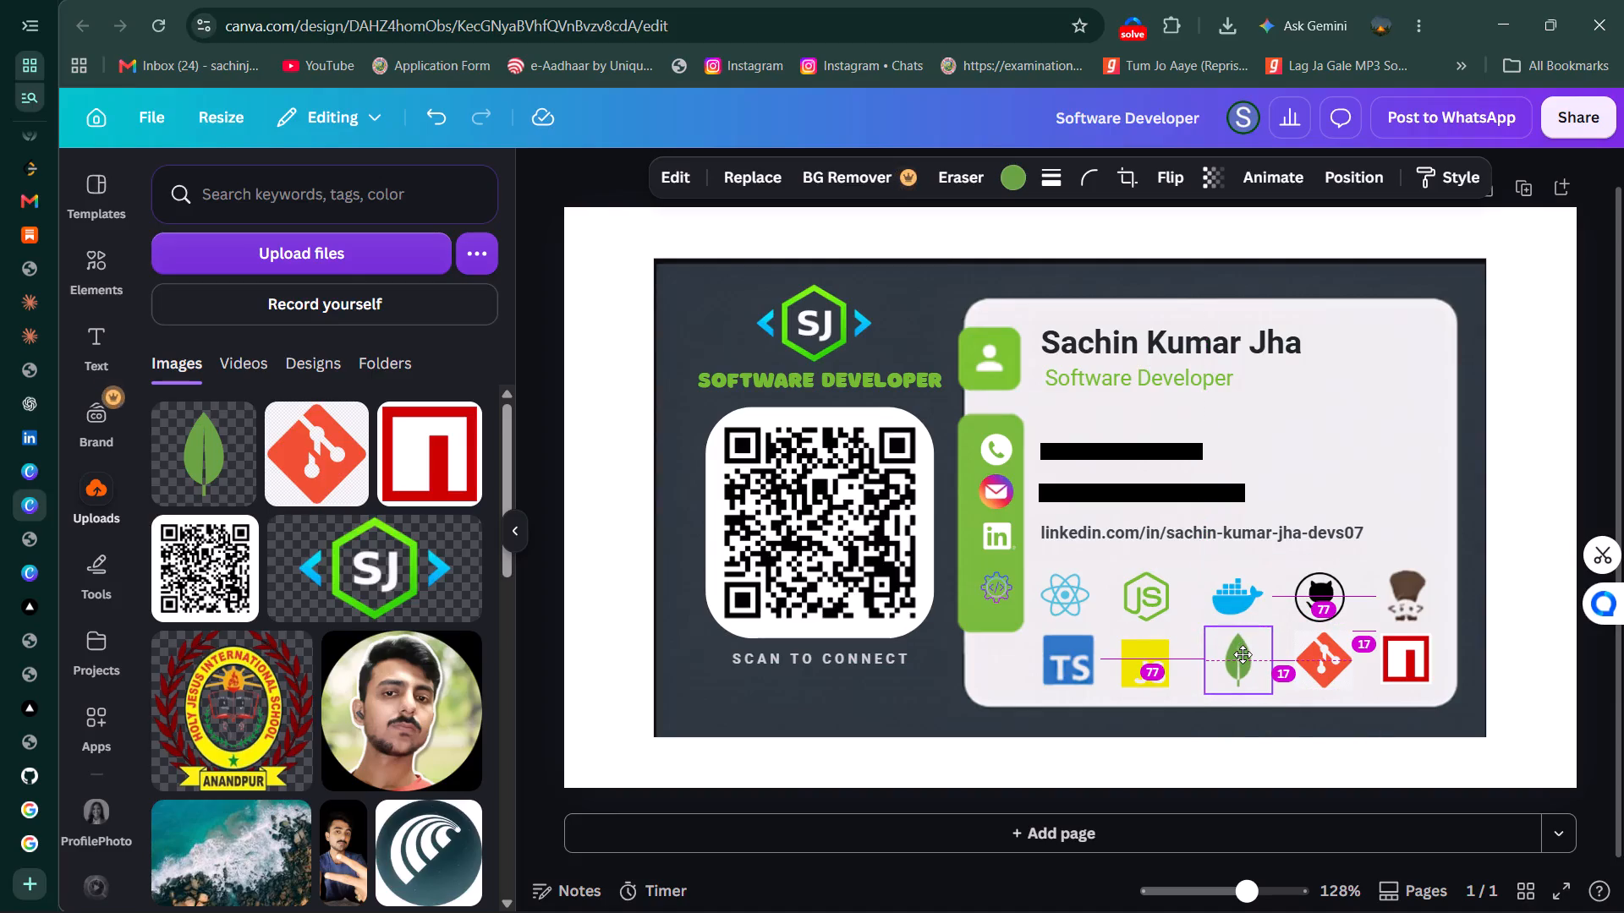
left_click(1537, 451)
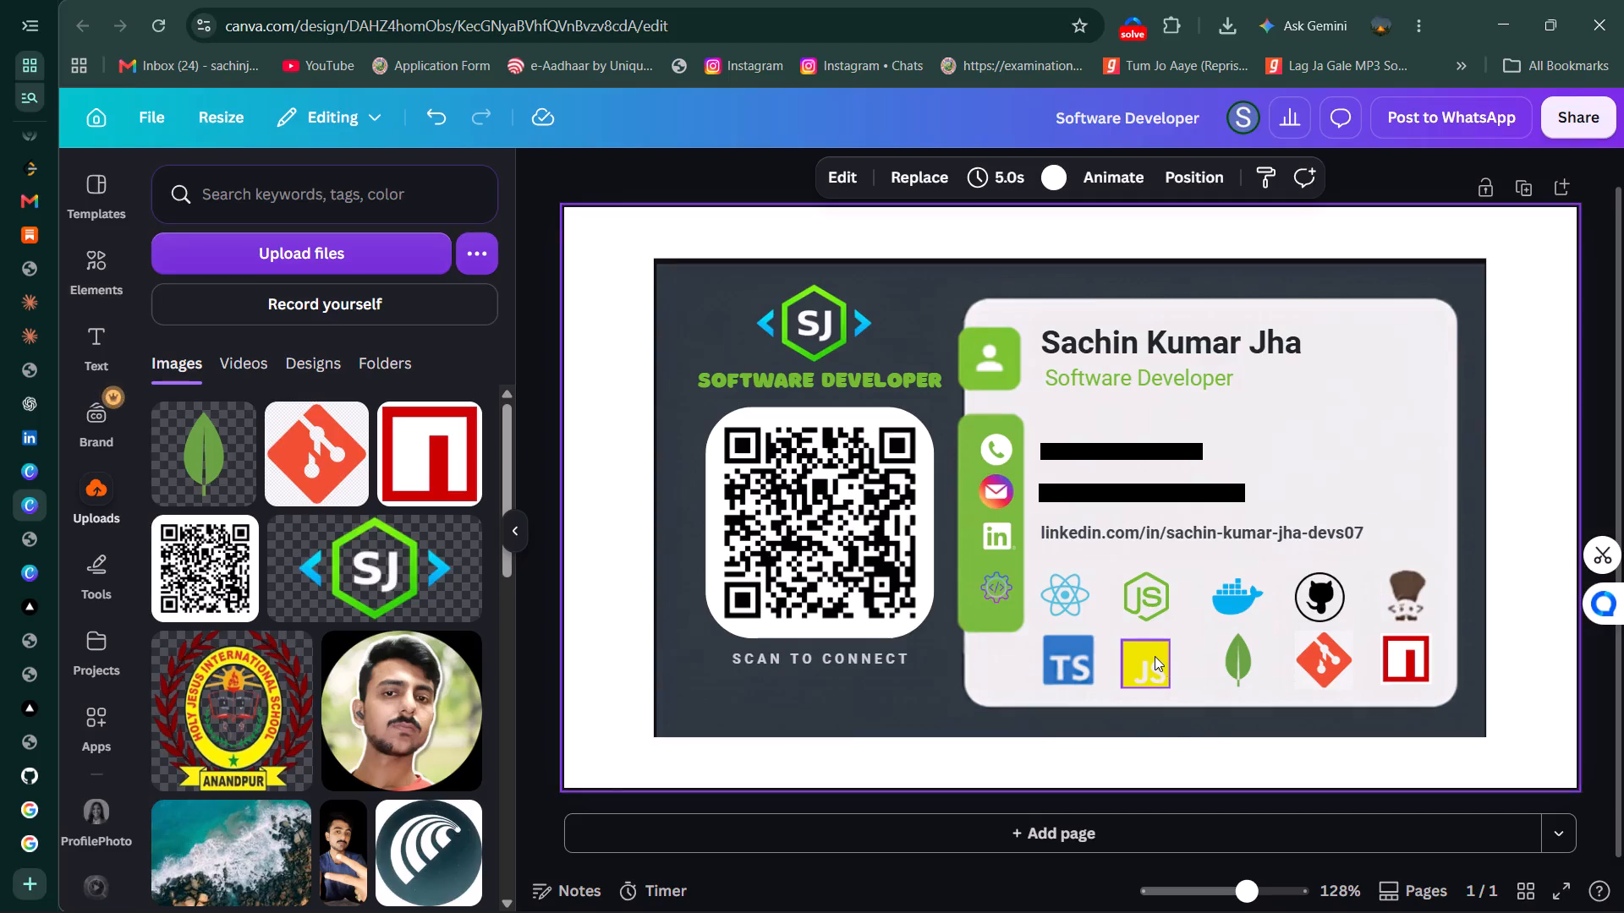
Nudge the yellow JS icon slightly right and up so that it aligns with the bottom icon row.
left_click_drag(1155, 656, 1161, 652)
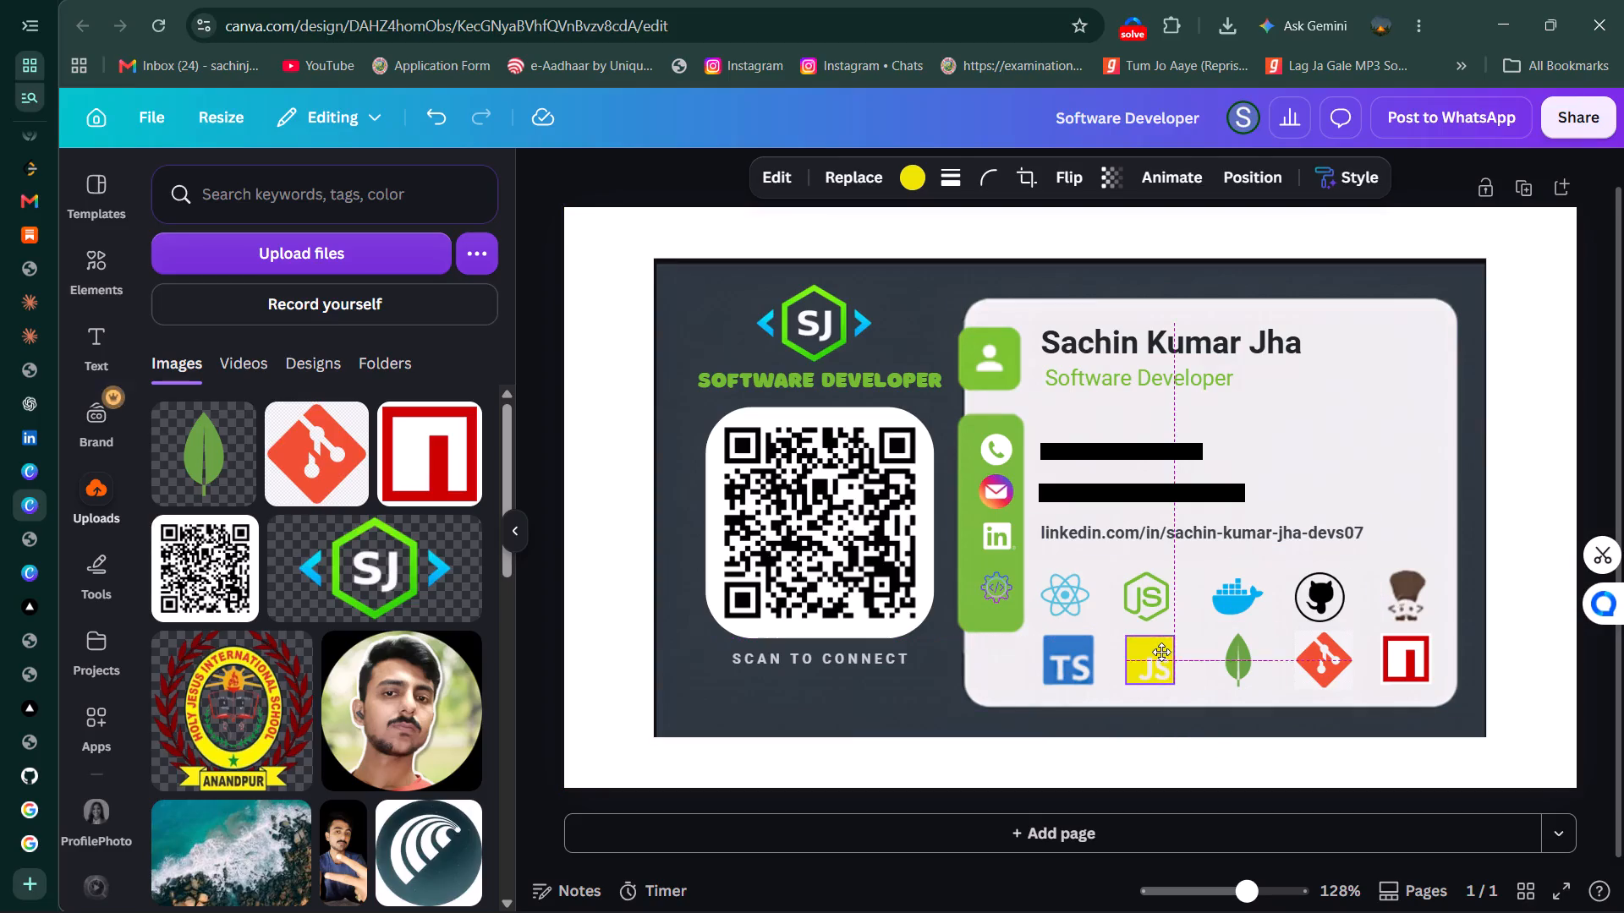
left_click_drag(1161, 652, 1162, 652)
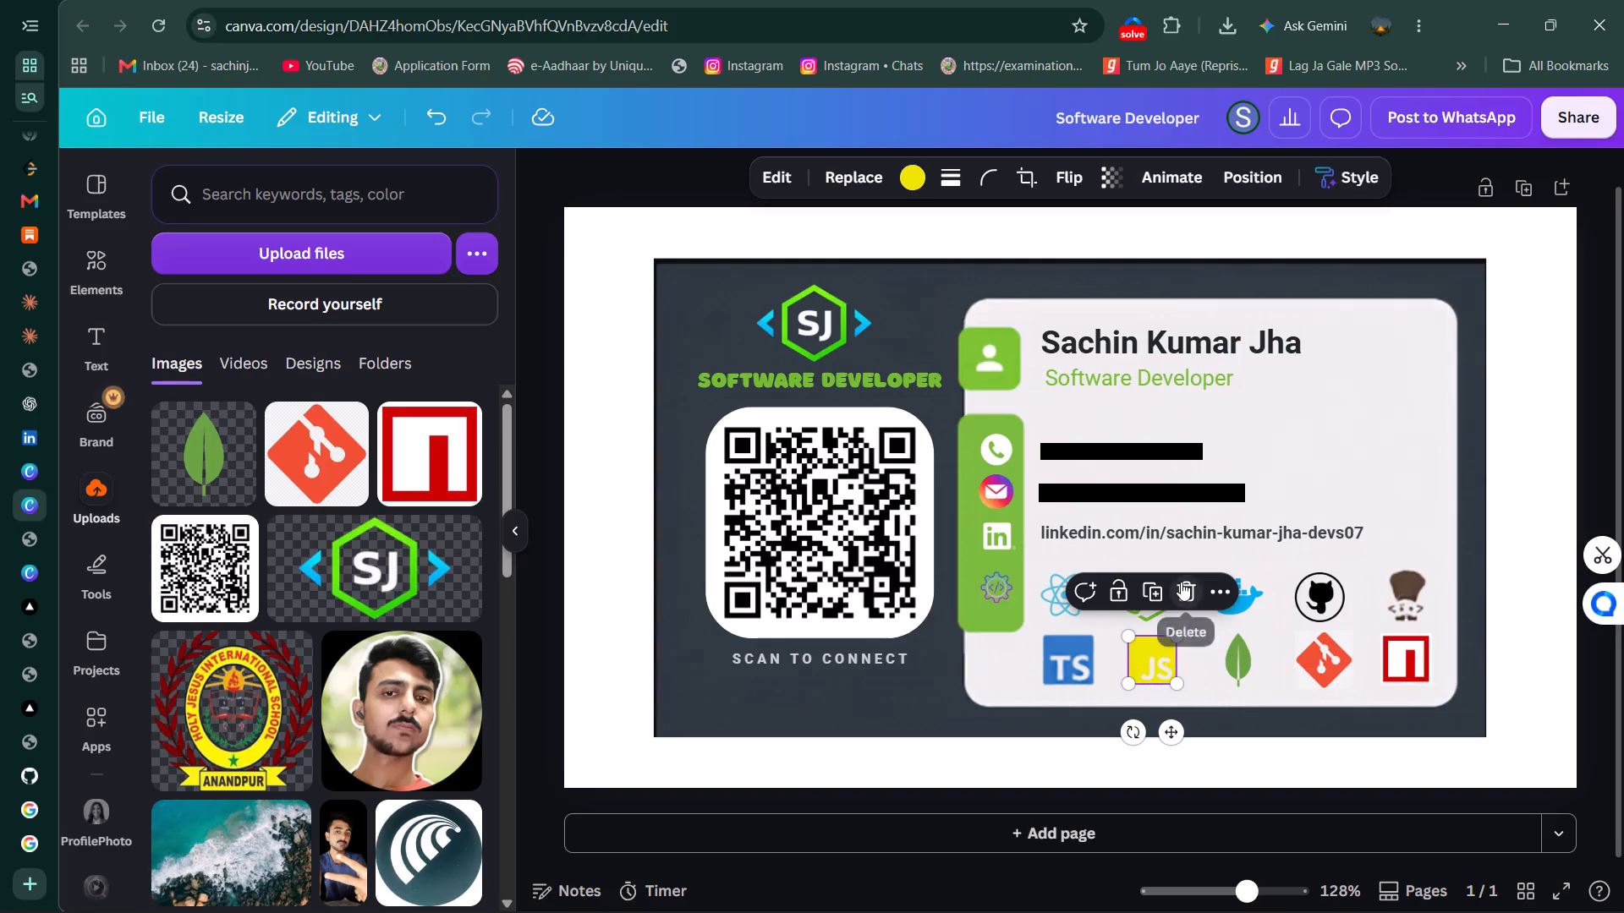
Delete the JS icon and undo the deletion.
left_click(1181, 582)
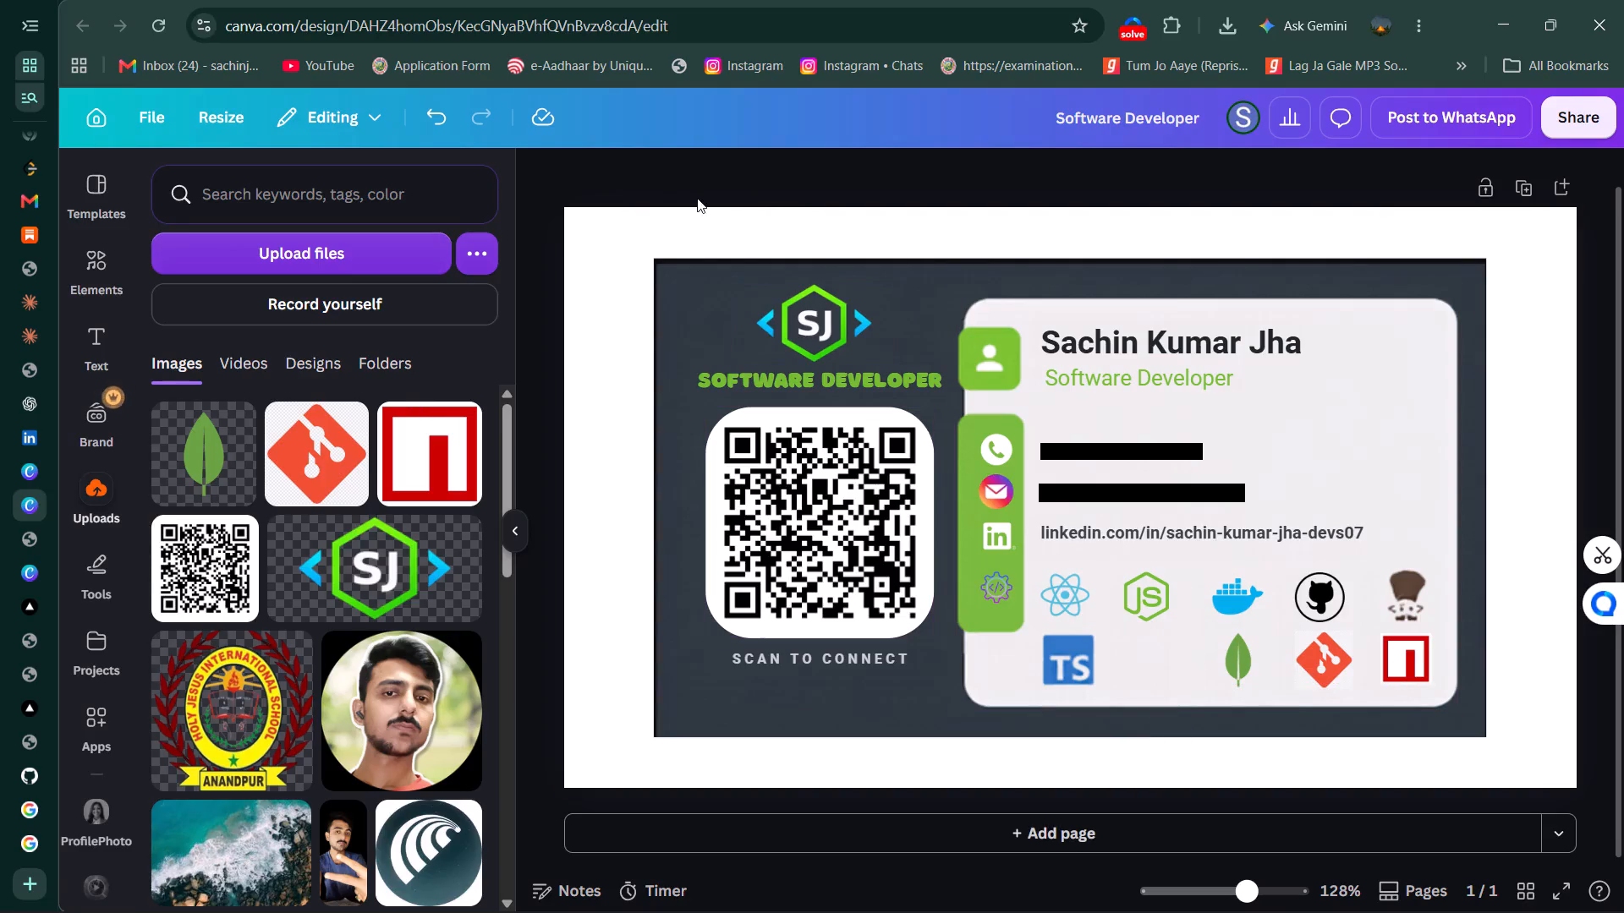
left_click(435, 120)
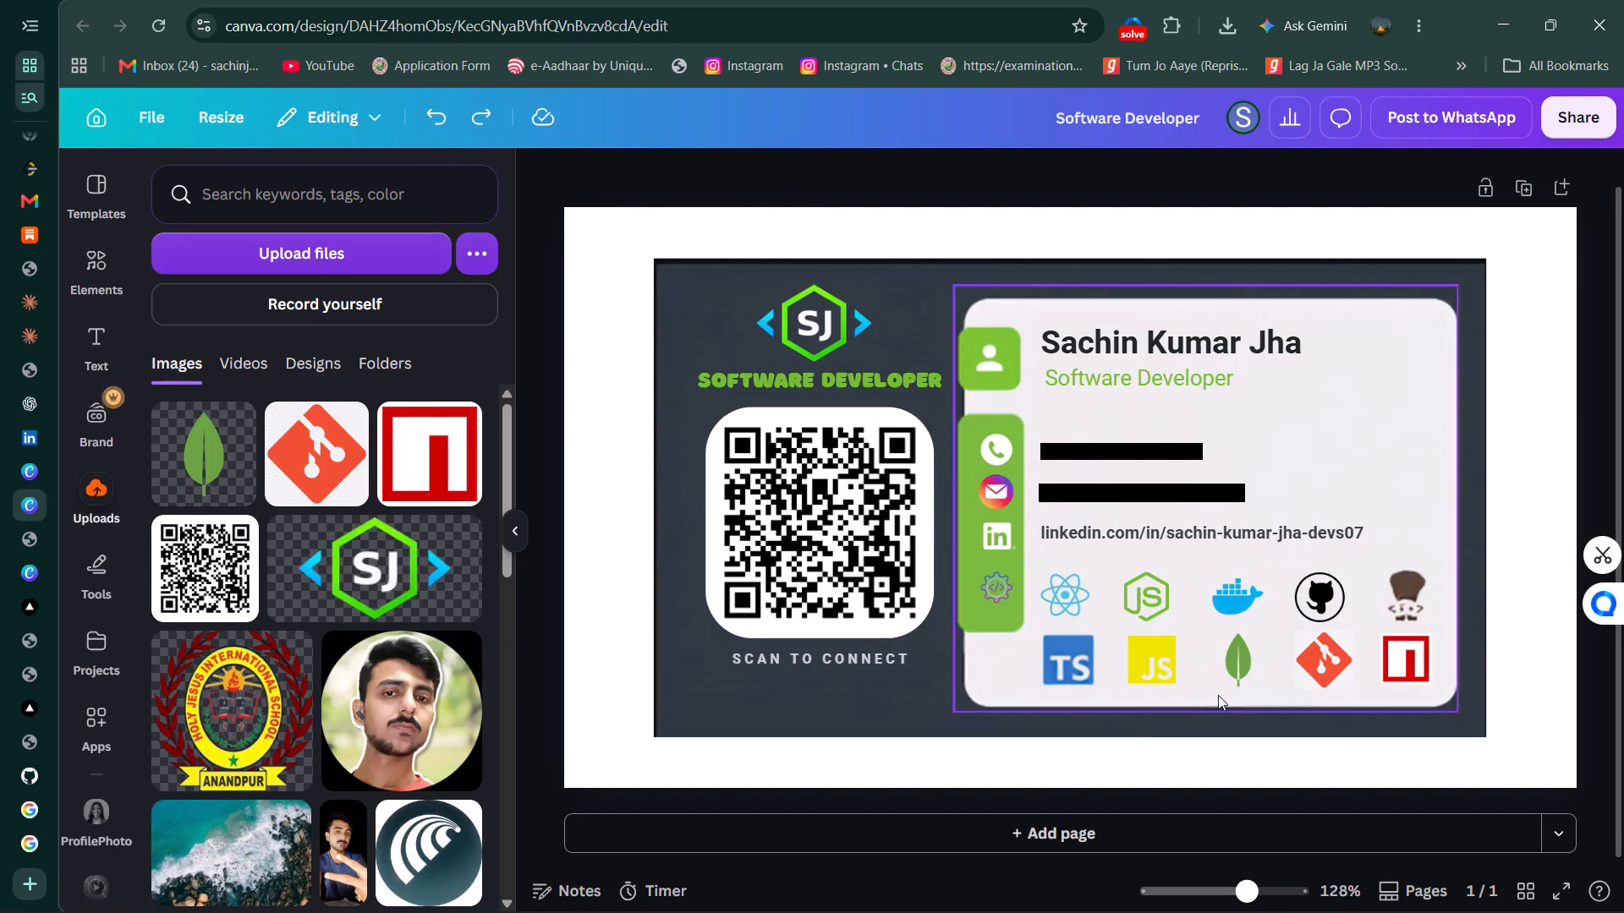
Recolour the JS icon's yellow background to orange #fec053.
left_click(1144, 653)
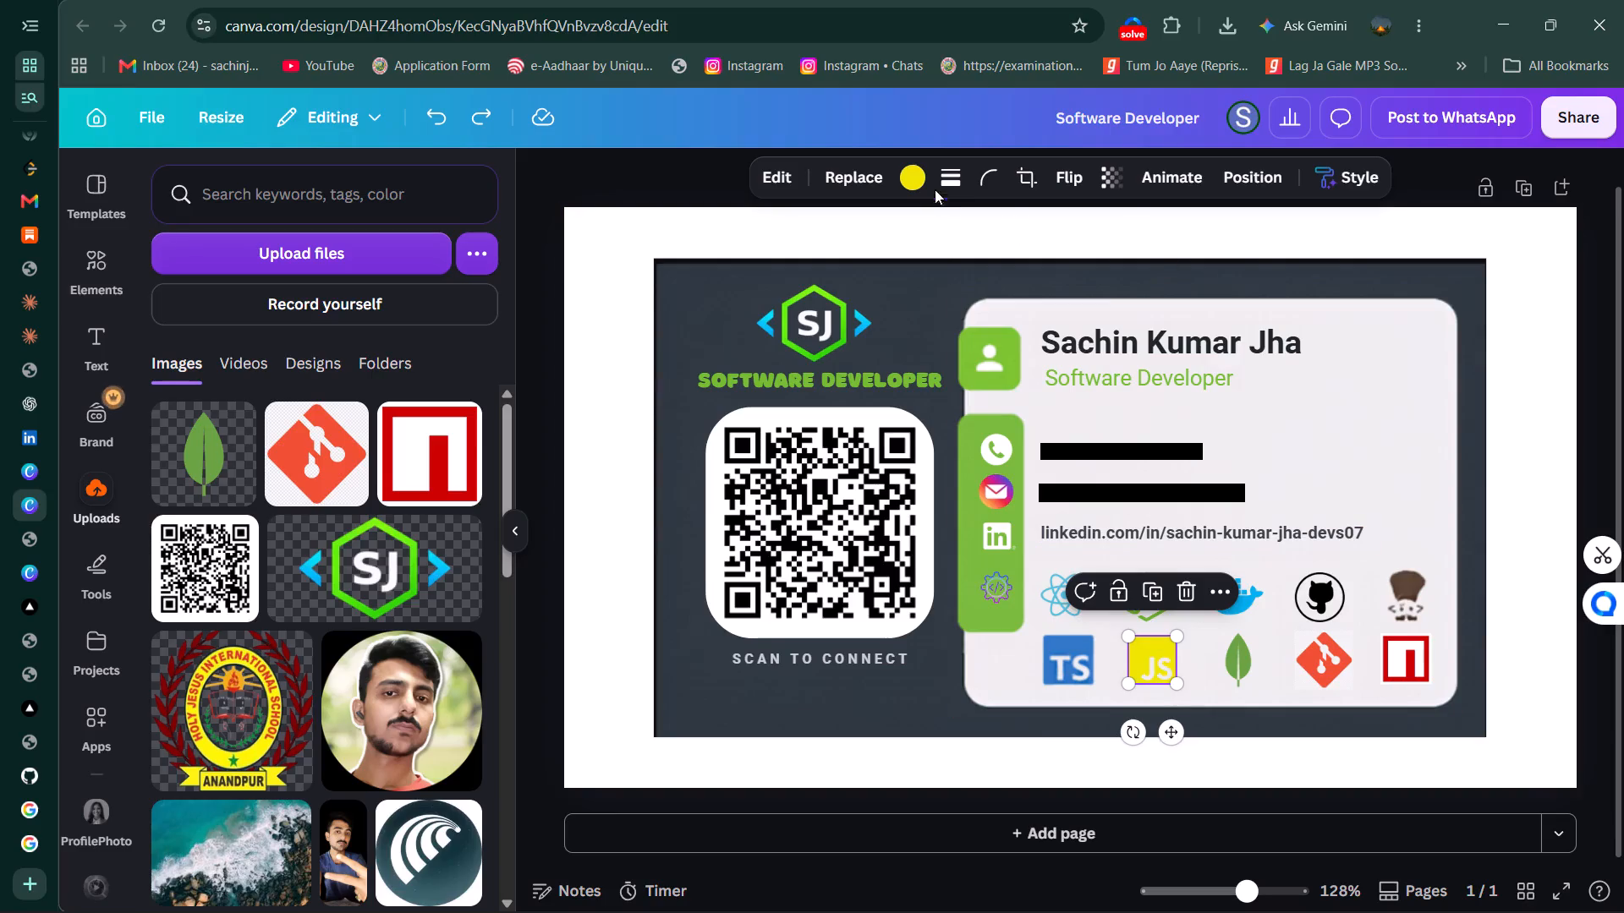
left_click(912, 167)
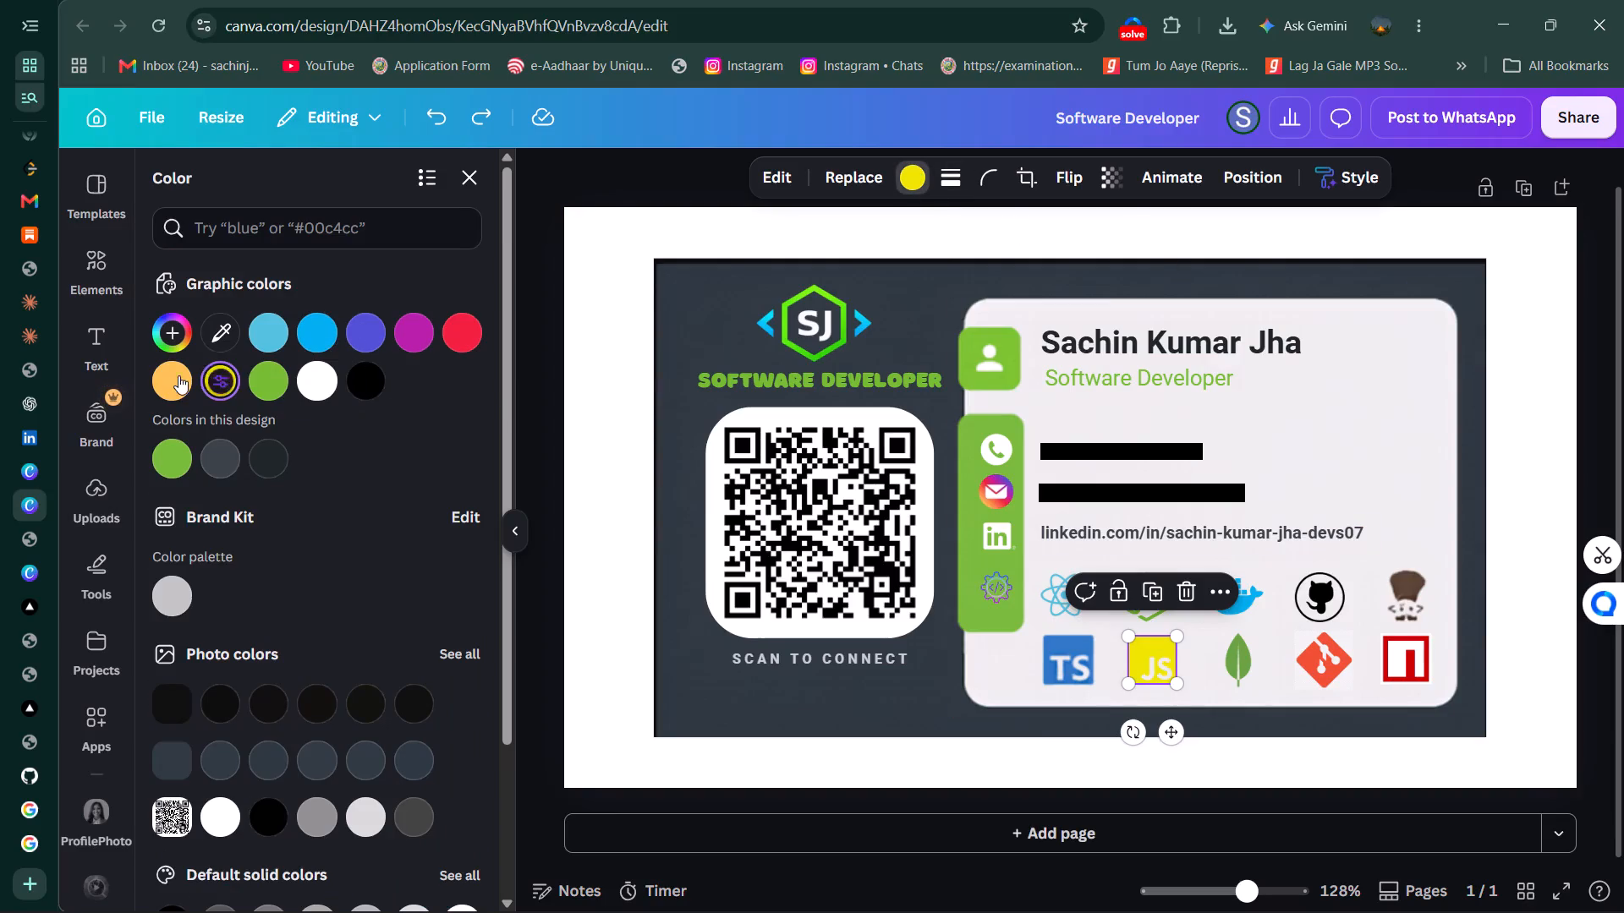
left_click(159, 383)
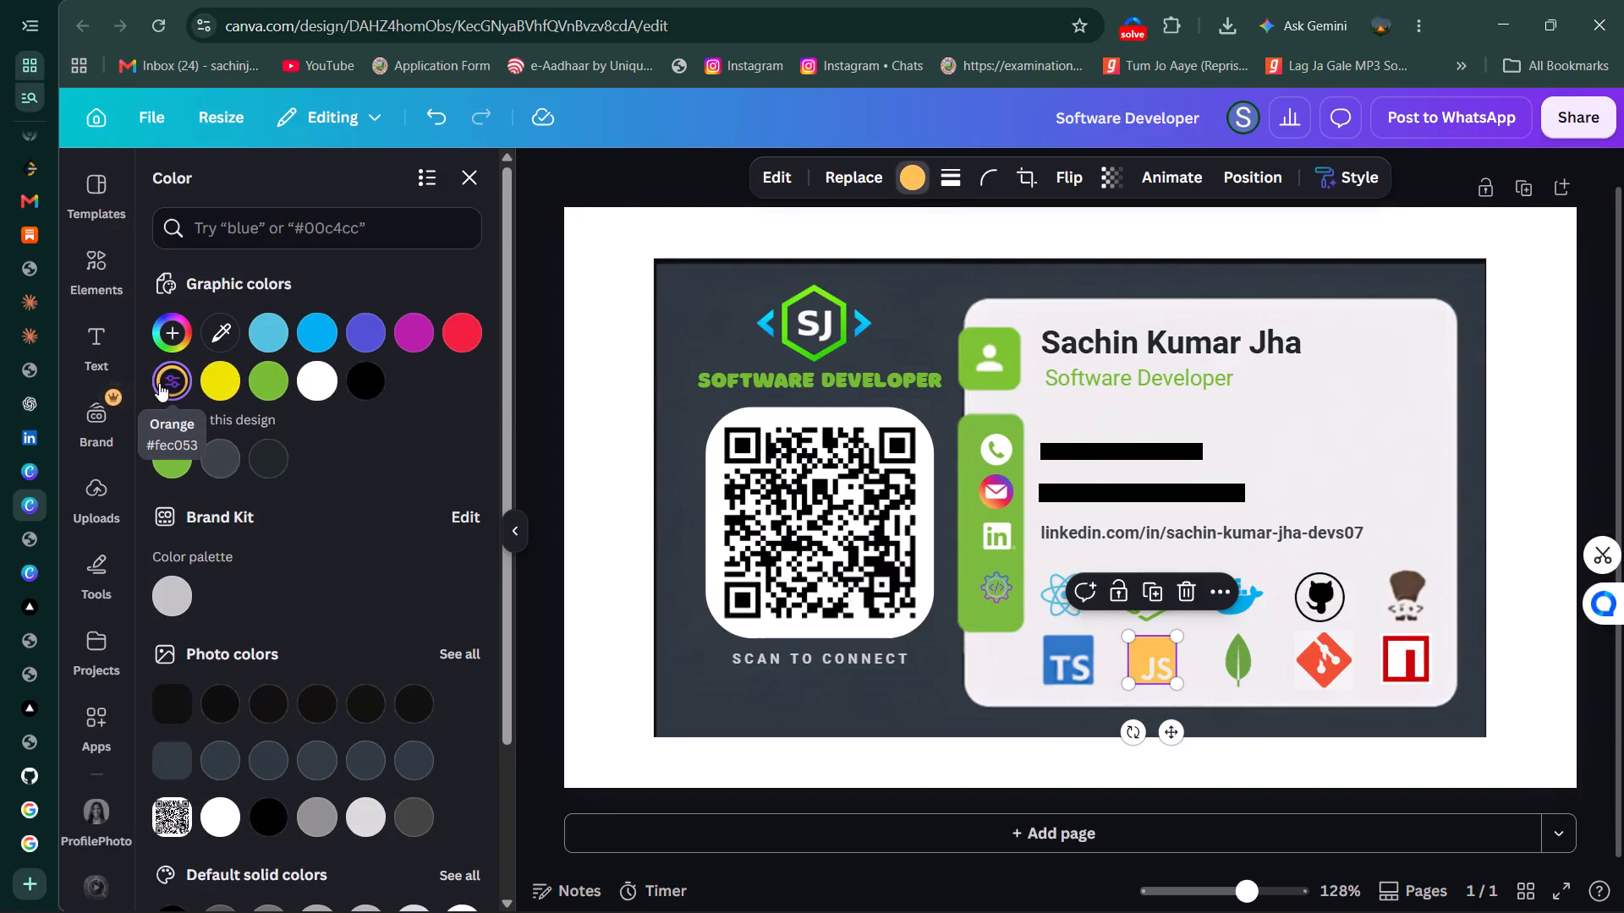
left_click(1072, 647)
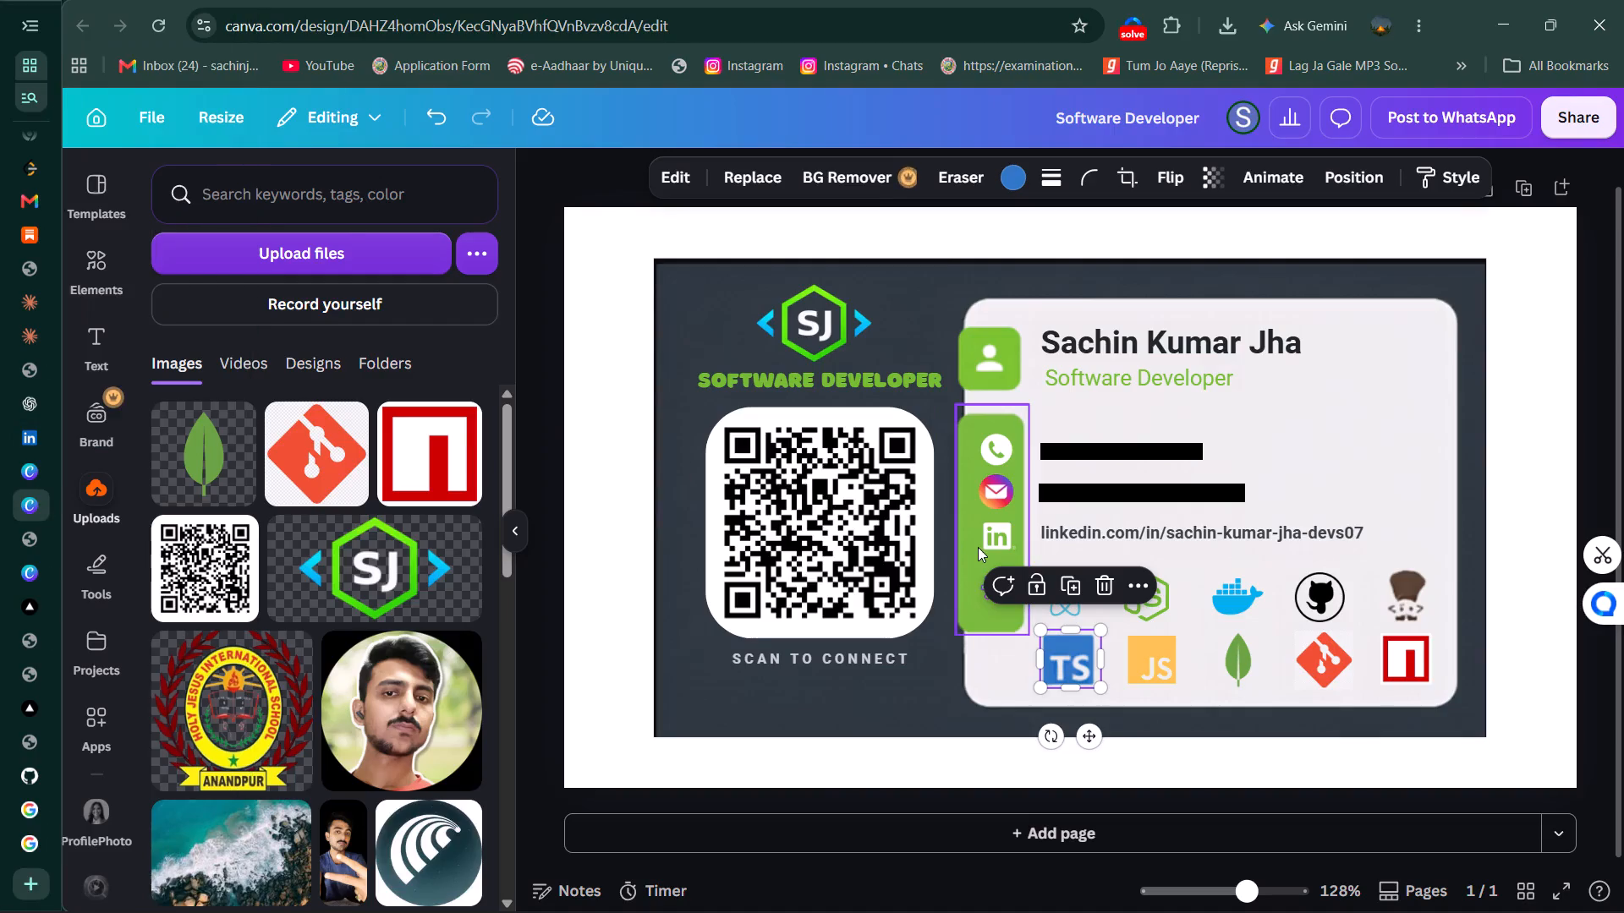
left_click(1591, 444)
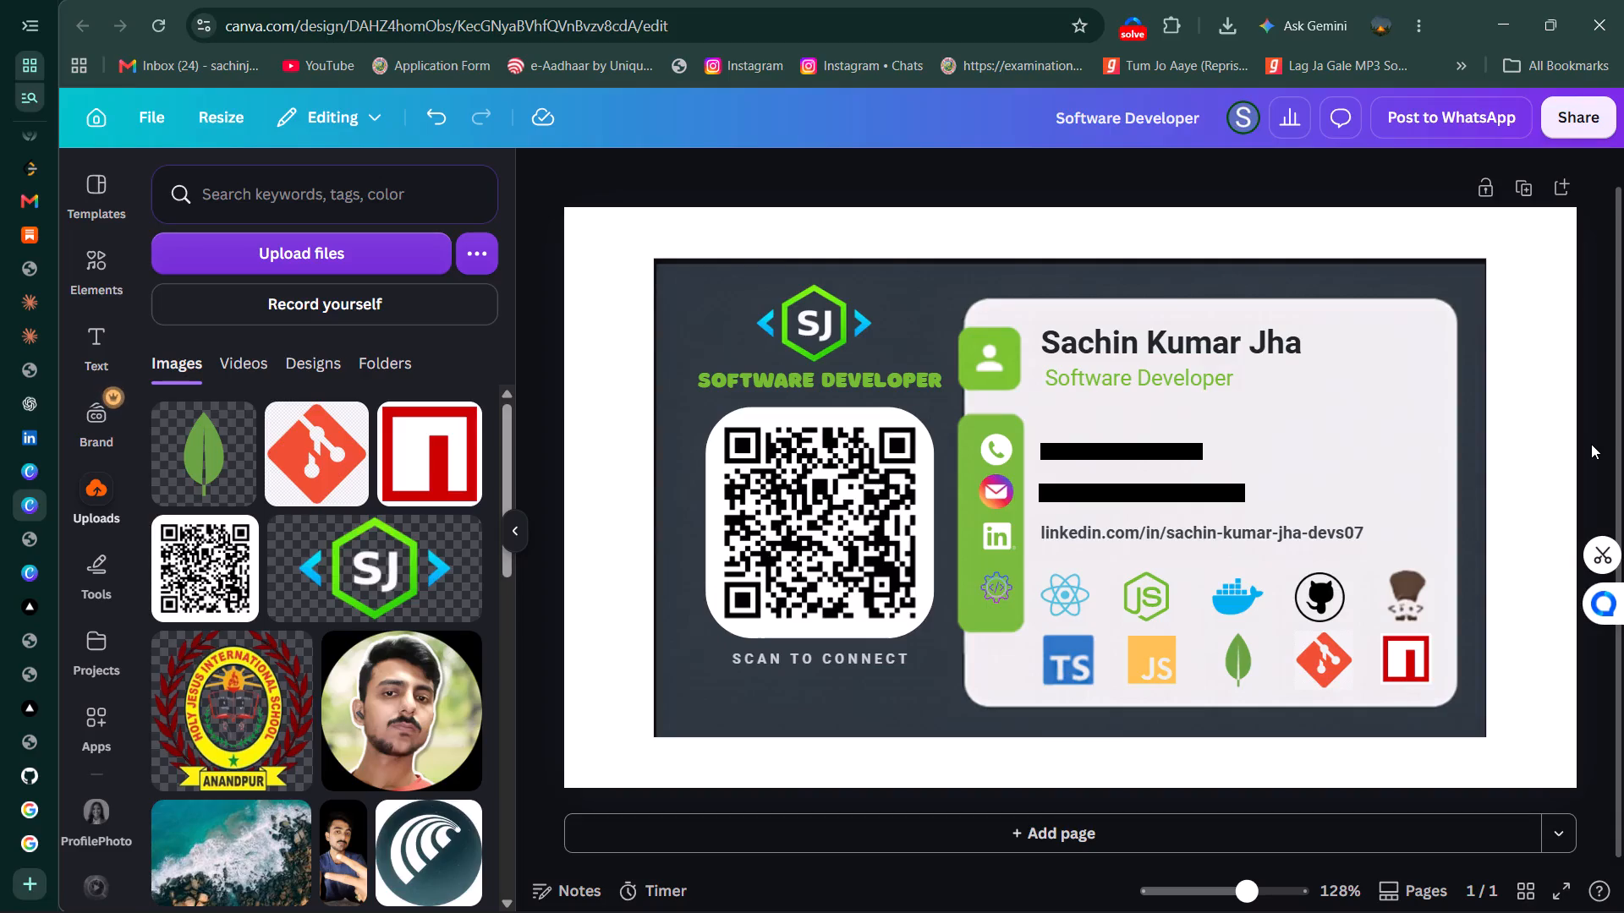
Search the uploaded files for "typescript" and clear the search.
left_click(370, 203)
type("typescript")
key("Return")
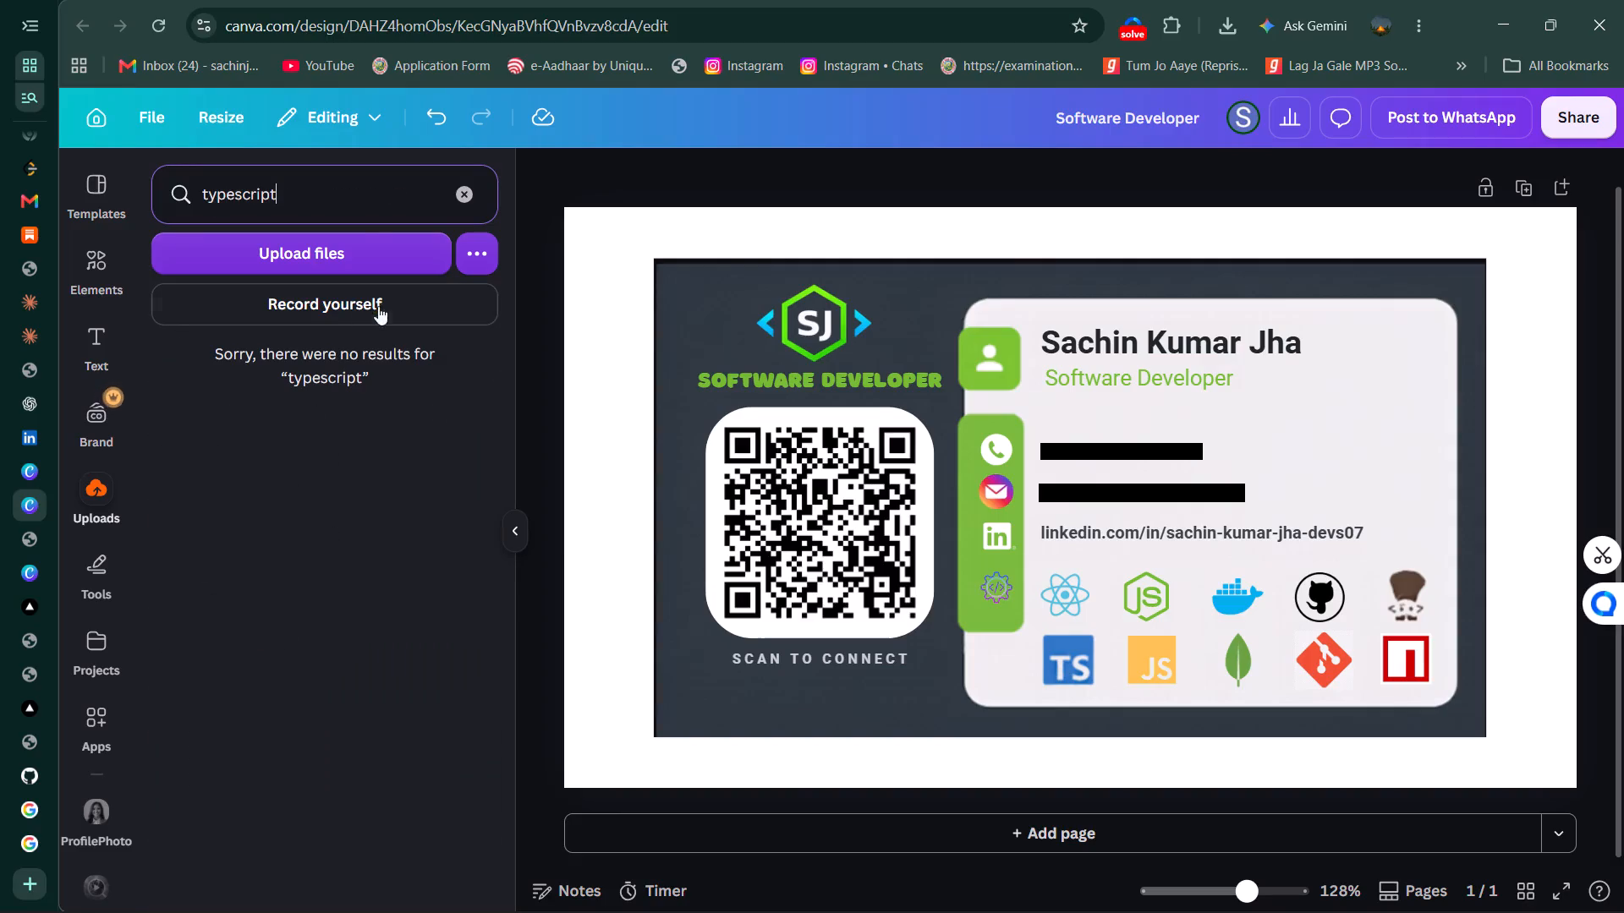
left_click(459, 200)
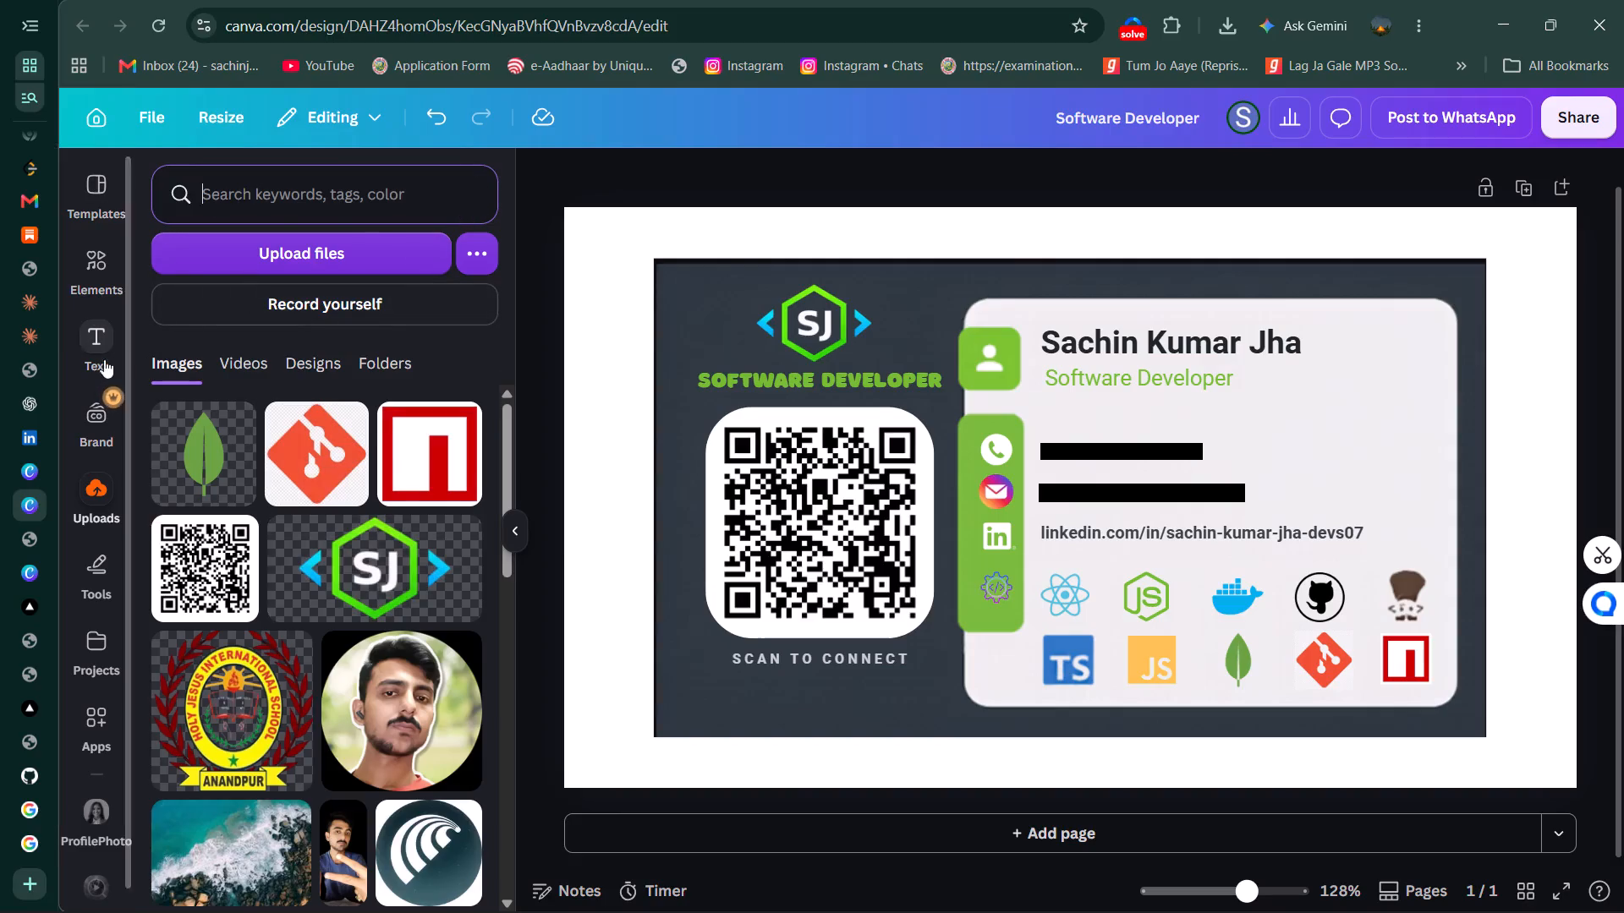
Search the graphics elements for "typescript" and insert the rounded blue TS logo, setting it over the QR code side.
left_click(101, 269)
left_click(266, 248)
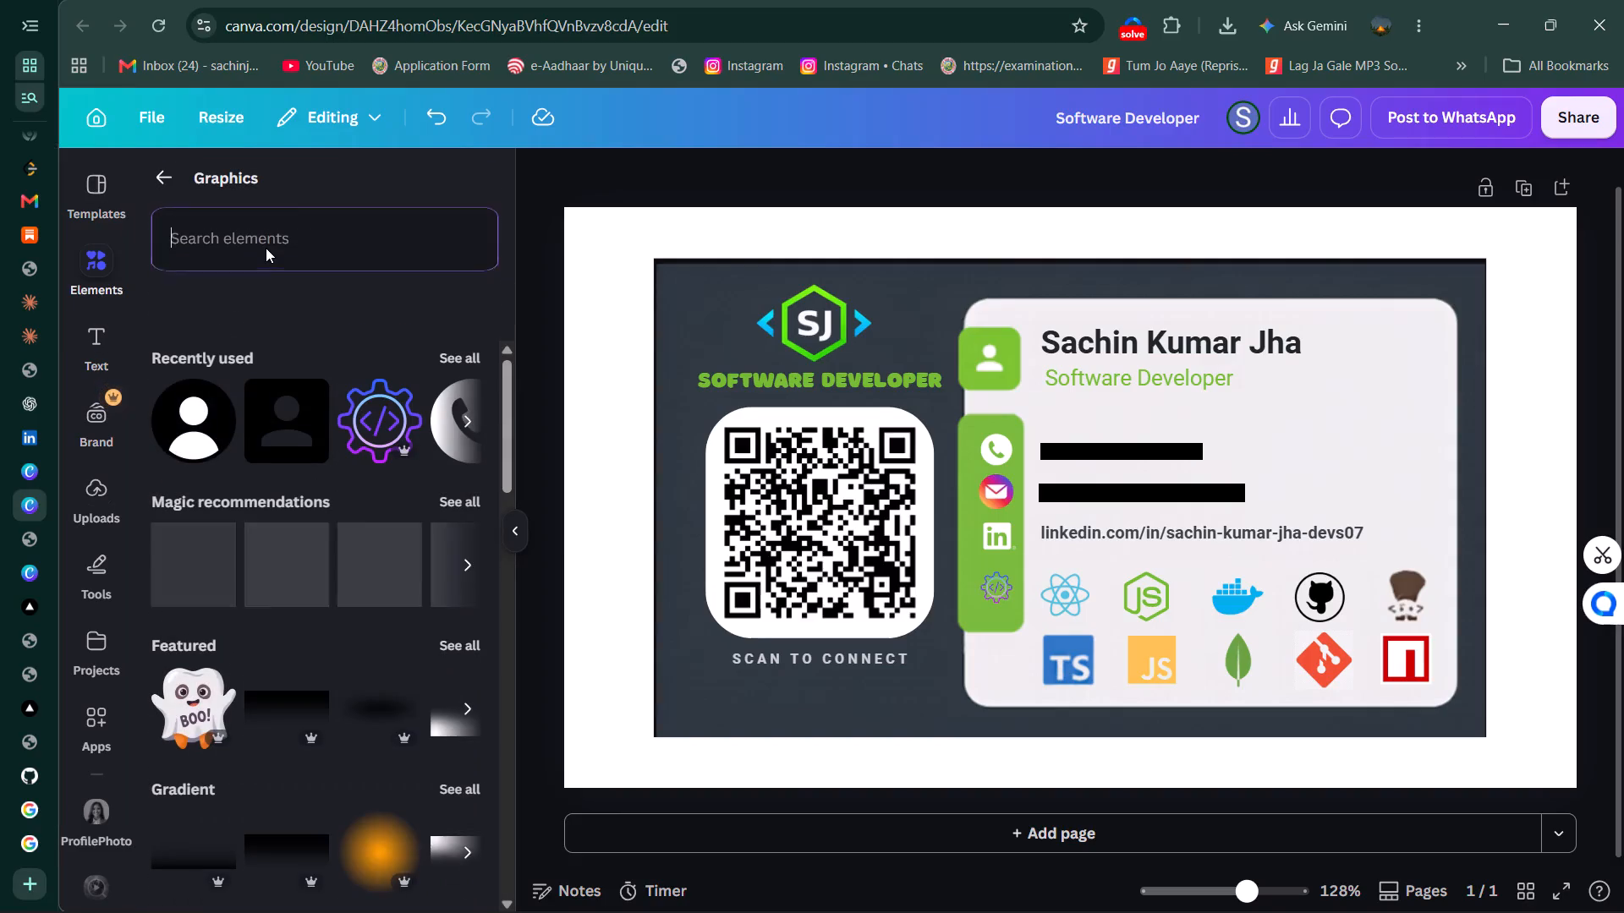
type("typescri[pt")
key("BackSpace")
key("BackSpace")
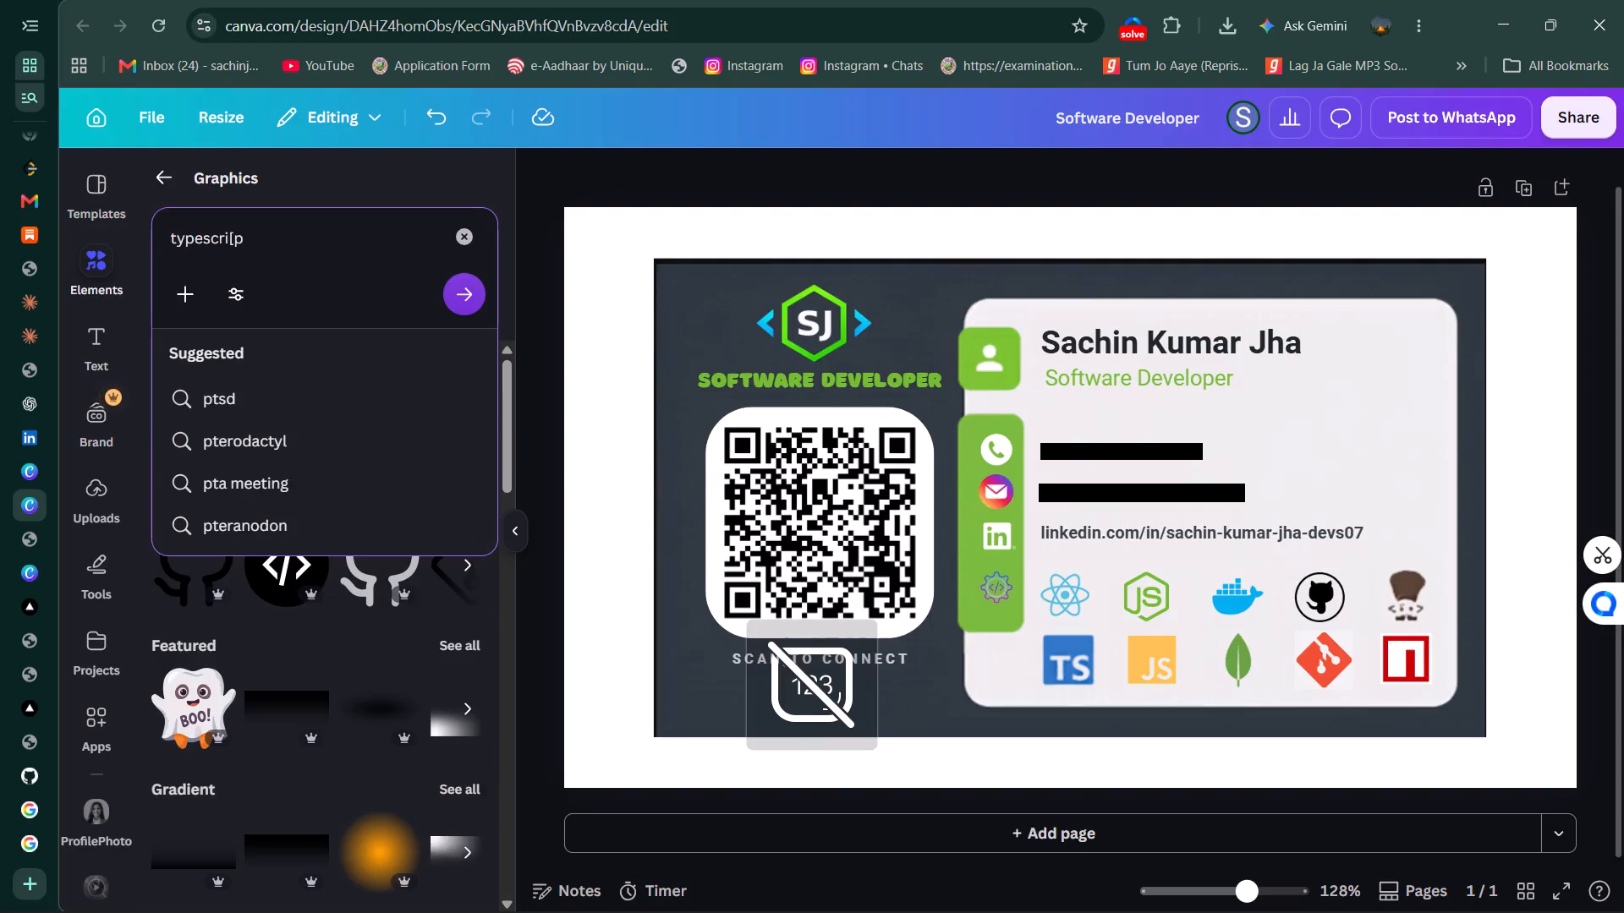
key("BackSpace")
type("pt")
key("Return")
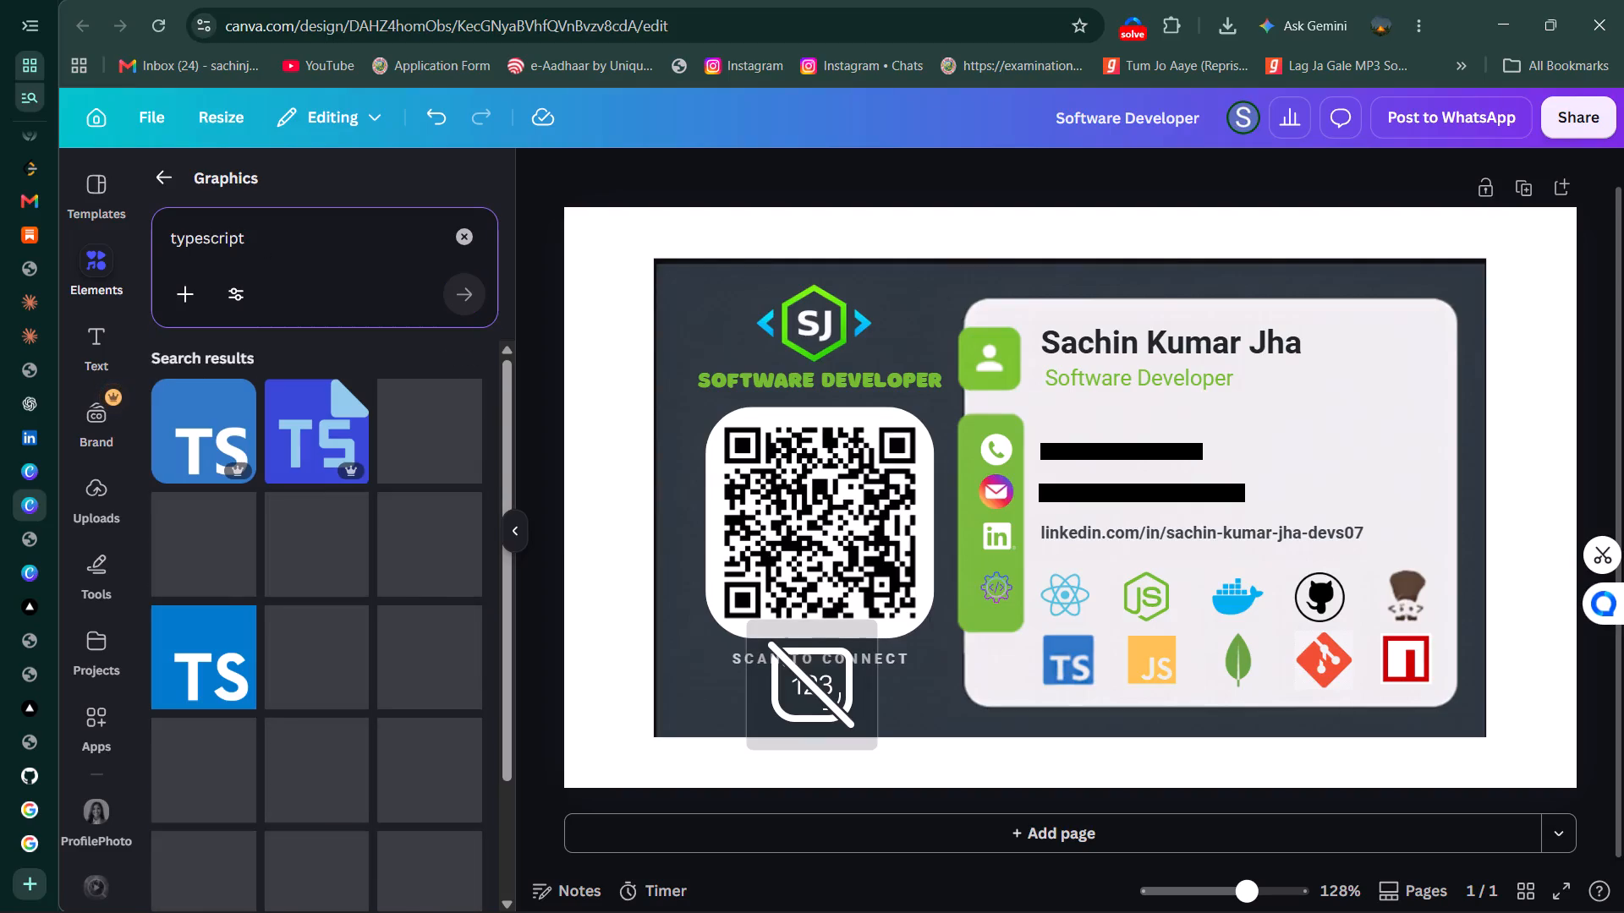
left_click(204, 424)
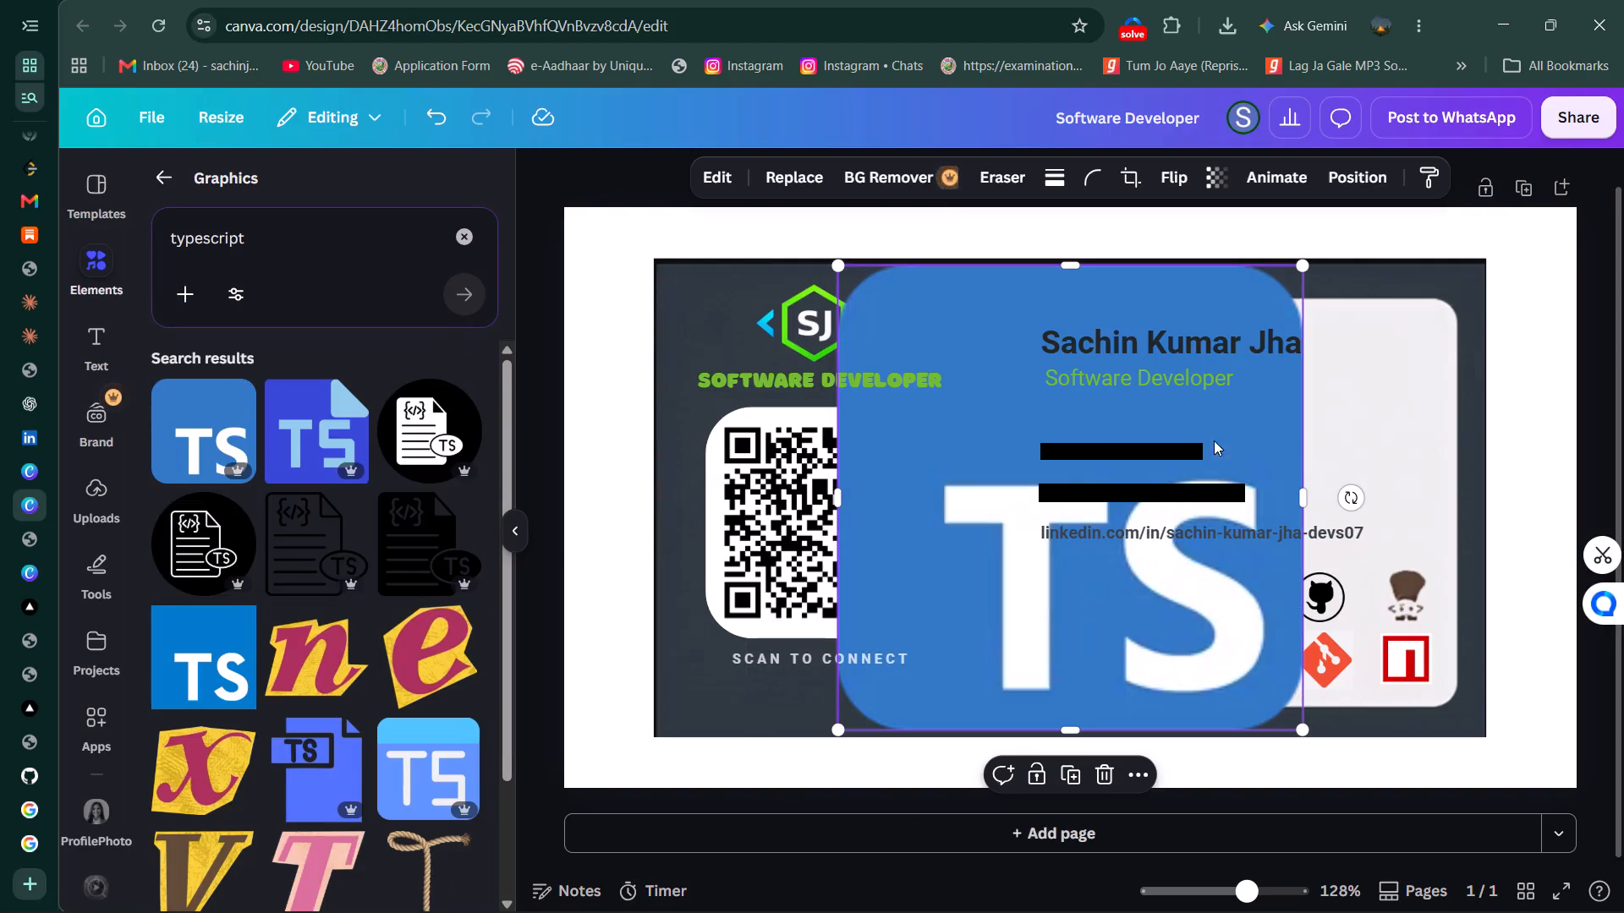
left_click_drag(994, 285, 736, 336)
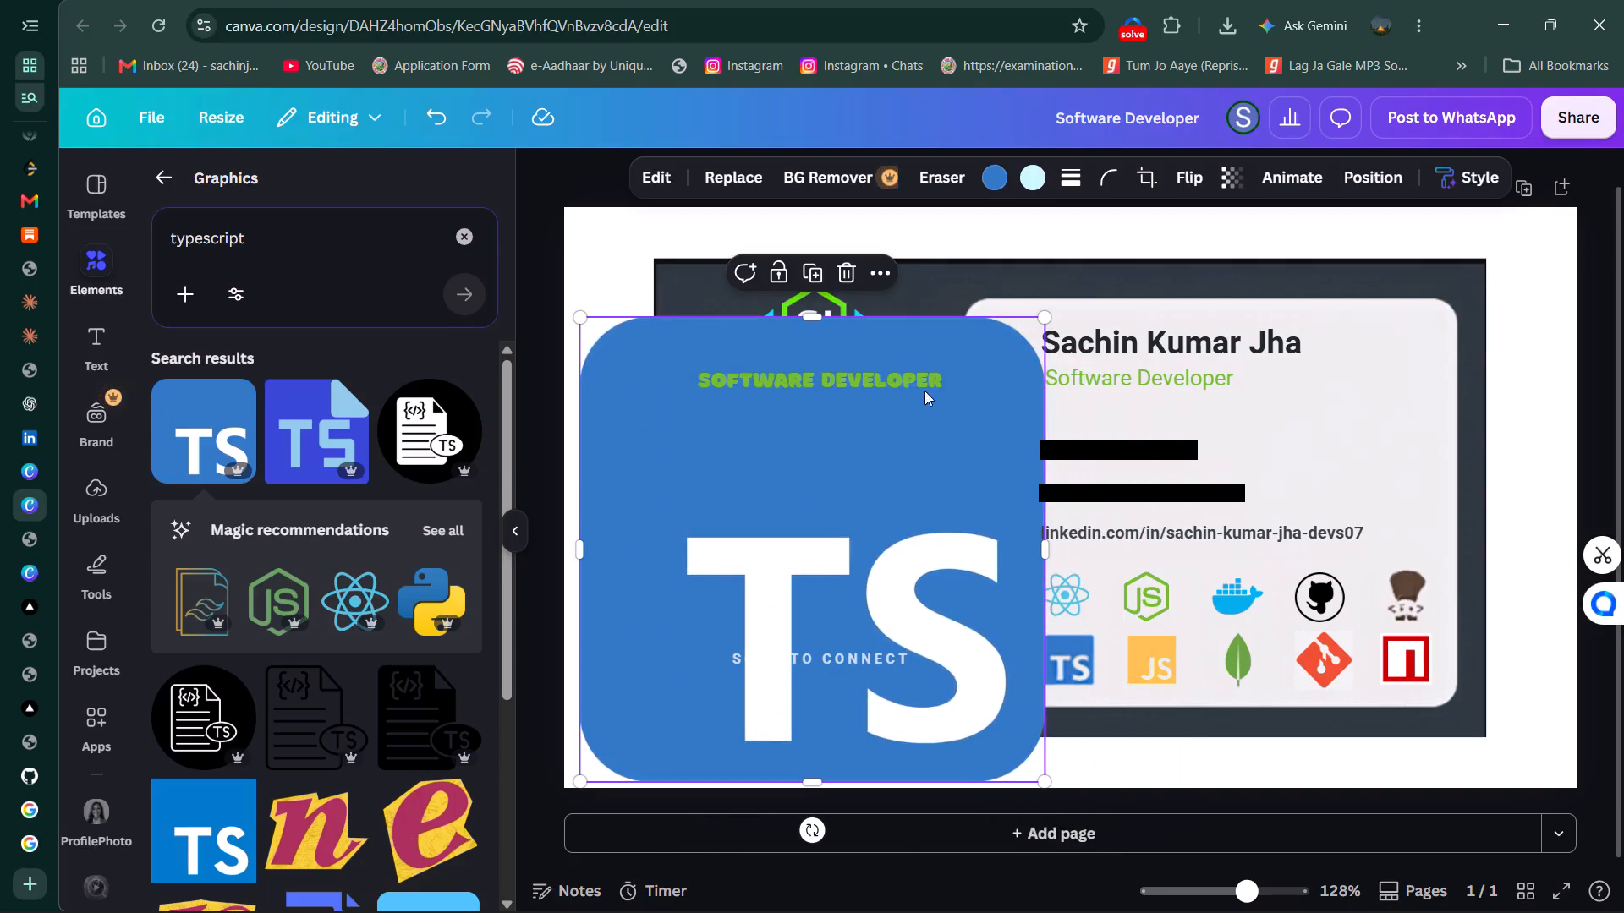
Delete the old TypeScript icon beneath the React icon.
left_click(1077, 663)
left_click(1105, 583)
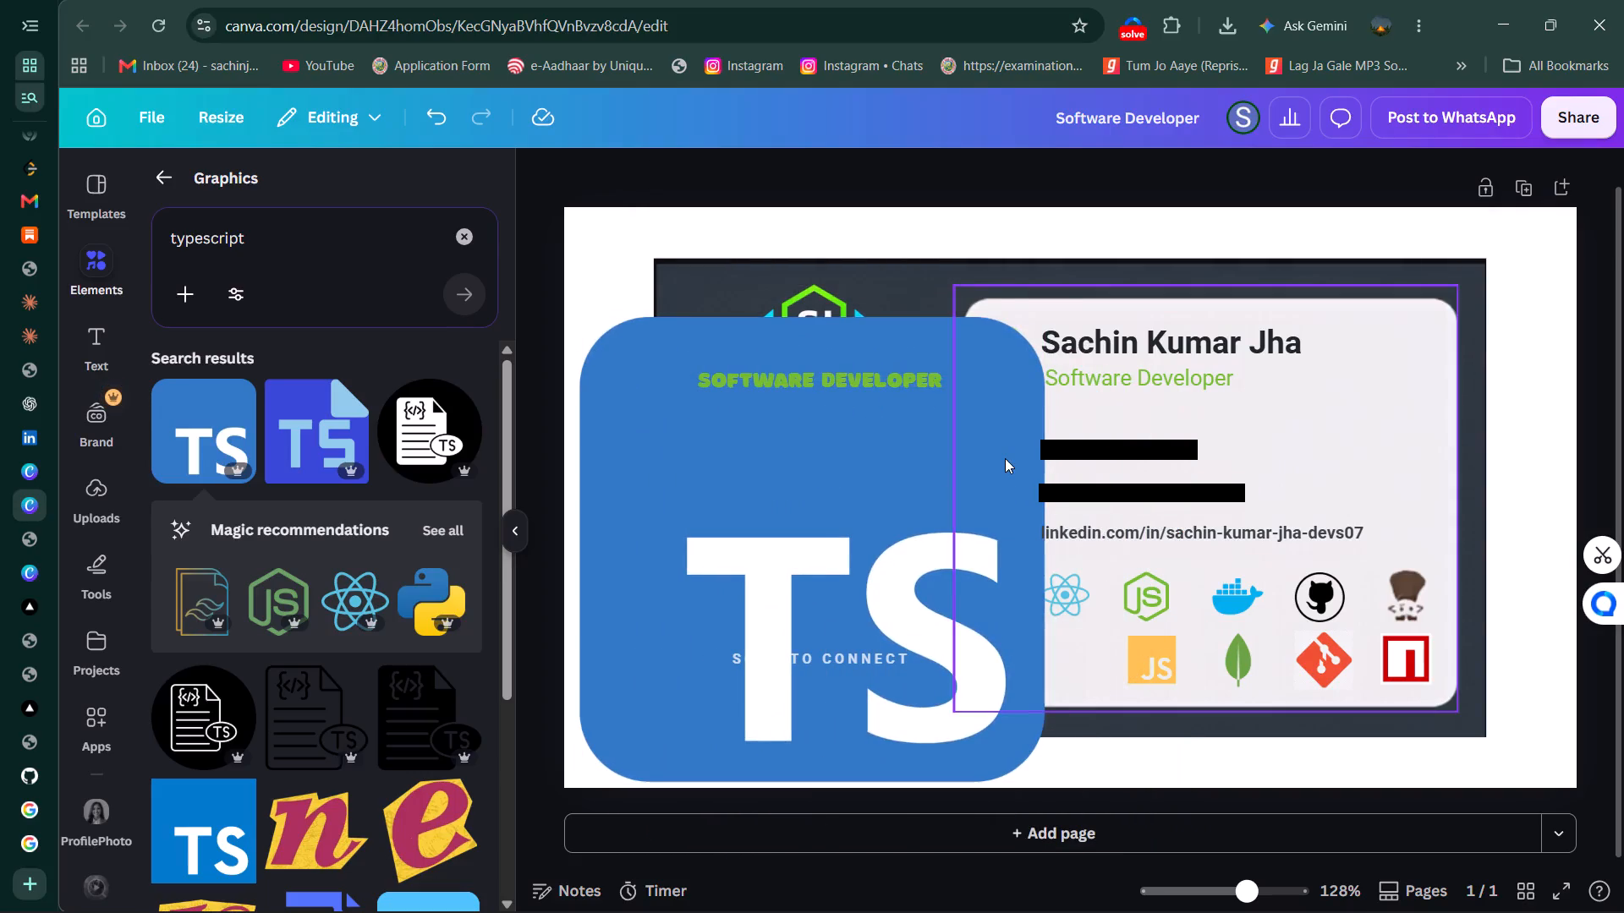
Shrink the new TS logo to icon size and place it beneath the React icon, in line with the JS icon.
left_click(1000, 456)
left_click_drag(1046, 311, 697, 693)
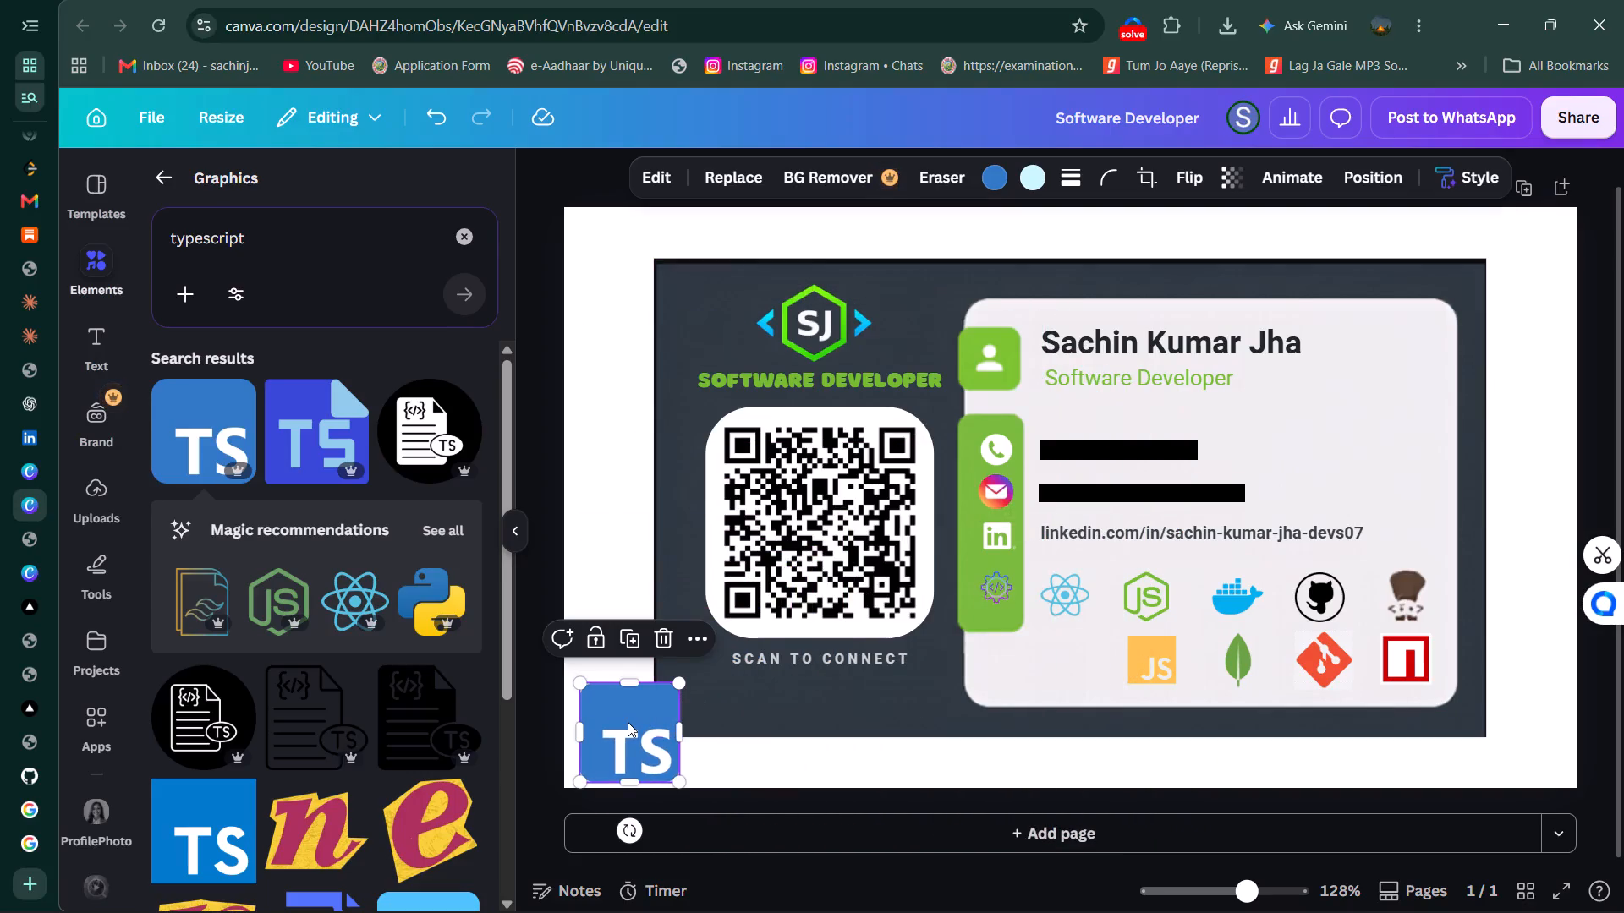
left_click_drag(628, 722, 1087, 646)
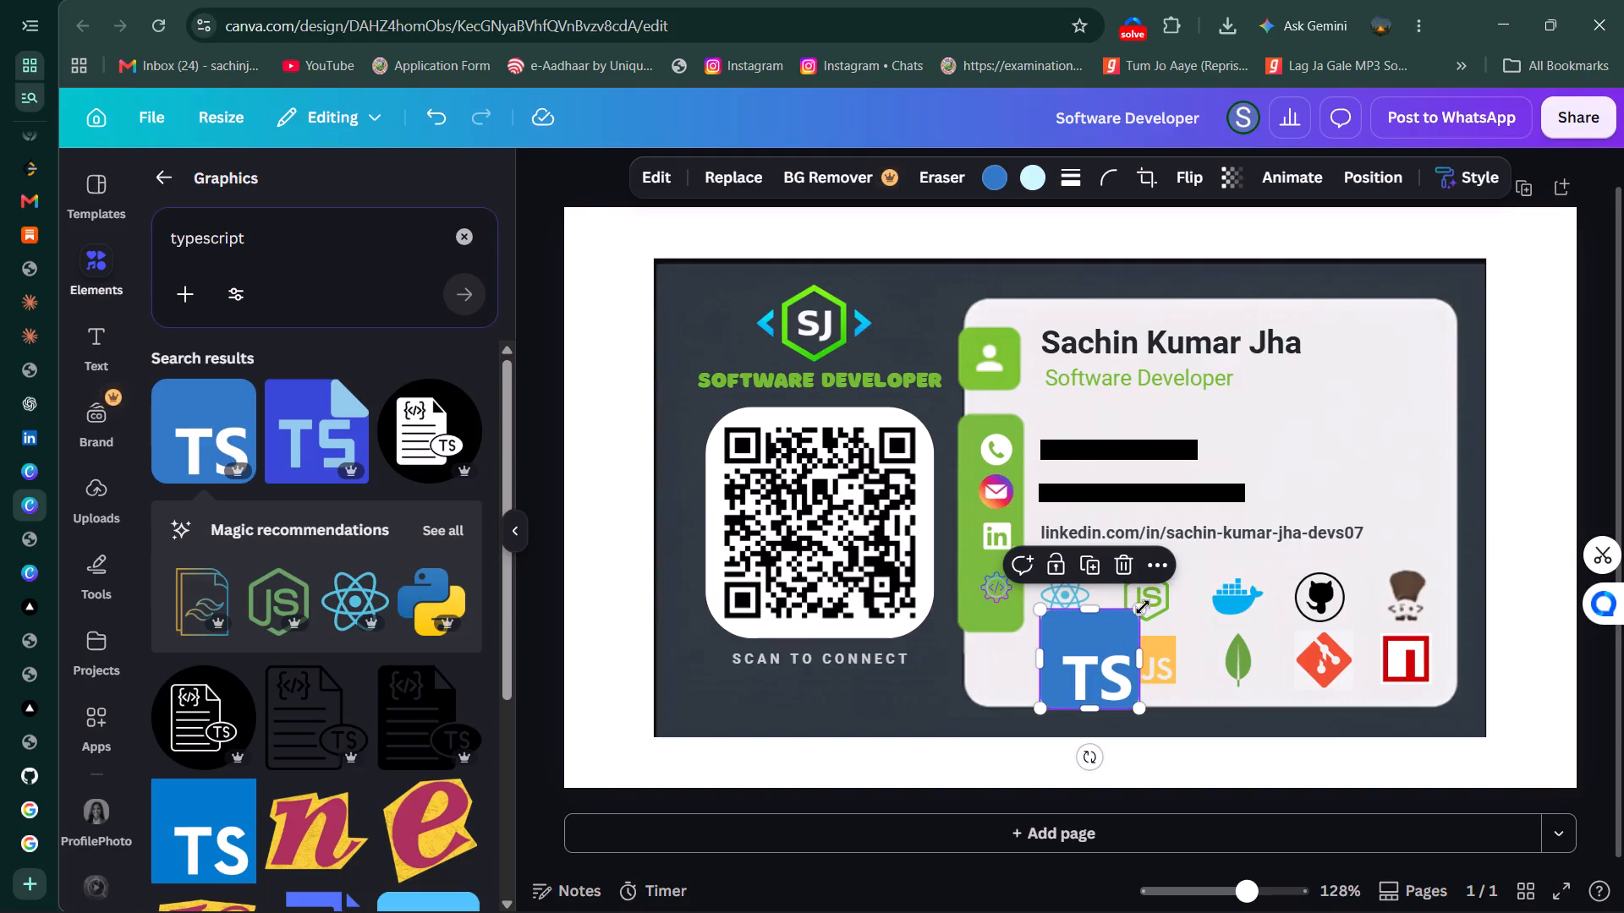
left_click_drag(1141, 610, 1078, 660)
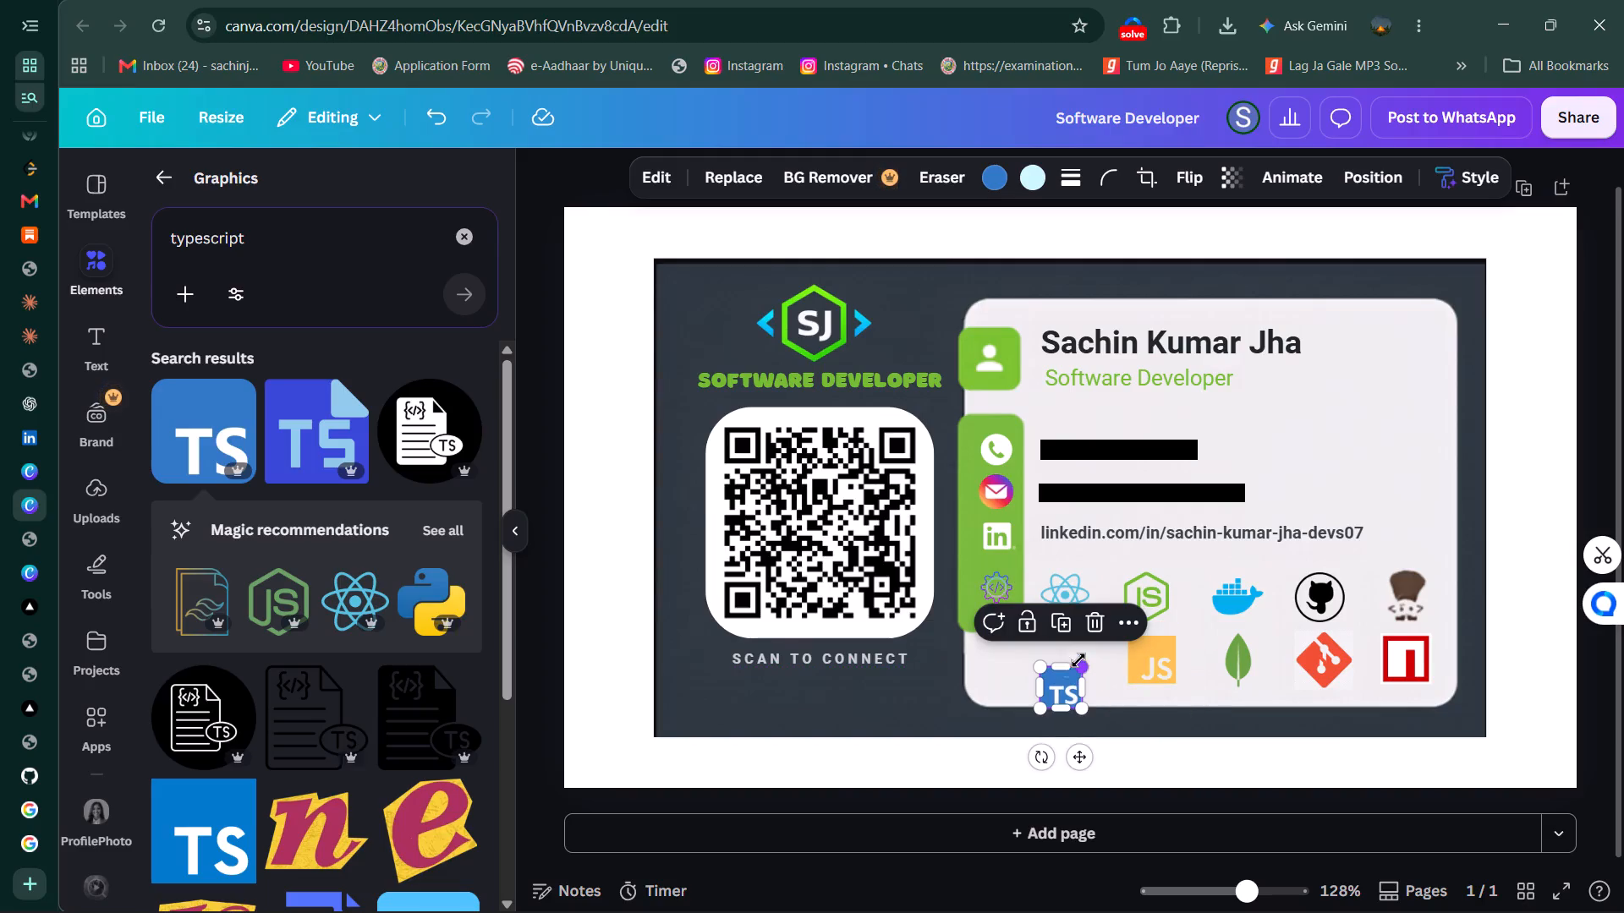
left_click_drag(1061, 692, 1067, 663)
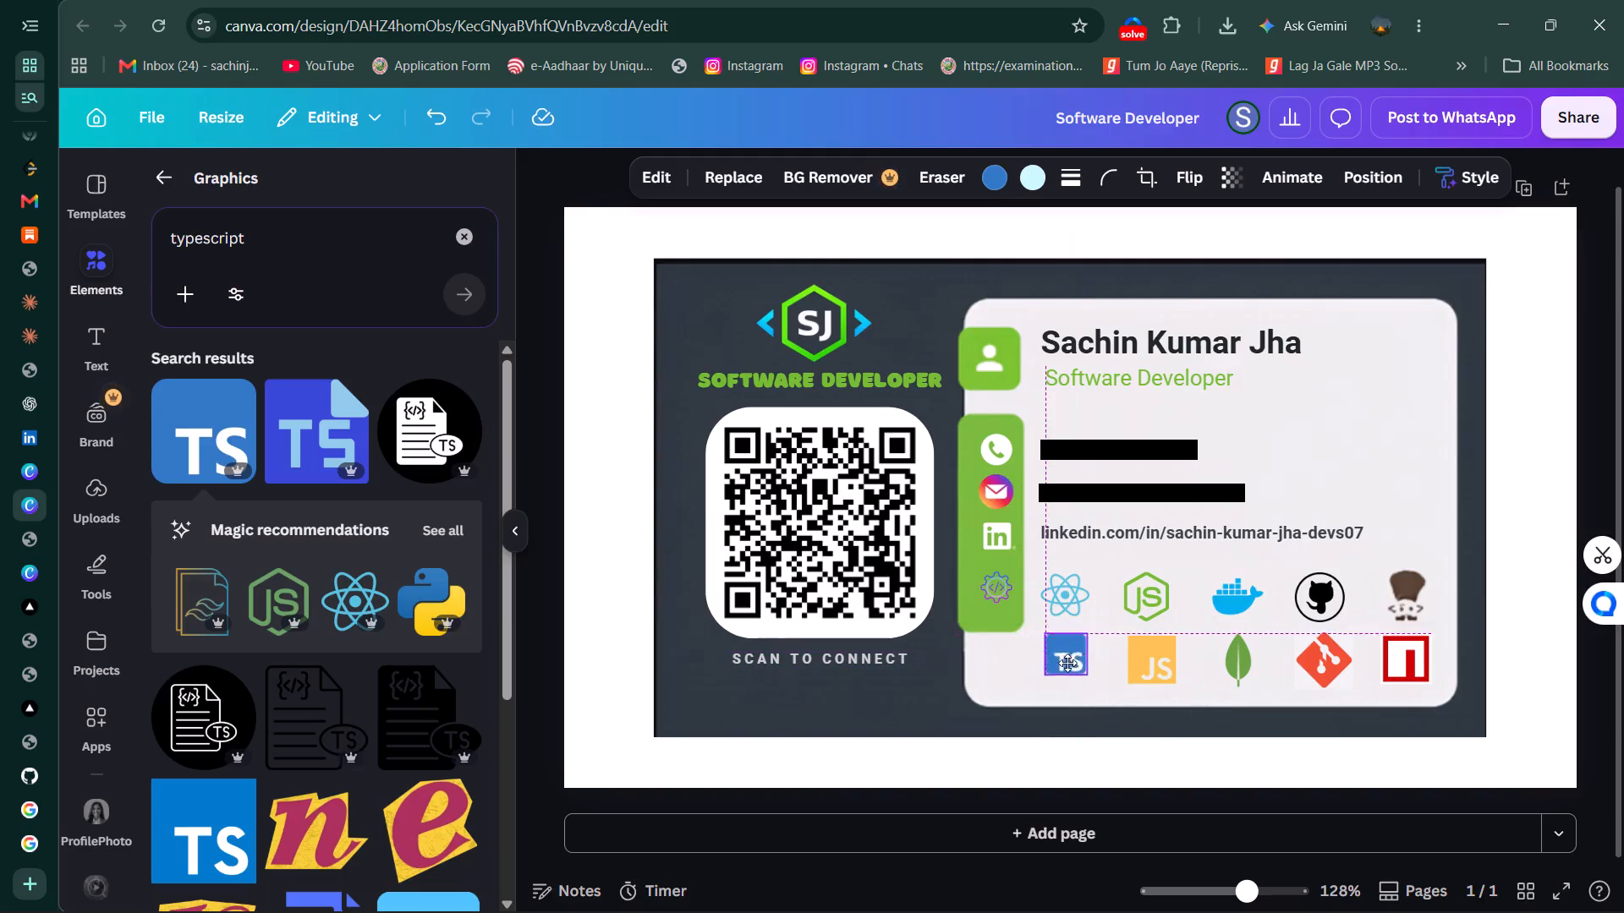
left_click_drag(1067, 663, 1068, 664)
left_click_drag(1088, 679, 1099, 681)
left_click(1078, 663)
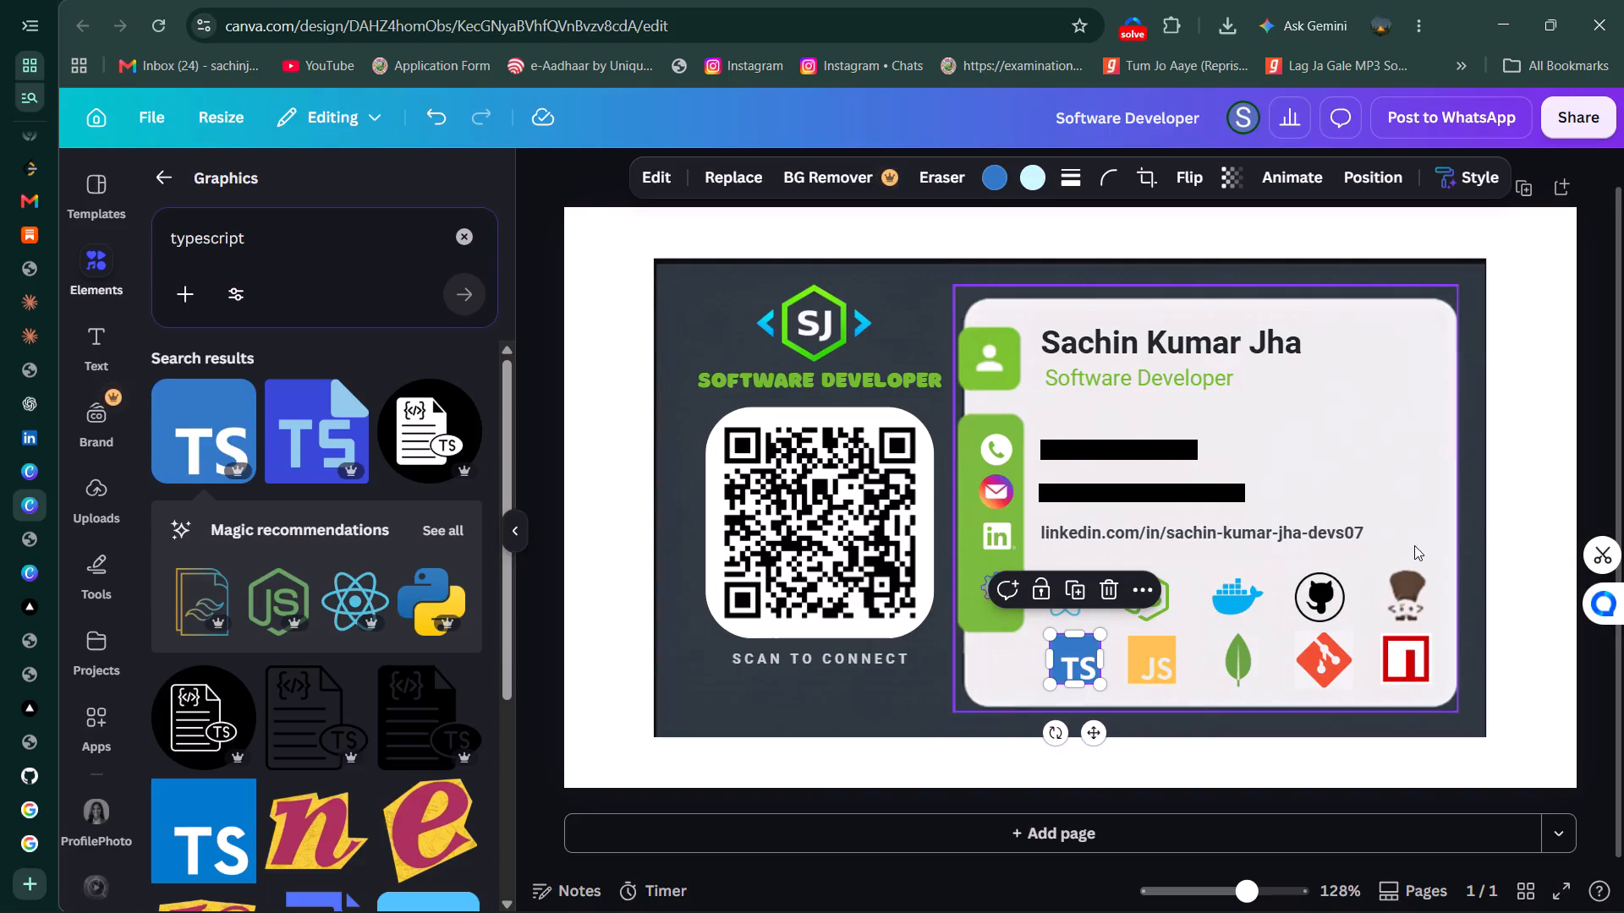
left_click(1512, 511)
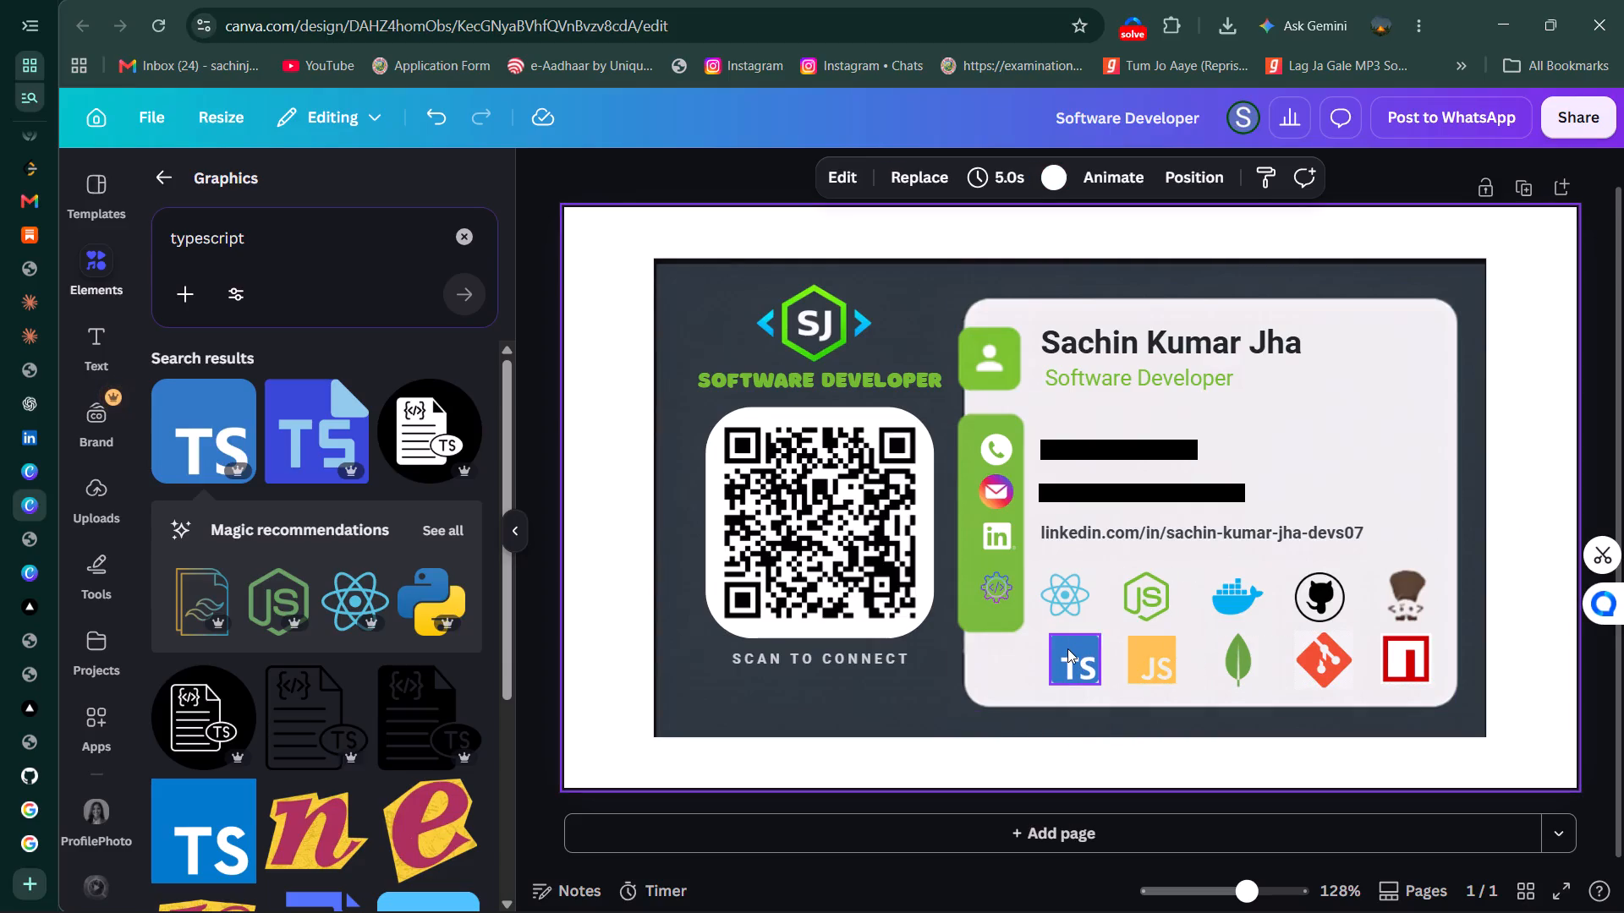
left_click(1067, 648)
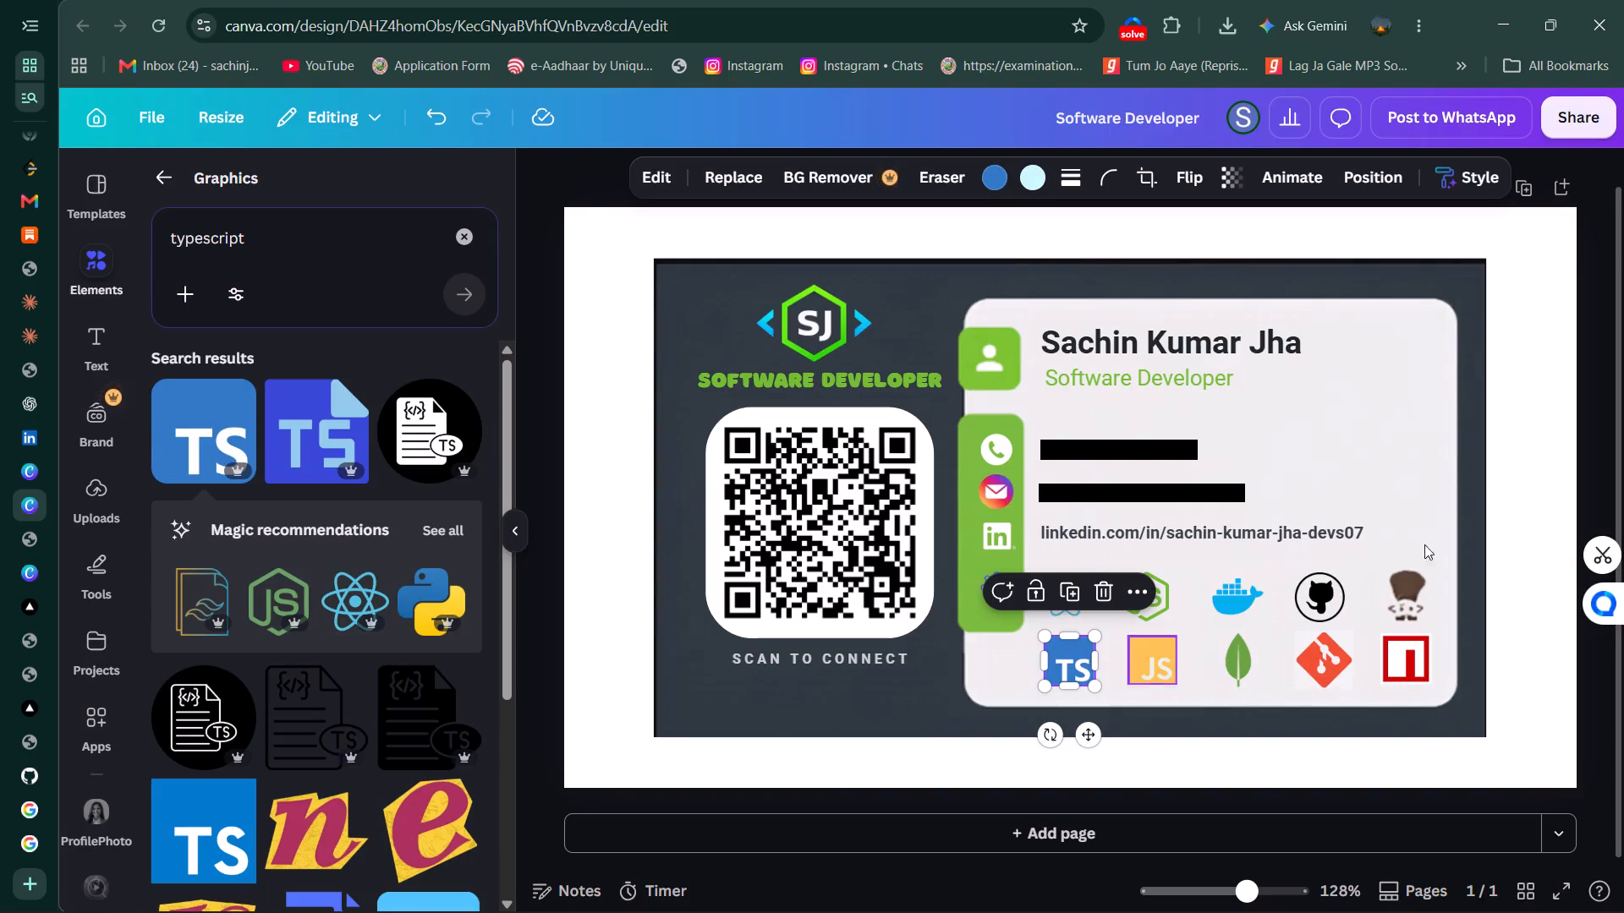
left_click(1537, 425)
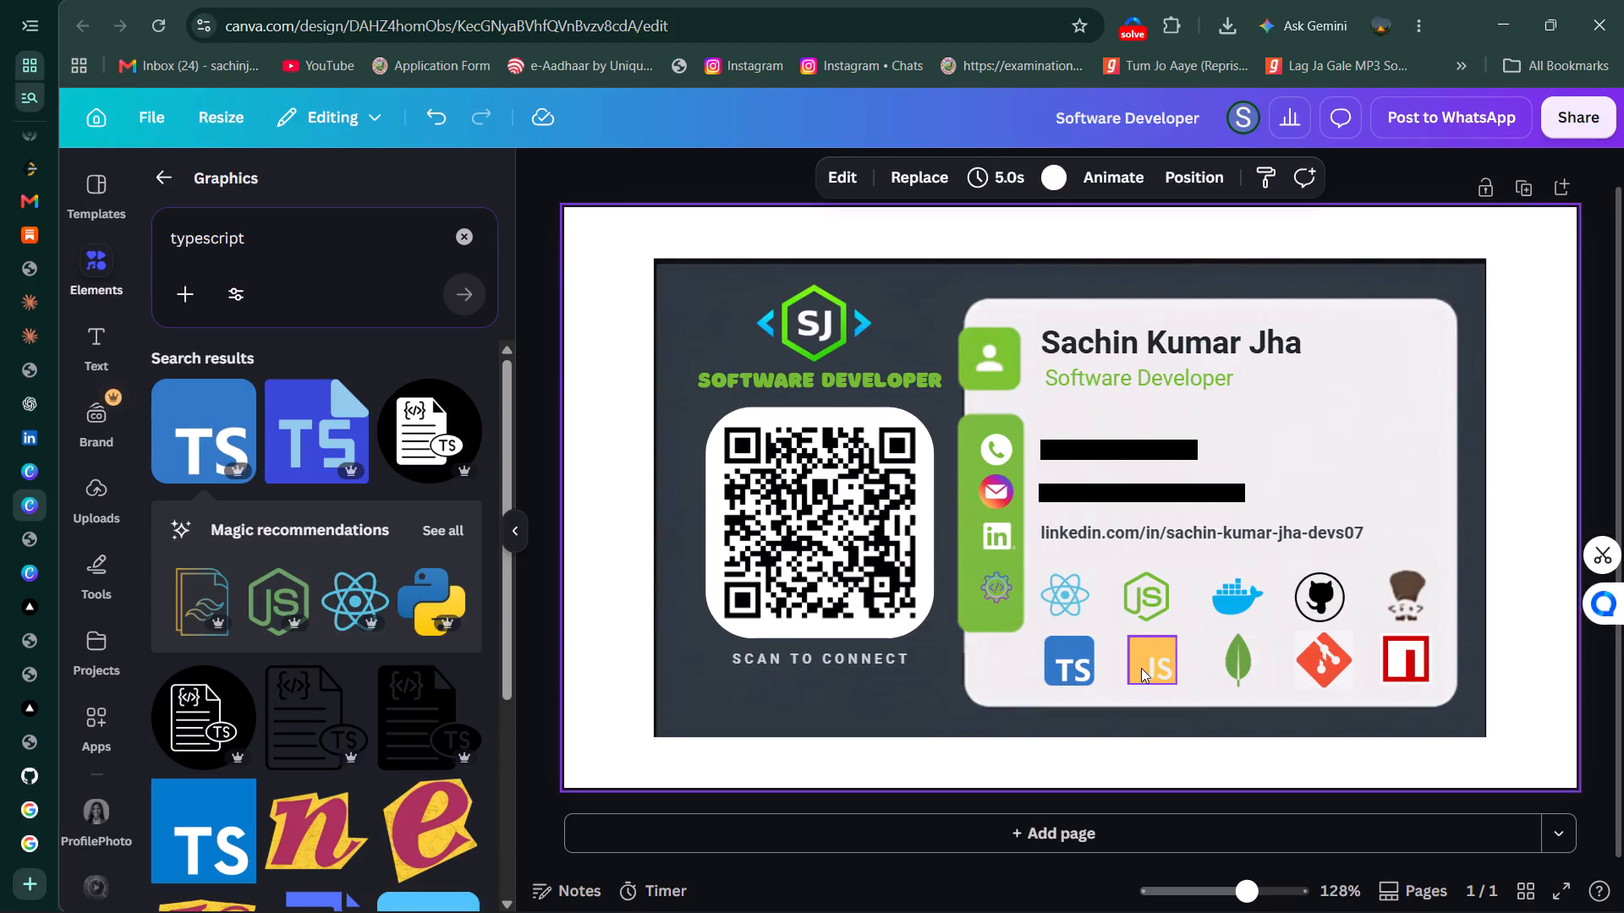
Round the corners of the JS icon to about 8 to match the rounded TS logo.
left_click(1141, 667)
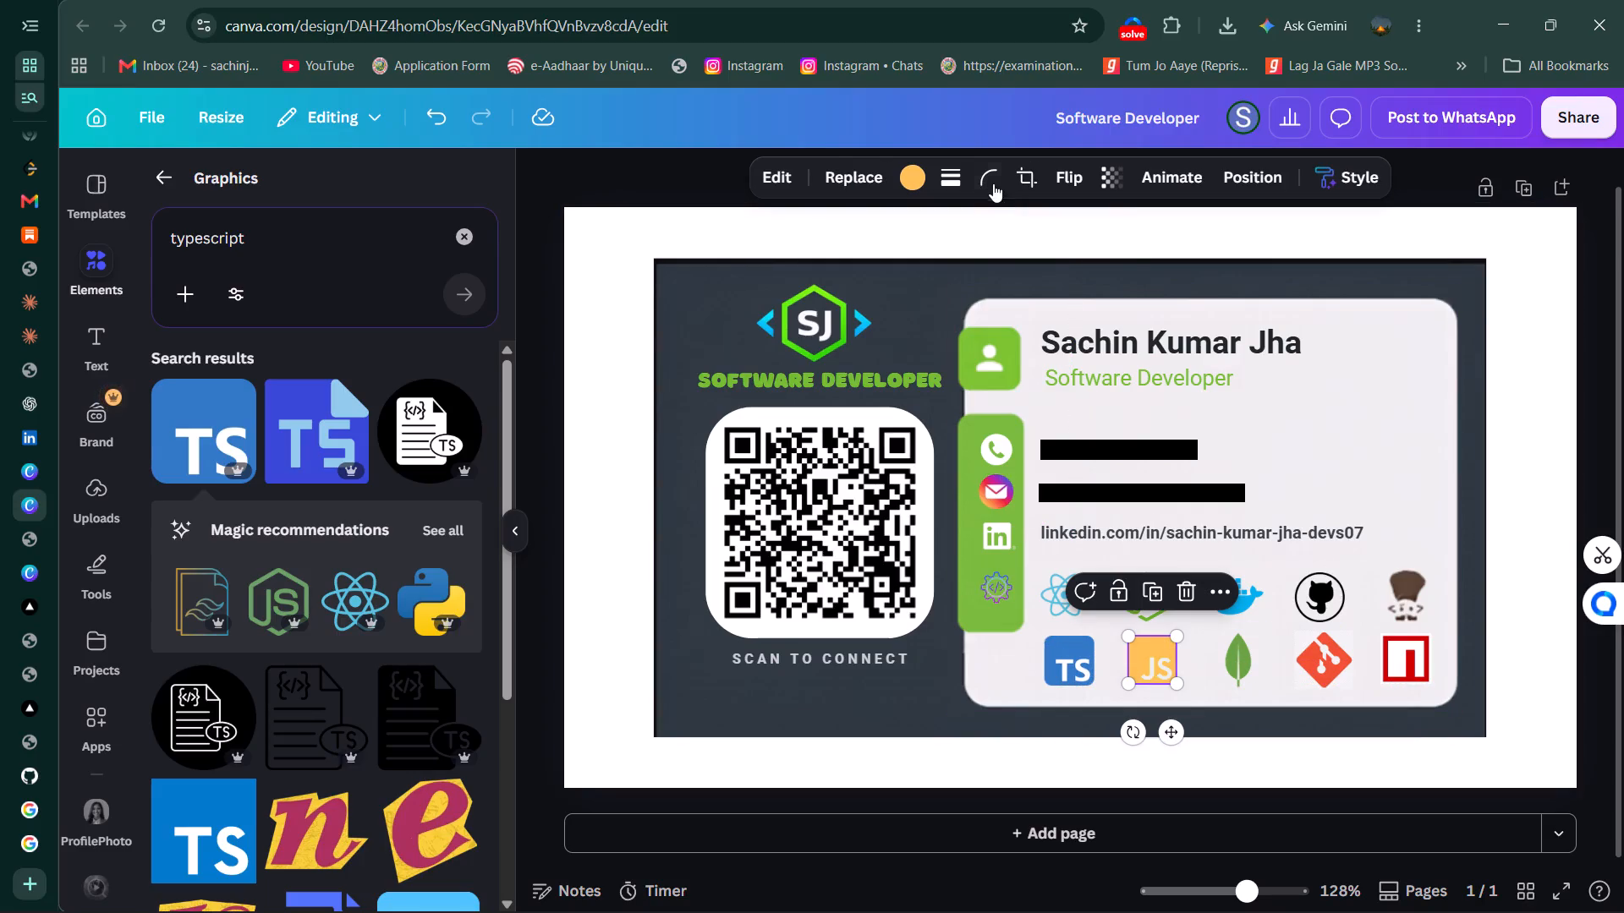
left_click(988, 181)
left_click_drag(871, 271, 892, 274)
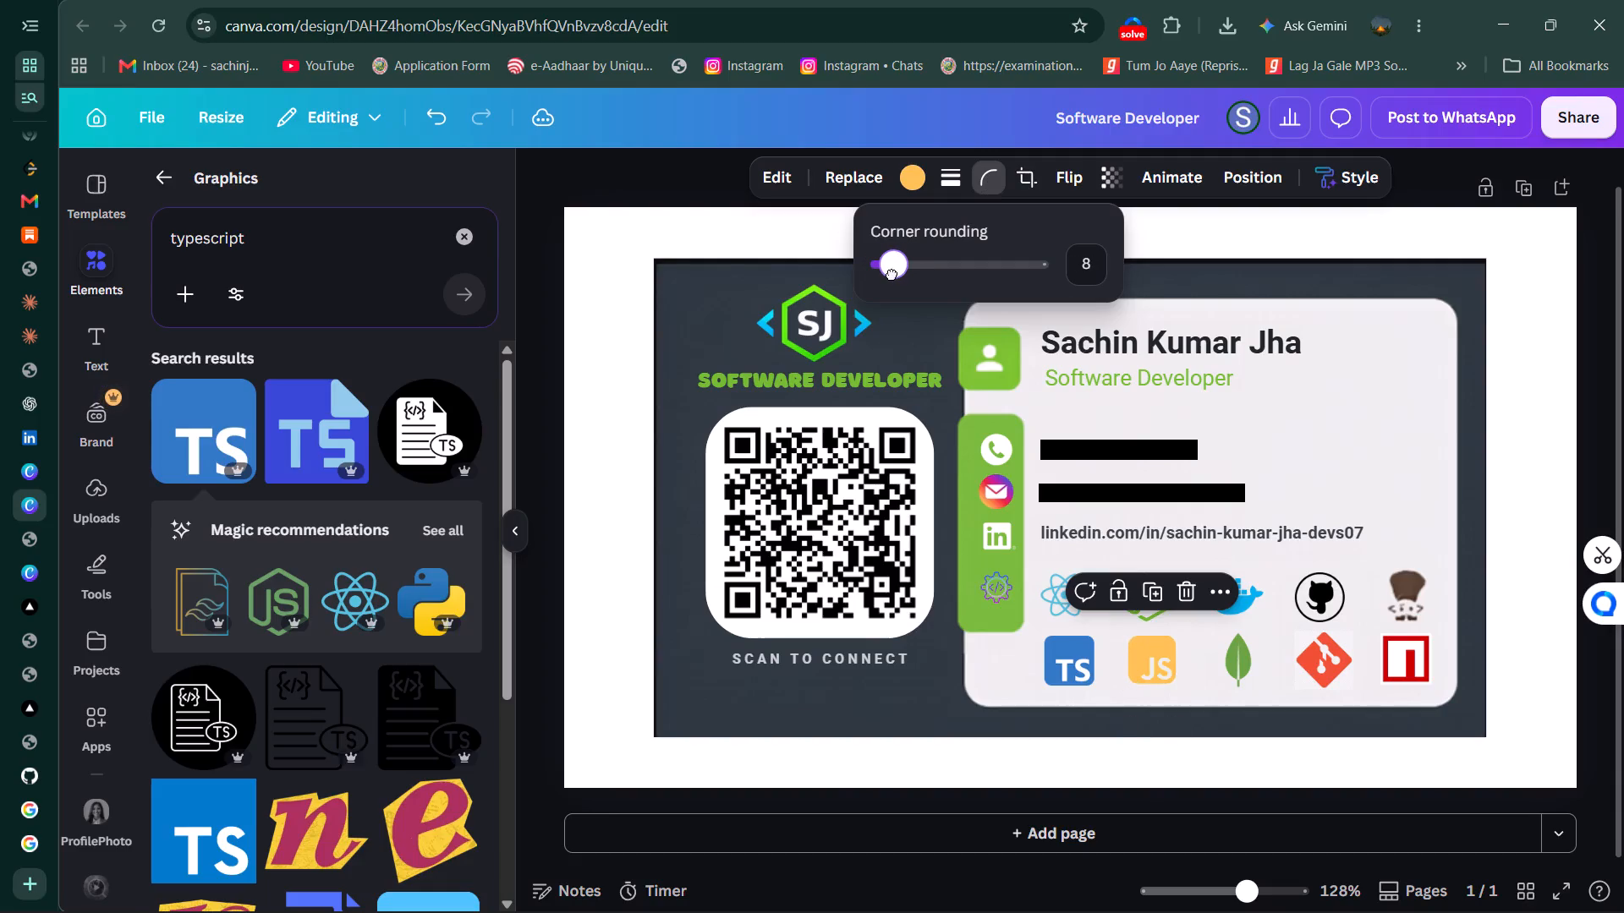
left_click_drag(892, 274, 893, 275)
left_click(1589, 353)
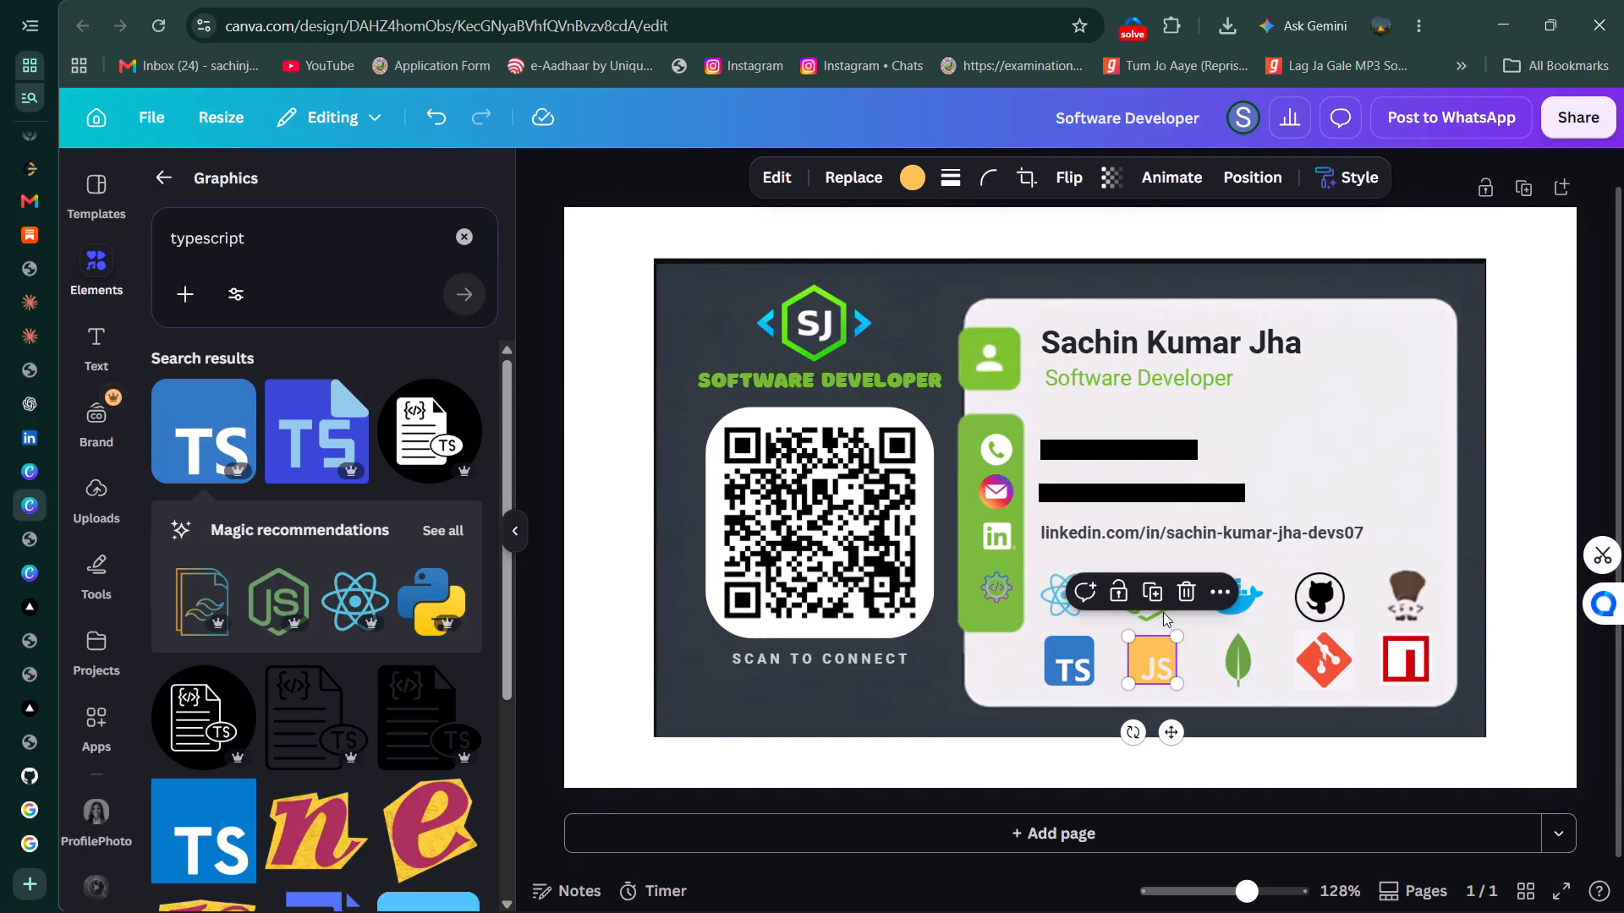
left_click(1569, 431)
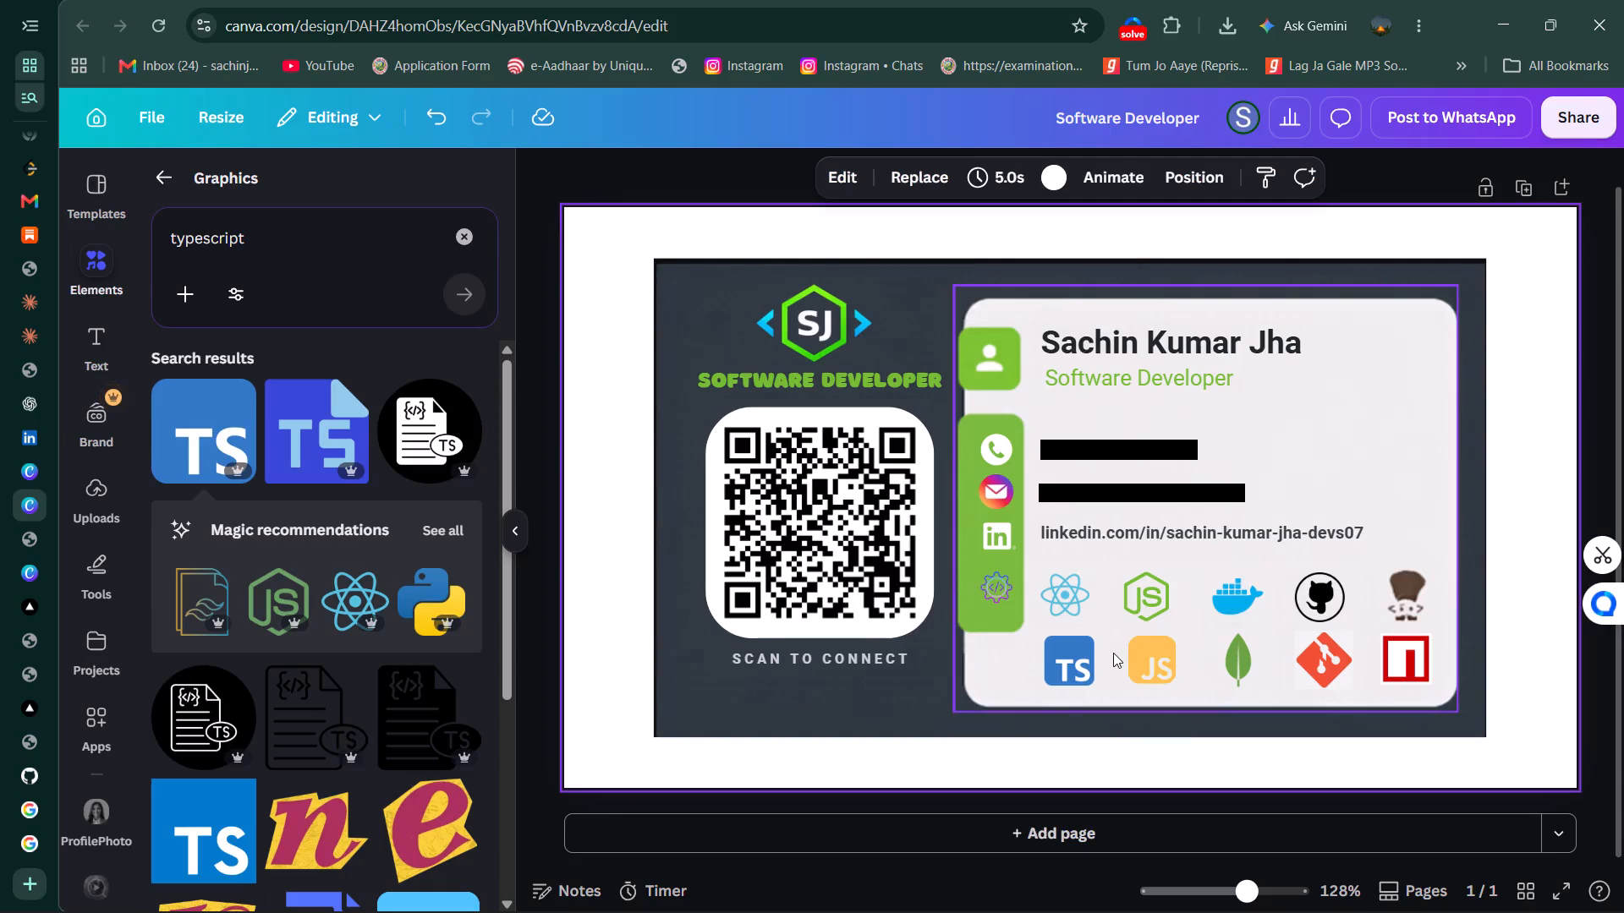
Nudge the TS icon so it is level with the JS icon in the bottom icon row.
left_click(1071, 648)
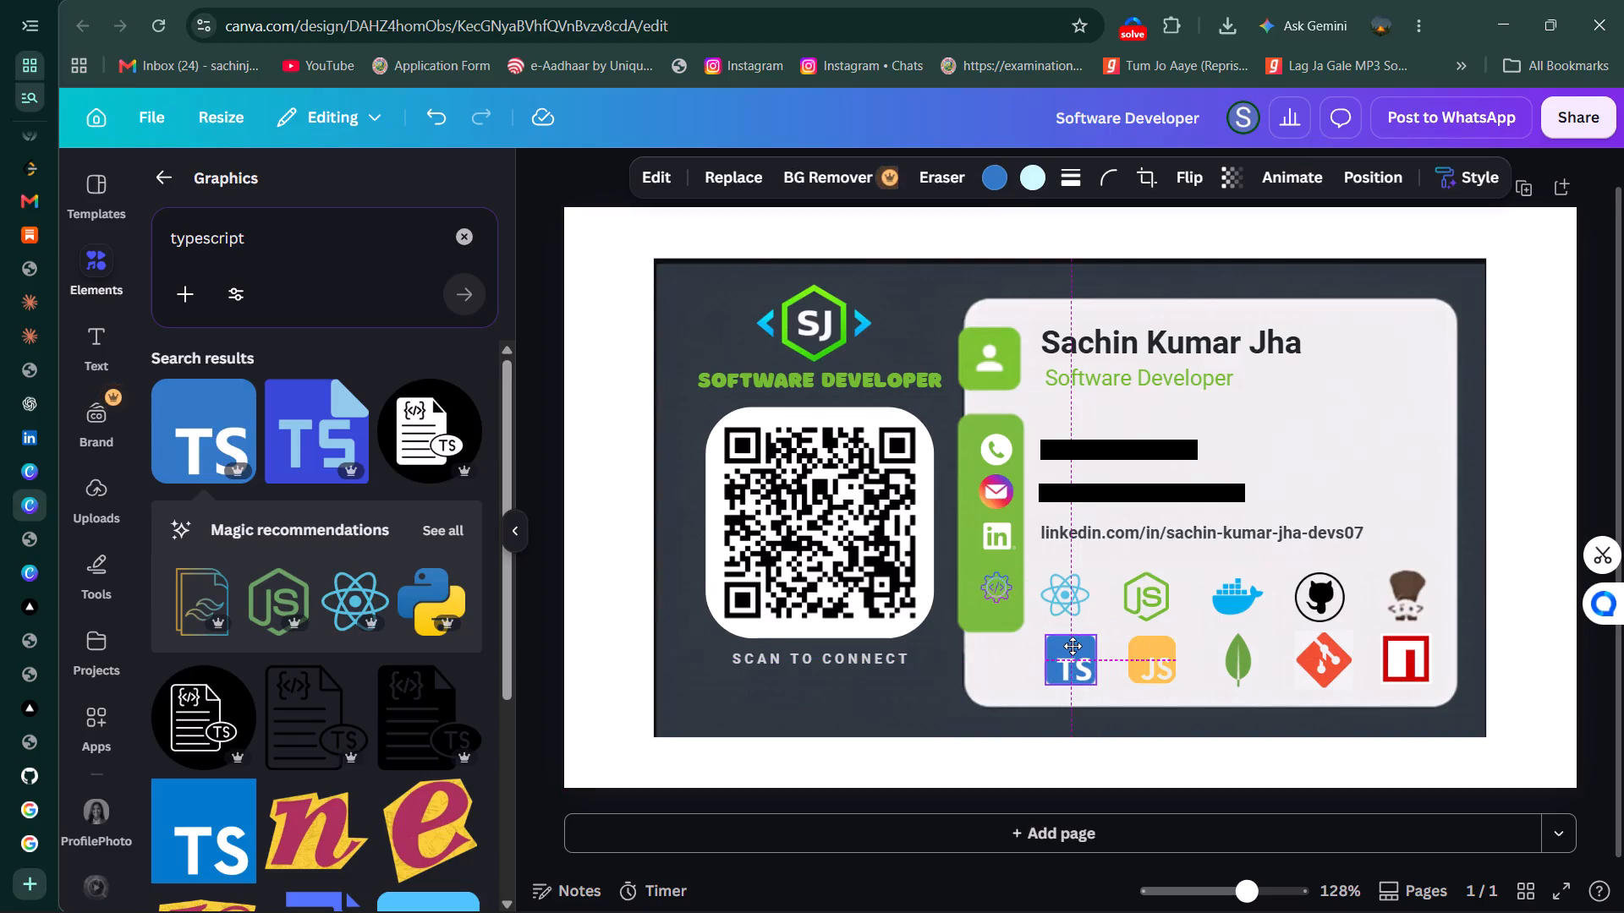
left_click(1590, 411)
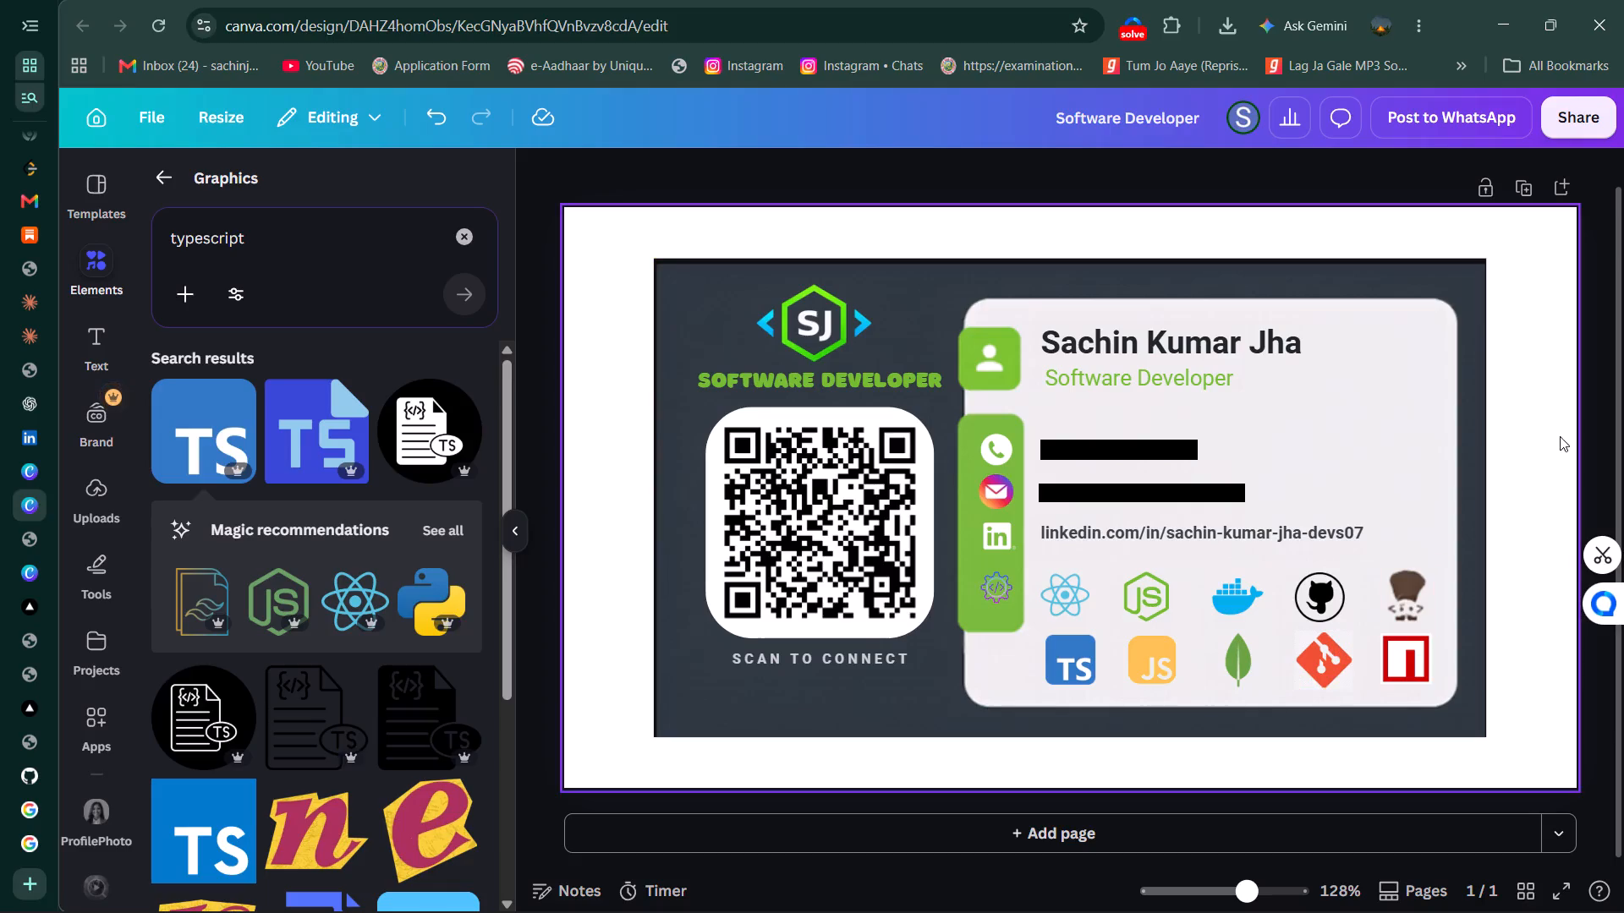
left_click(1601, 423)
Search the graphics elements for "node" and insert the rounded white node logo on the card.
left_click(1407, 585)
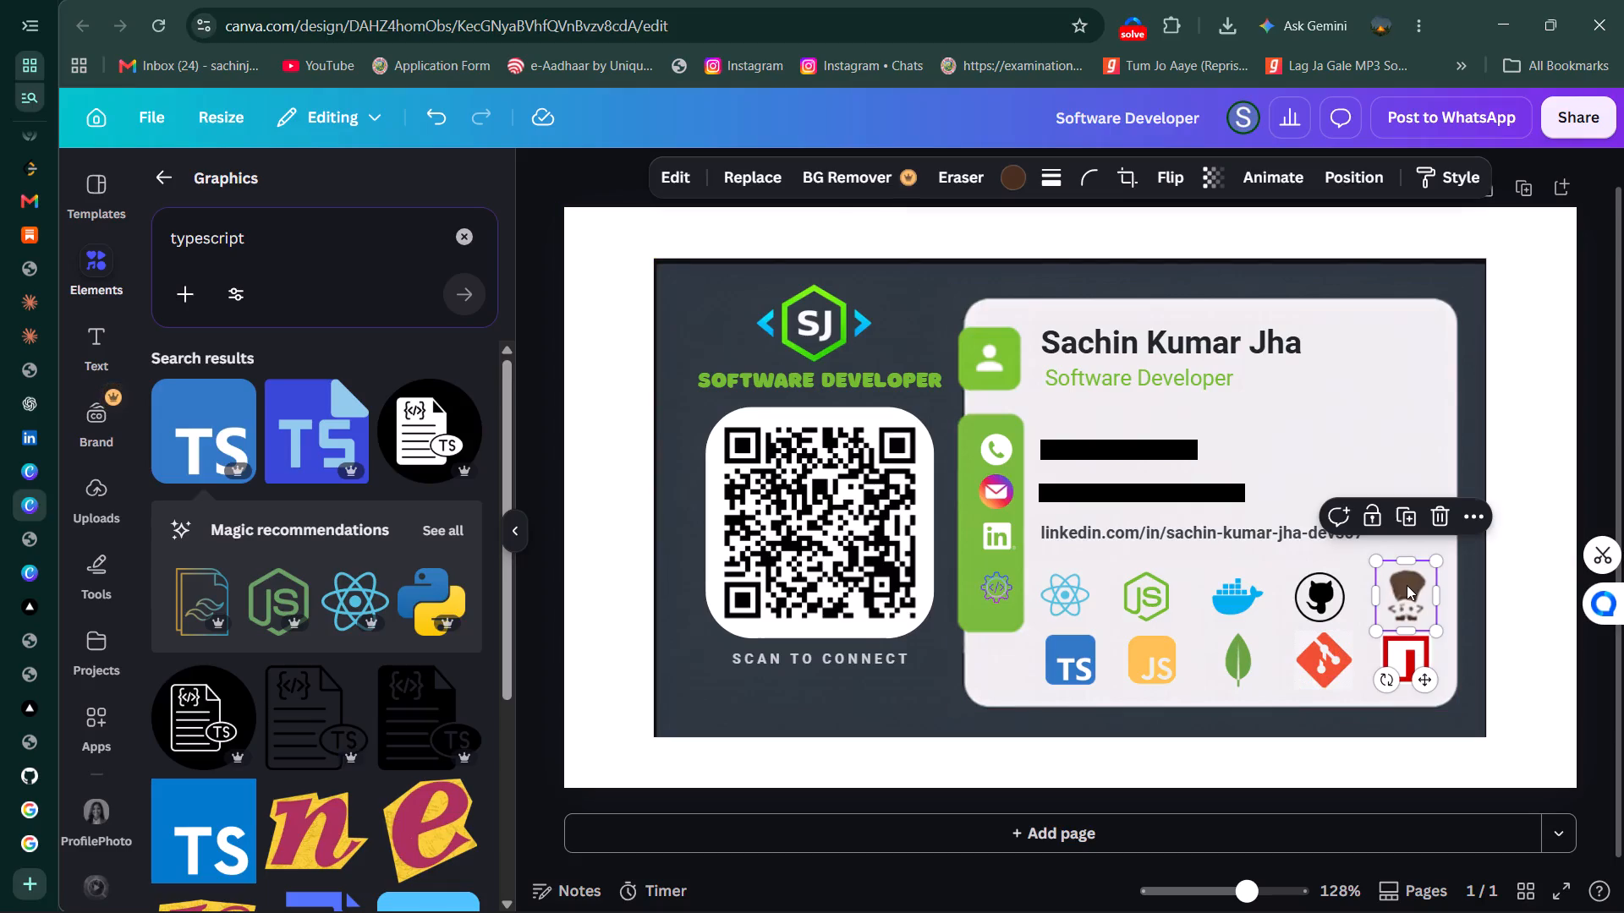
left_click(468, 230)
left_click(332, 248)
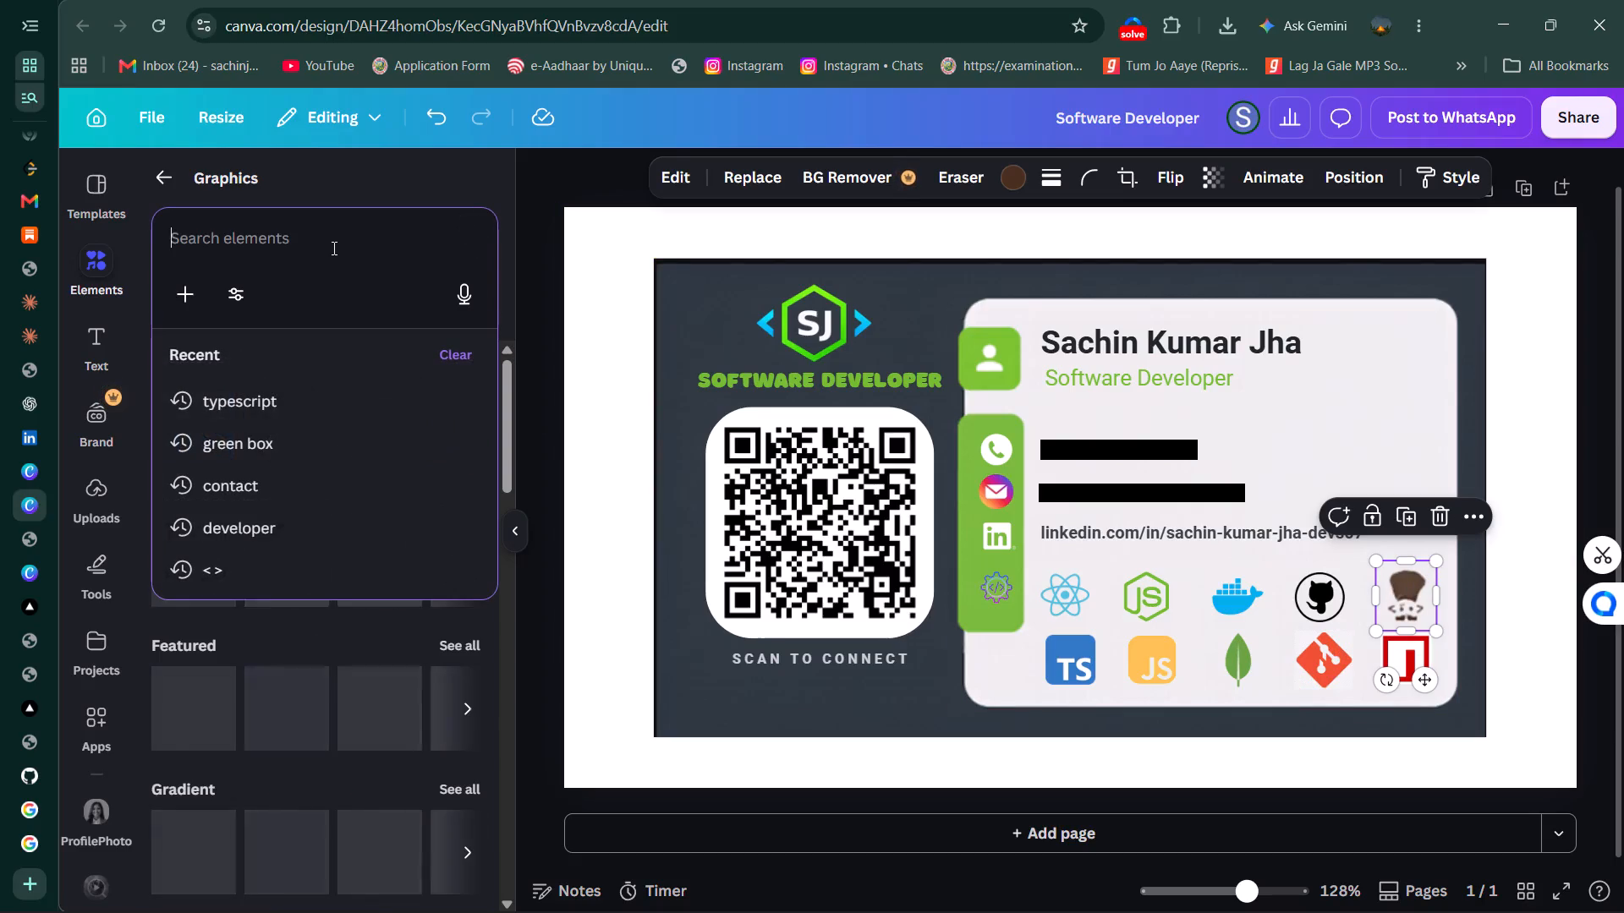
type("node")
key("space")
key("Return")
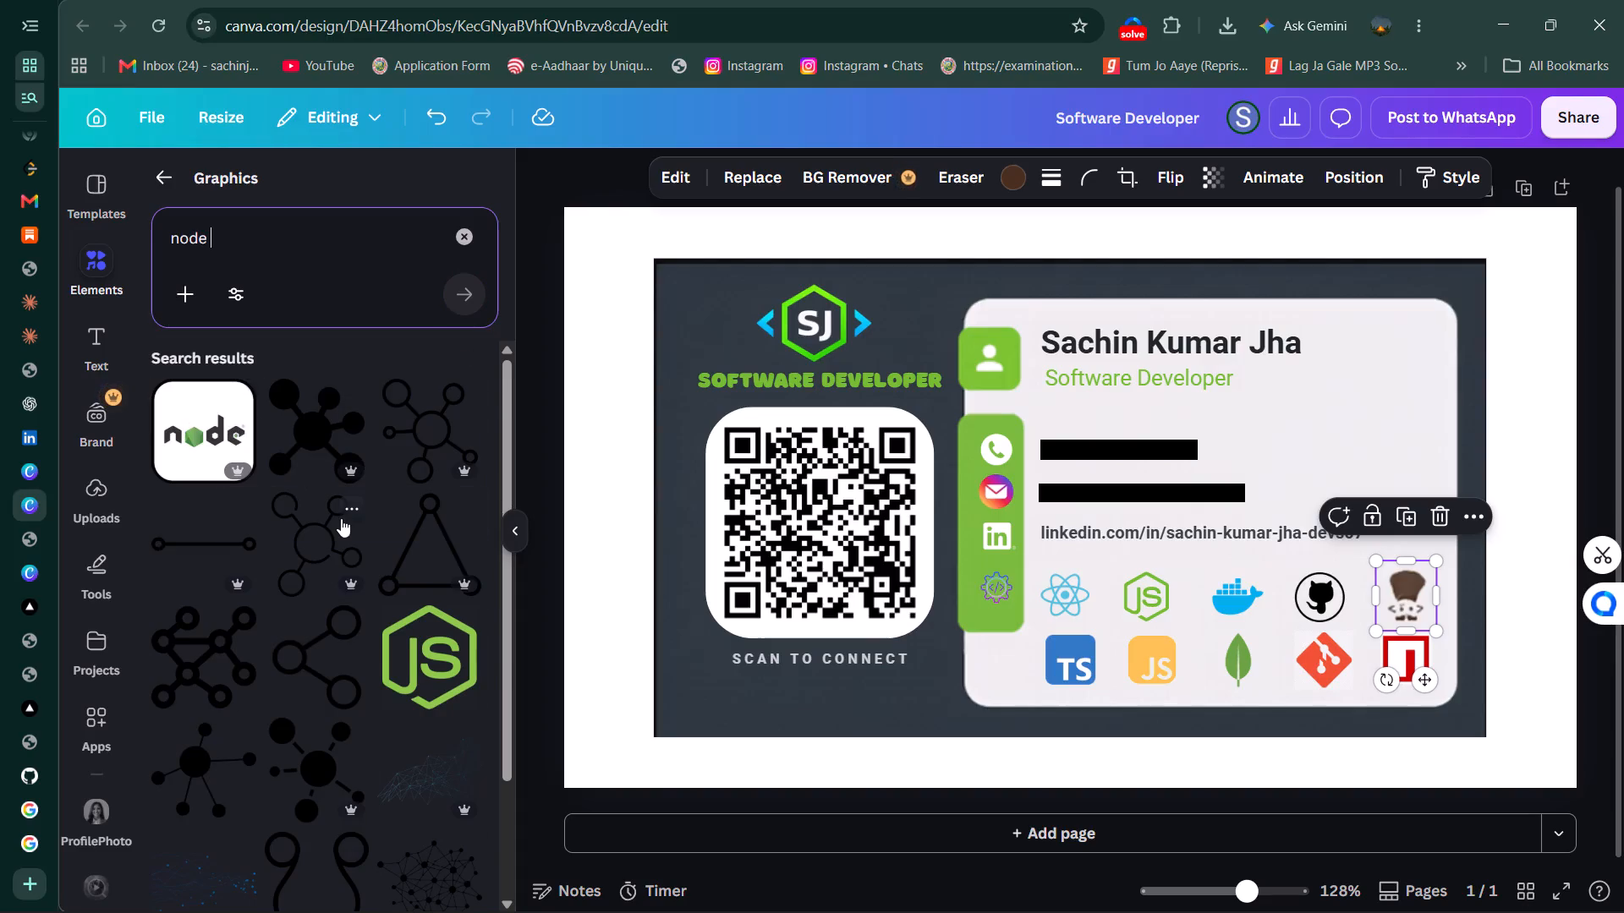
scroll(341, 518, "down", 2)
scroll(428, 536, "down", 1)
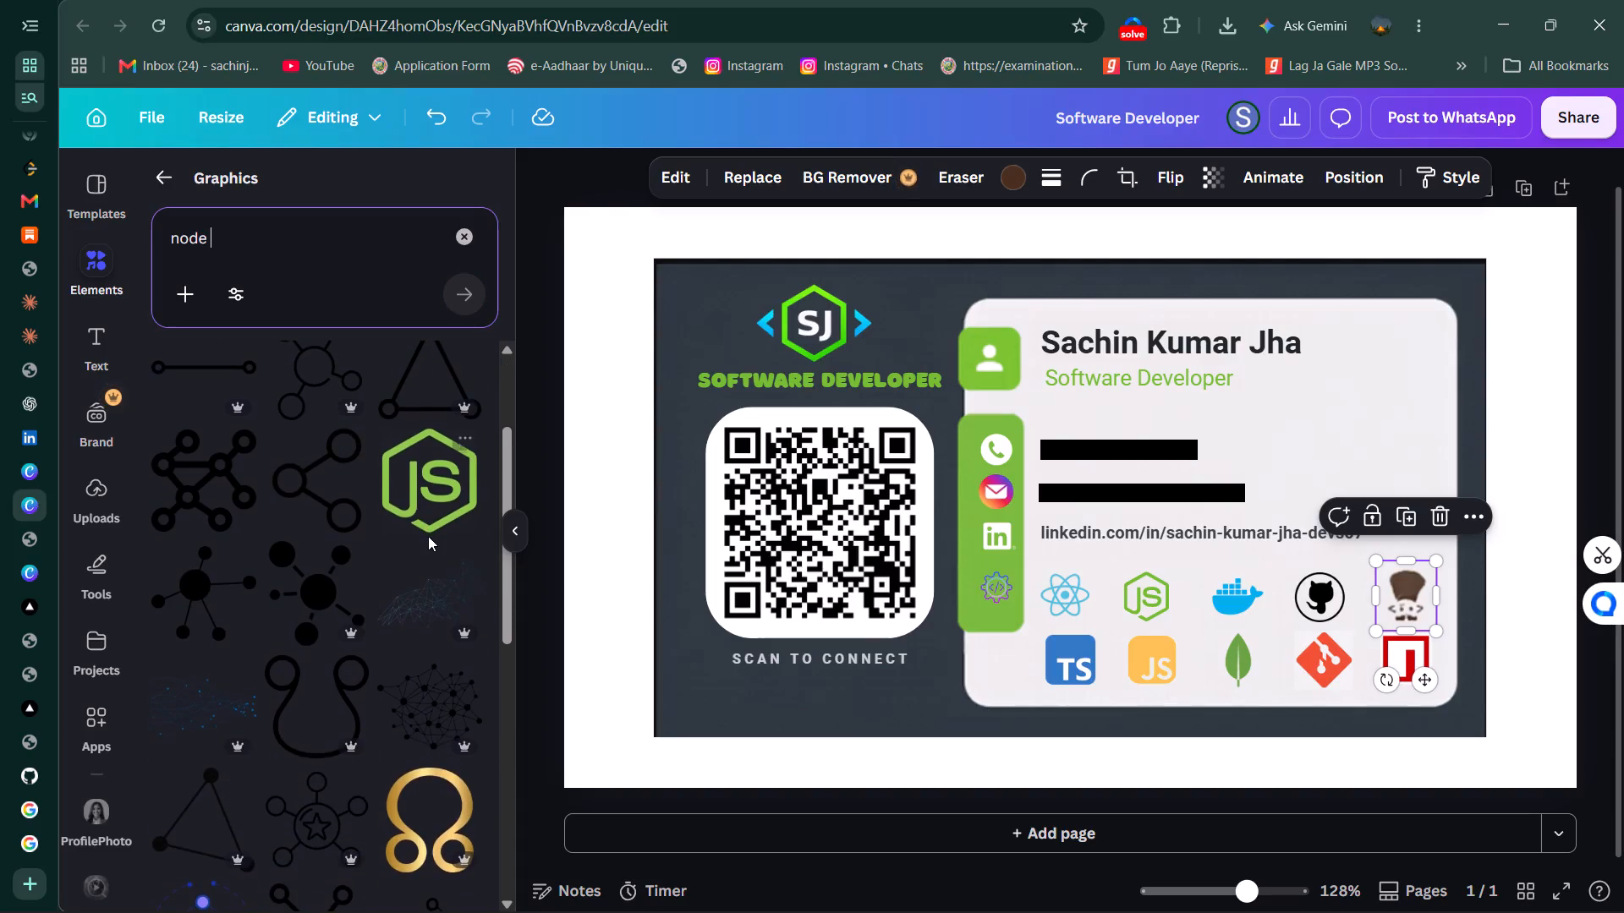
scroll(394, 674, "down", 5)
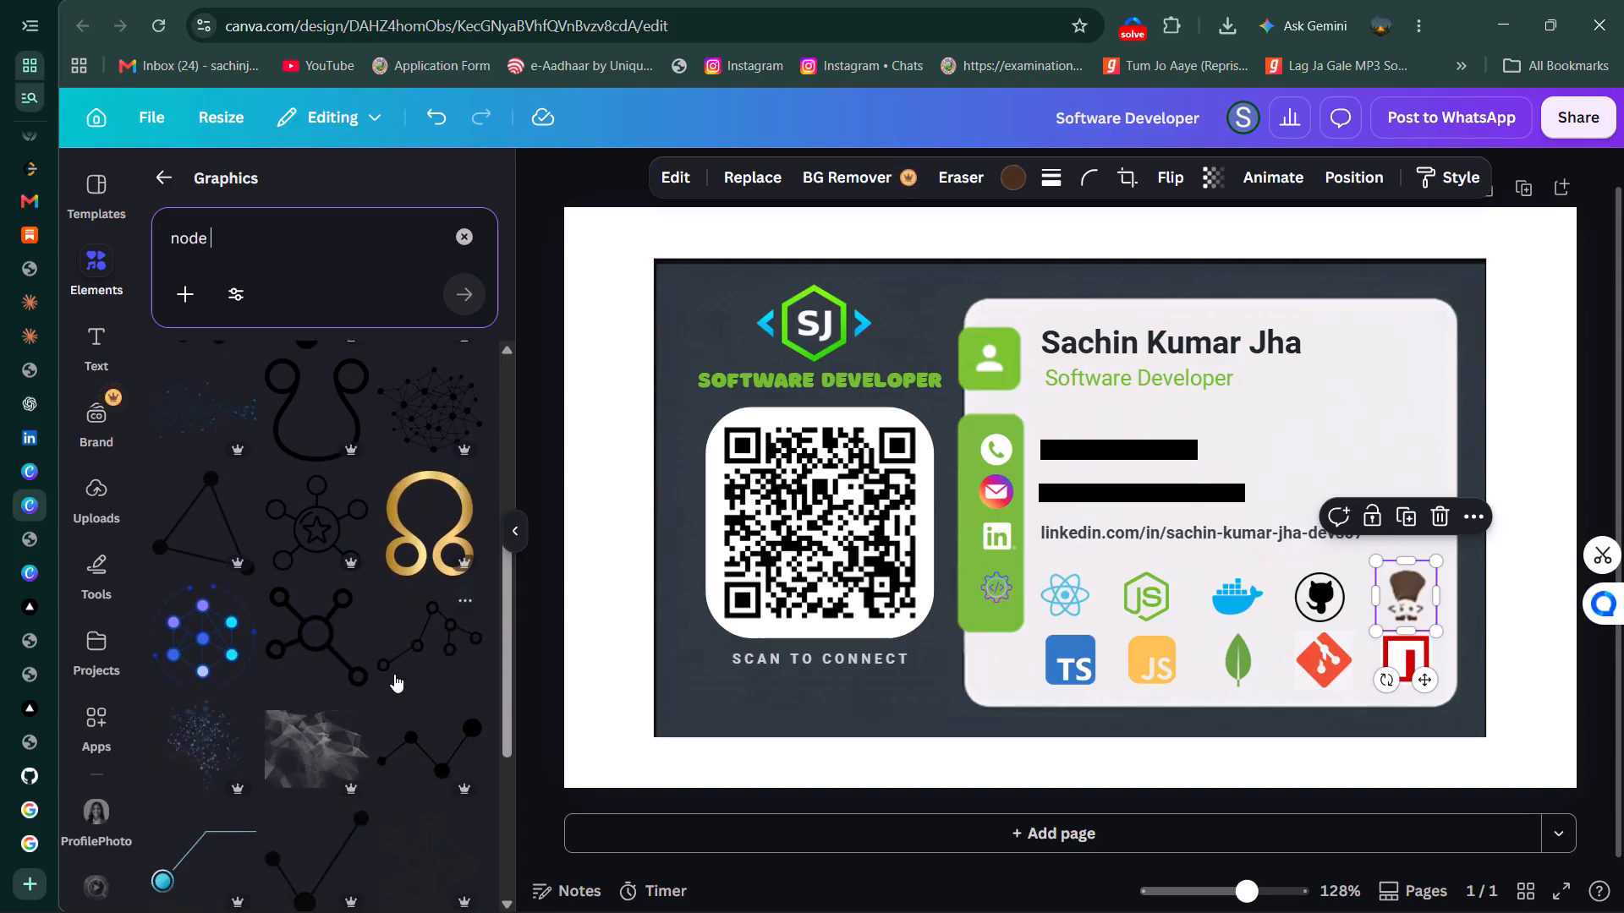
scroll(394, 674, "up", 1)
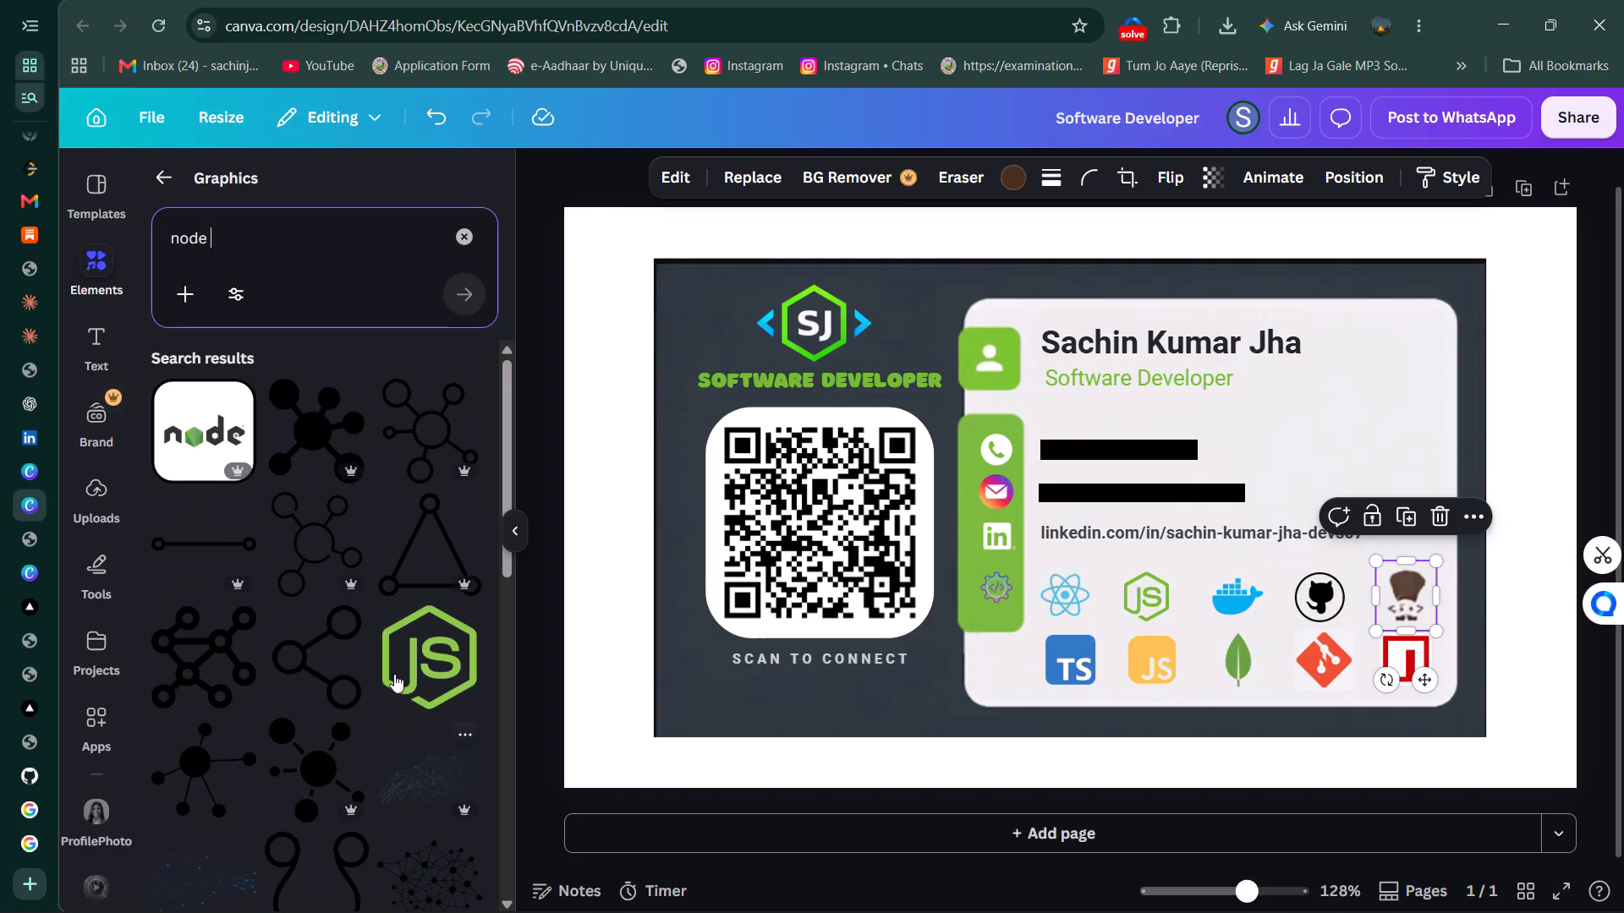
left_click(211, 410)
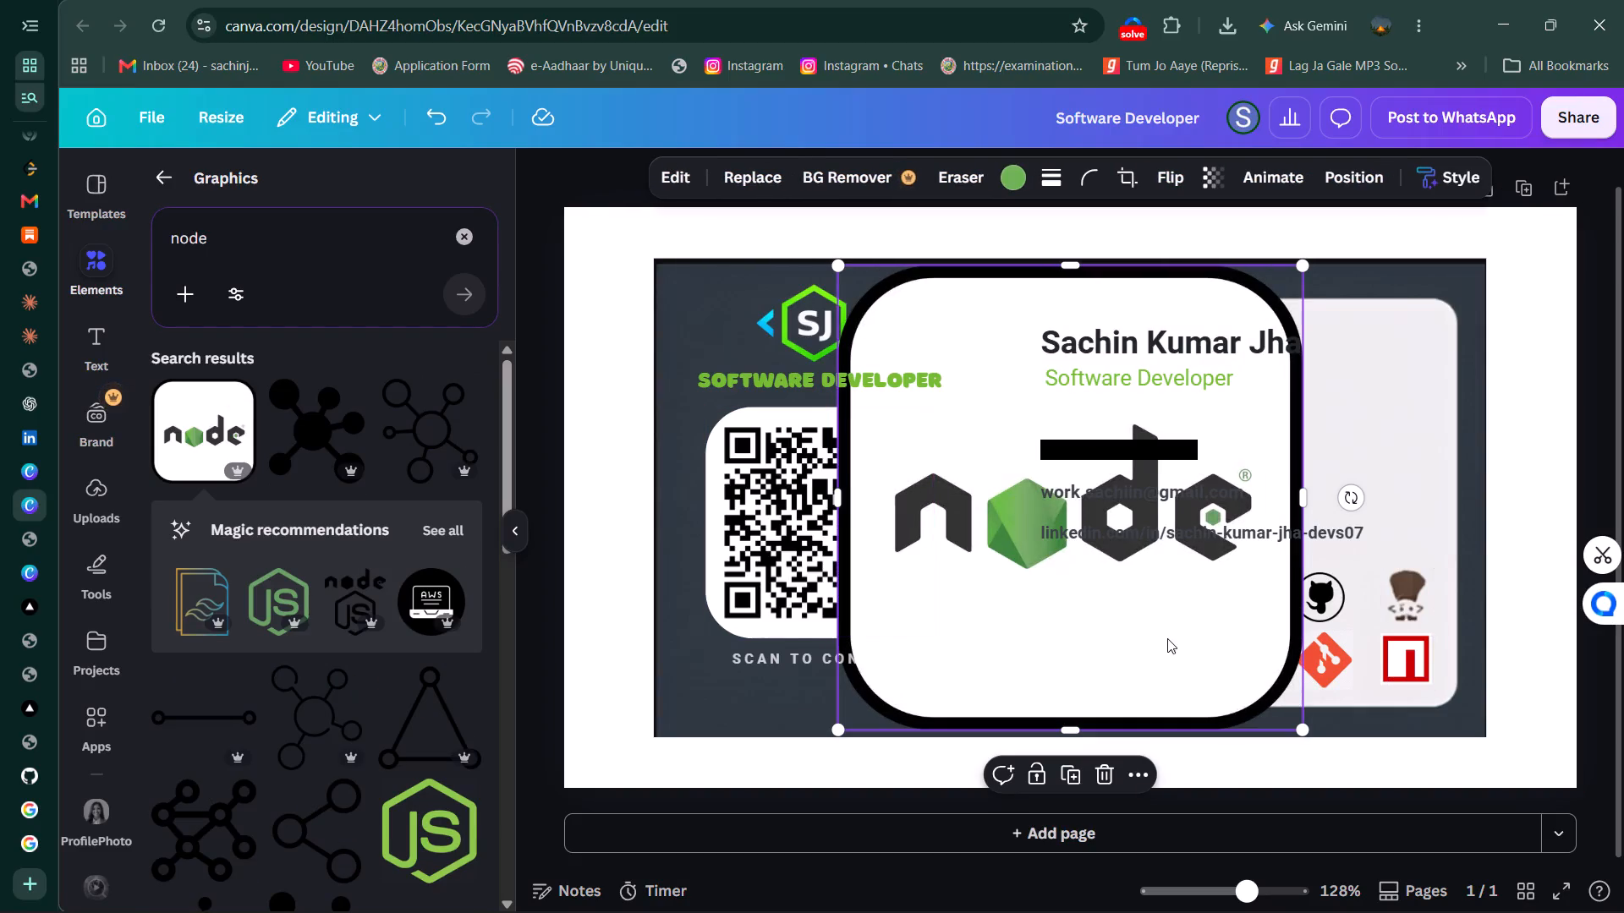
Delete the brown-haired character icon above the npm icon.
left_click(1380, 585)
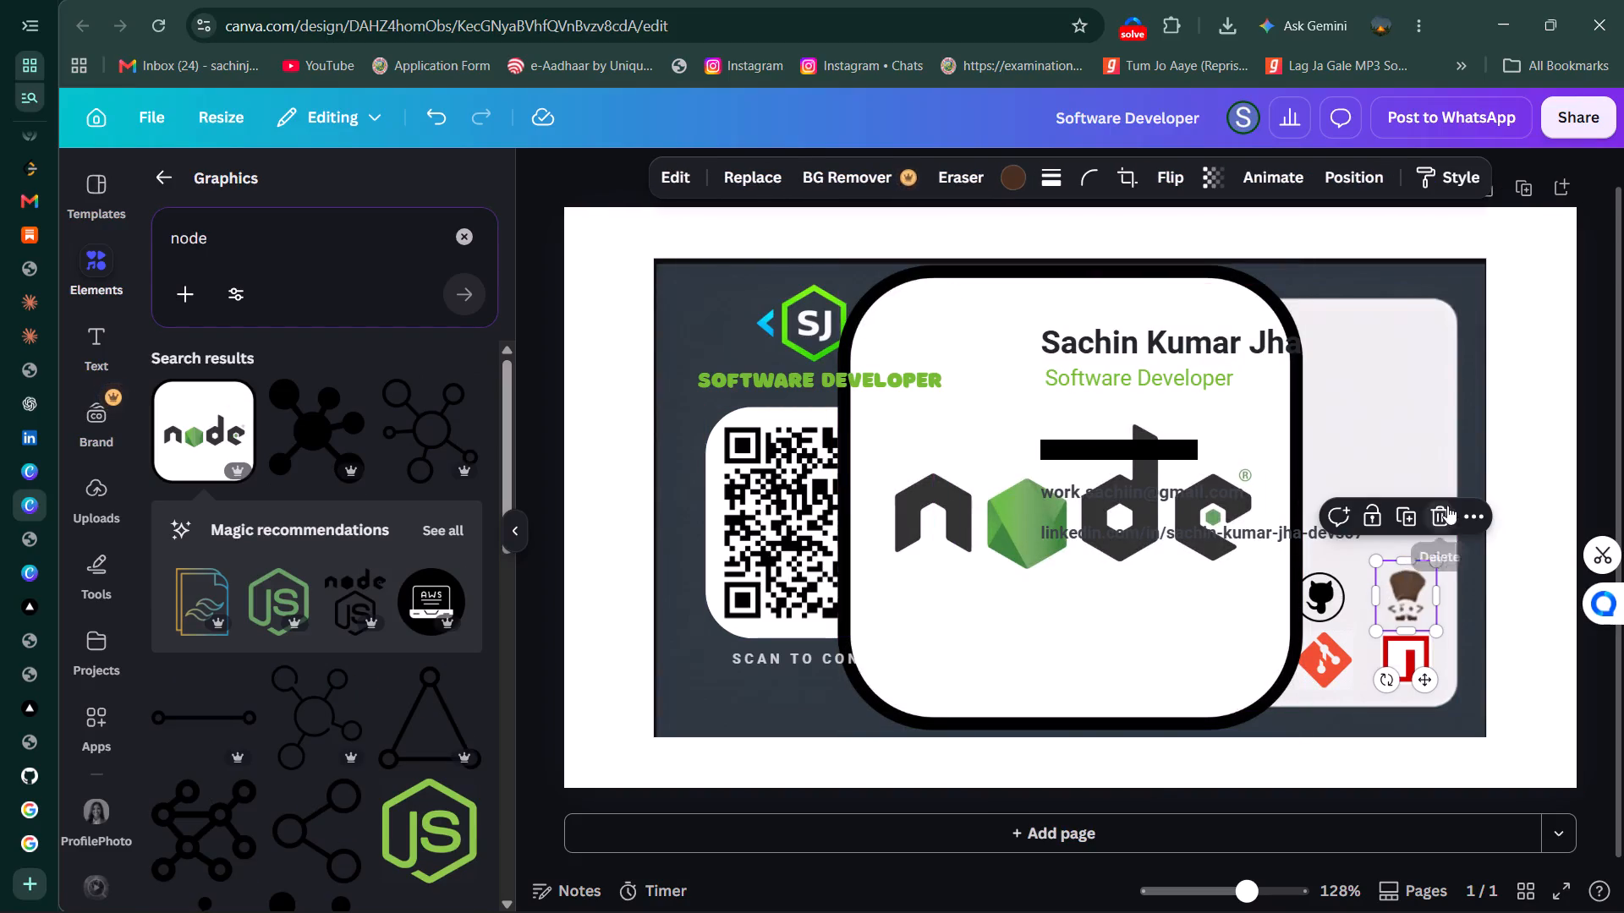
left_click(1446, 508)
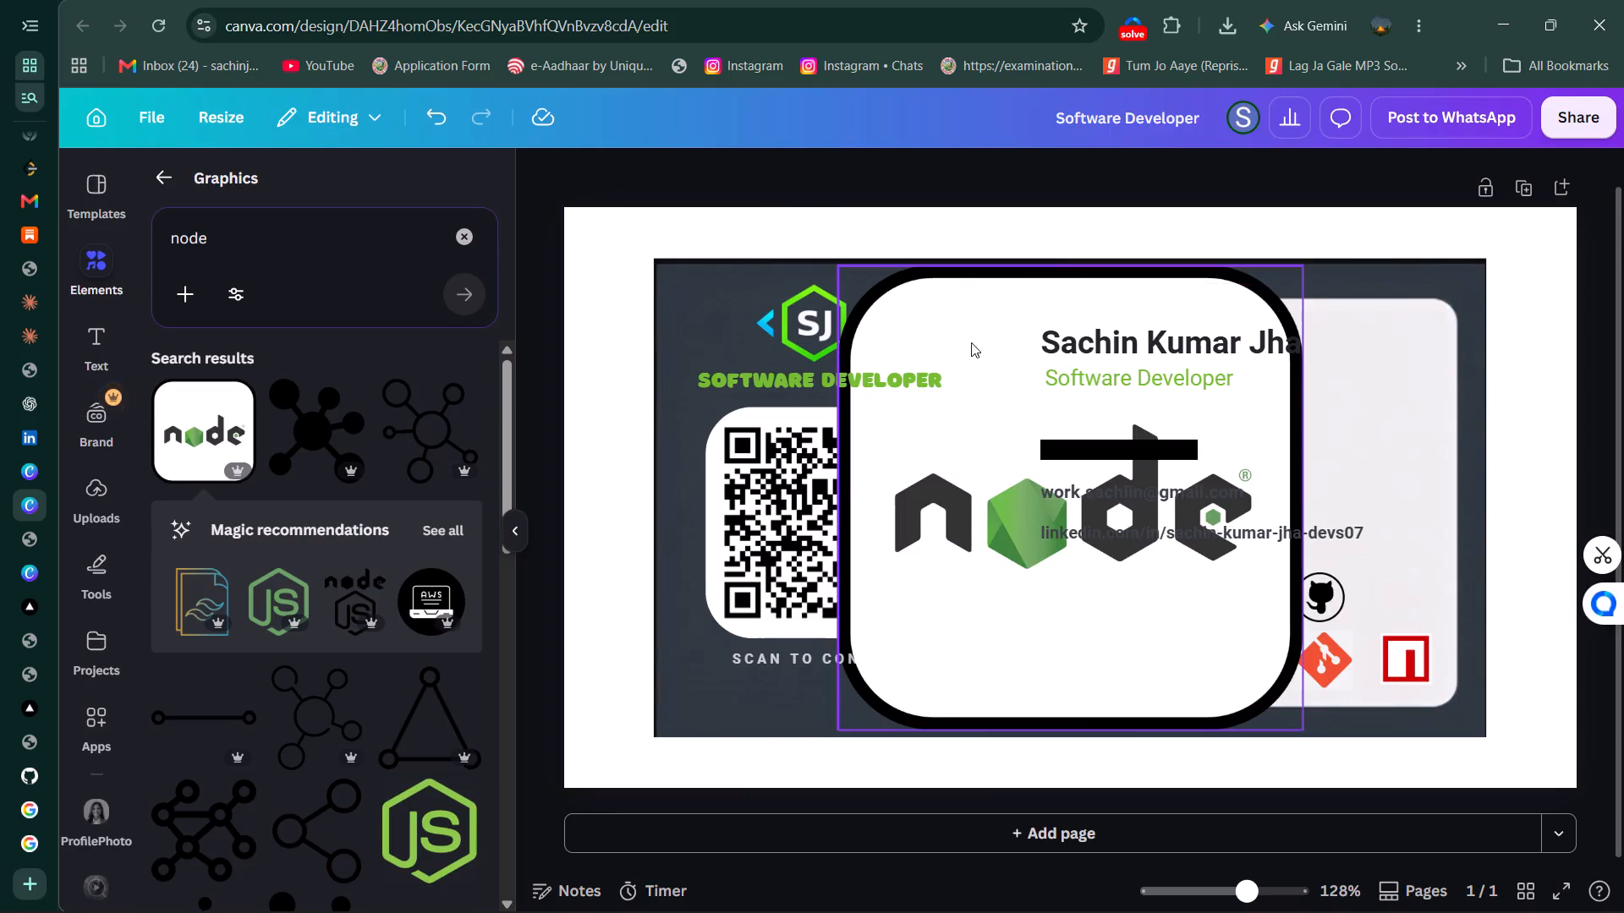
Shrink the node logo to icon size and place it above the npm icon, beside the GitHub icon.
left_click(978, 344)
left_click_drag(842, 266, 1166, 386)
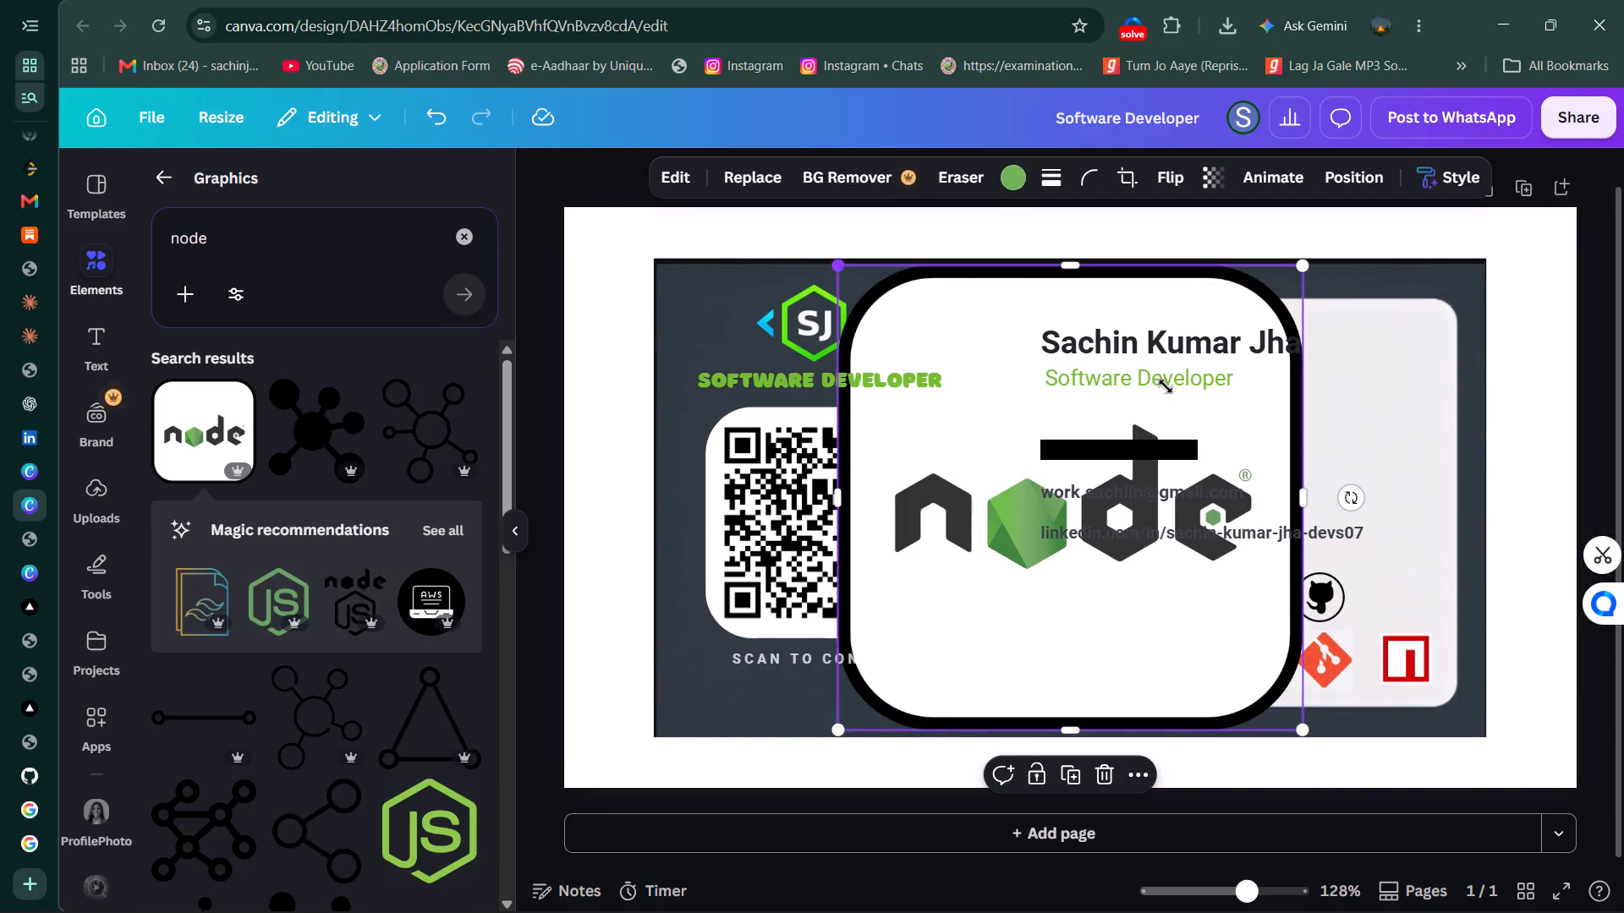
left_click_drag(1166, 386, 1271, 505)
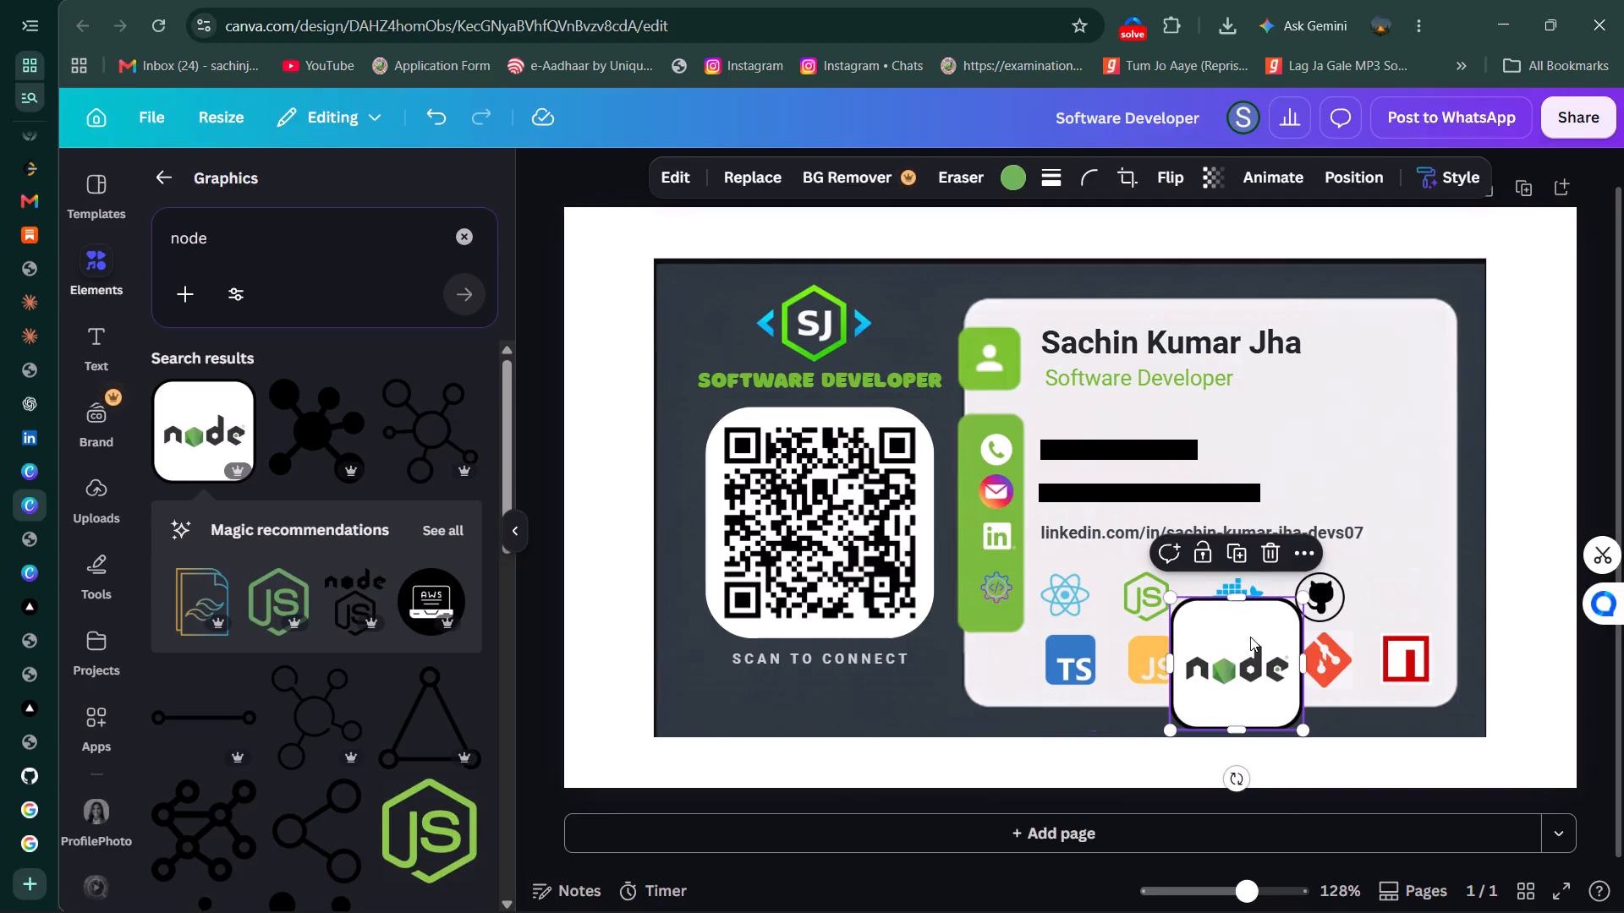
left_click_drag(1250, 637, 1398, 569)
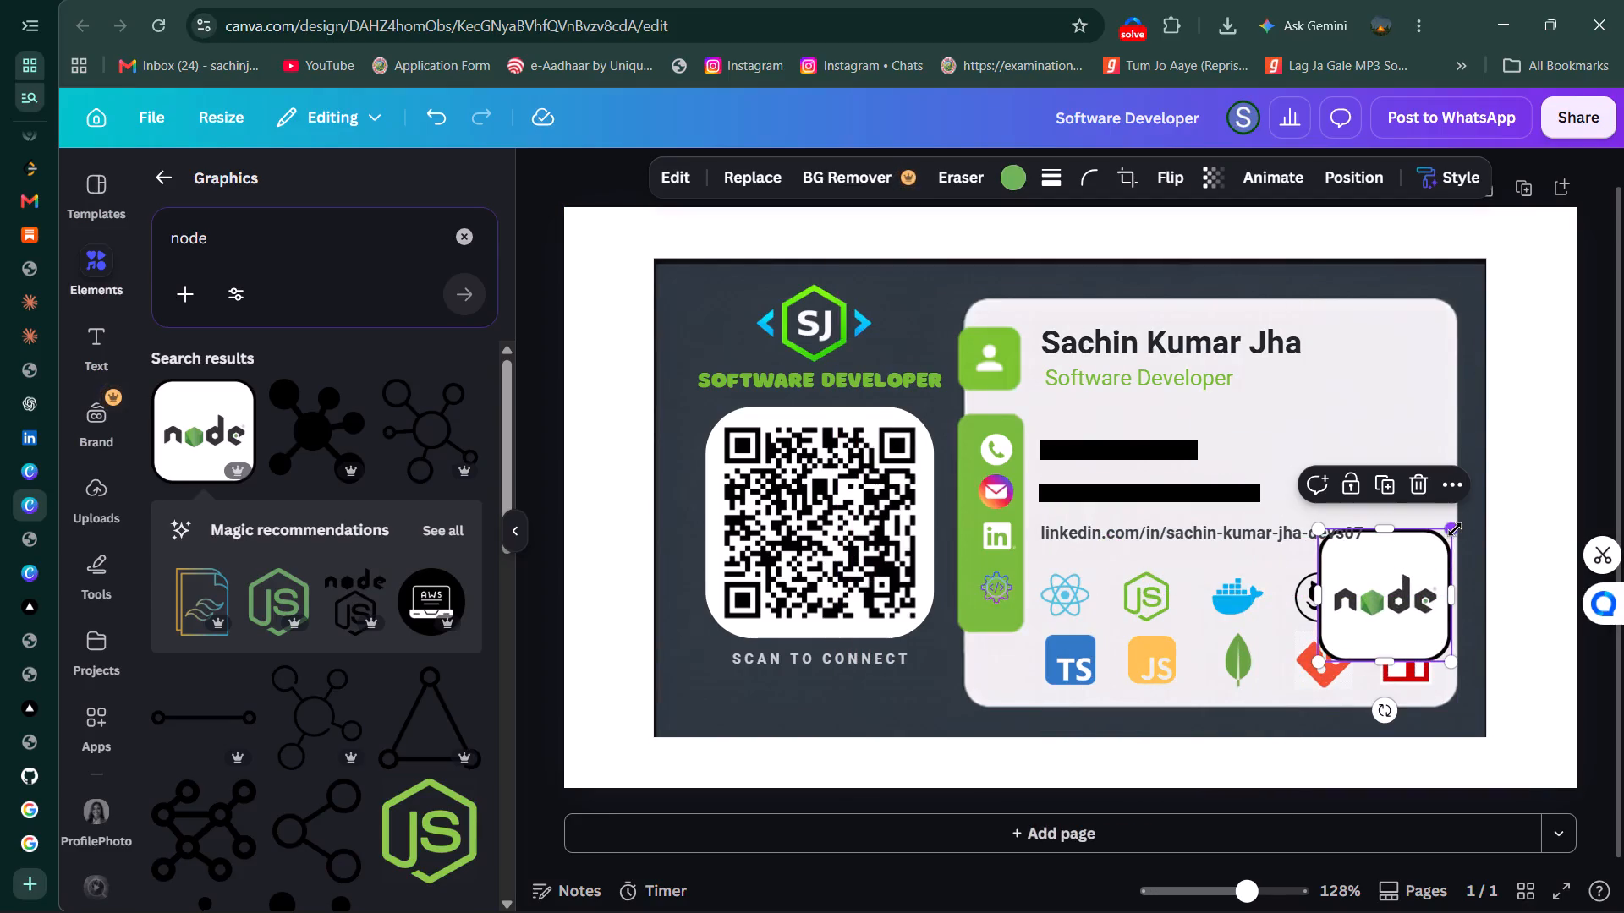
left_click_drag(1455, 529, 1399, 610)
left_click_drag(1351, 625, 1407, 590)
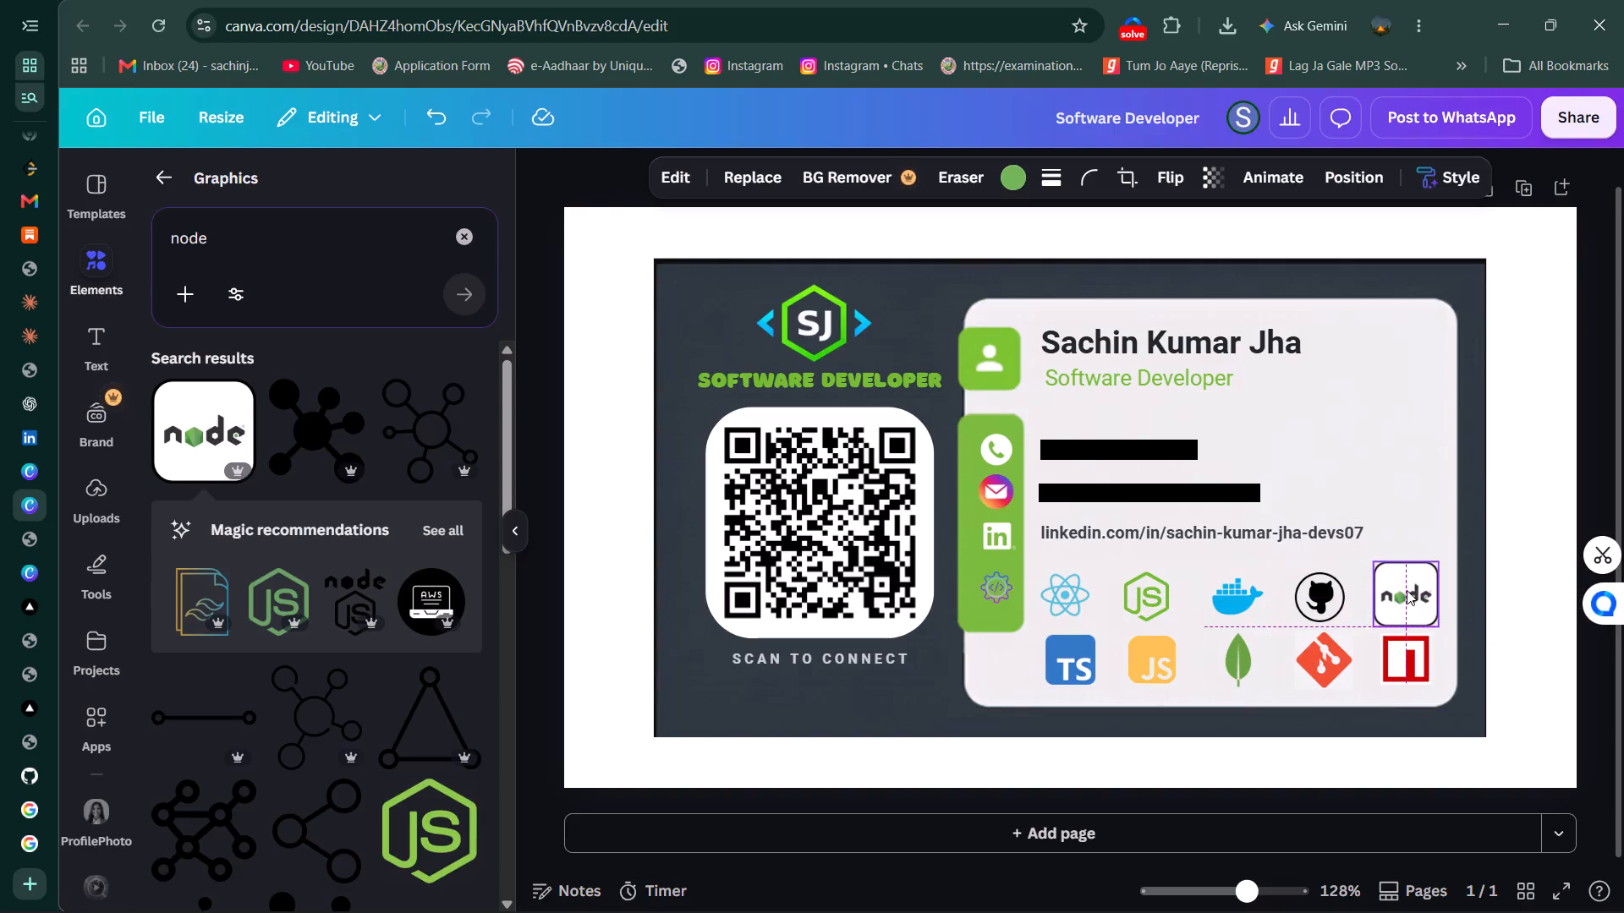
left_click(1534, 486)
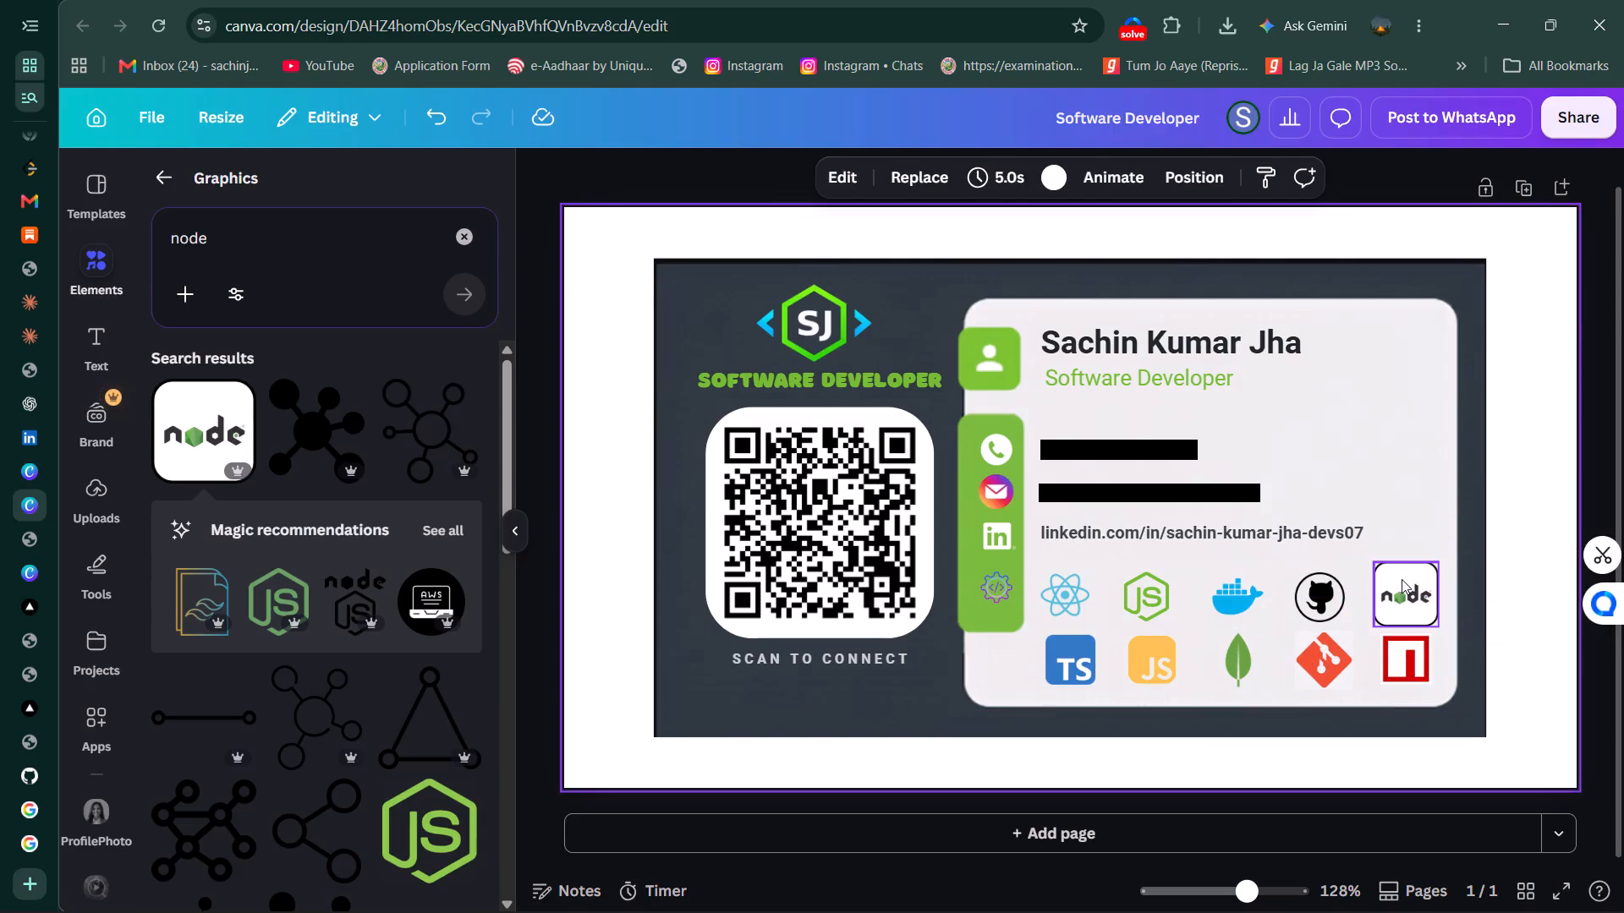
Crop the node logo's top and bottom to about 34 high, widen it to about 57, and recentre it above the npm icon.
left_click(1402, 579)
left_click_drag(1405, 565, 1407, 577)
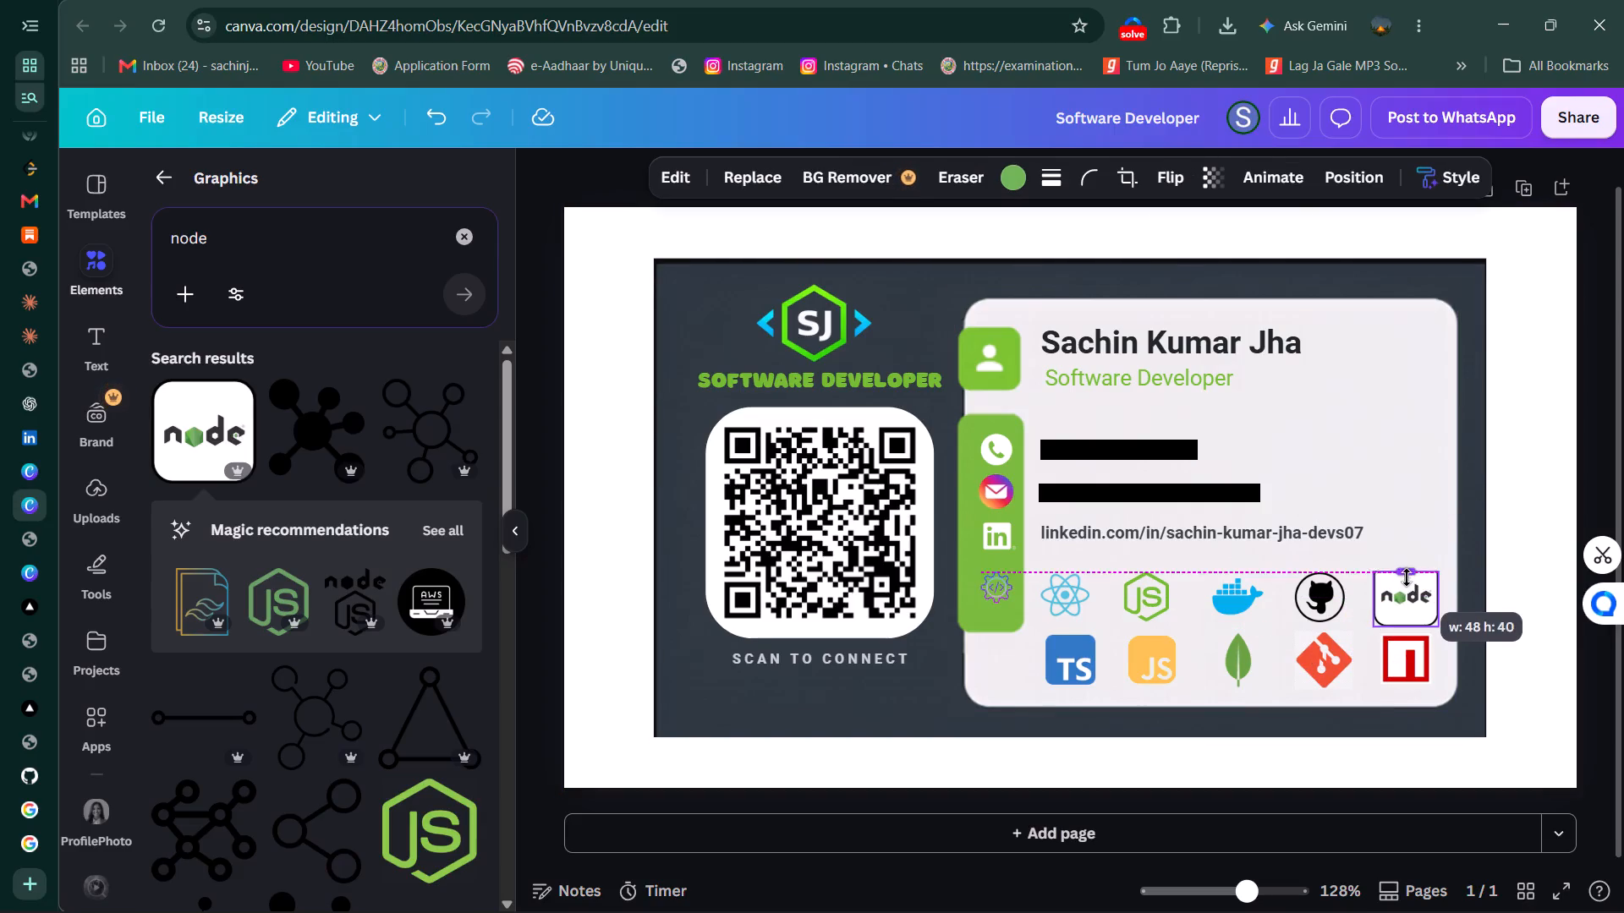
left_click_drag(1407, 577, 1407, 576)
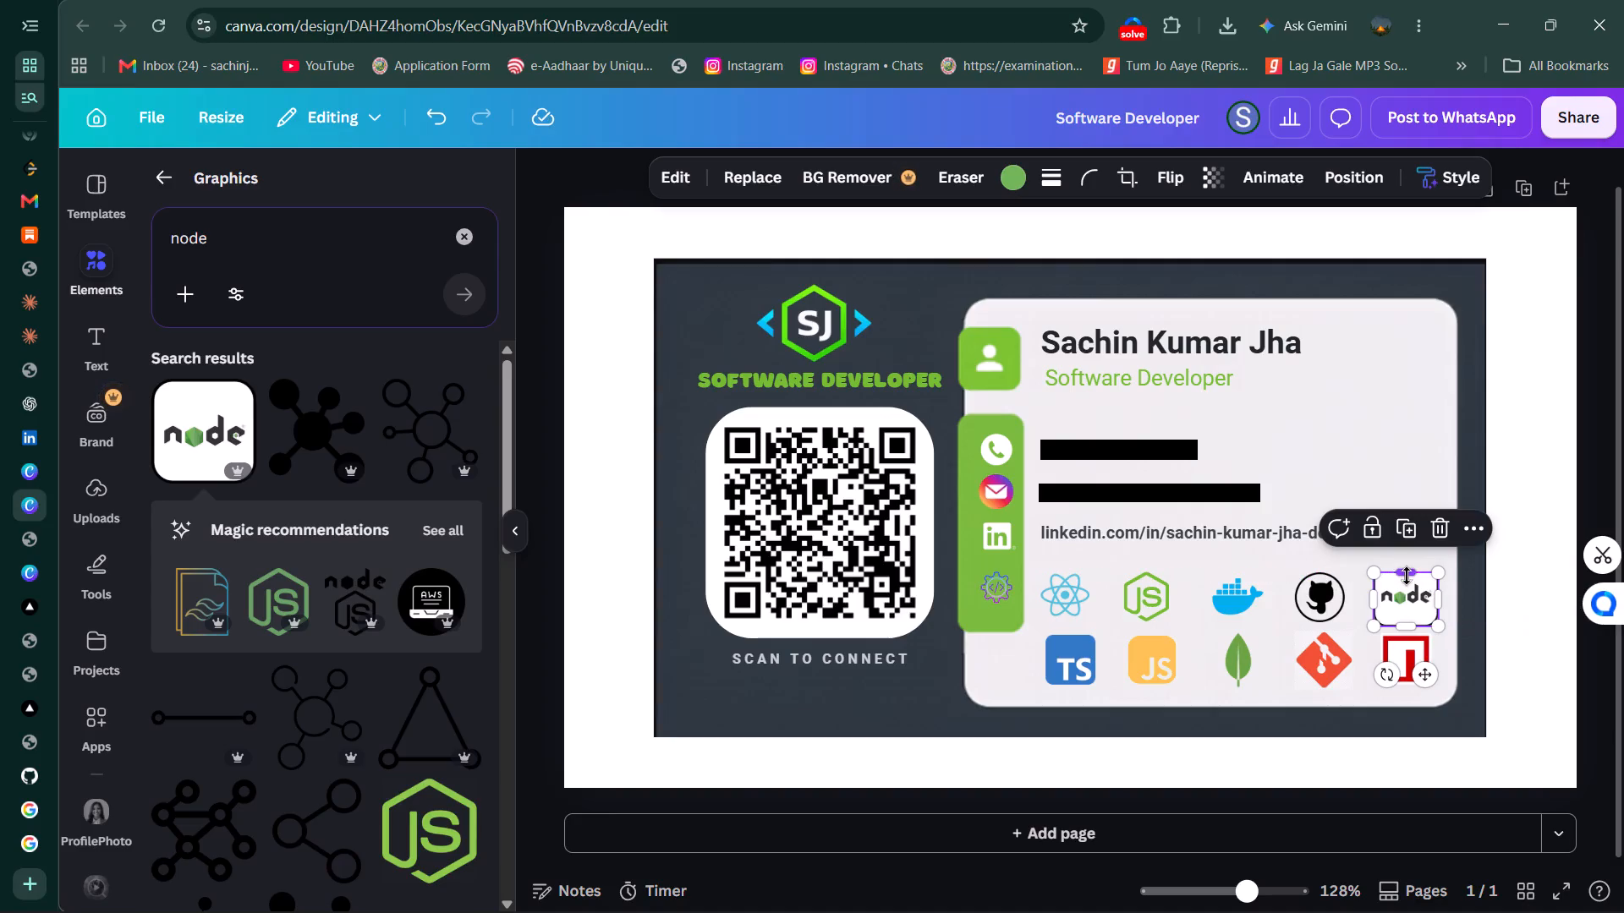
left_click_drag(1408, 620, 1408, 610)
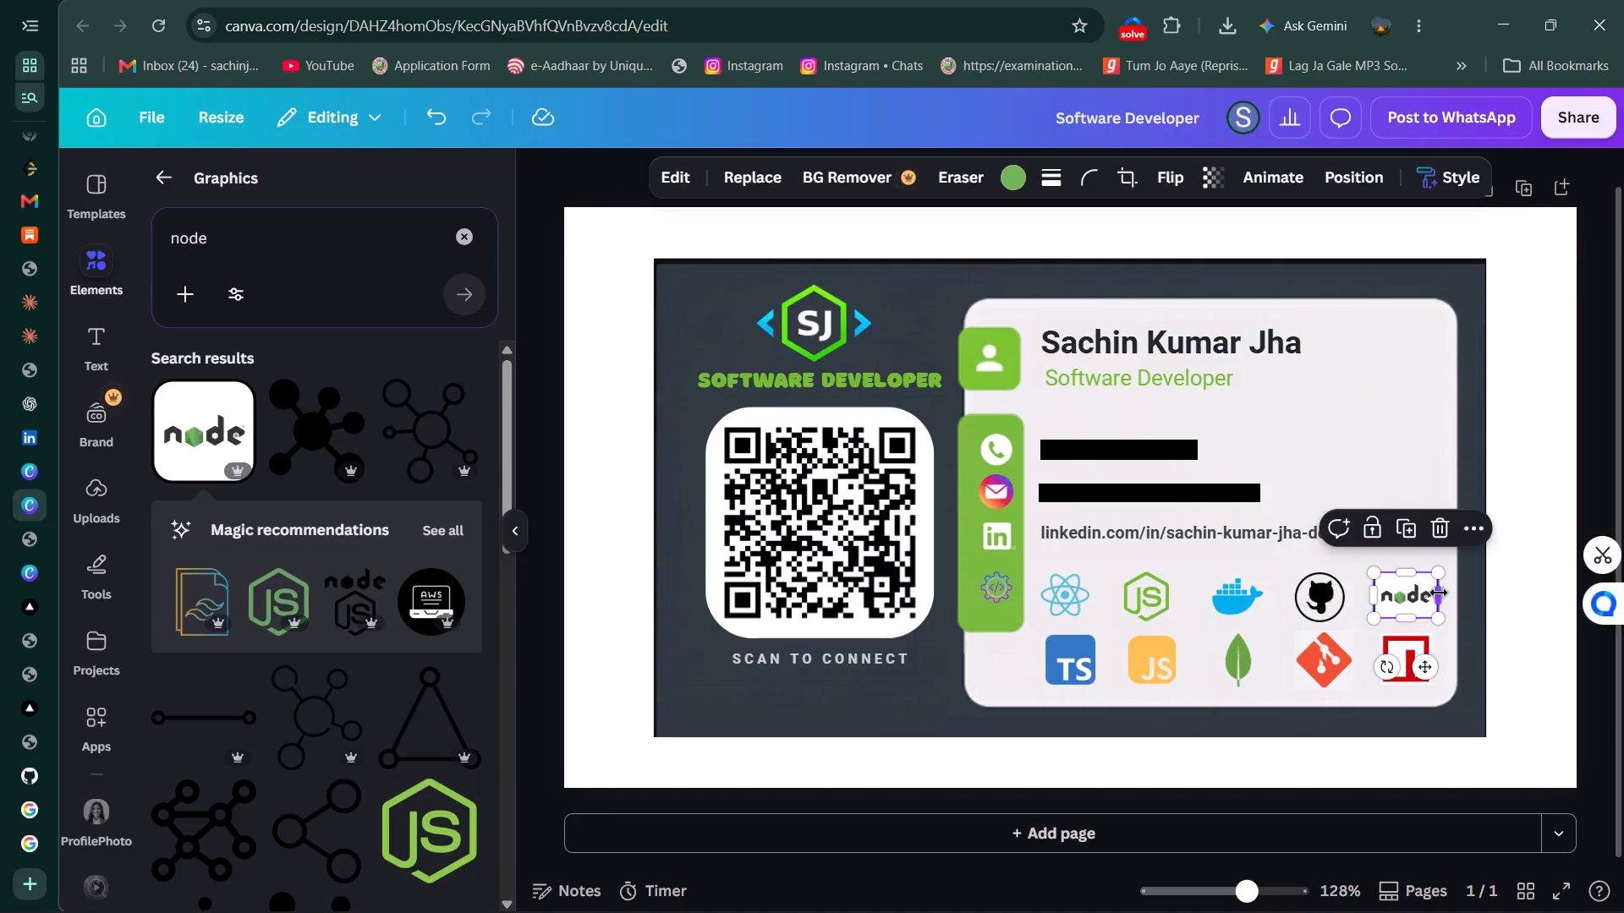
left_click_drag(1439, 593, 1451, 593)
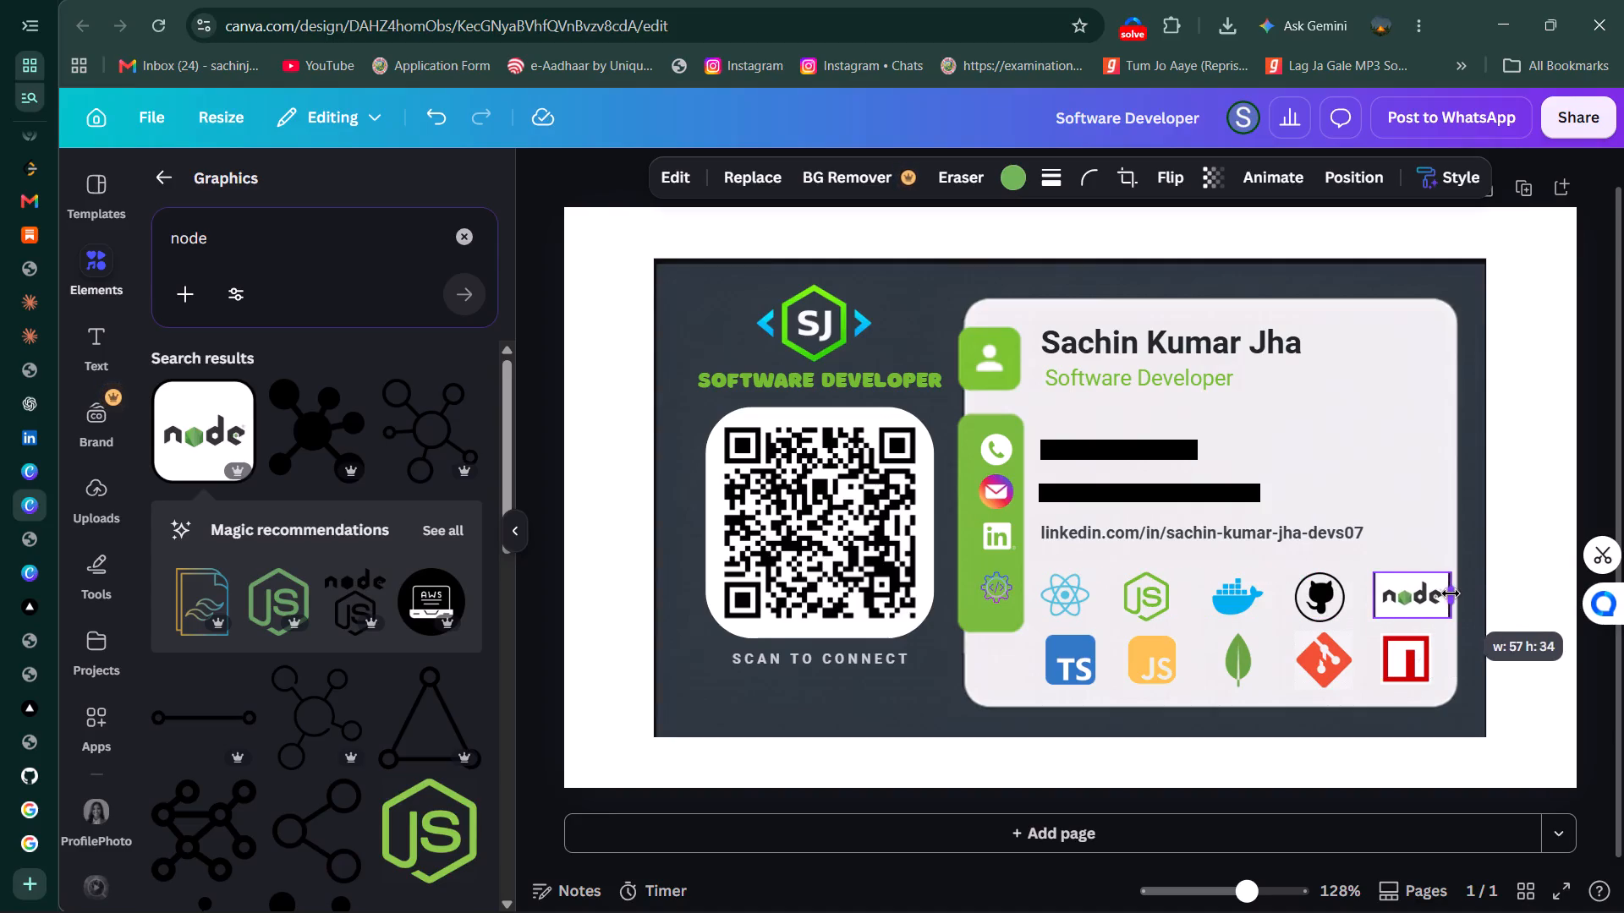
left_click_drag(1397, 597, 1389, 597)
left_click(1589, 451)
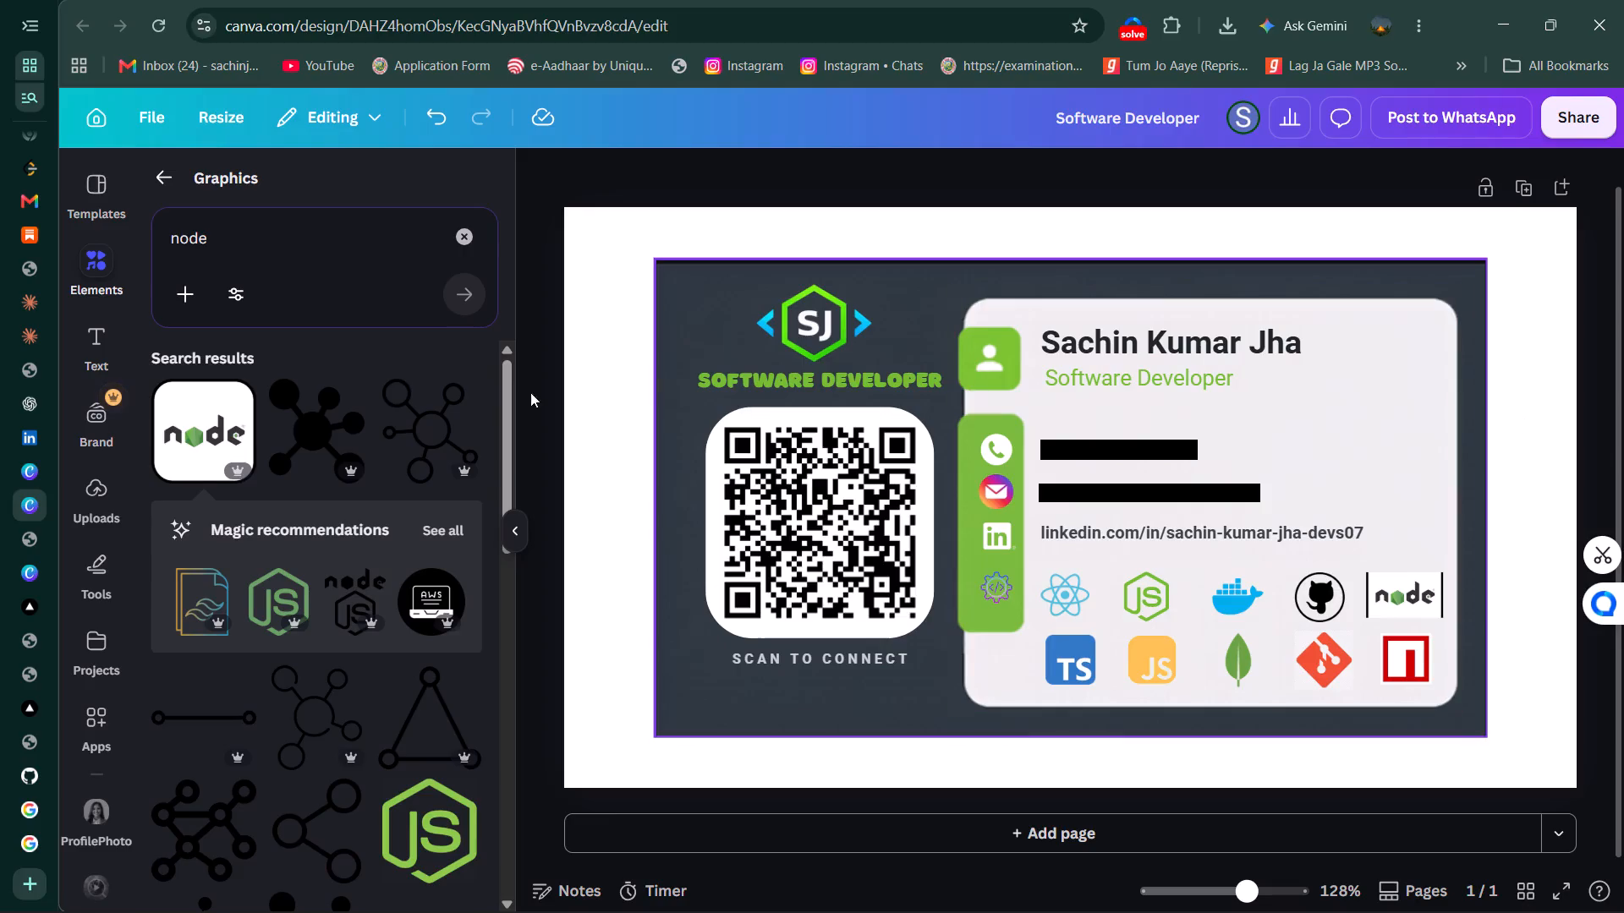
Search the graphics elements for "css", look through the results for a suitable icon, and clear the search.
left_click(468, 241)
left_click(344, 244)
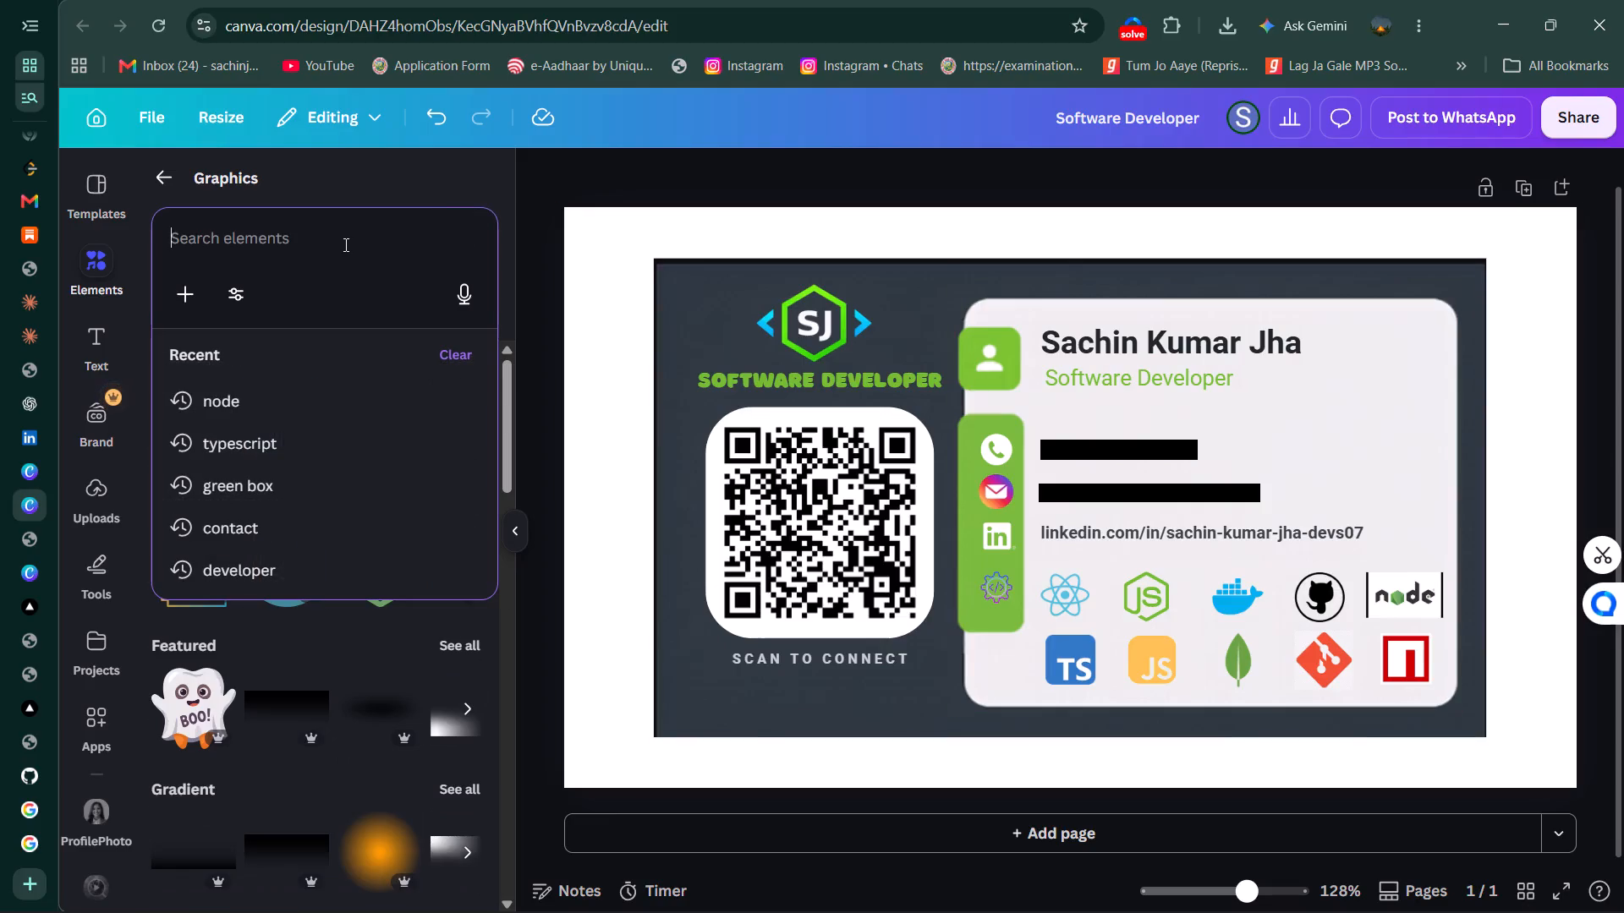
type("css")
key("Return")
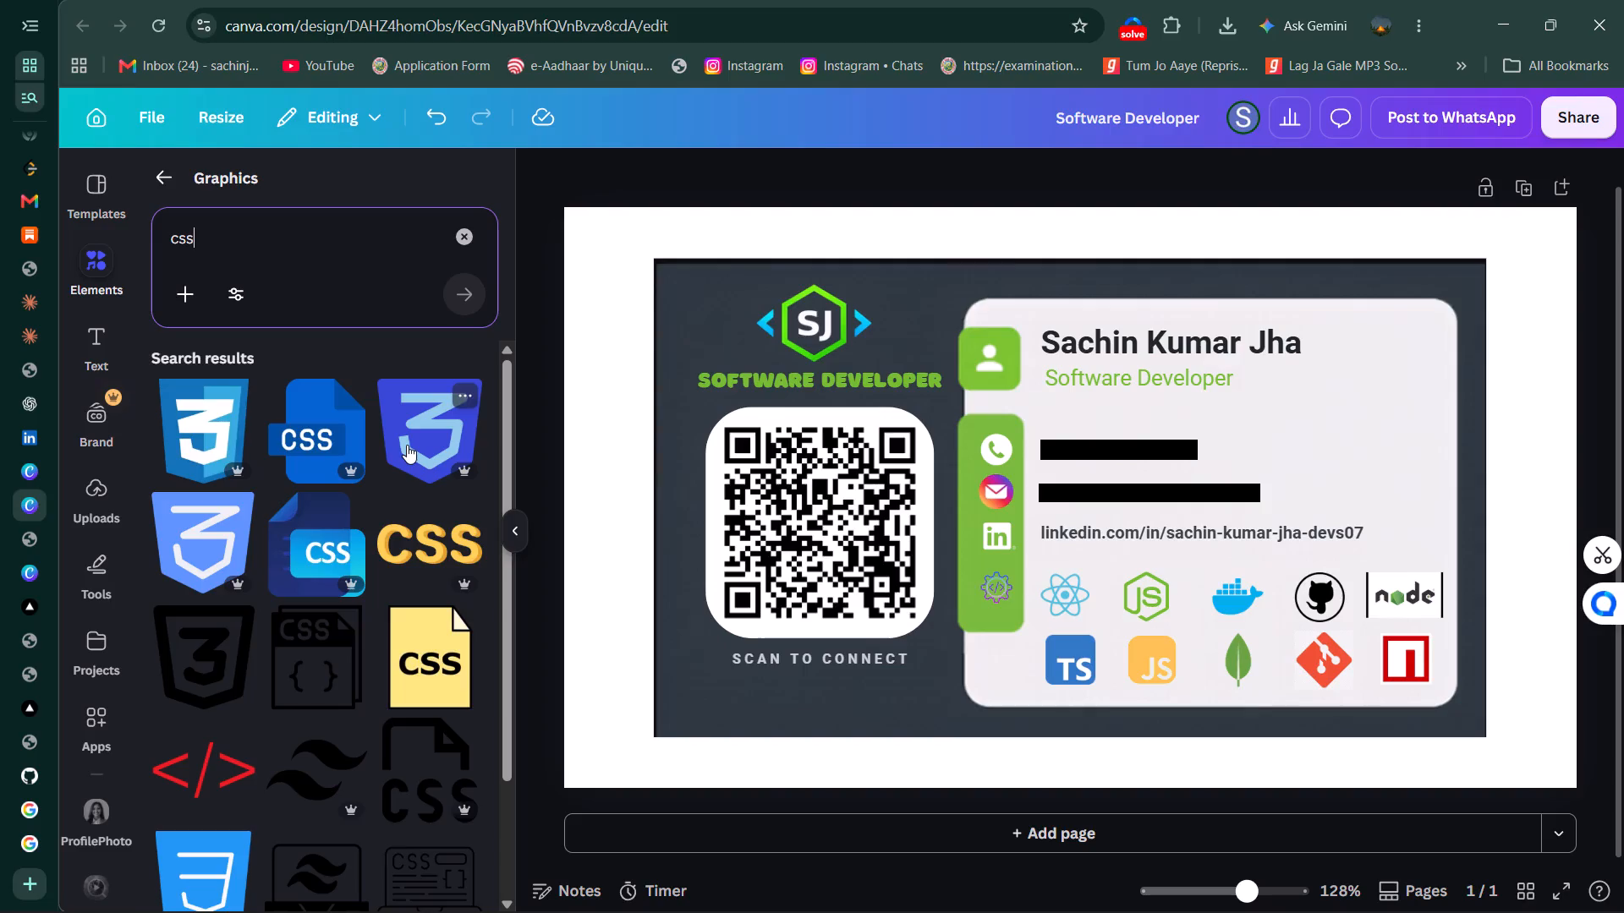
scroll(404, 642, "down", 2)
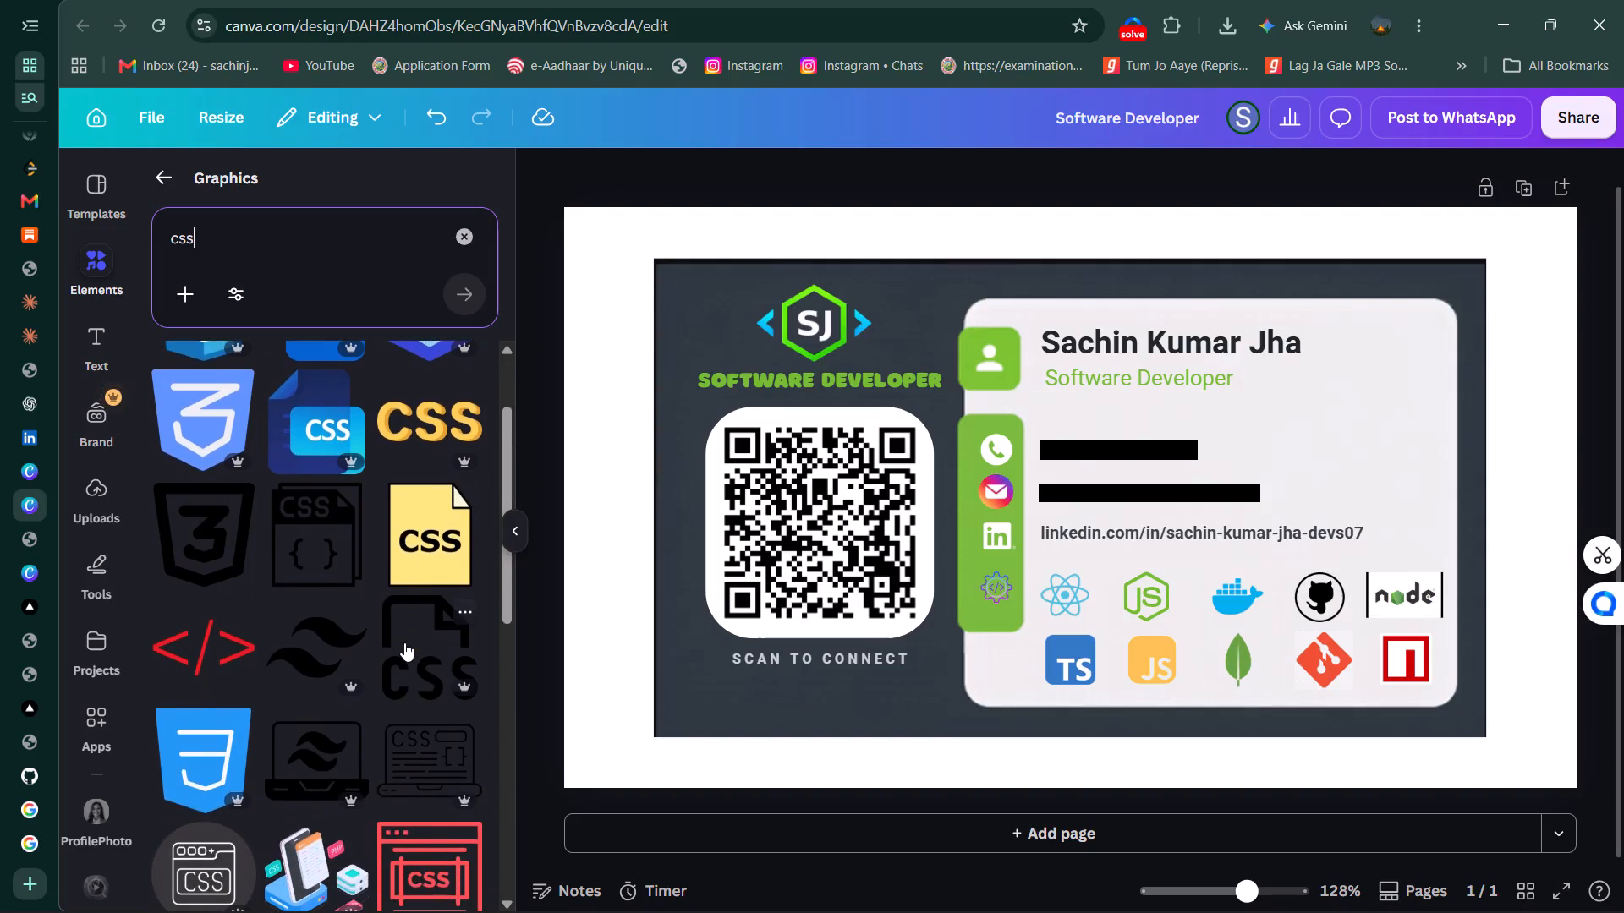
scroll(404, 642, "down", 6)
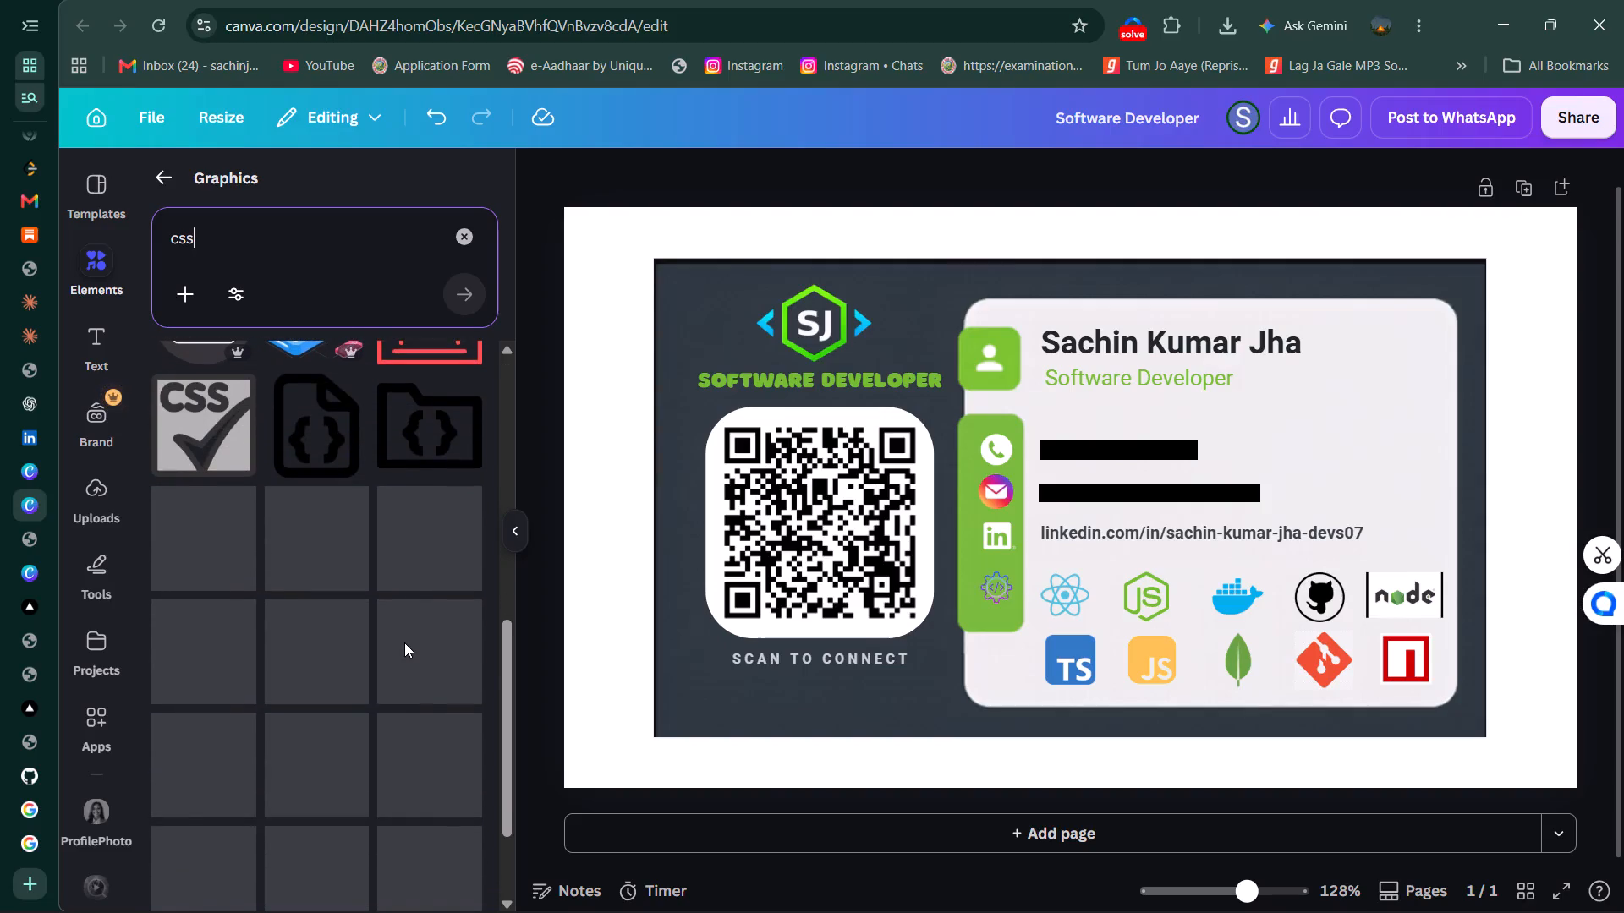
scroll(404, 642, "down", 2)
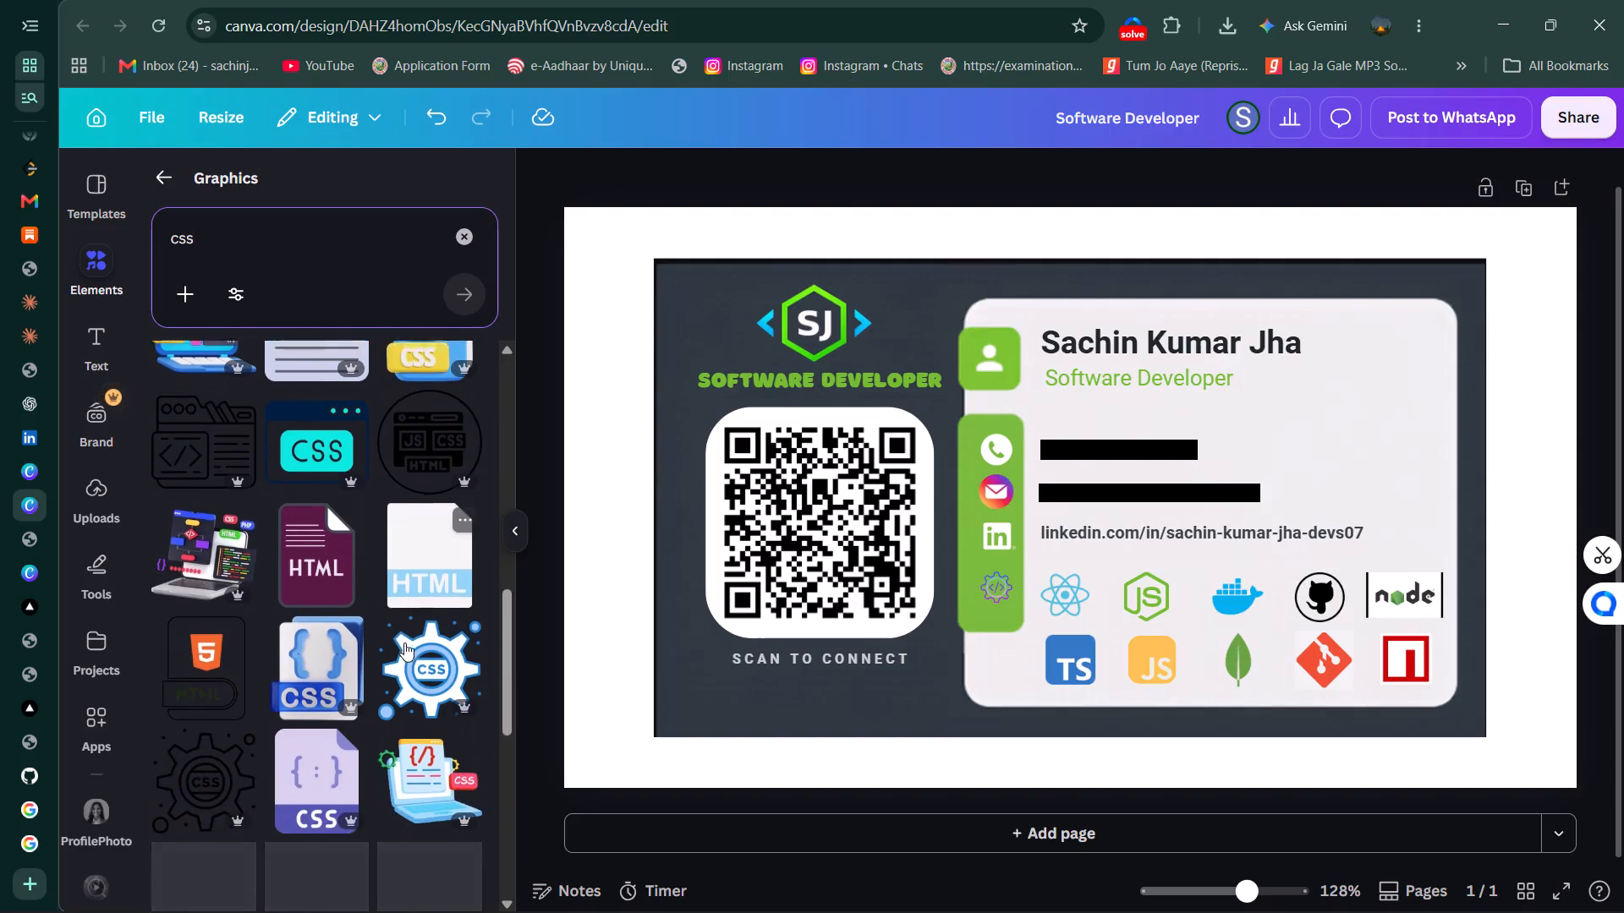
scroll(404, 642, "down", 3)
scroll(404, 642, "up", 1)
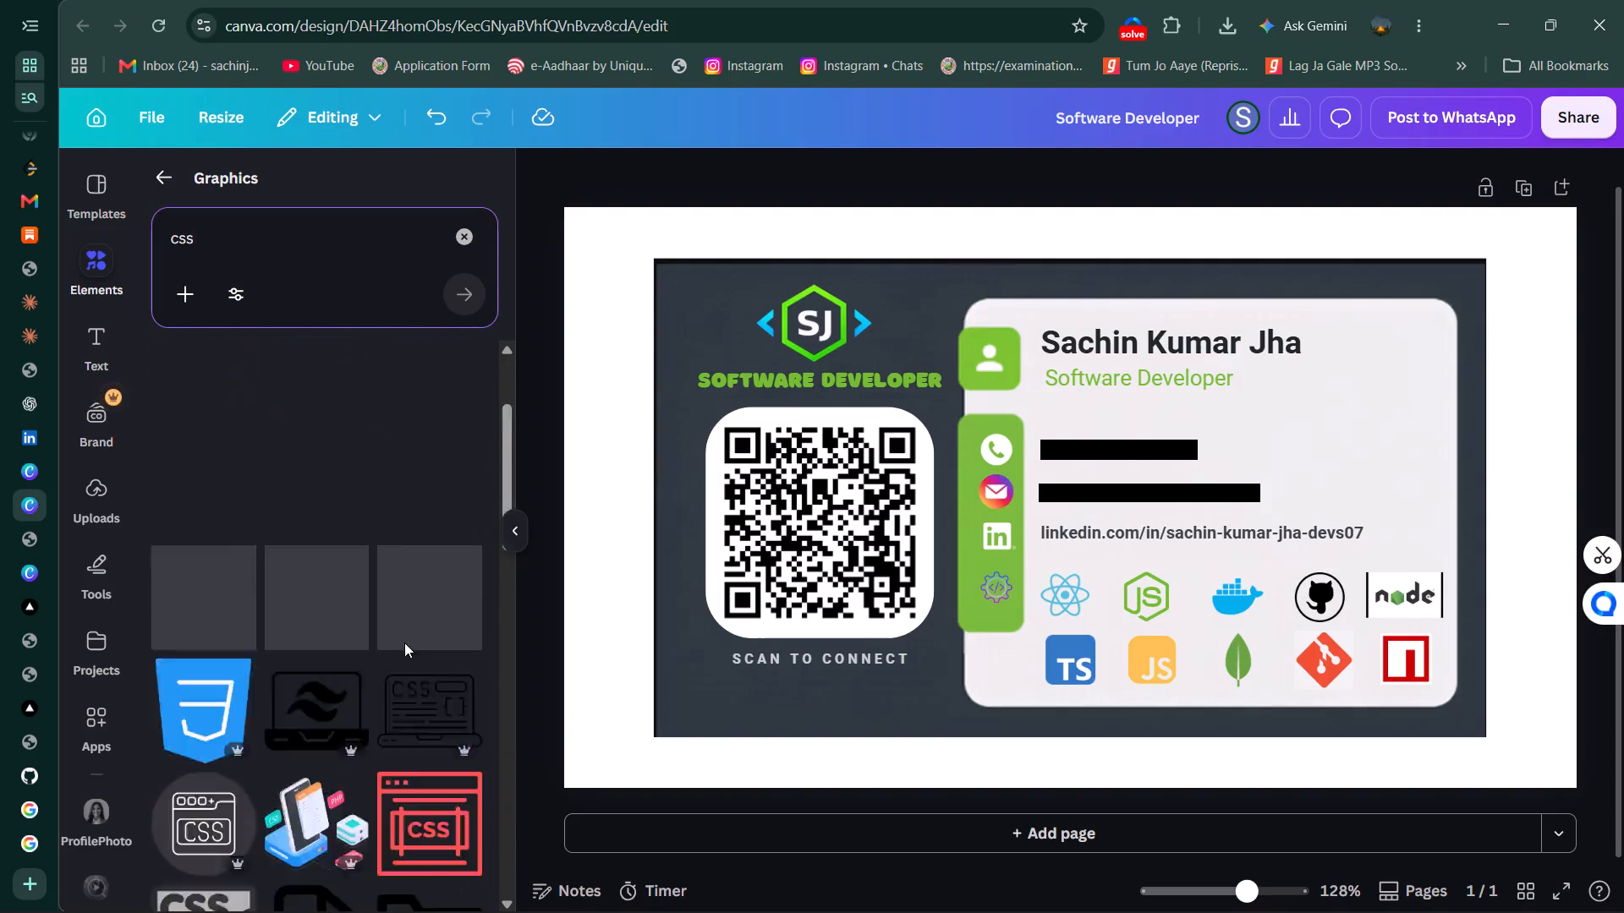
scroll(404, 642, "down", 6)
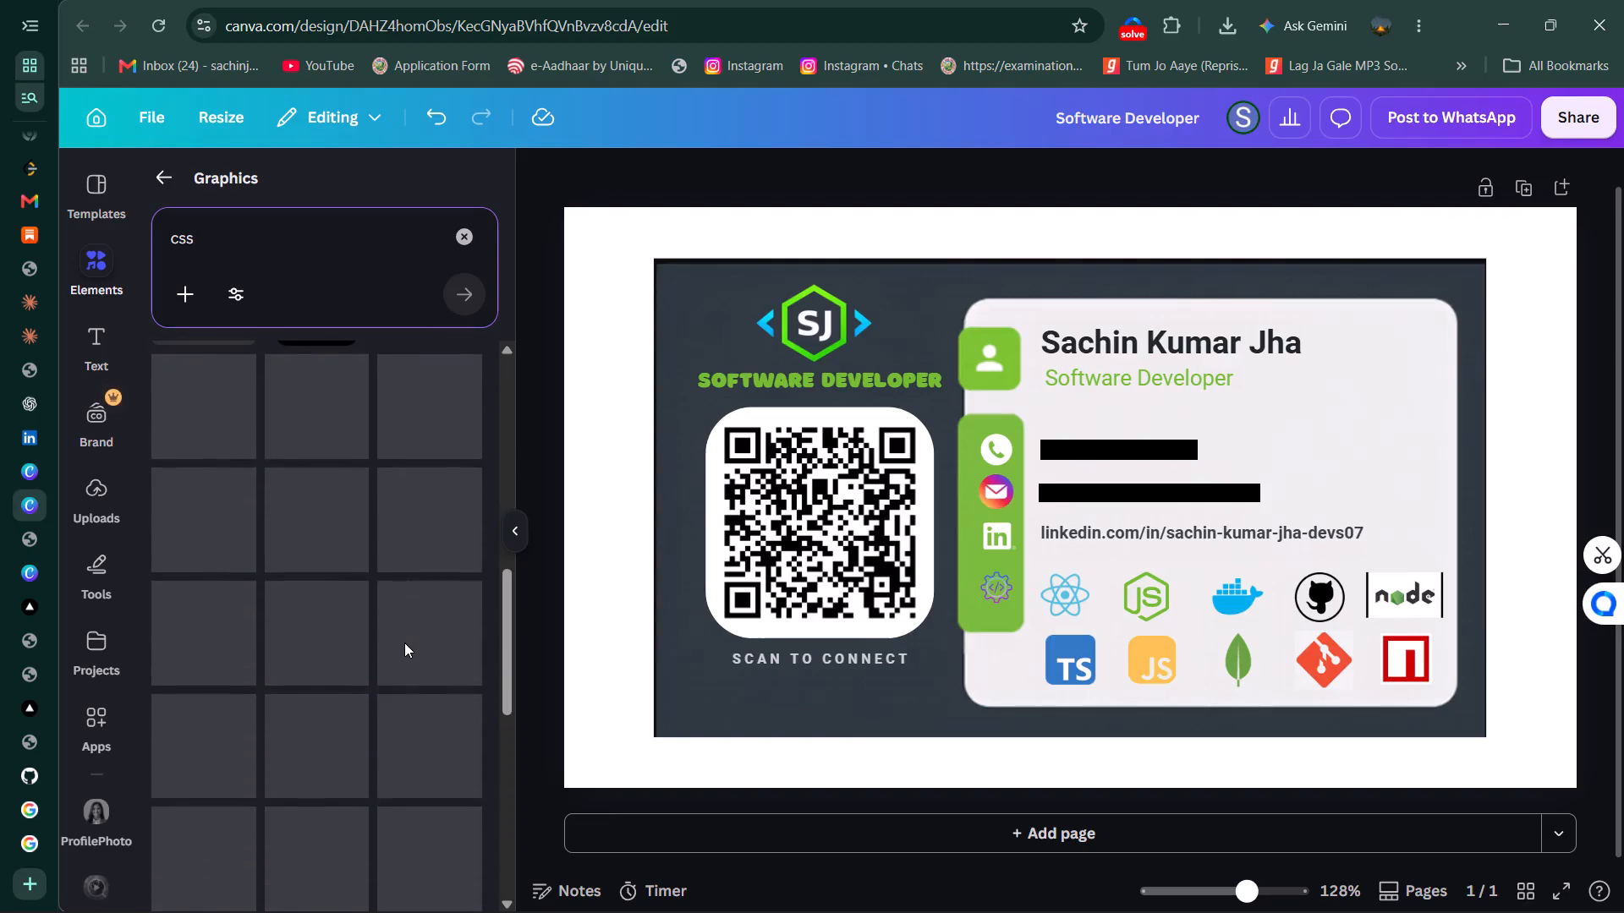
scroll(404, 642, "down", 3)
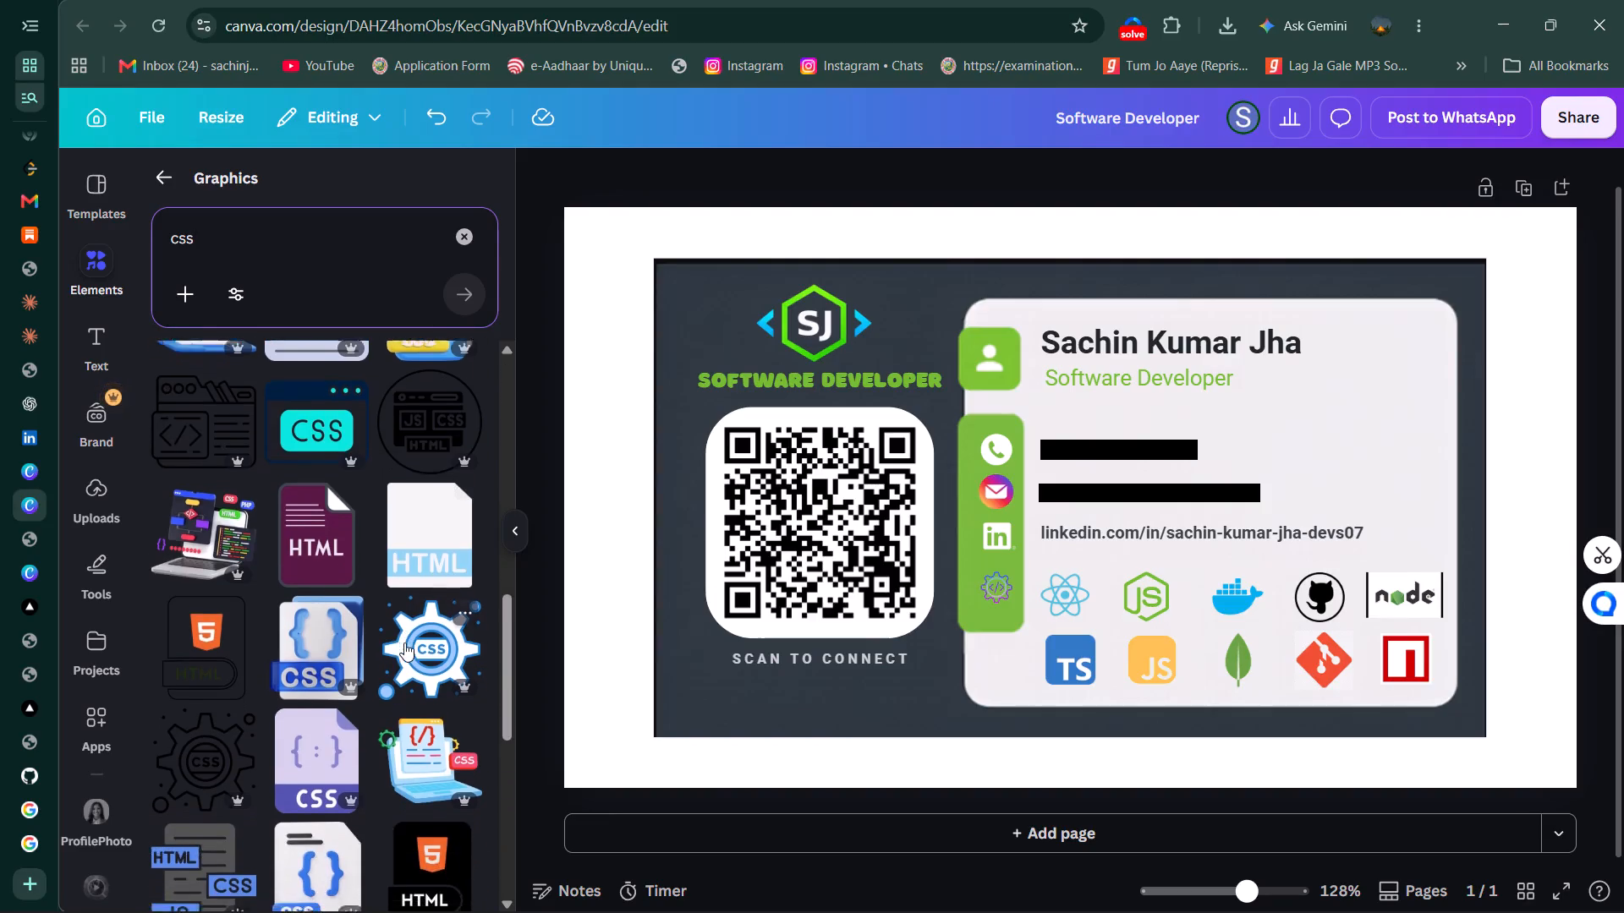
scroll(404, 642, "down", 1)
scroll(404, 642, "right", 1)
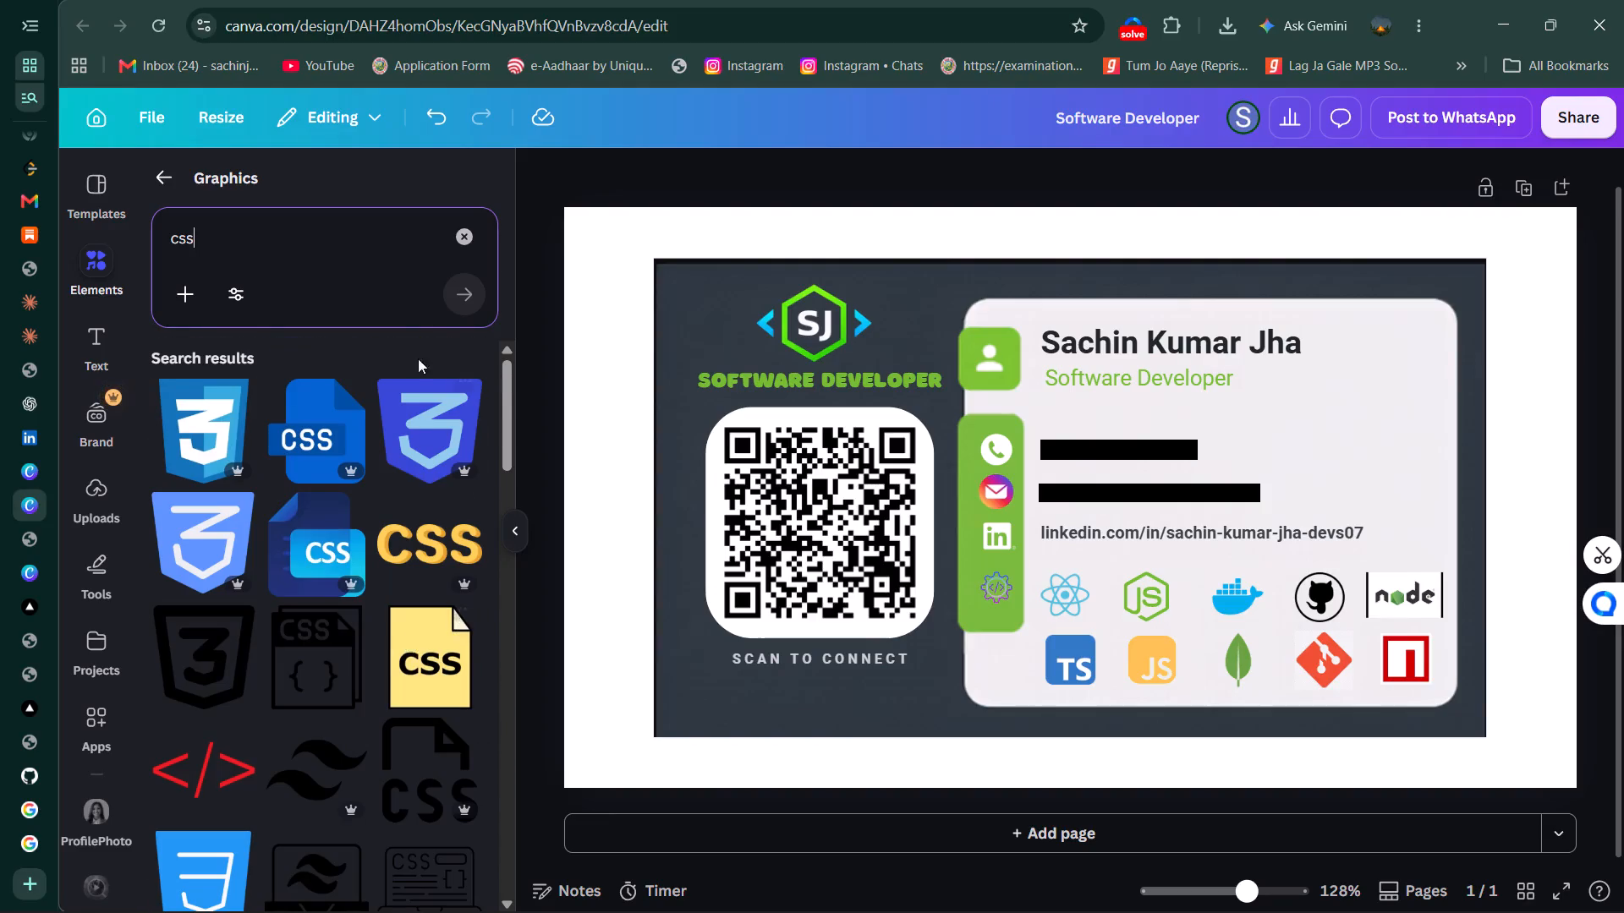
left_click(474, 236)
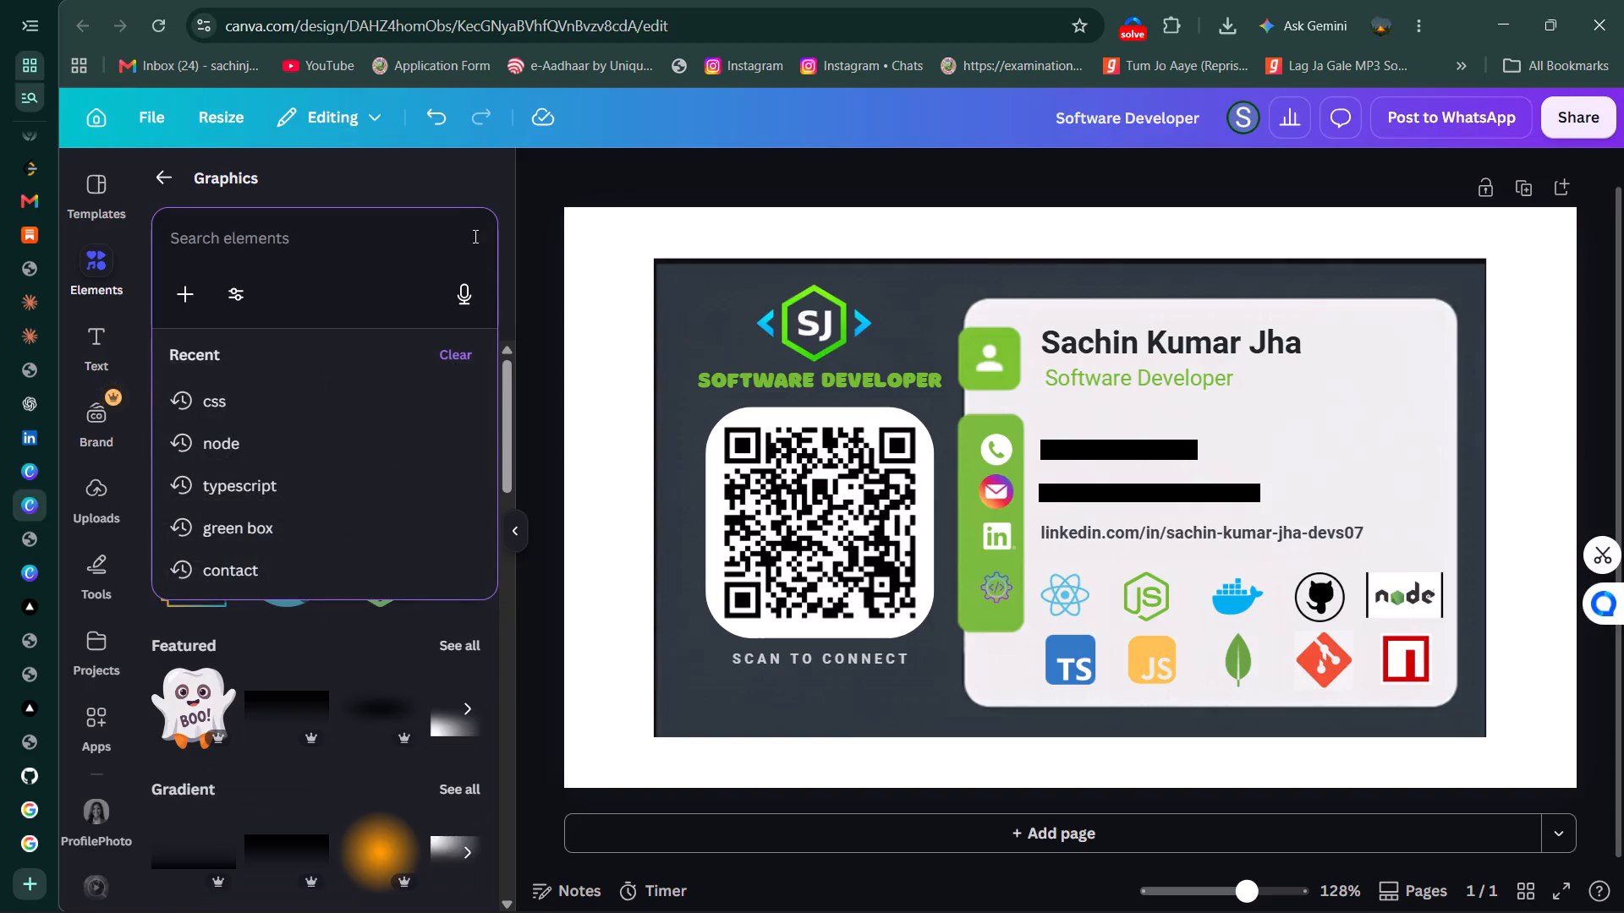
Search the graphics elements for "dsa" and for "networking", check the results for a suitable icon, and clear the search.
type("dsa")
key("Return")
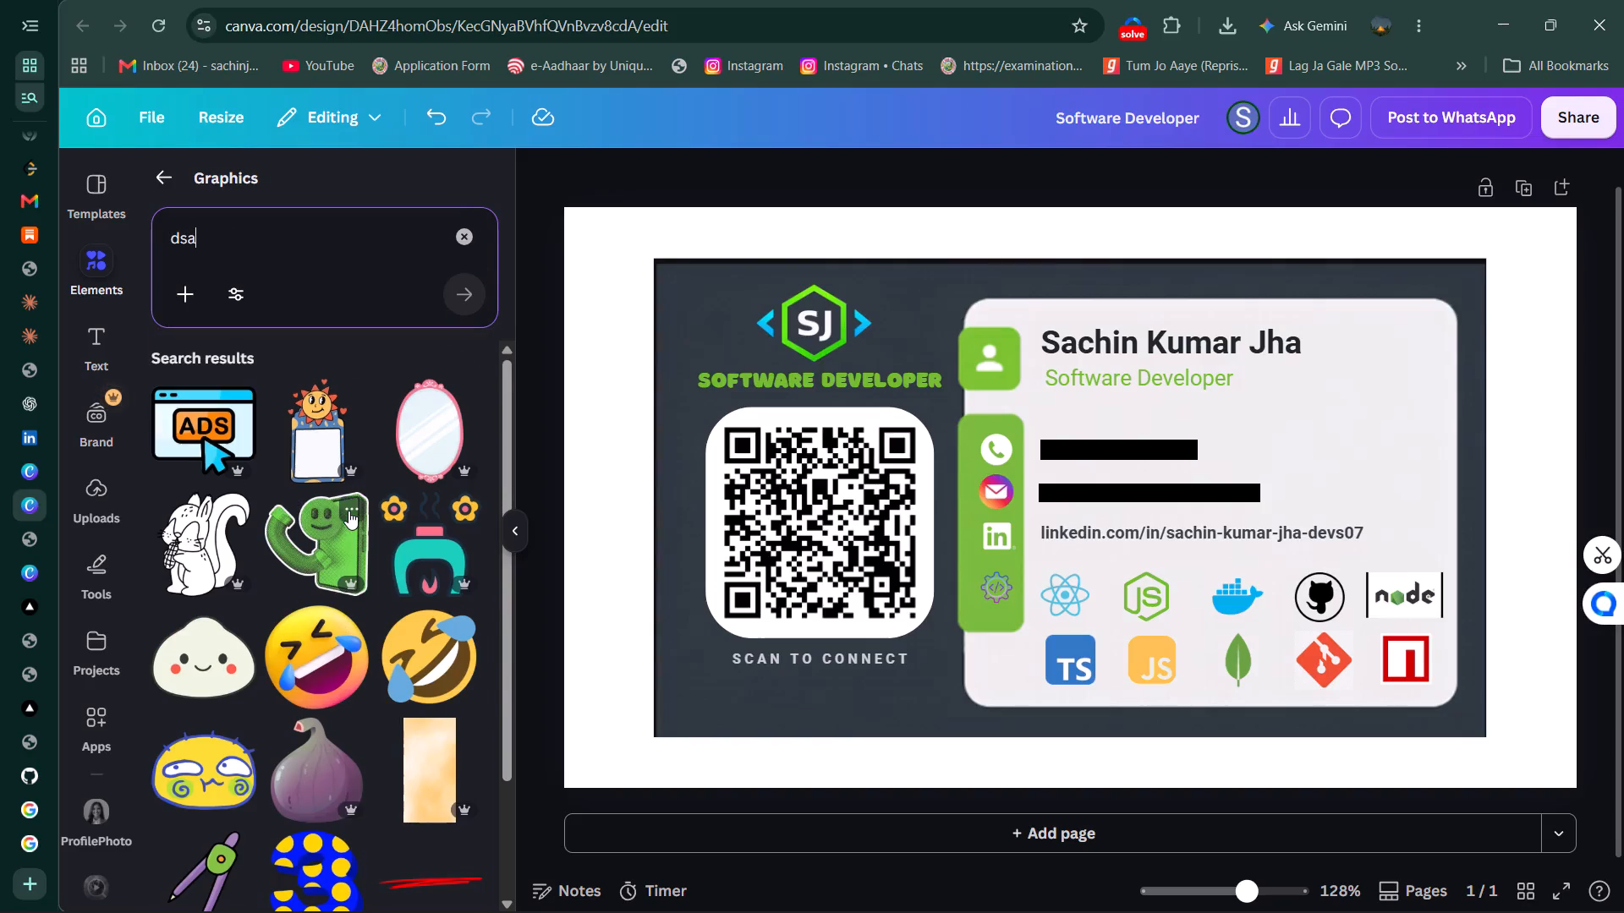
left_click(460, 249)
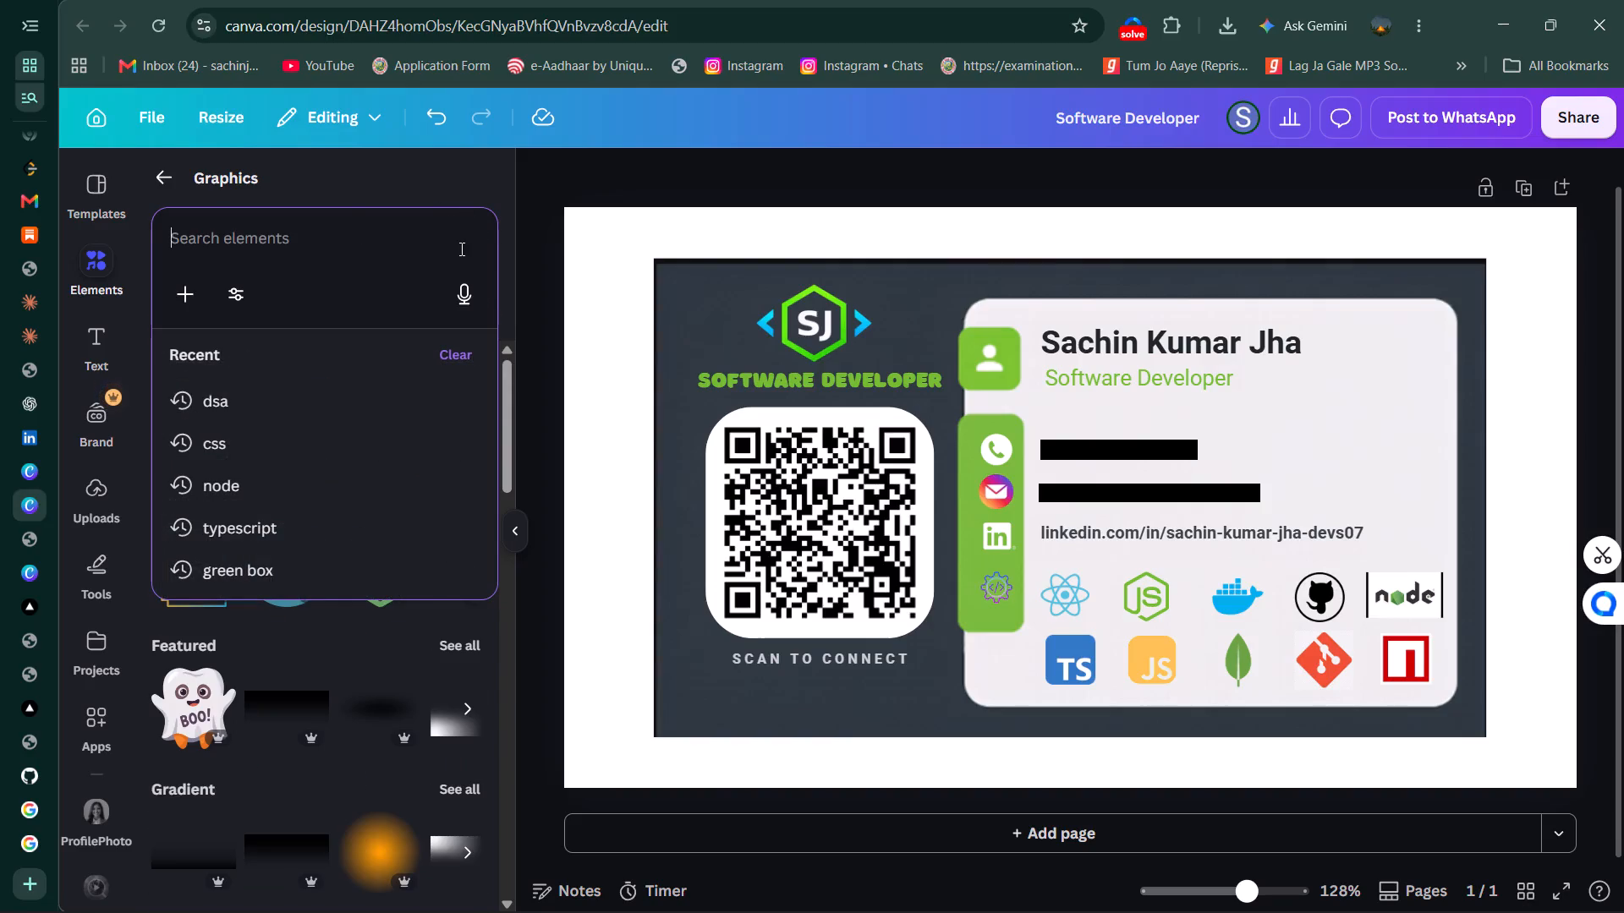
type("networking")
key("Return")
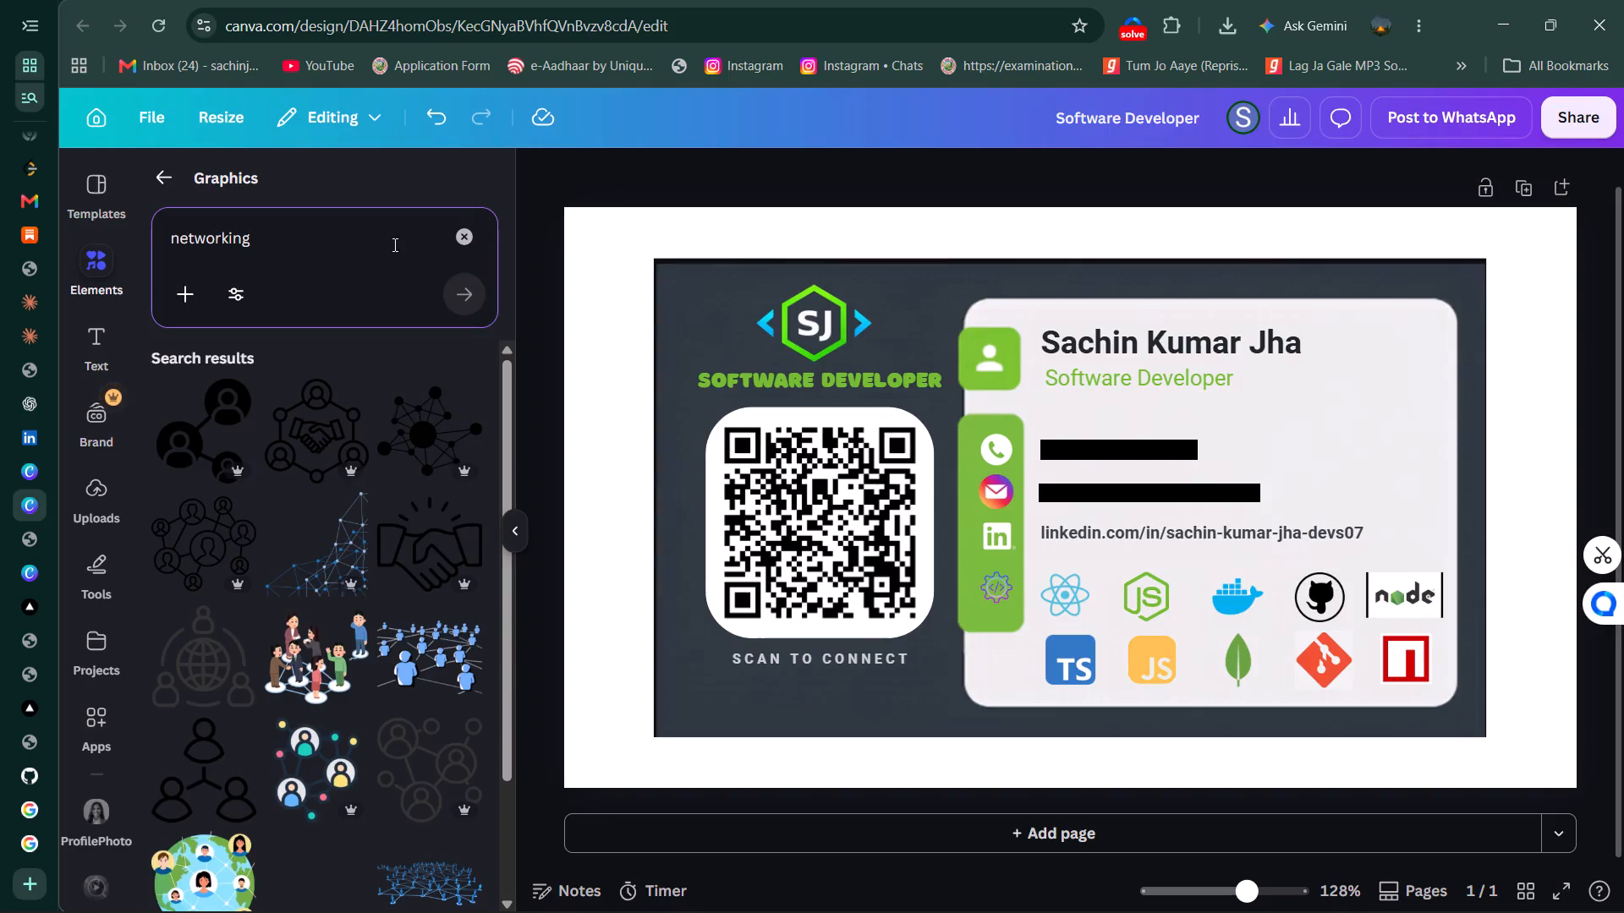
left_click(466, 240)
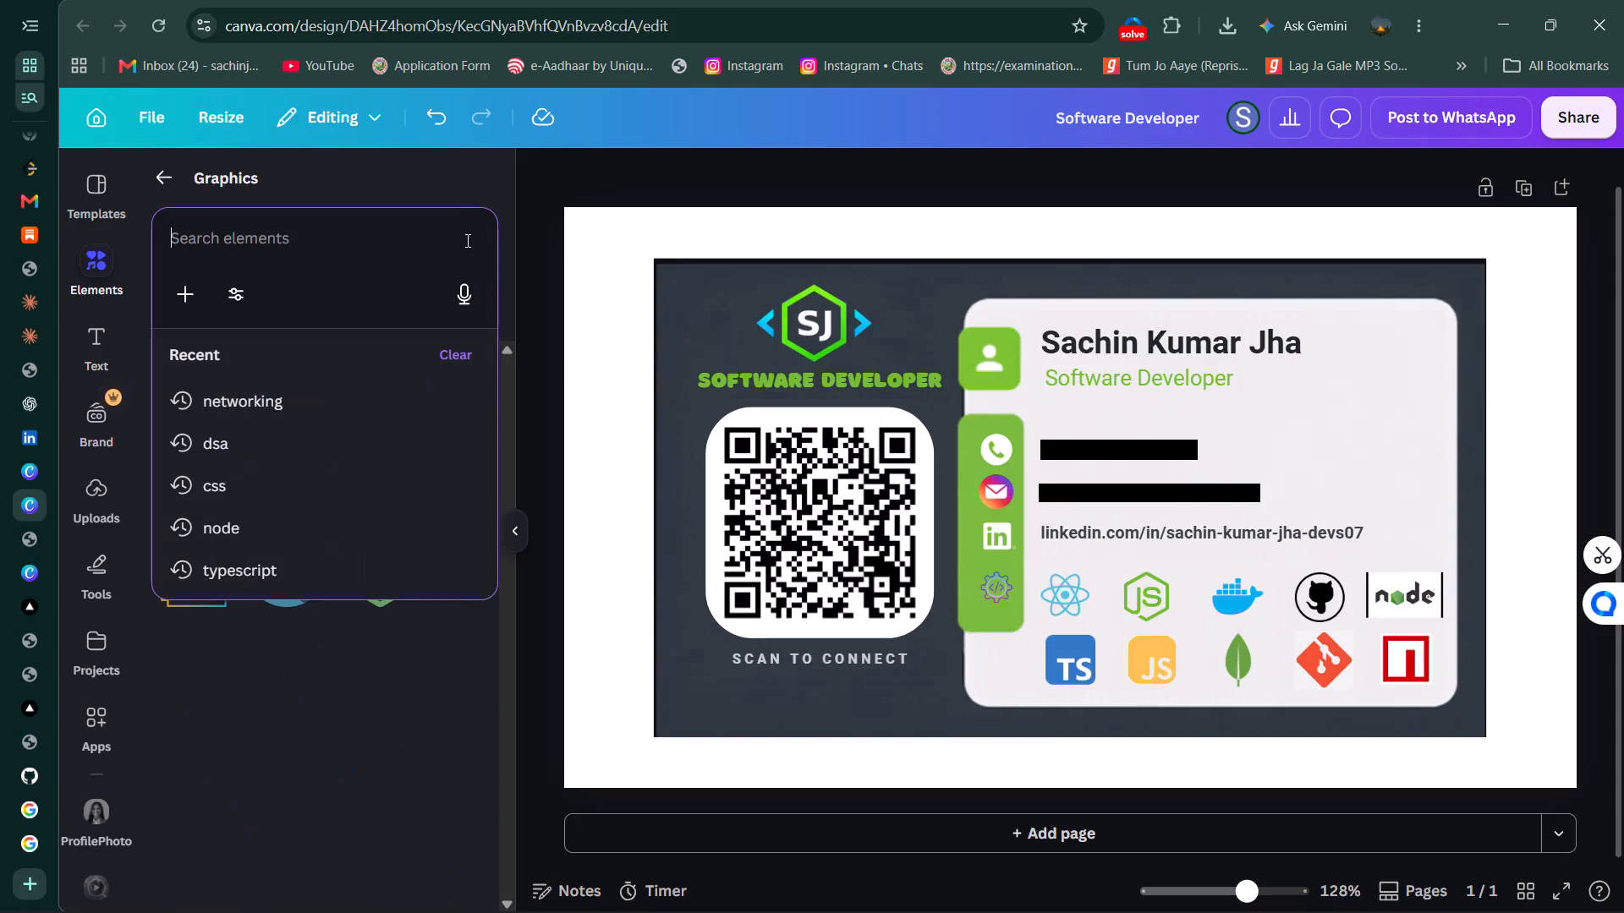
Search graphics for "ai", add the gradient-framed AI icon with the purple sparkle, shrink it and park it above the technology icons.
type("ai")
key("Return")
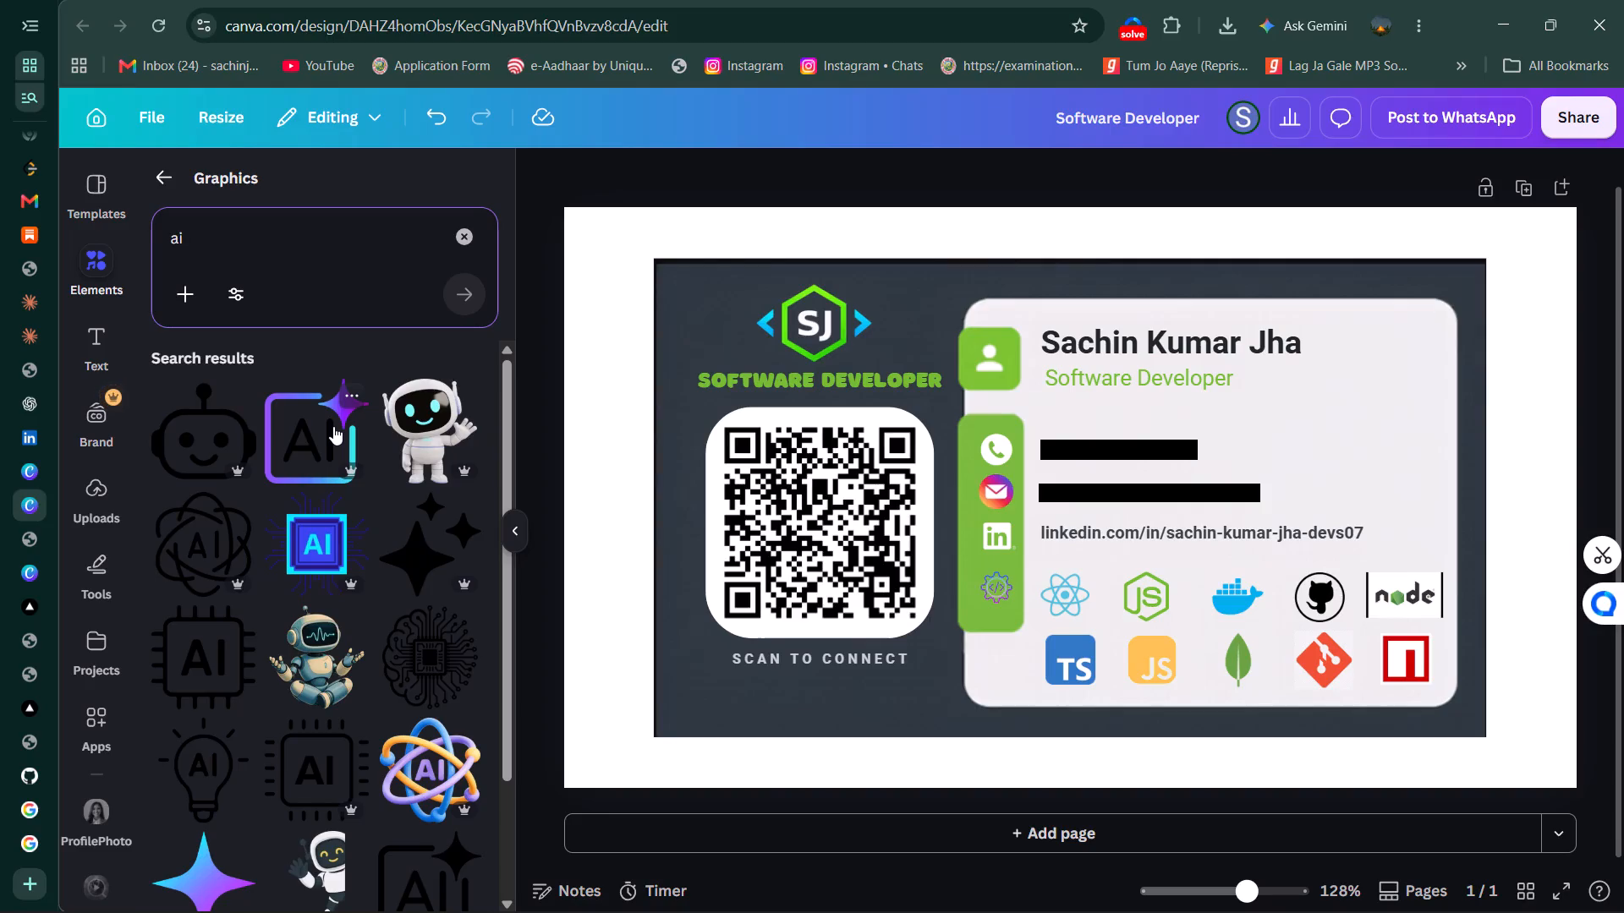
scroll(401, 615, "right", 1)
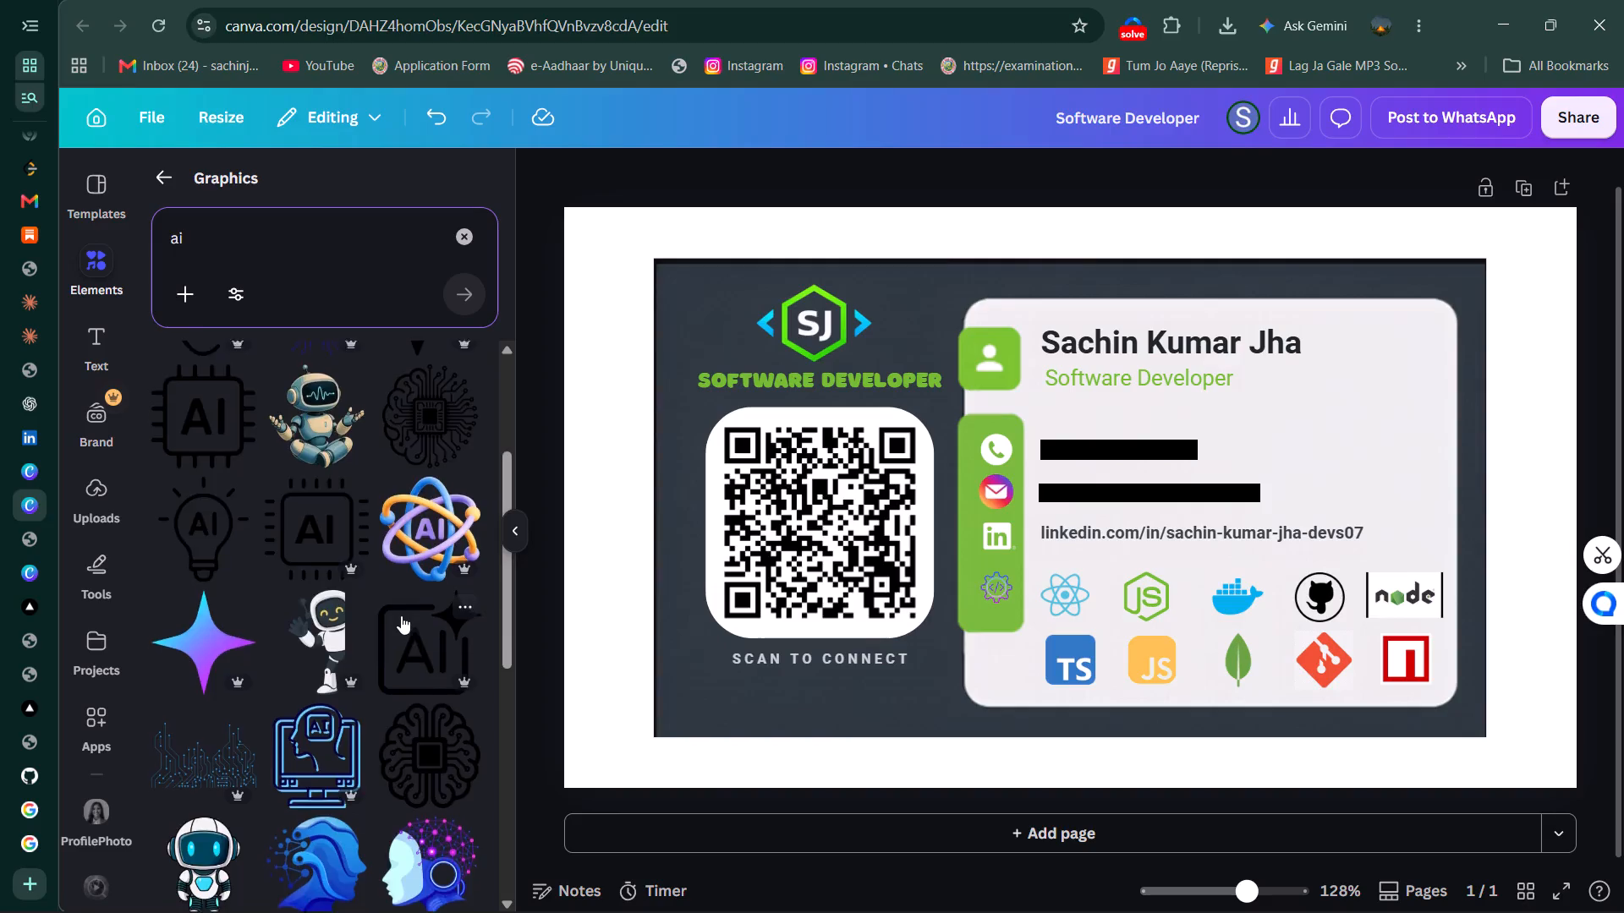
scroll(401, 615, "right", 1)
left_click(305, 448)
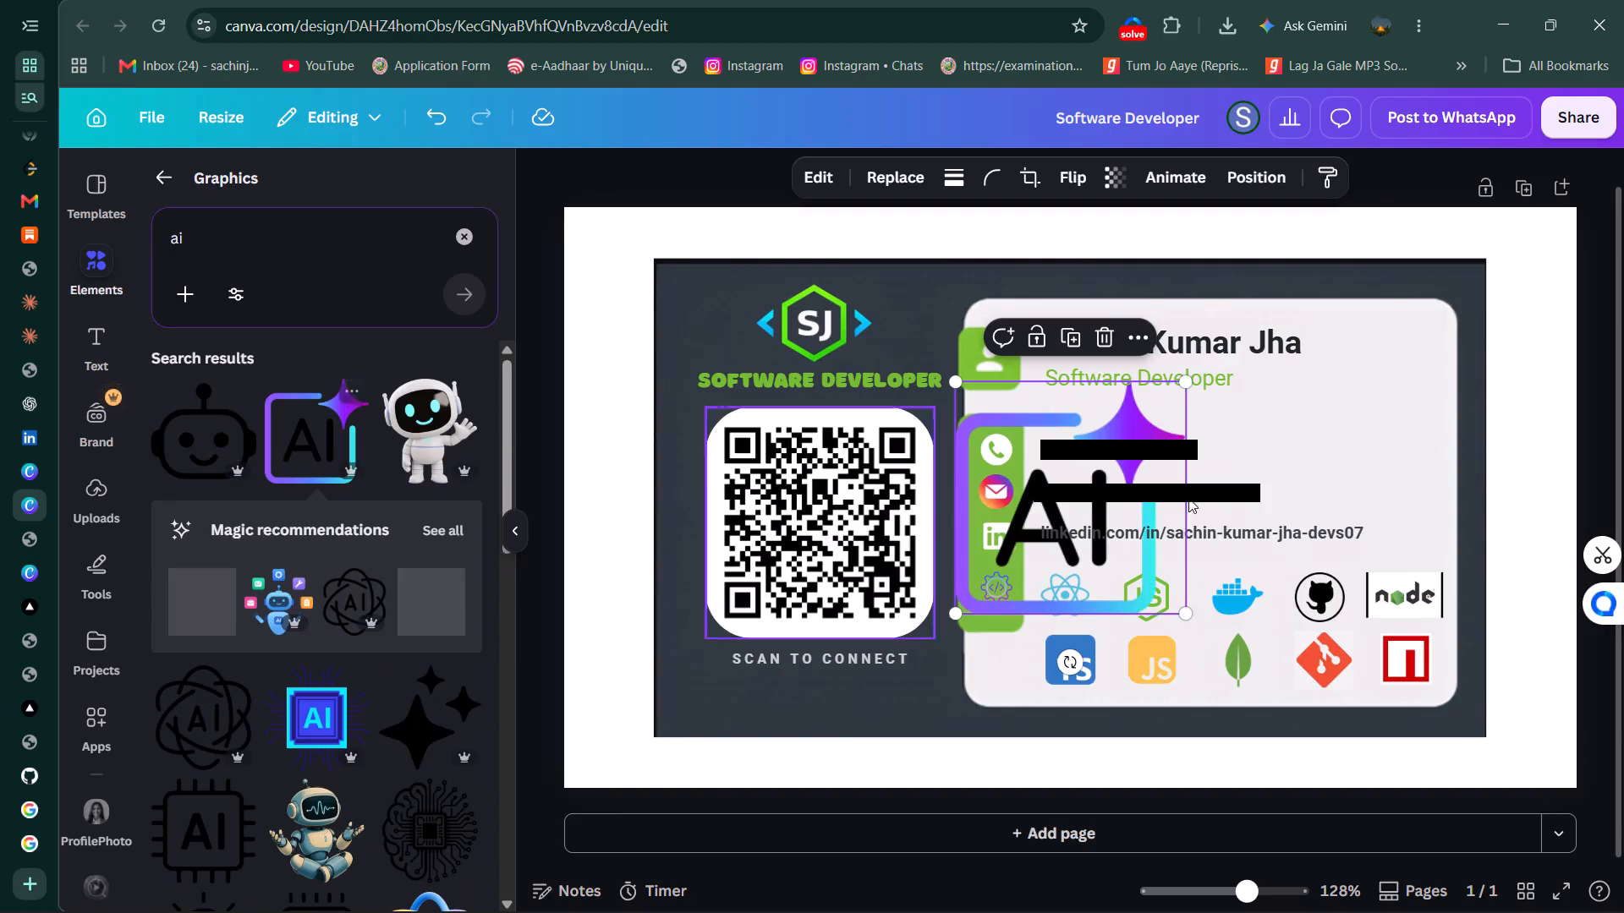
left_click_drag(992, 408, 1303, 394)
left_click_drag(1497, 367, 1433, 412)
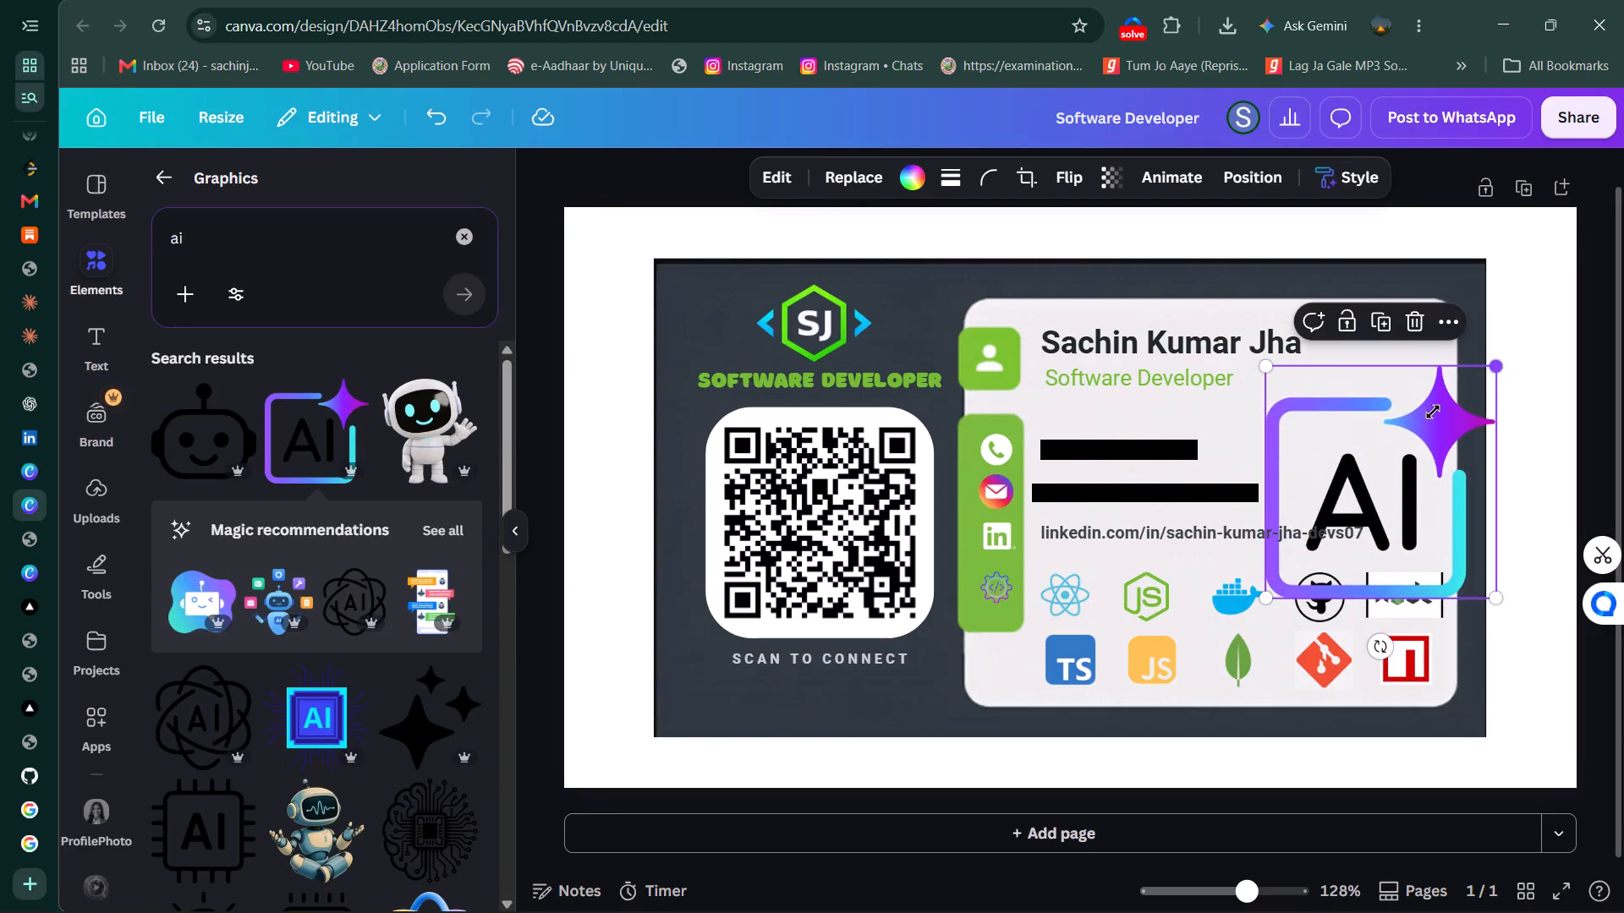
left_click_drag(1433, 412, 1326, 509)
left_click_drag(1305, 564, 1368, 439)
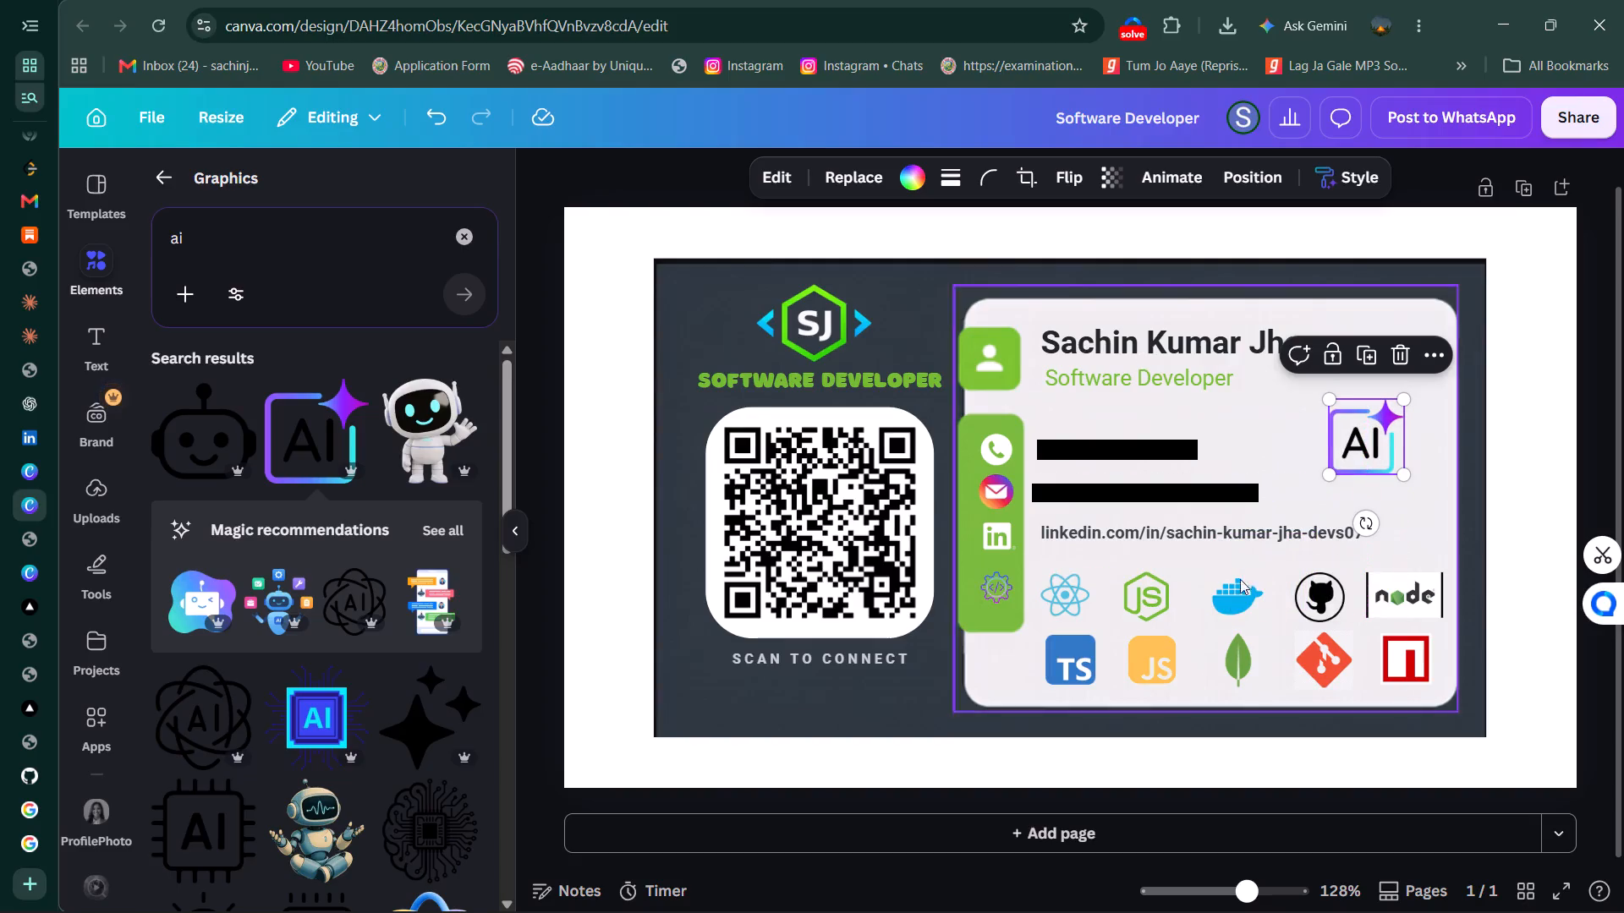
Delete the yellow JS icon between the TypeScript and MongoDB icons.
left_click(1227, 601)
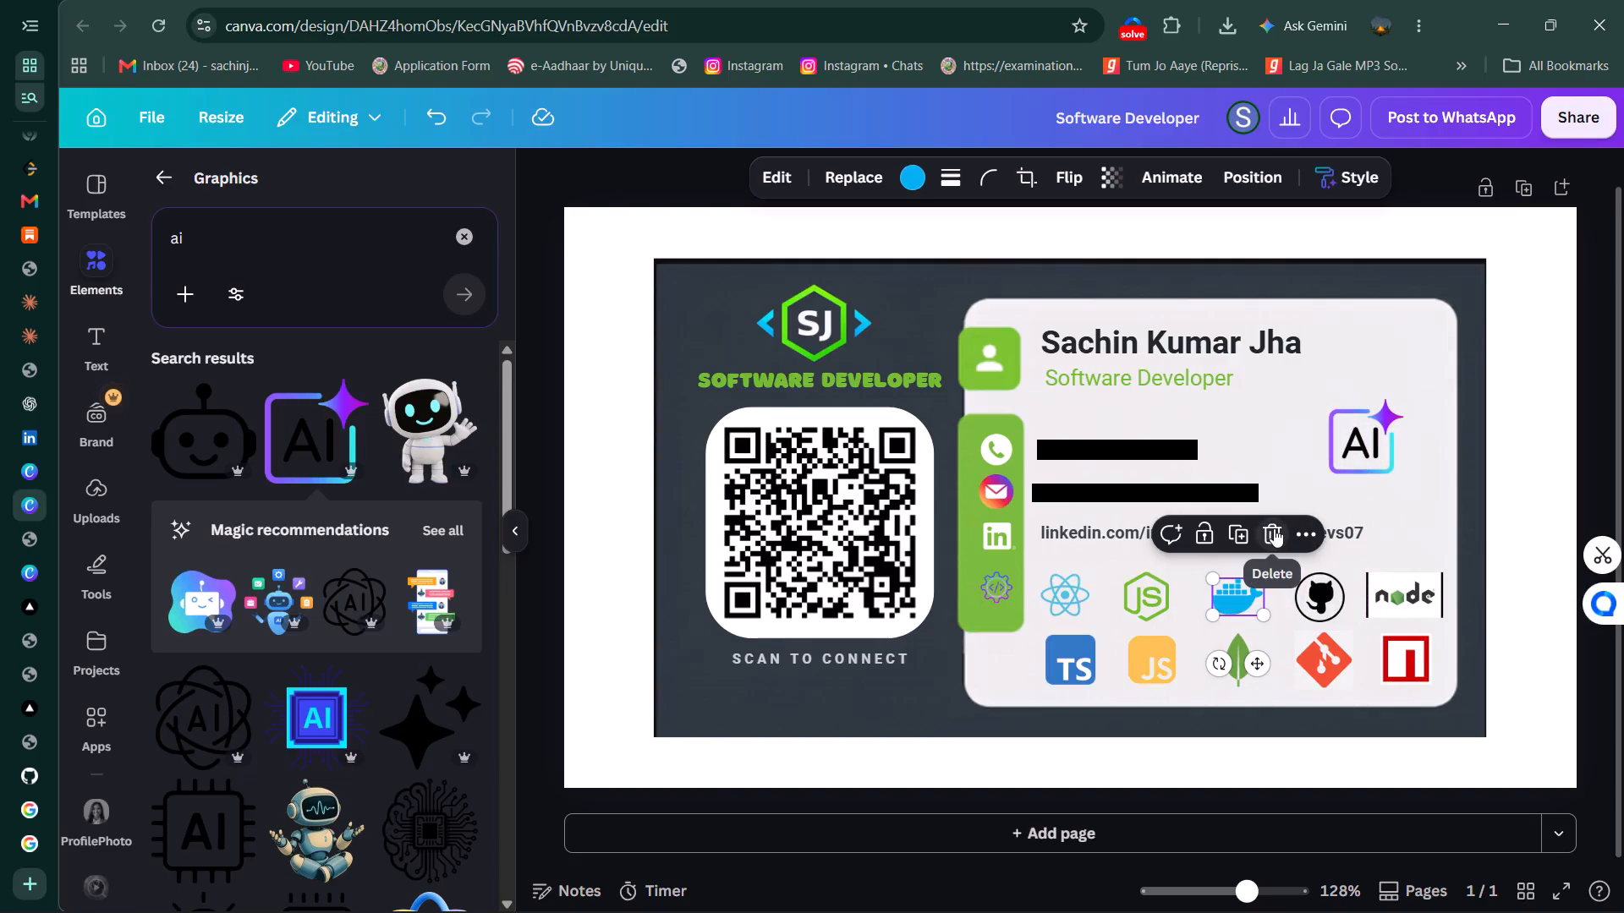
left_click(1160, 654)
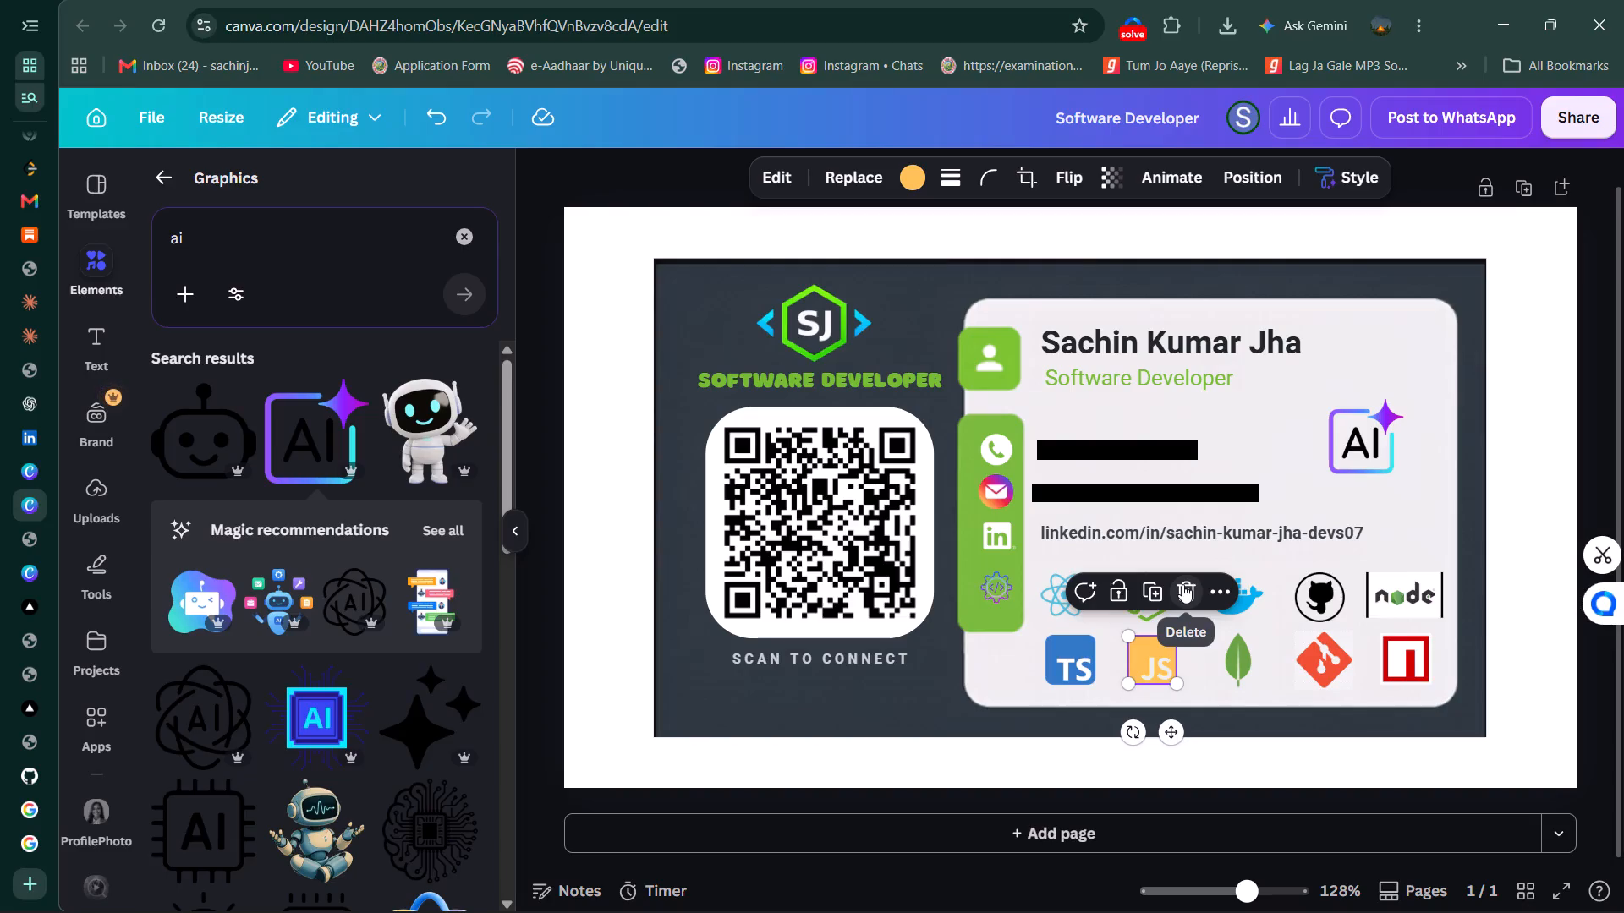
left_click(1240, 604)
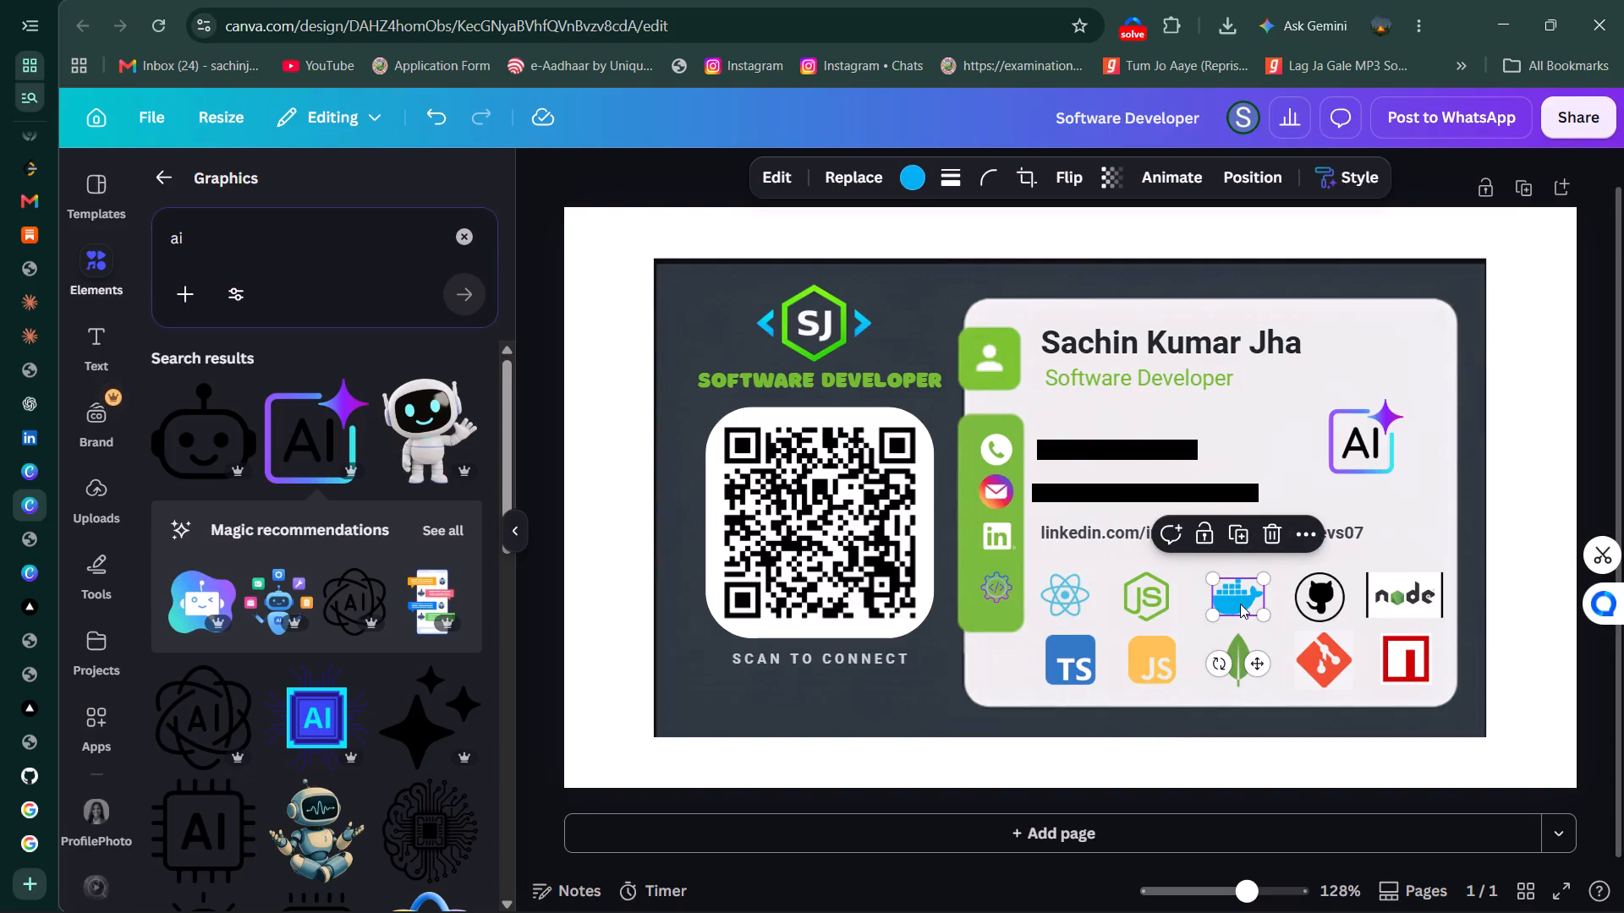
left_click(1170, 655)
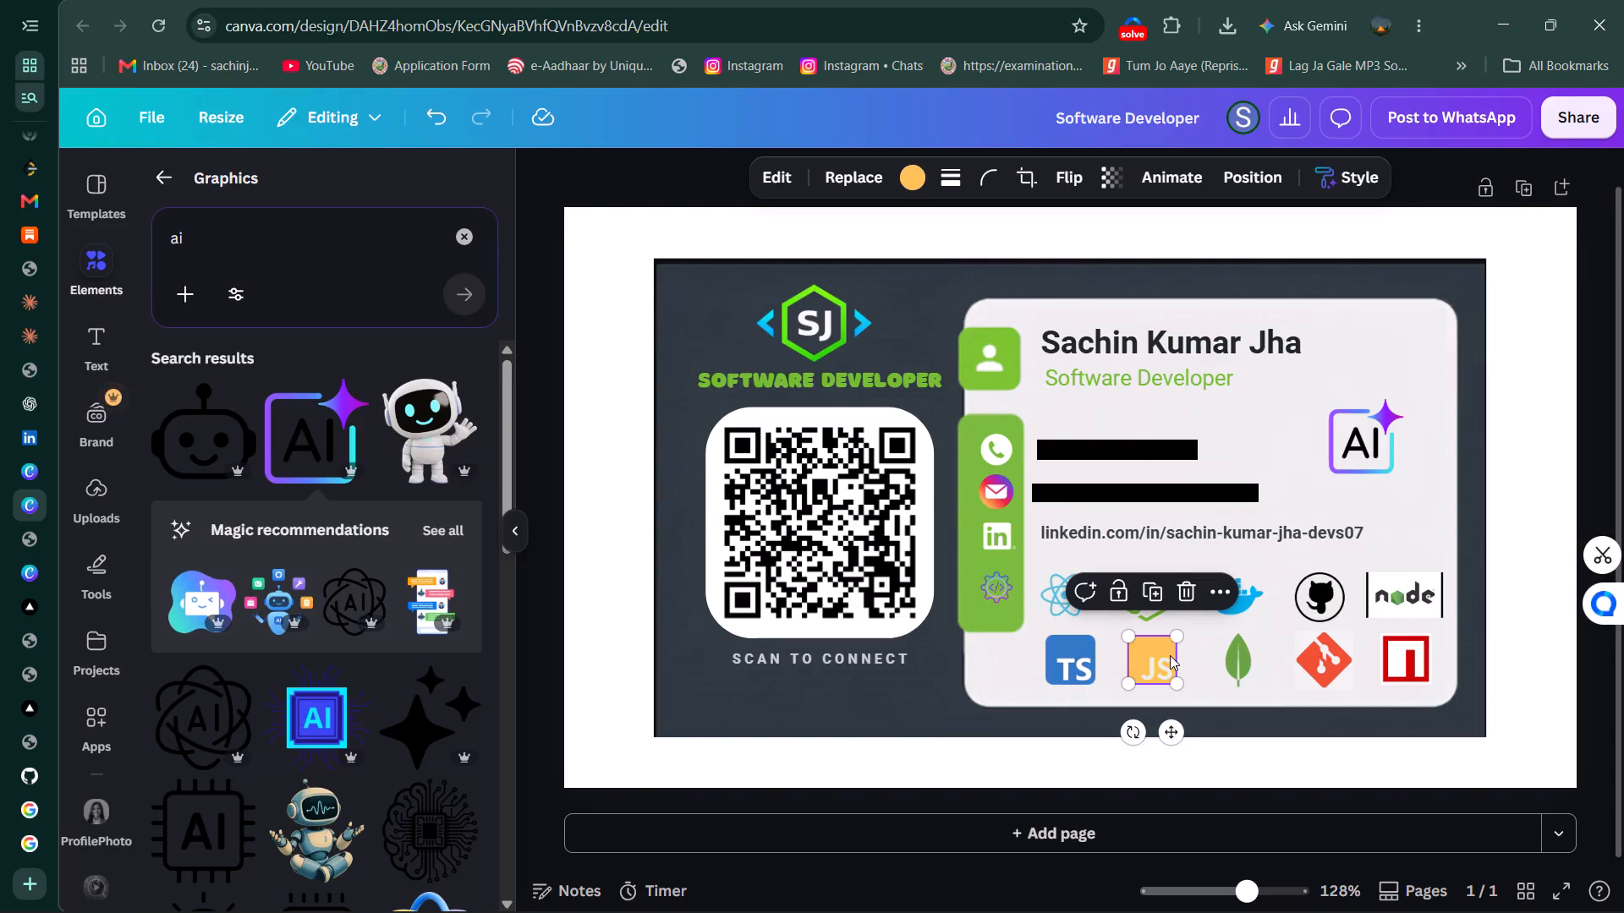
left_click(1191, 588)
Move the Docker icon into the gap between the TypeScript and MongoDB icons, evenly spaced.
left_click_drag(1242, 589, 1157, 648)
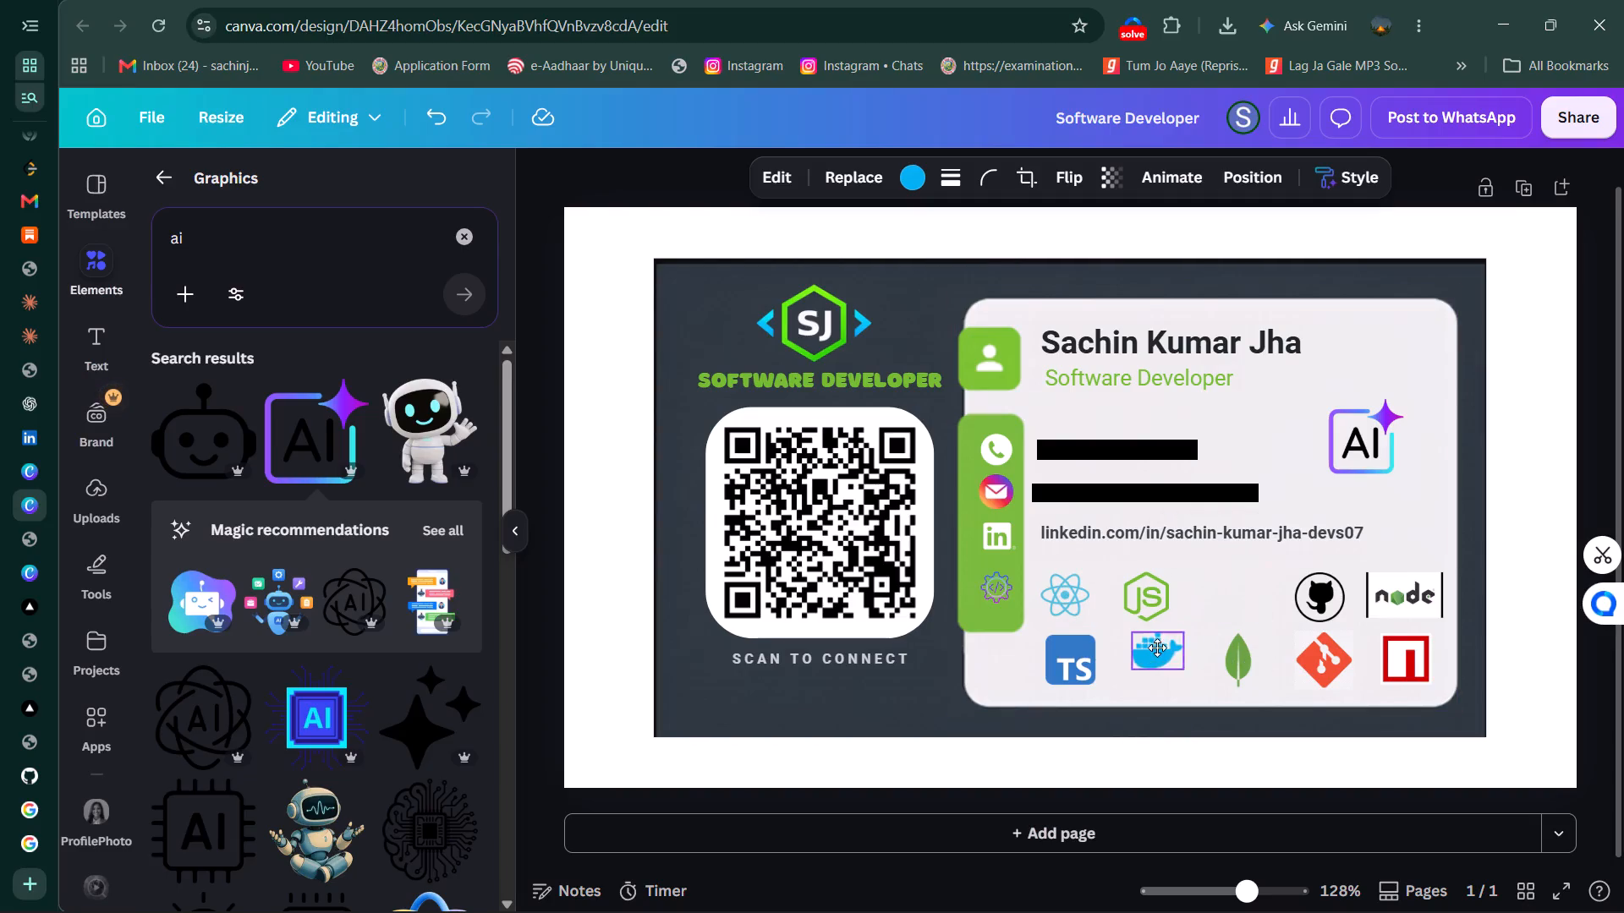
left_click_drag(1157, 648, 1152, 650)
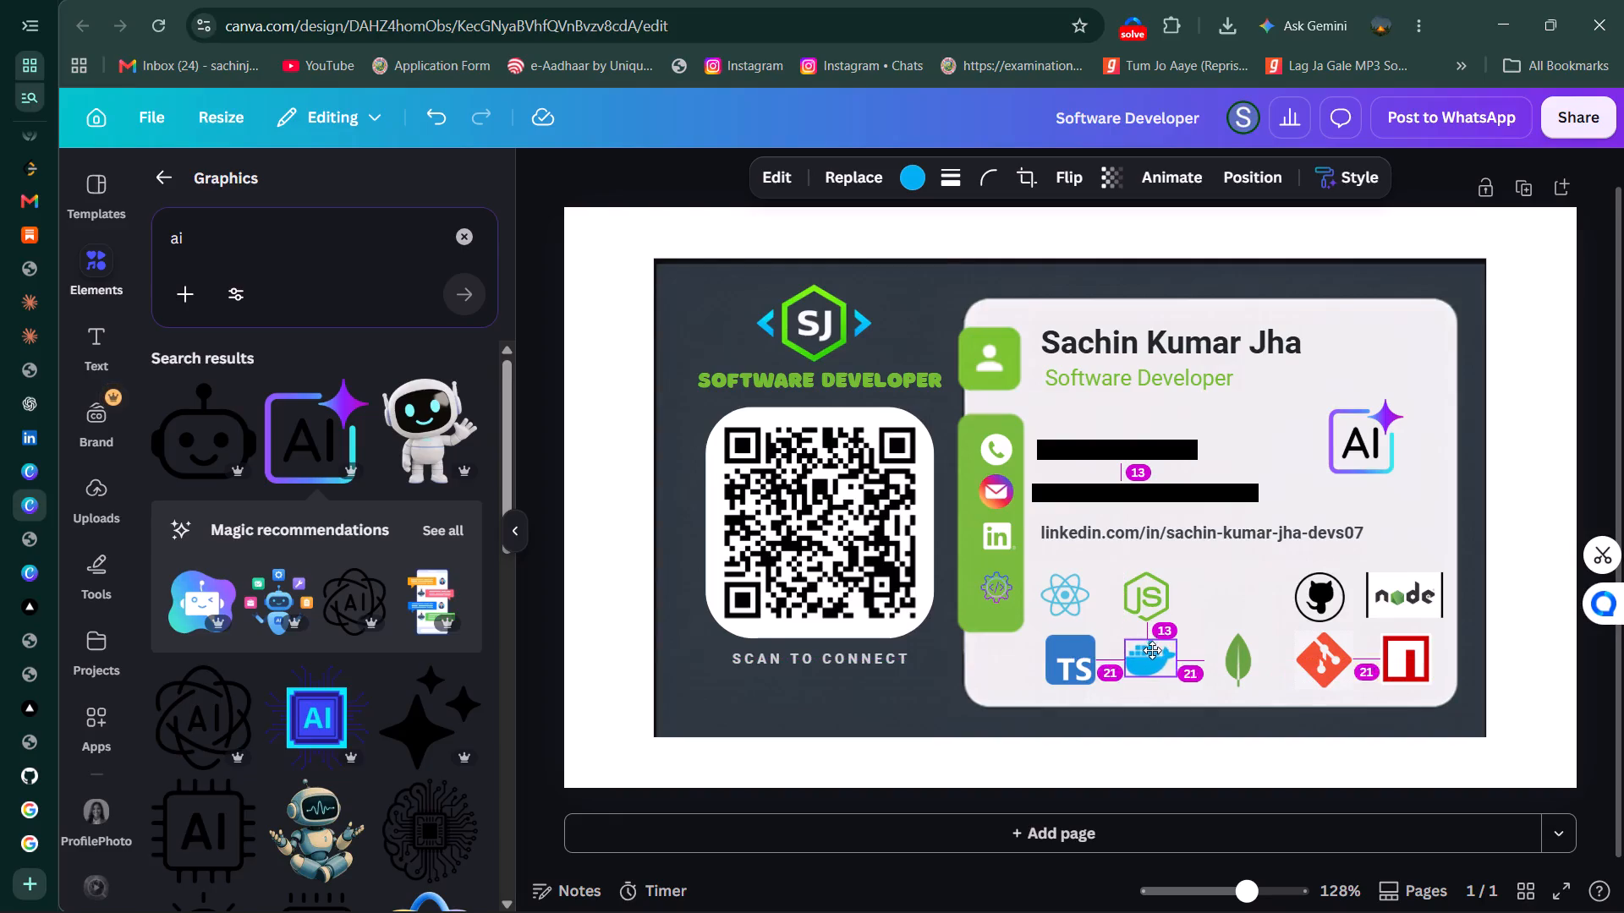
left_click_drag(1152, 650, 1153, 650)
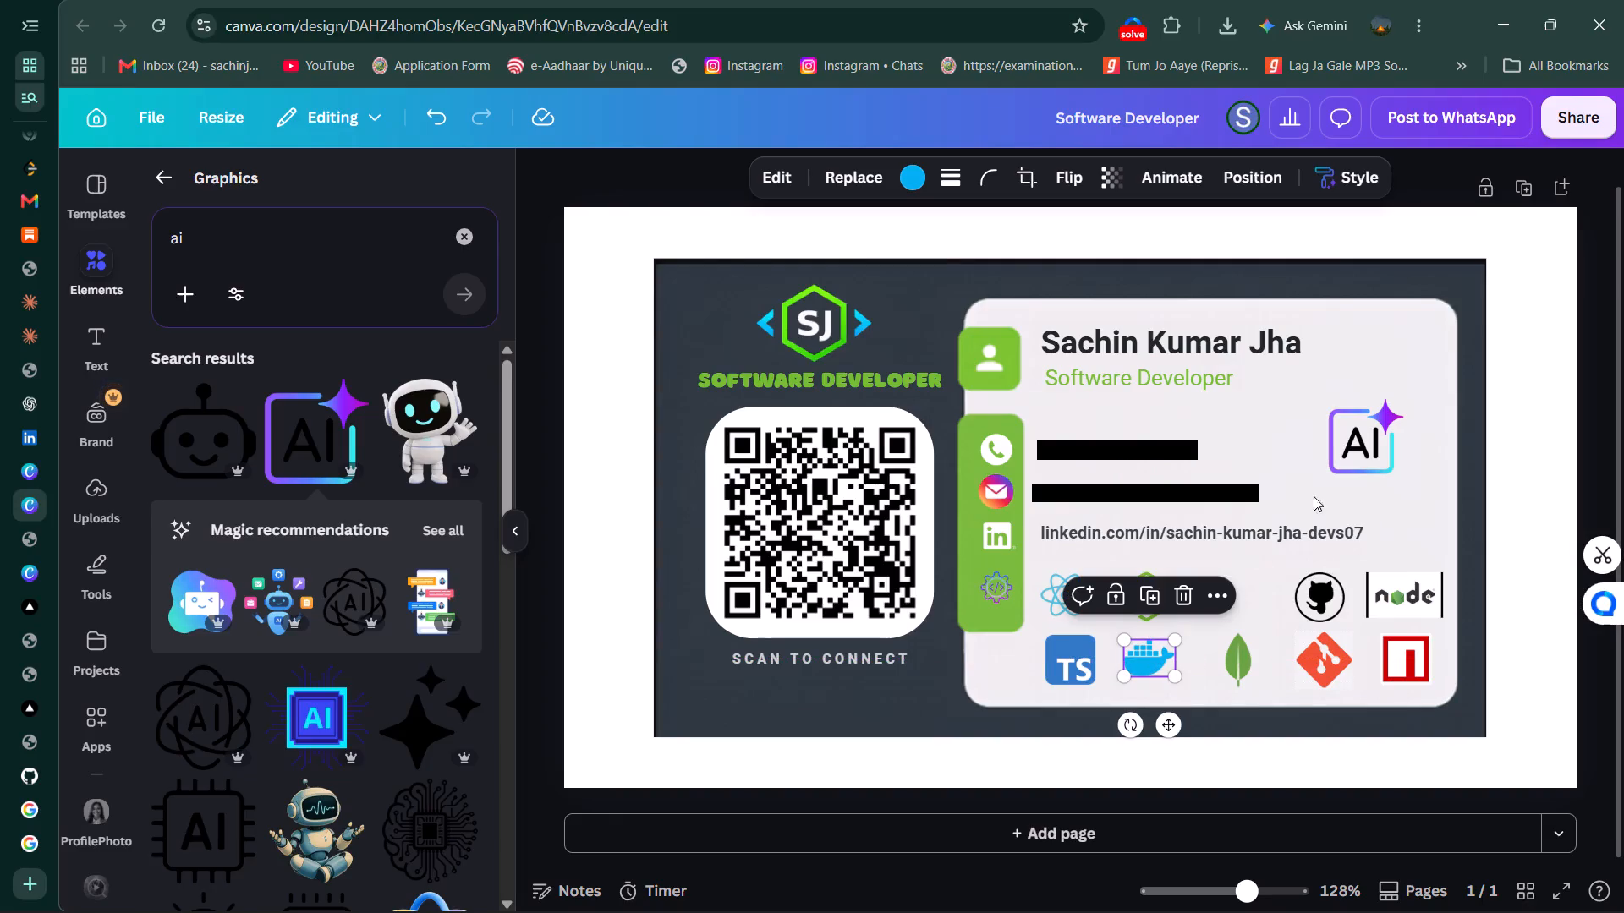
Move the AI icon between the green JS and GitHub icons, shrink it to match them, and centre it above the MongoDB icon.
left_click_drag(1363, 451, 1232, 604)
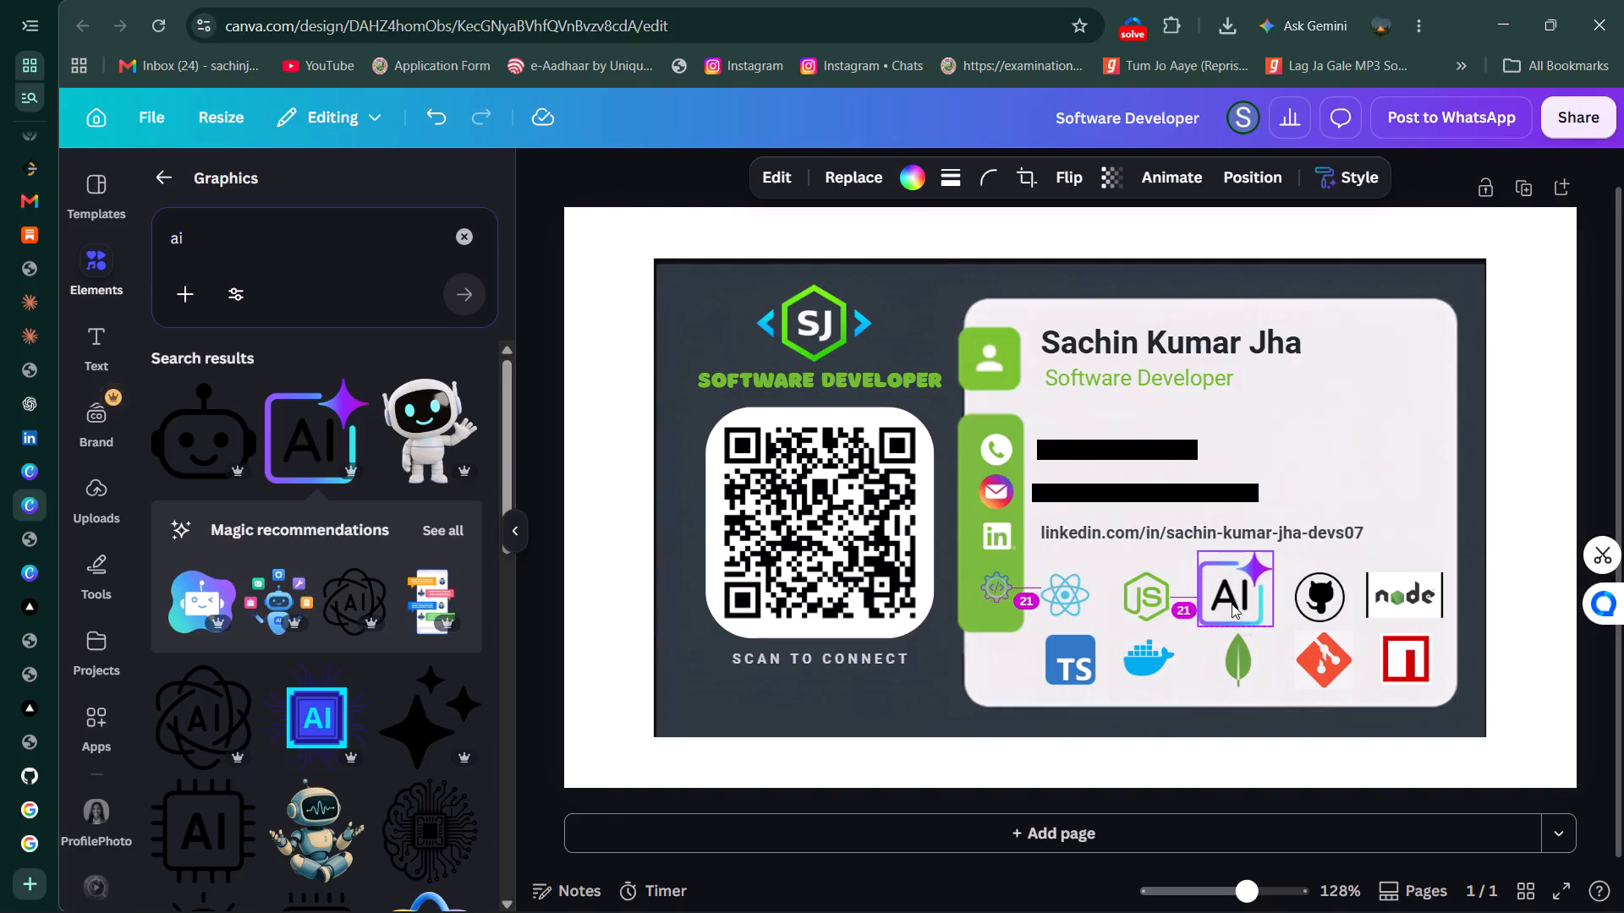
left_click_drag(1271, 624, 1251, 605)
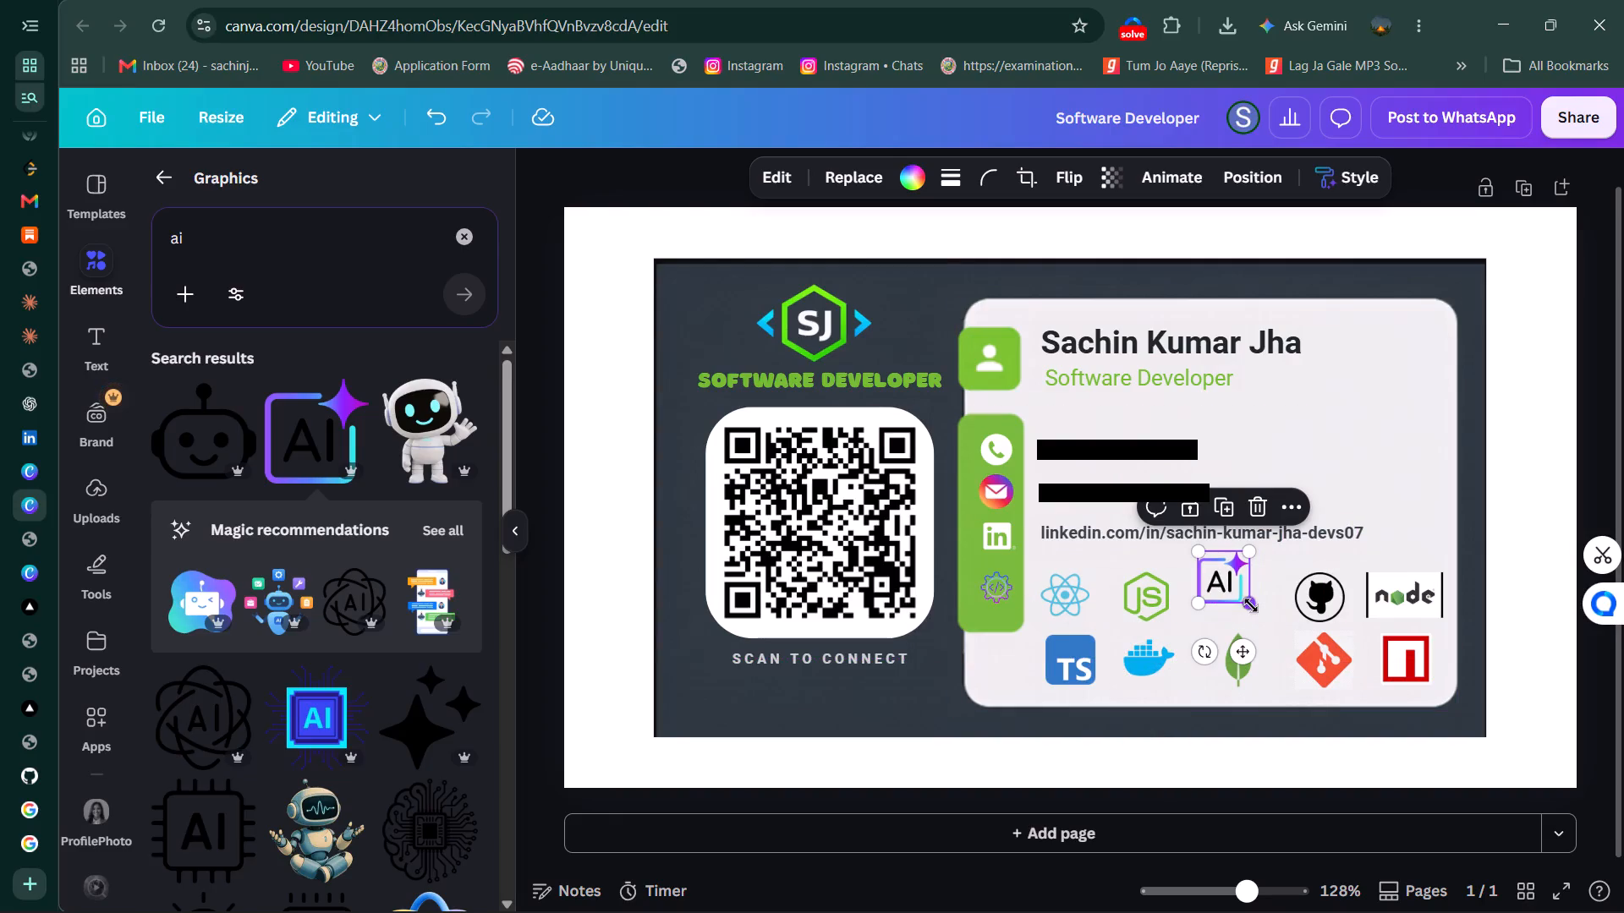
left_click_drag(1222, 580, 1237, 593)
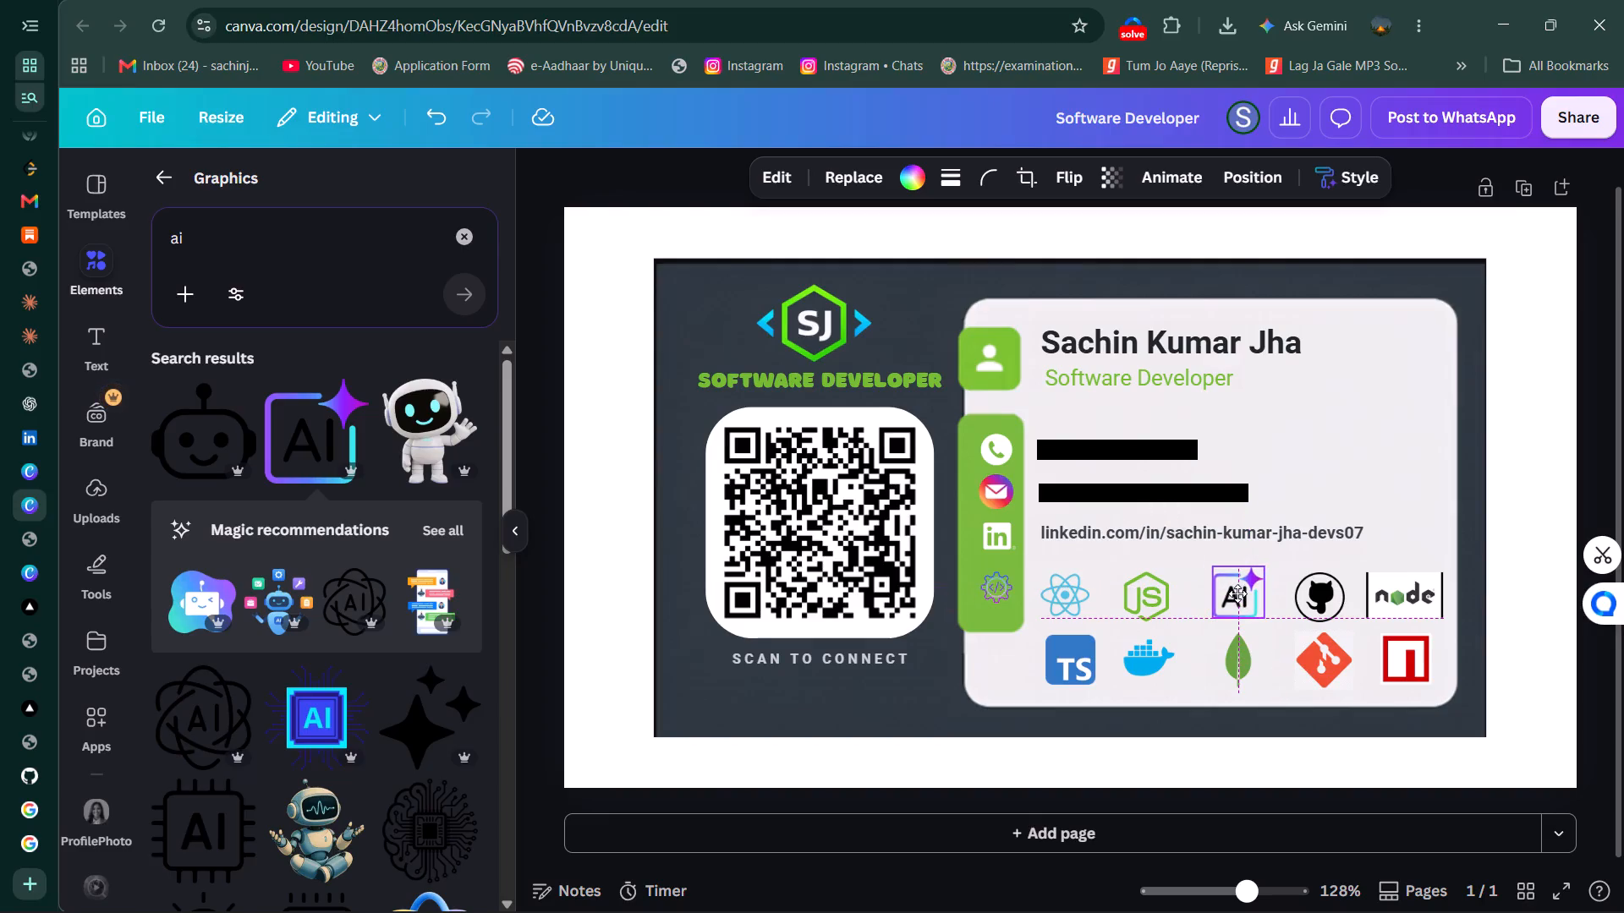
left_click_drag(1237, 593, 1231, 595)
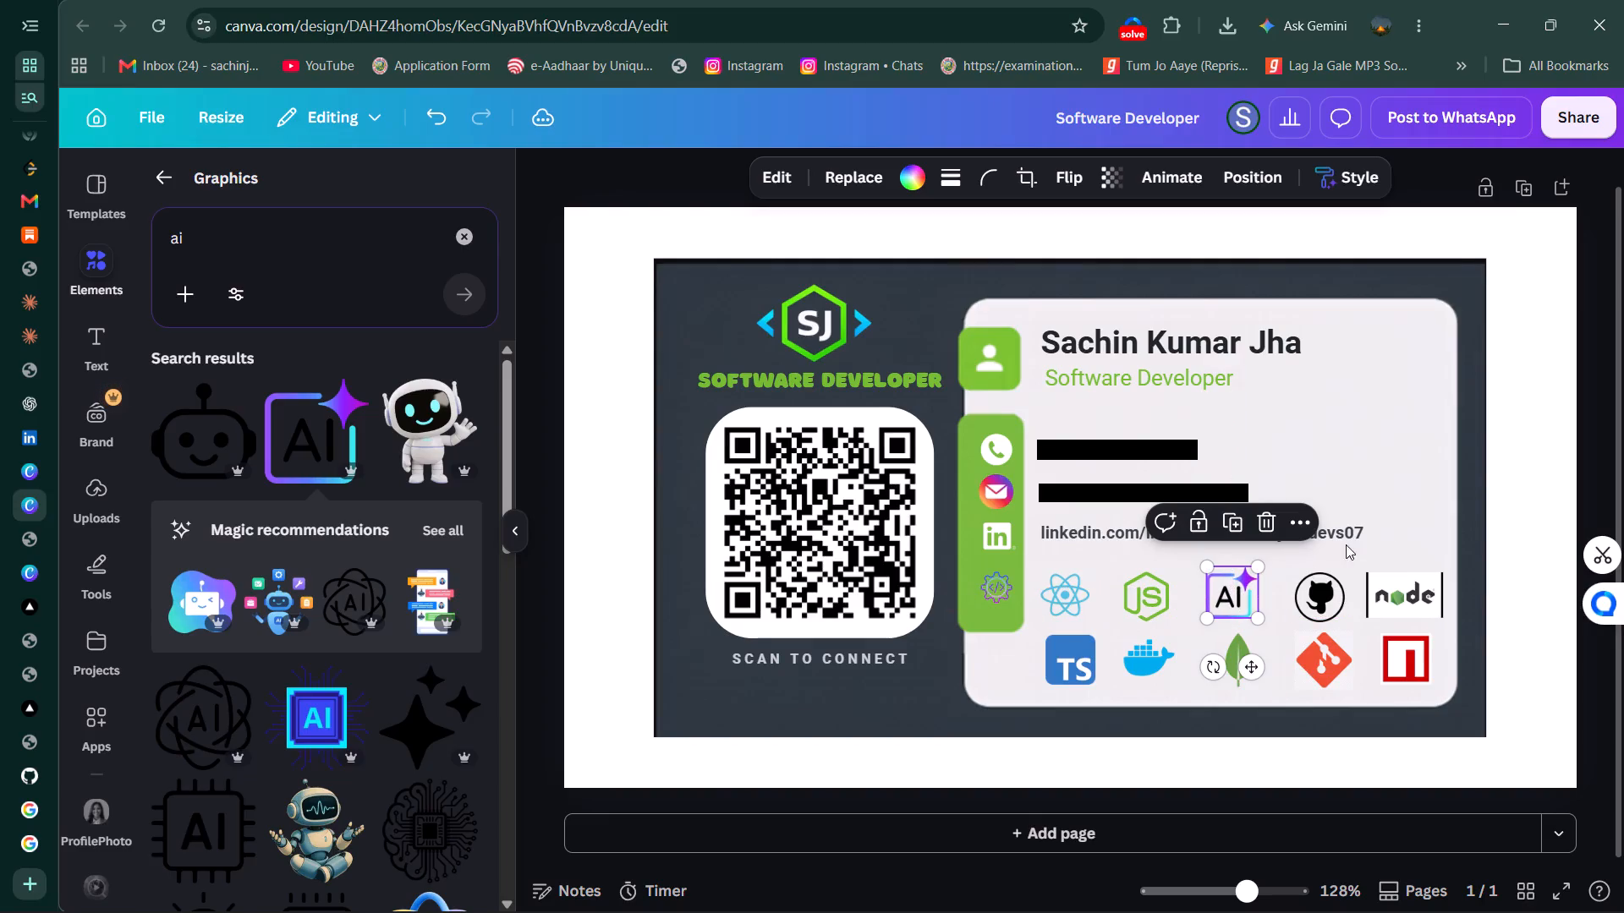
left_click(1501, 466)
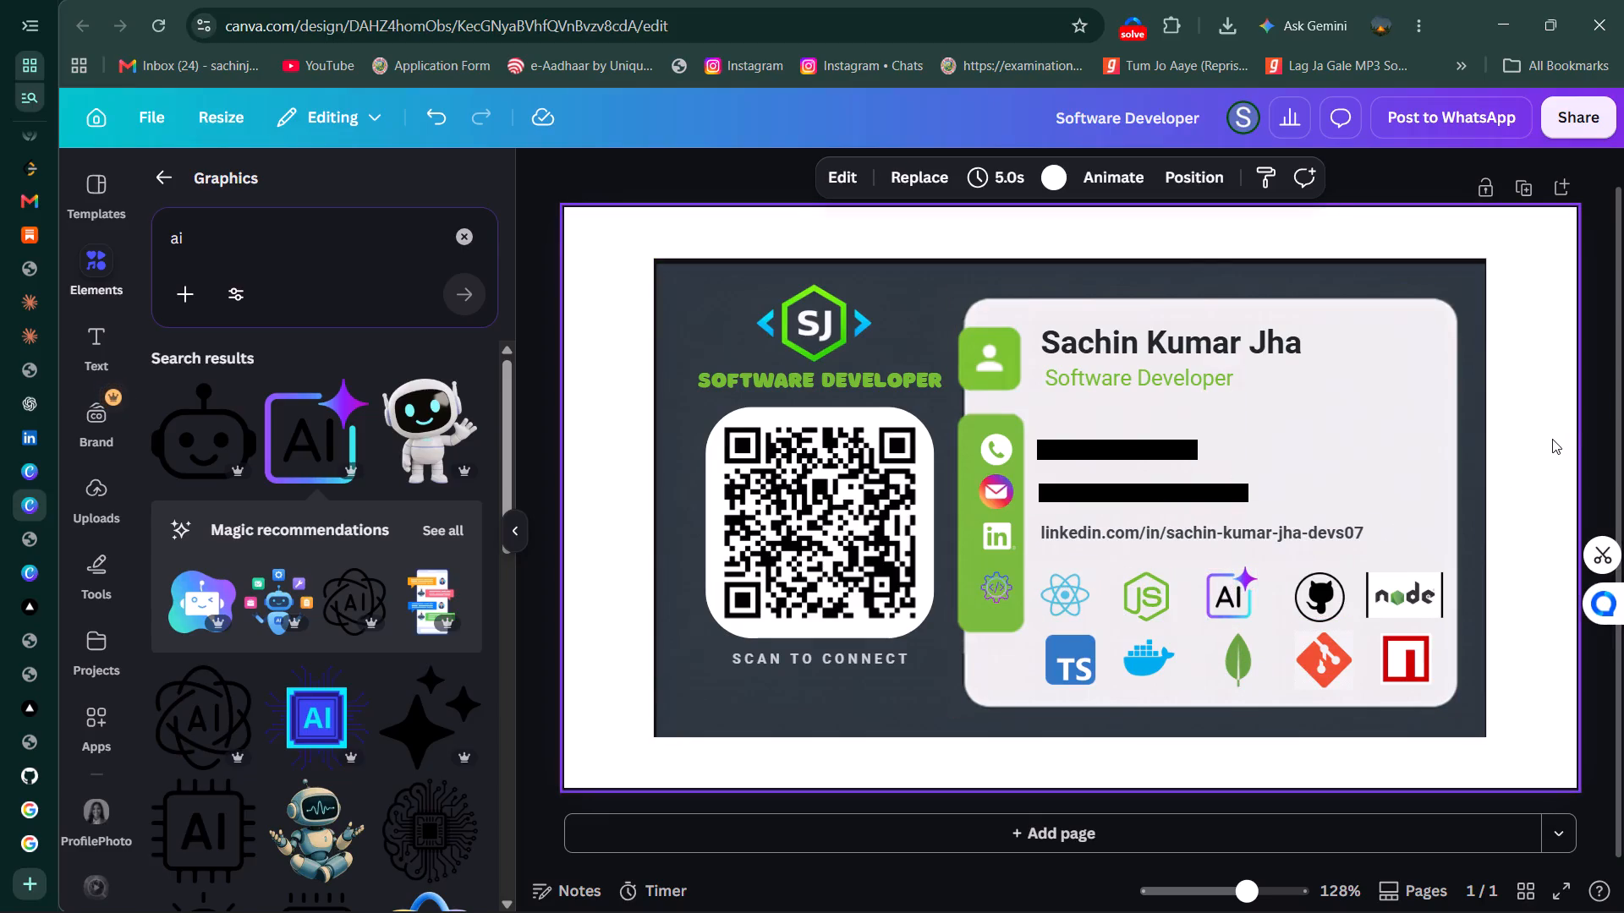
left_click(1228, 594)
left_click(1228, 594)
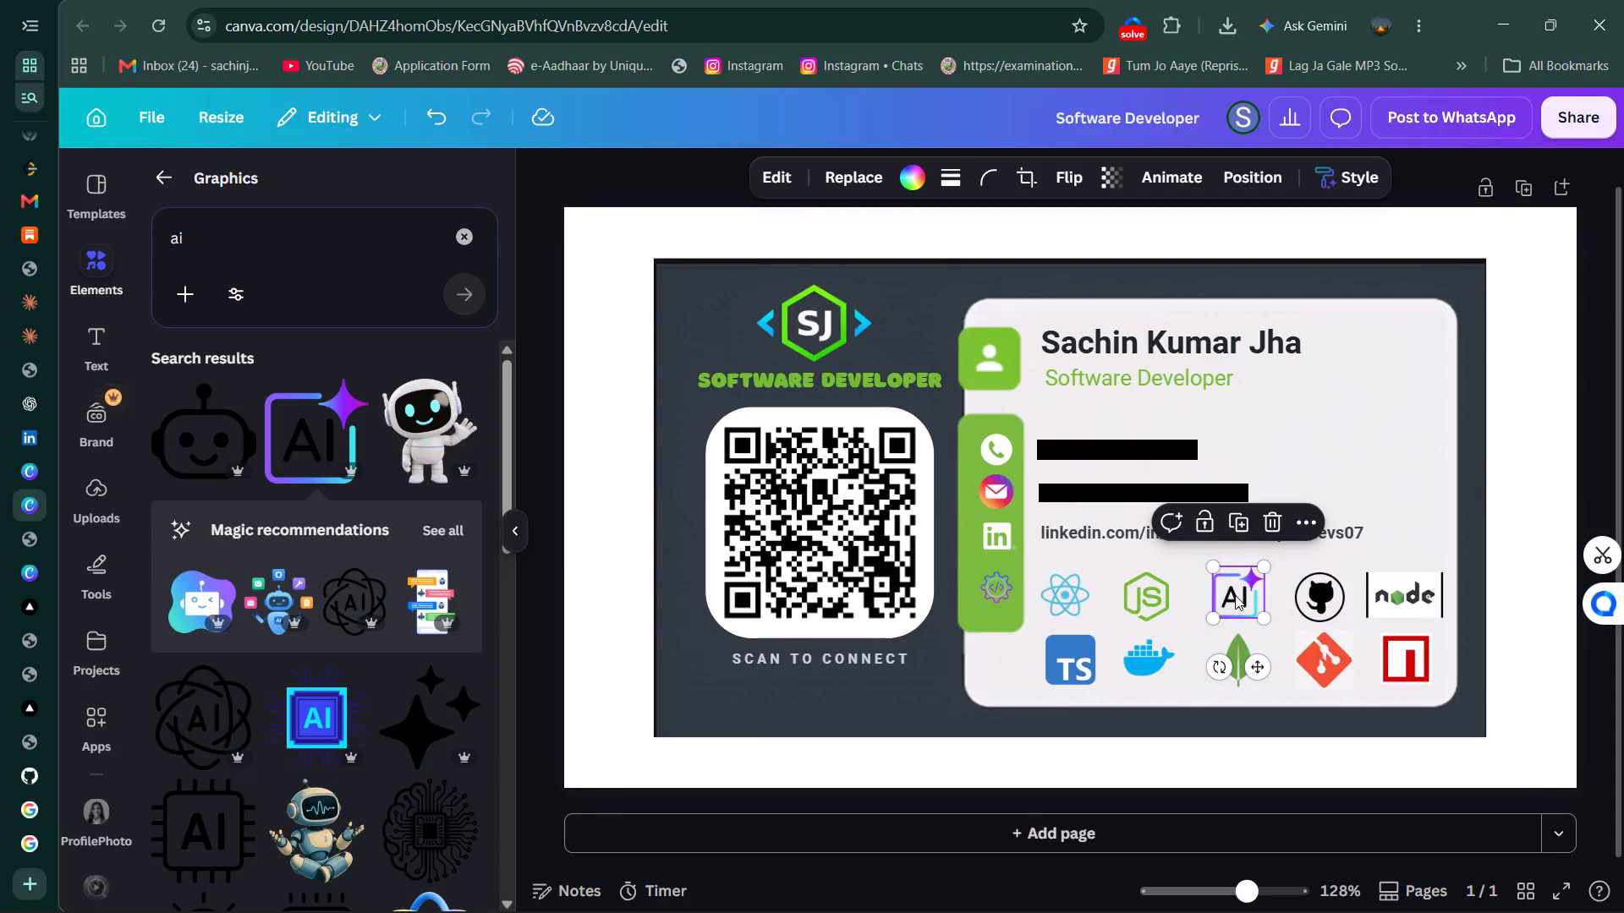
left_click(1528, 431)
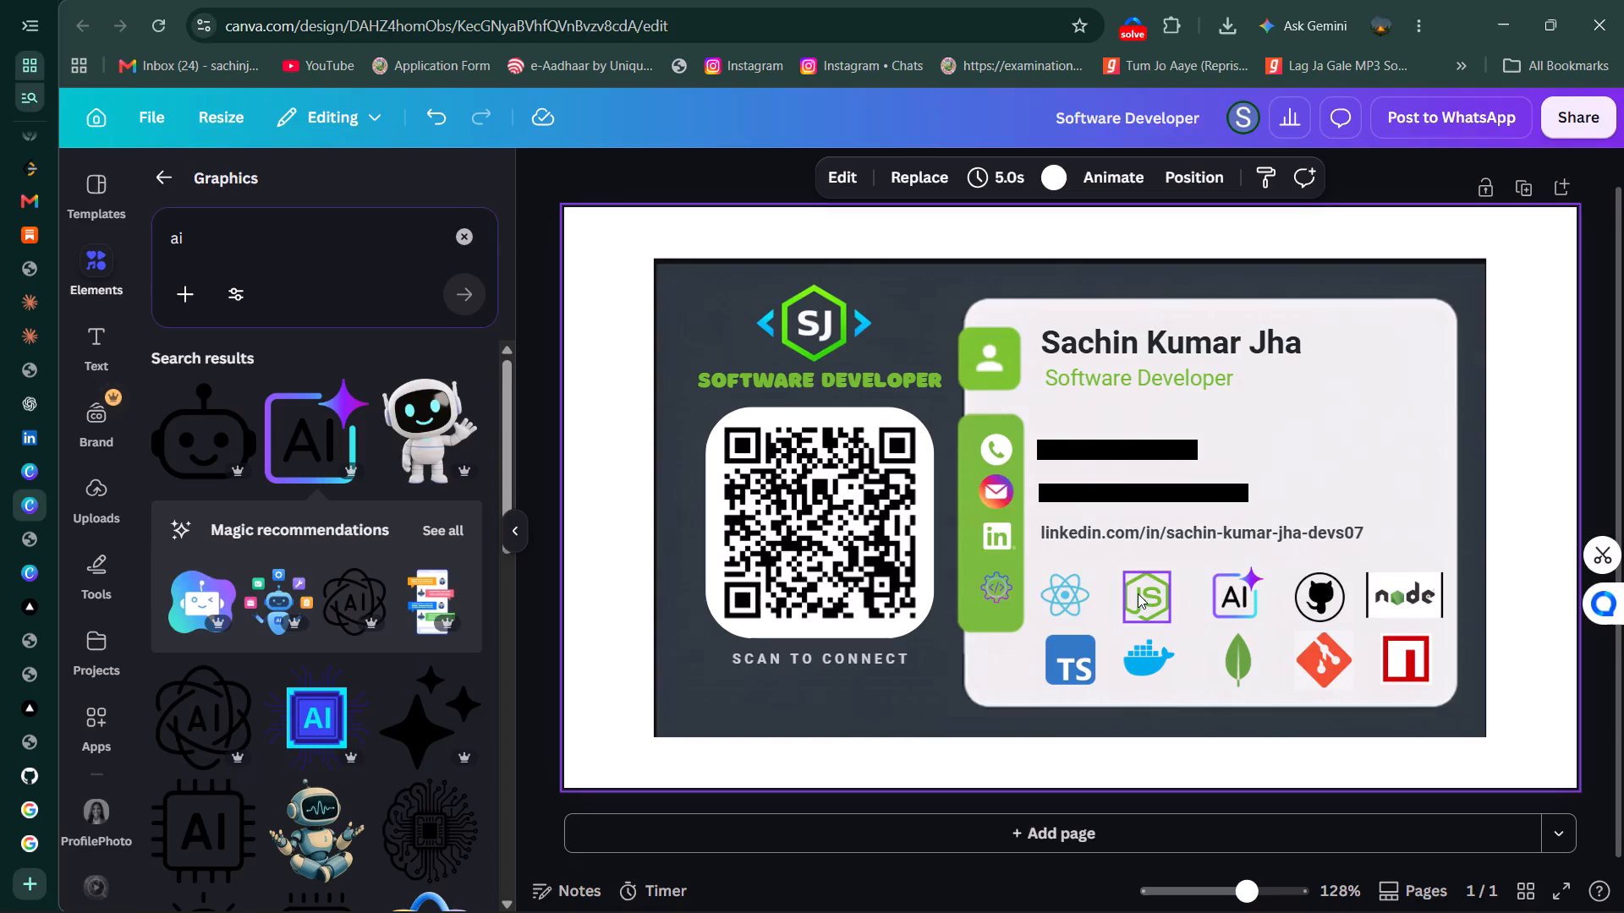
Nudge the React icon above TypeScript, the Docker icon under the green JS icon, and the Git icon under GitHub to align the columns.
left_click_drag(1068, 599, 1076, 599)
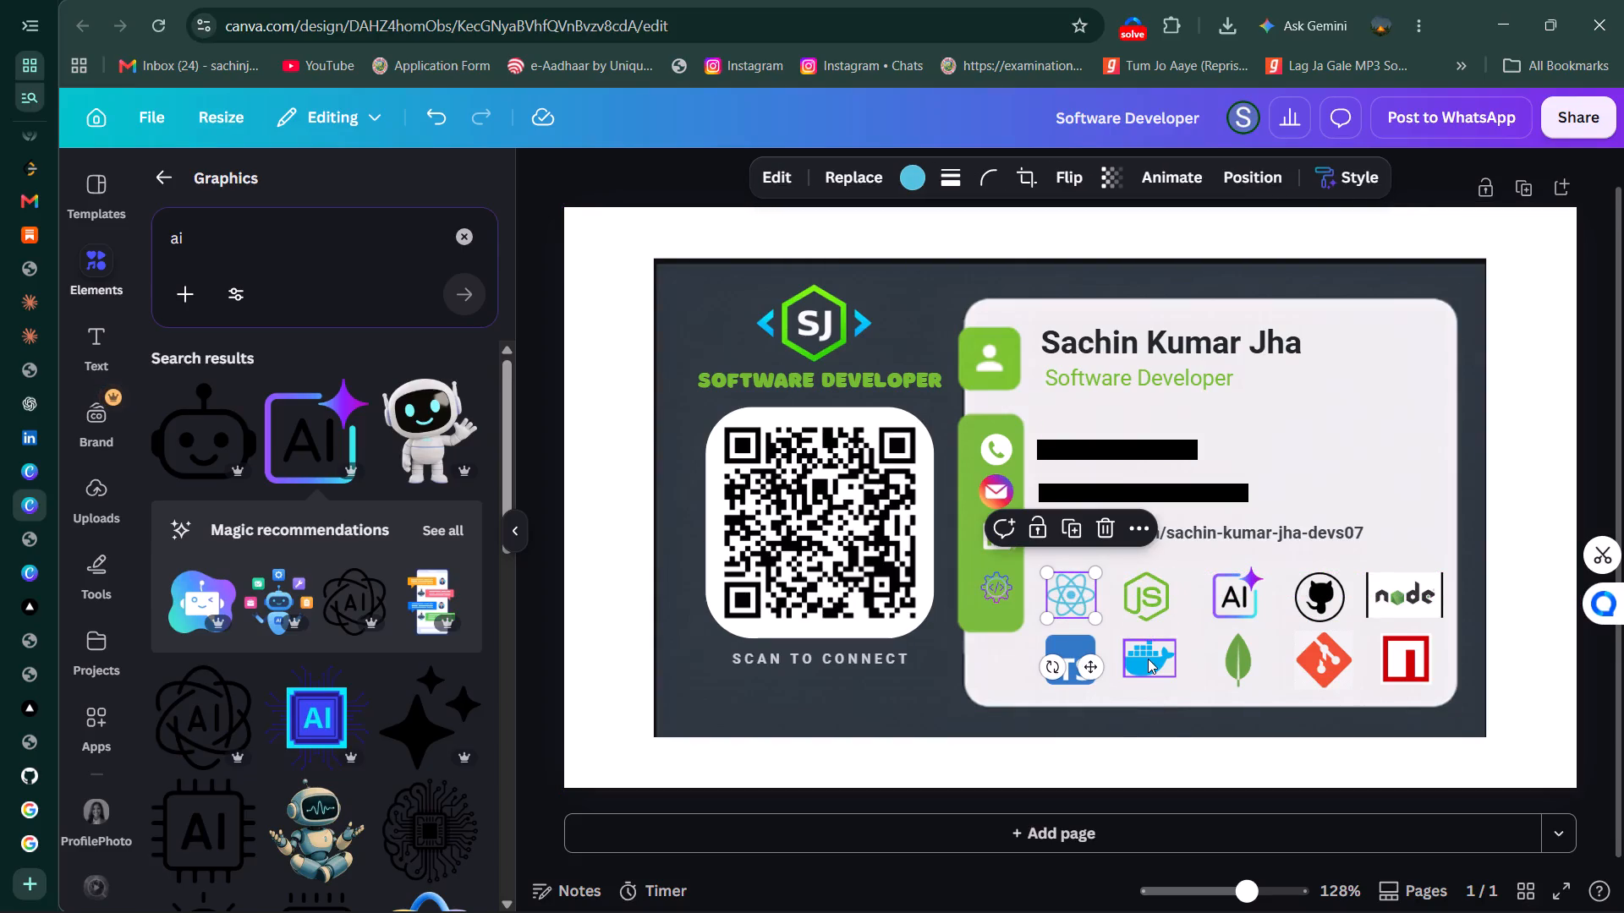
left_click(1148, 659)
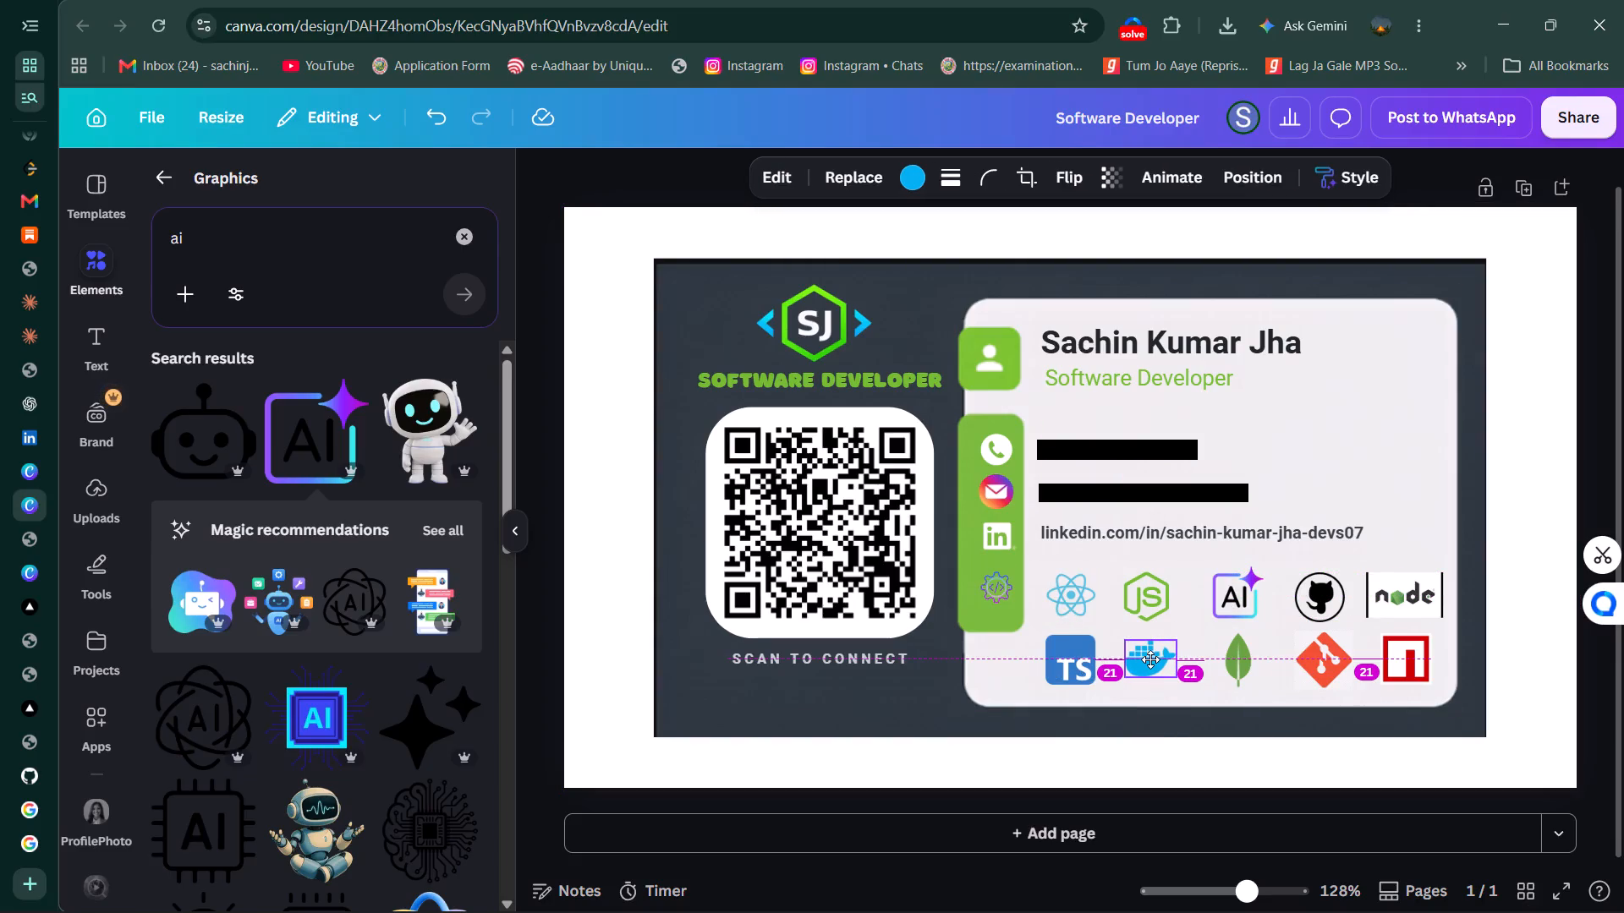
left_click(1533, 500)
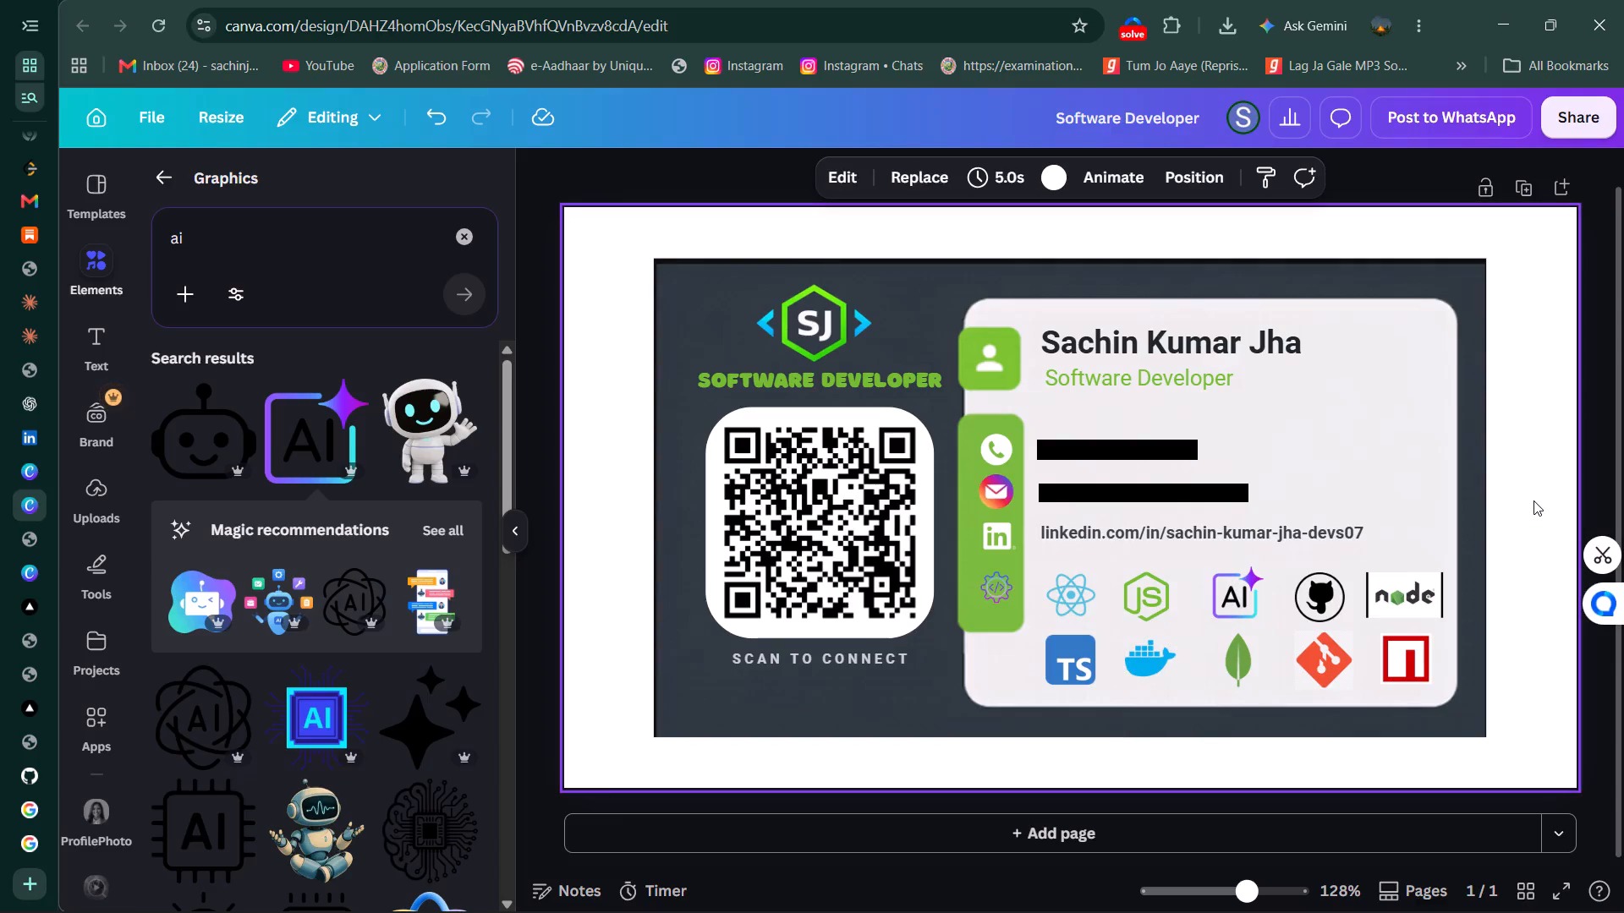
left_click(1325, 663)
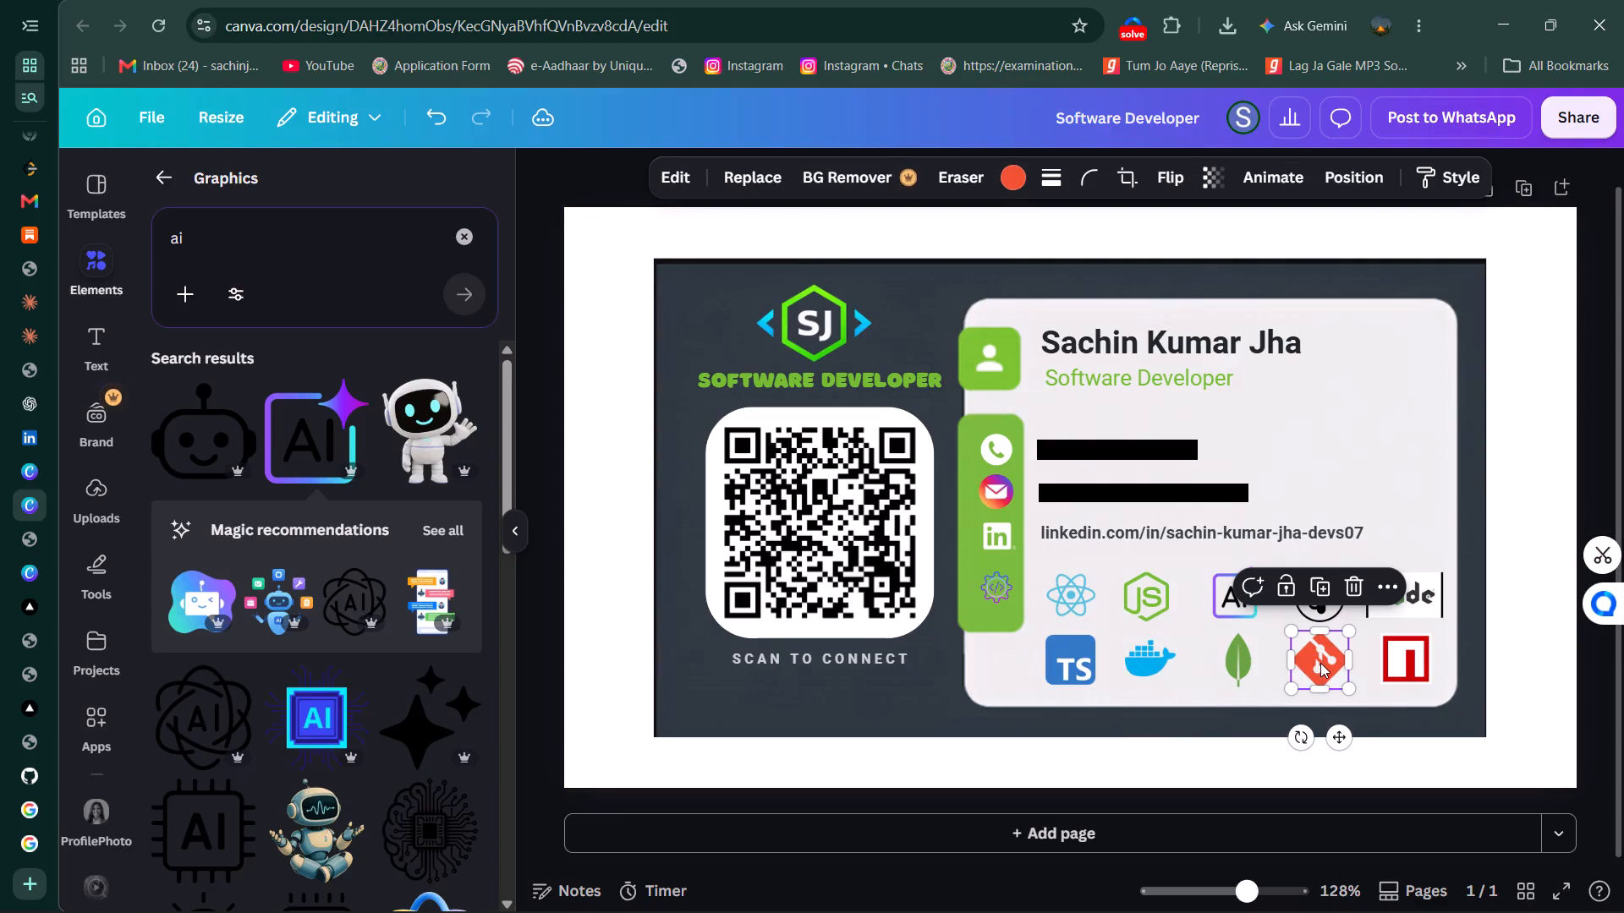
left_click(1521, 476)
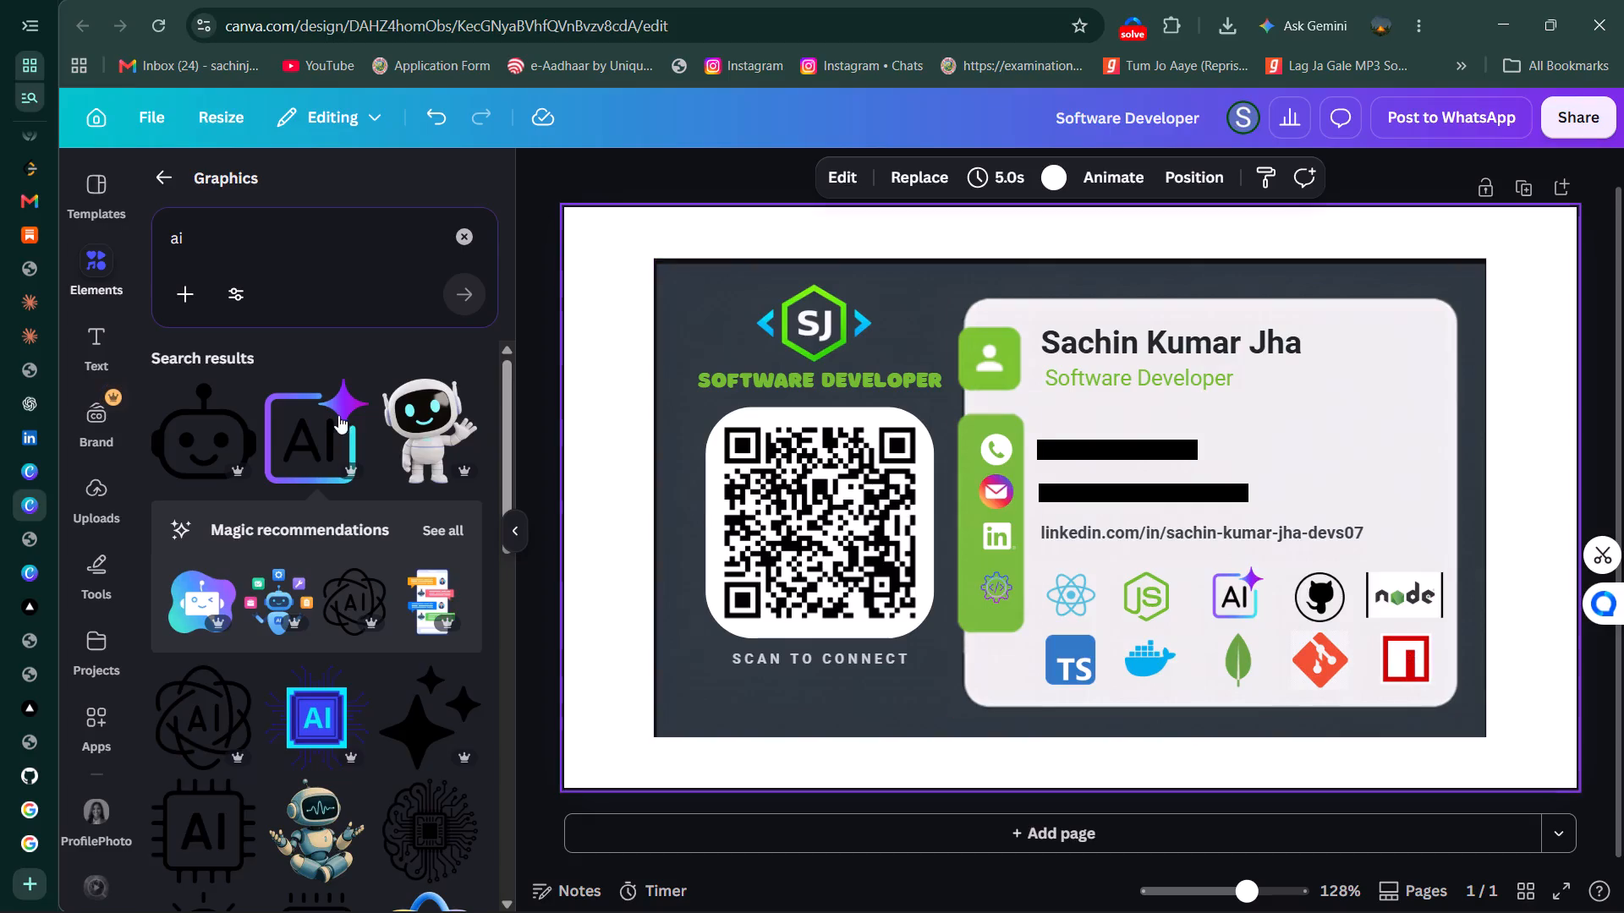
Search the graphics for "computer science" and examine the results for a suitable icon for the card.
scroll(428, 454, "down", 2)
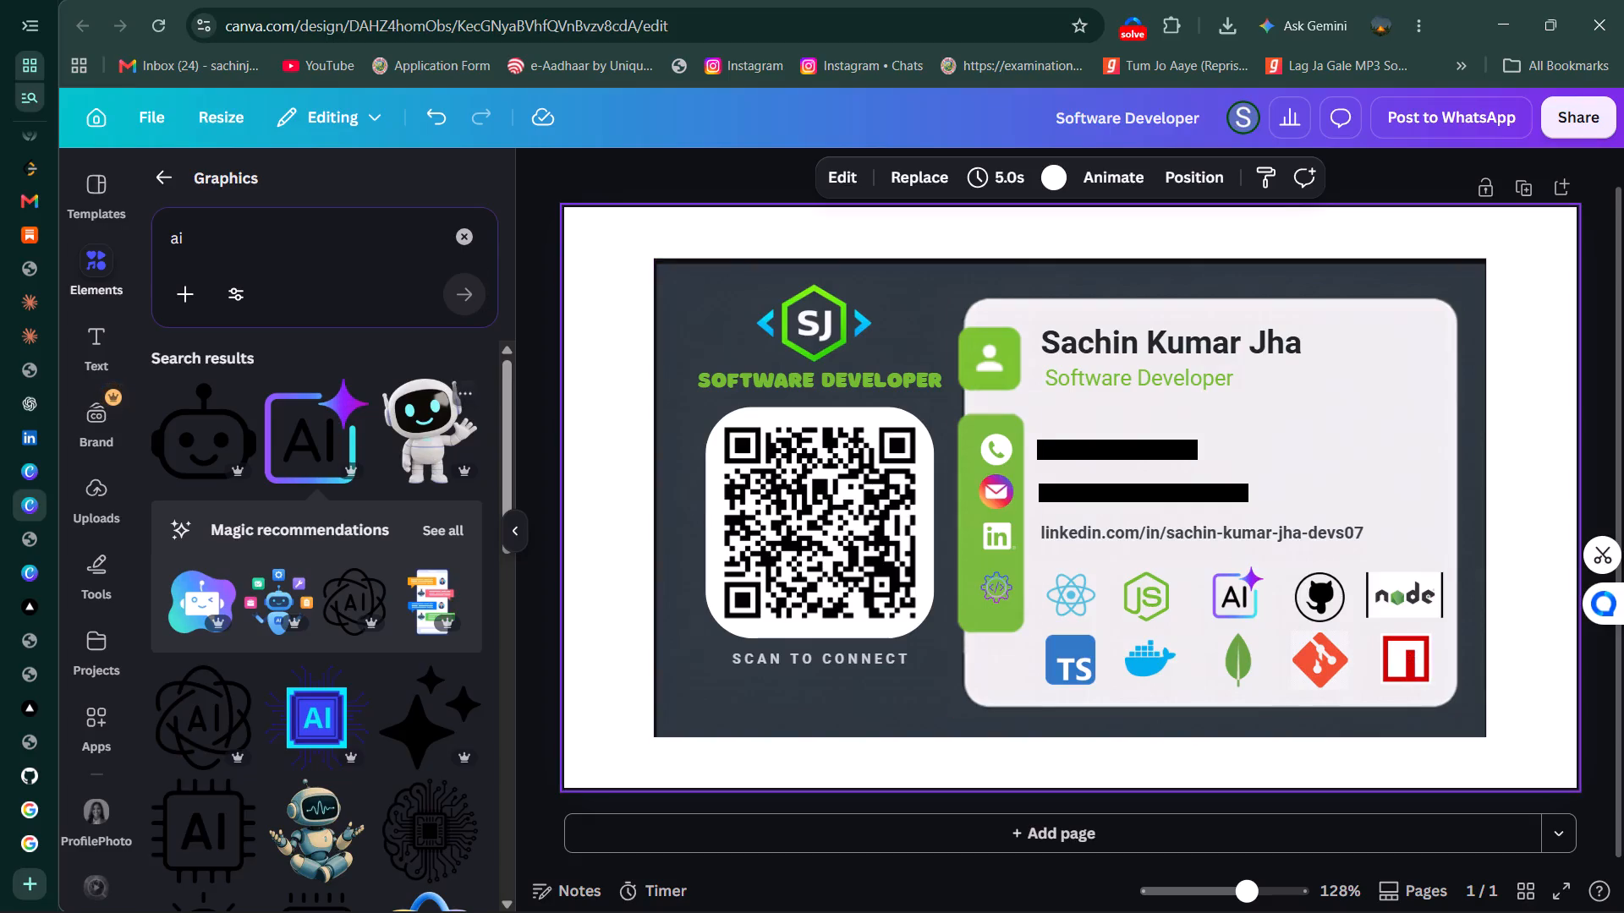
left_click(461, 228)
left_click(378, 237)
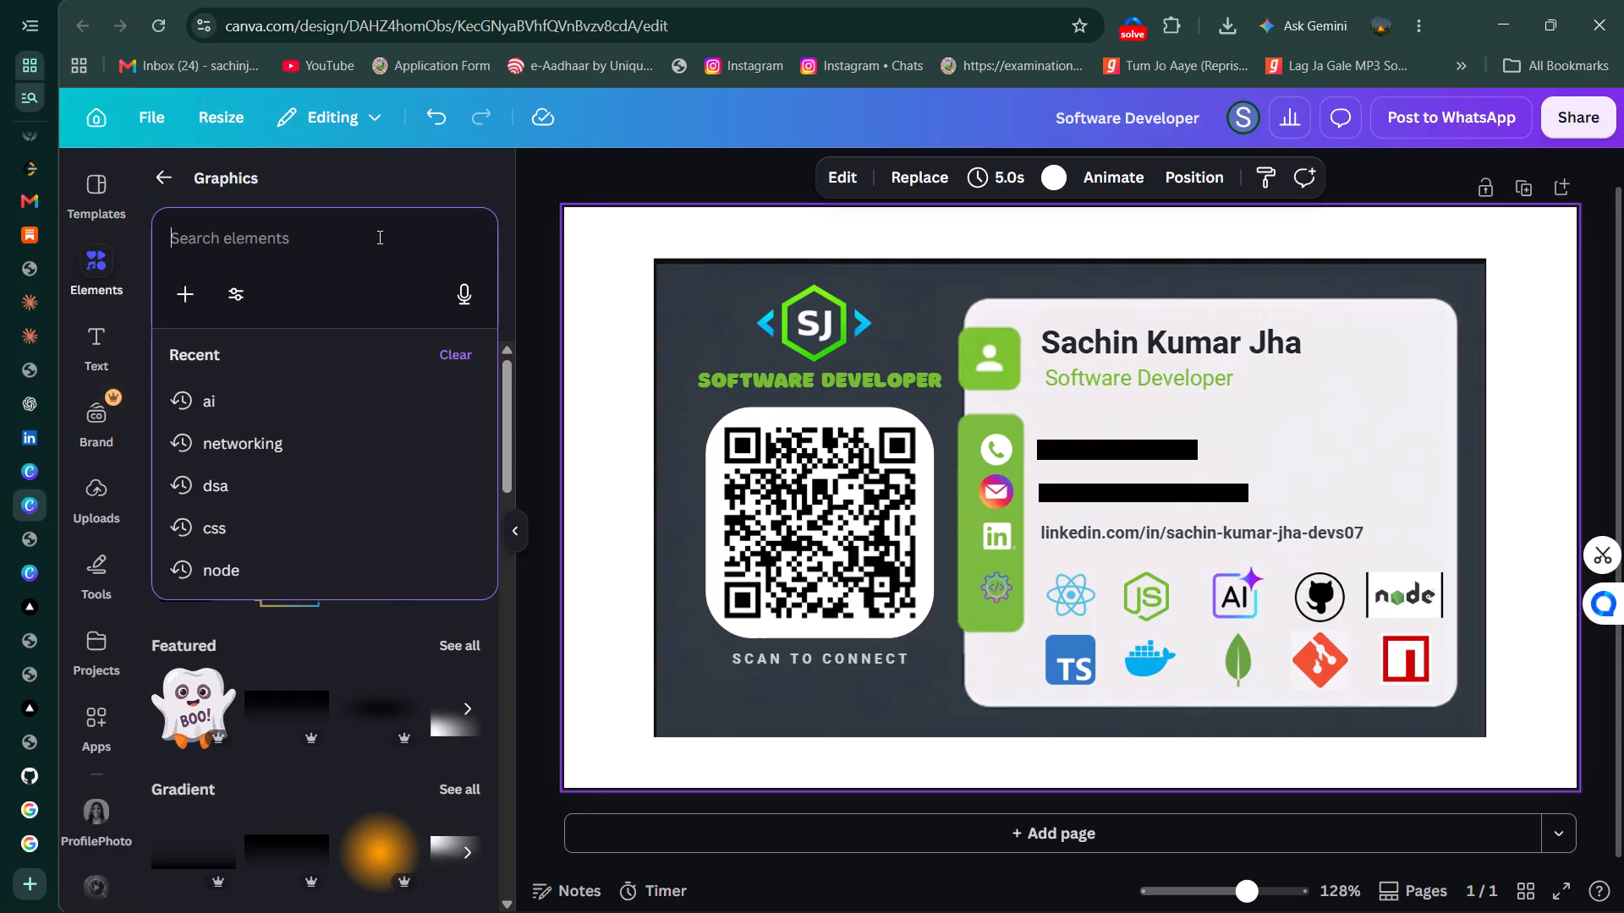
type("computer")
key("space")
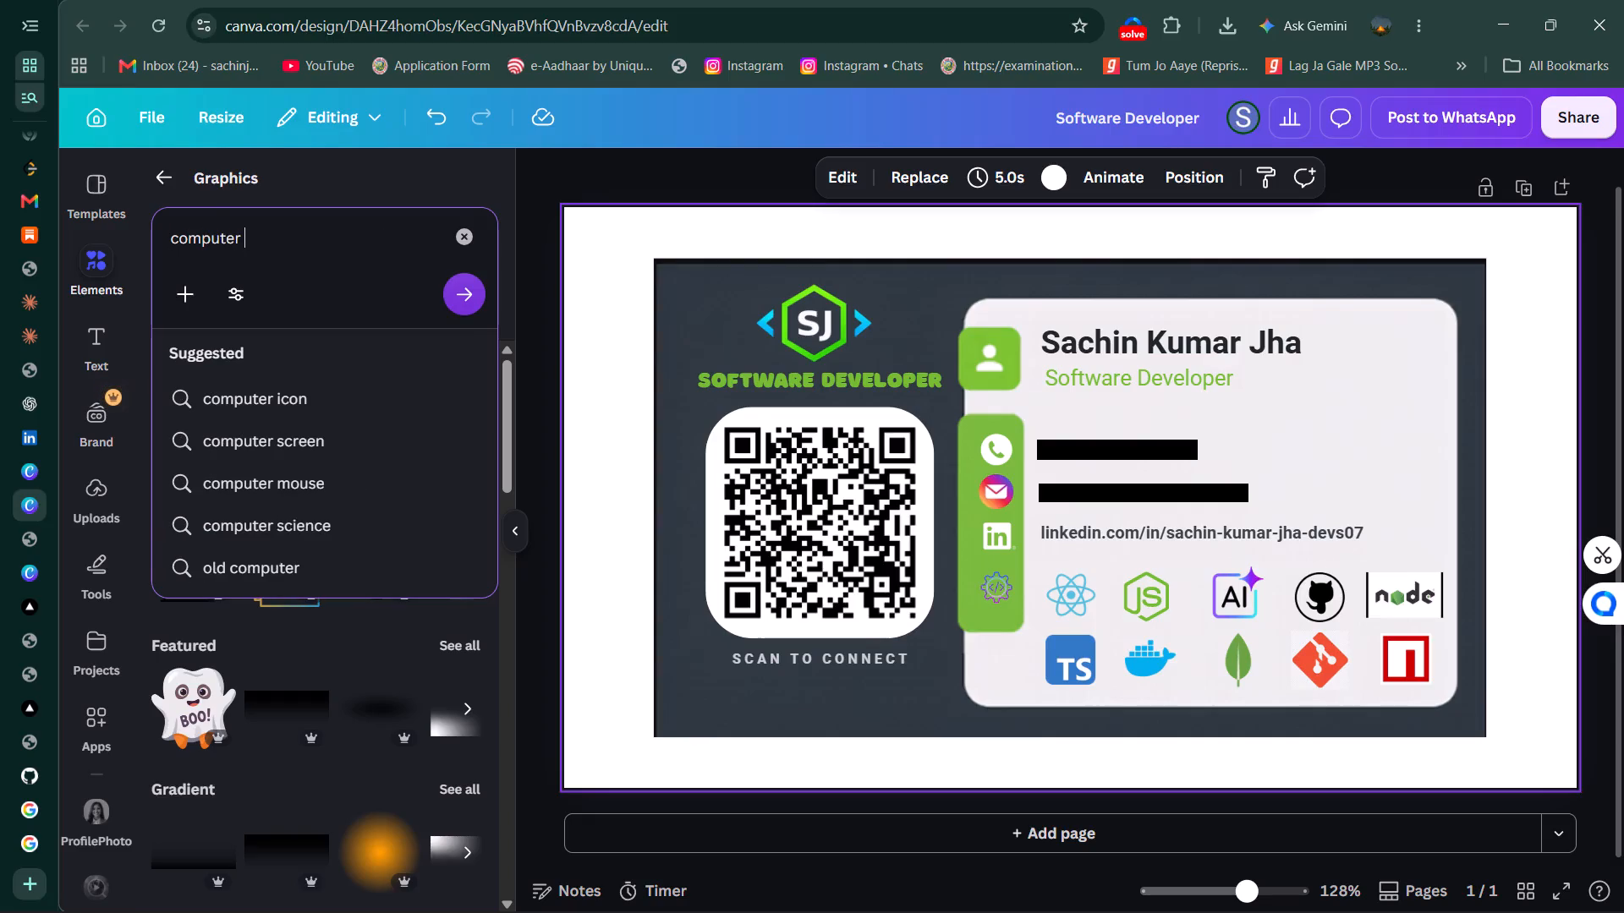
type("science")
key("Return")
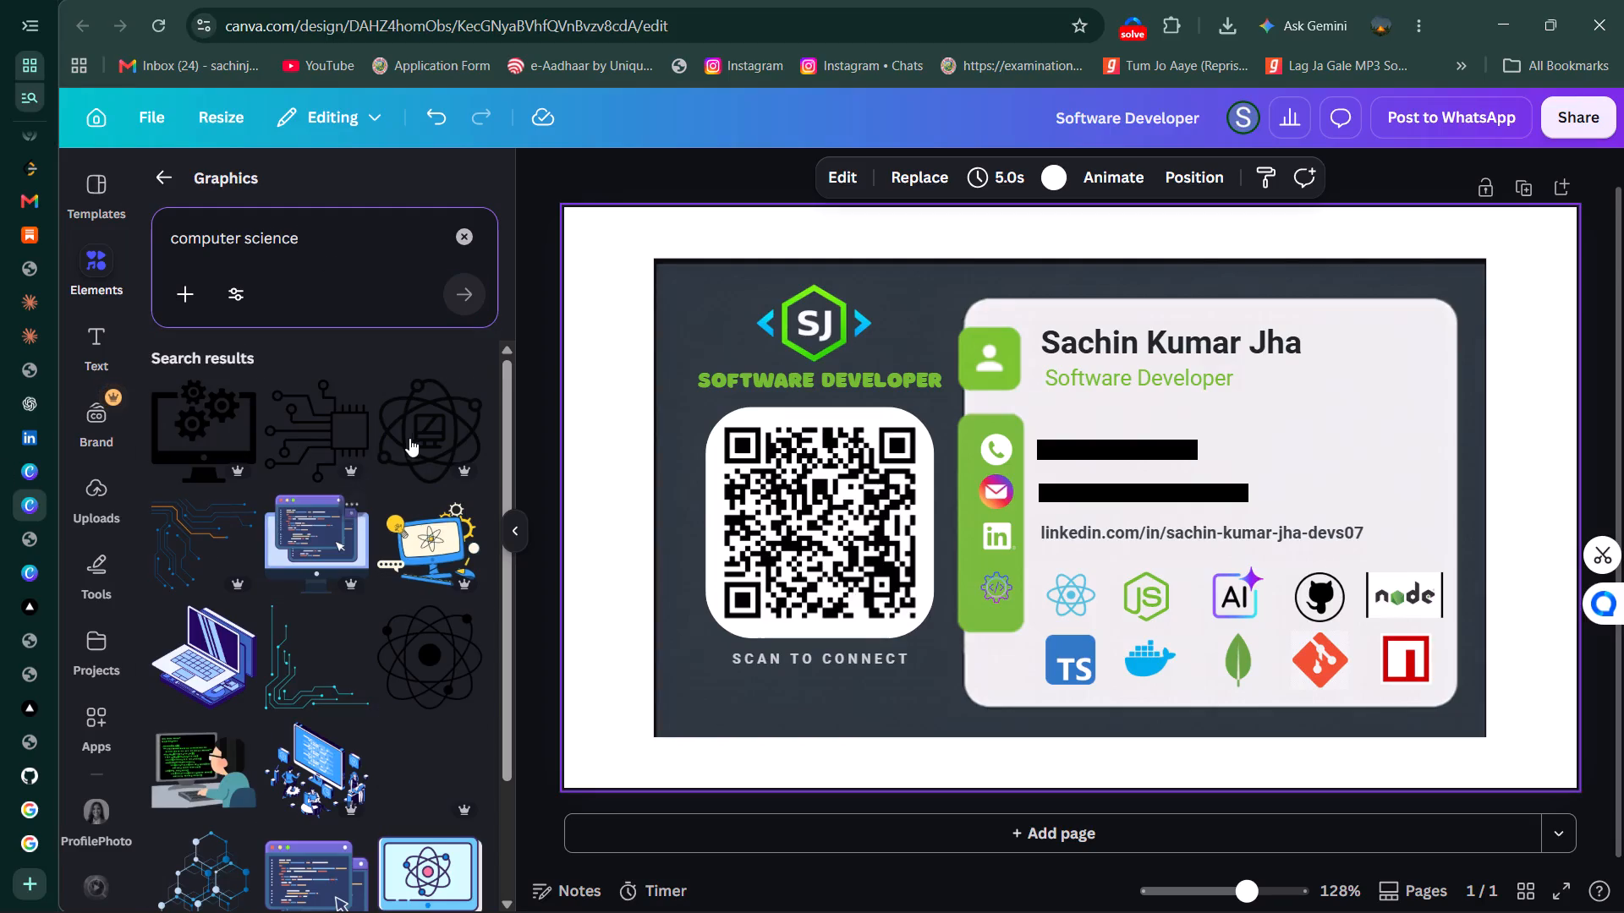
scroll(411, 435, "down", 2)
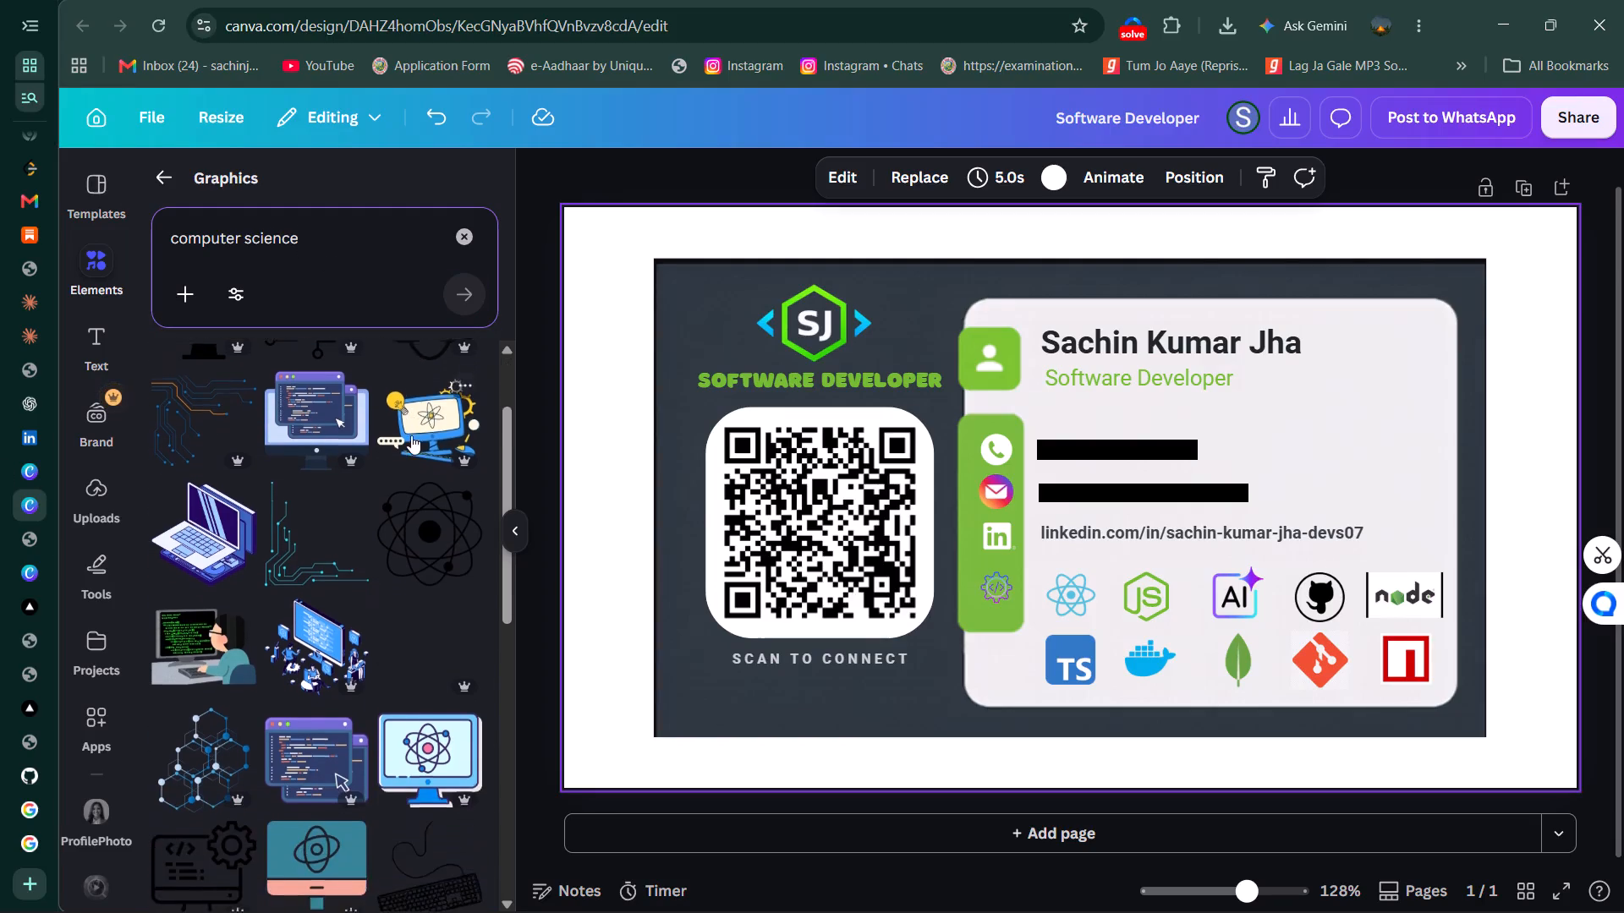
scroll(411, 435, "down", 3)
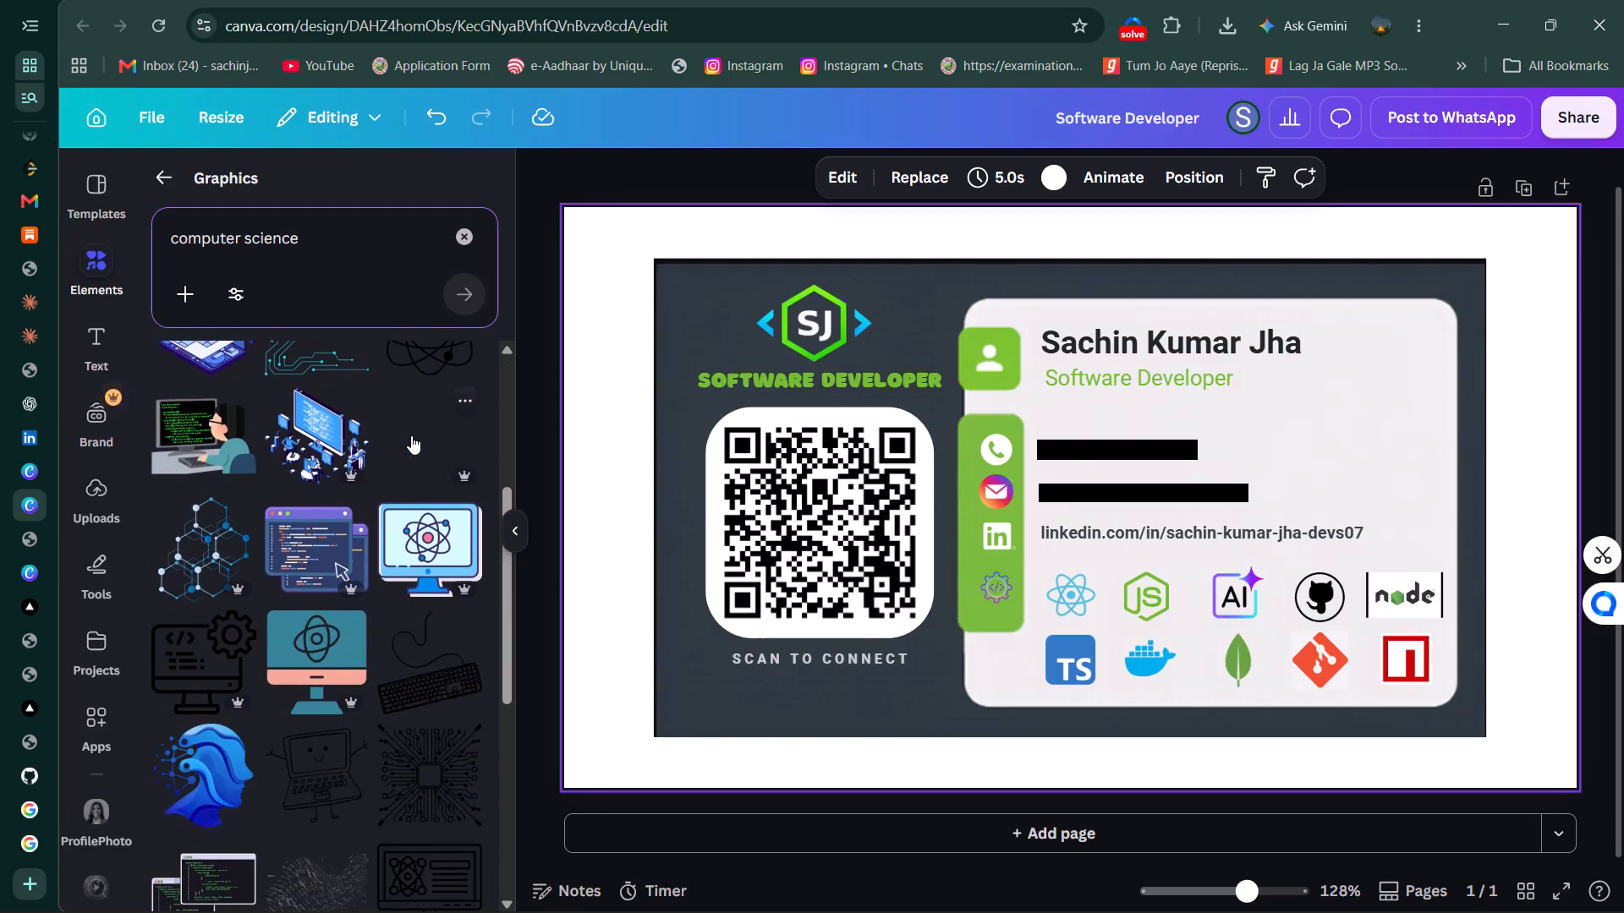
scroll(411, 435, "down", 4)
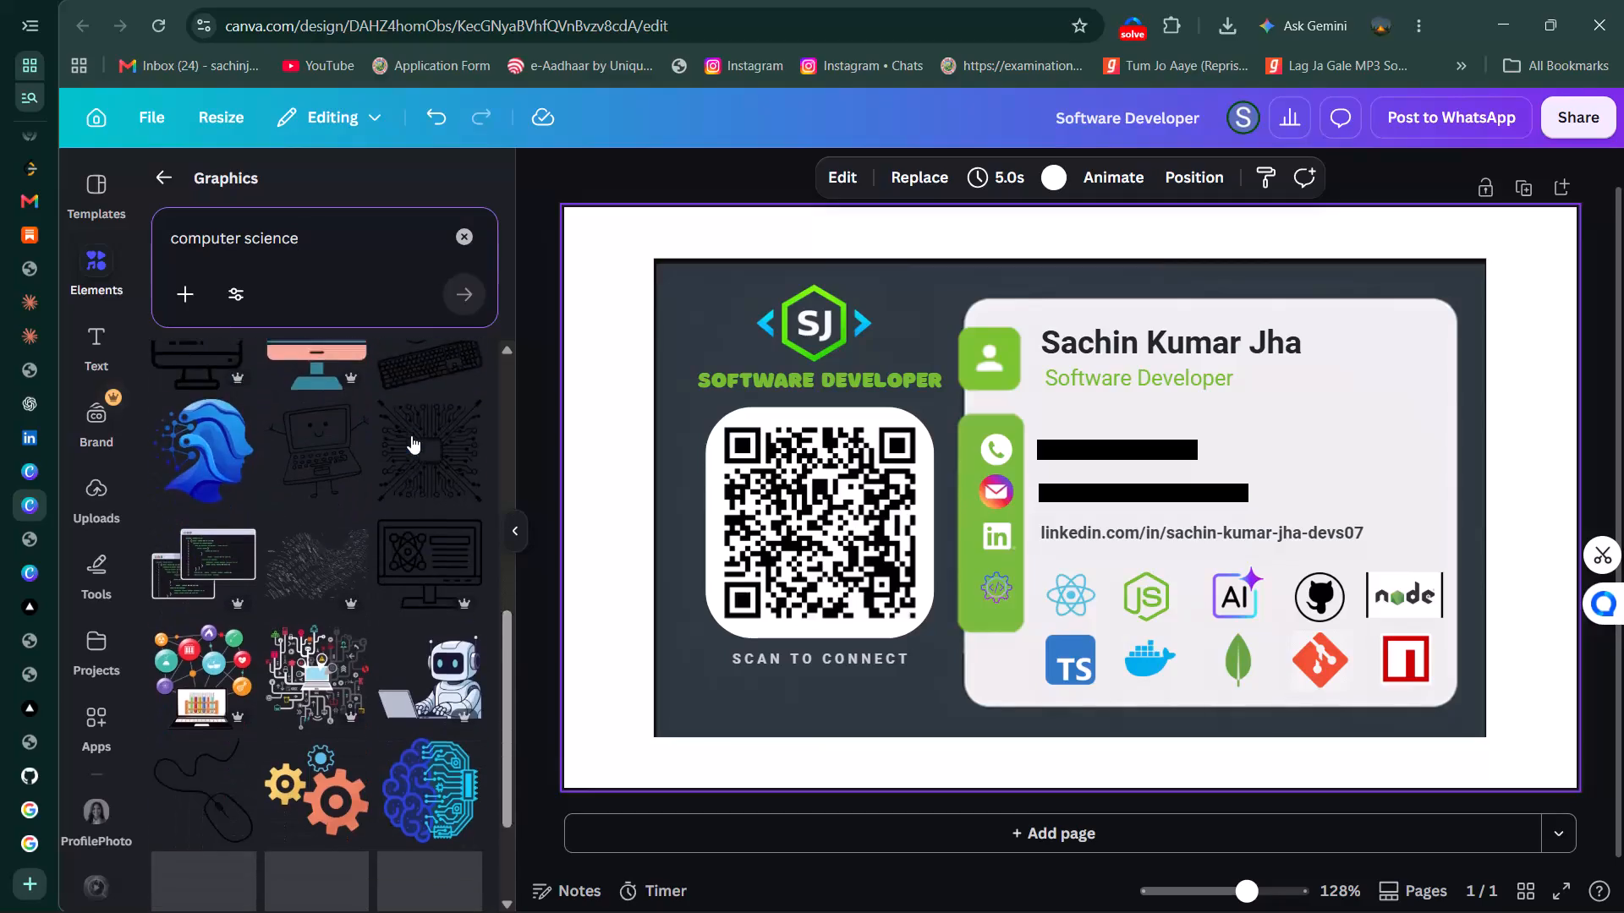
scroll(411, 435, "up", 6)
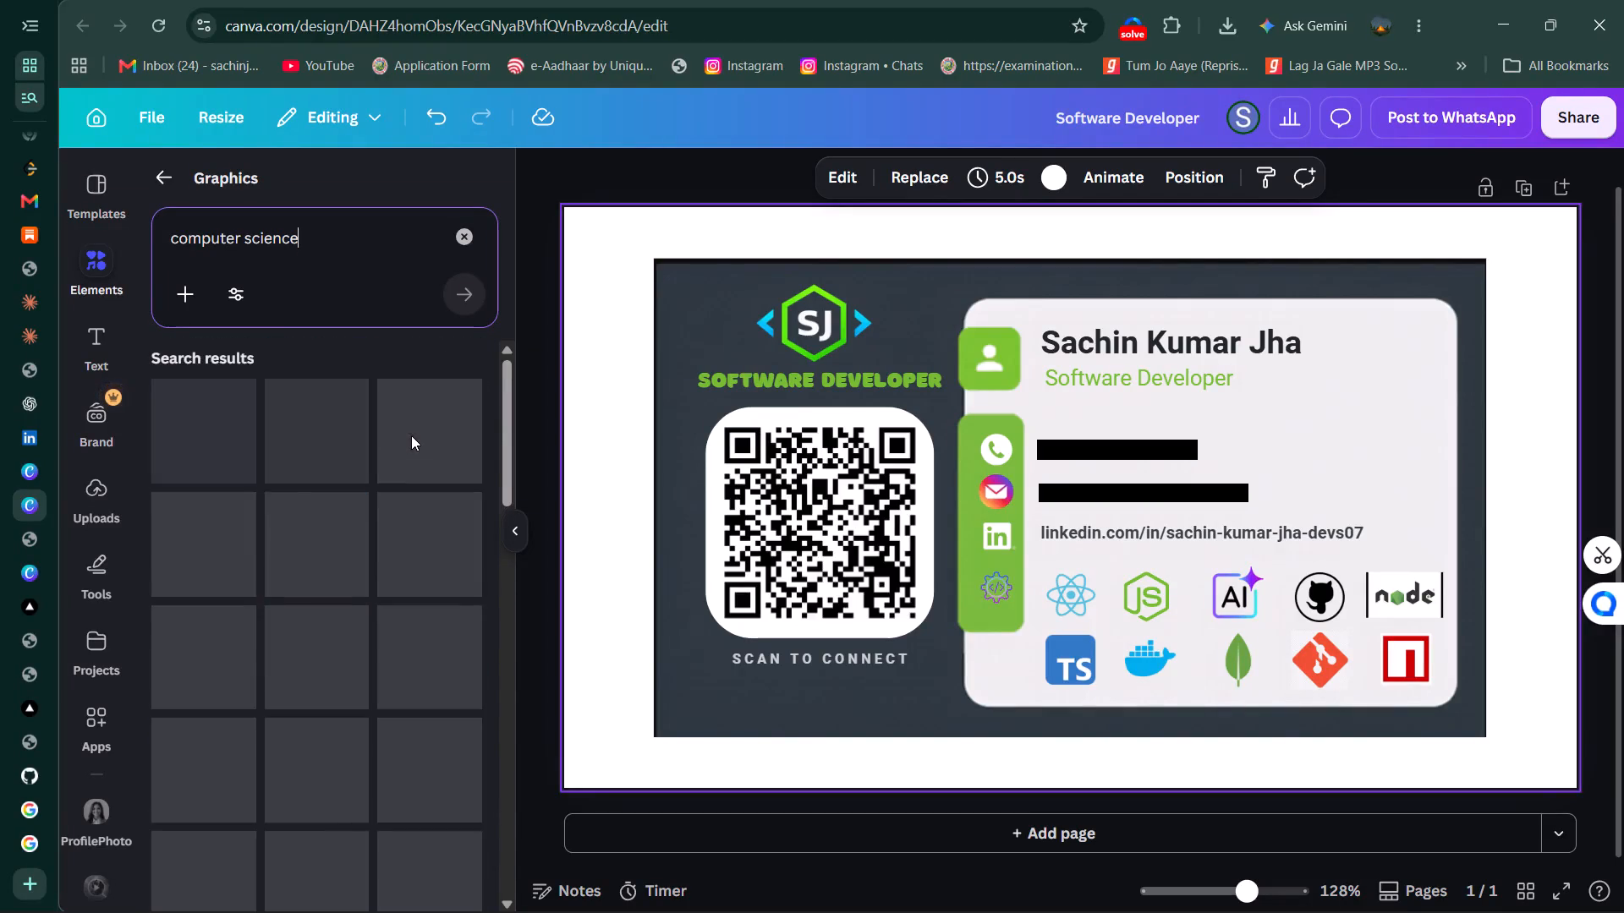
Search the graphics for "code", look over the results, and clear the search to return to the main elements page.
left_click(471, 228)
left_click(319, 249)
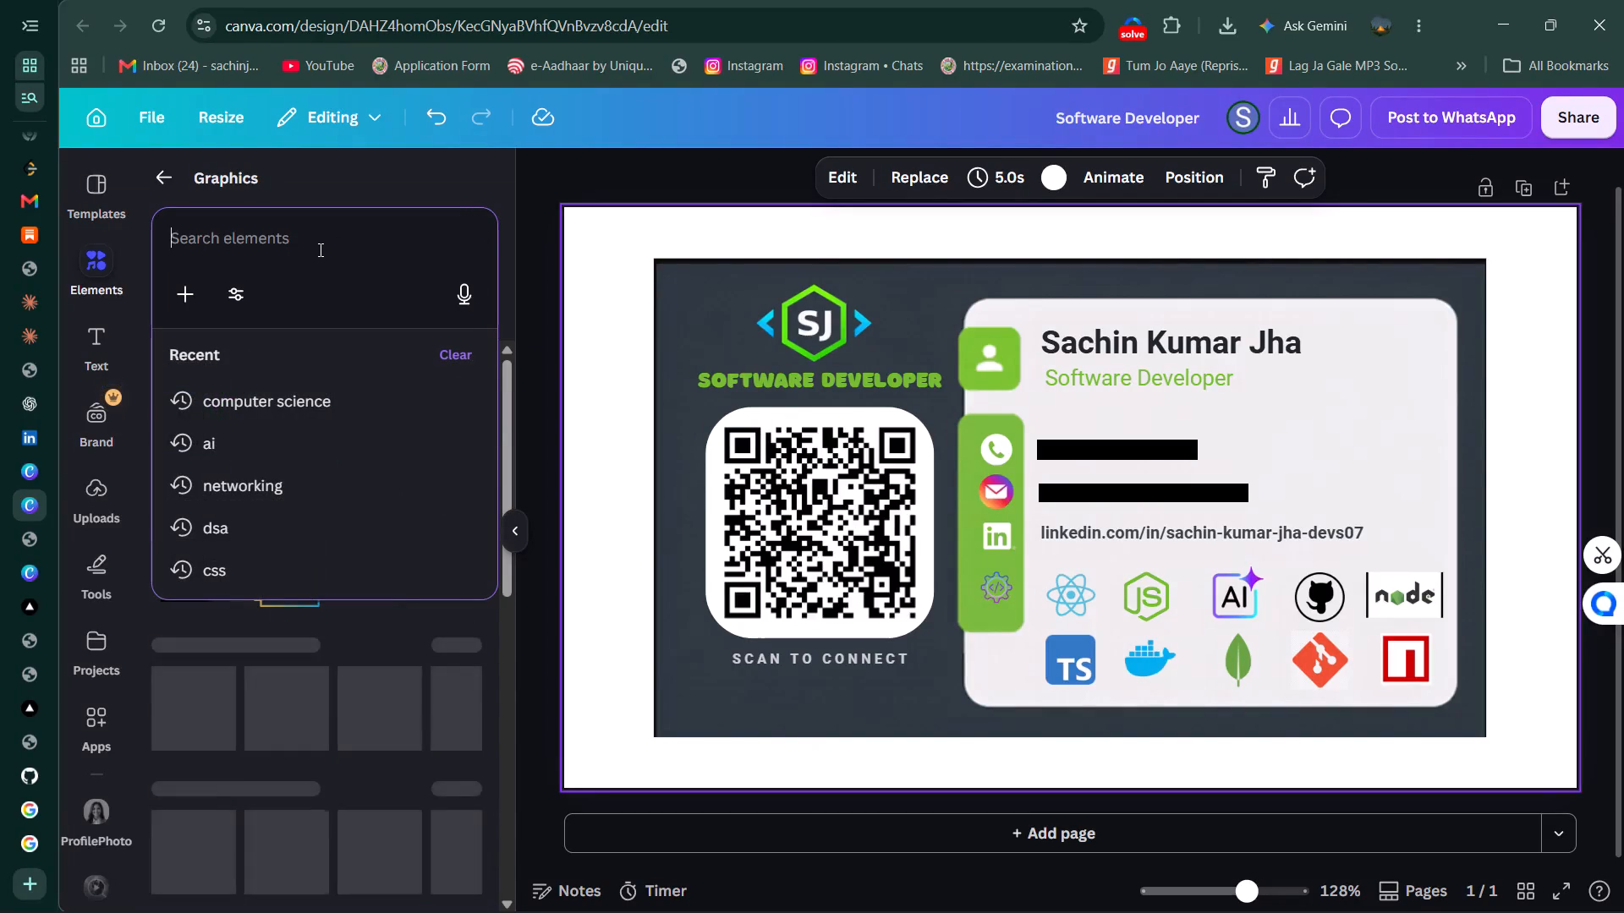
type("code")
key("Return")
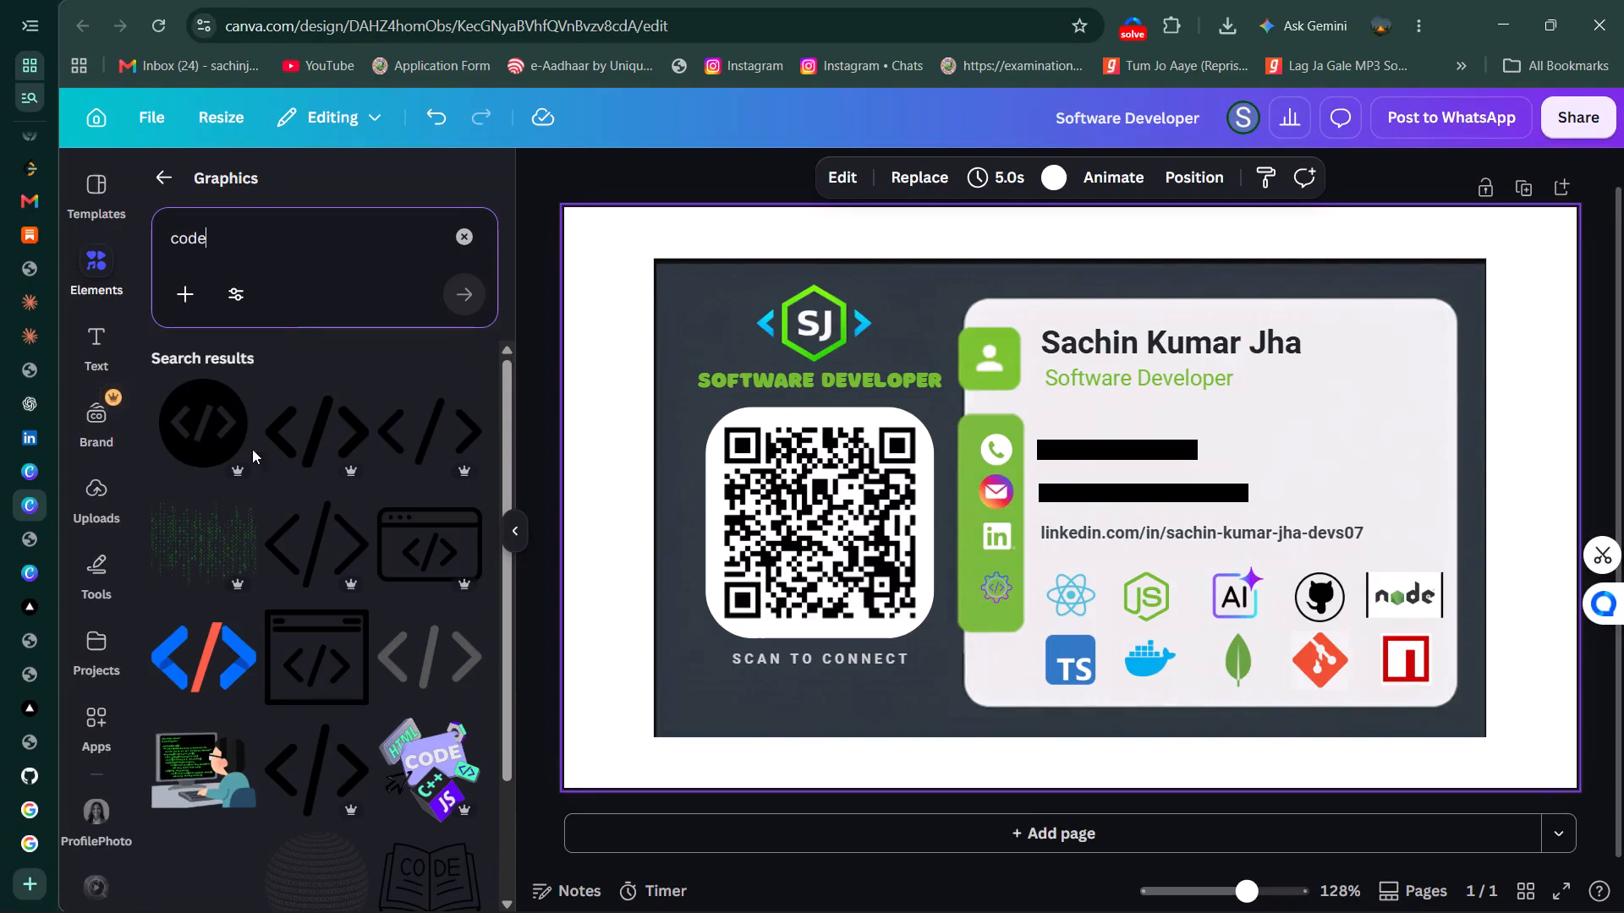
scroll(348, 519, "down", 5)
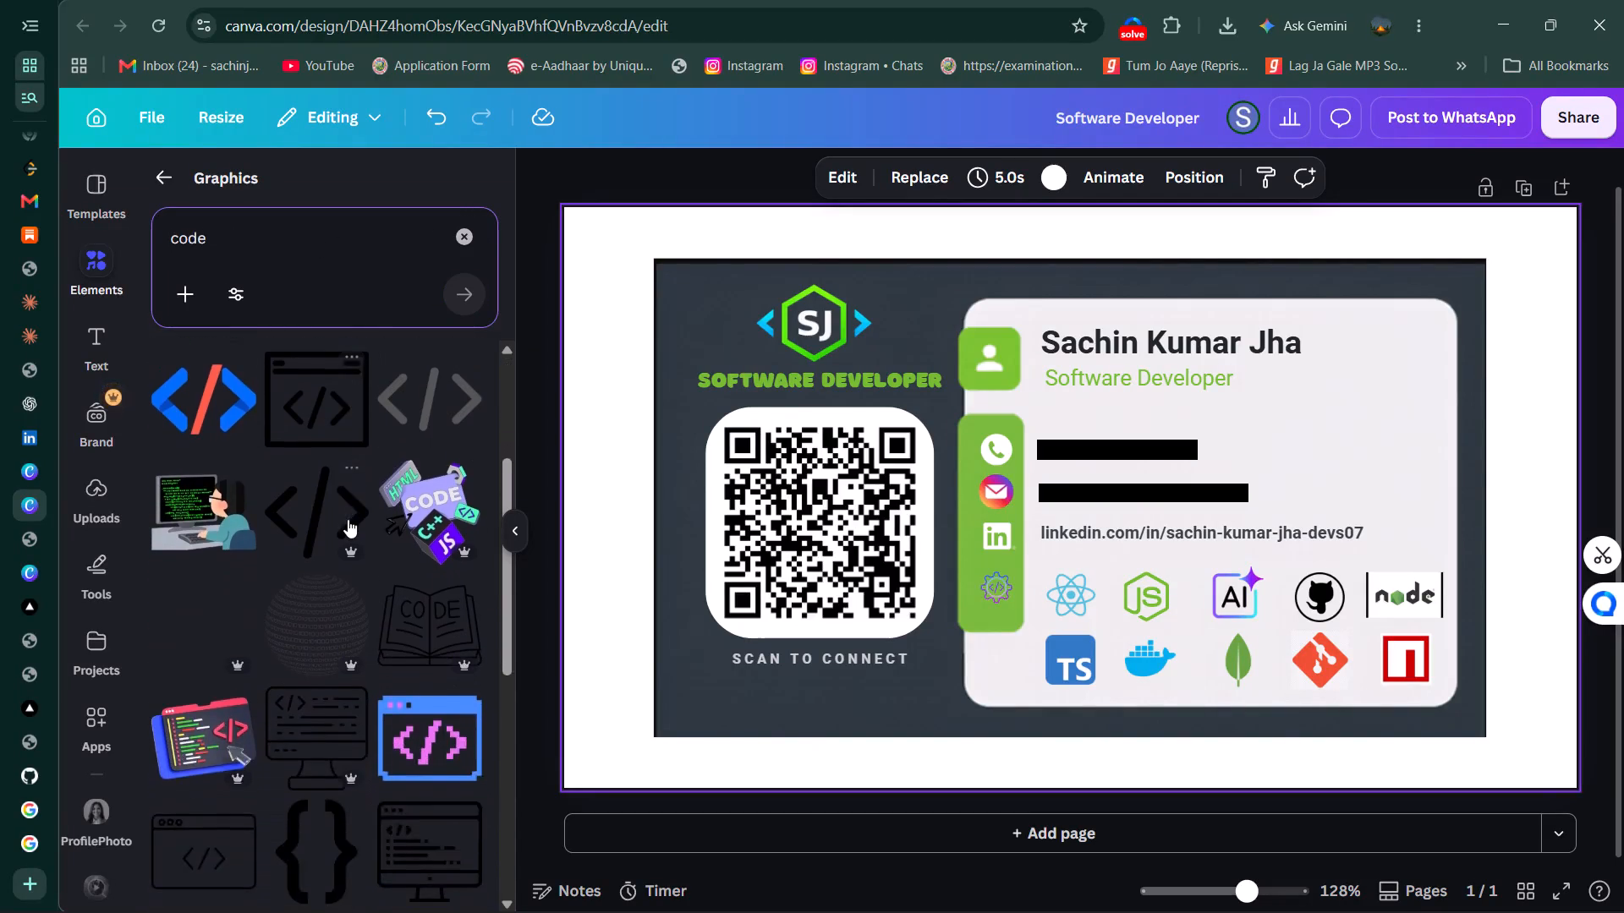
scroll(348, 519, "up", 1)
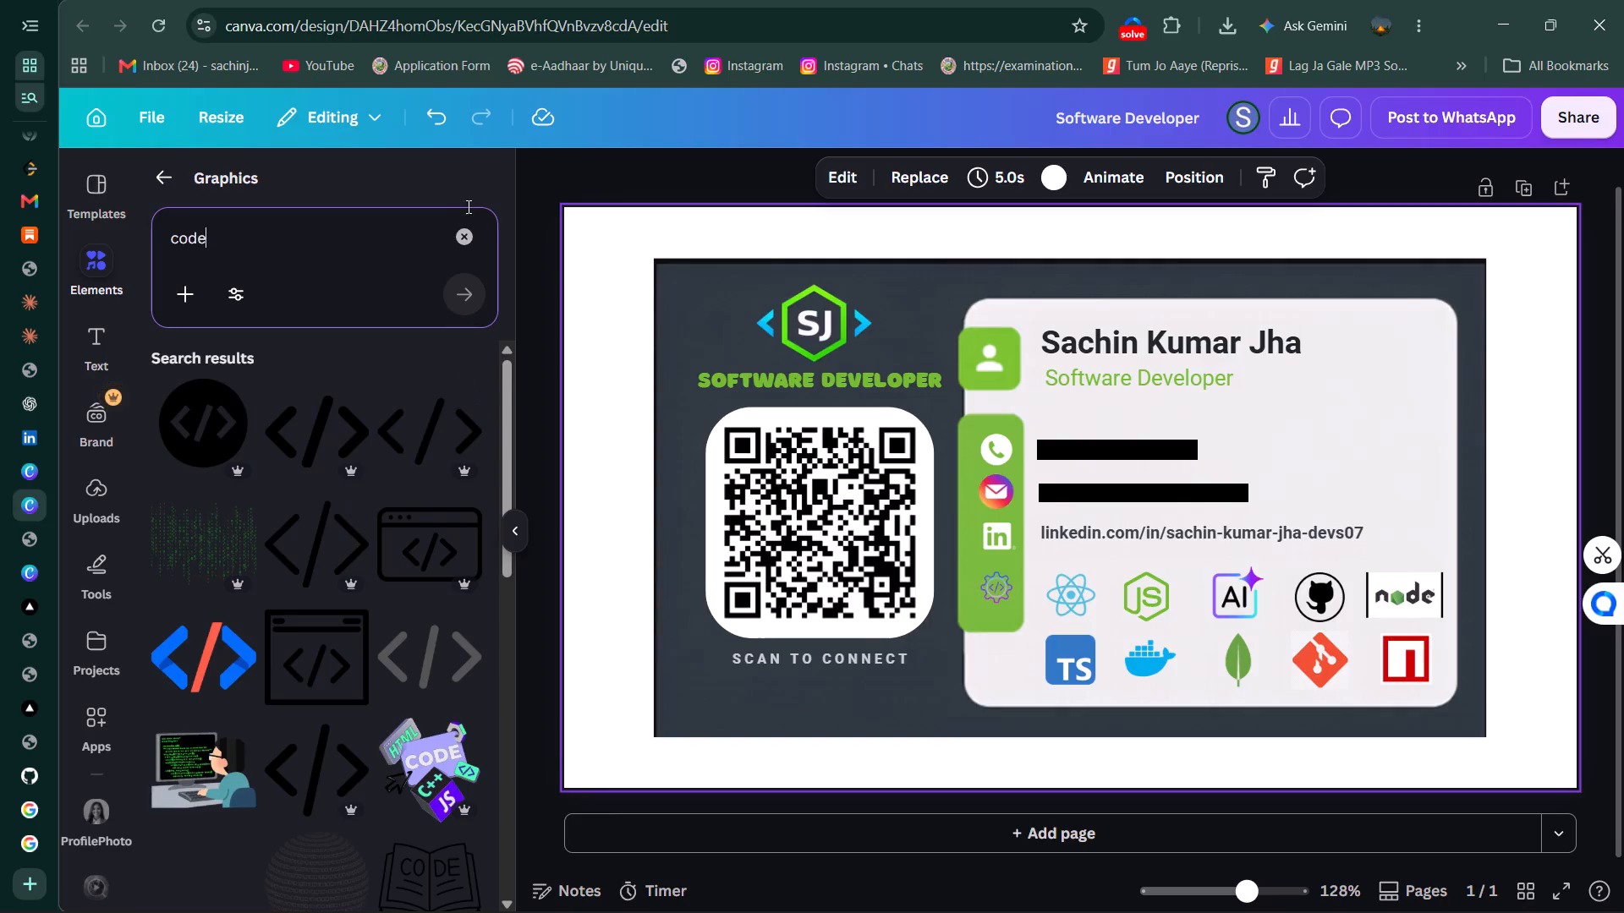
left_click(466, 242)
left_click(153, 178)
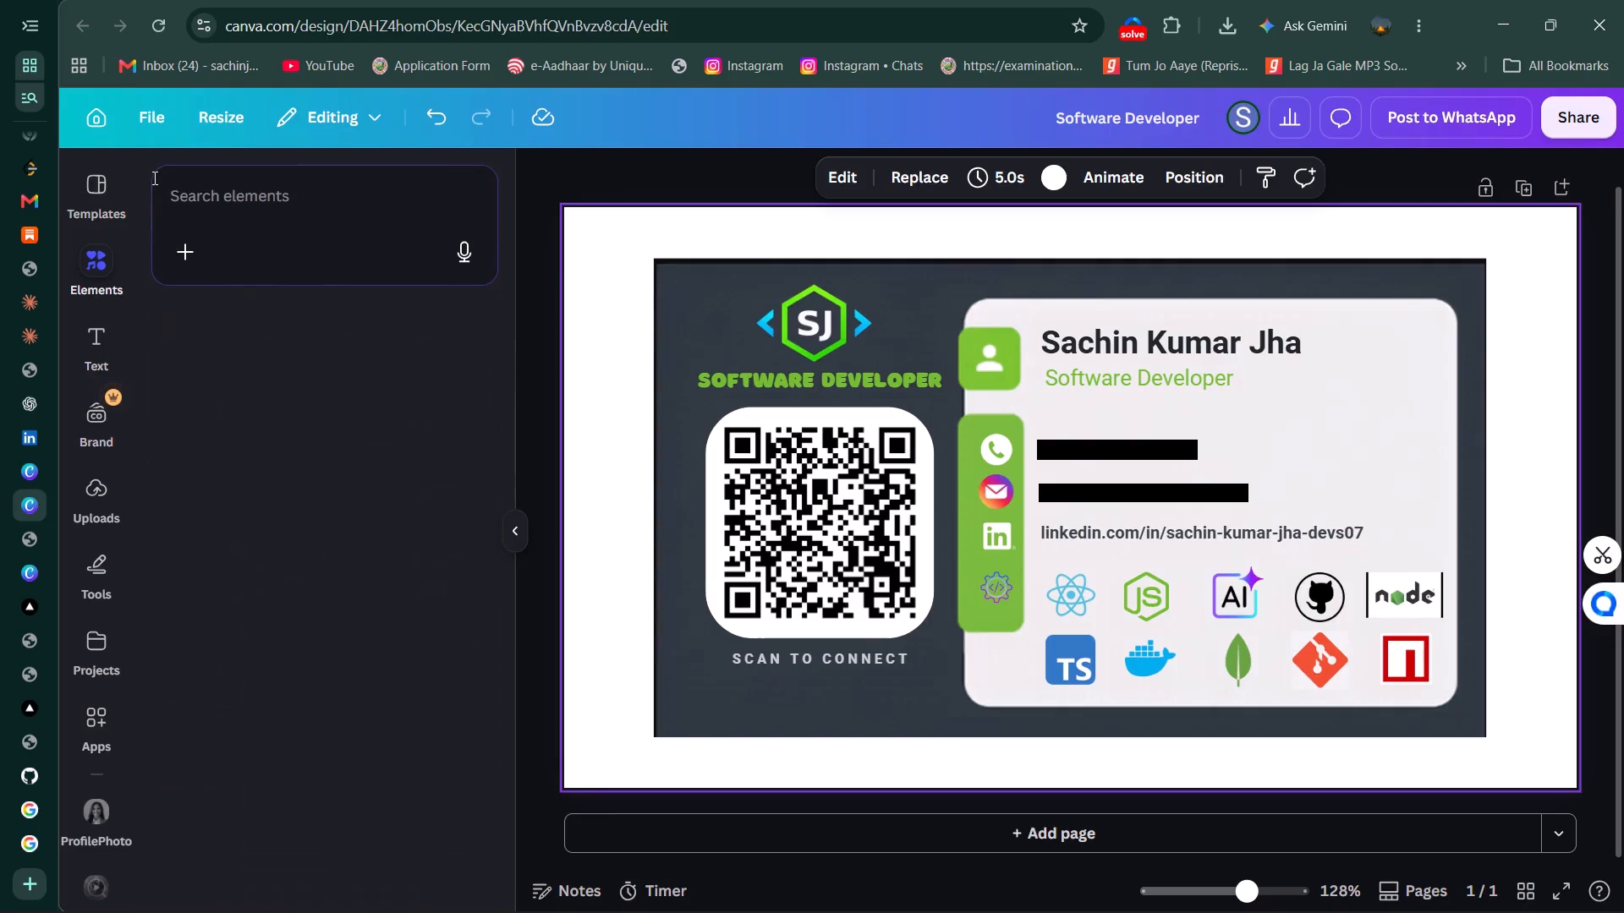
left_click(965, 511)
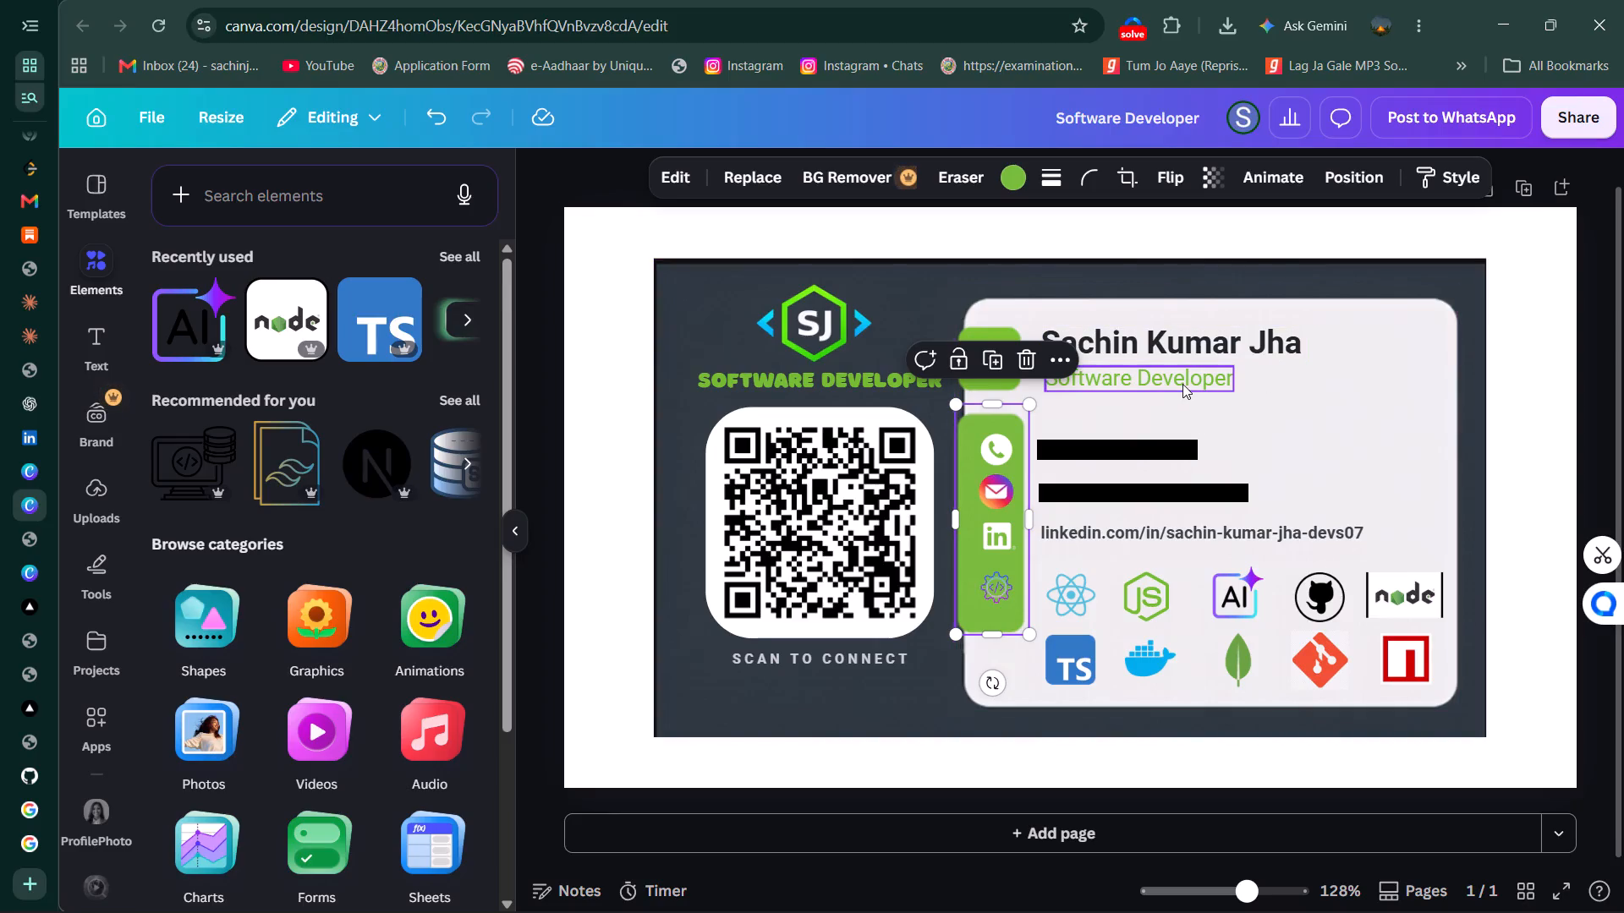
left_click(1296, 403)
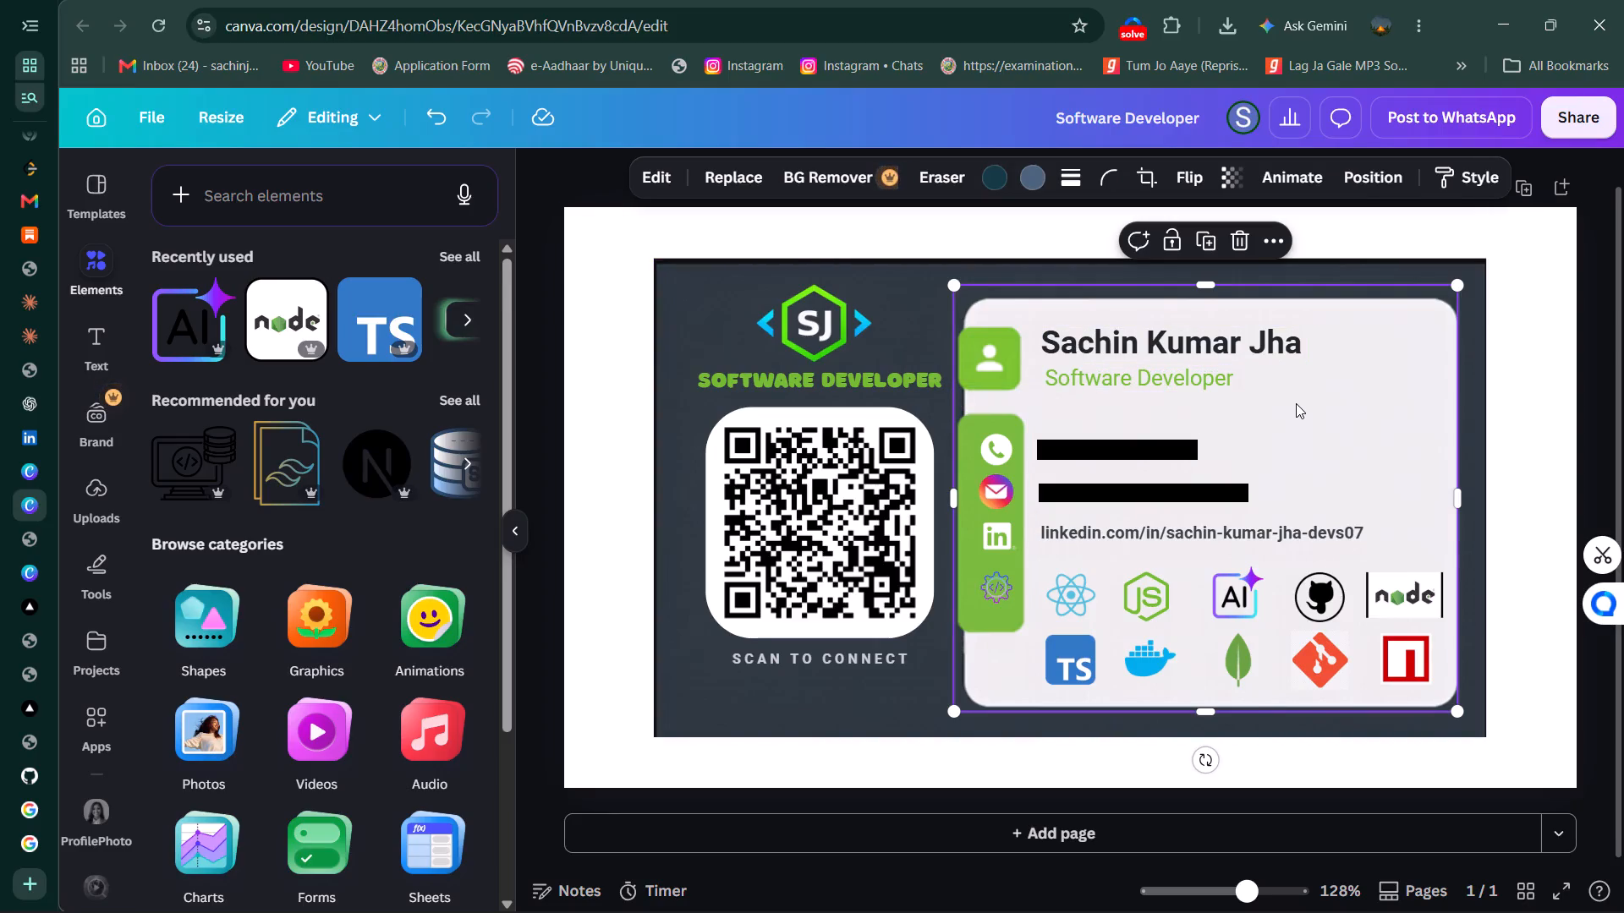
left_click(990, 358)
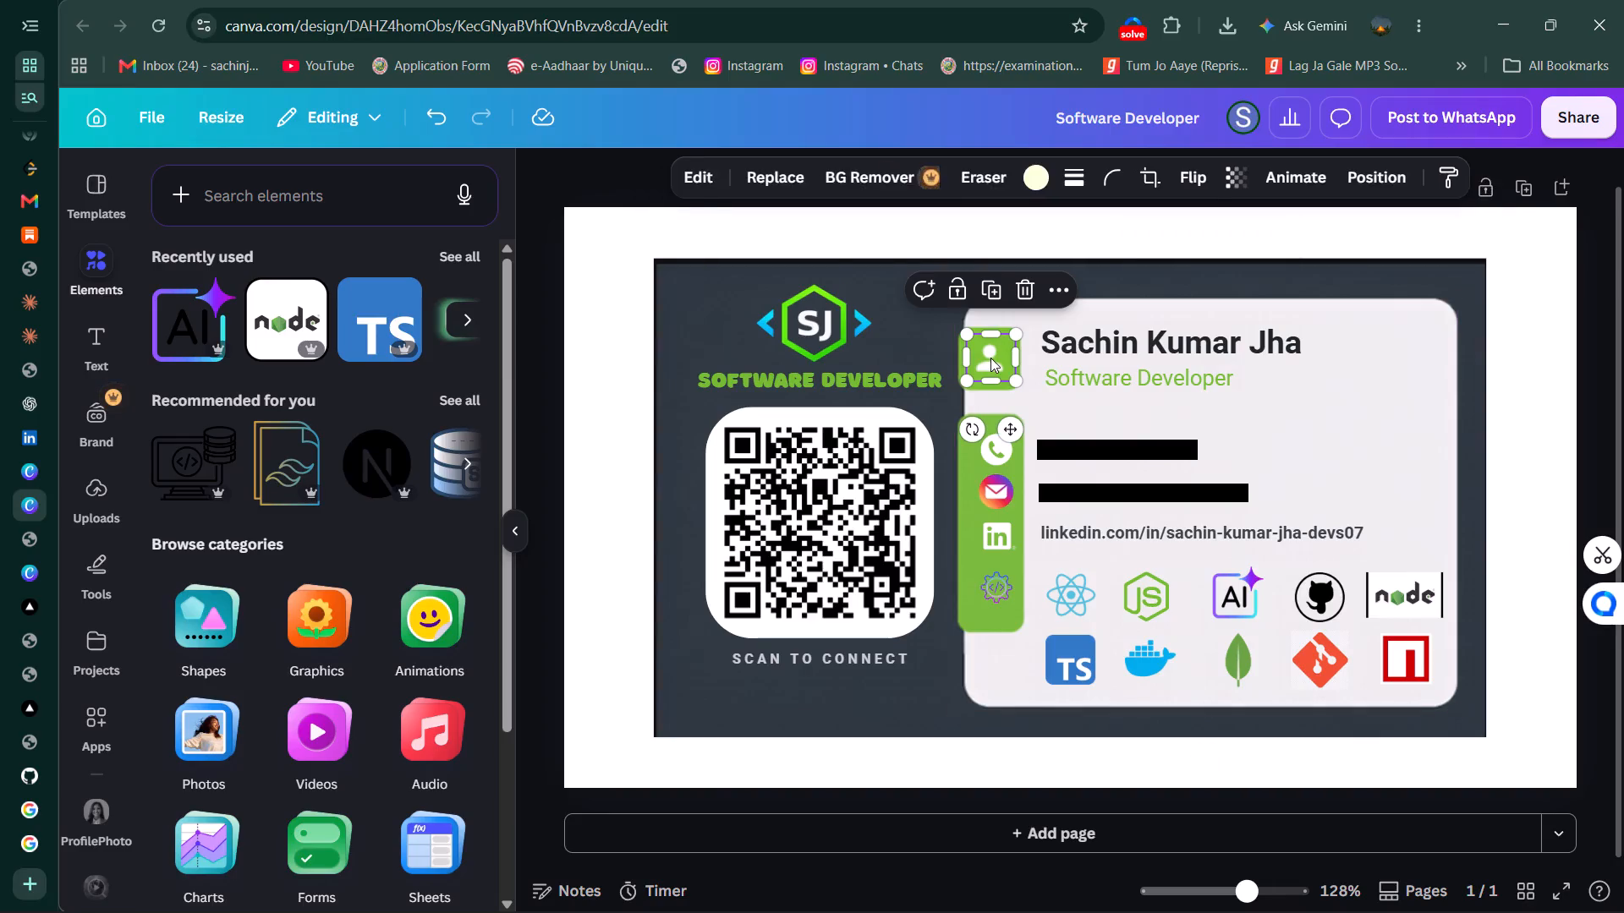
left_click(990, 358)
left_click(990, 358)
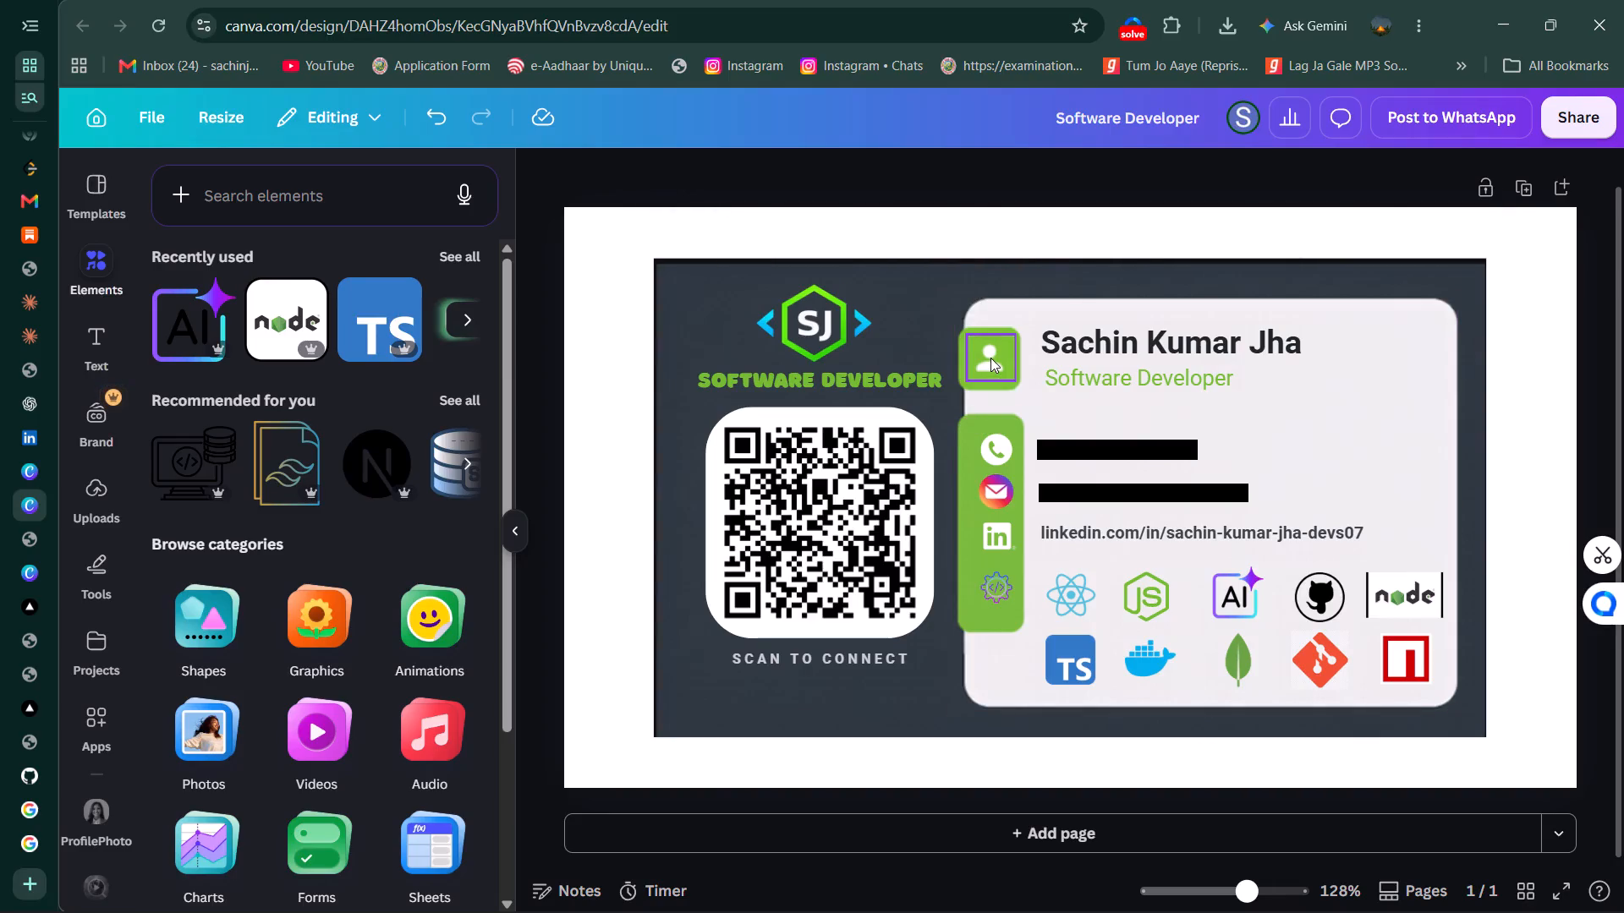
Search all elements for "icon" and look through the graphics results.
left_click(341, 216)
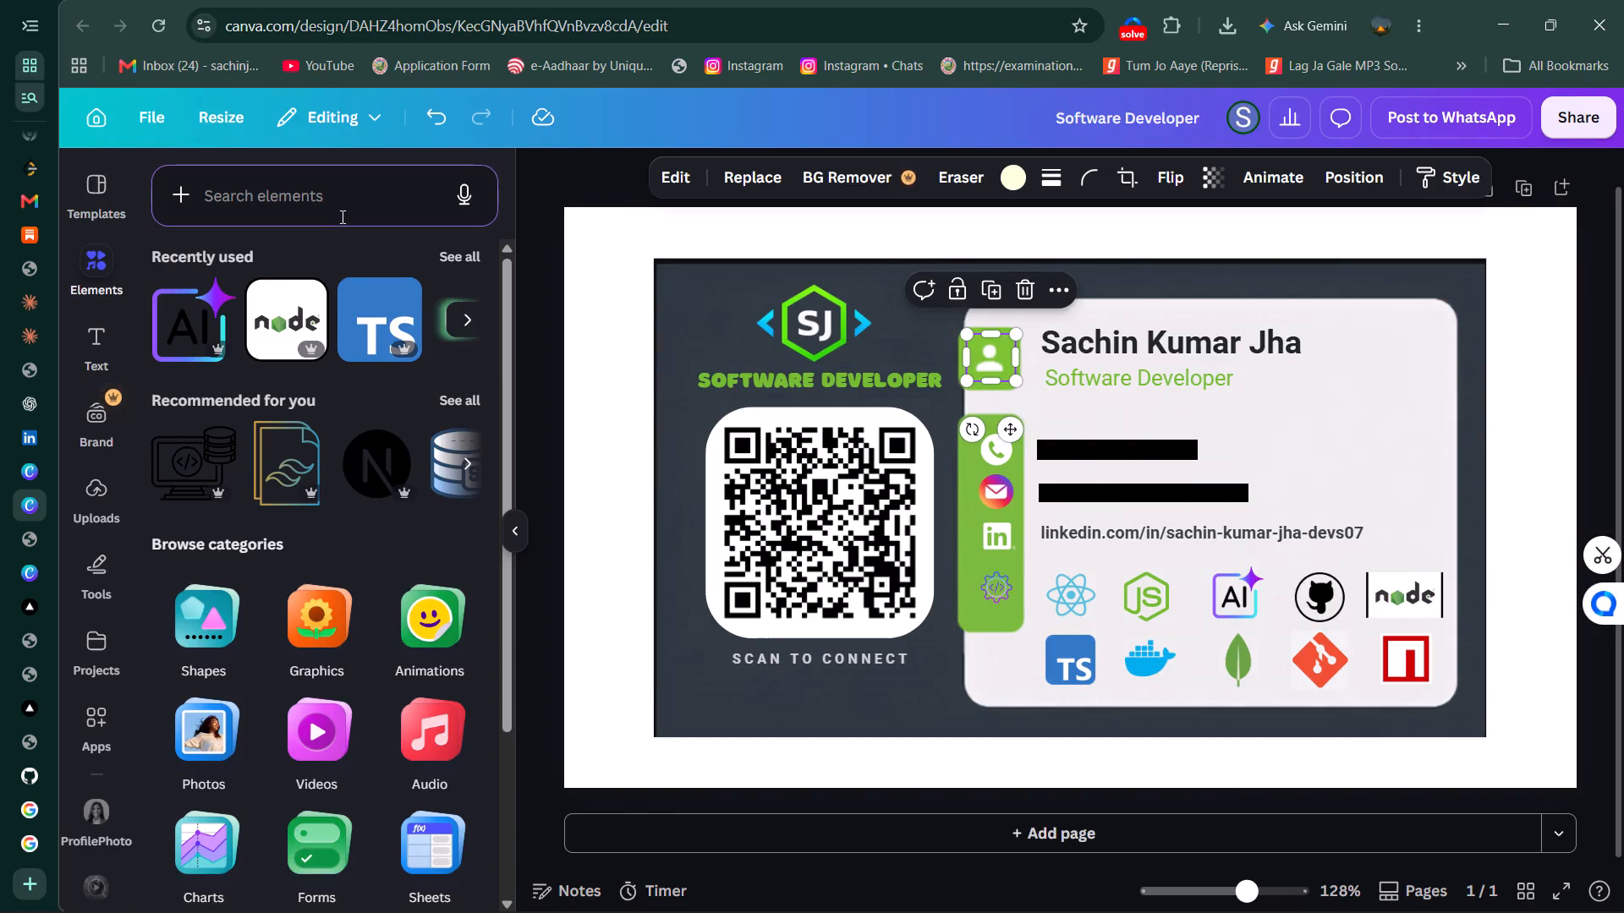
left_click(286, 200)
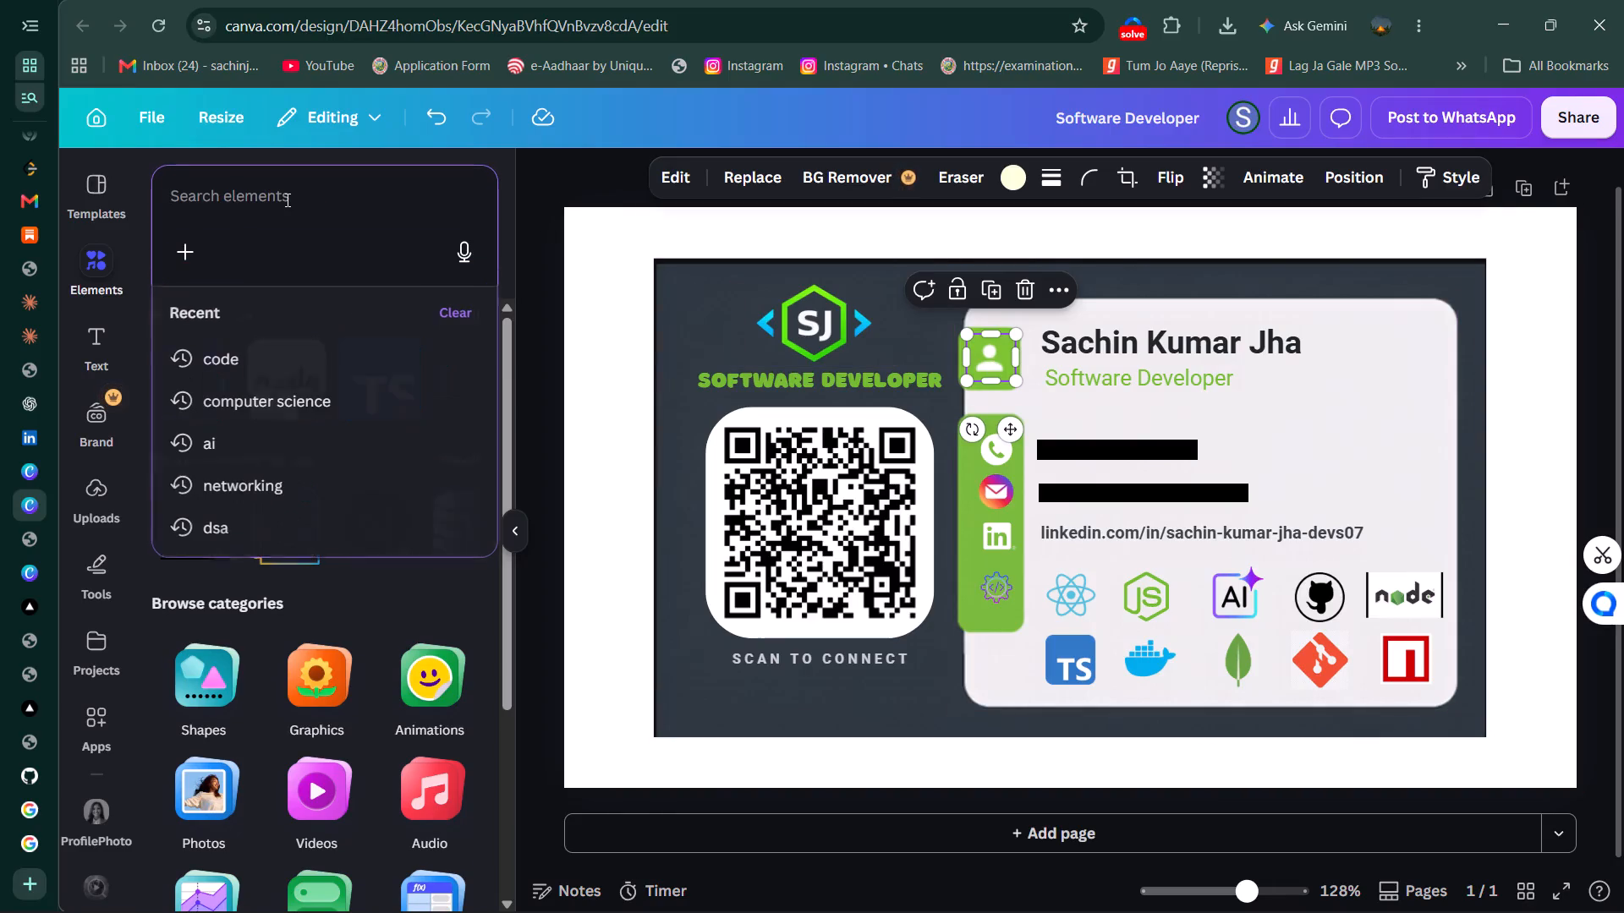
type("icon")
key("Return")
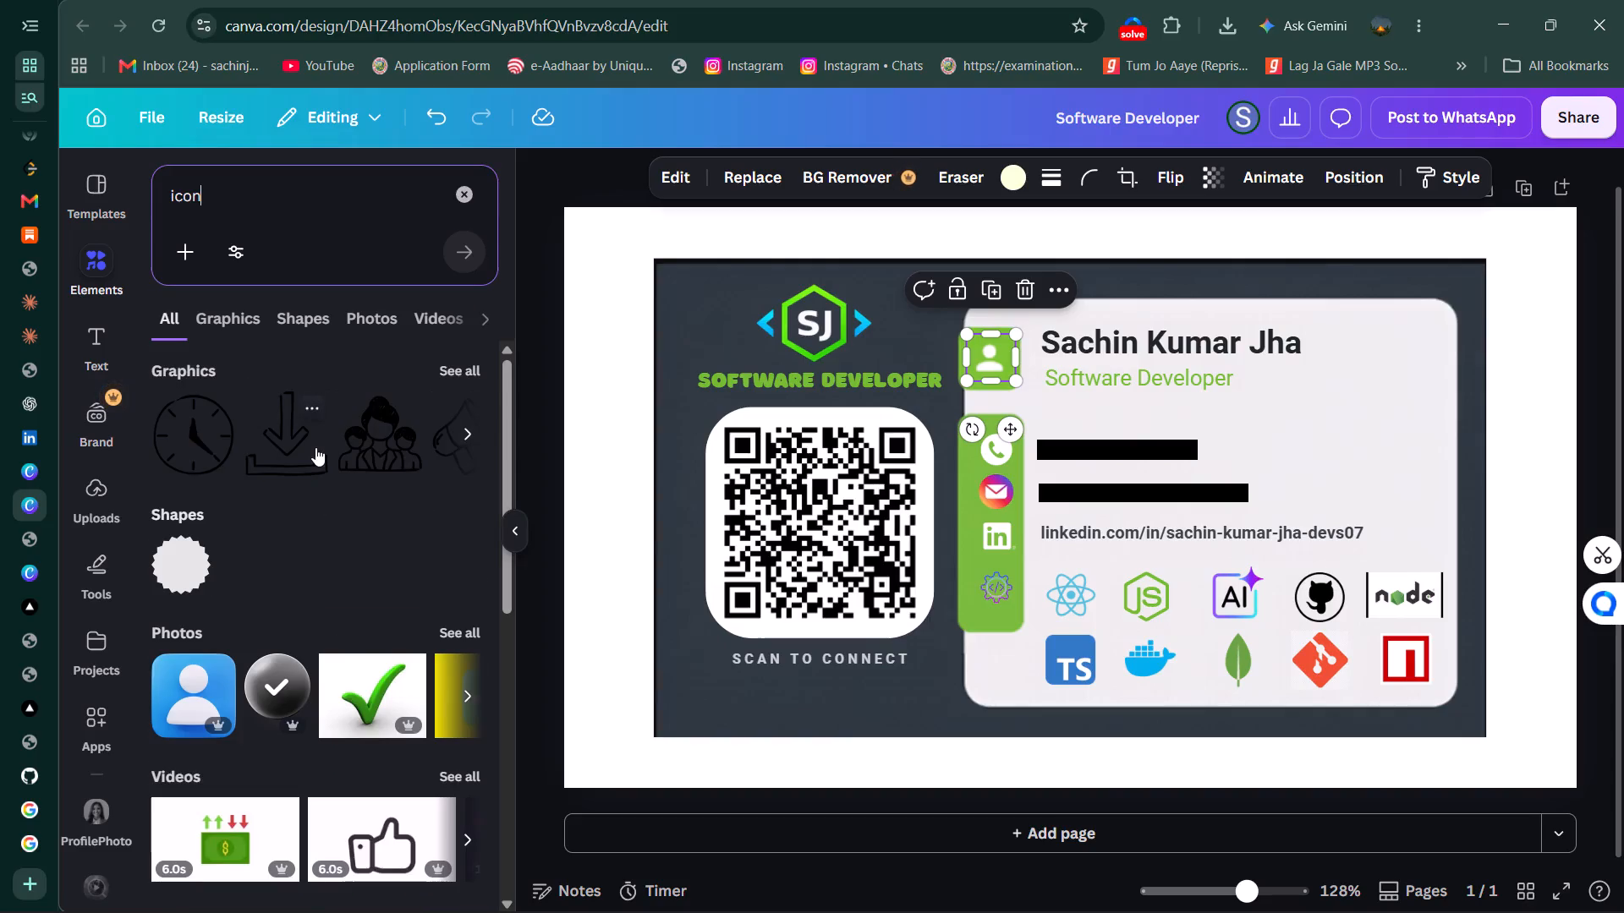
scroll(315, 447, "left", 9)
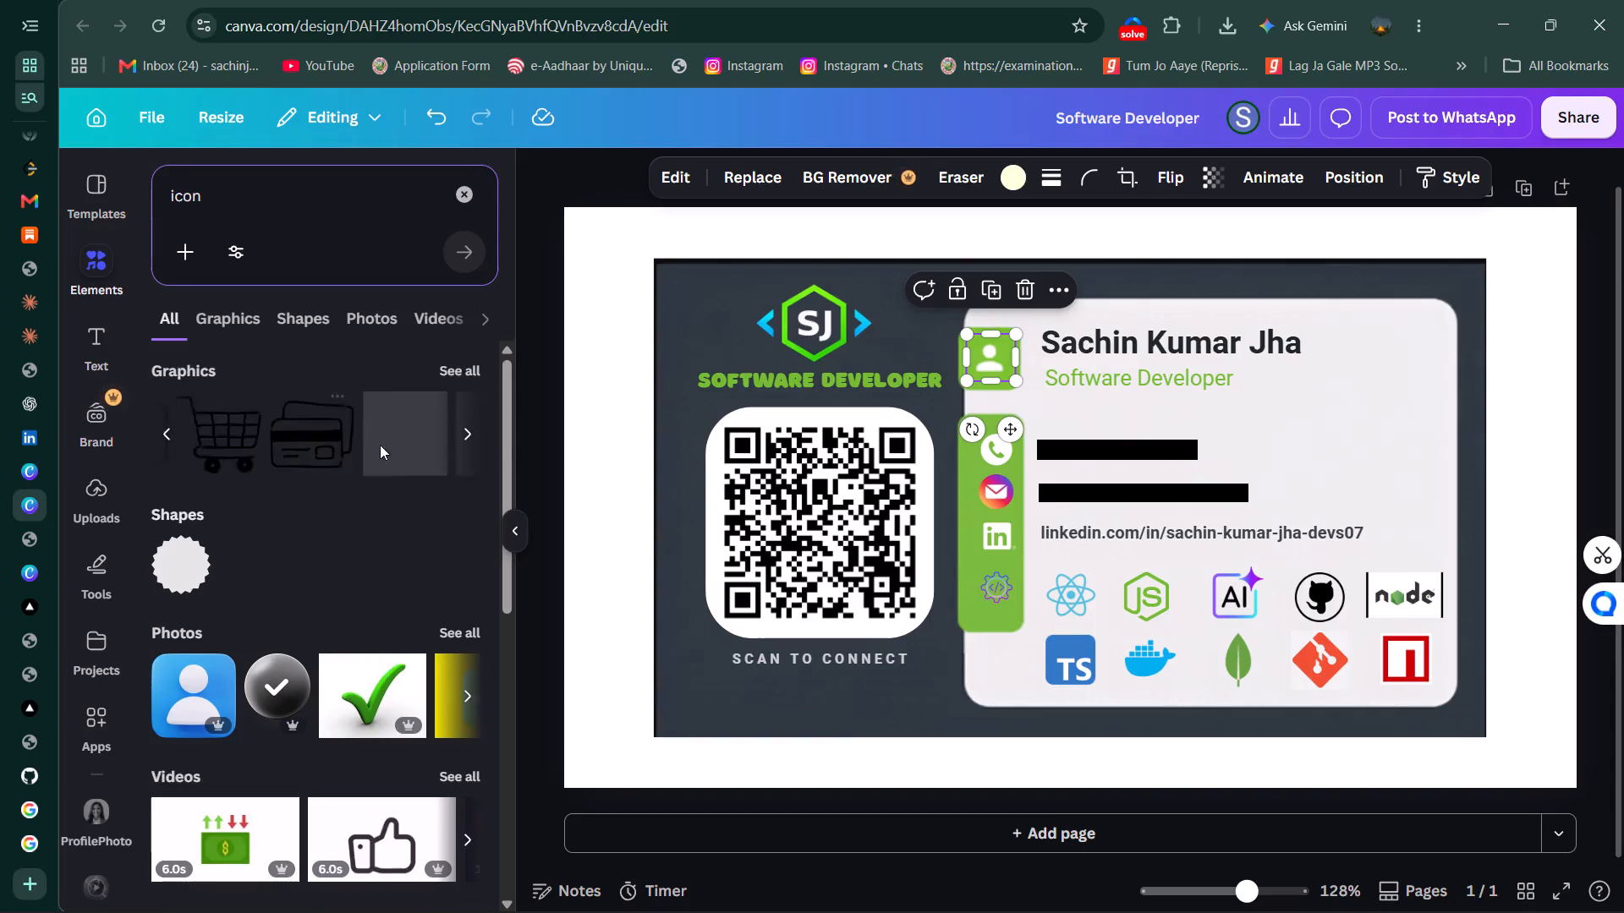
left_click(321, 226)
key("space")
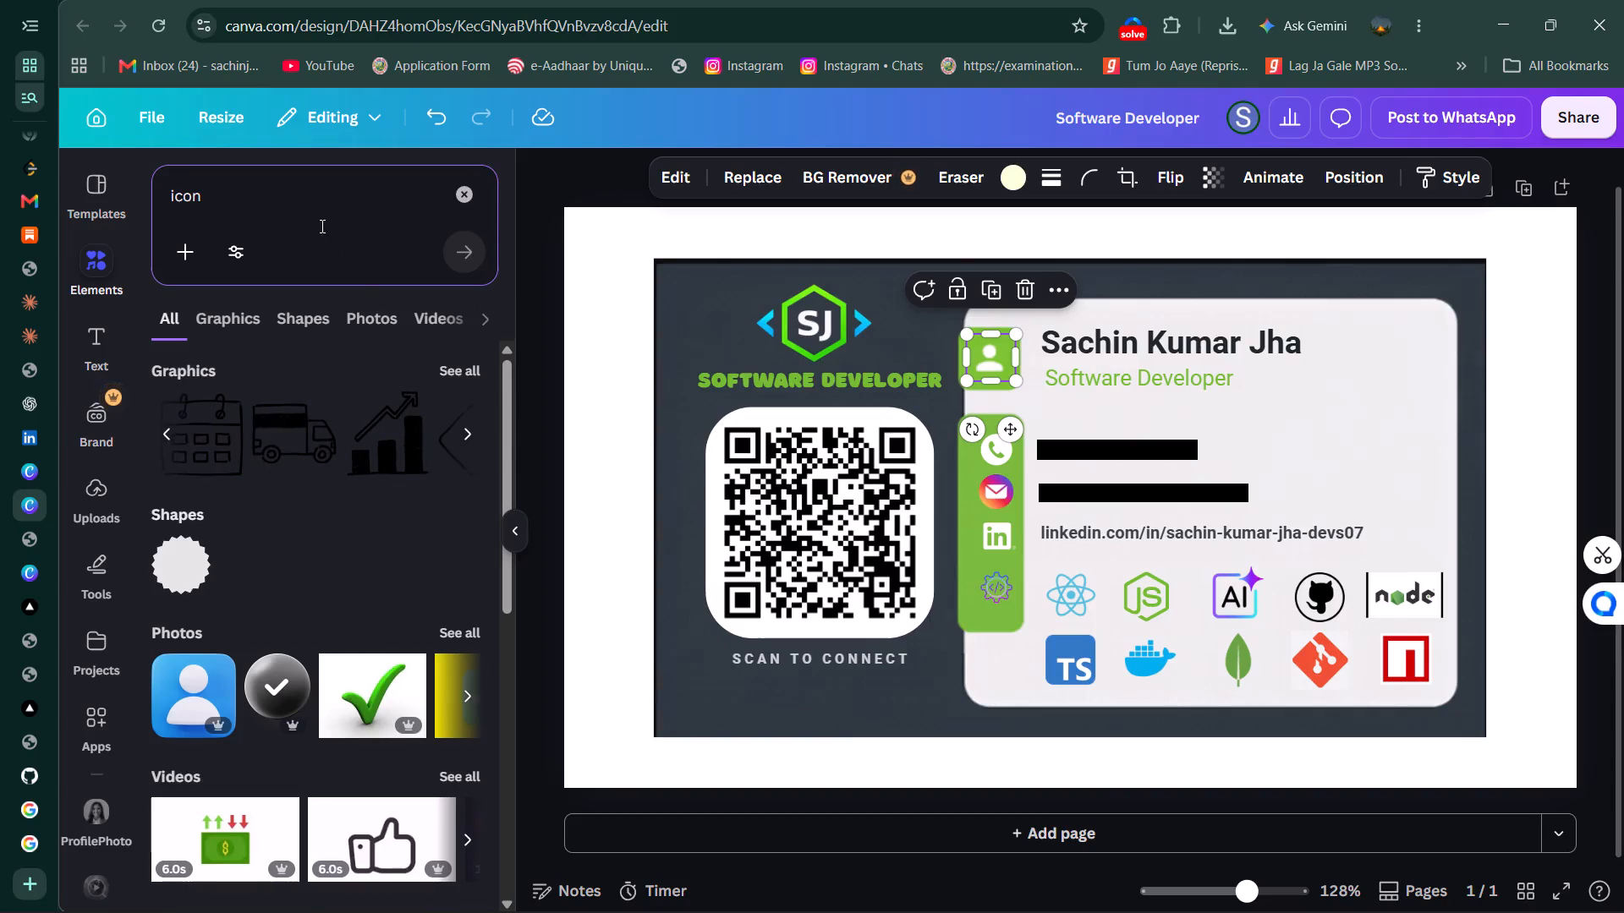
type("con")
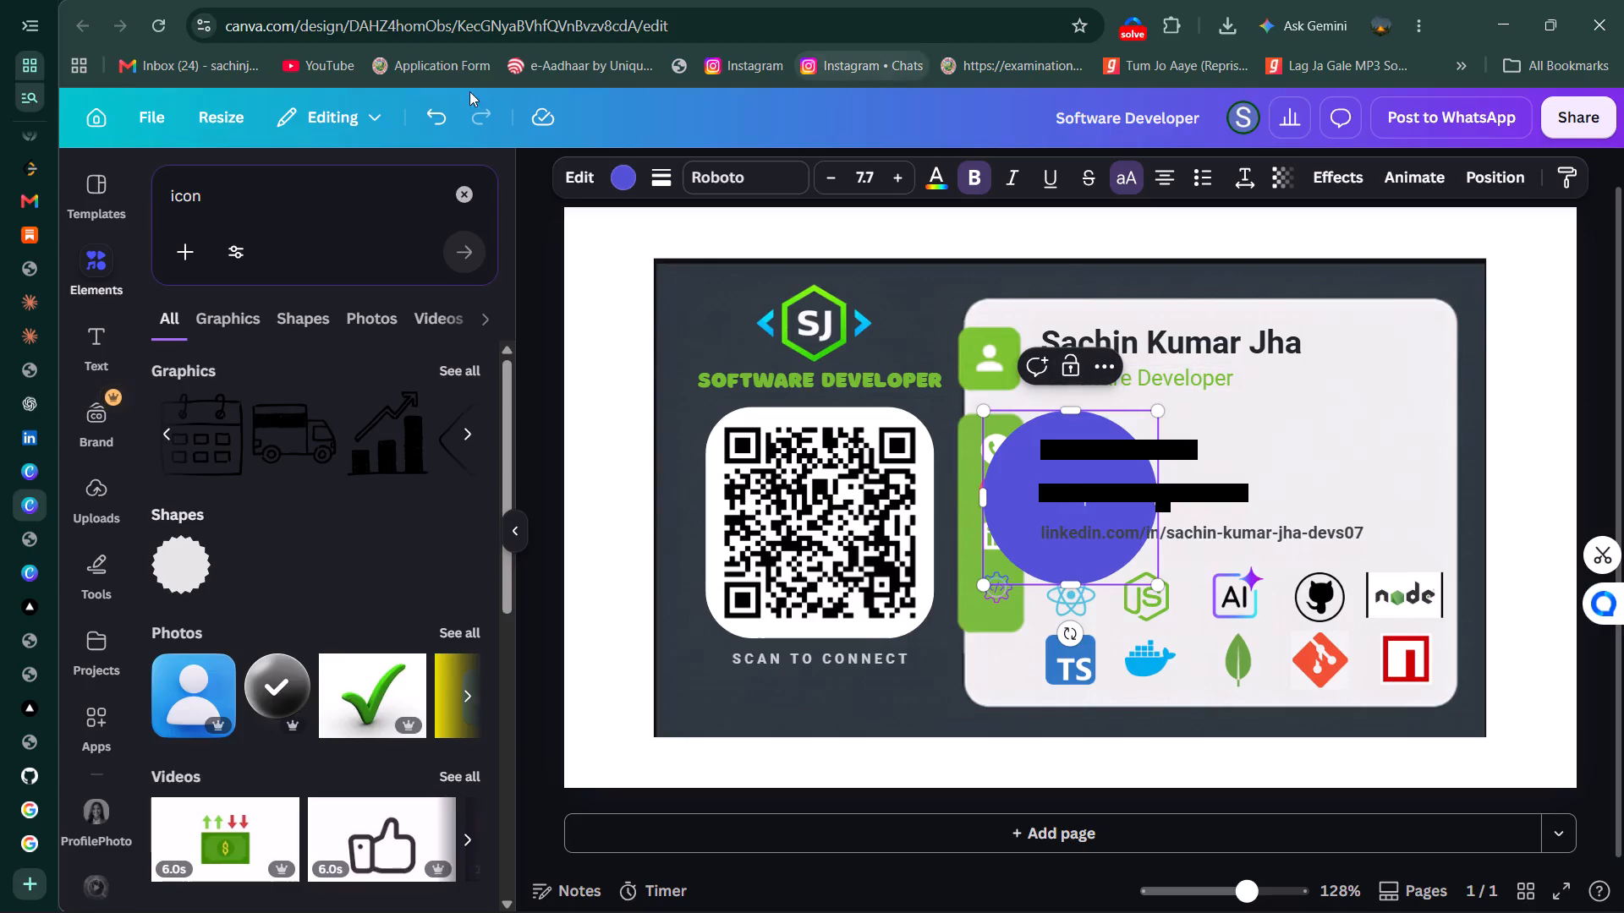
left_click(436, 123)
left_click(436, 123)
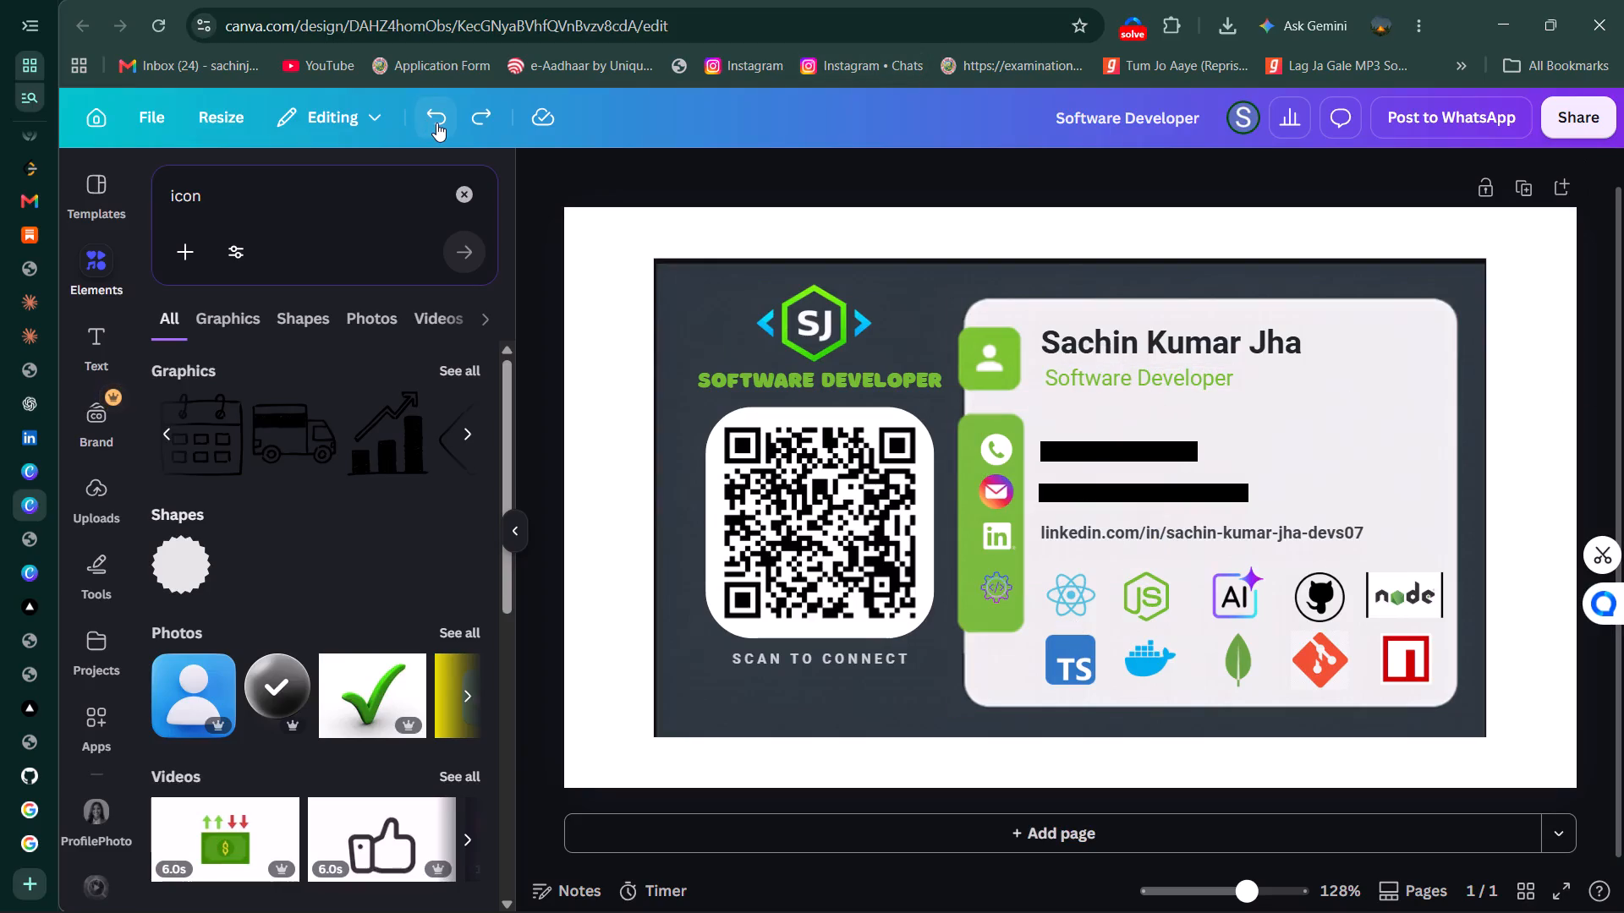
Replace the current element search with "contact icon" and run it.
left_click(258, 210)
left_click(258, 210)
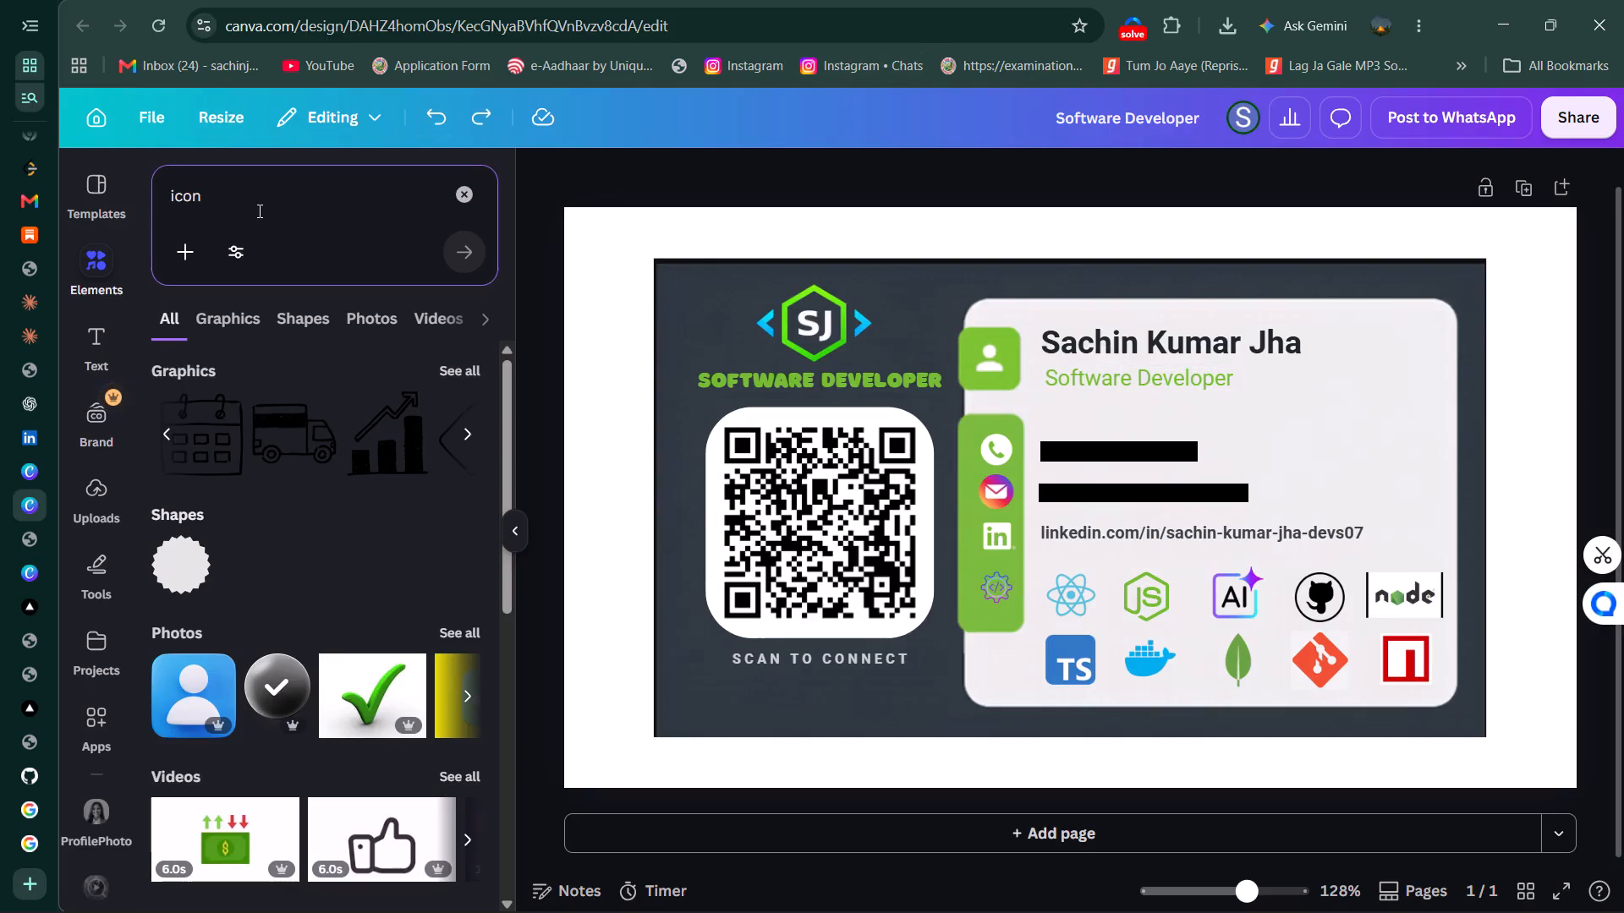
double_click(205, 201)
left_click(205, 201)
key("BackSpace")
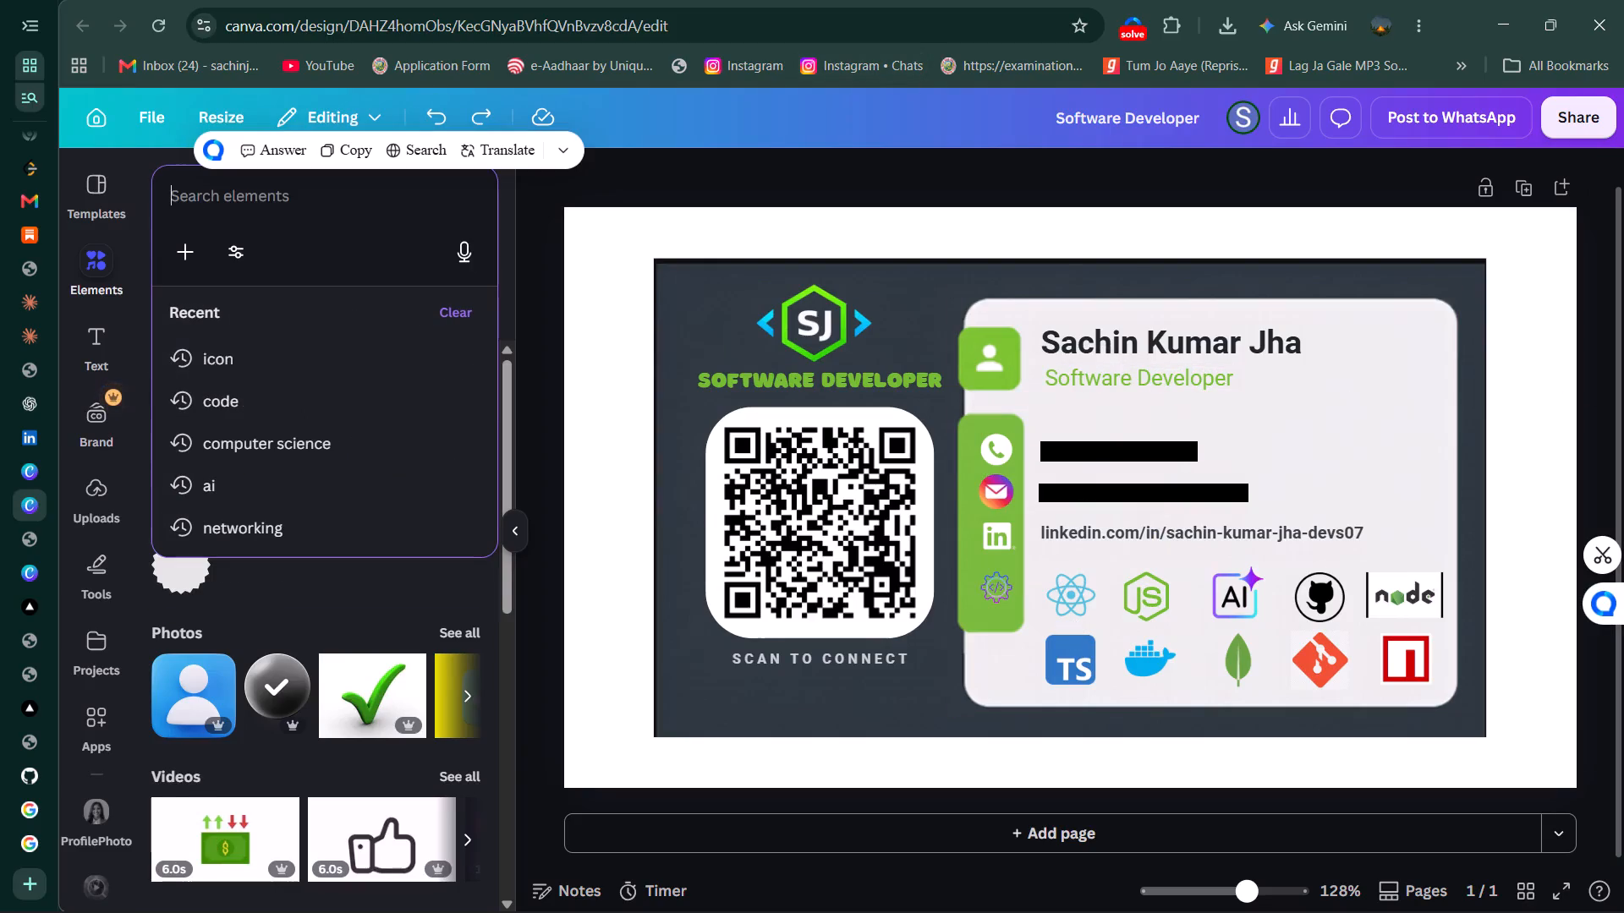
type("contat")
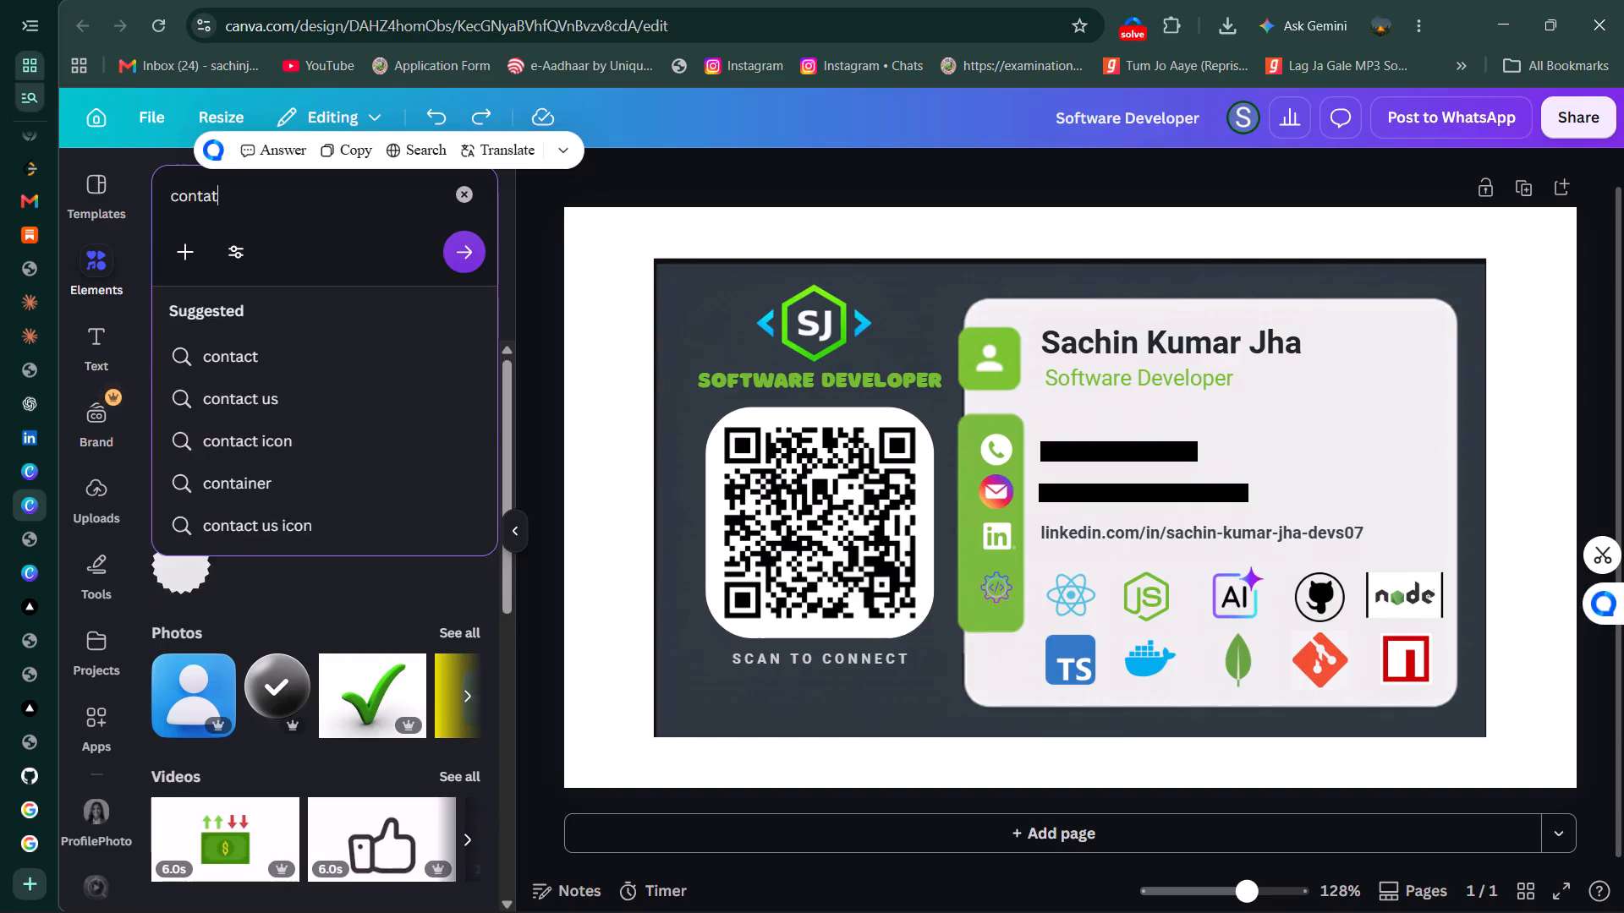
key("BackSpace")
type("ct incon")
key("BackSpace")
key("BackSpace")
key("BackSpace")
key("BackSpace")
type("con")
key("space")
key("Return")
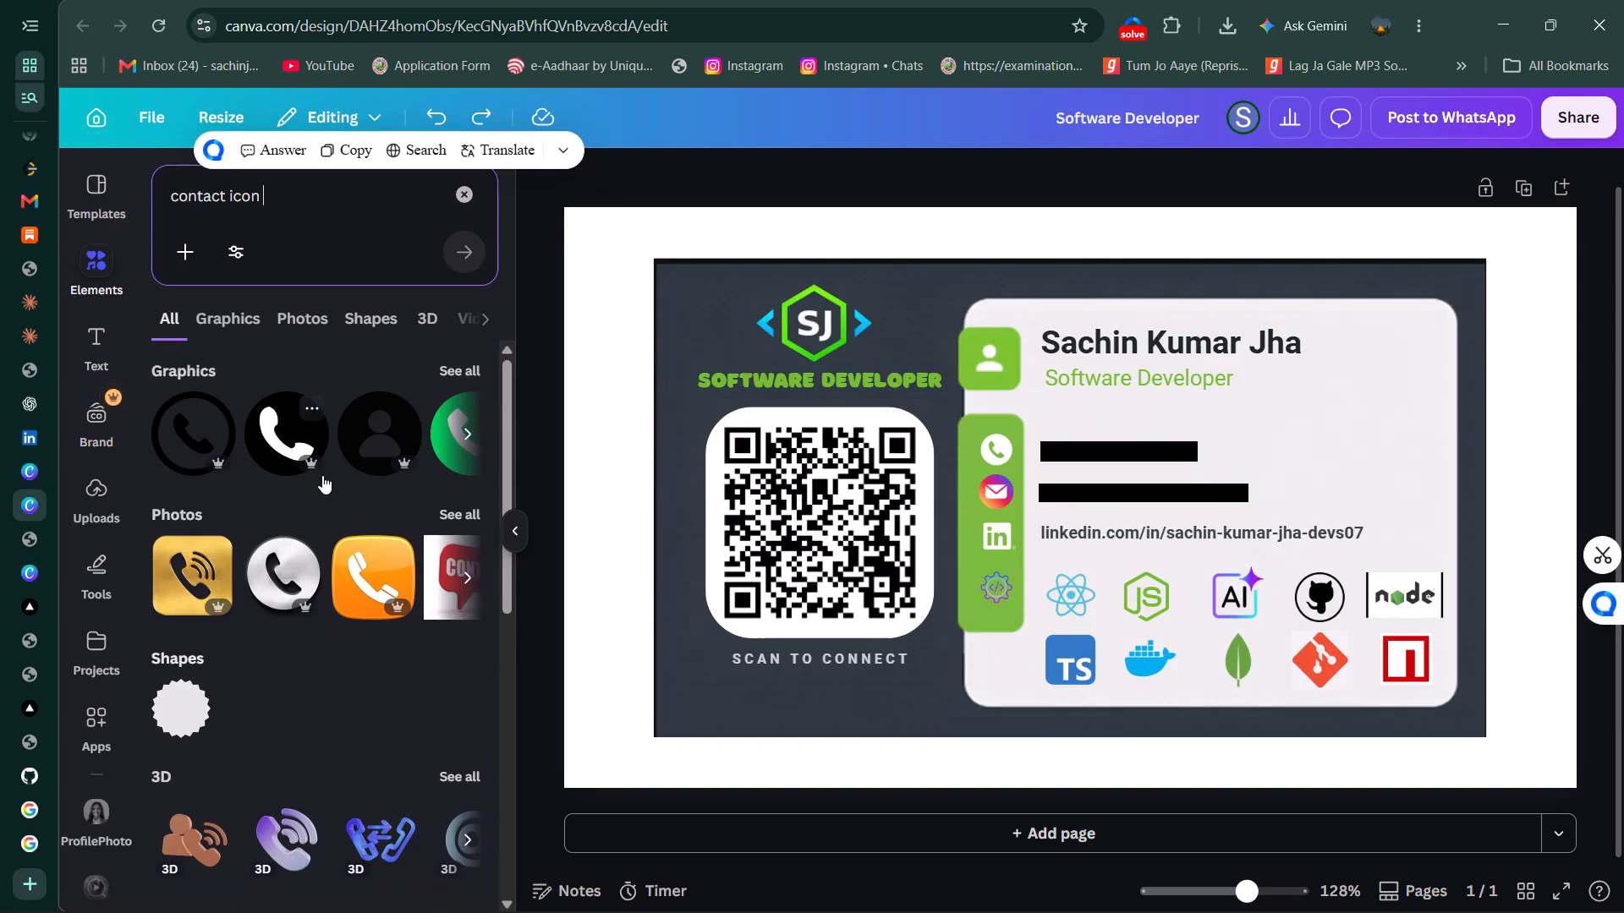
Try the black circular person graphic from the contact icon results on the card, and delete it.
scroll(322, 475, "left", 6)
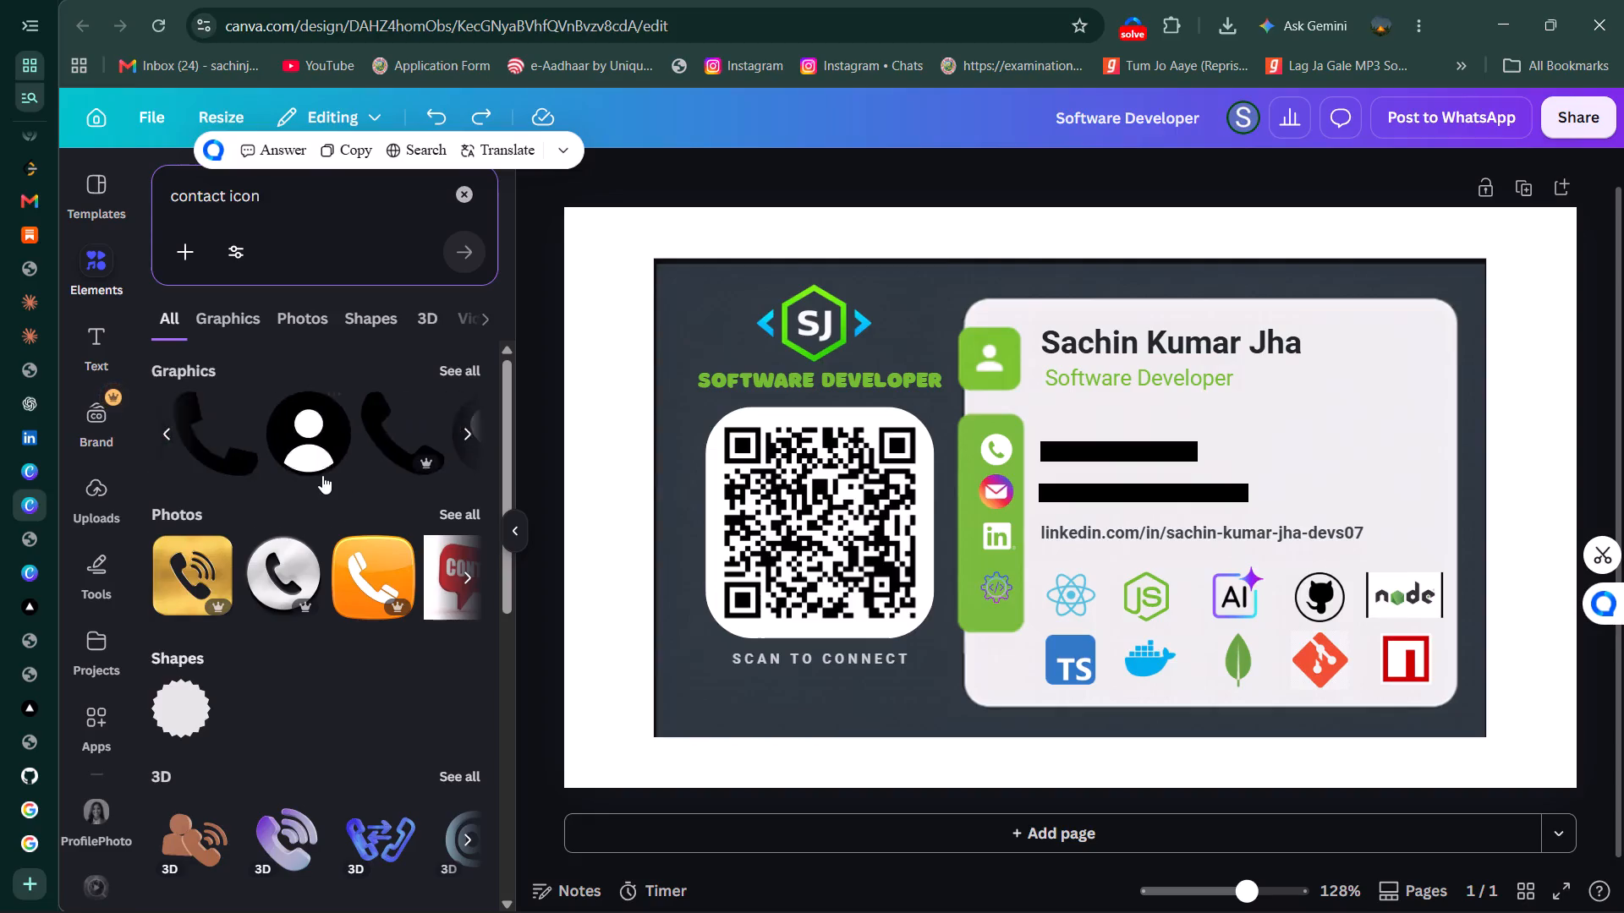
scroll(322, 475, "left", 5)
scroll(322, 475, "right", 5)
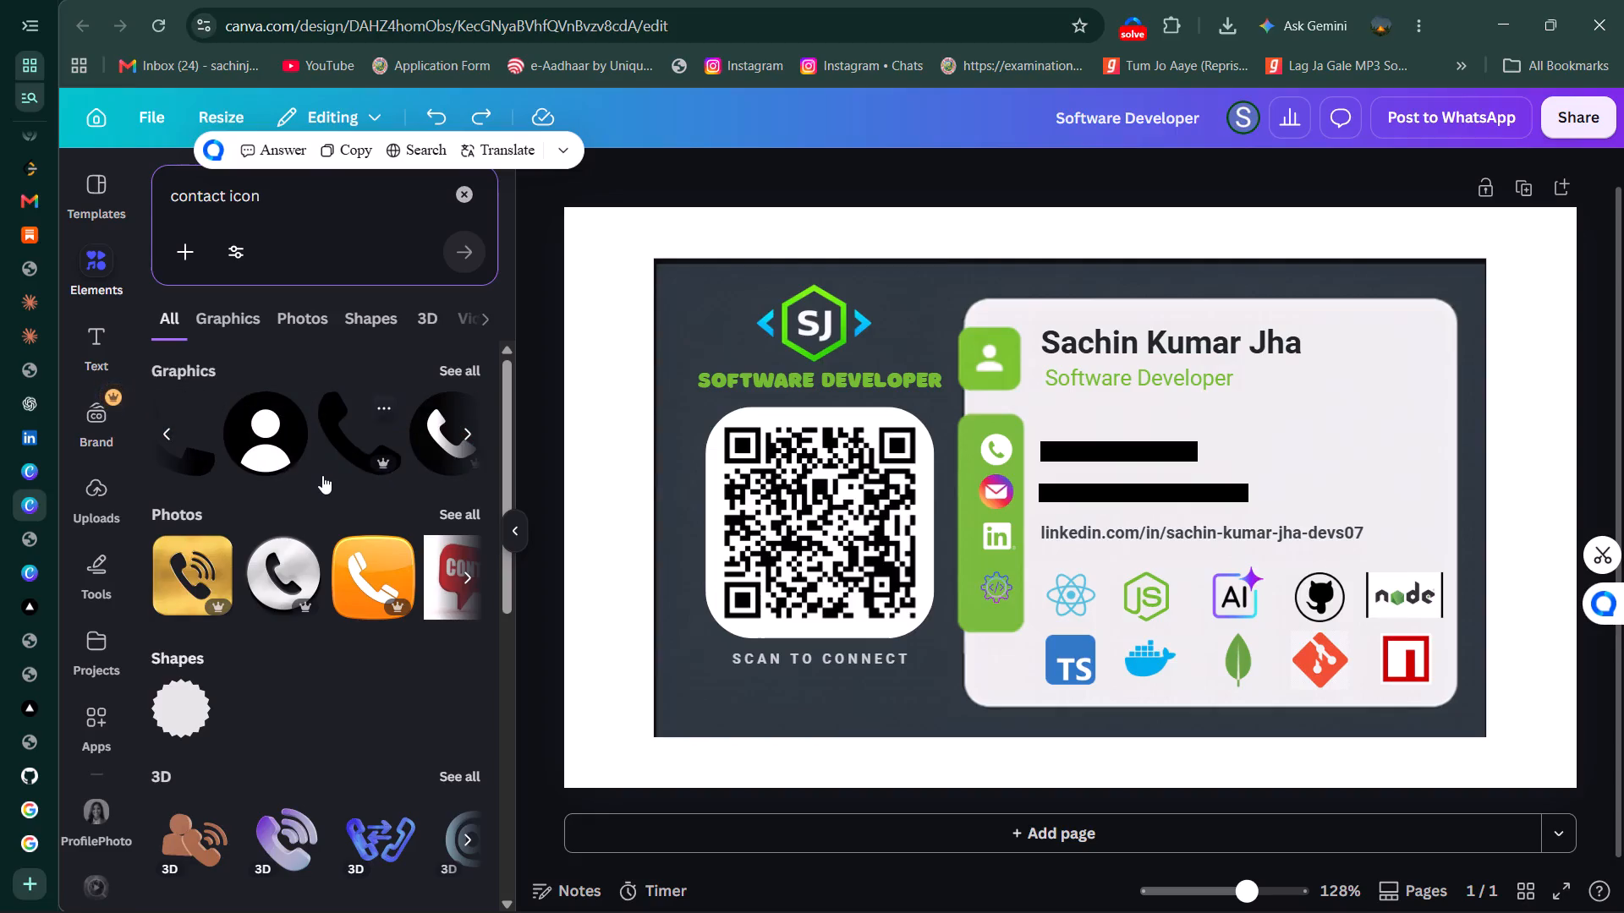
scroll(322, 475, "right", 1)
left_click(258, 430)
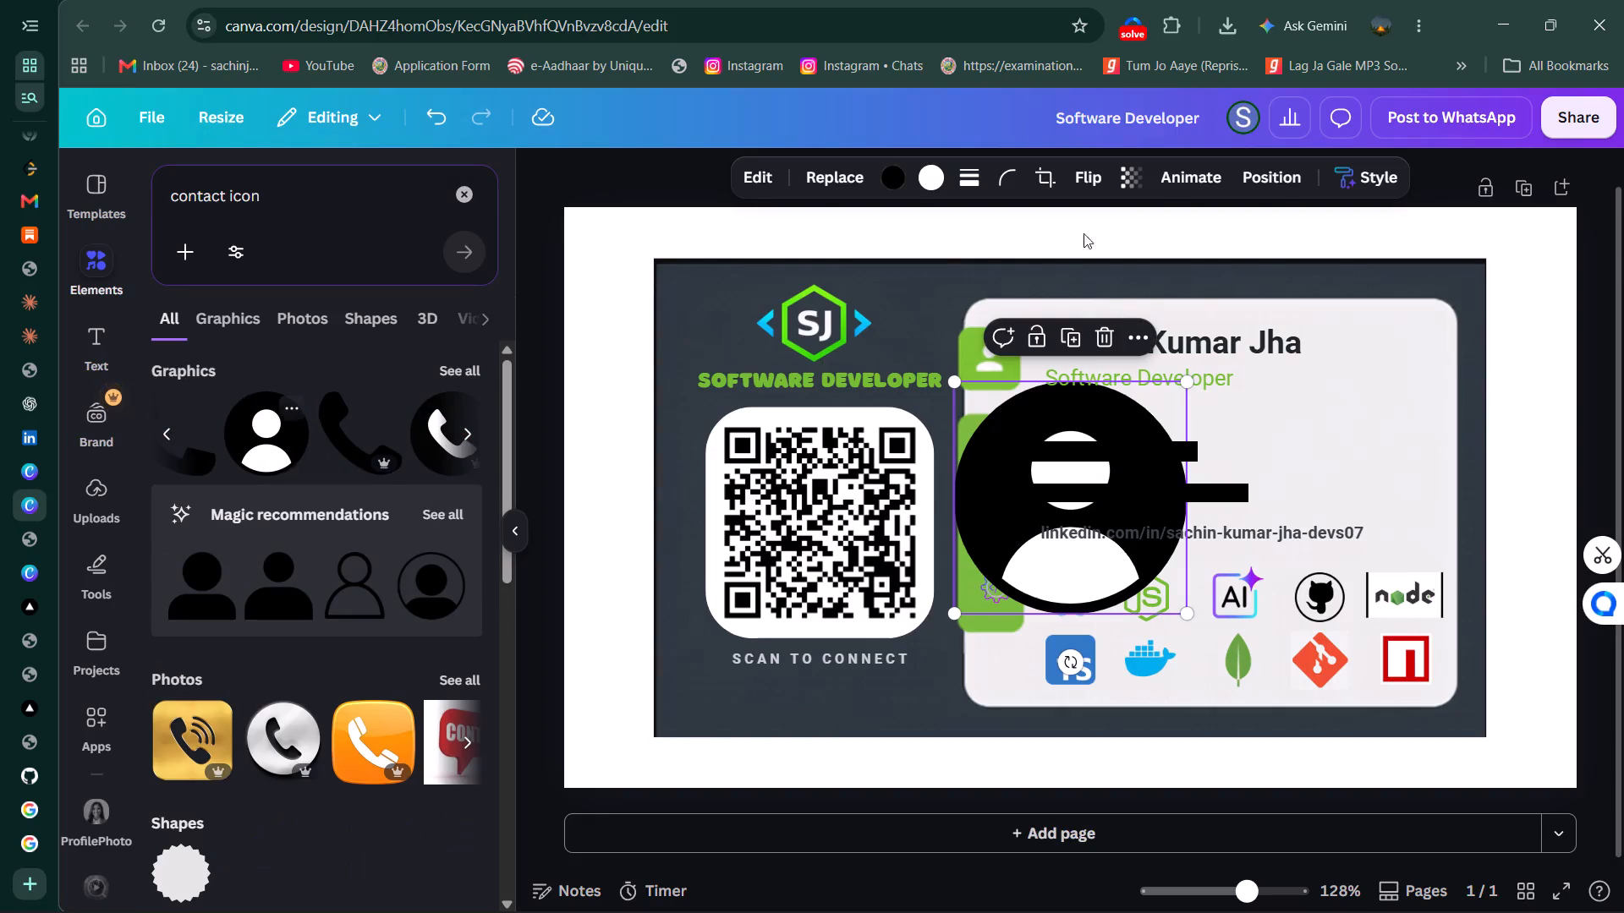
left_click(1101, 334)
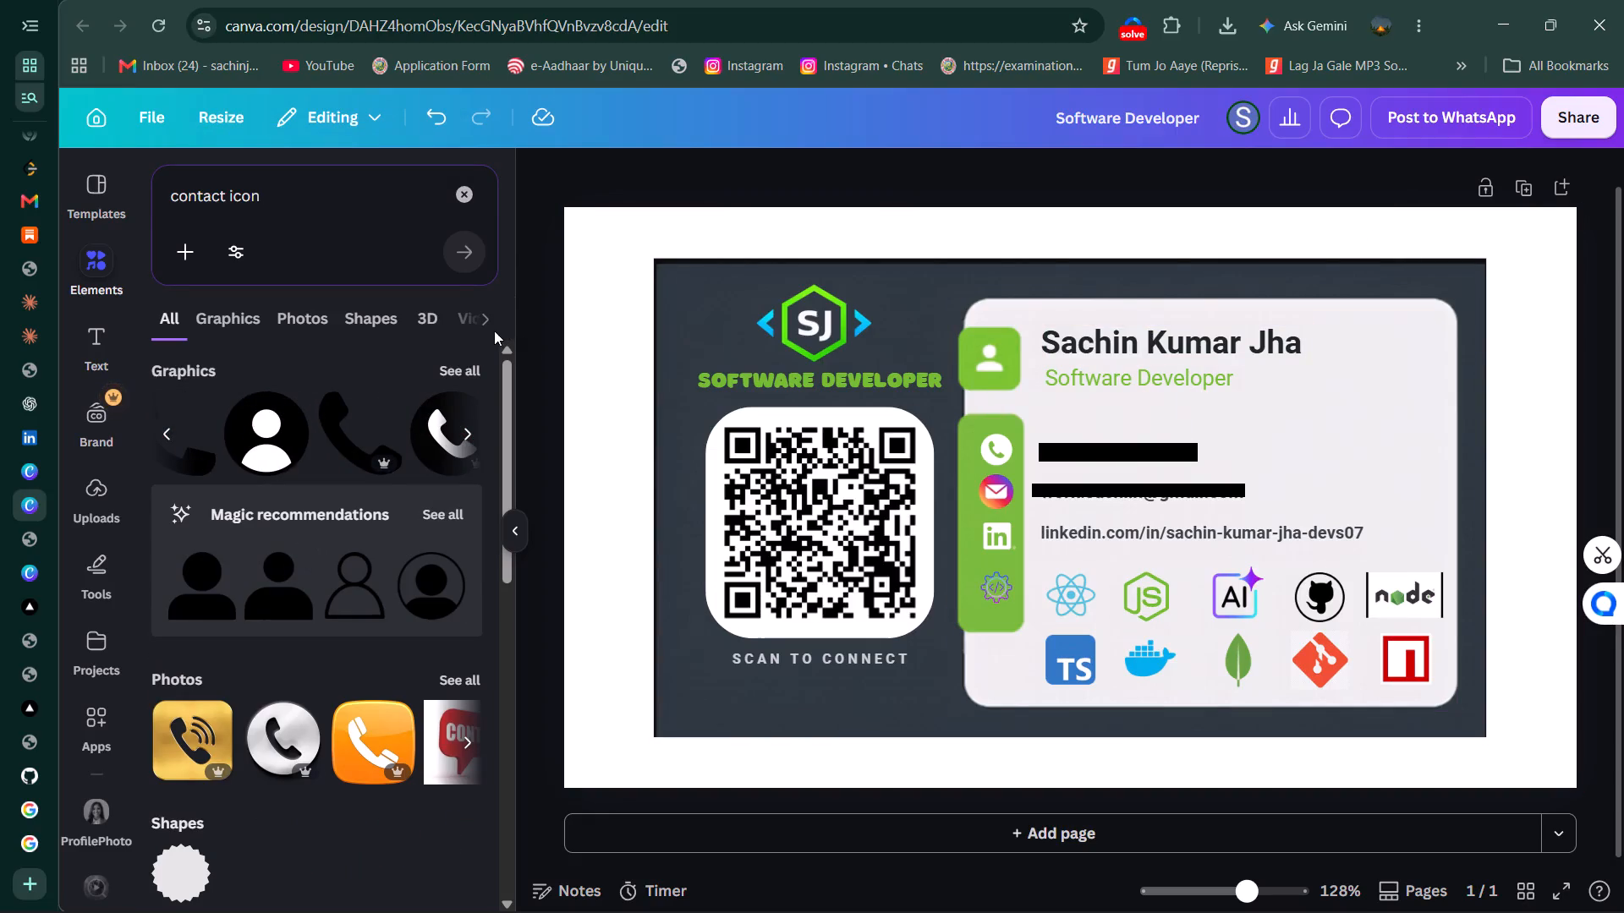
Open the full graphics results for "contact icon" and look through them for a suitable person icon.
left_click(460, 369)
scroll(418, 645, "down", 2)
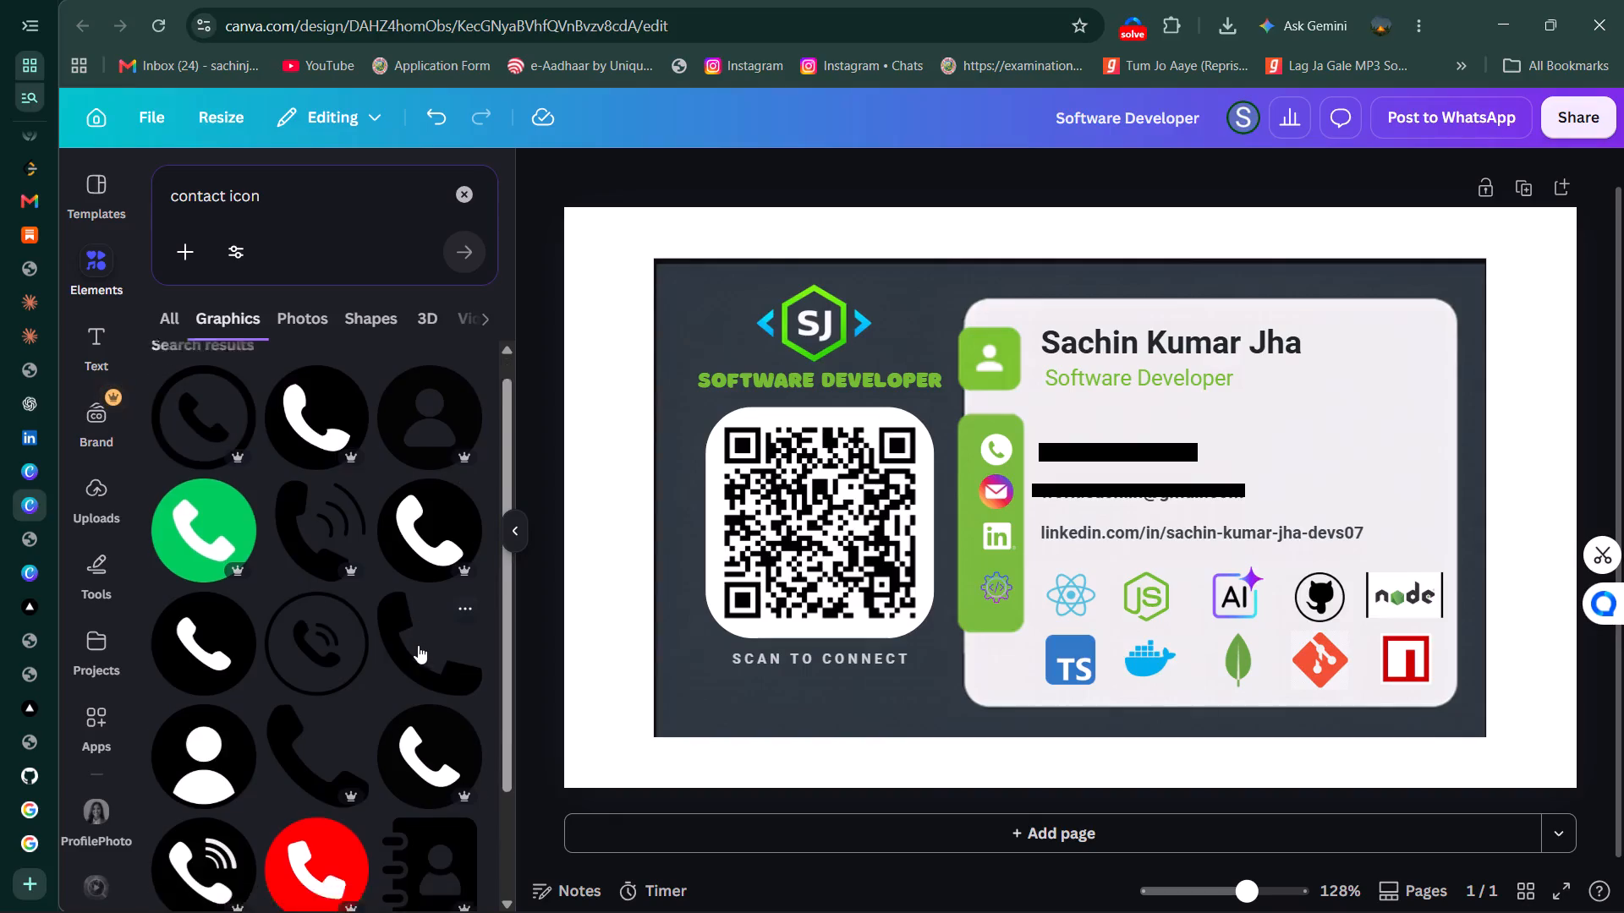
scroll(418, 645, "down", 8)
scroll(418, 645, "up", 1)
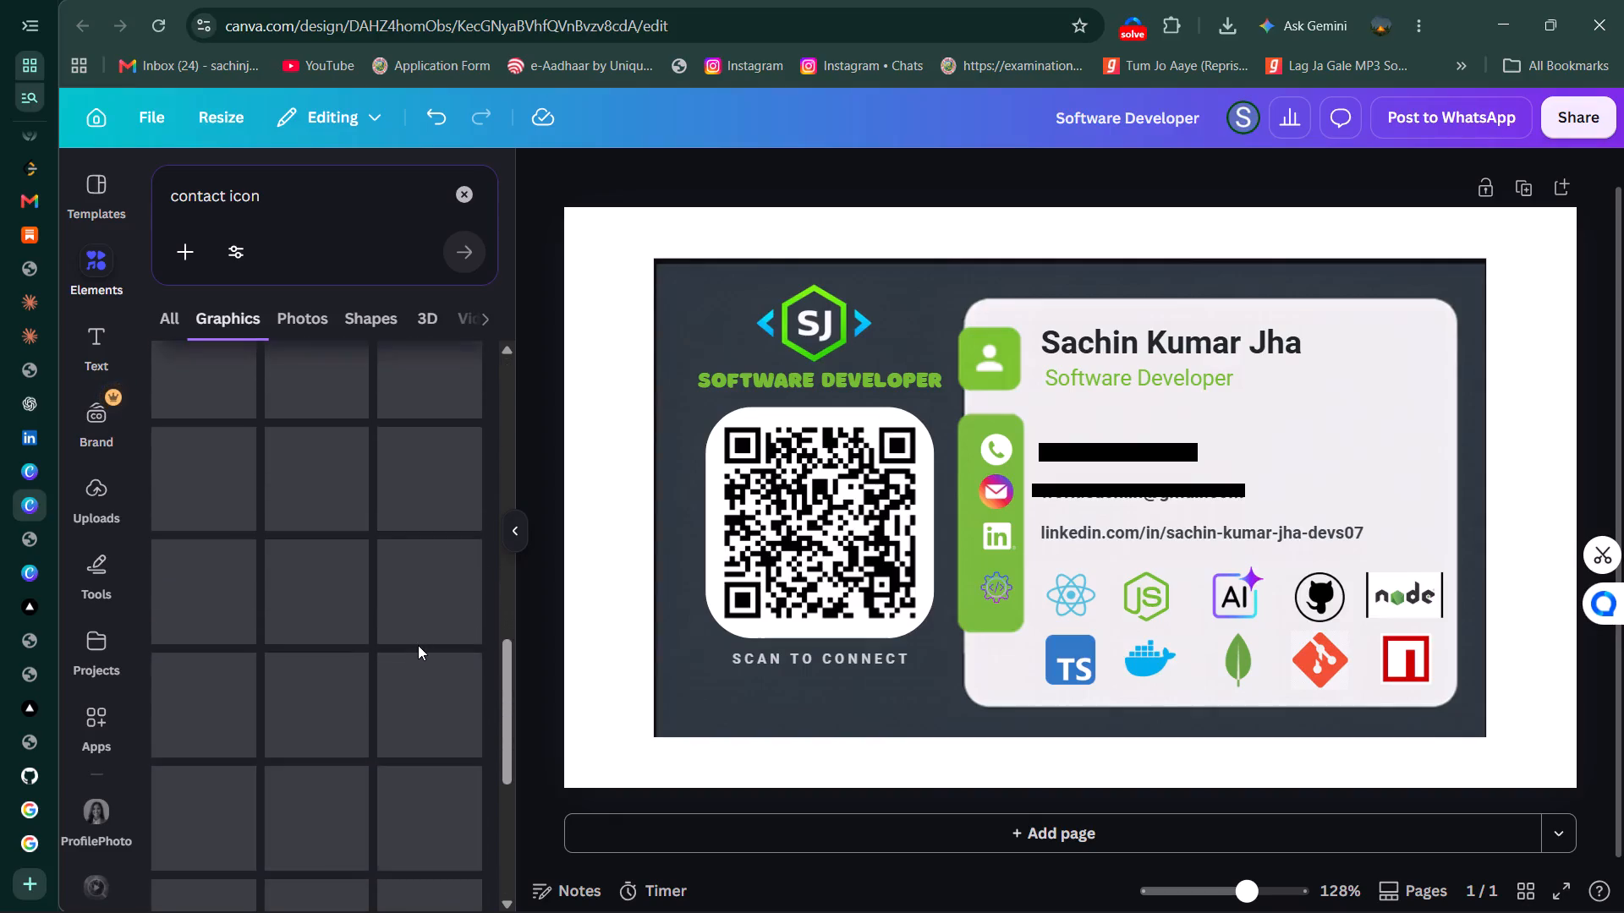
scroll(418, 645, "up", 2)
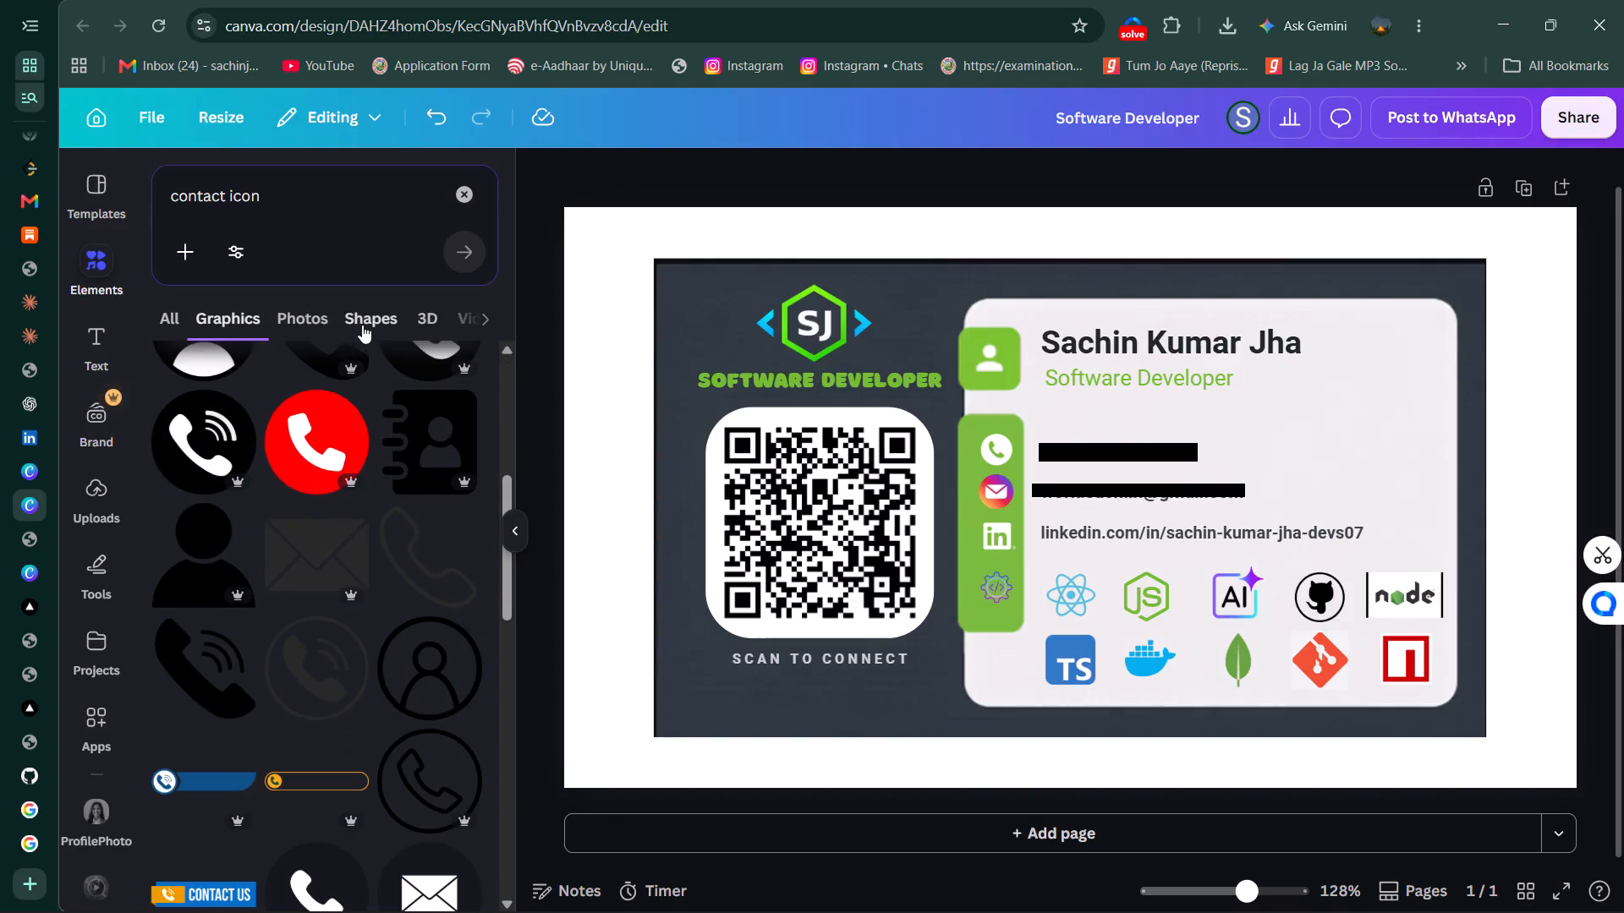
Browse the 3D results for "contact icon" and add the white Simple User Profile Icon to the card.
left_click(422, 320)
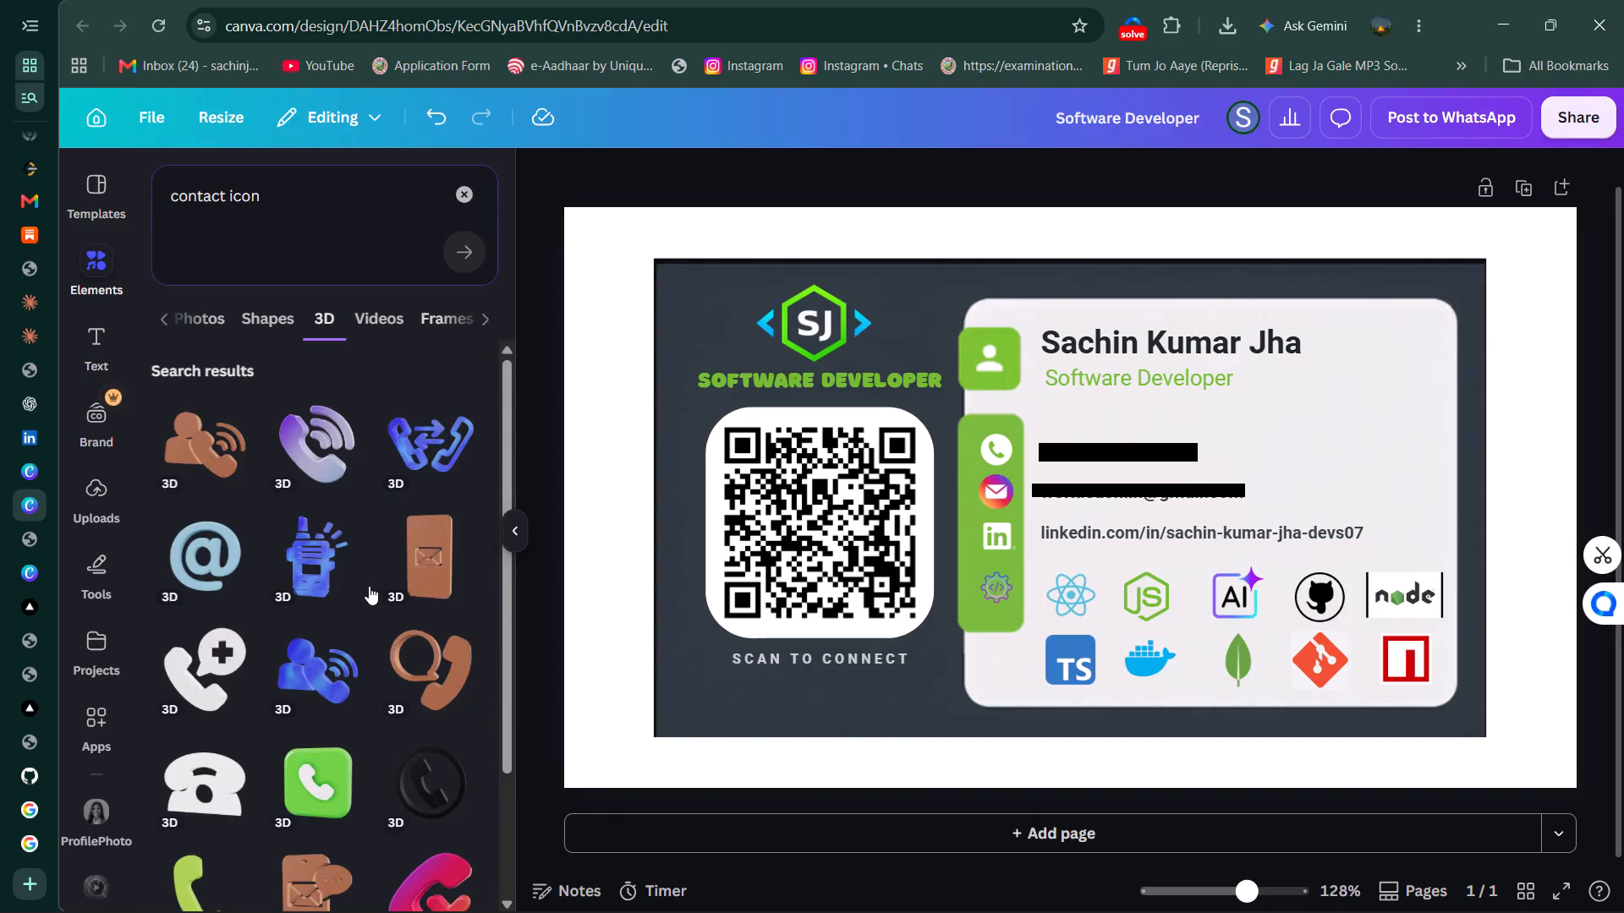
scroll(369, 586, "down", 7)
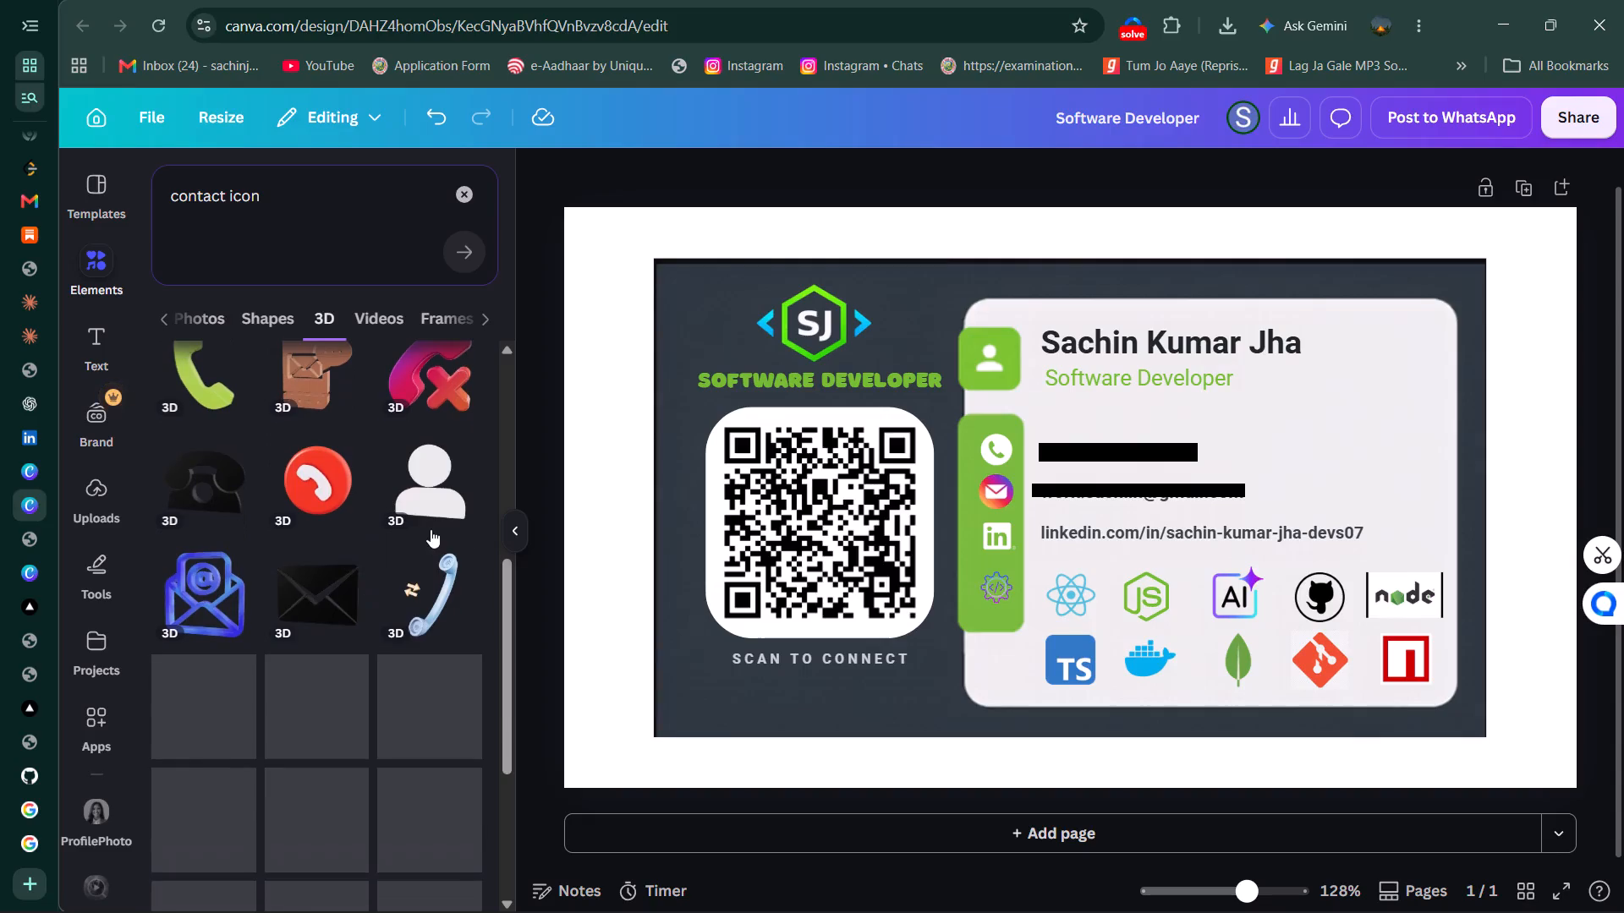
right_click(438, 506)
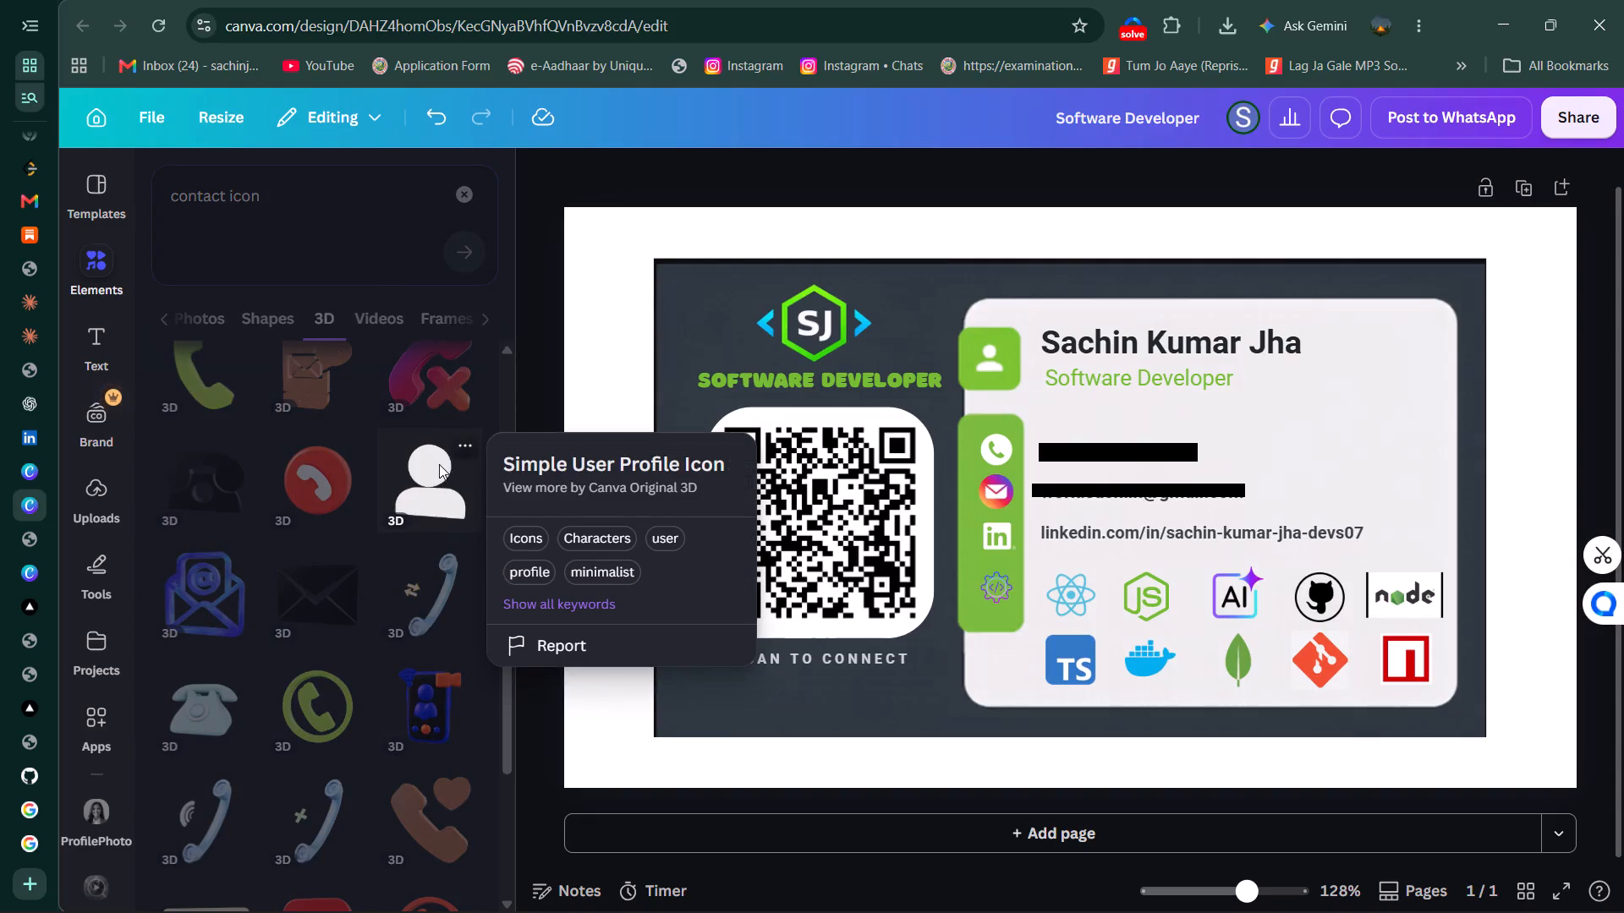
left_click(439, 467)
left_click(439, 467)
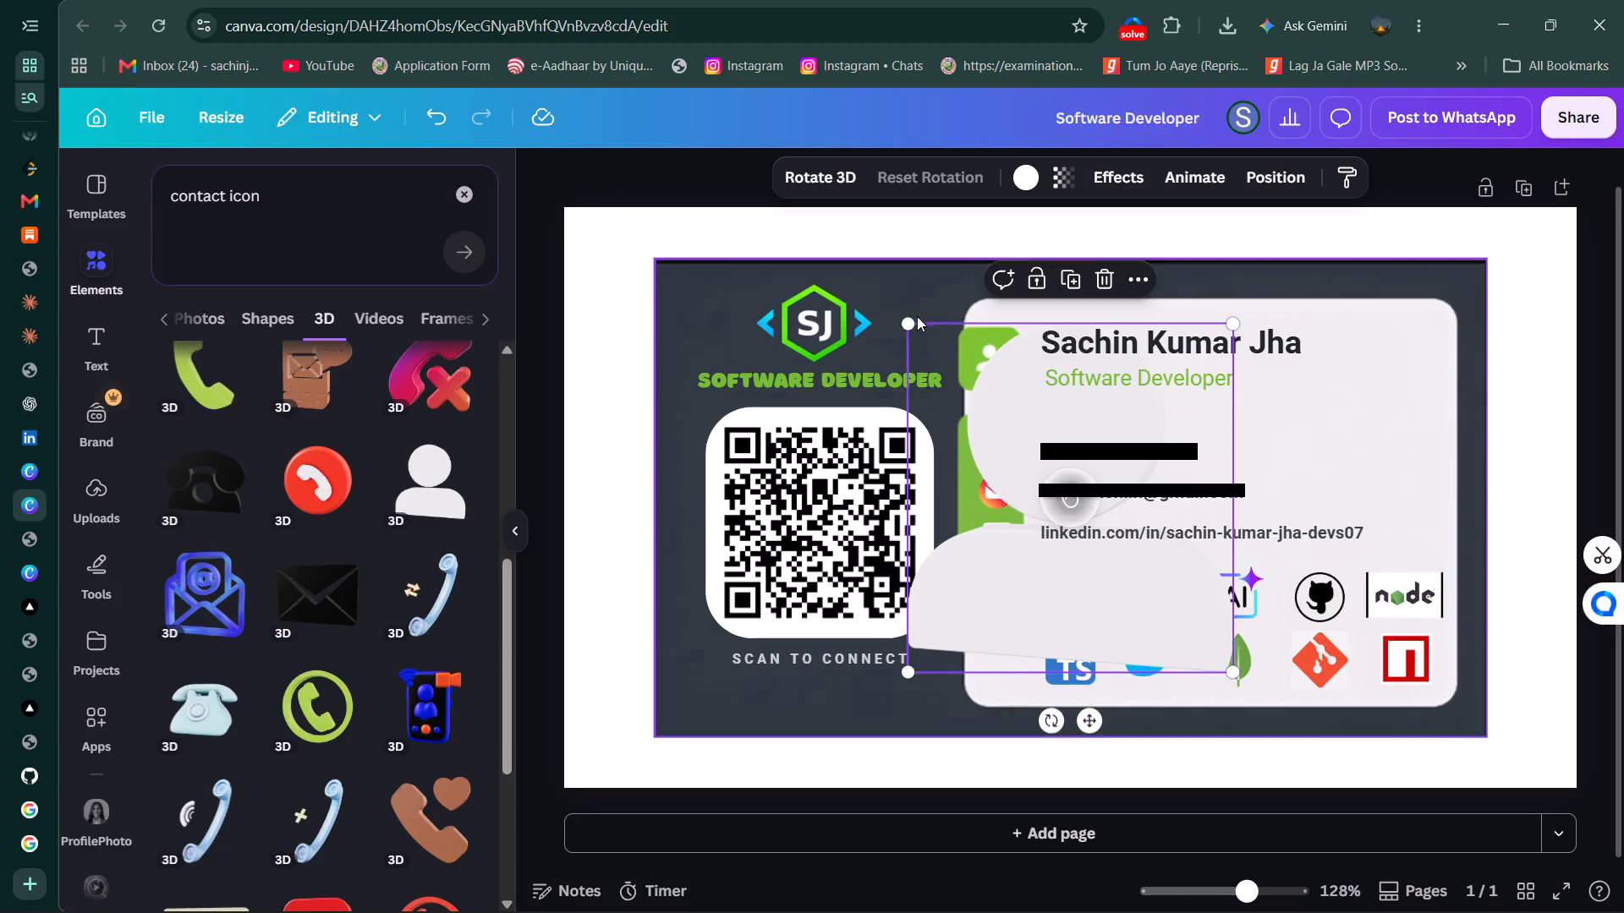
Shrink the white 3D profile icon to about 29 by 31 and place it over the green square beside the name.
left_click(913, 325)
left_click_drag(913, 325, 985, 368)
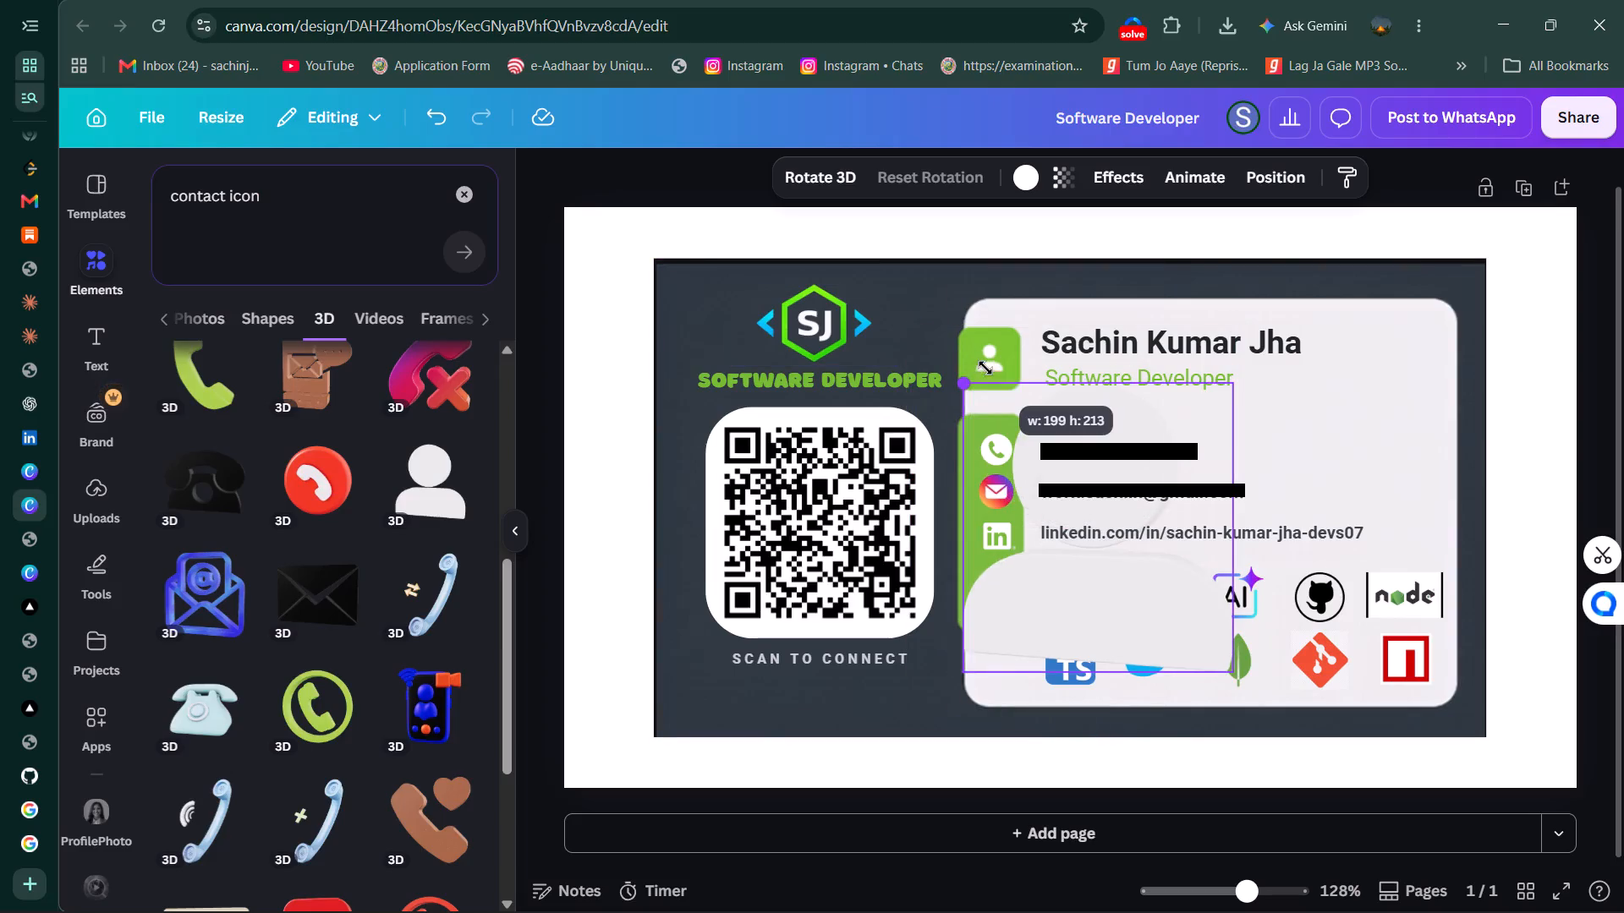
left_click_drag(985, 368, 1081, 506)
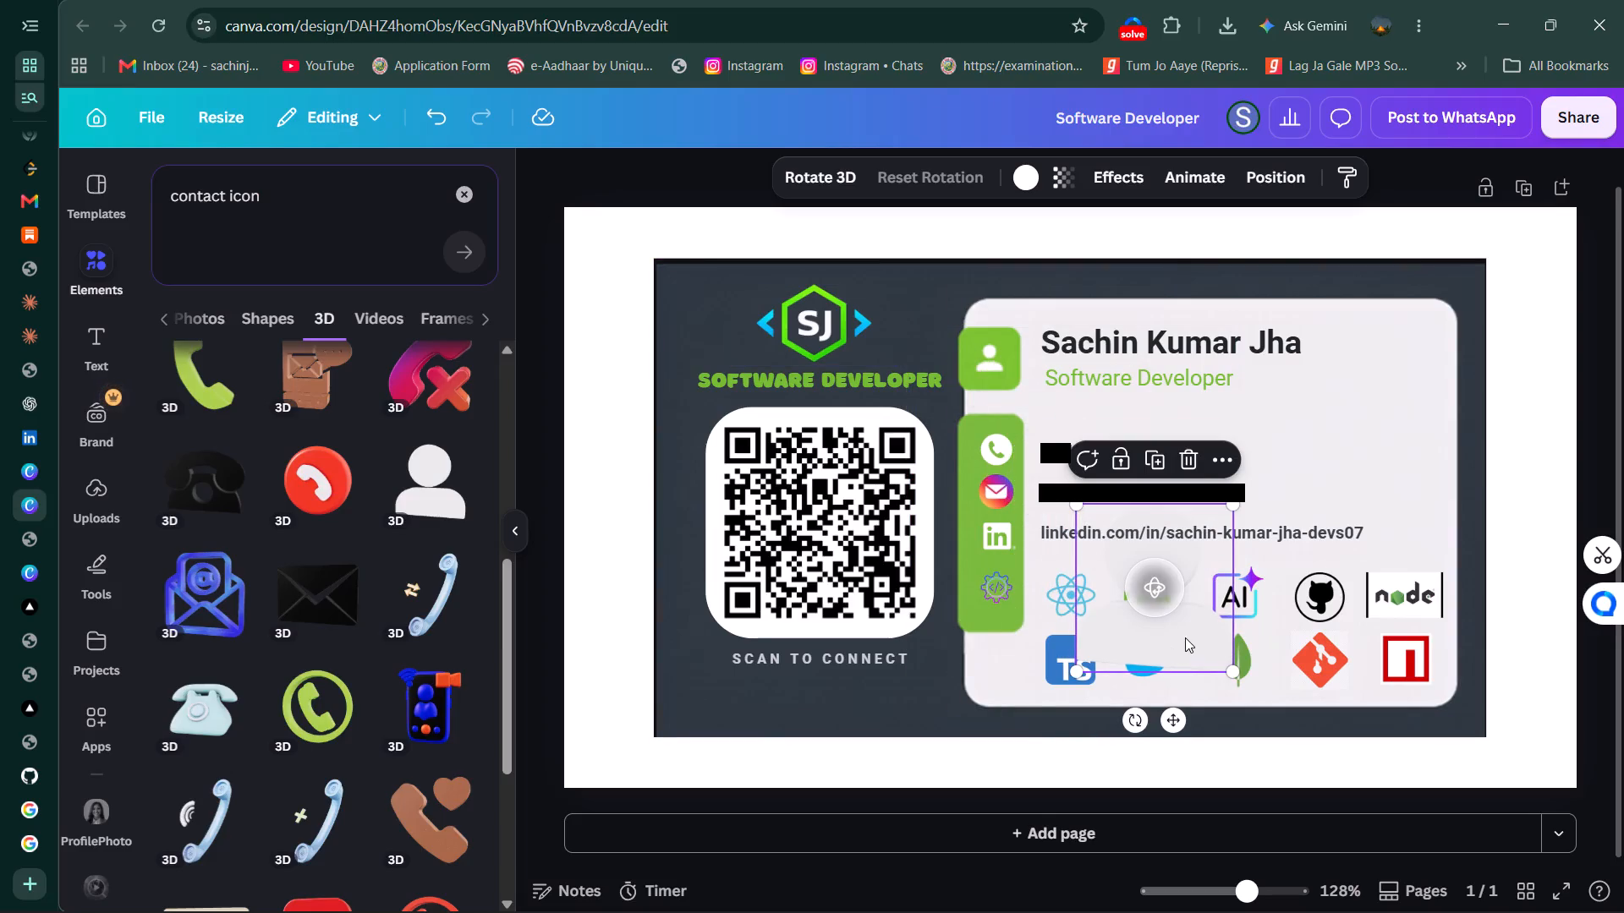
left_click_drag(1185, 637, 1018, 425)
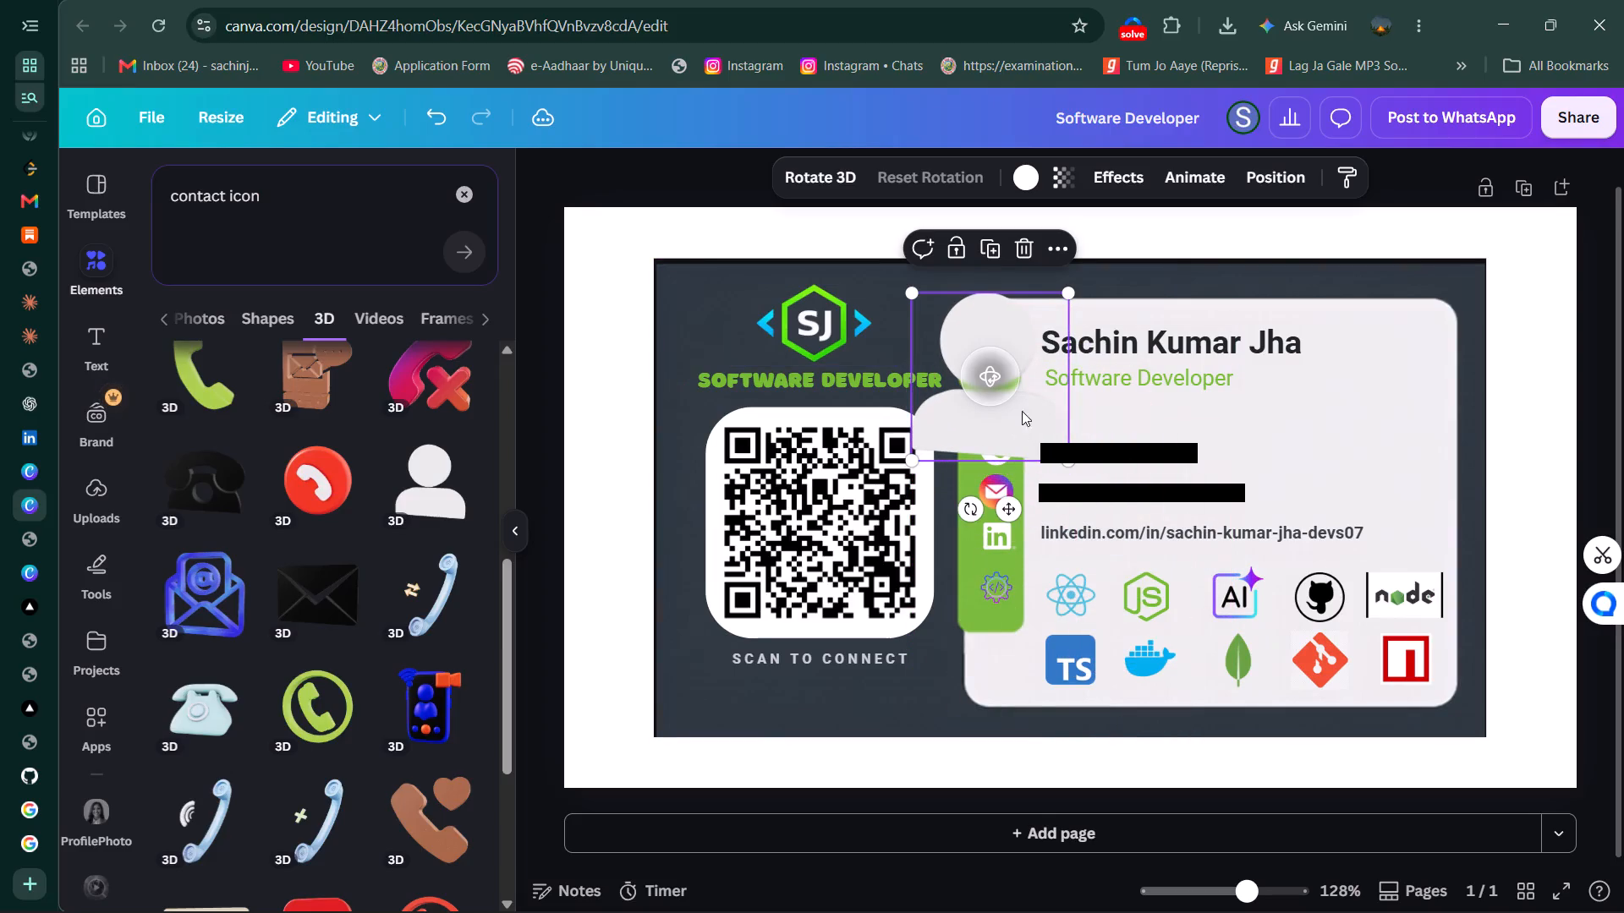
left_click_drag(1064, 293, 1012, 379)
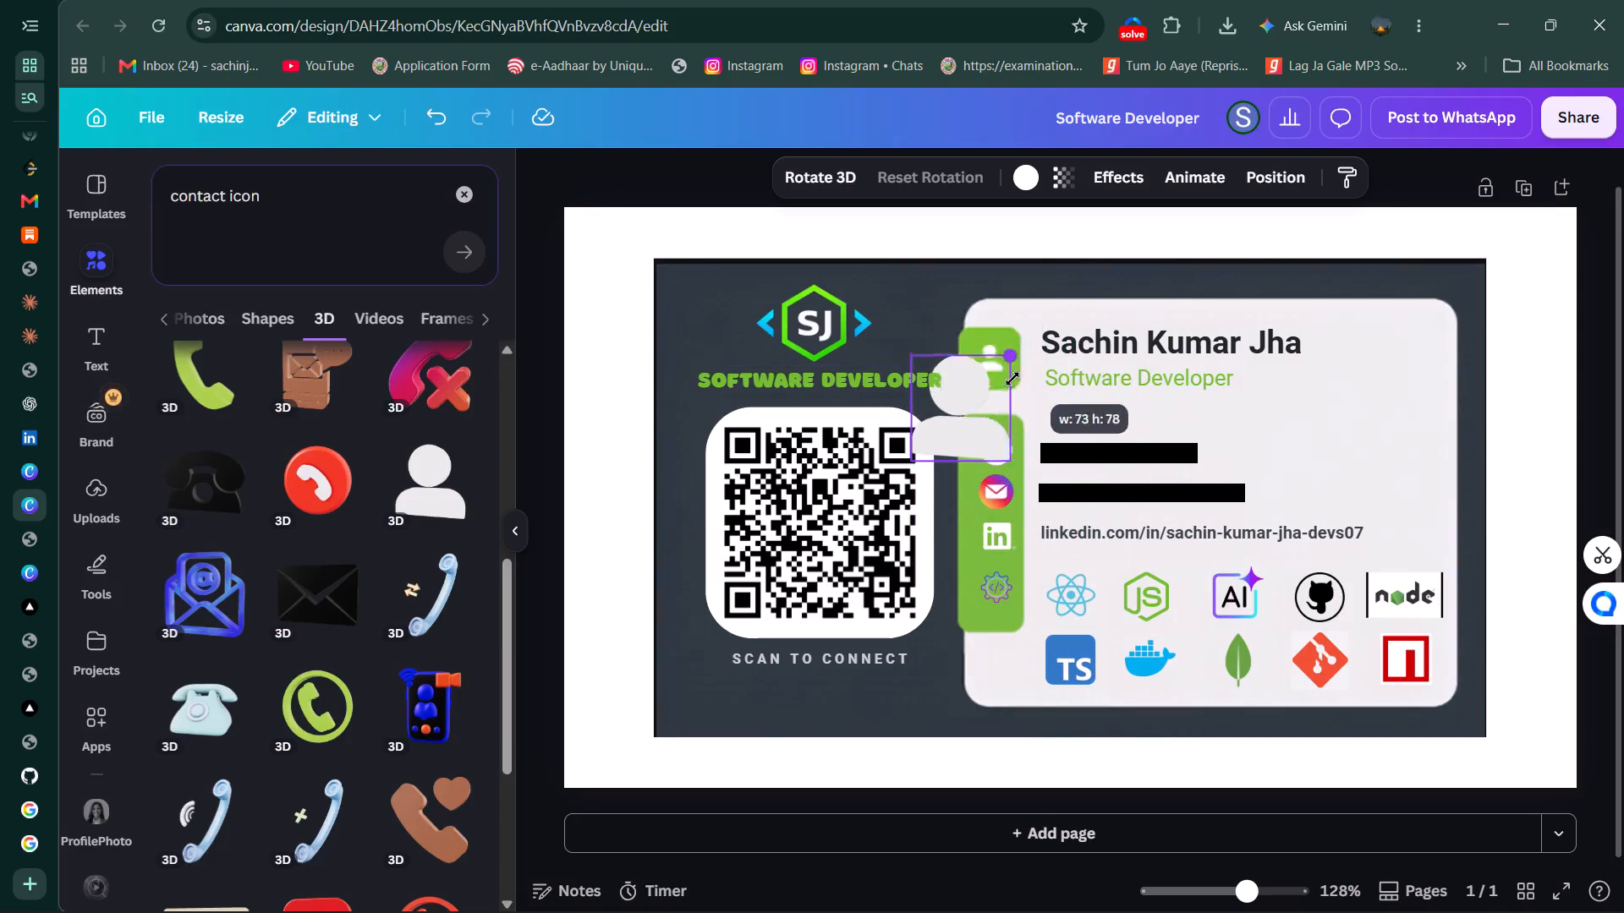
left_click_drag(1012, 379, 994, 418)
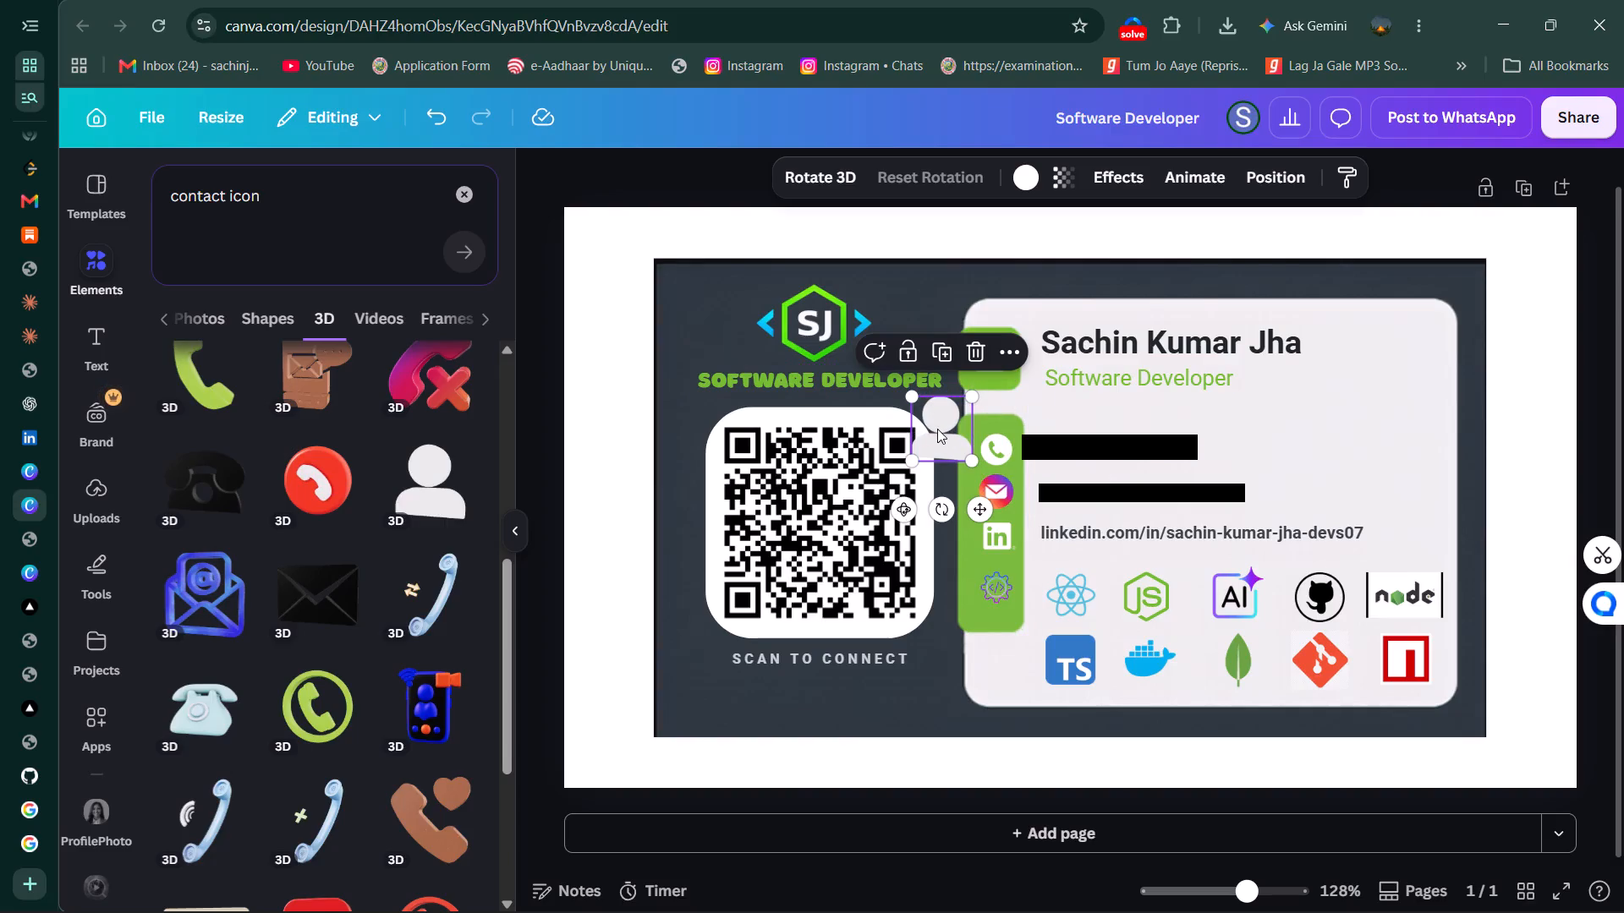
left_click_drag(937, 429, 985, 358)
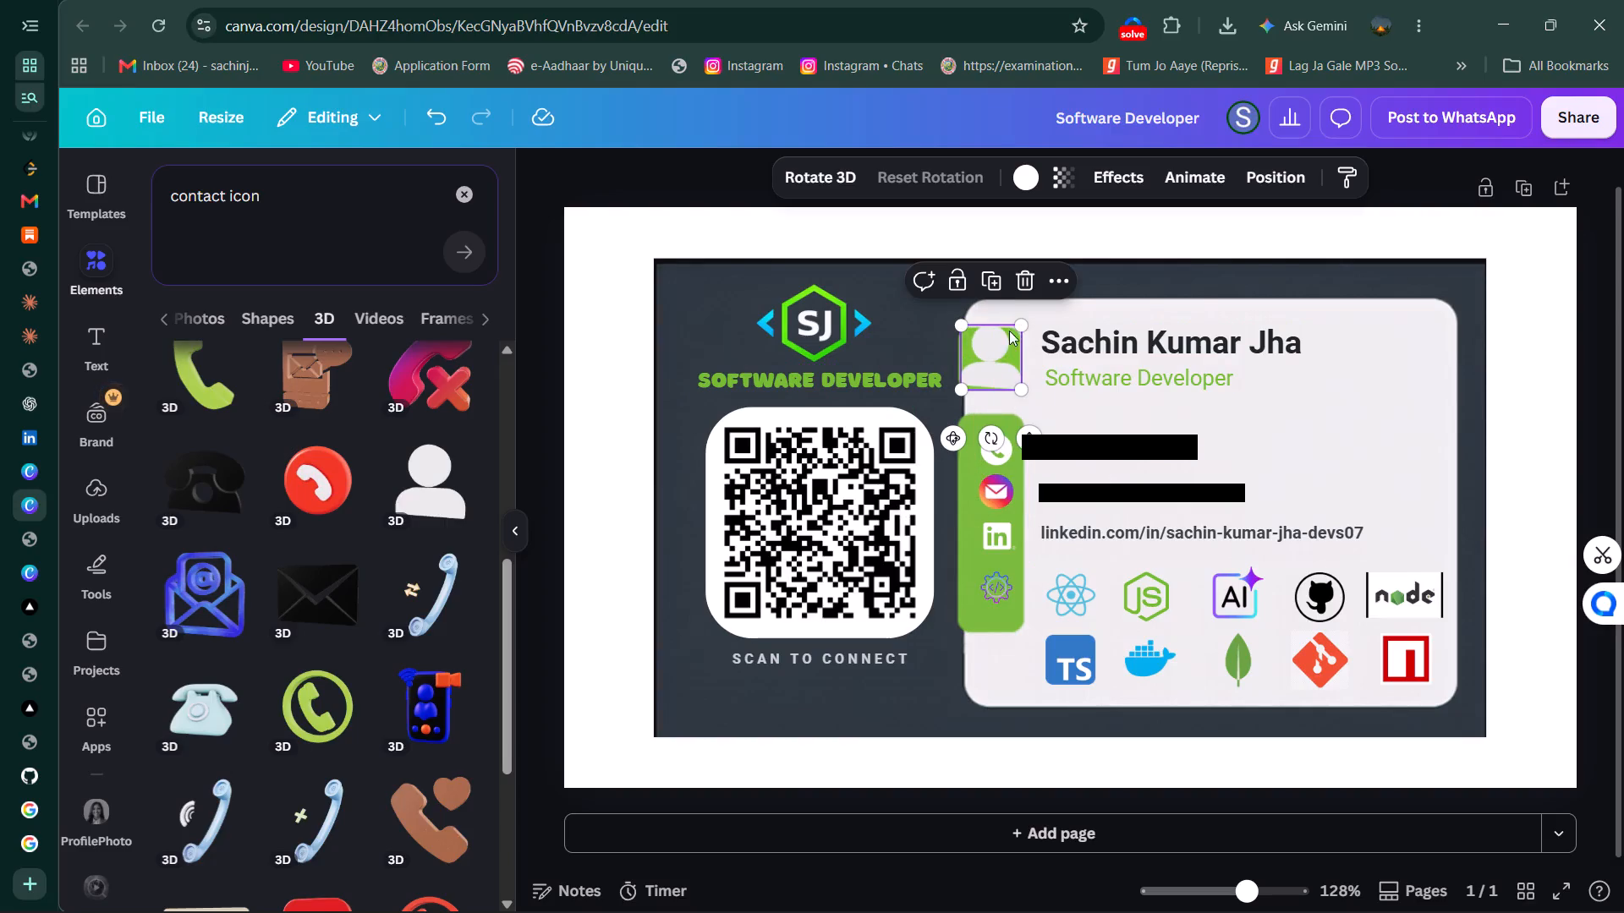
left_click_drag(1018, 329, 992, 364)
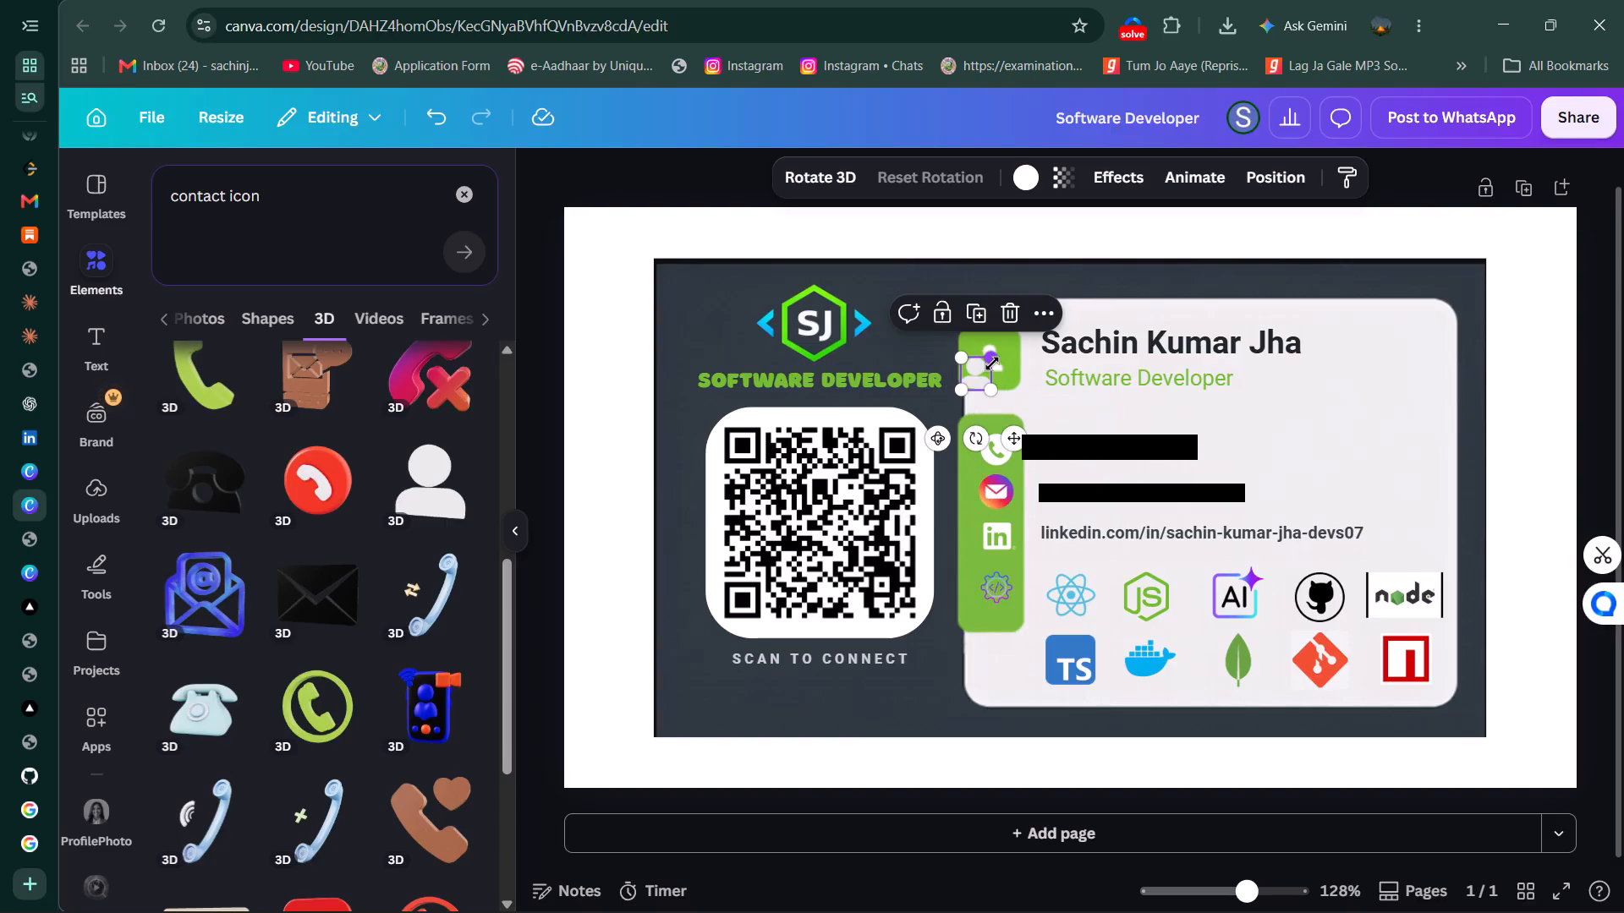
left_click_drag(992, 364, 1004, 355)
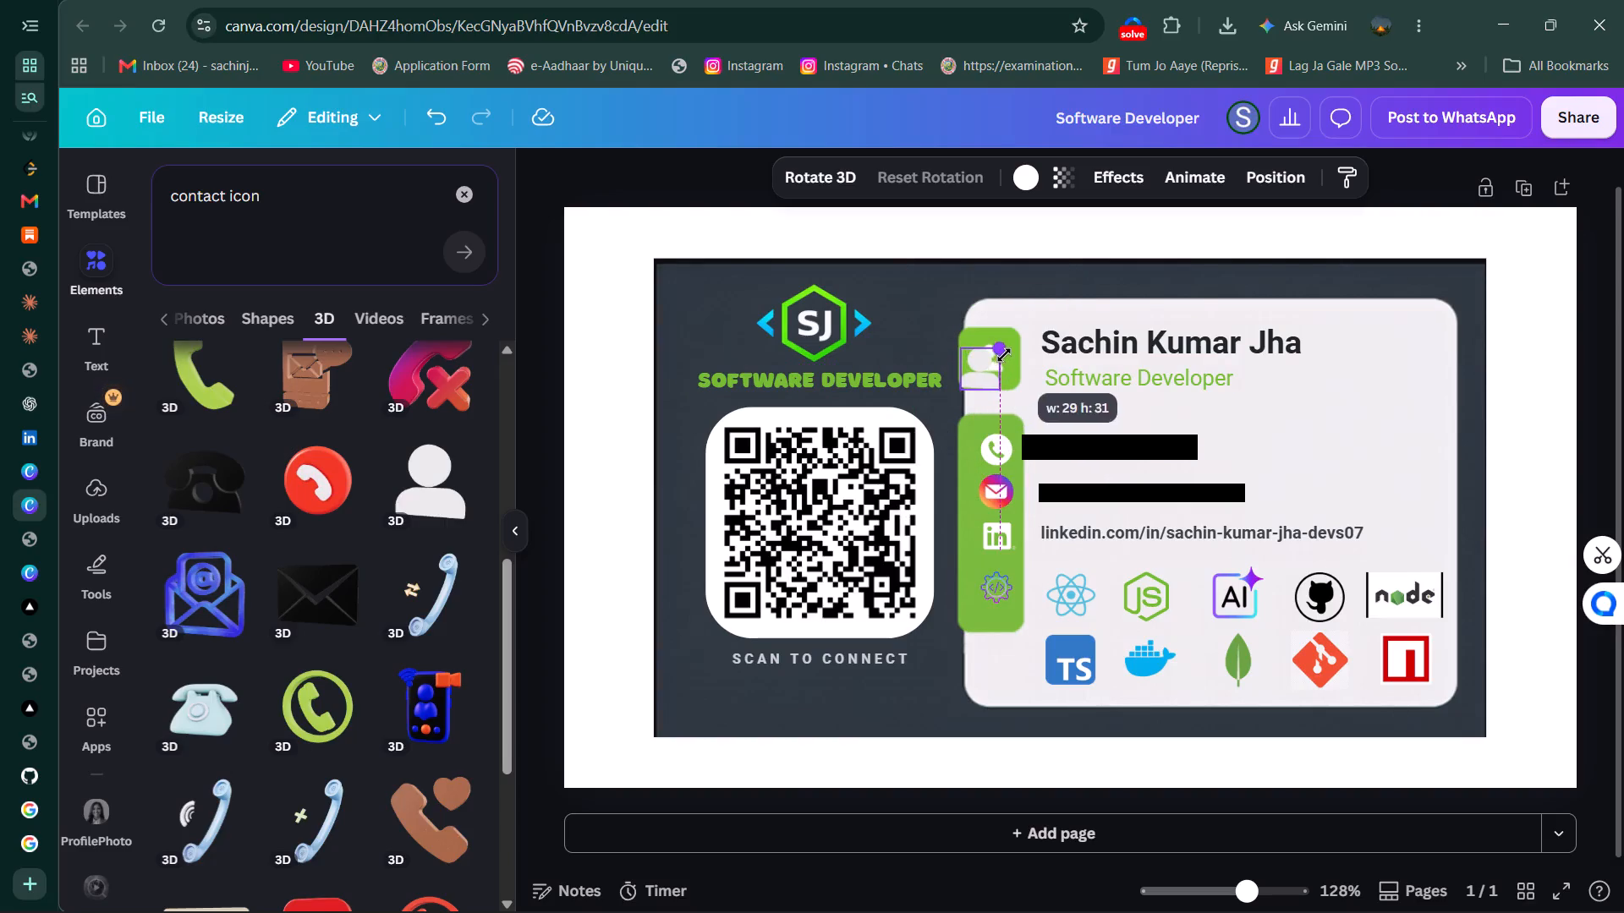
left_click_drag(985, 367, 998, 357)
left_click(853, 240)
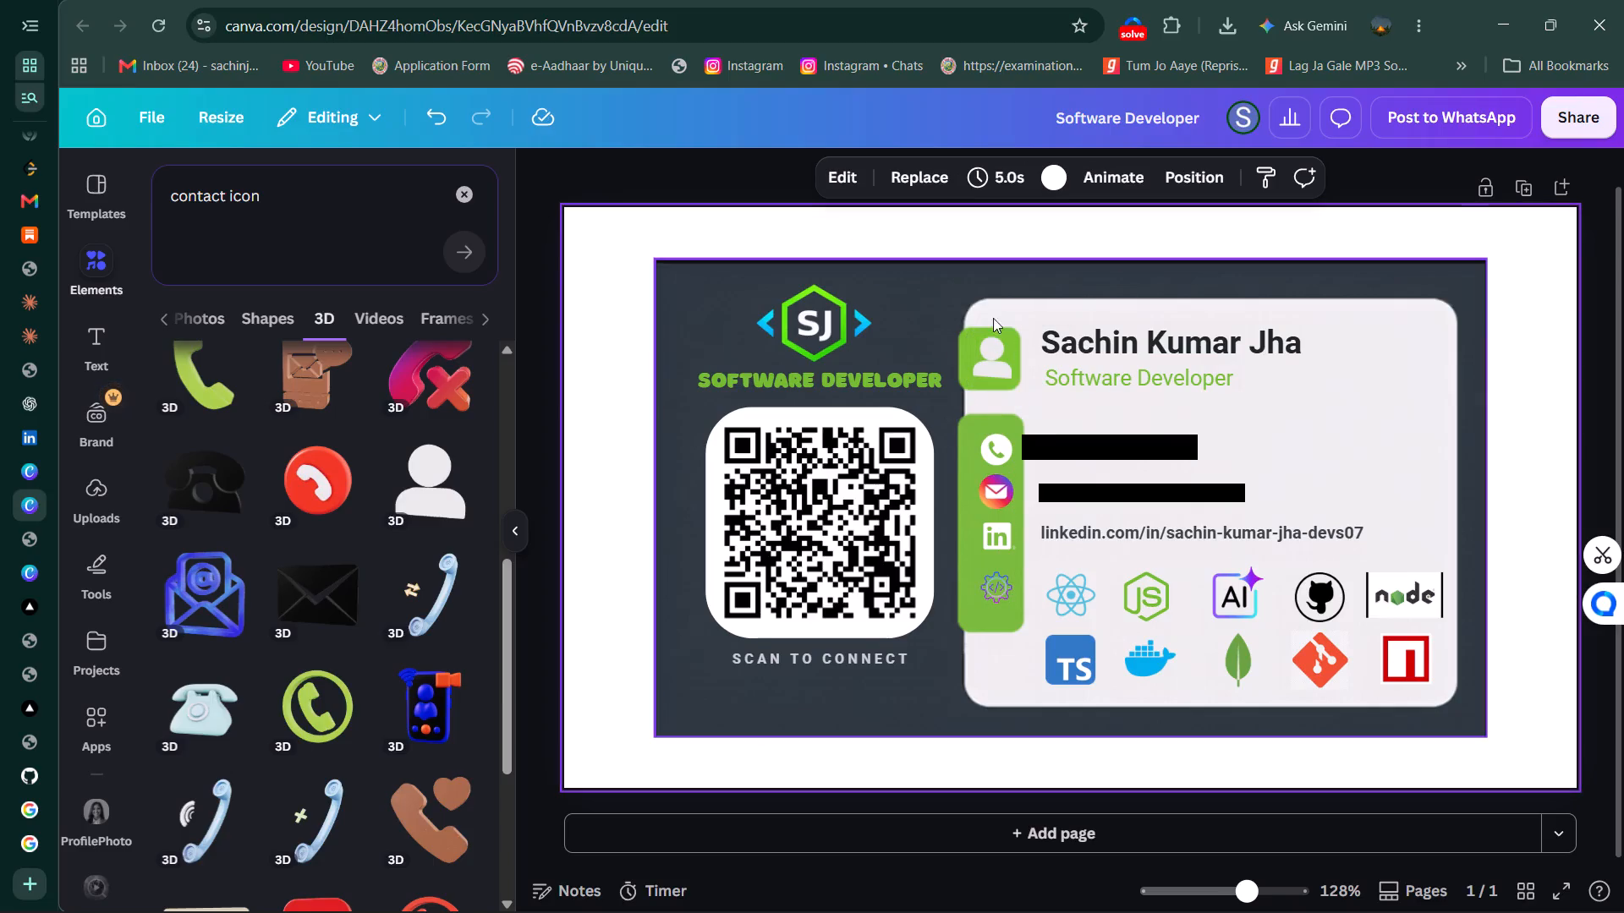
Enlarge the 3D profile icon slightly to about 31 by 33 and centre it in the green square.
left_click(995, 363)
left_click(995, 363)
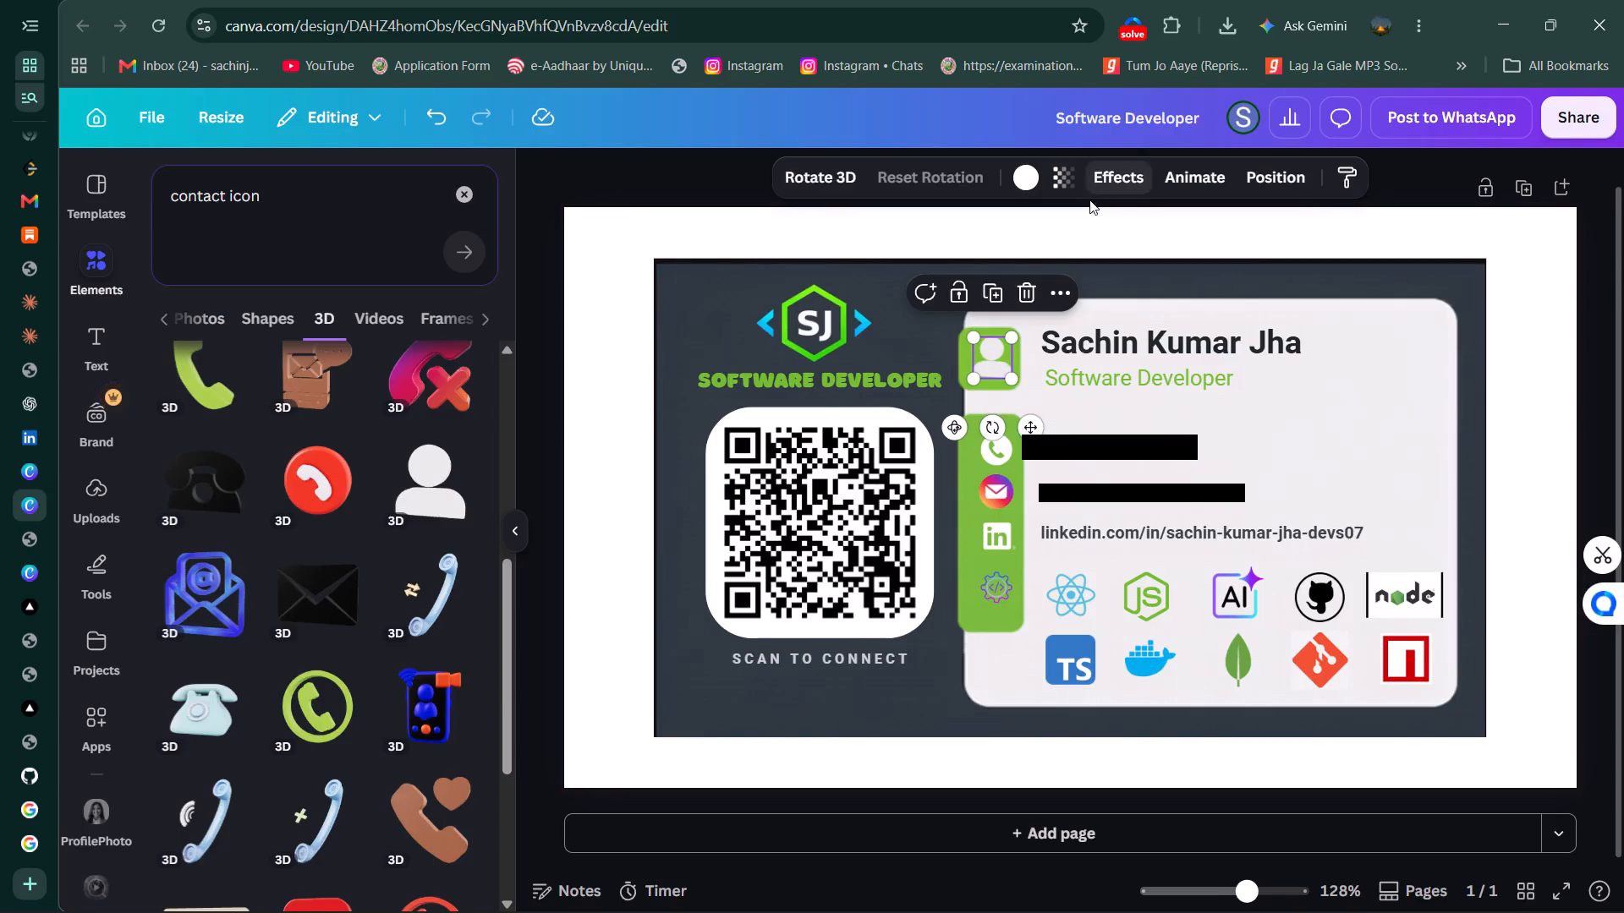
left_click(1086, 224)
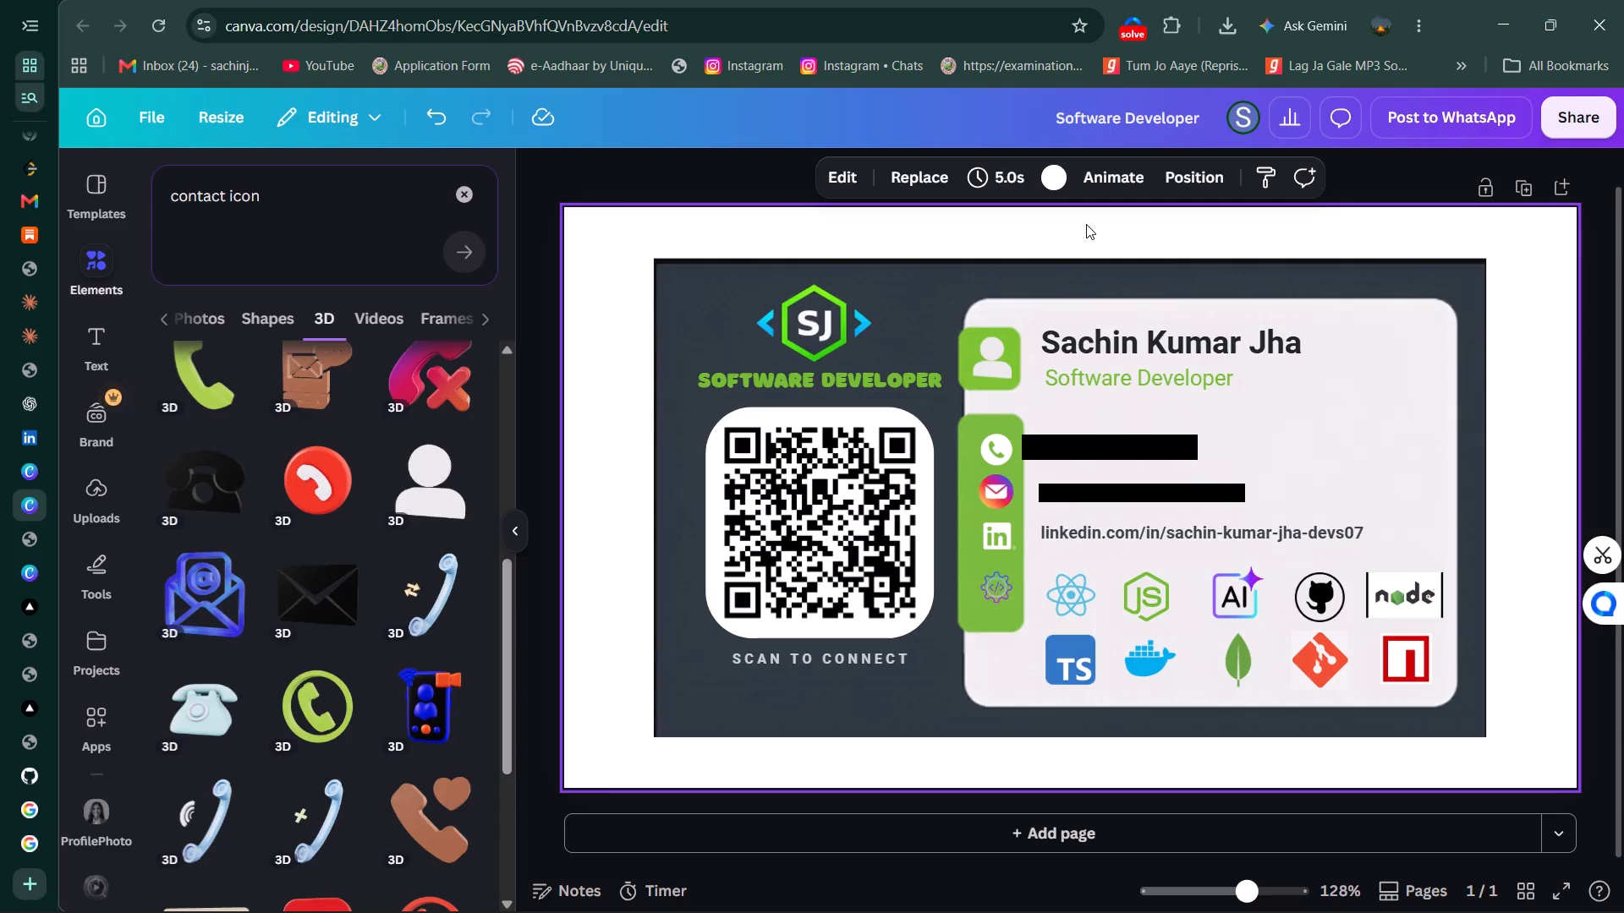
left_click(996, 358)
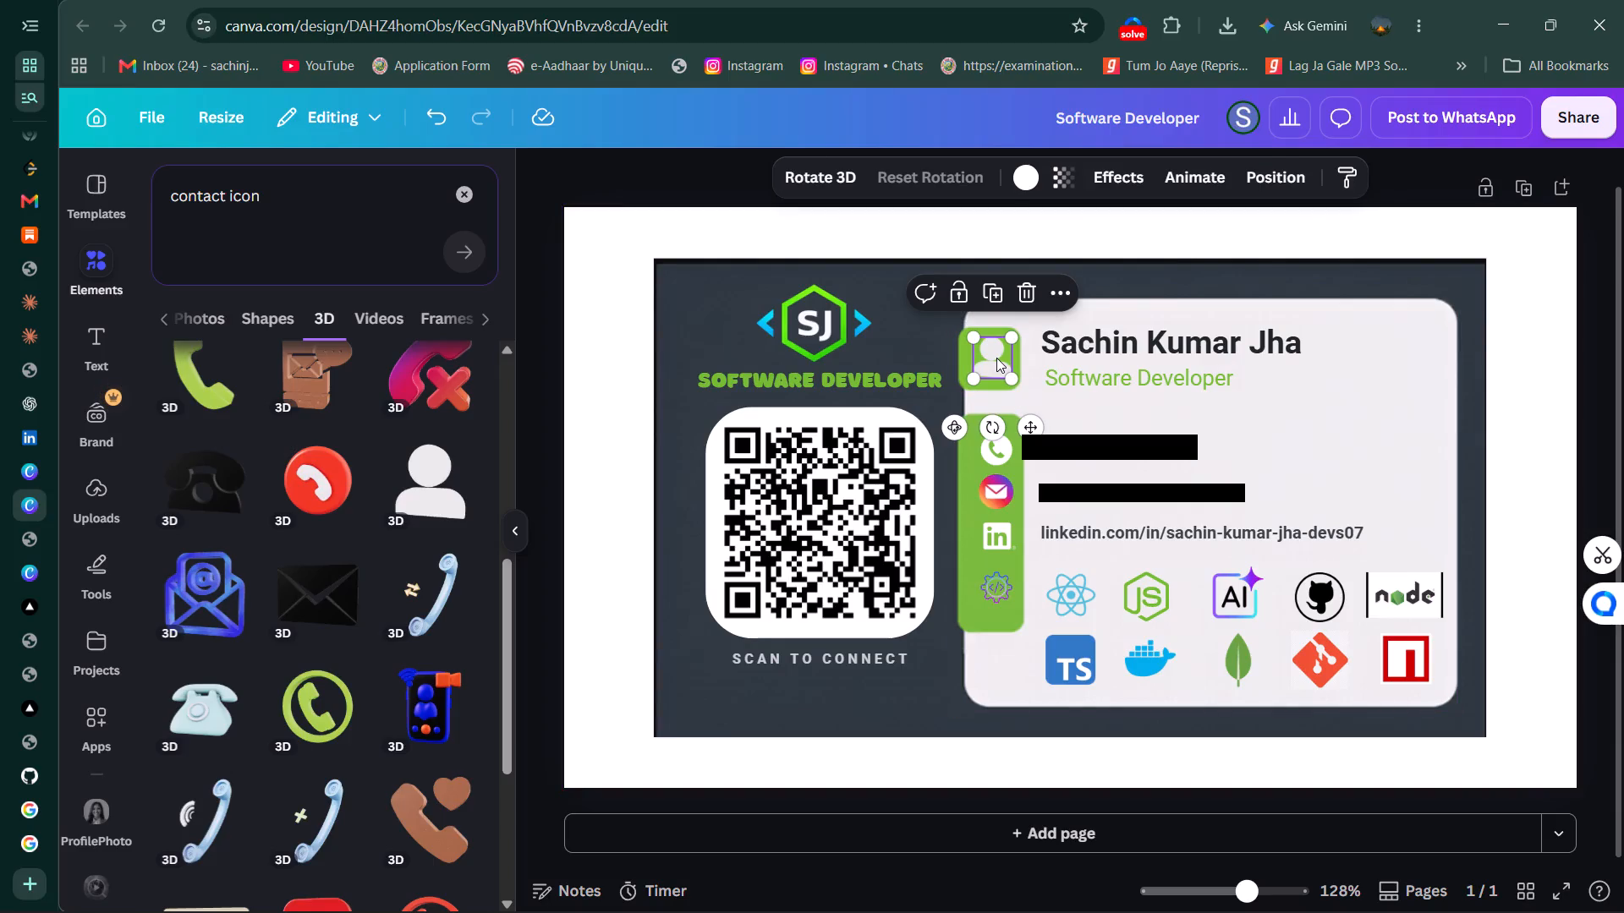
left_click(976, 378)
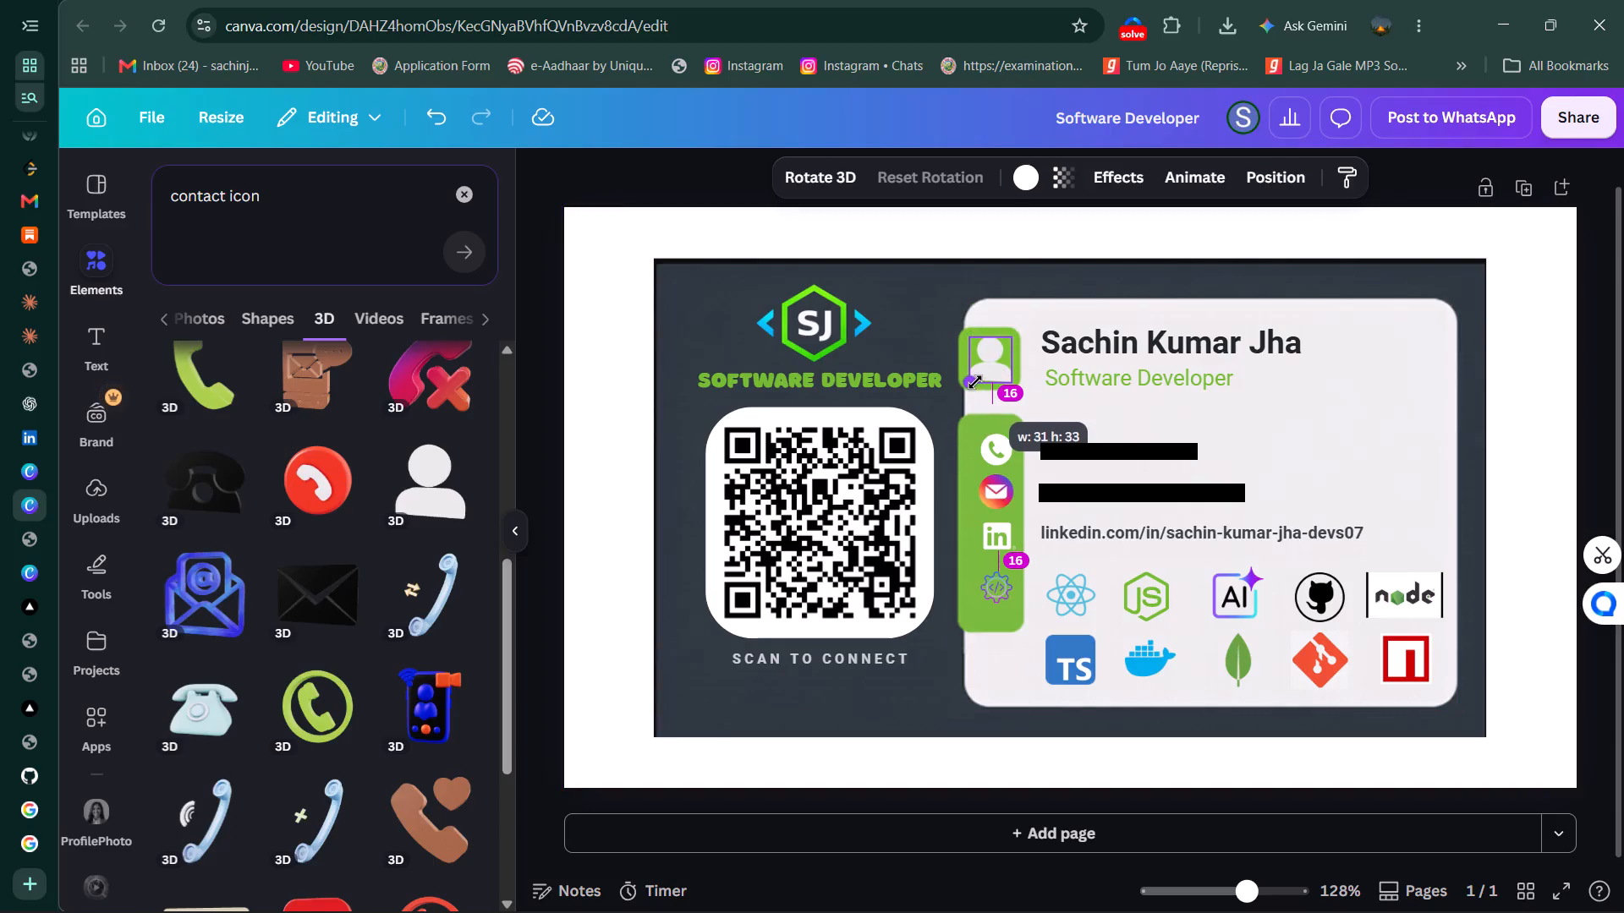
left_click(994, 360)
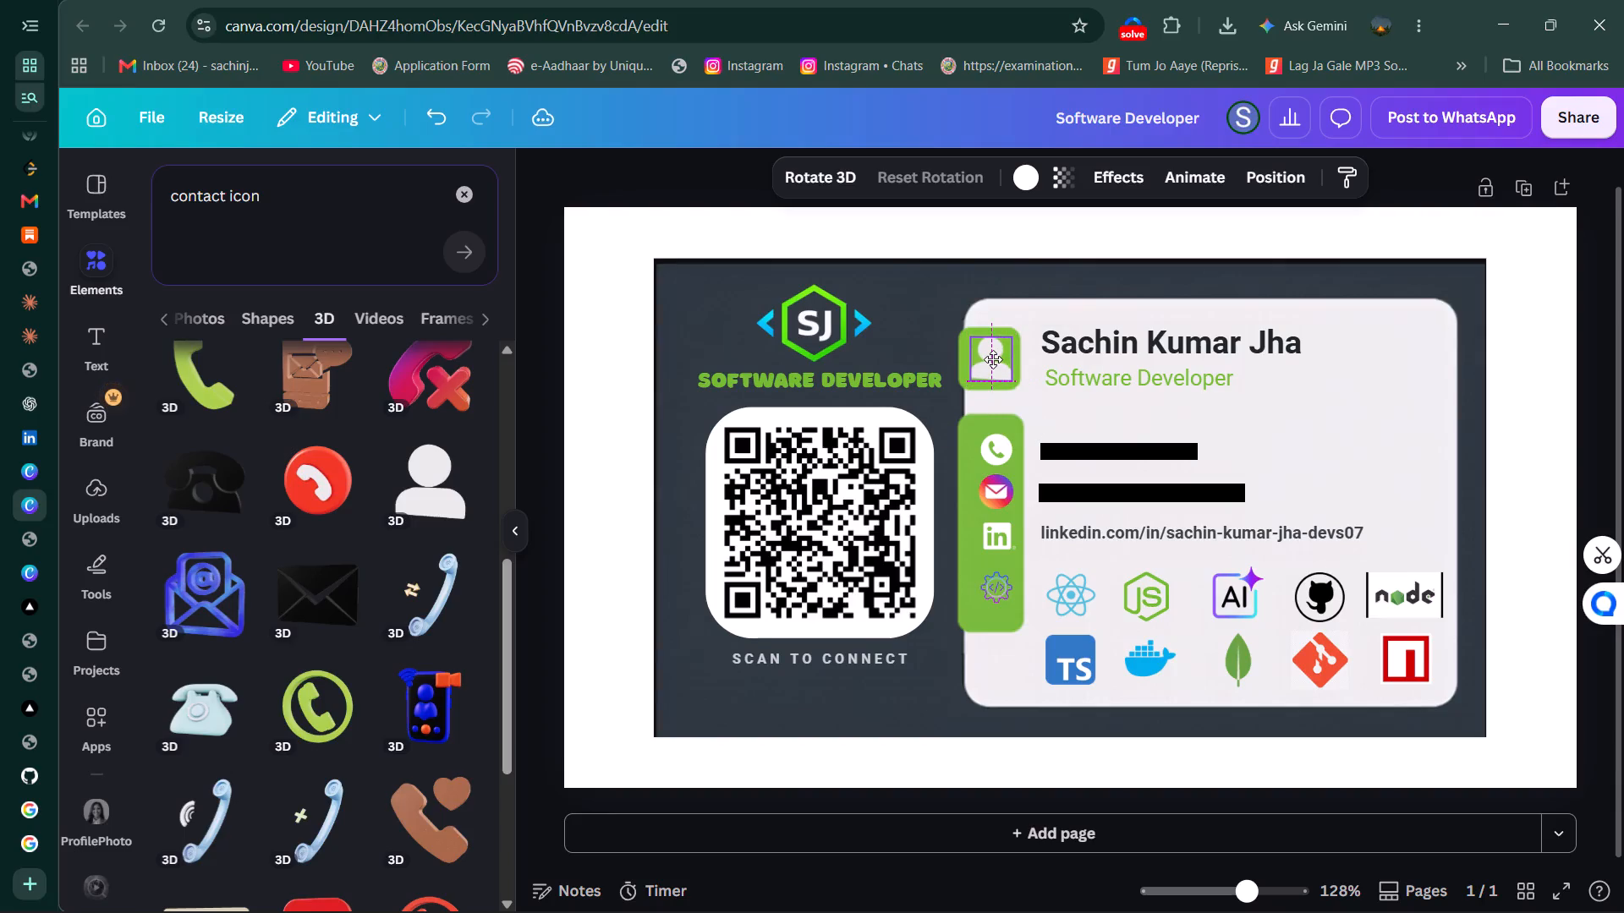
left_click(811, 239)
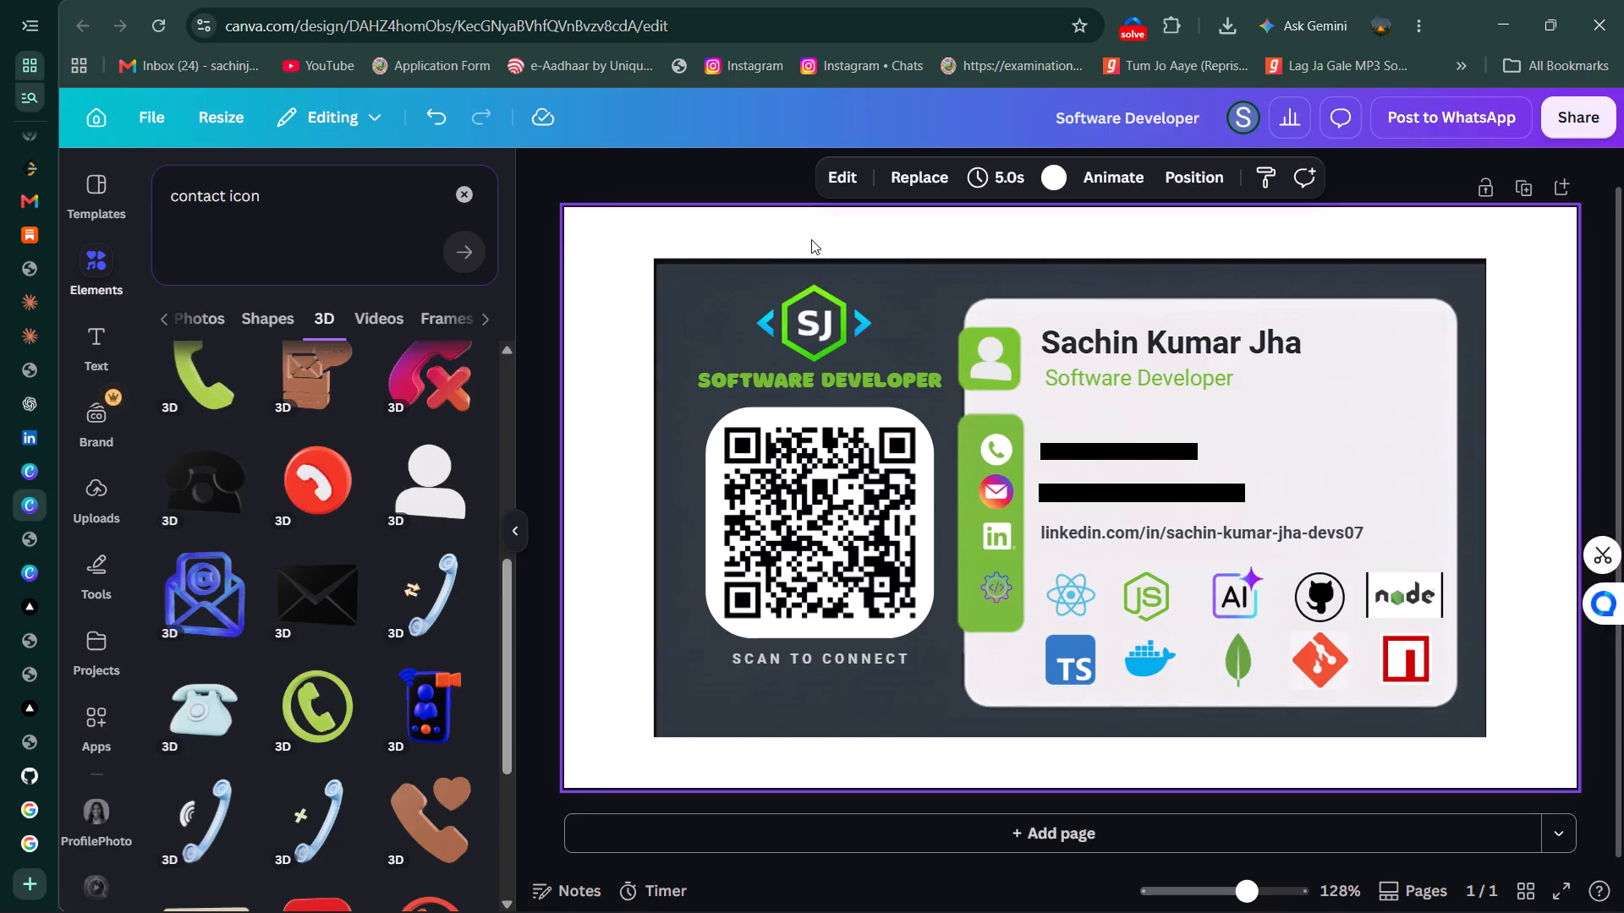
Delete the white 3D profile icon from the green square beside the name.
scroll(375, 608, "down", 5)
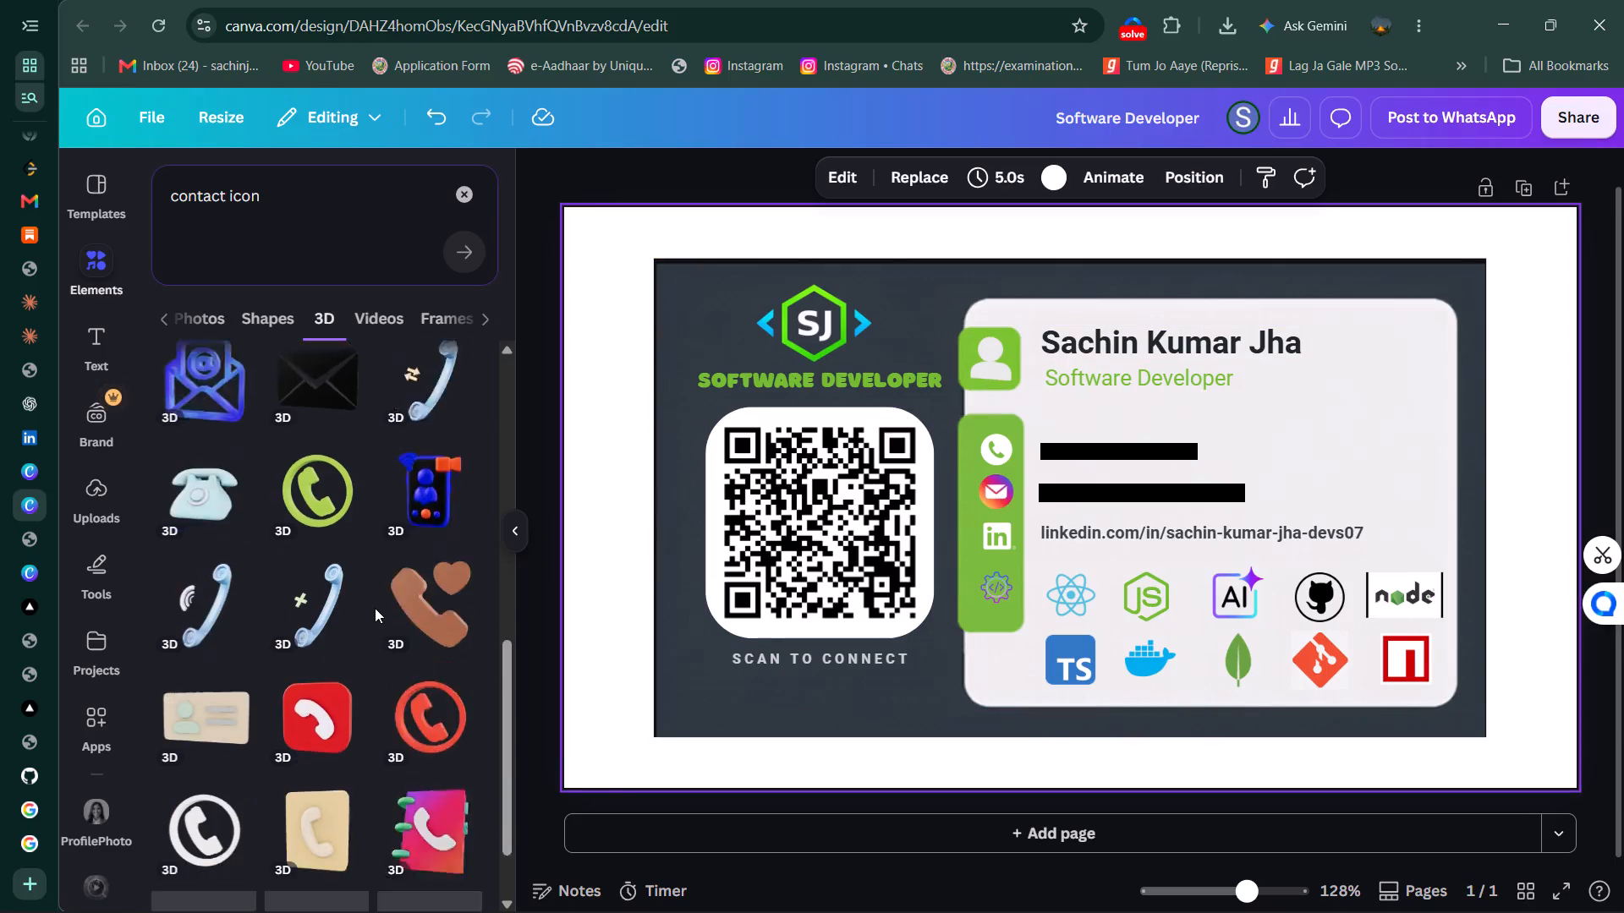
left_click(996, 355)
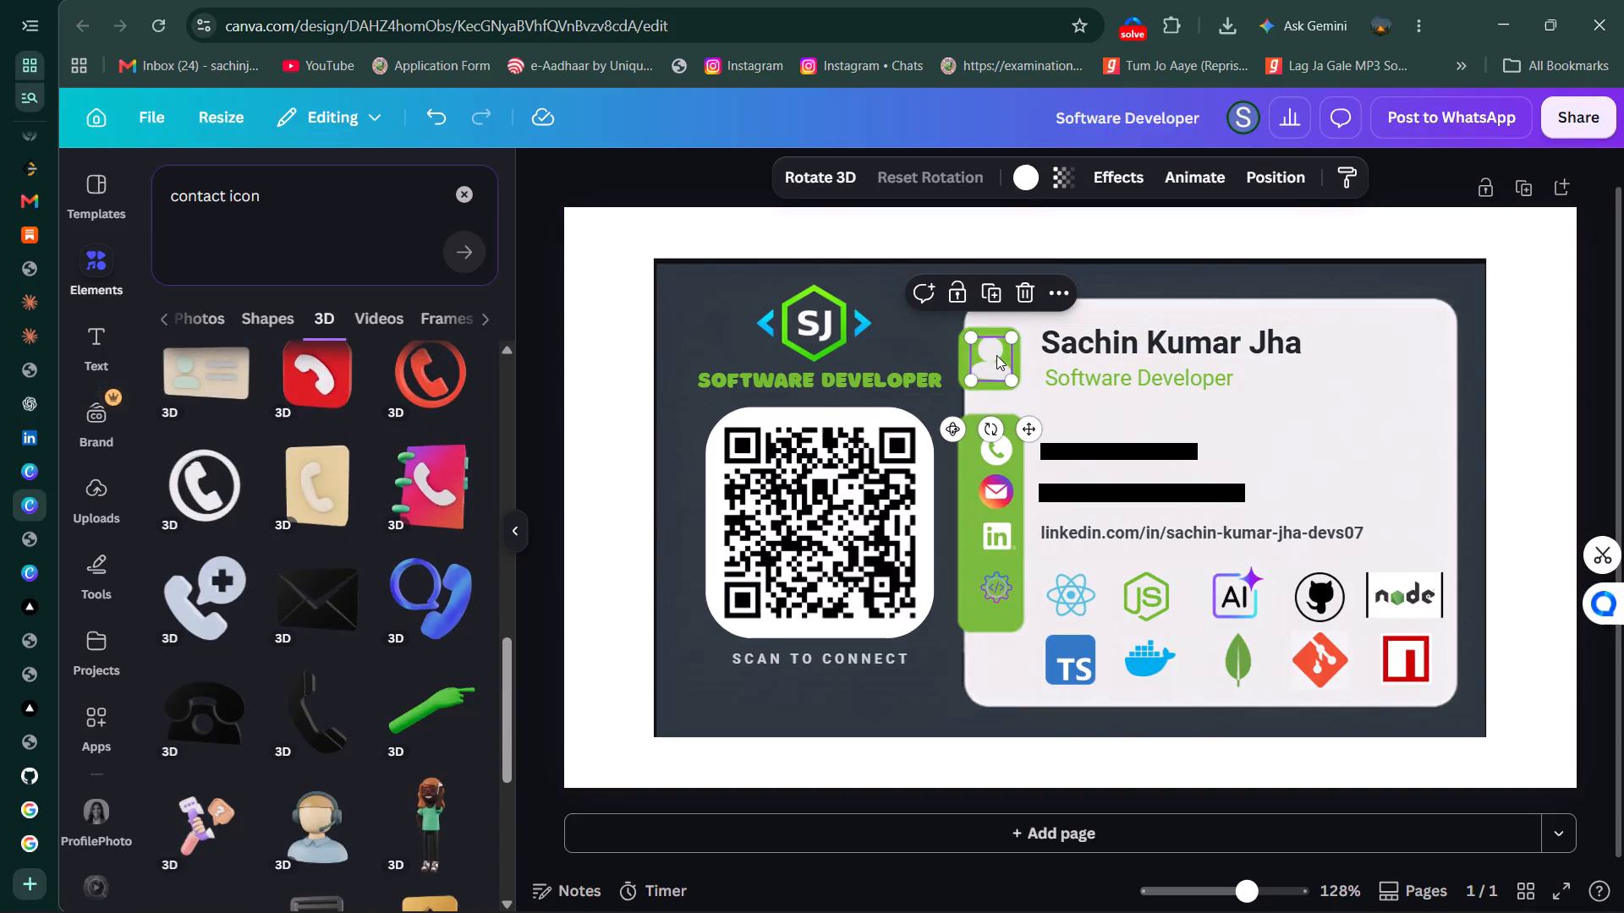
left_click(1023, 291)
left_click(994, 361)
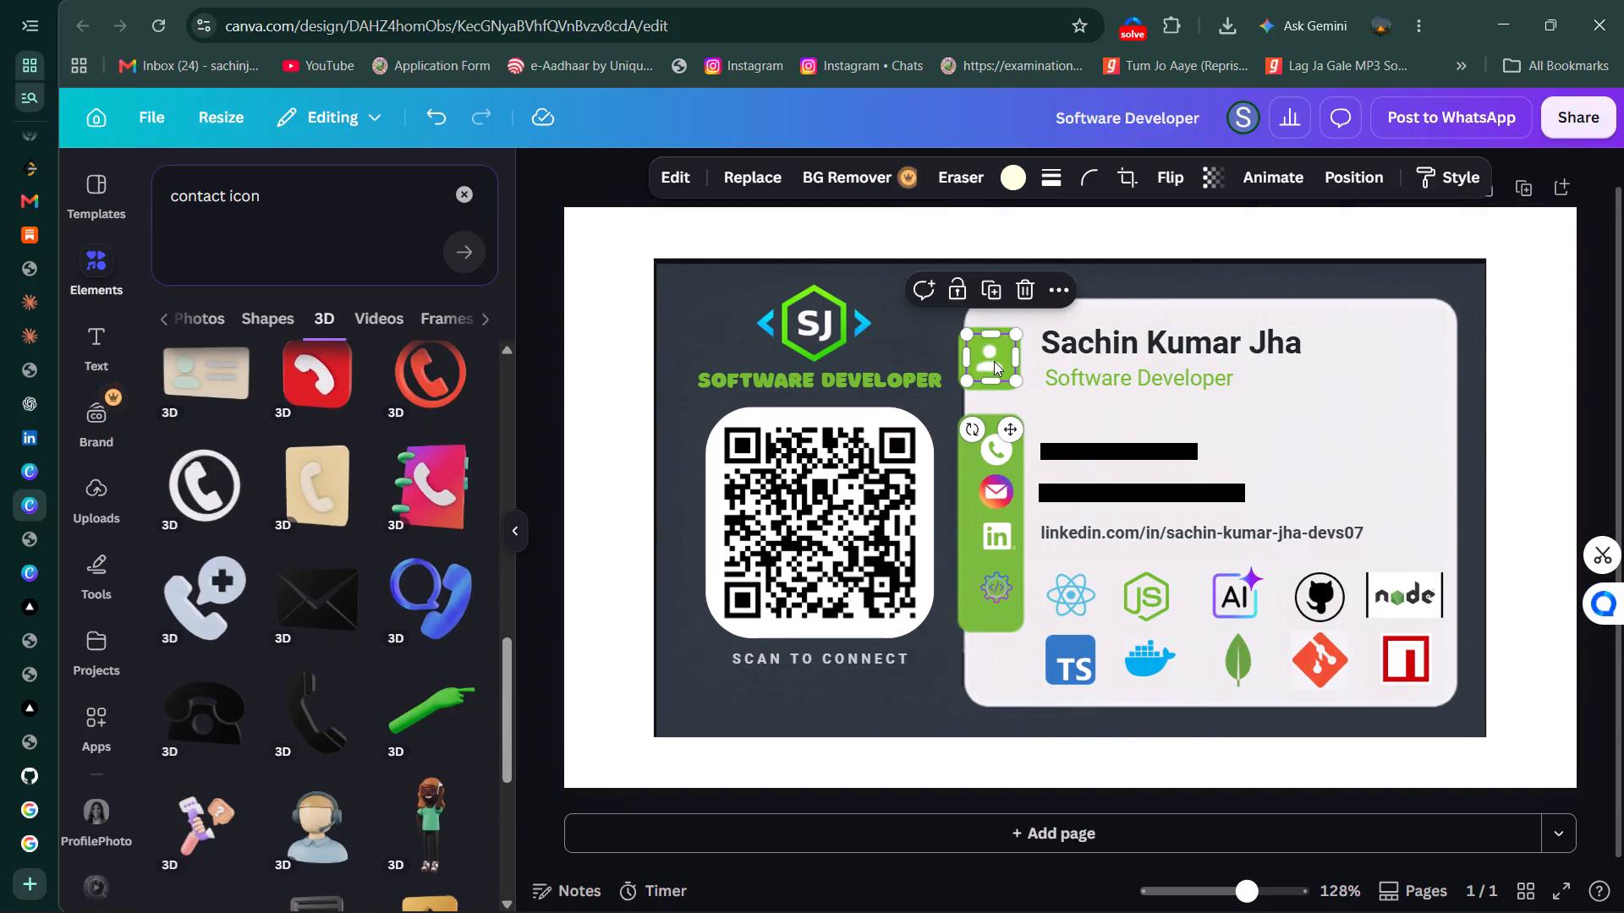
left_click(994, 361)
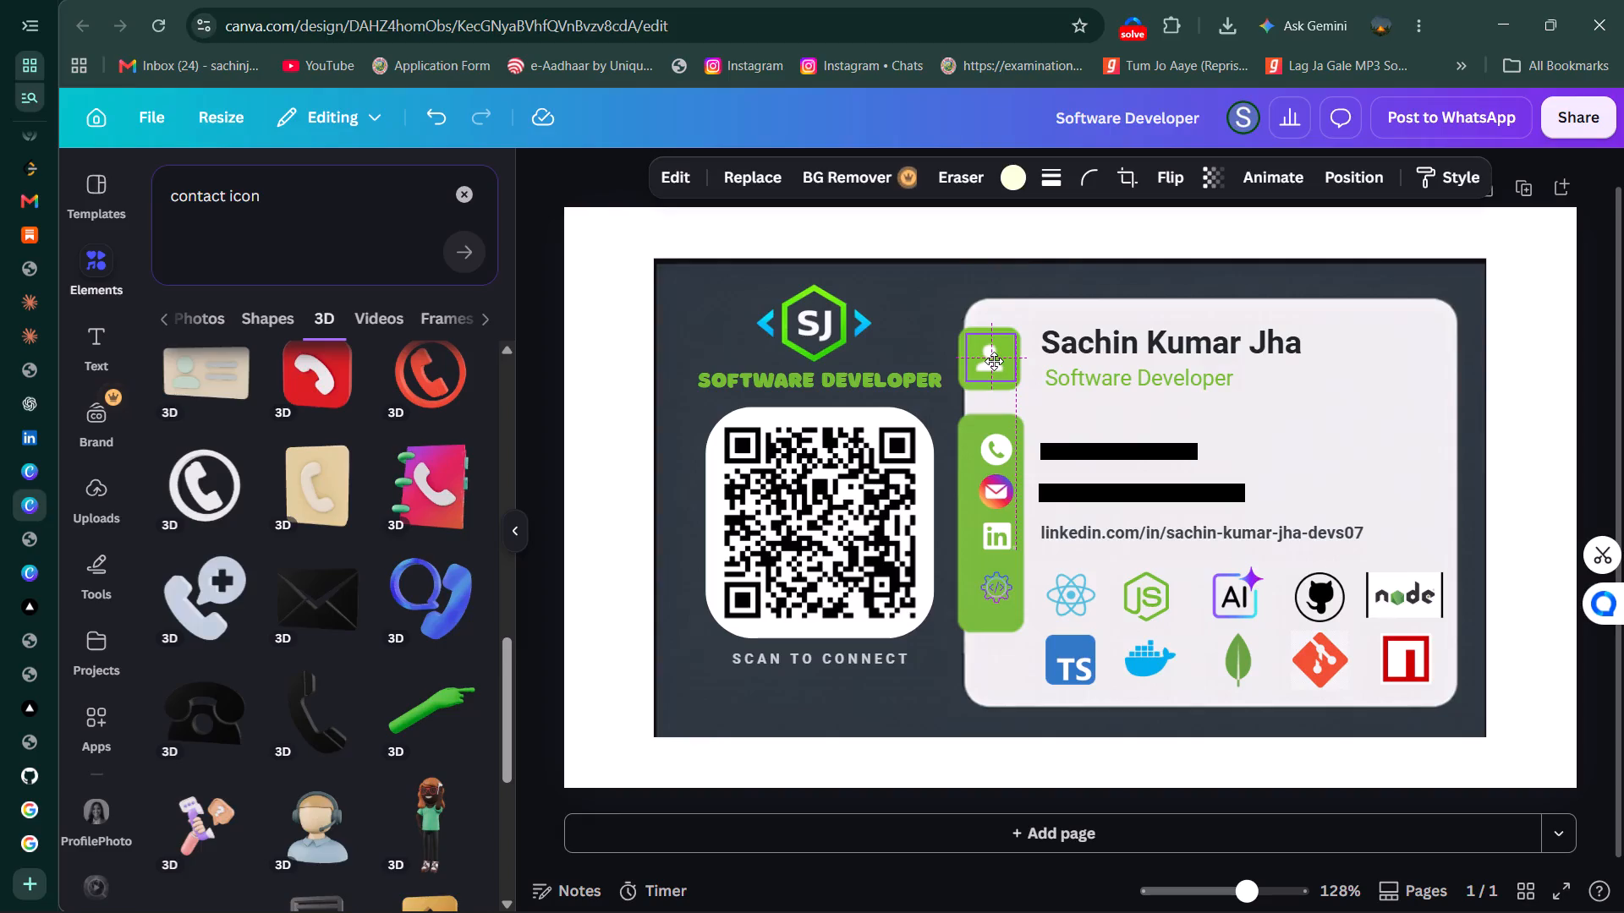
Return to the graphics results for "contact icon" and examine them for an alternative person icon.
scroll(380, 478, "down", 4)
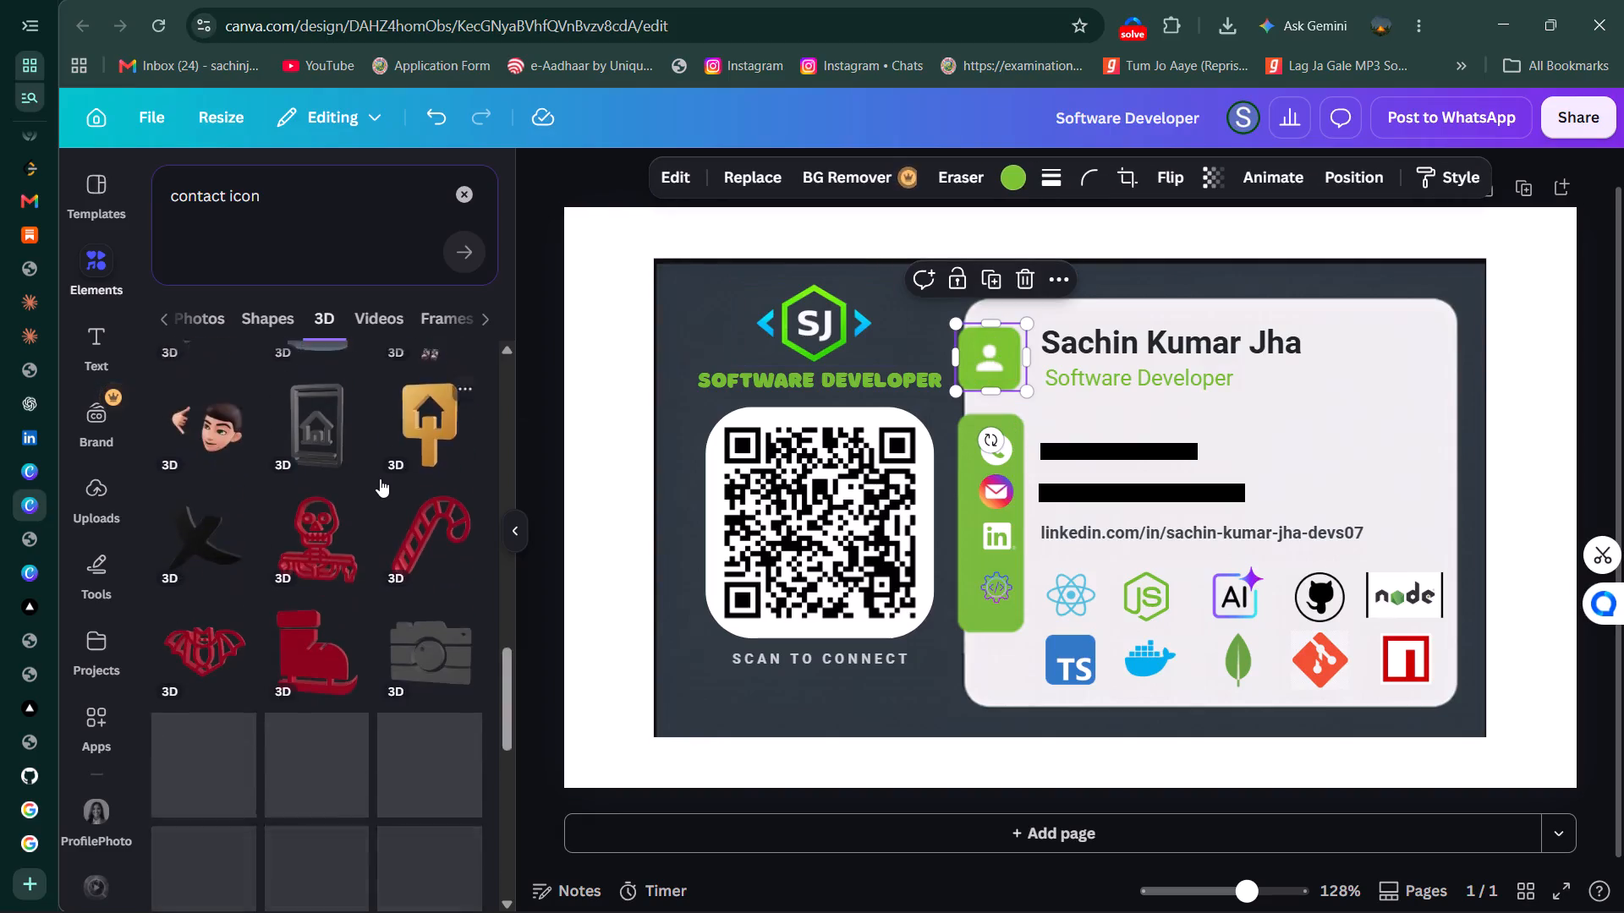
left_click(247, 314)
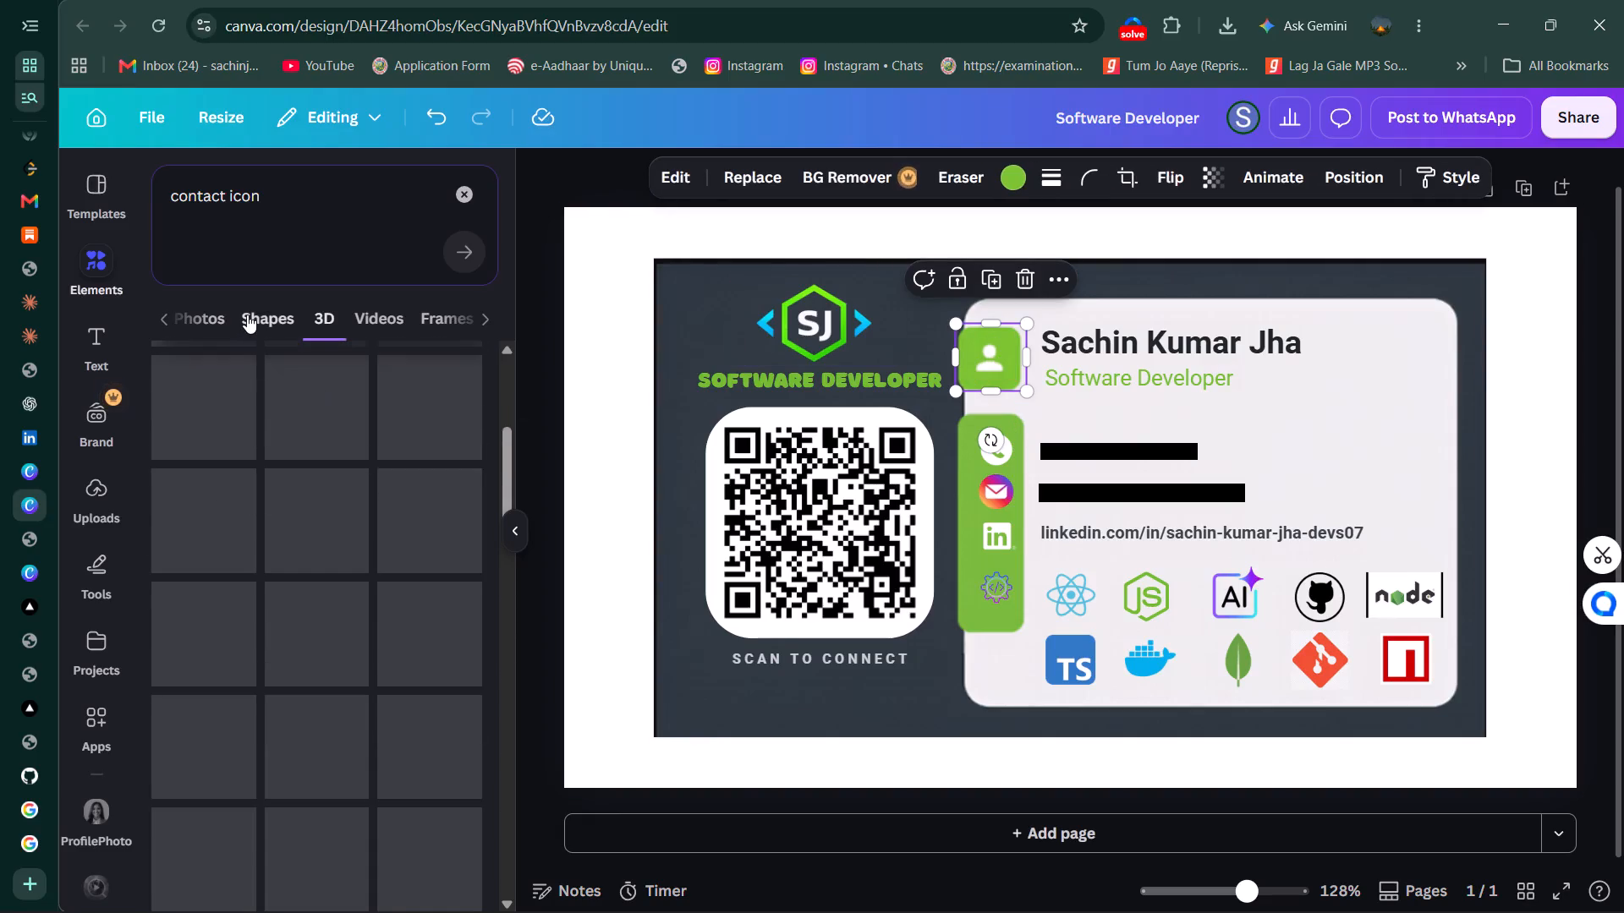
left_click(200, 314)
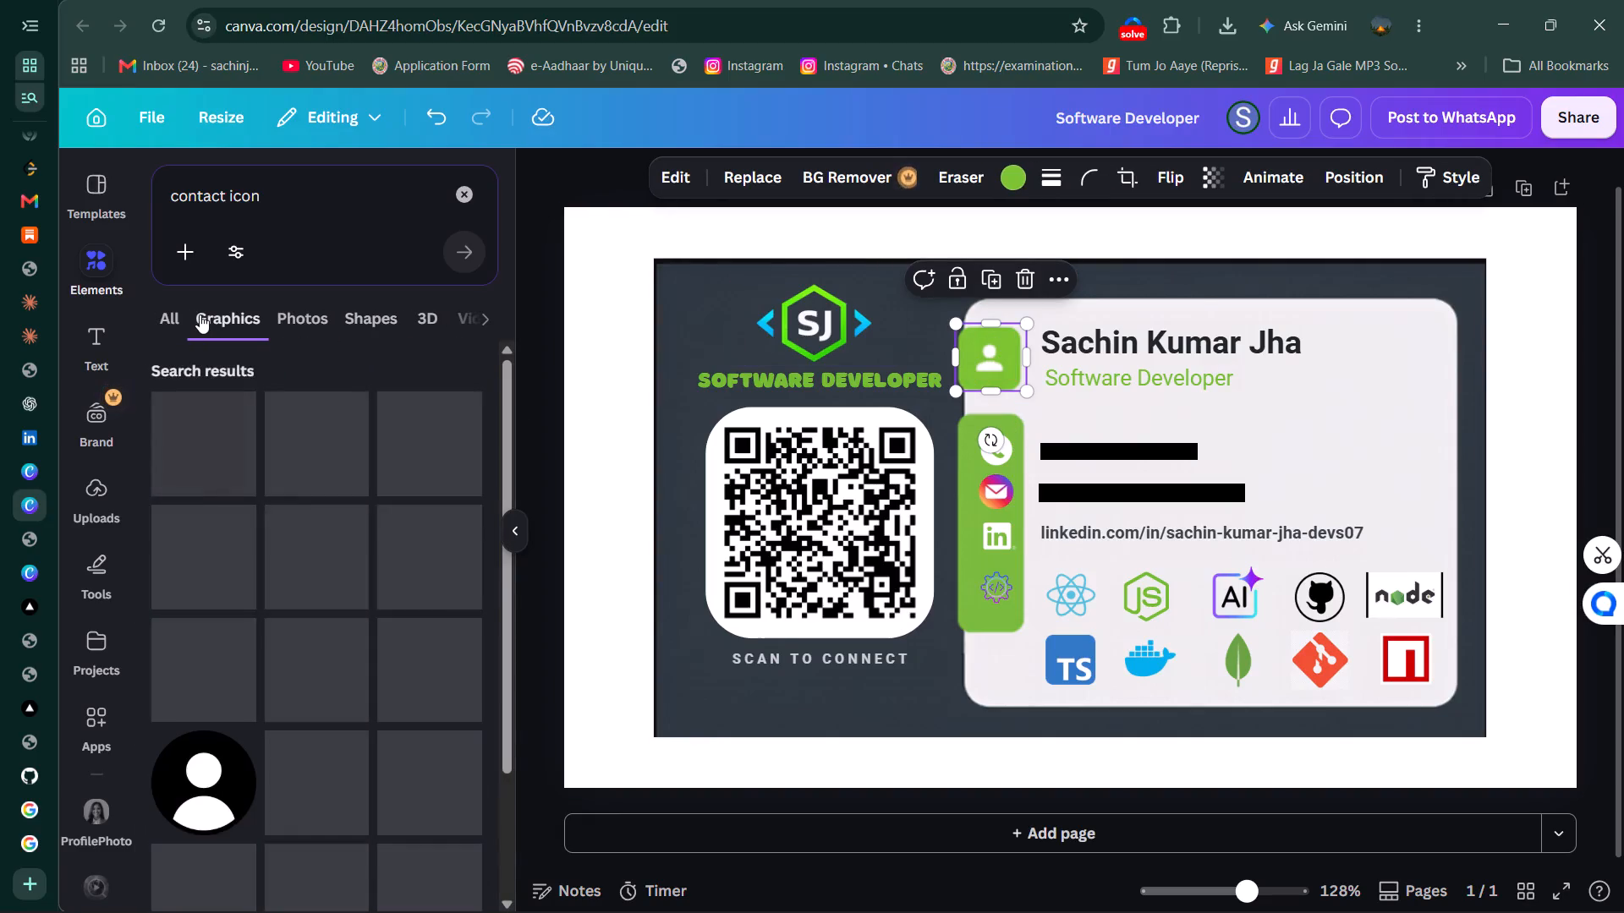
scroll(328, 565, "down", 14)
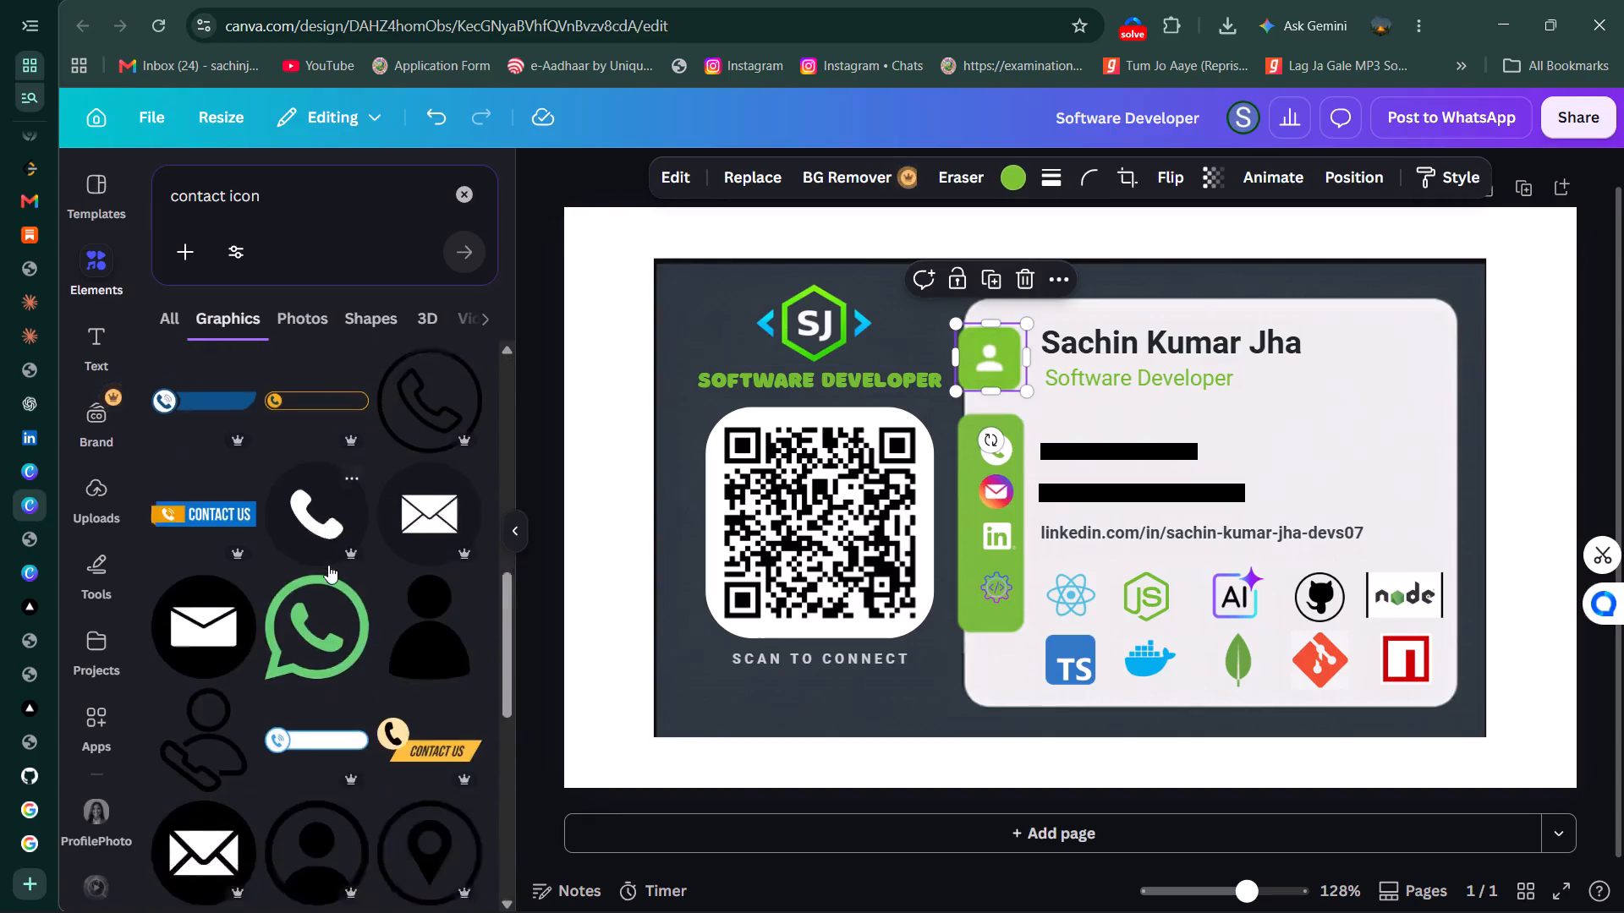
scroll(328, 565, "down", 6)
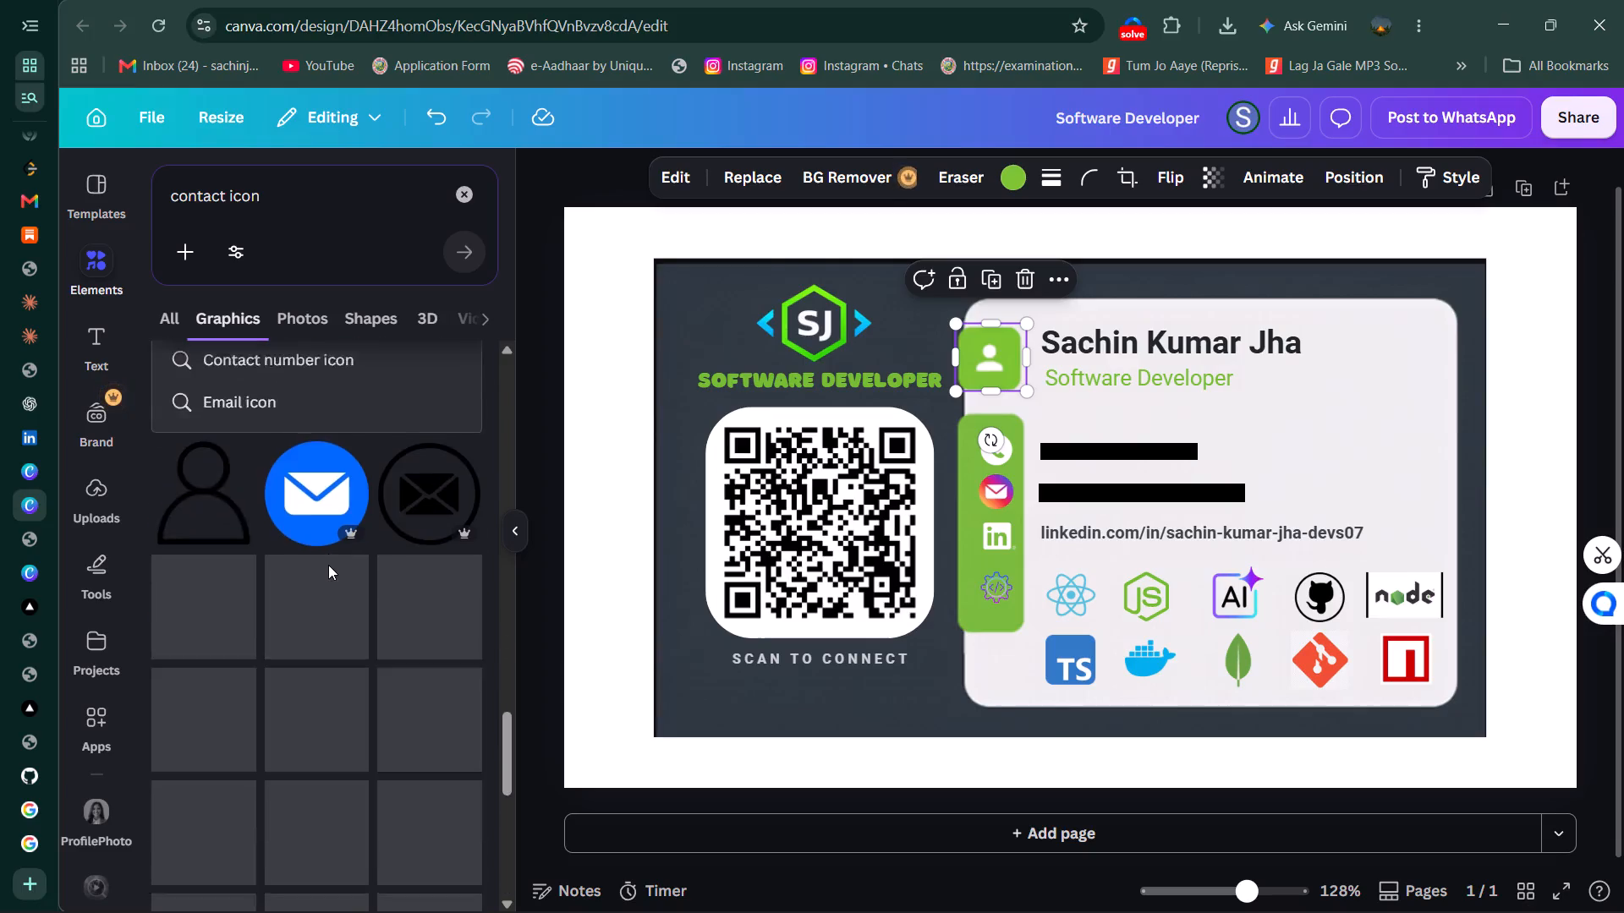
scroll(328, 565, "right", 1)
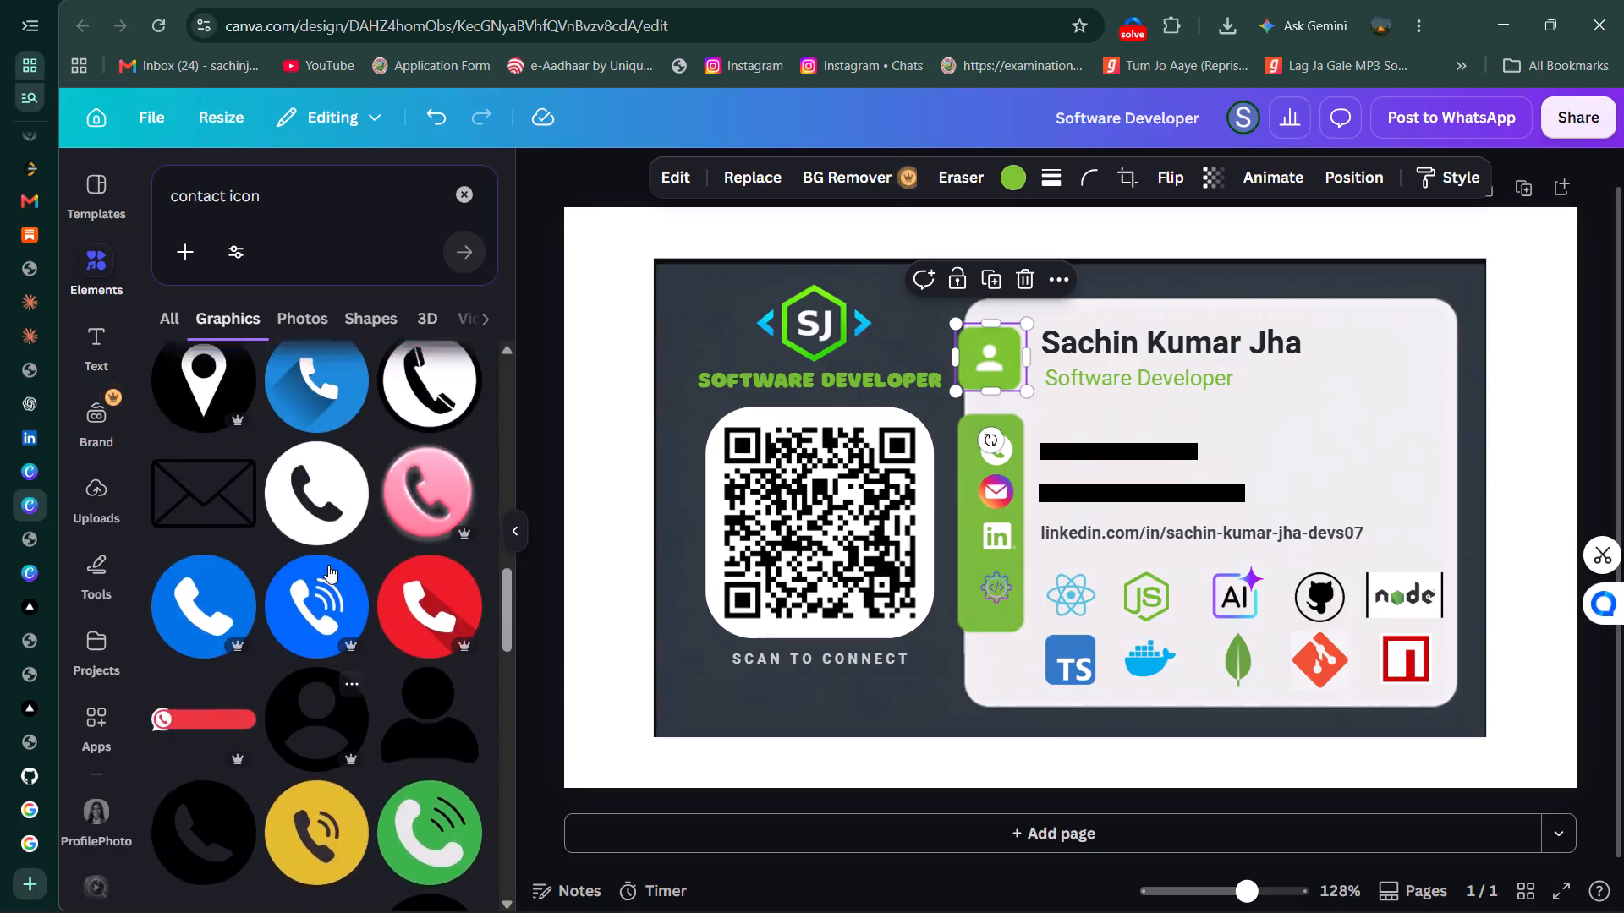
scroll(328, 565, "right", 1)
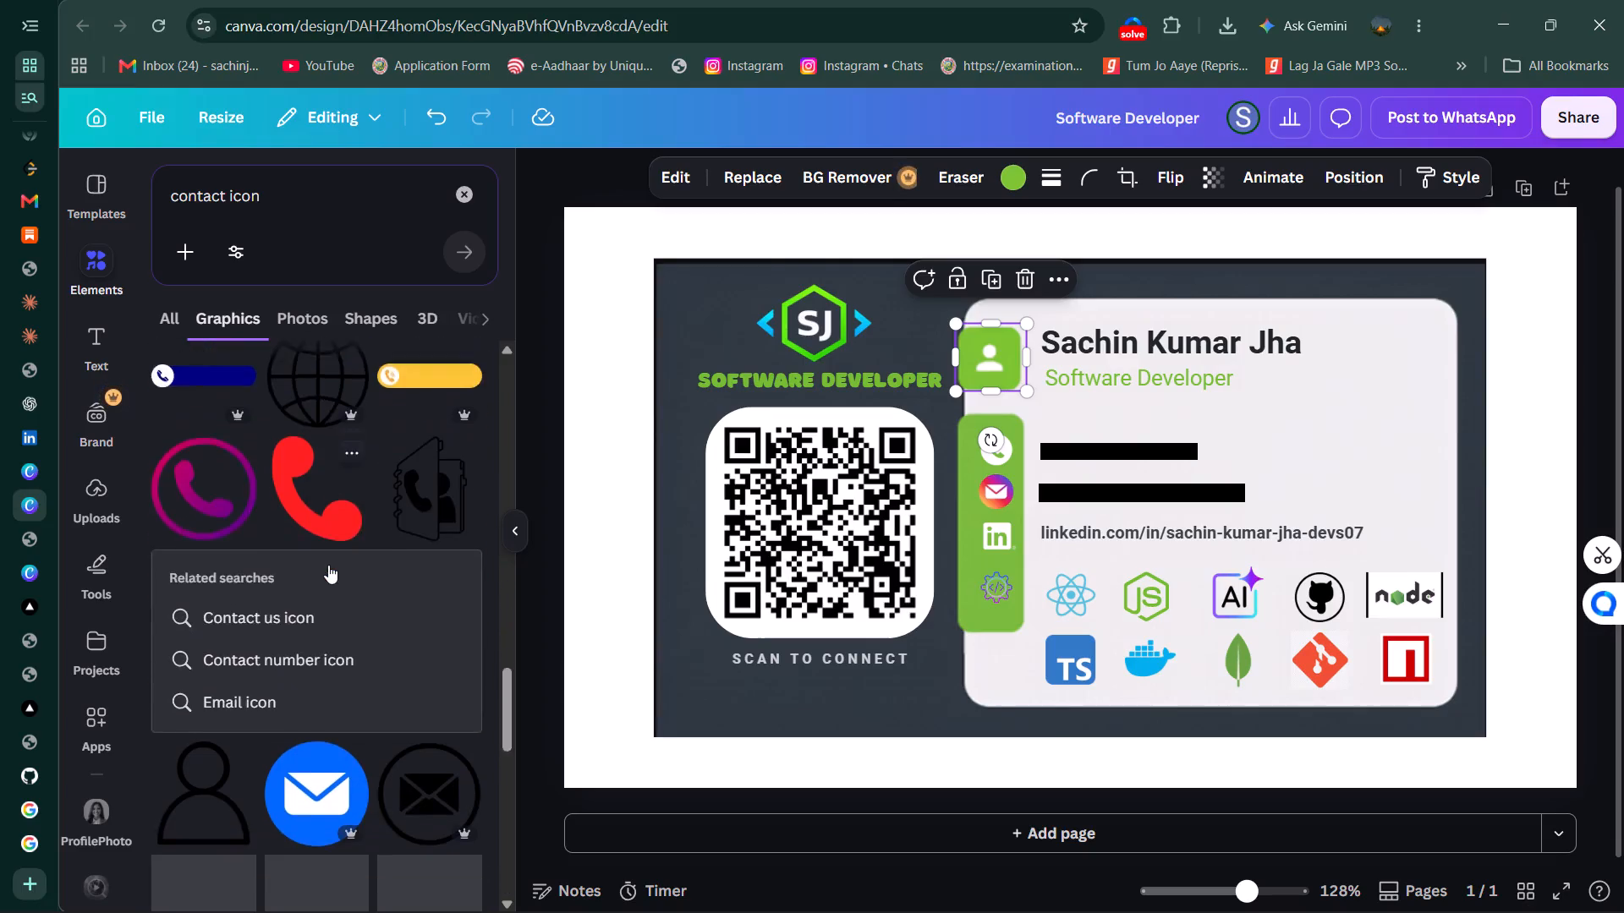
scroll(328, 565, "right", 1)
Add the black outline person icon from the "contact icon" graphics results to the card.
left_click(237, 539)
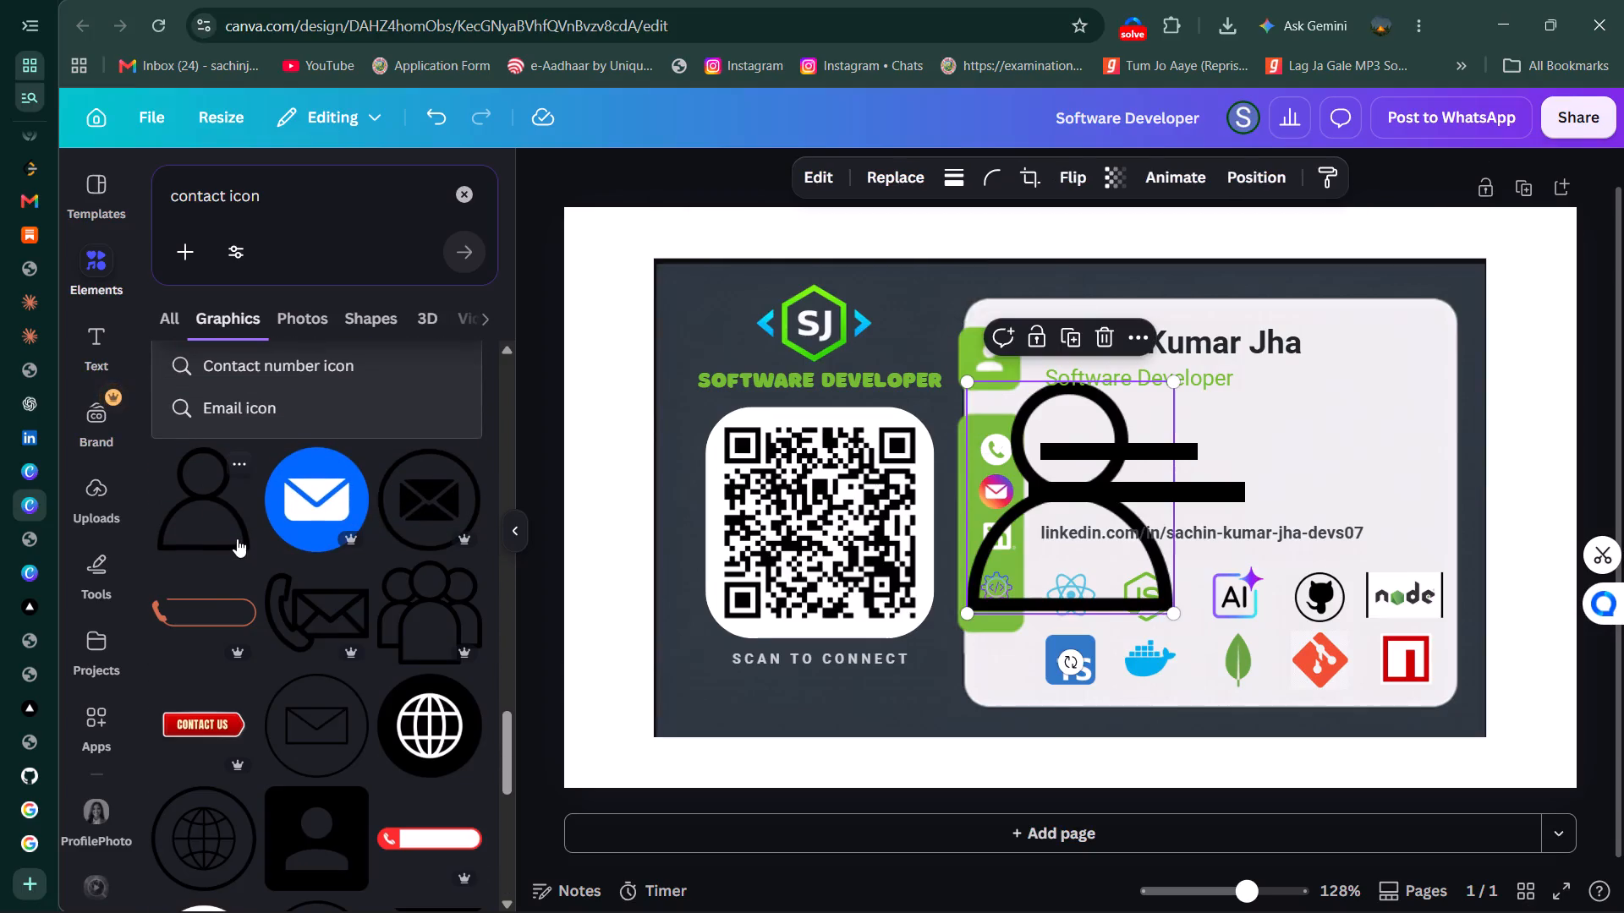
Delete the white person icon from the green square beside the name.
left_click(990, 359)
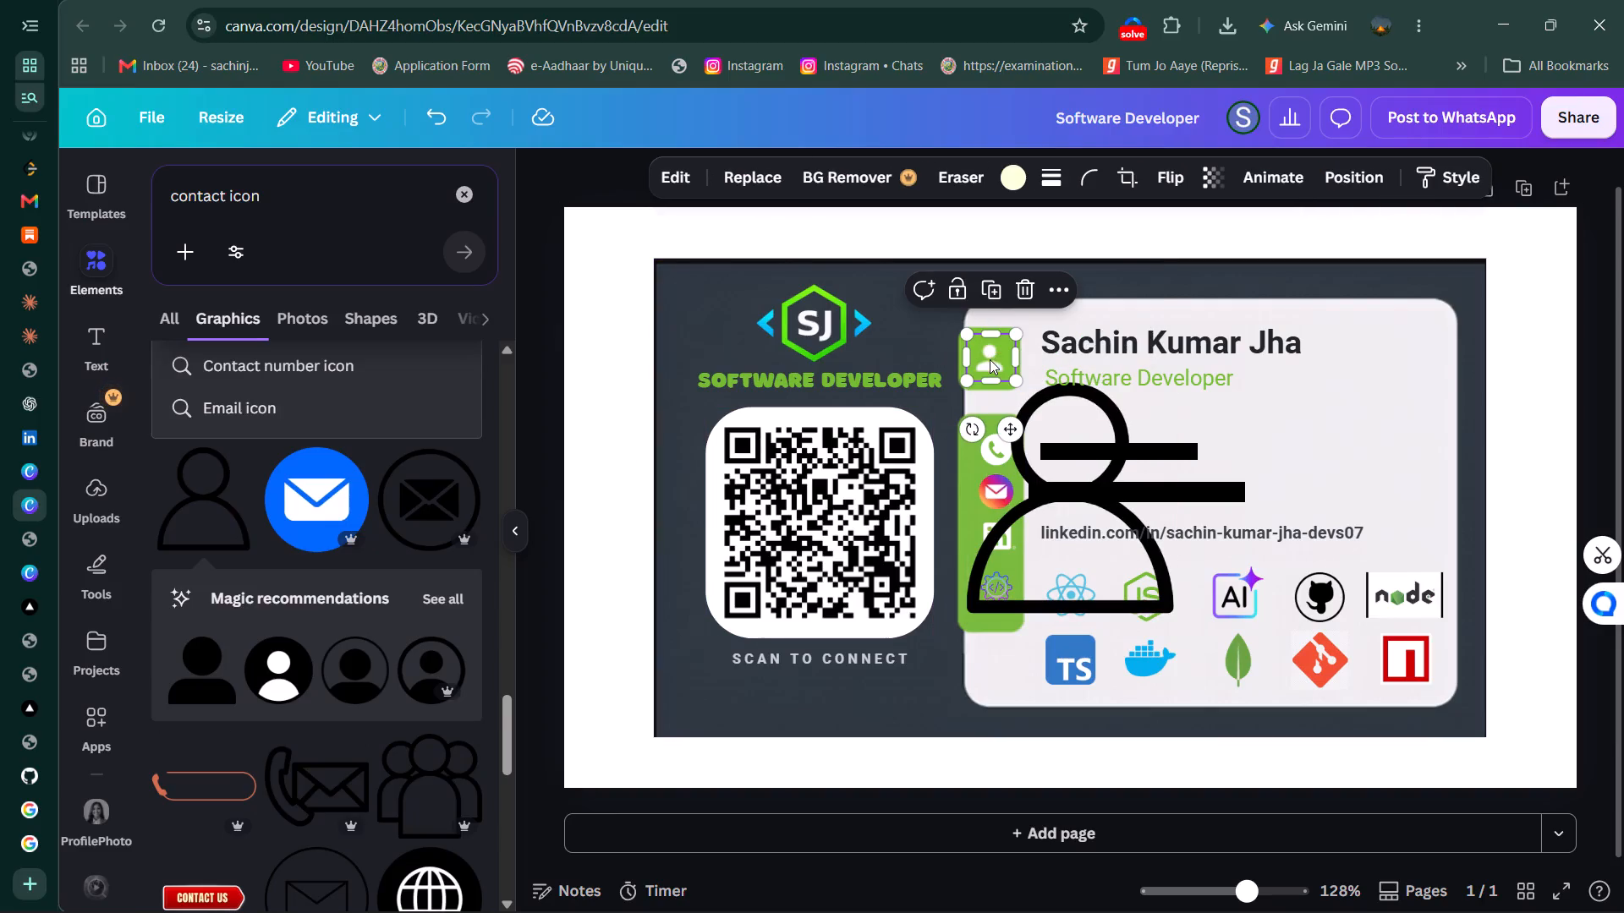
left_click(1022, 292)
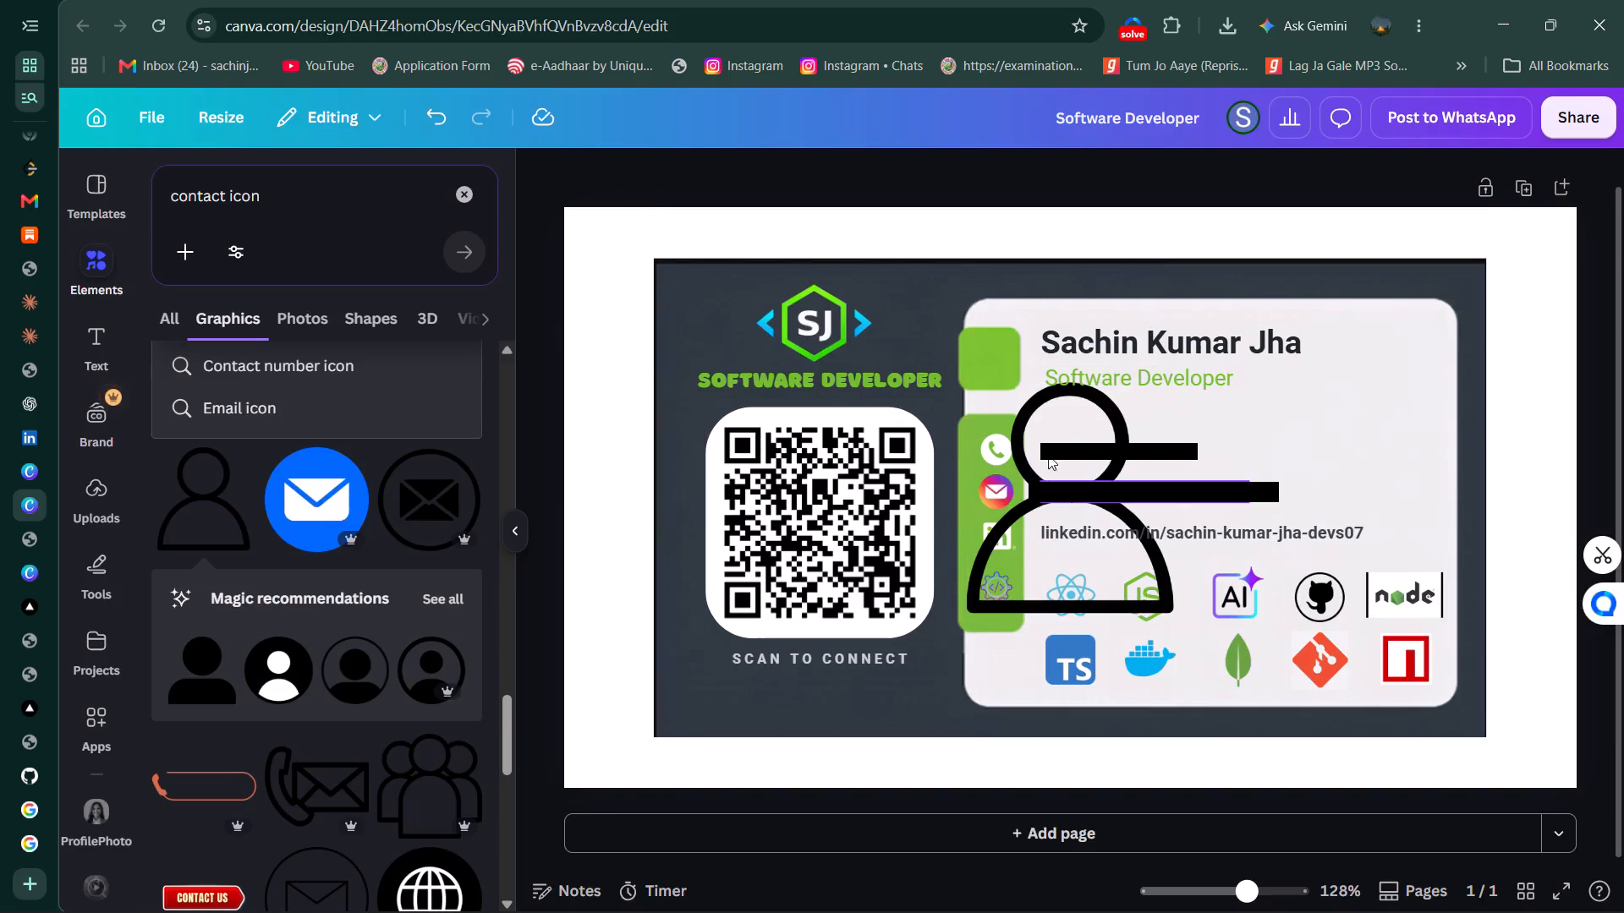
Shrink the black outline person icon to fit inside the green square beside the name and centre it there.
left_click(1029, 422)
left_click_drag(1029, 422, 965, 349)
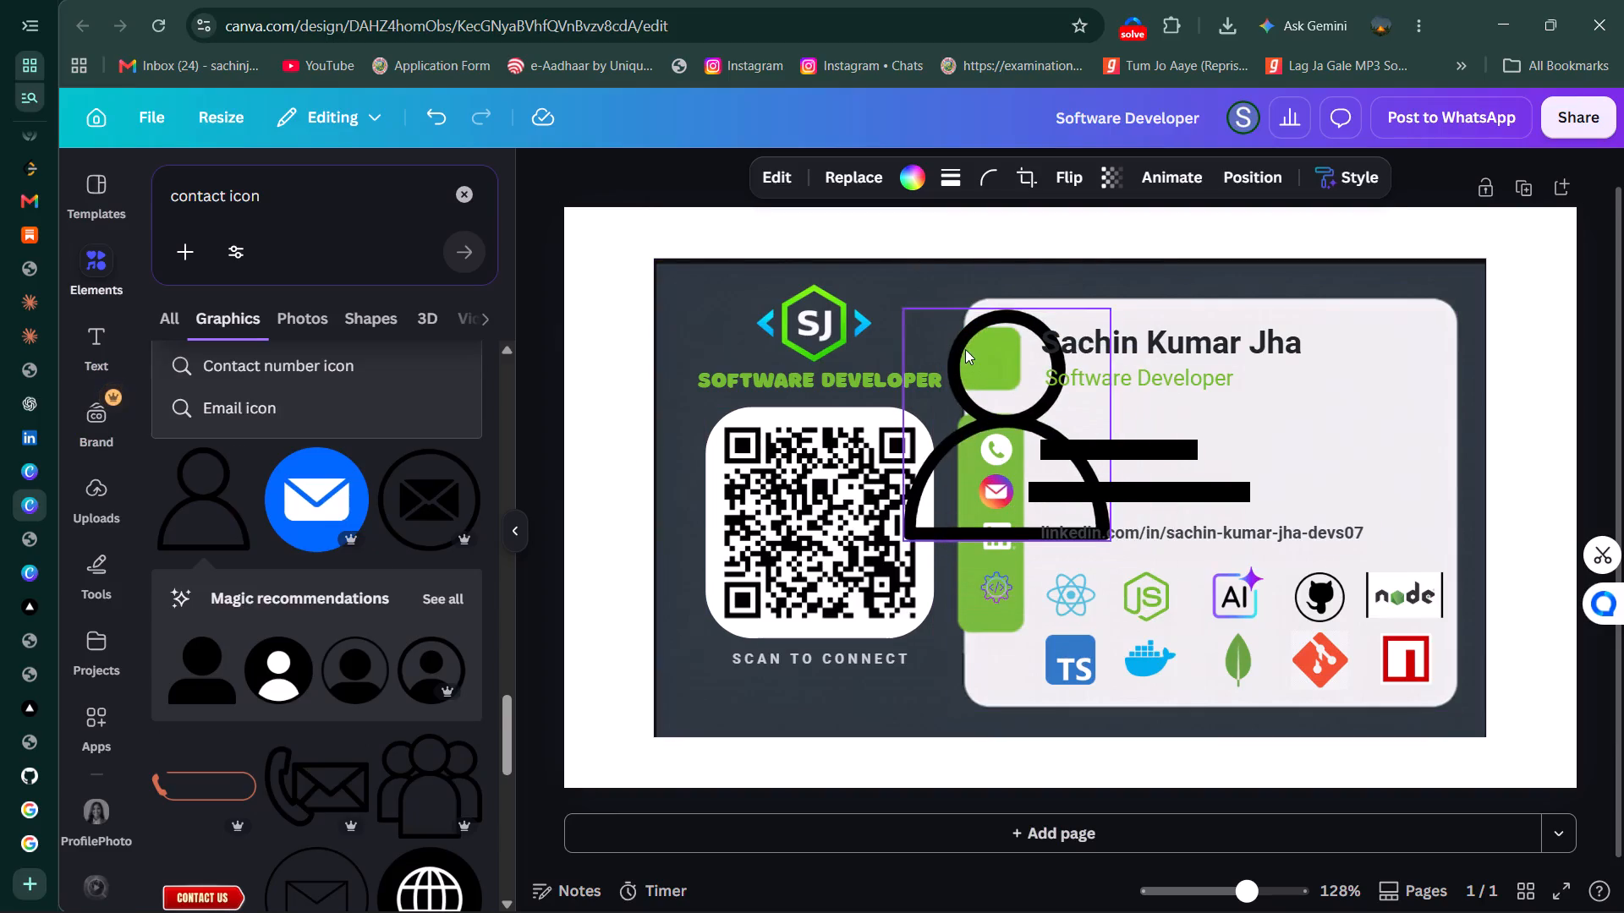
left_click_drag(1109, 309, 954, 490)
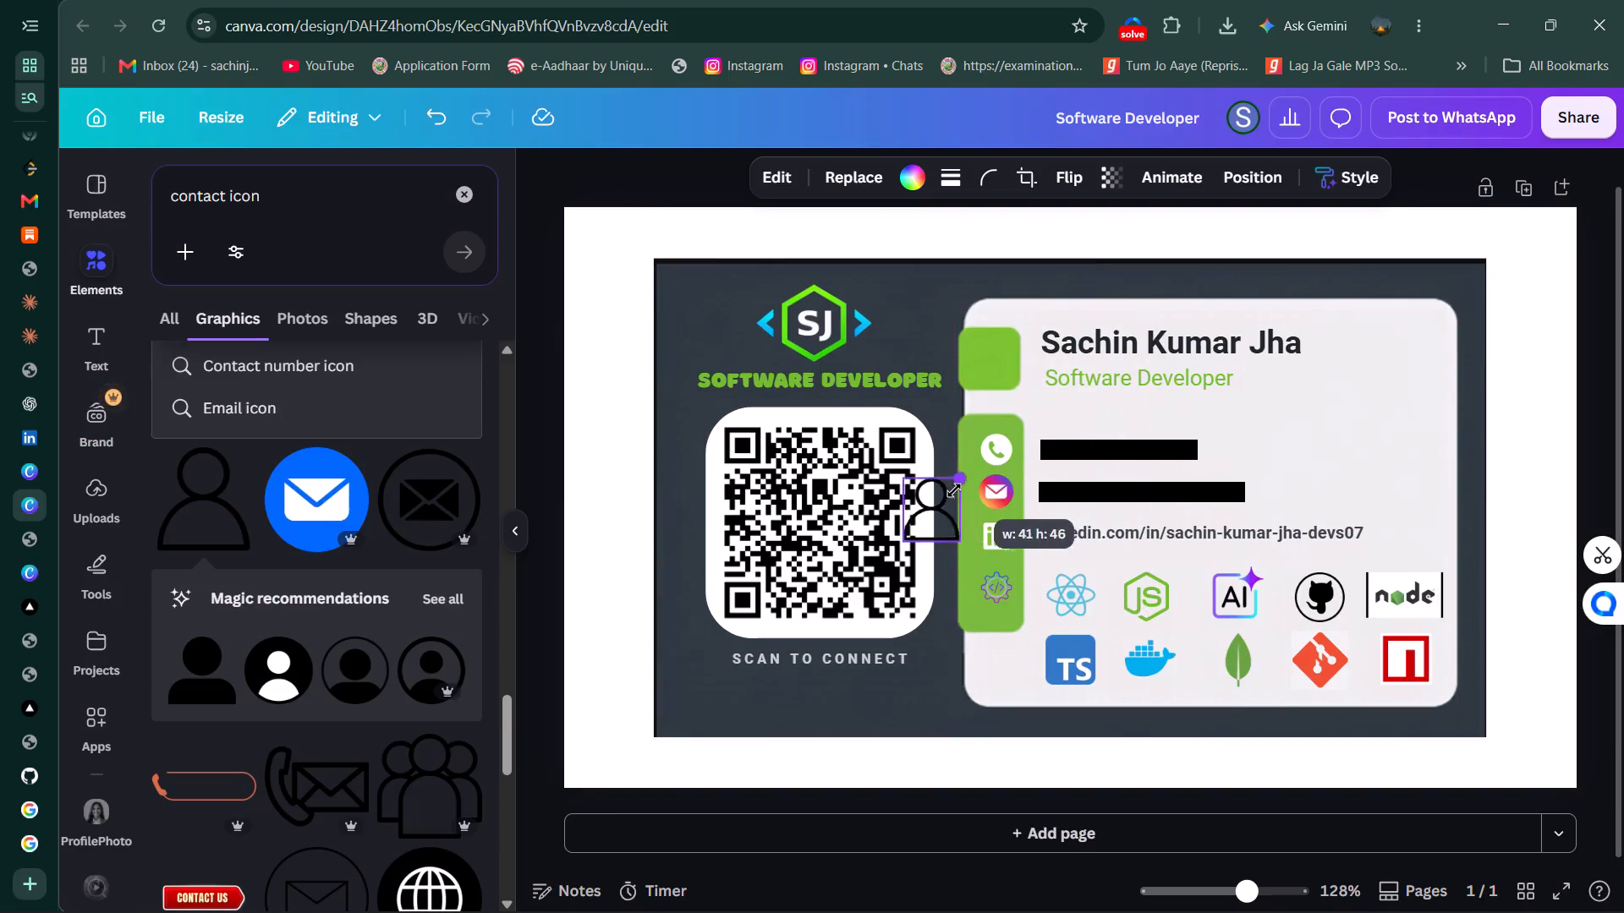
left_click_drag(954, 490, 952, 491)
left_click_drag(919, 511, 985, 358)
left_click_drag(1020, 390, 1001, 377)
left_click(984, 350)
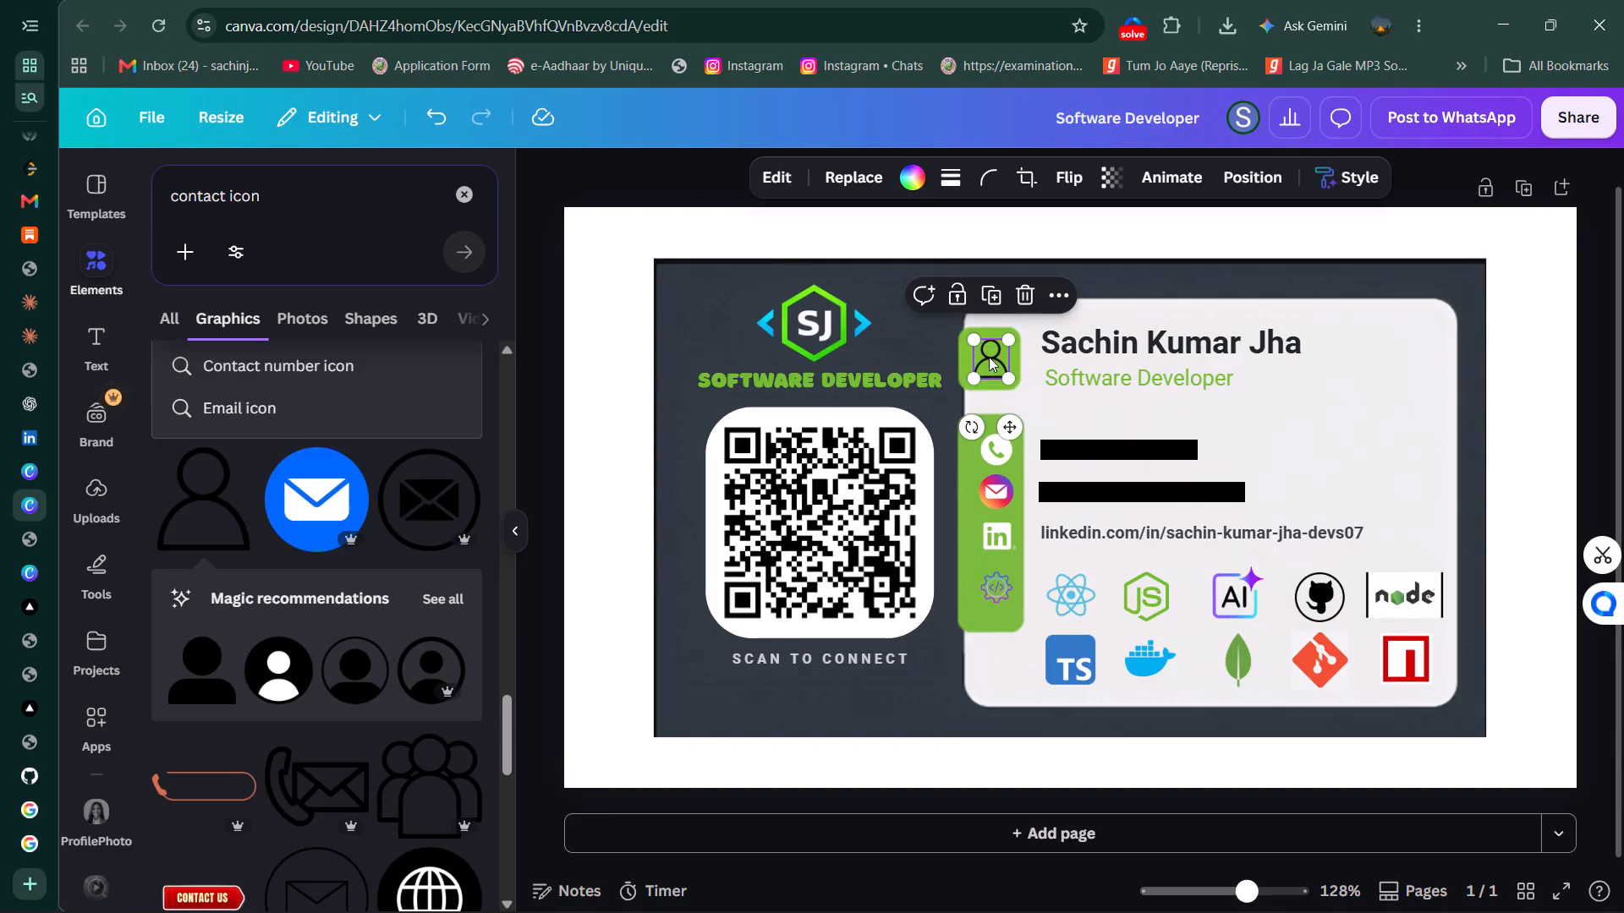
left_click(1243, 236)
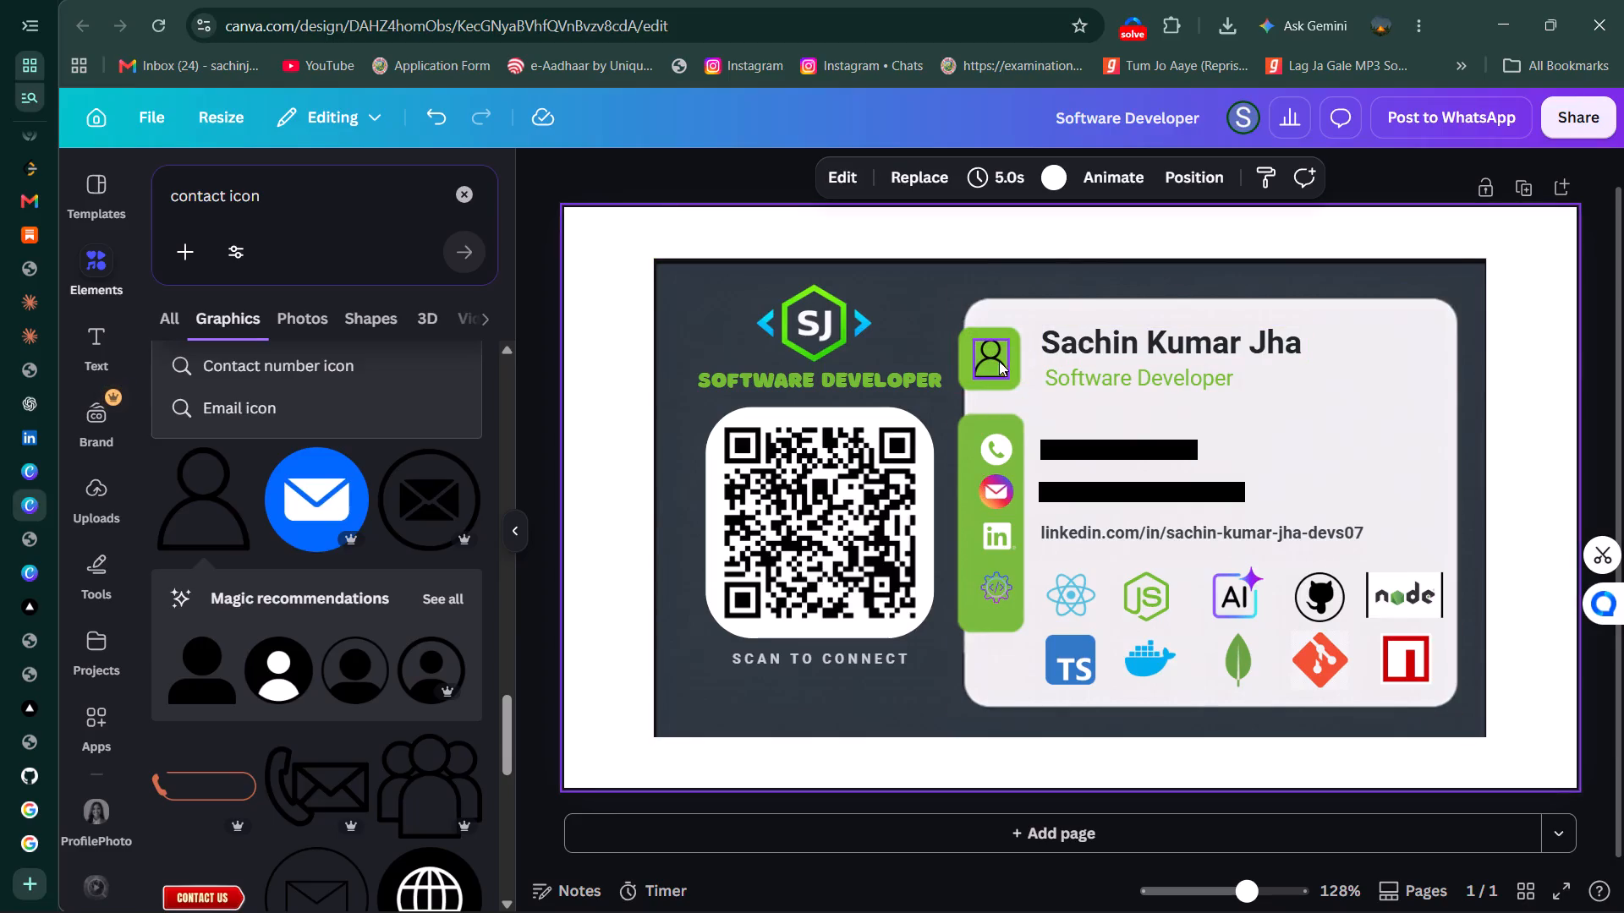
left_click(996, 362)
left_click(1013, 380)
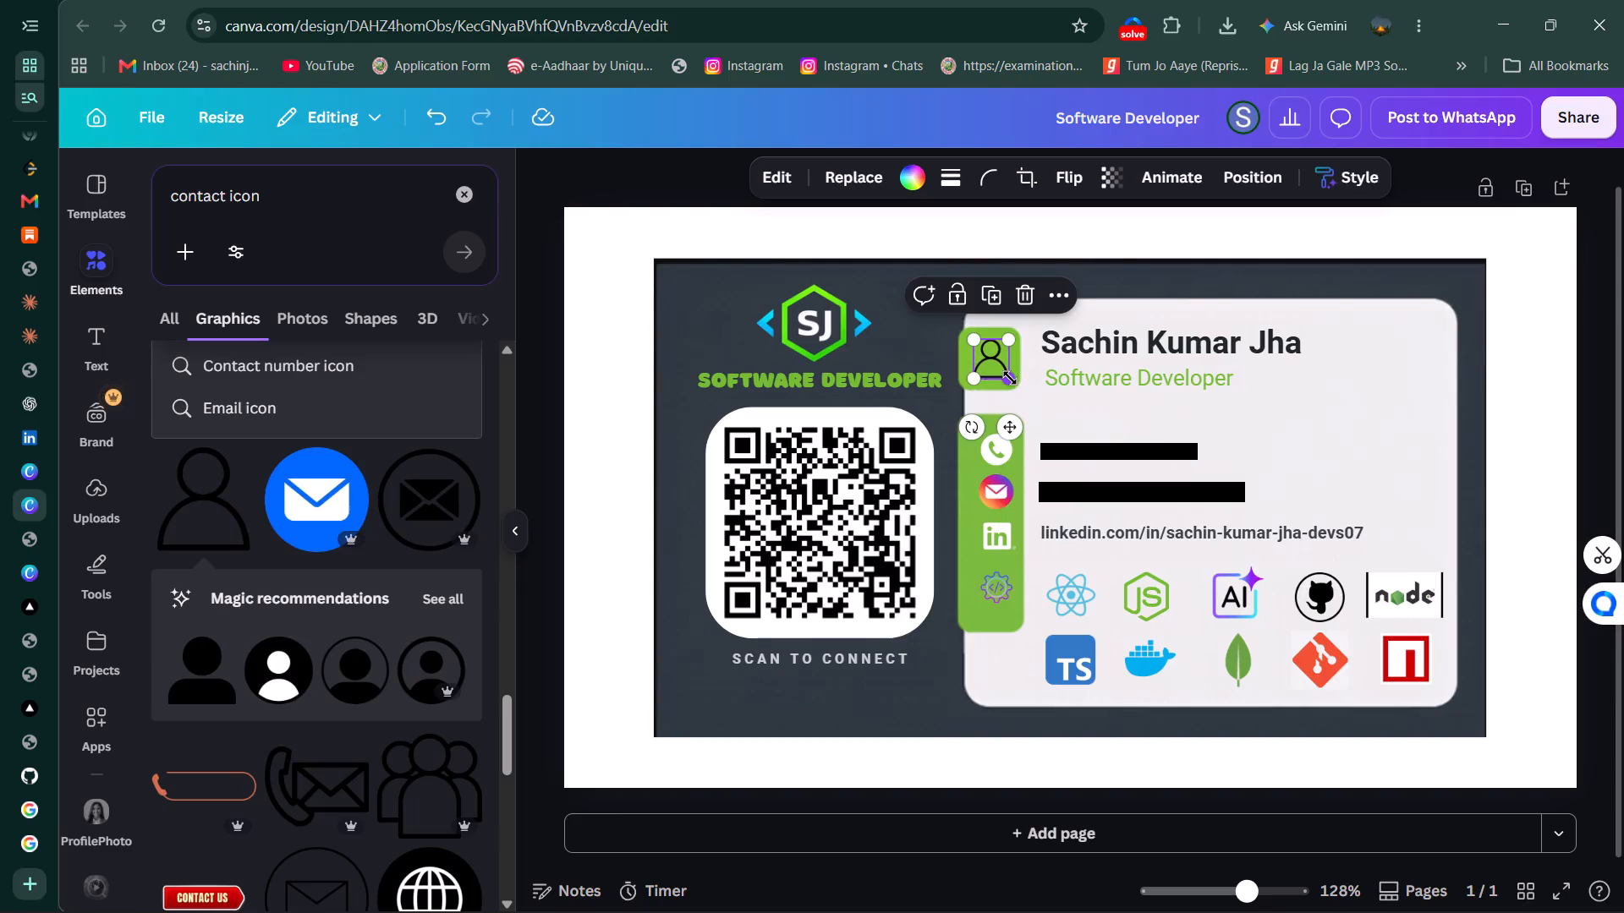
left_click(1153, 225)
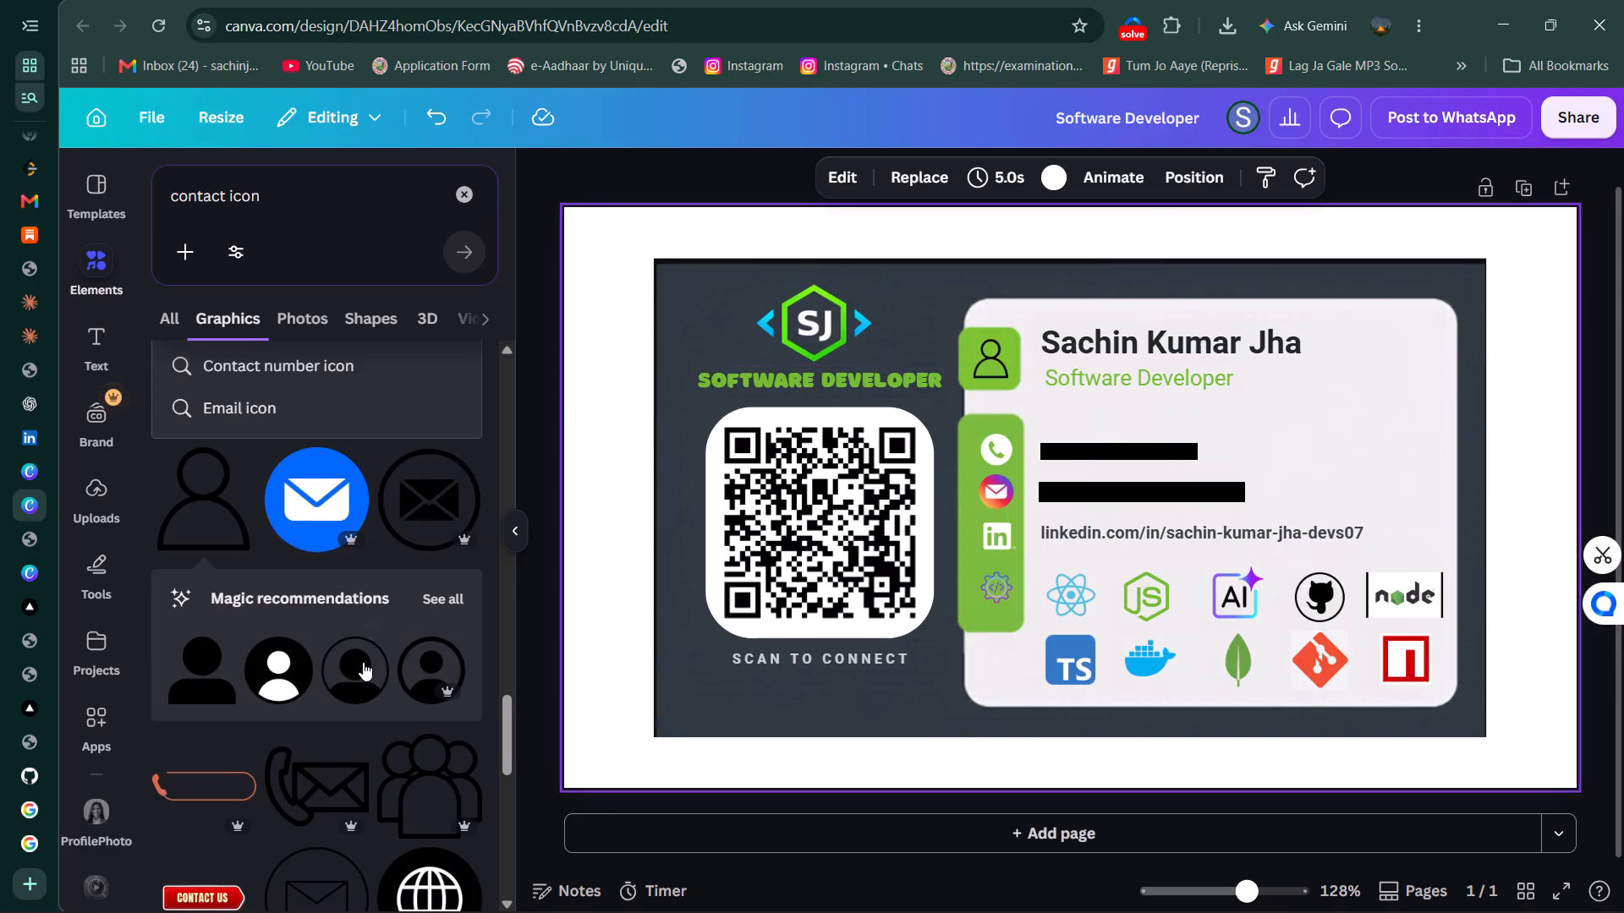
Examine the "contact icon" graphics results for a person icon that suits the green square better.
scroll(363, 662, "down", 7)
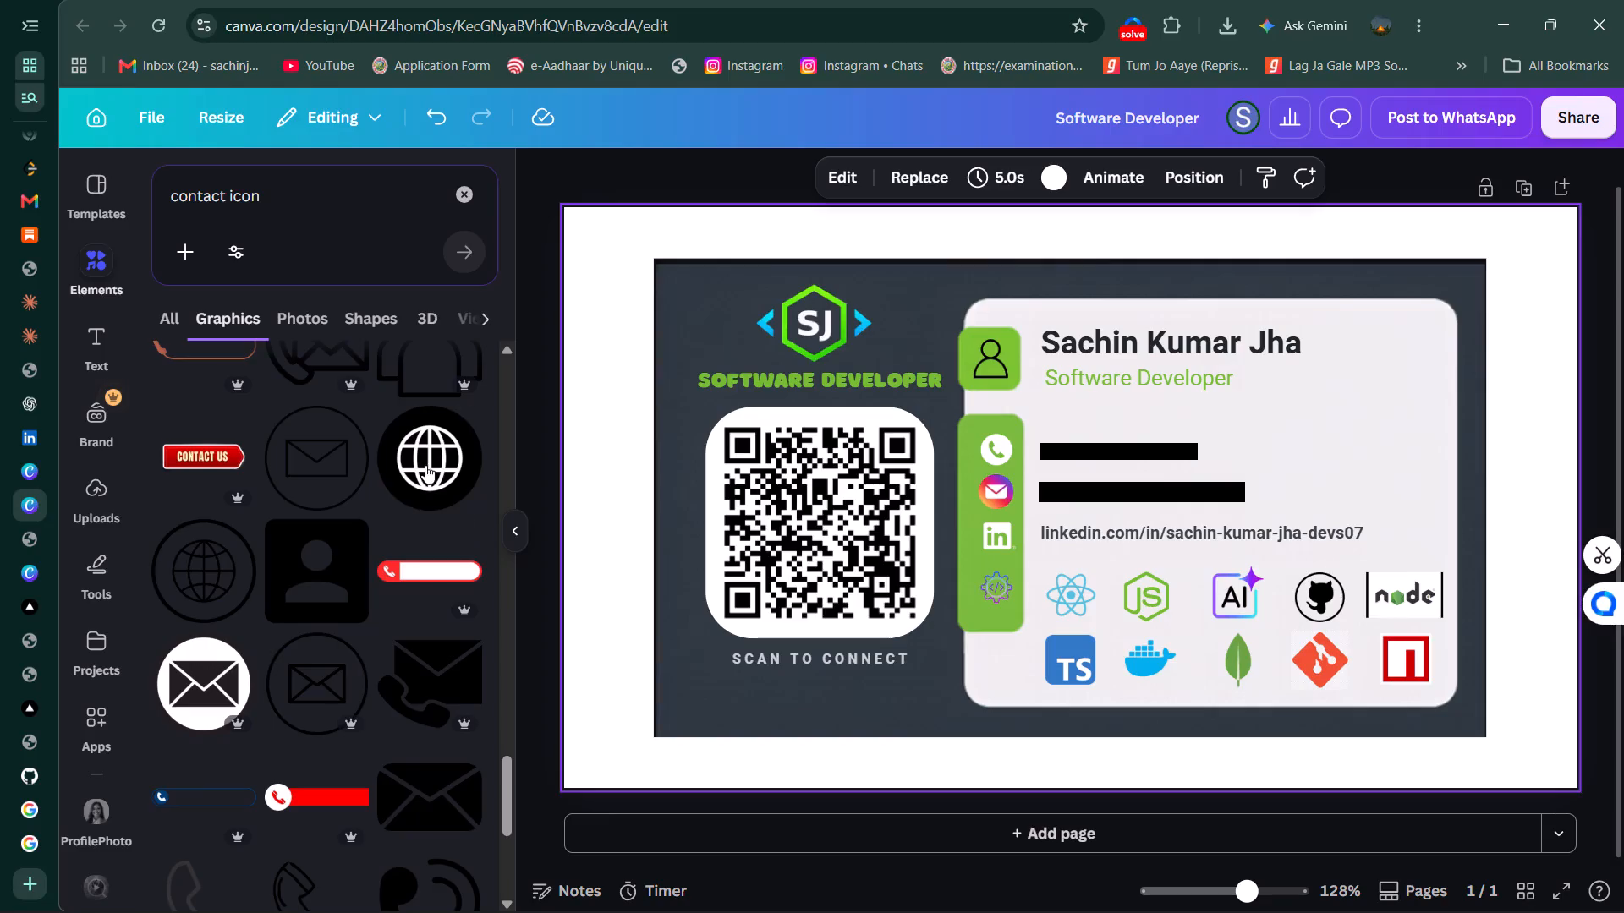
scroll(264, 639, "down", 2)
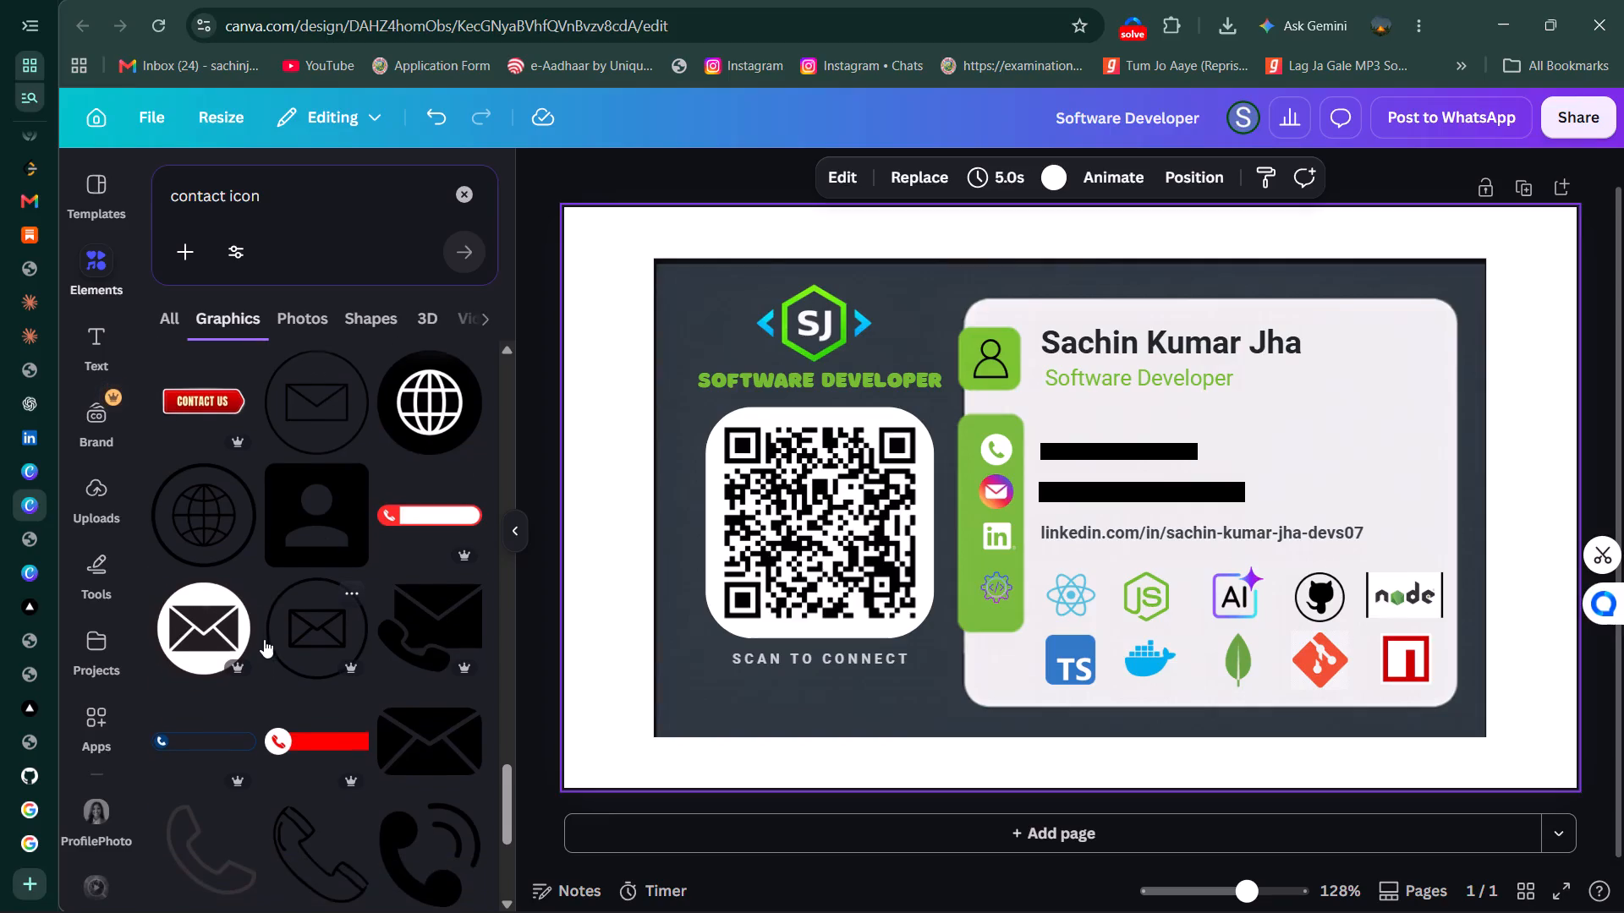
scroll(264, 639, "down", 7)
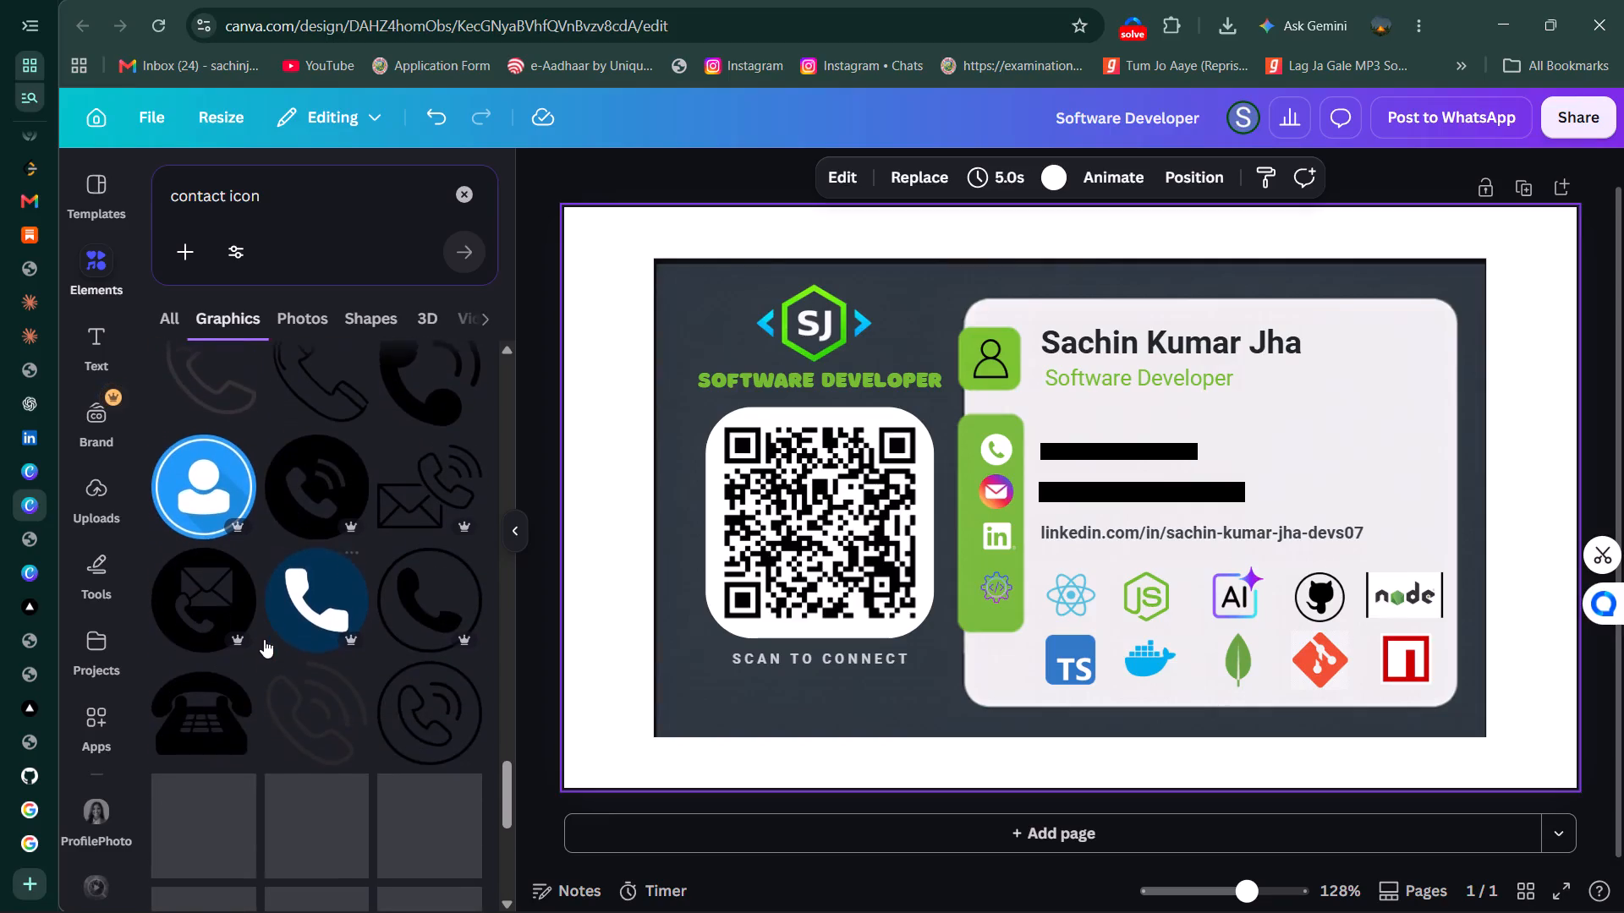
scroll(386, 535, "down", 6)
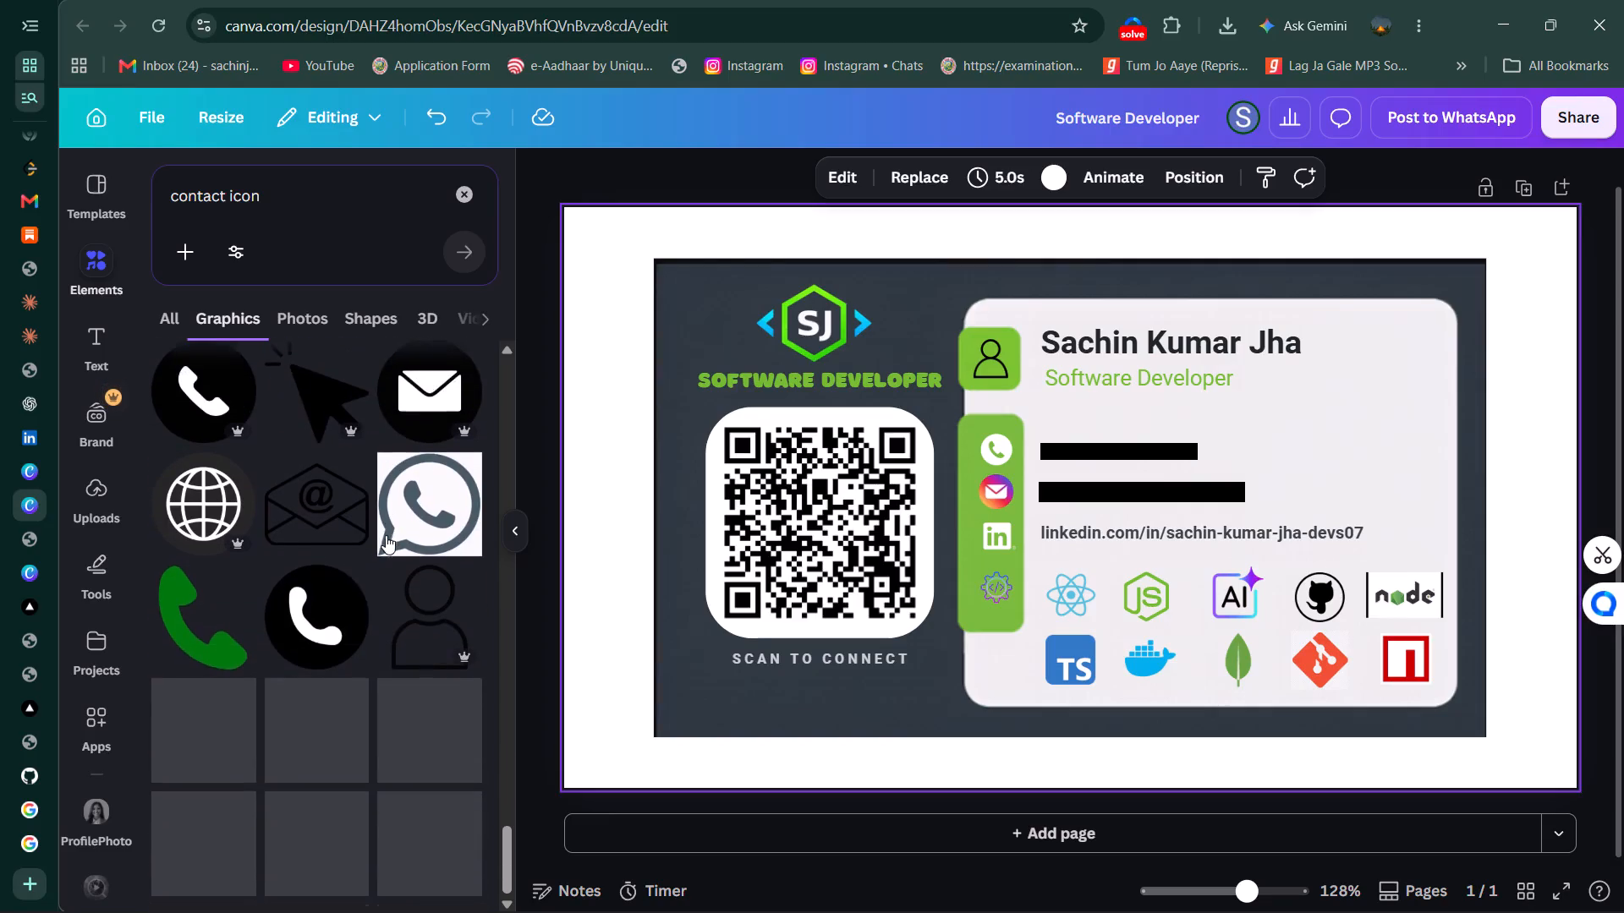
scroll(386, 535, "down", 5)
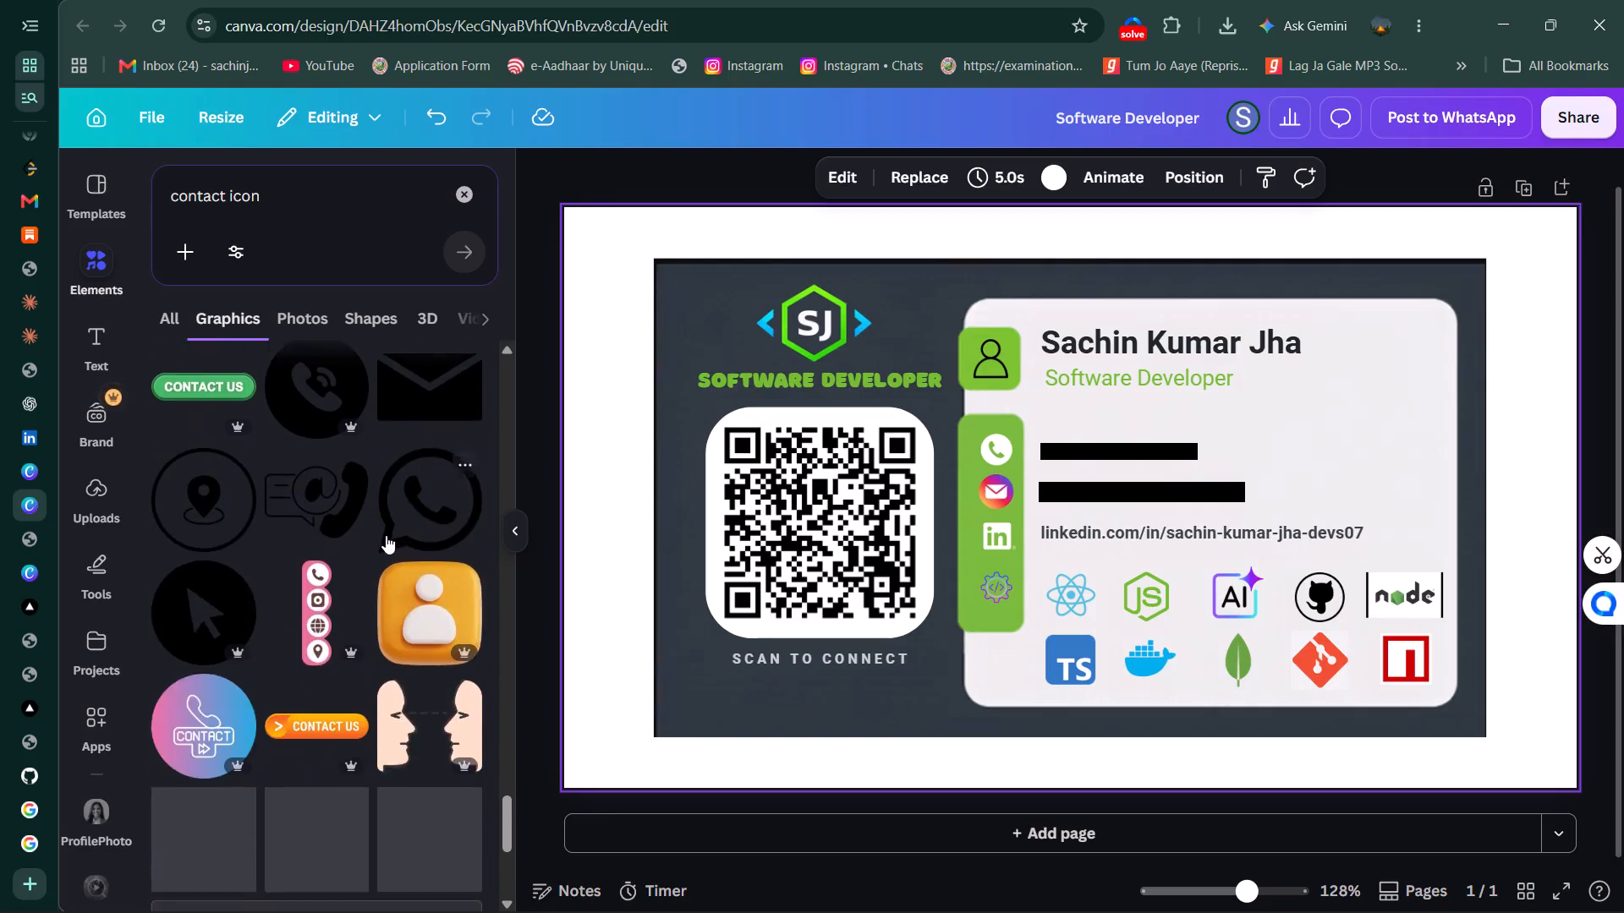
scroll(386, 535, "down", 1)
scroll(386, 535, "left", 1)
scroll(386, 535, "down", 5)
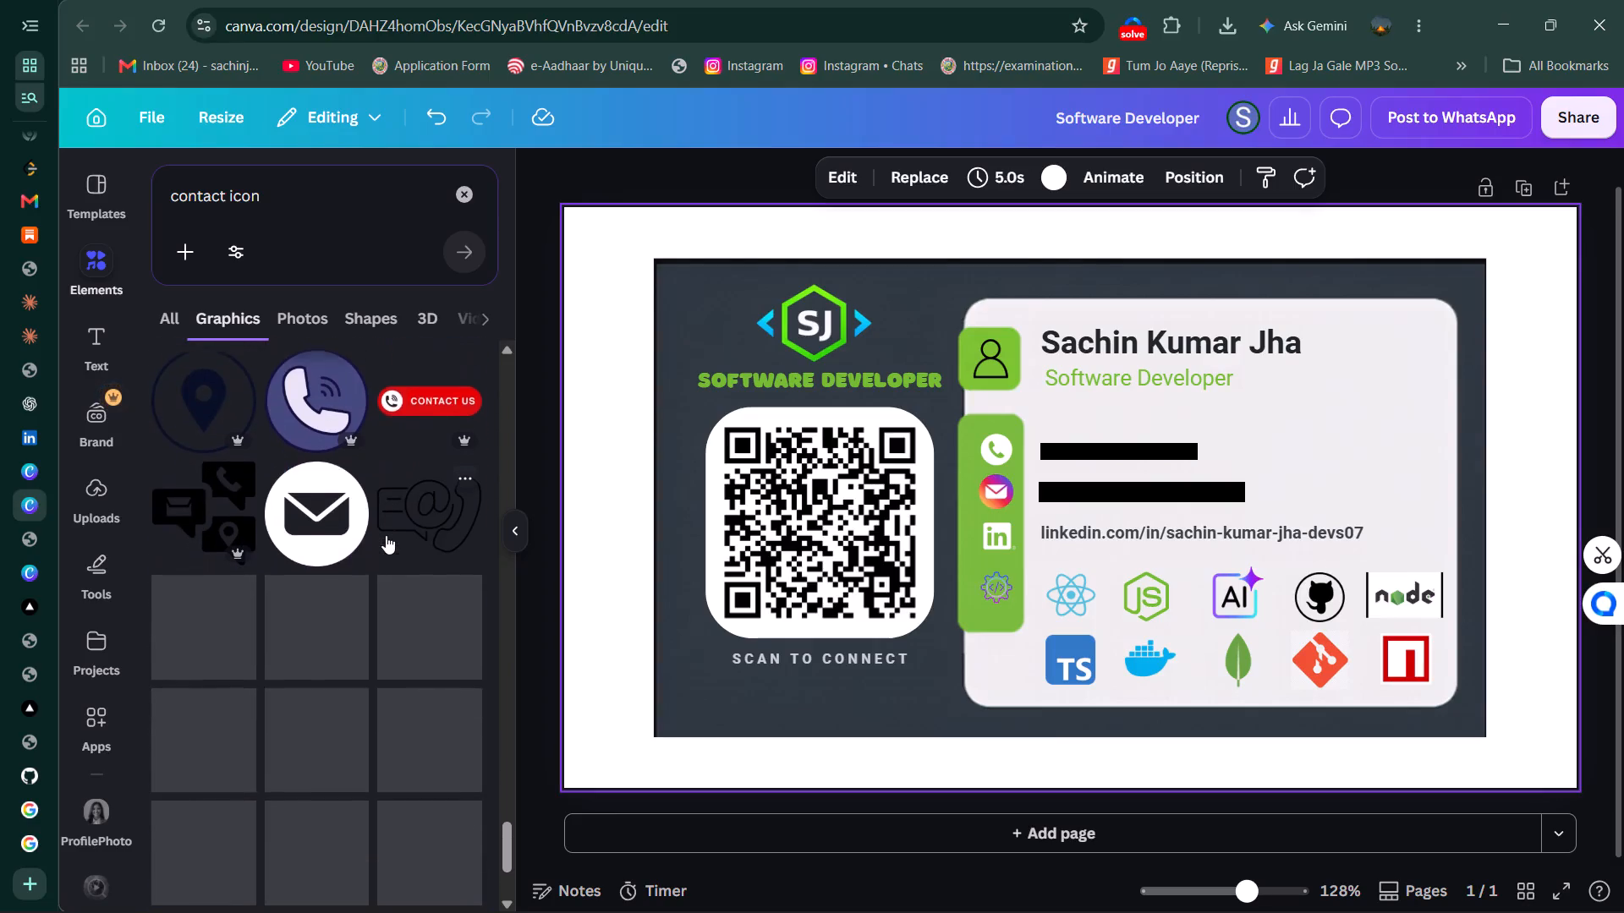
scroll(386, 535, "down", 5)
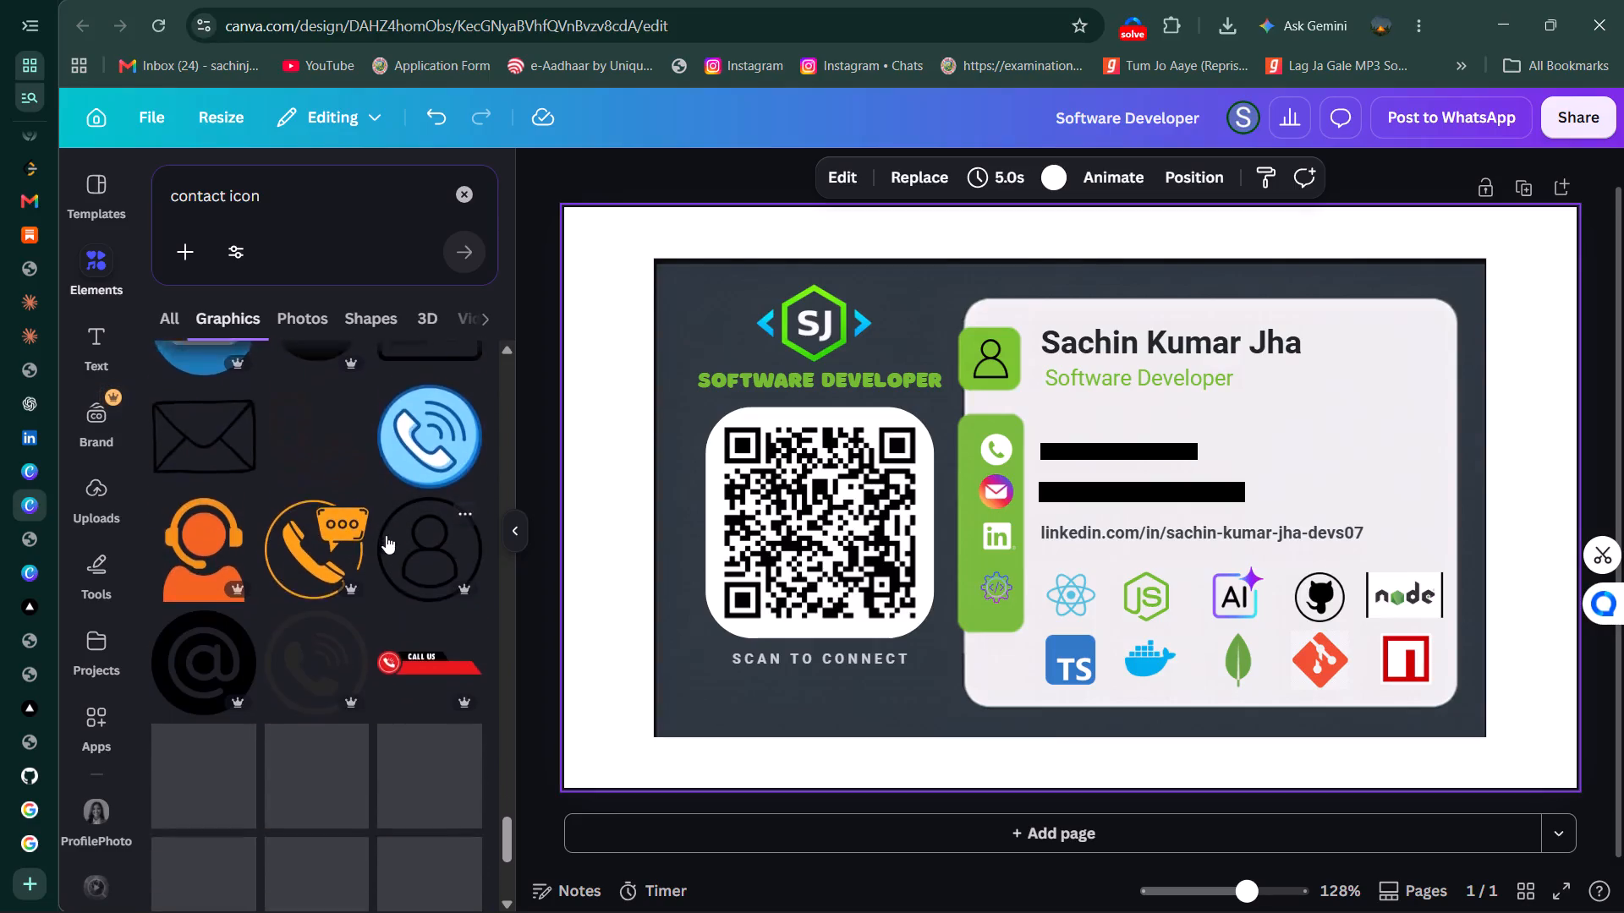
scroll(386, 535, "down", 3)
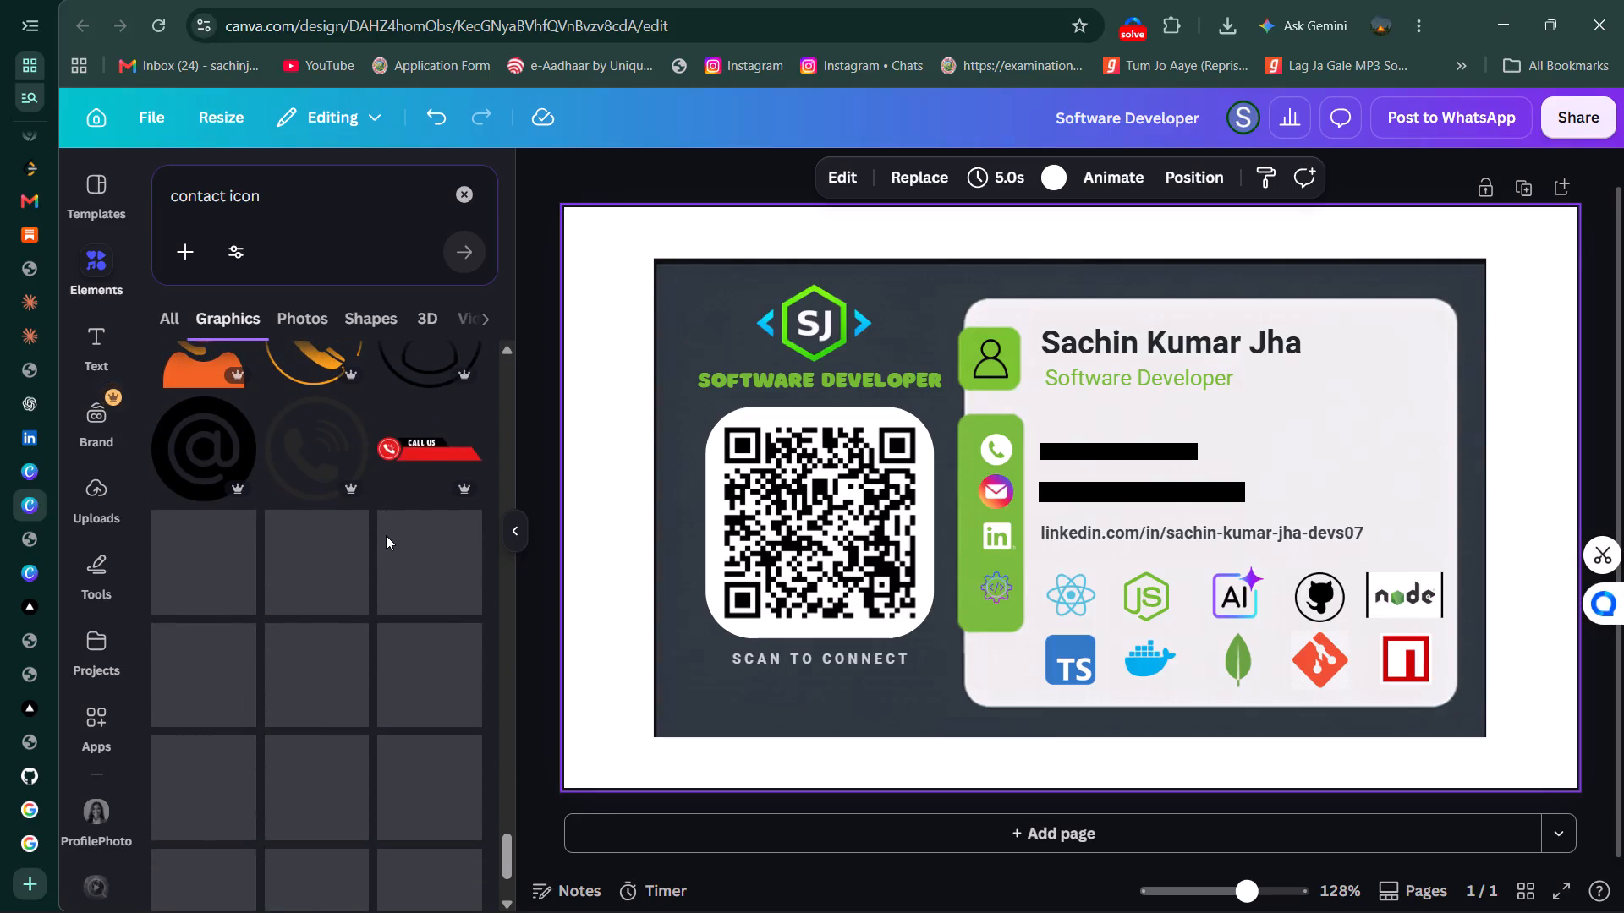
scroll(386, 535, "down", 5)
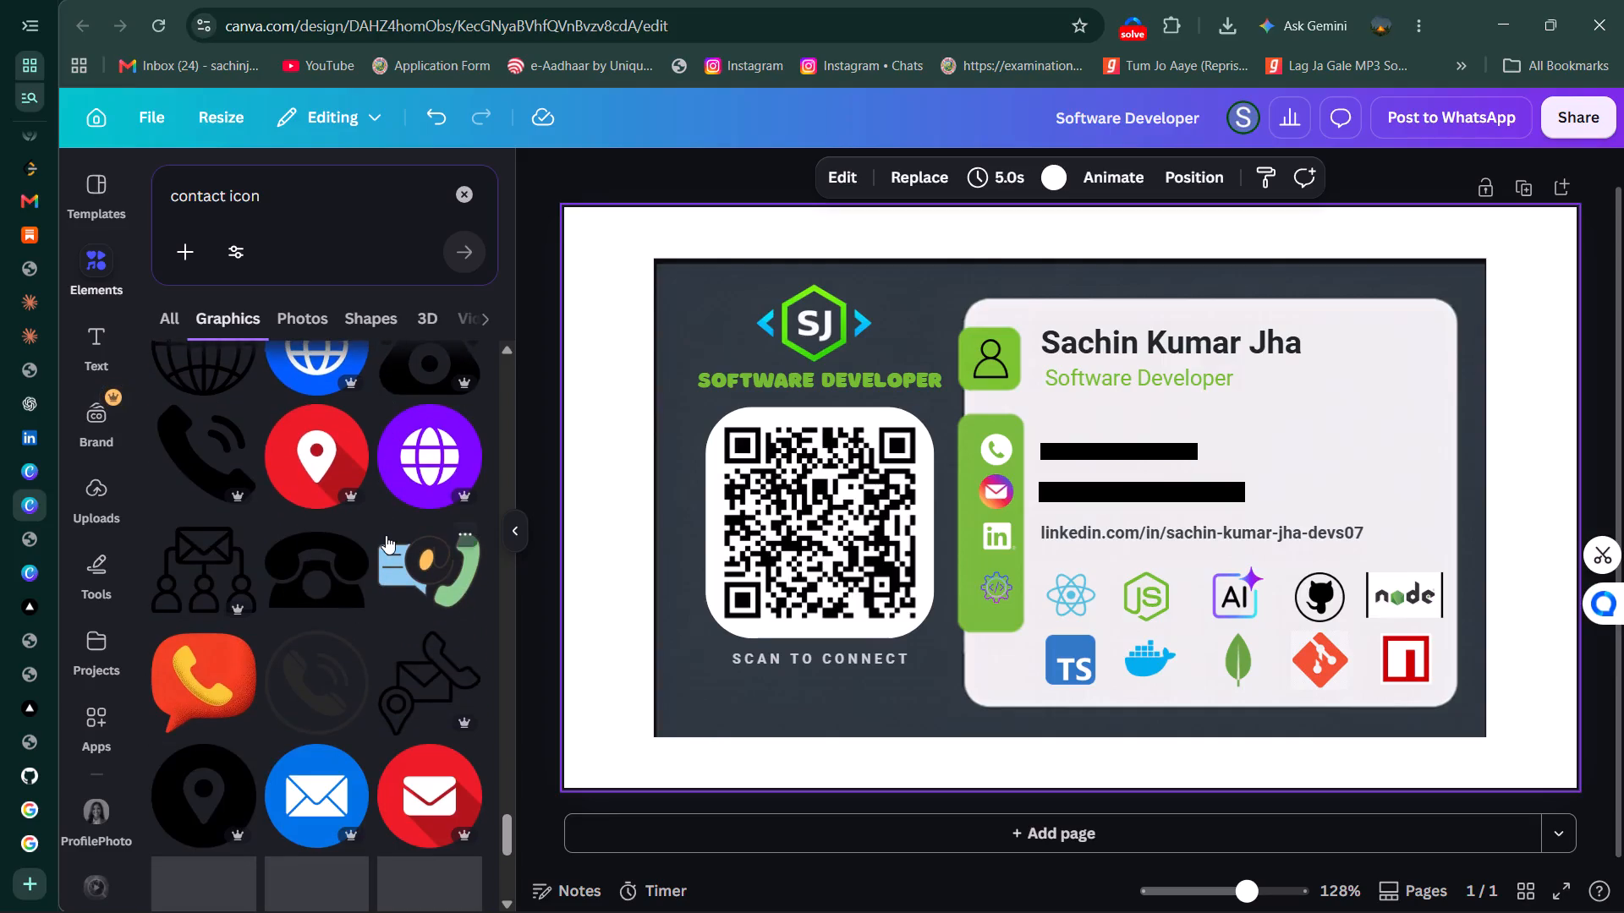
scroll(386, 535, "down", 2)
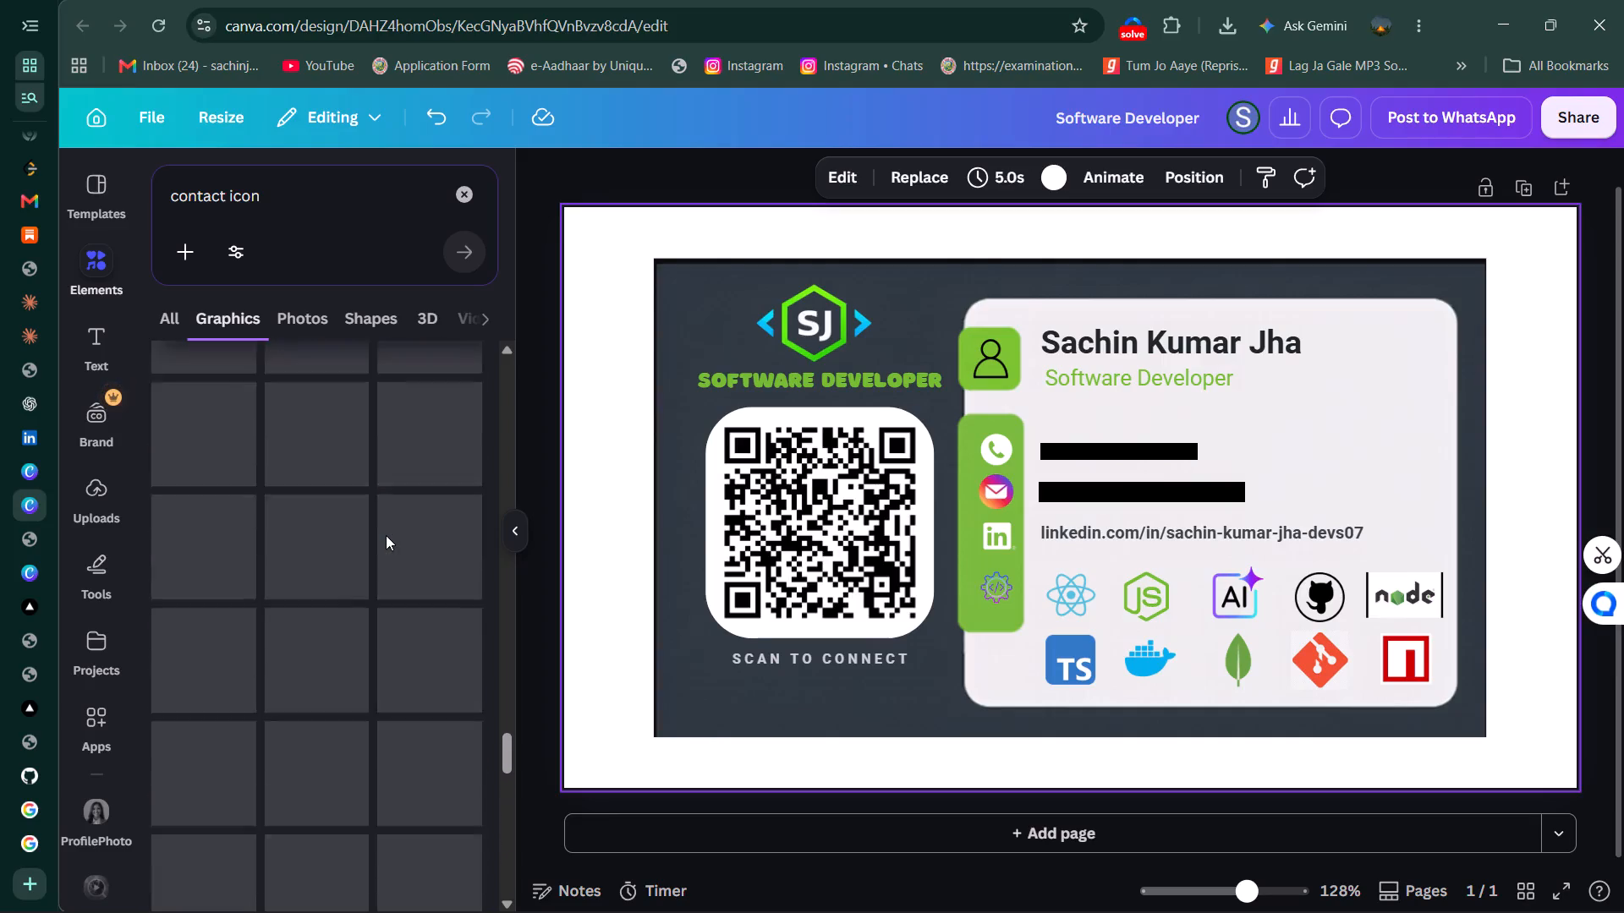
scroll(386, 535, "right", 1)
scroll(386, 535, "up", 3)
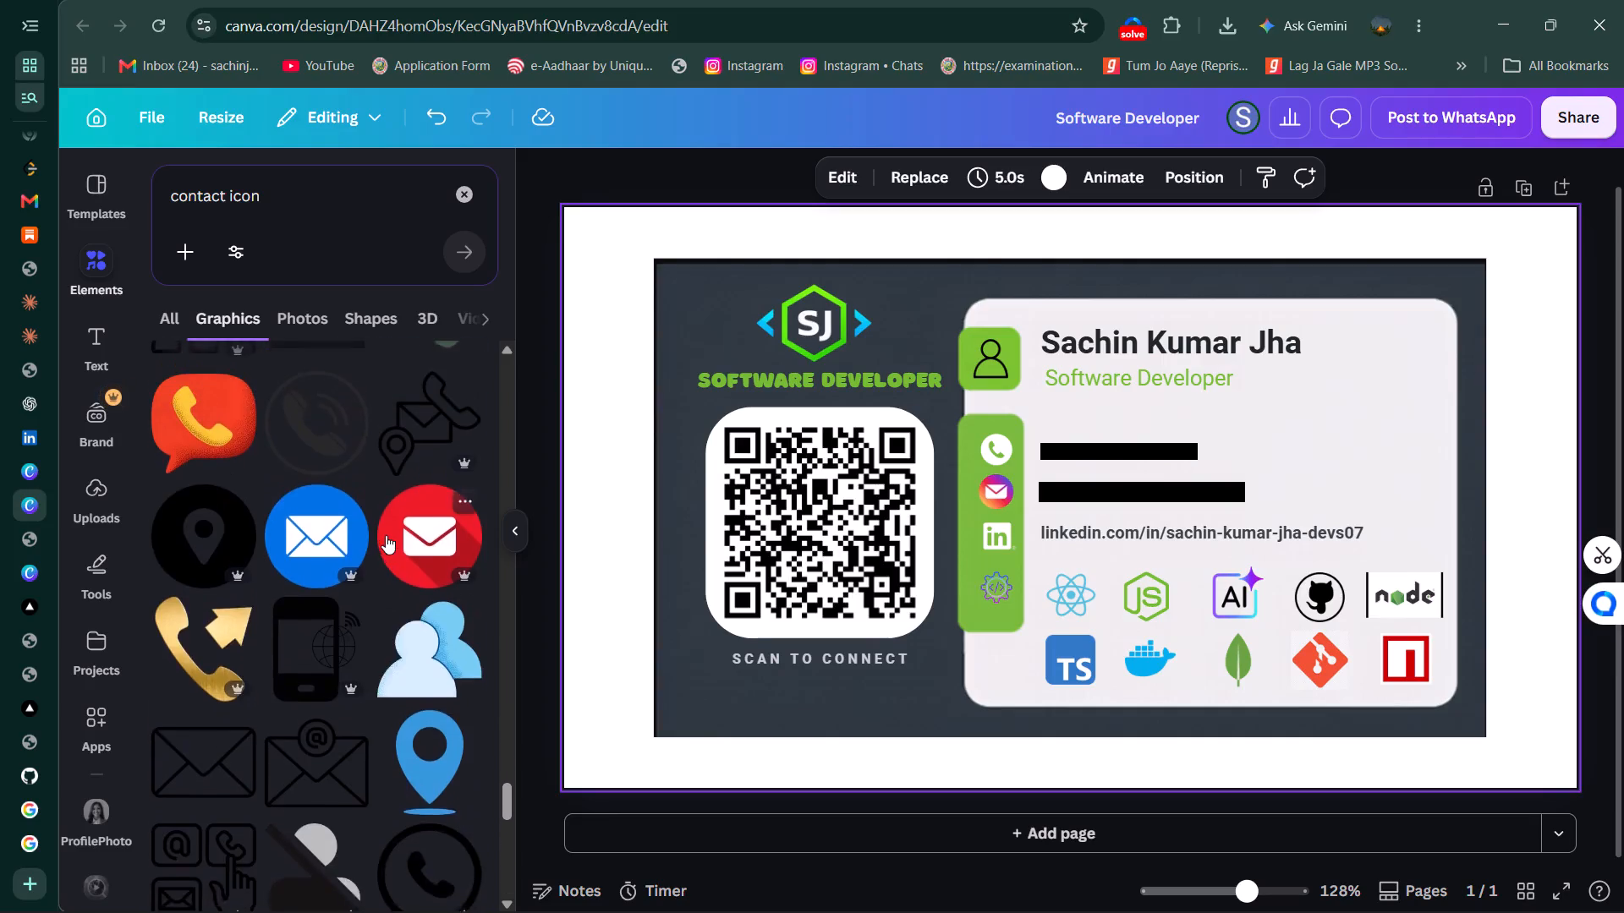
scroll(386, 535, "up", 4)
scroll(386, 535, "down", 2)
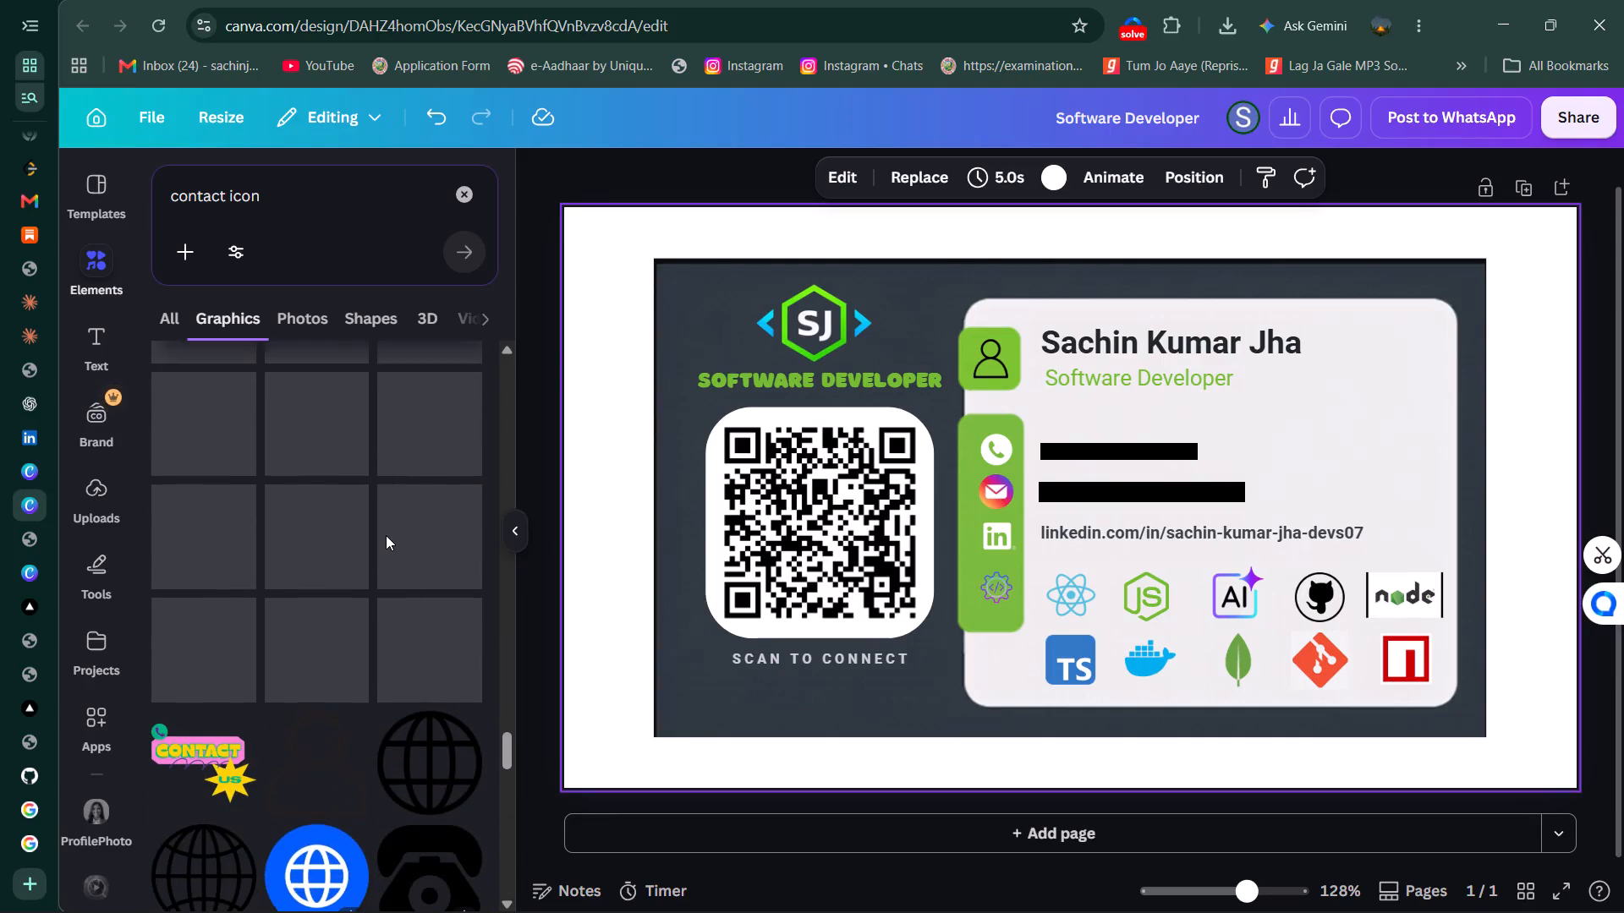
scroll(386, 535, "down", 1)
scroll(386, 535, "up", 2)
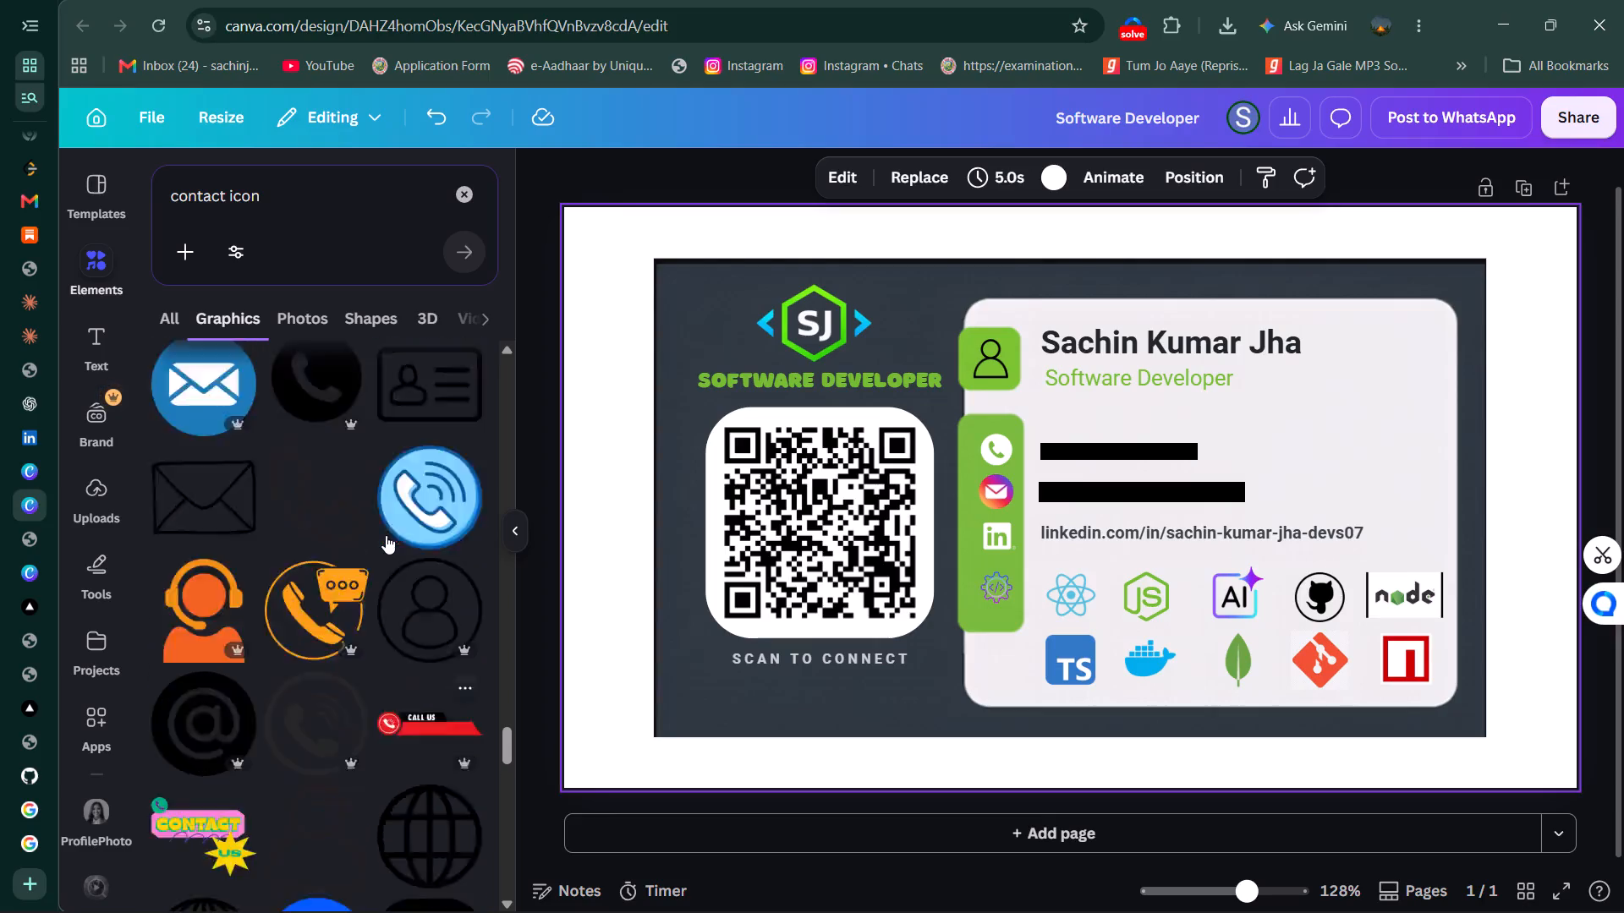
scroll(386, 535, "up", 20)
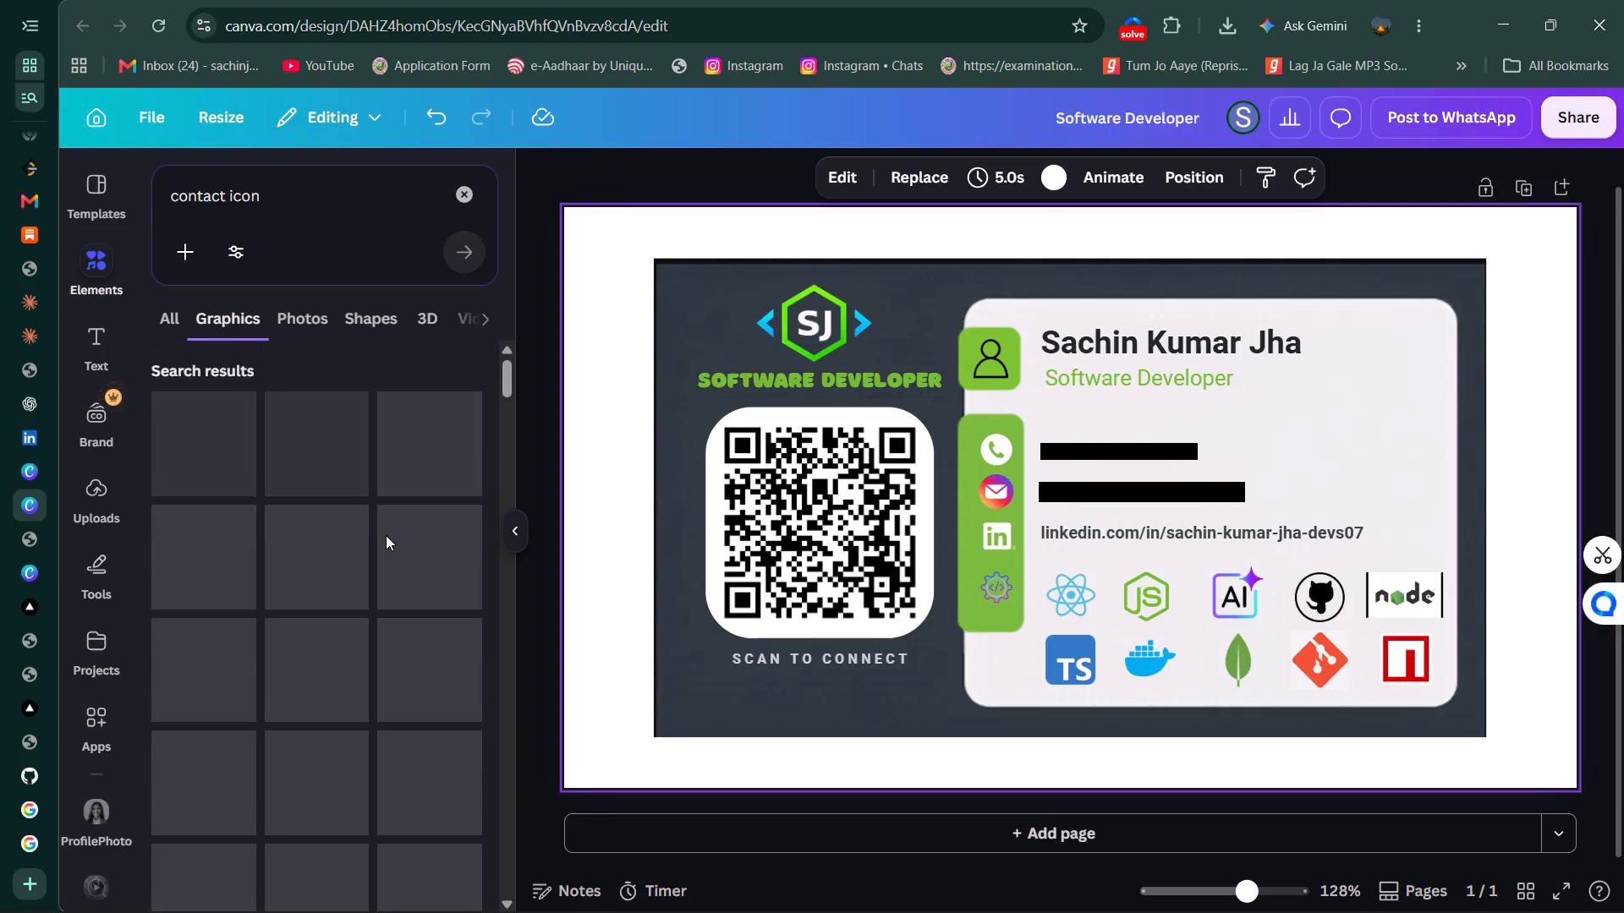
scroll(386, 535, "down", 5)
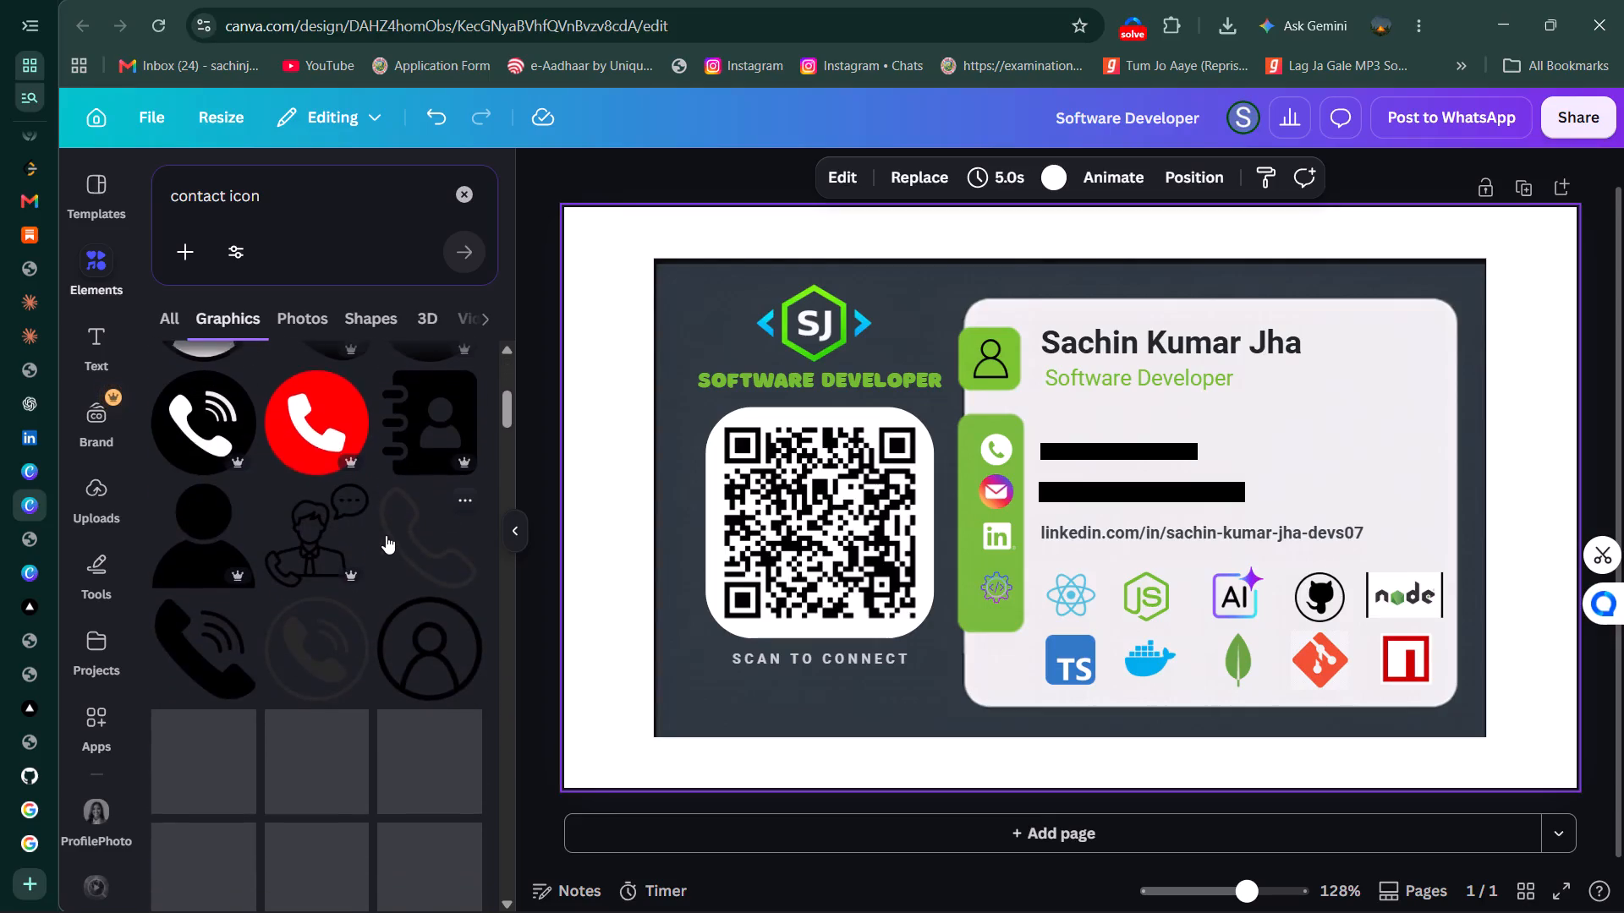
scroll(386, 535, "down", 1)
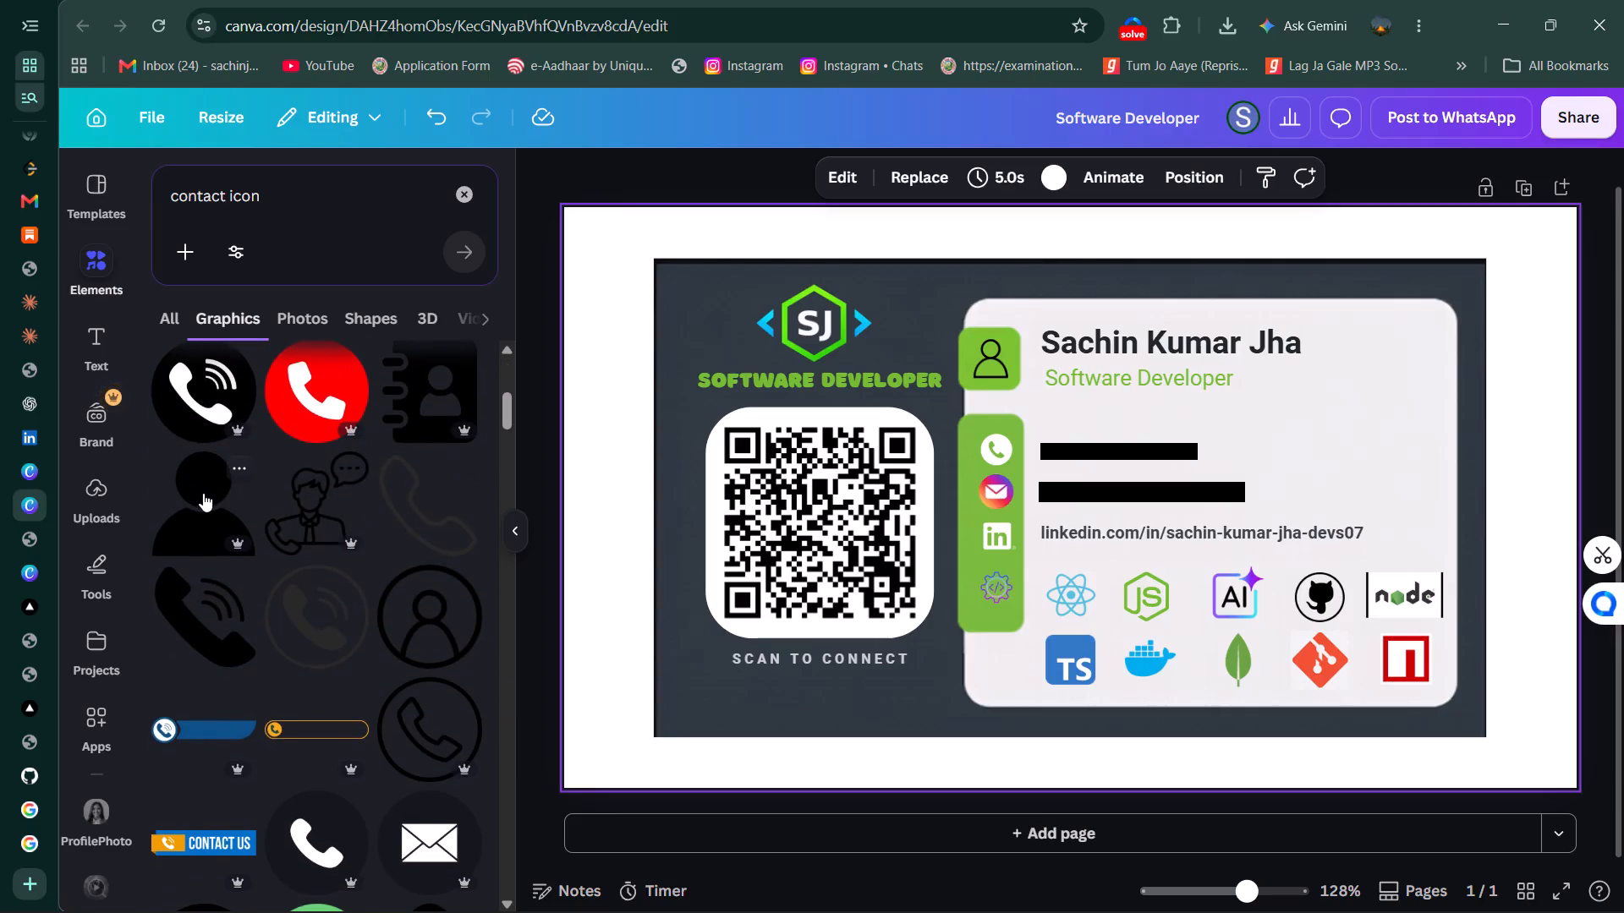
Add the solid black person silhouette from the graphics results and recolour it white.
left_click(203, 493)
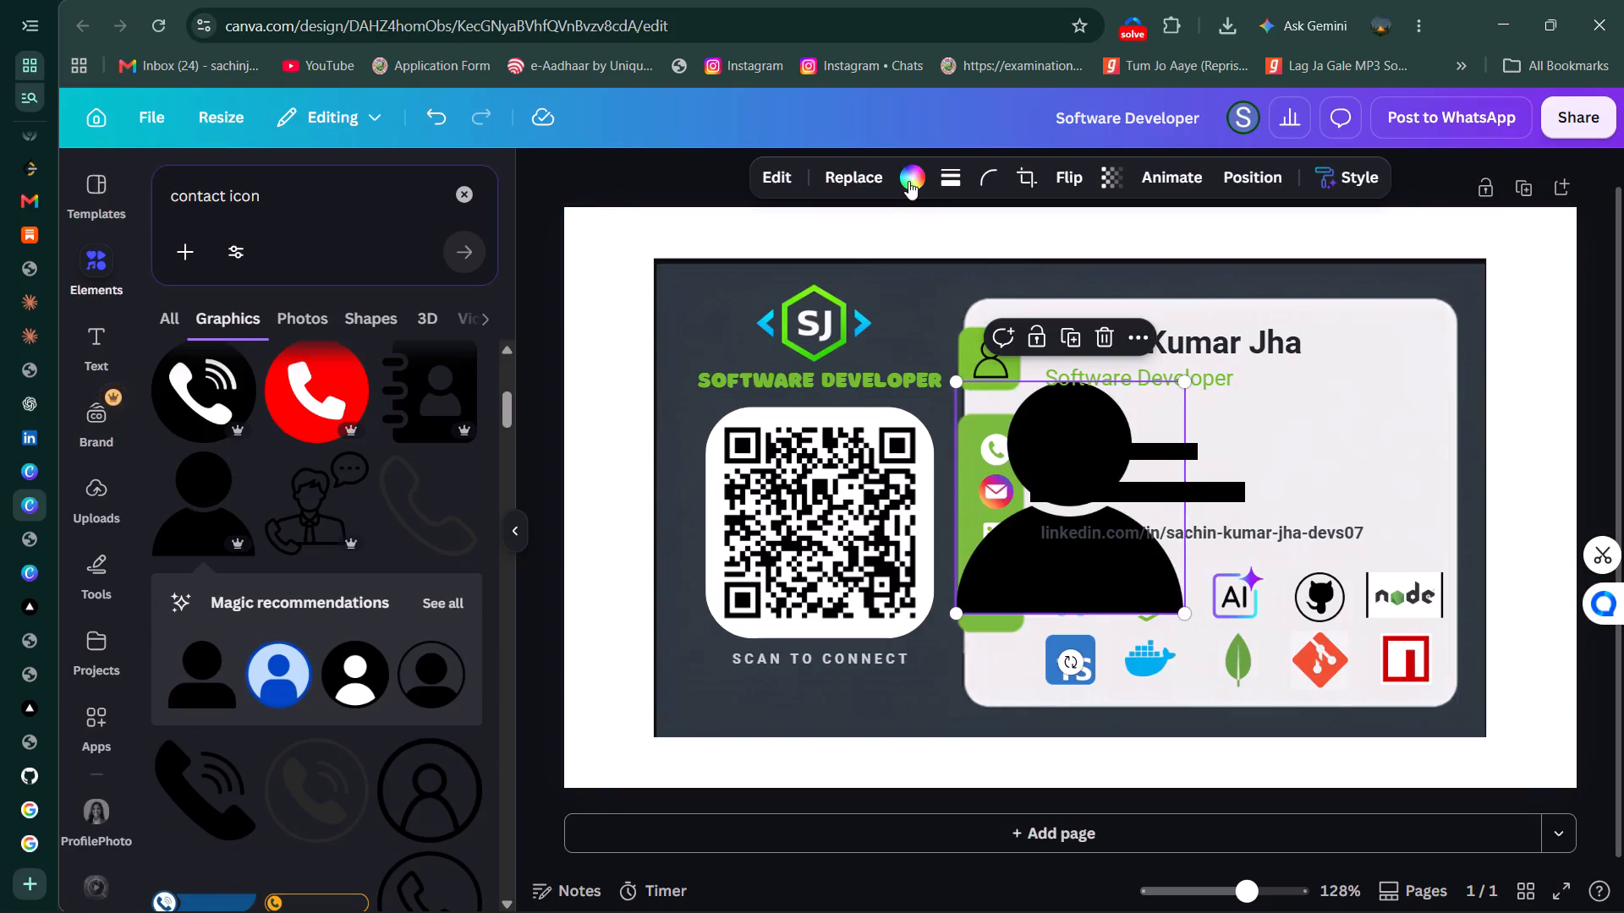
left_click(903, 178)
left_click(261, 386)
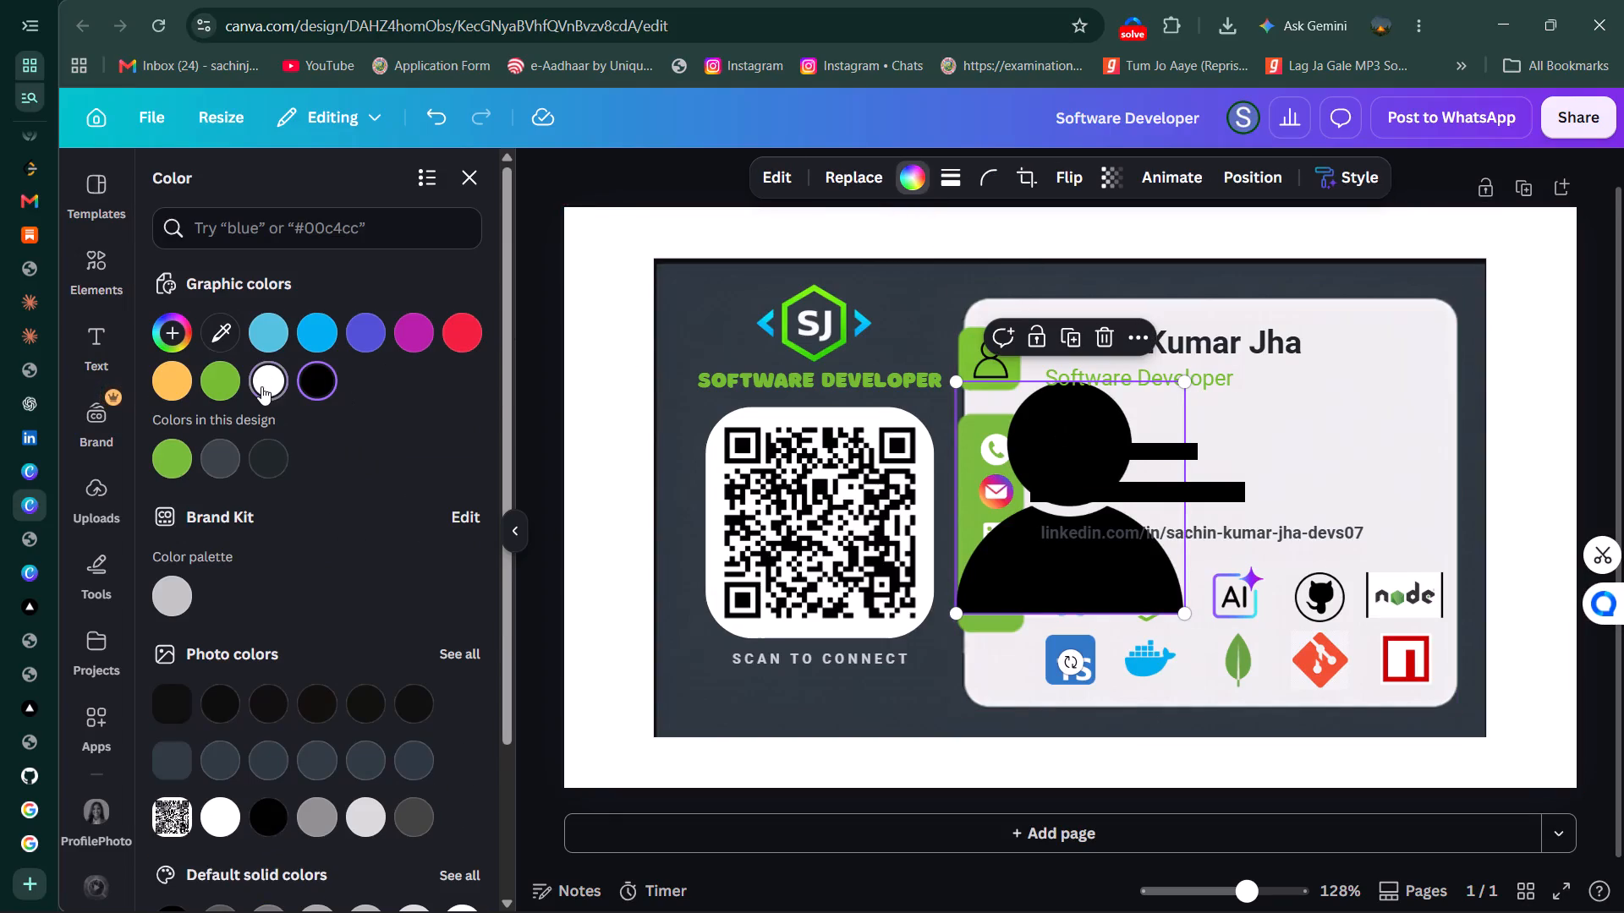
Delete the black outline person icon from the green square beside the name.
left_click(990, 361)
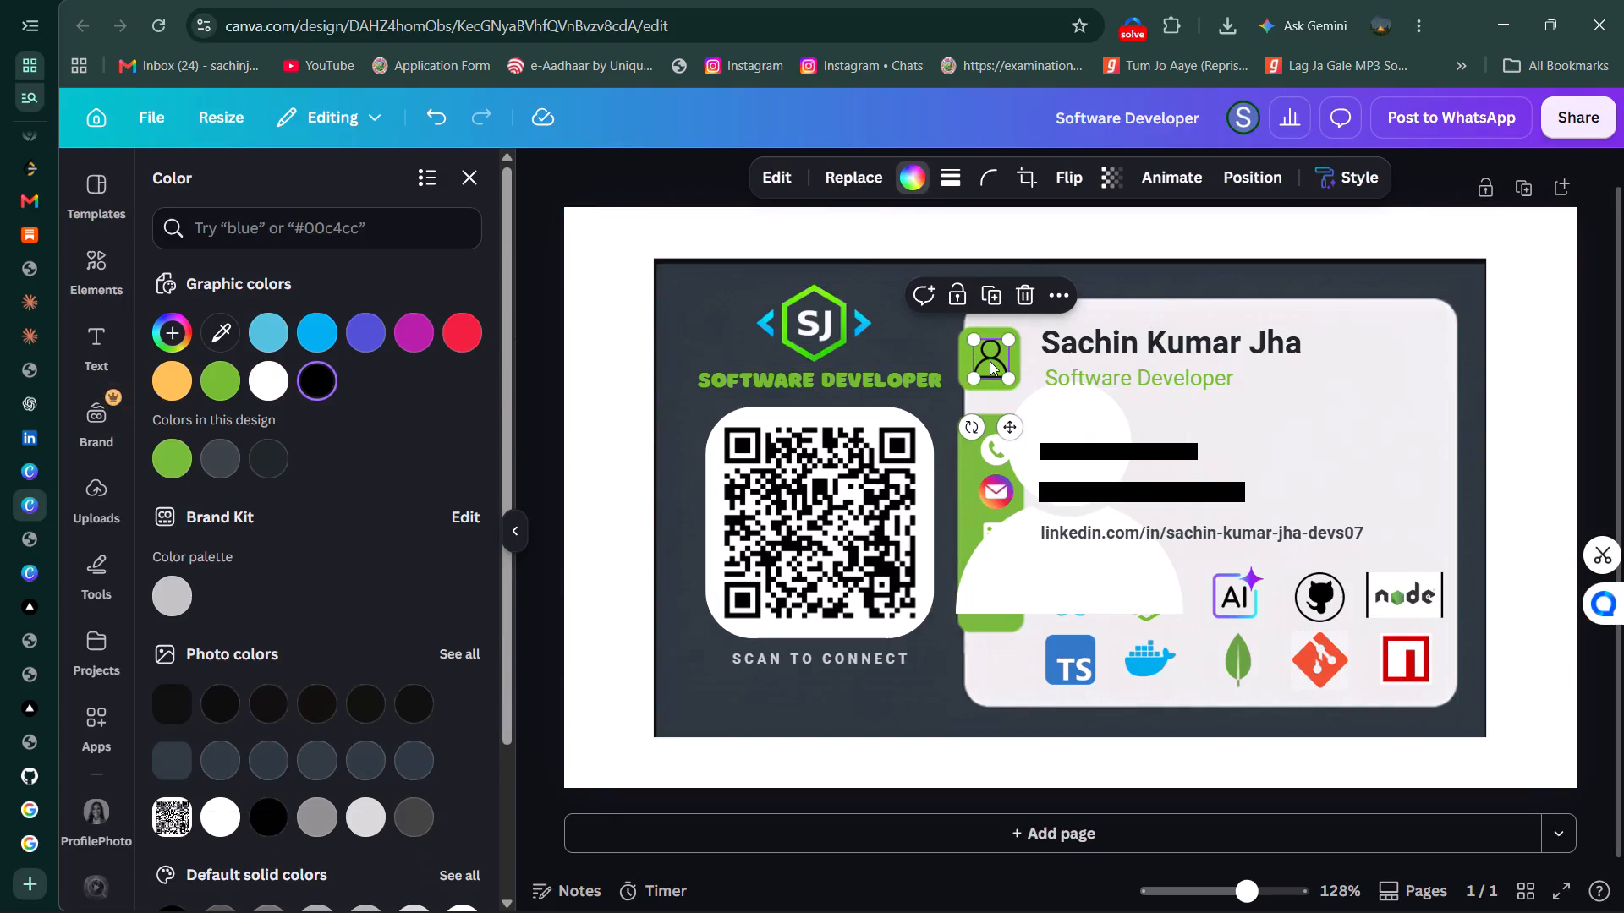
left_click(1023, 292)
Shrink the white person silhouette to fit with a margin inside the green square beside the name and centre it.
left_click_drag(1094, 597, 1007, 454)
left_click_drag(1097, 233, 957, 429)
left_click_drag(908, 430, 993, 349)
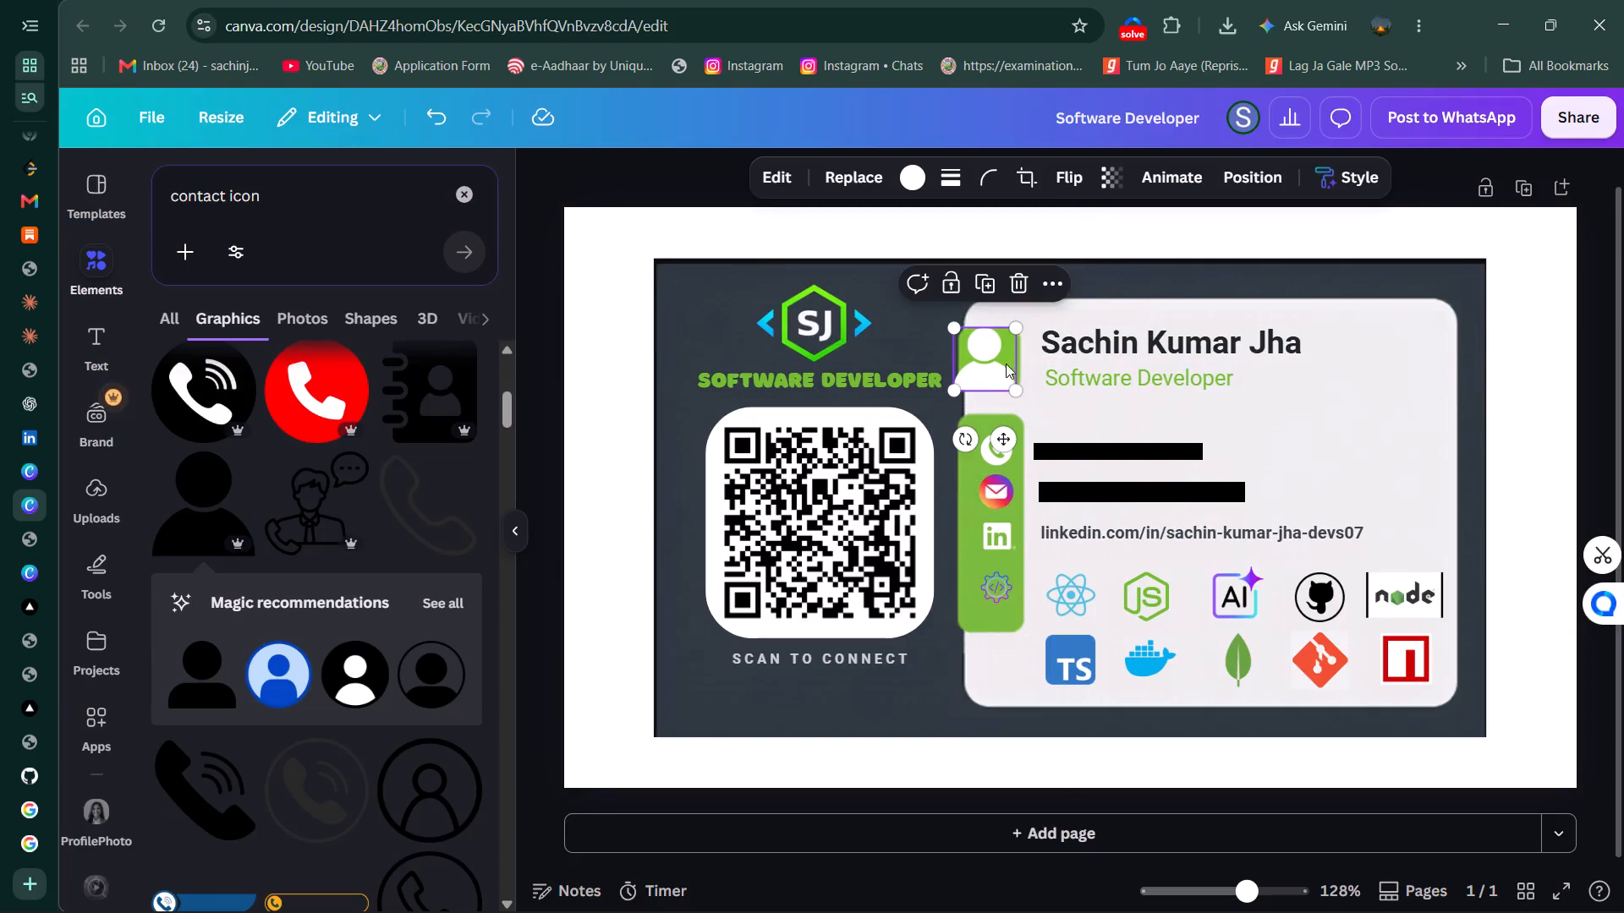
left_click_drag(1017, 388, 988, 365)
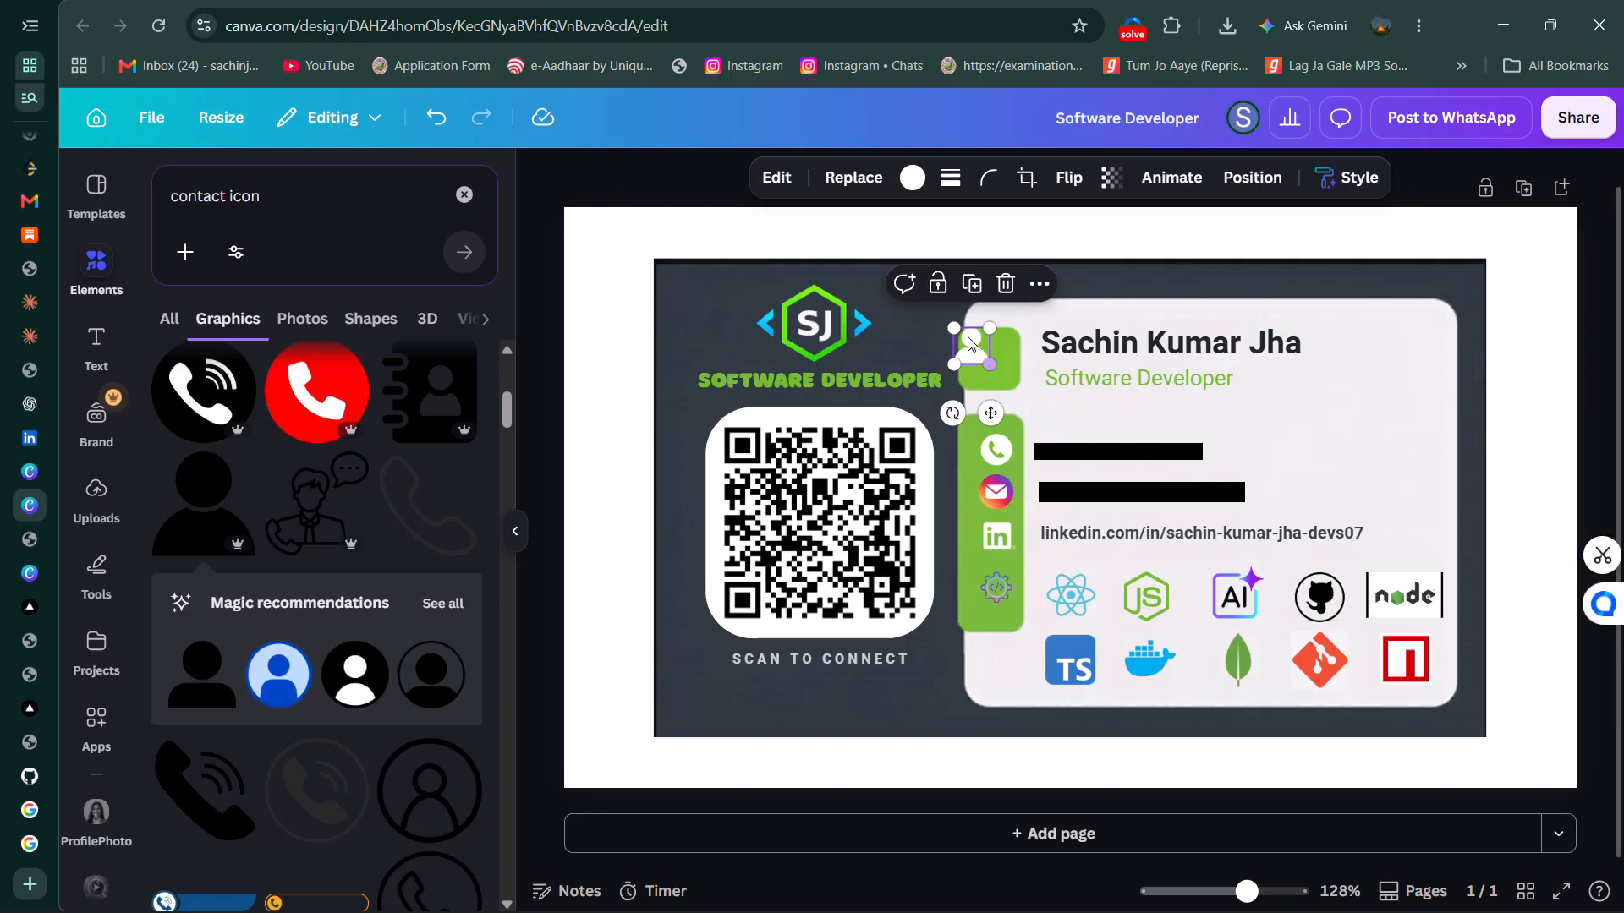
left_click_drag(970, 343, 987, 356)
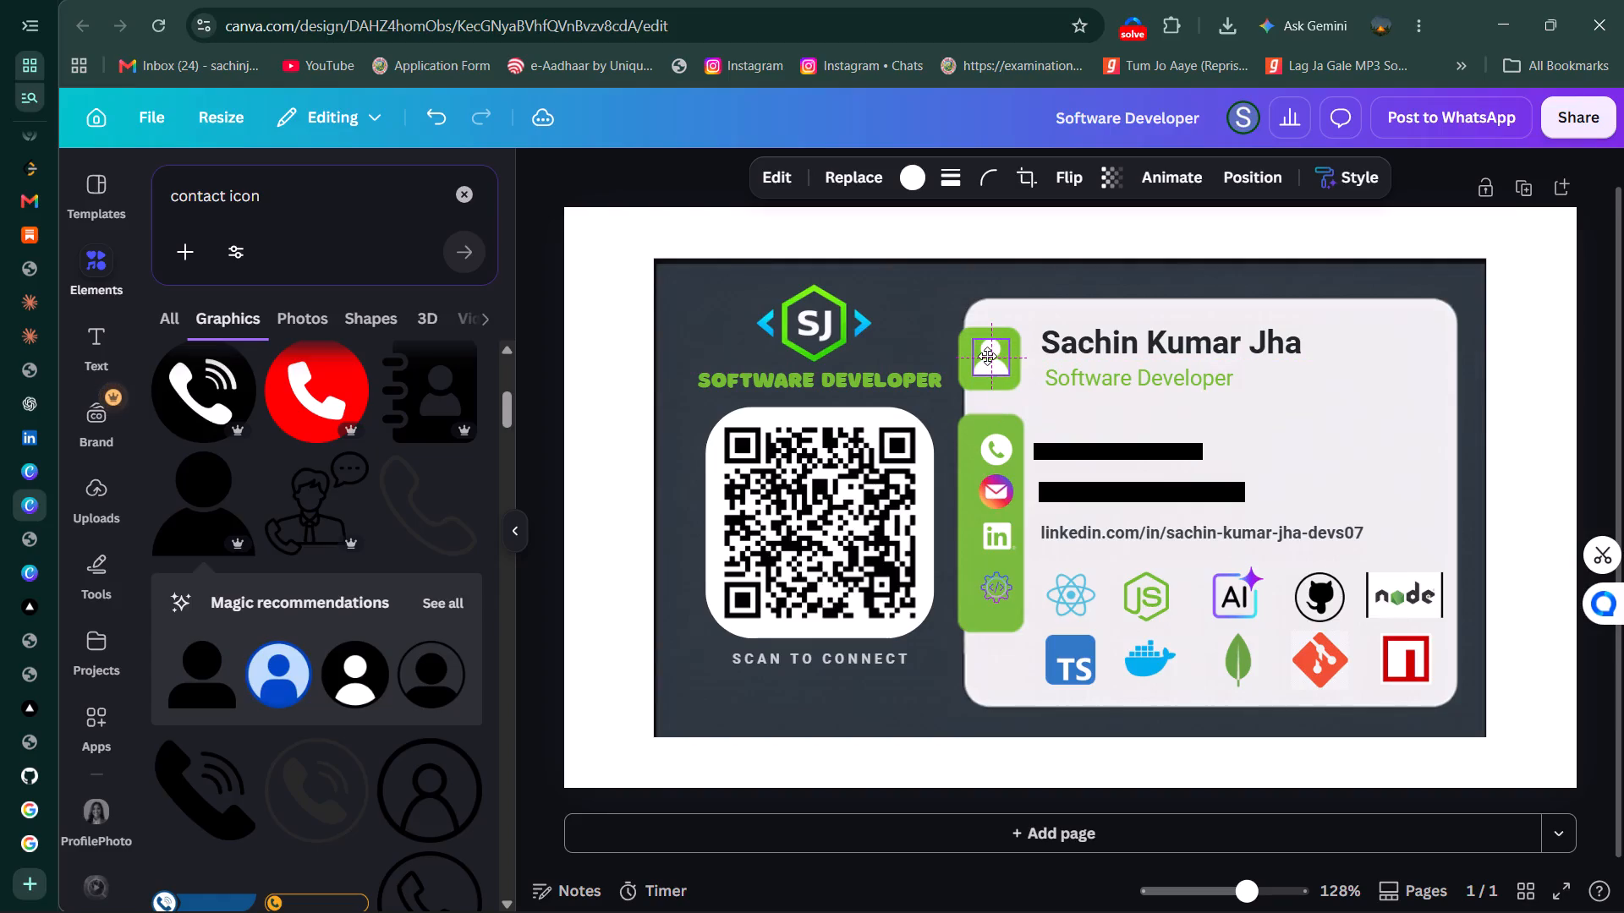
left_click_drag(987, 356, 986, 356)
left_click_drag(986, 356, 987, 356)
left_click(1275, 227)
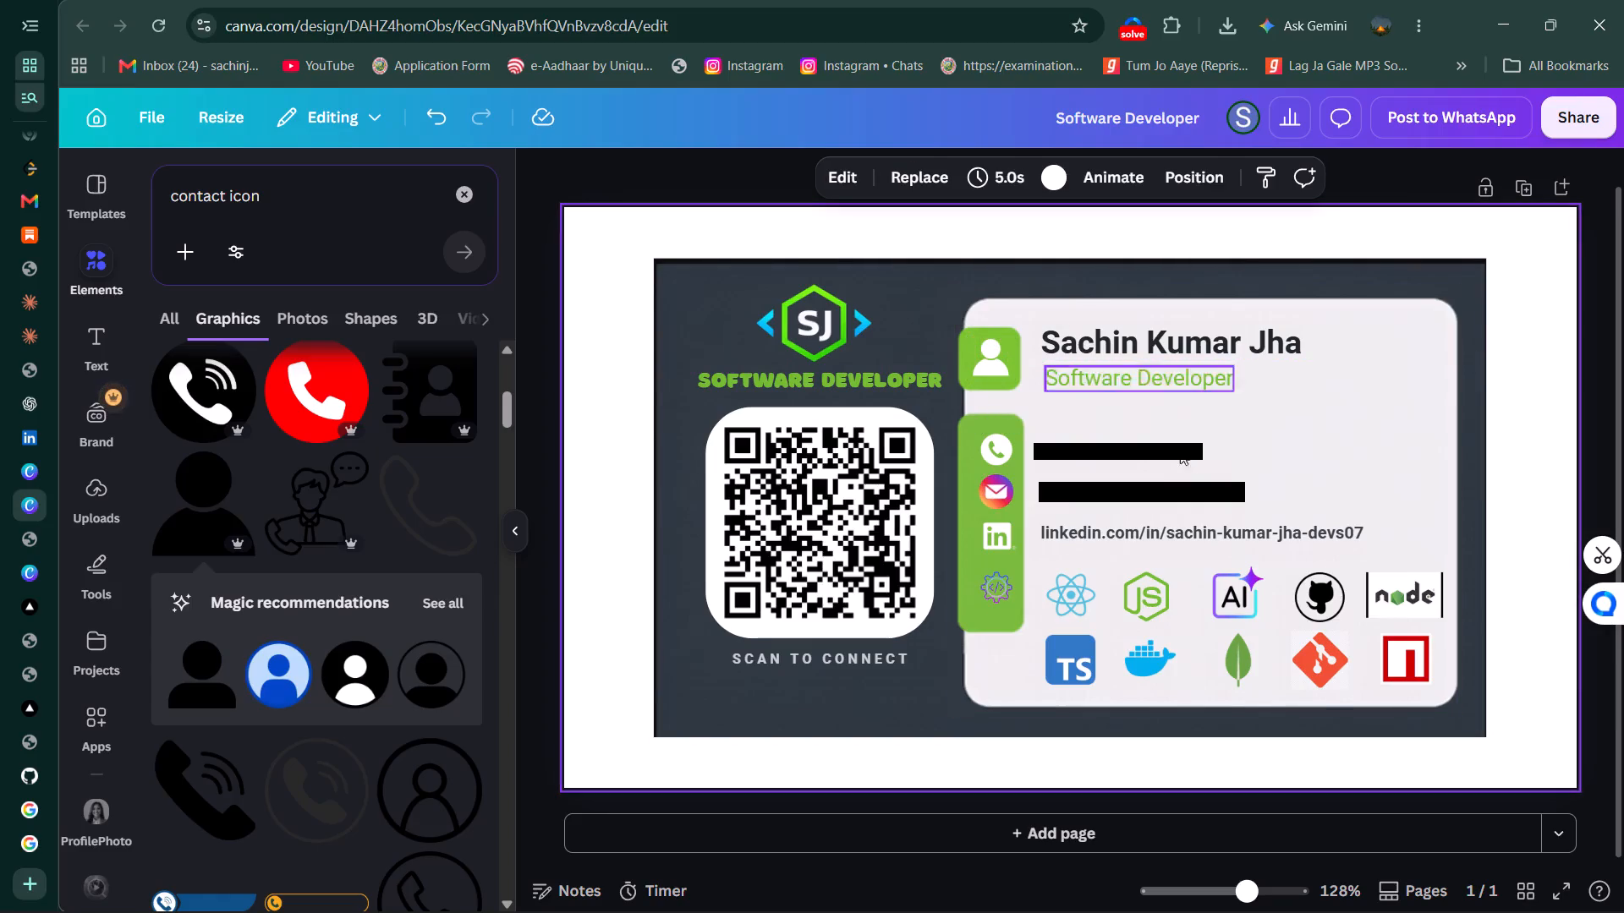
left_click(1018, 366)
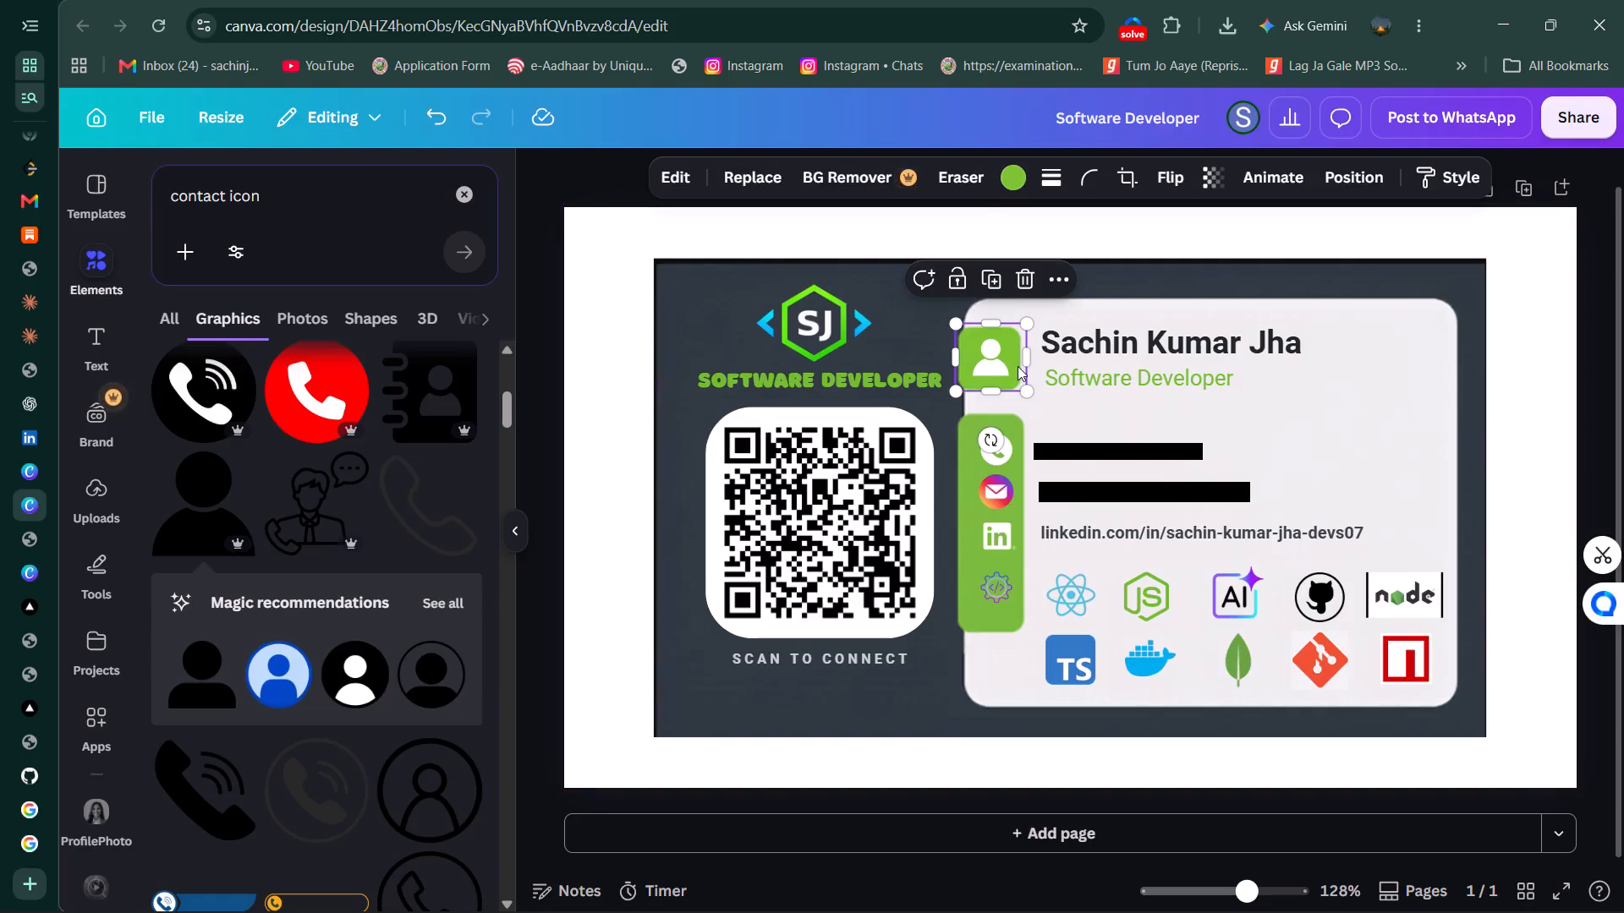
Search the design elements for "green box rectangle".
left_click(470, 194)
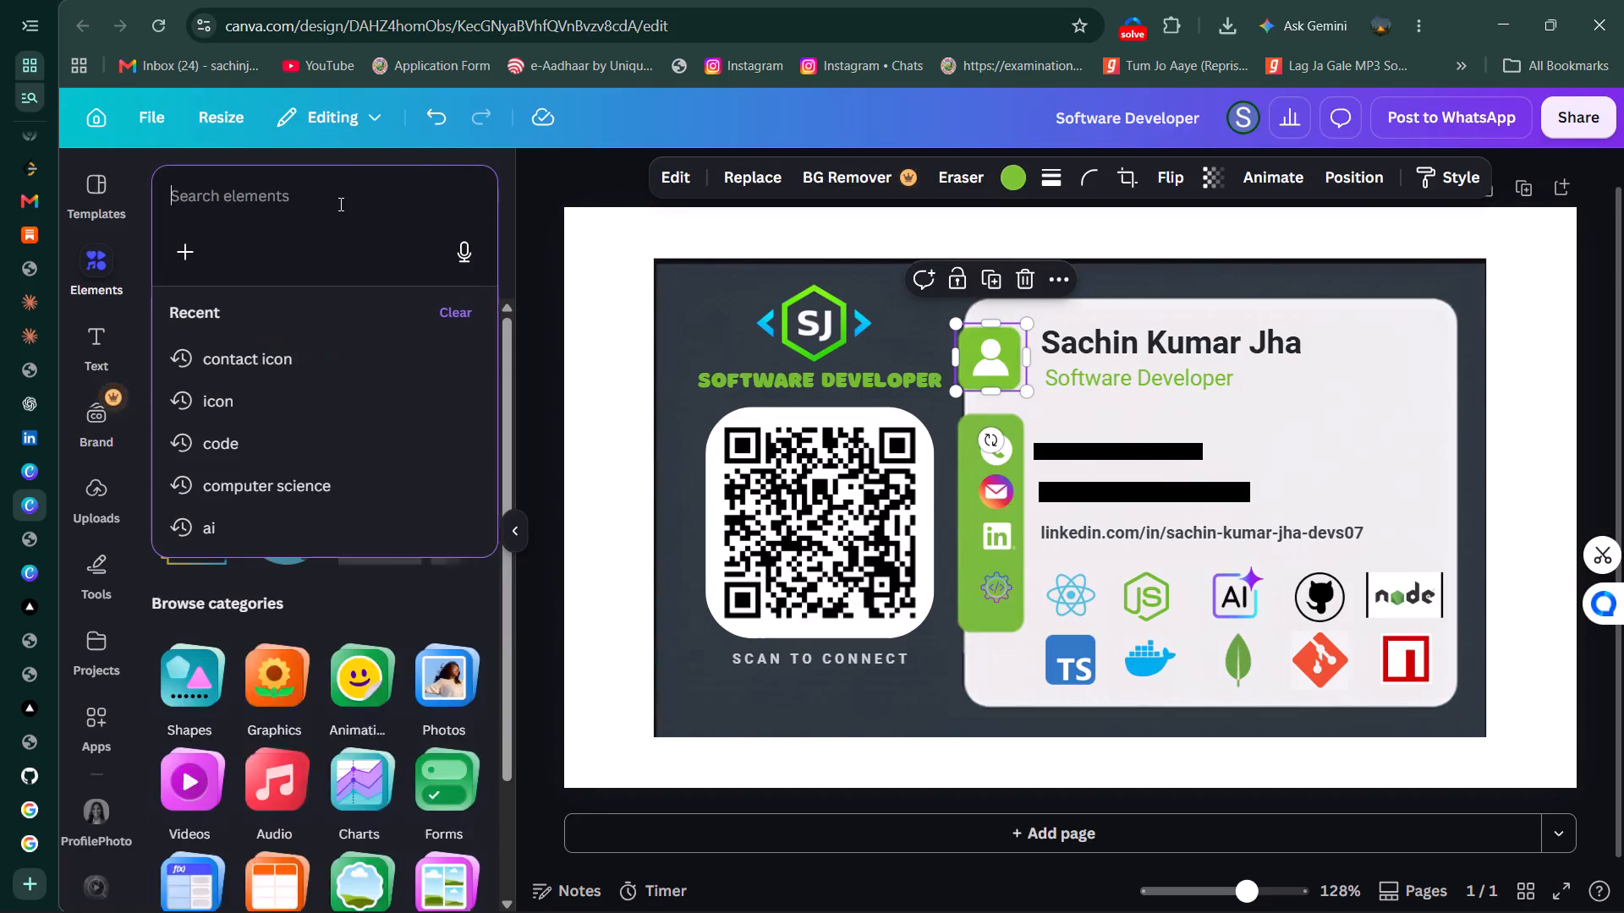
left_click(339, 204)
type("green")
key("space")
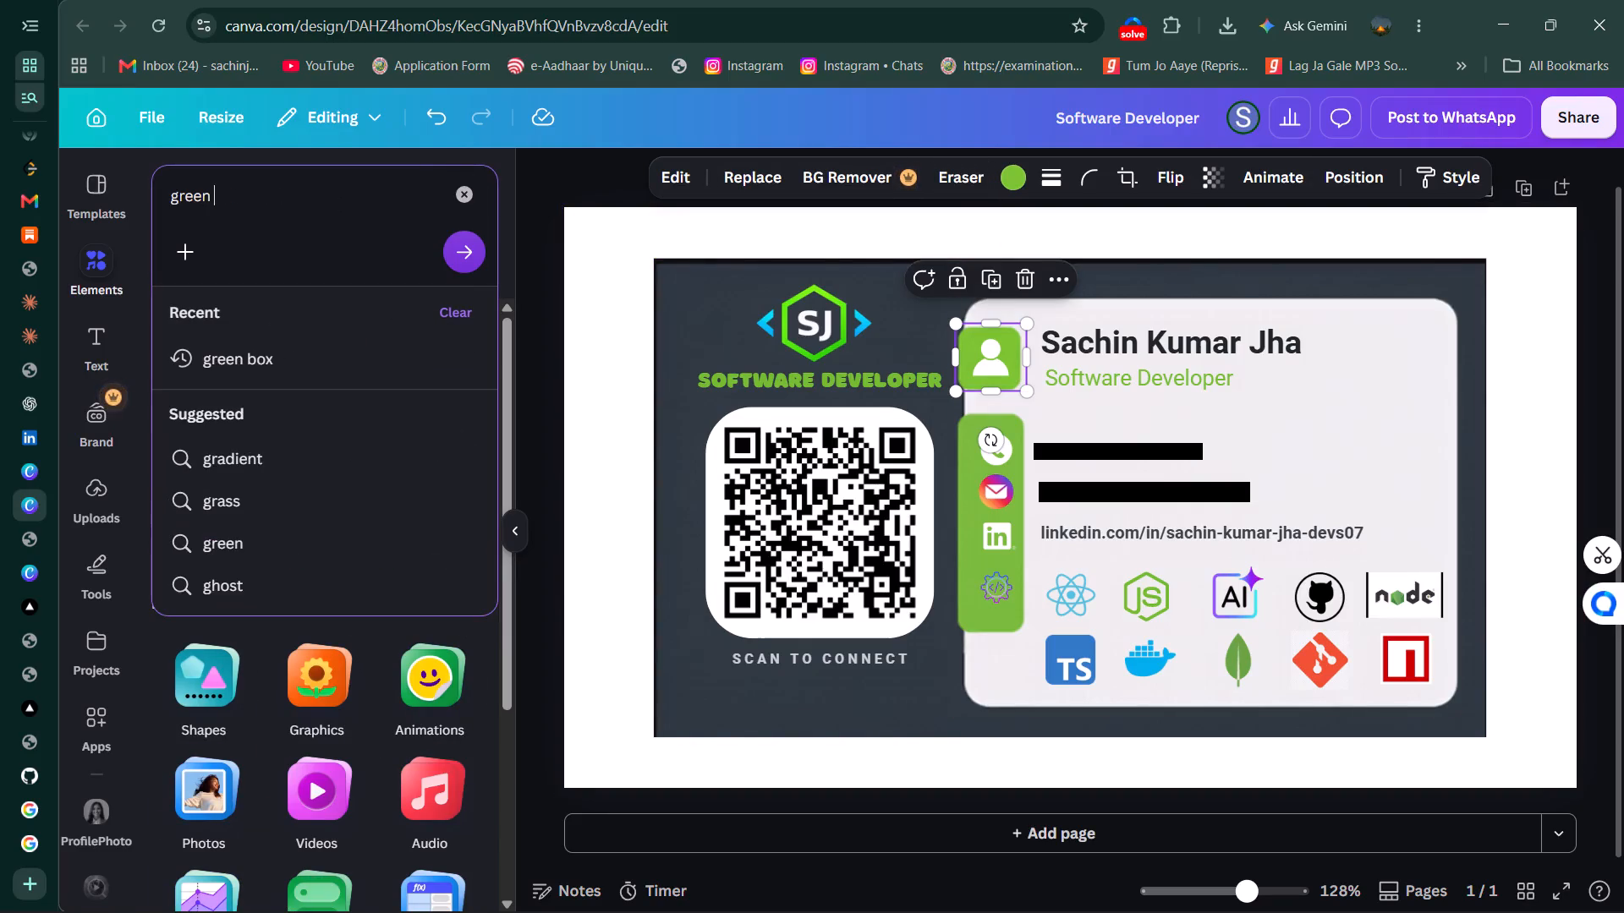
type("box rec")
type("tangle")
key("Return")
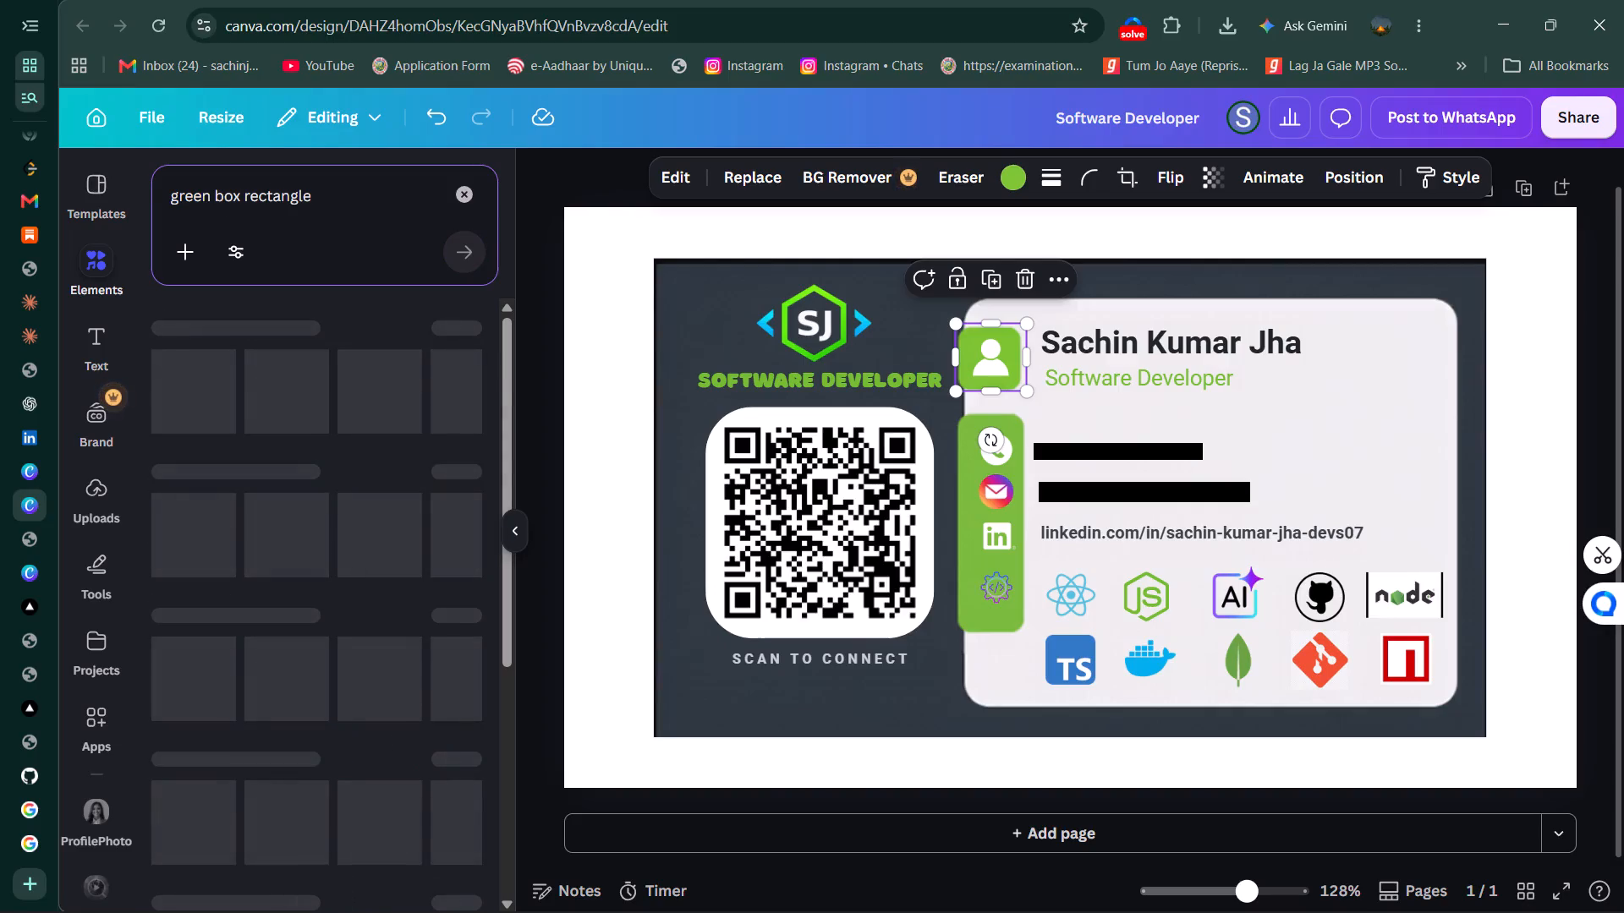
Examine the graphics results for a solid green rectangle suitable as a backing for the contact icons.
scroll(360, 403, "left", 5)
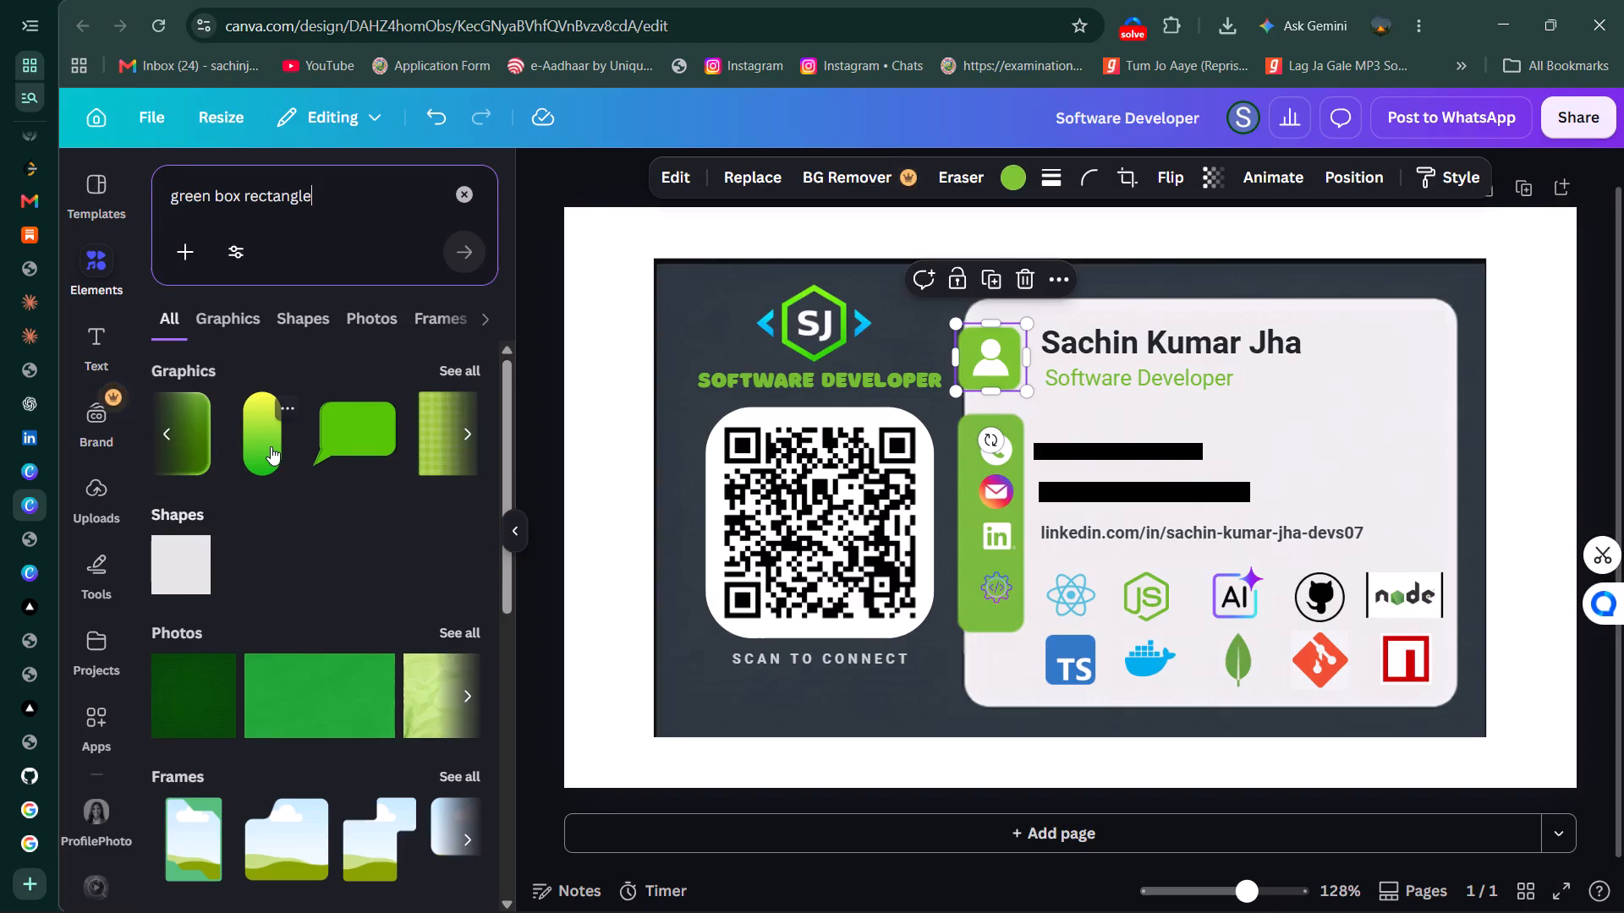
scroll(271, 446, "left", 3)
scroll(271, 446, "right", 1)
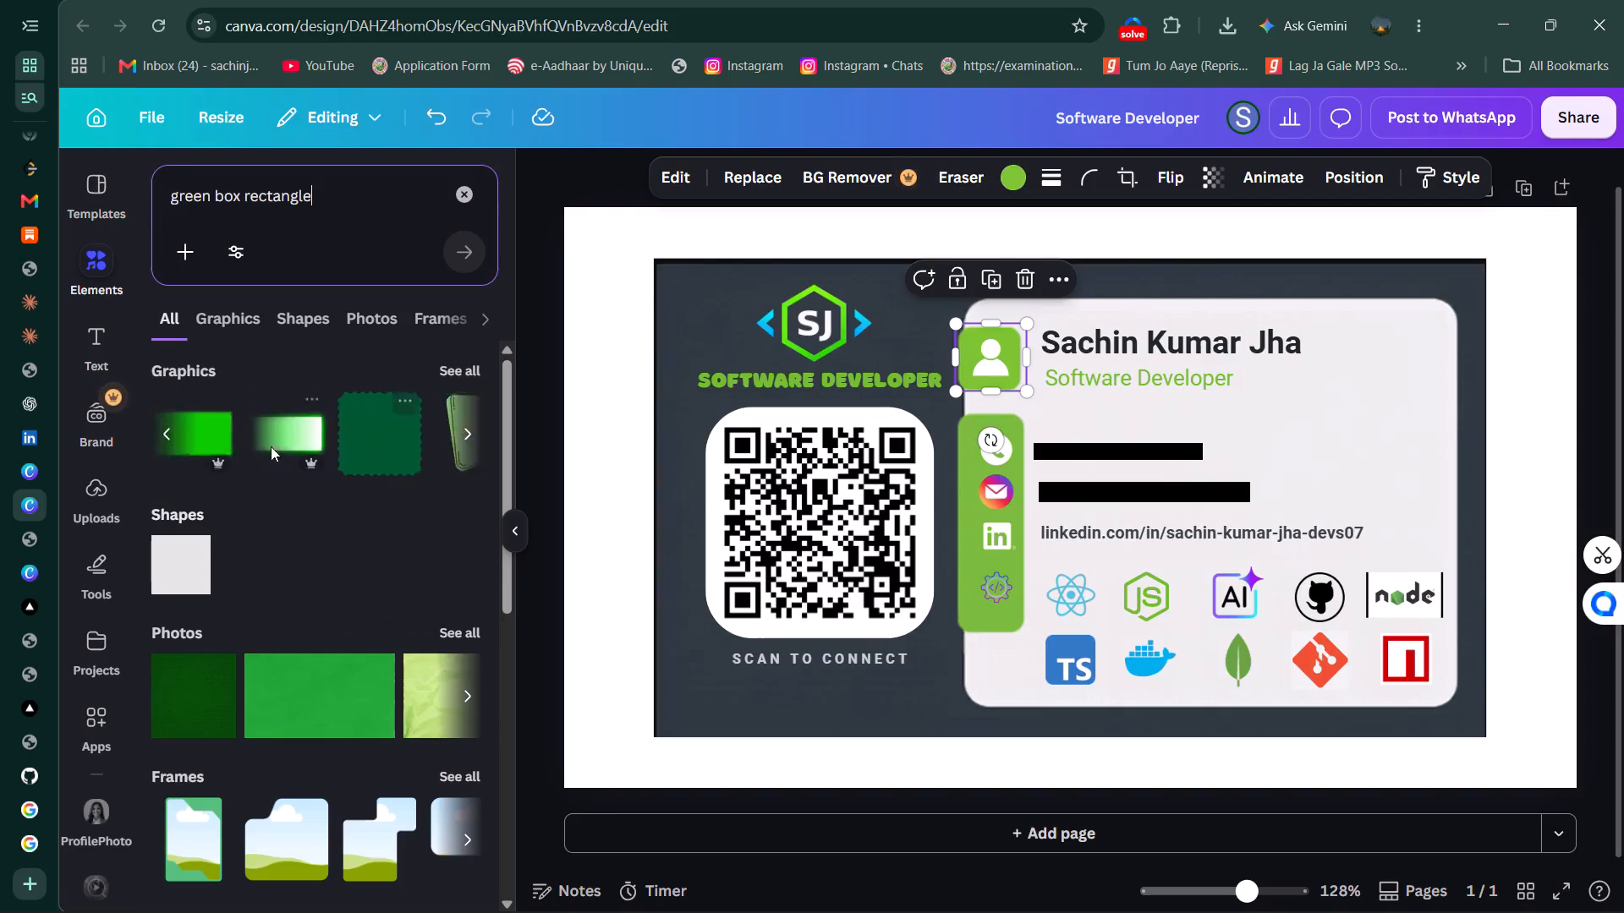
scroll(271, 446, "right", 1)
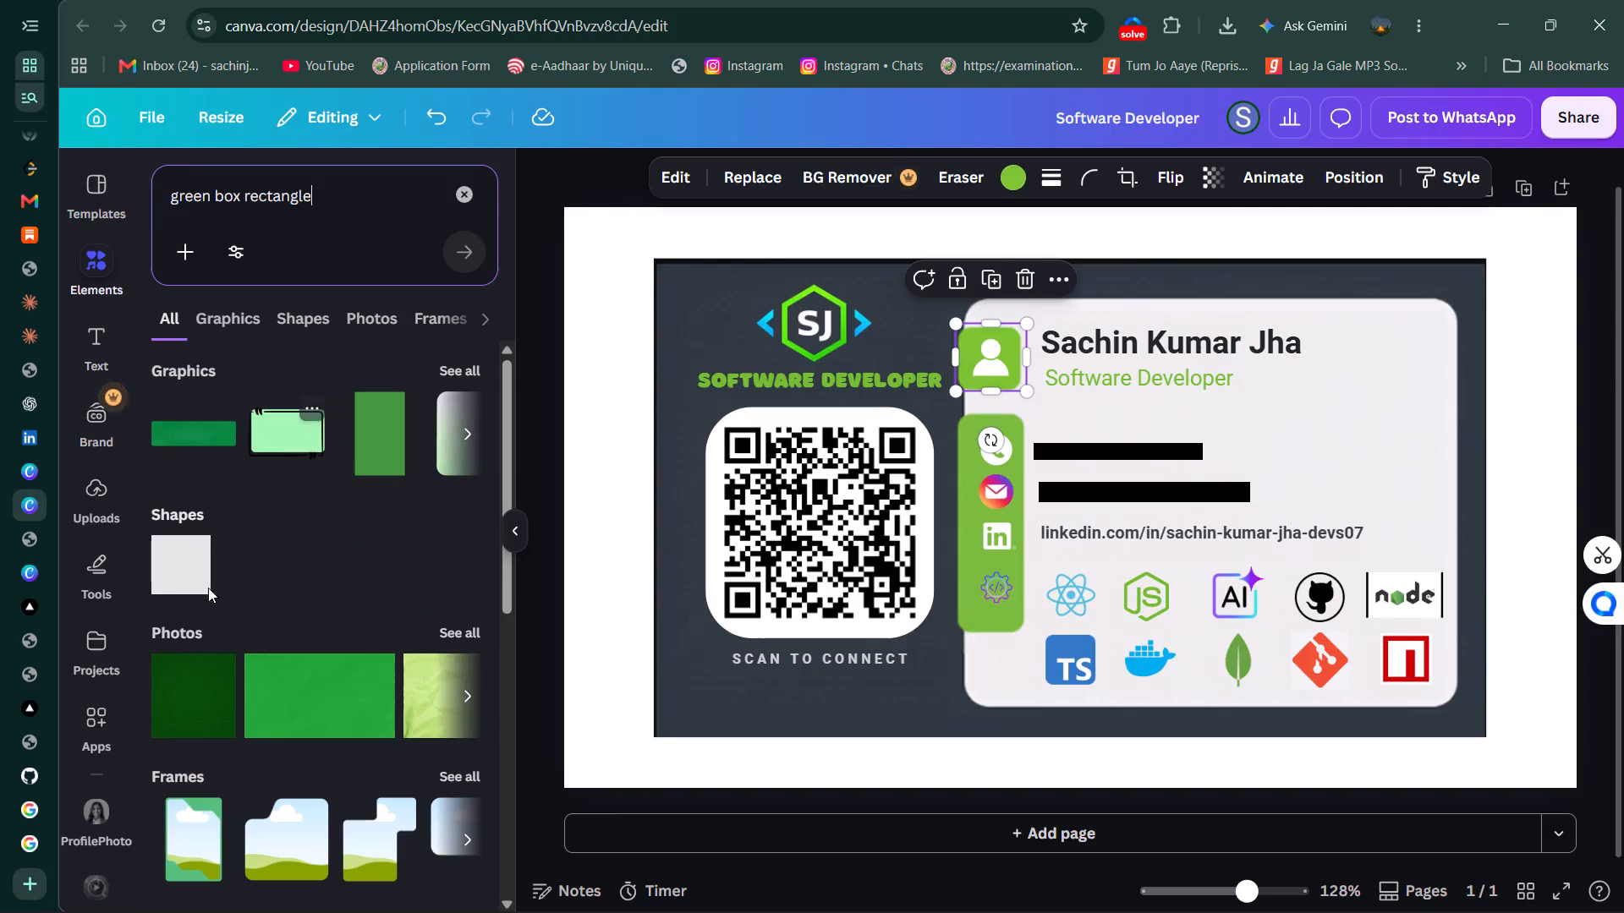
scroll(293, 450, "left", 3)
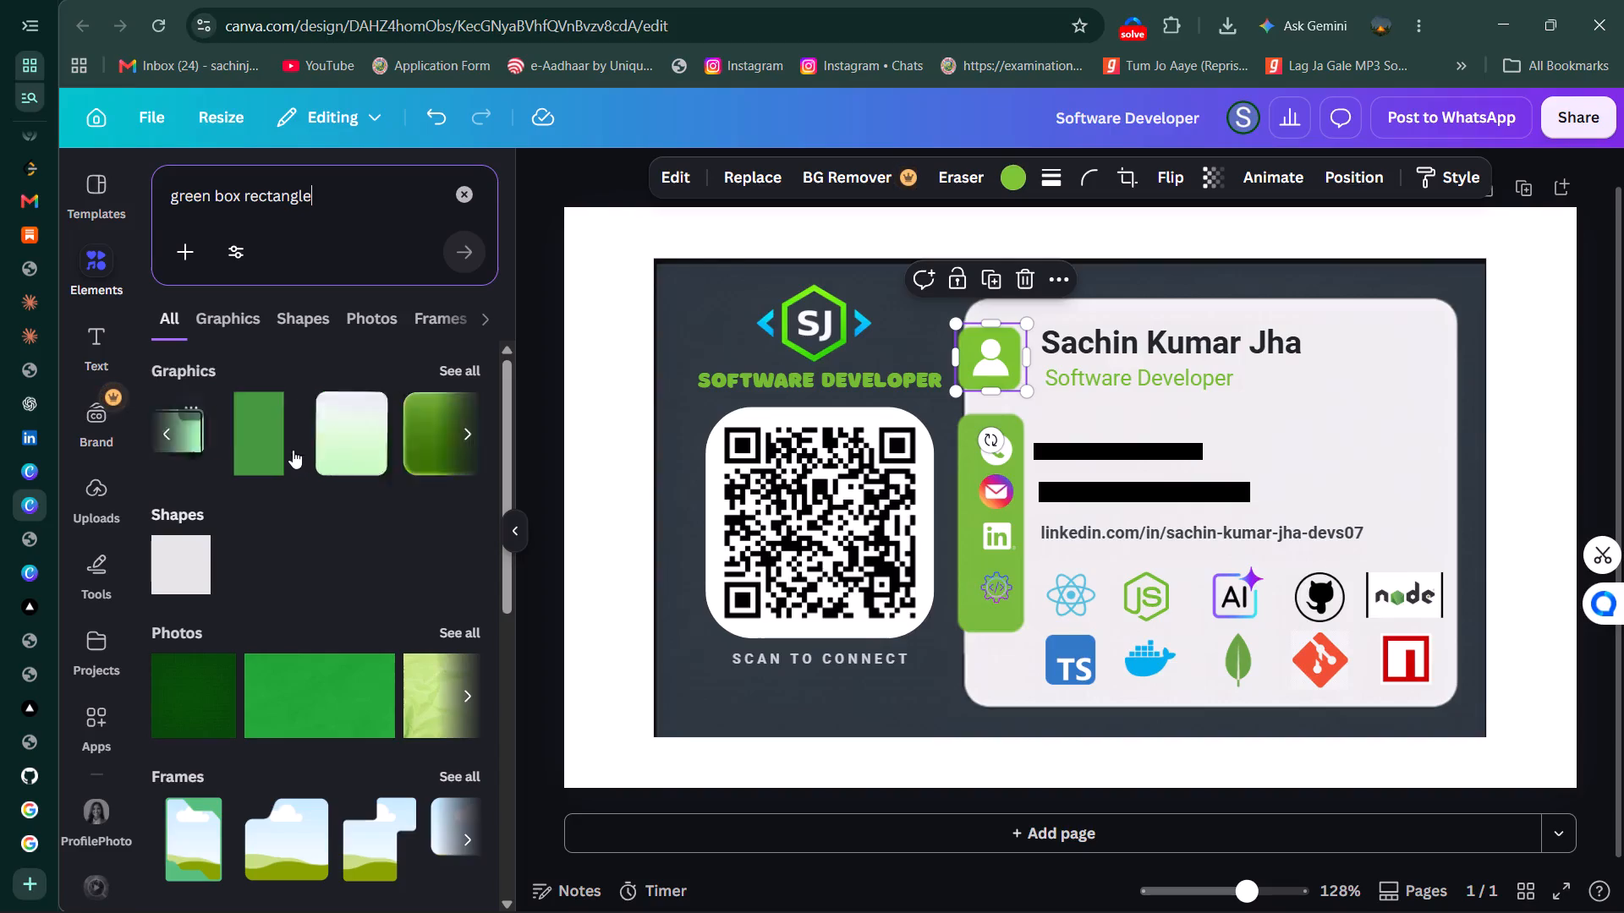
scroll(293, 450, "left", 6)
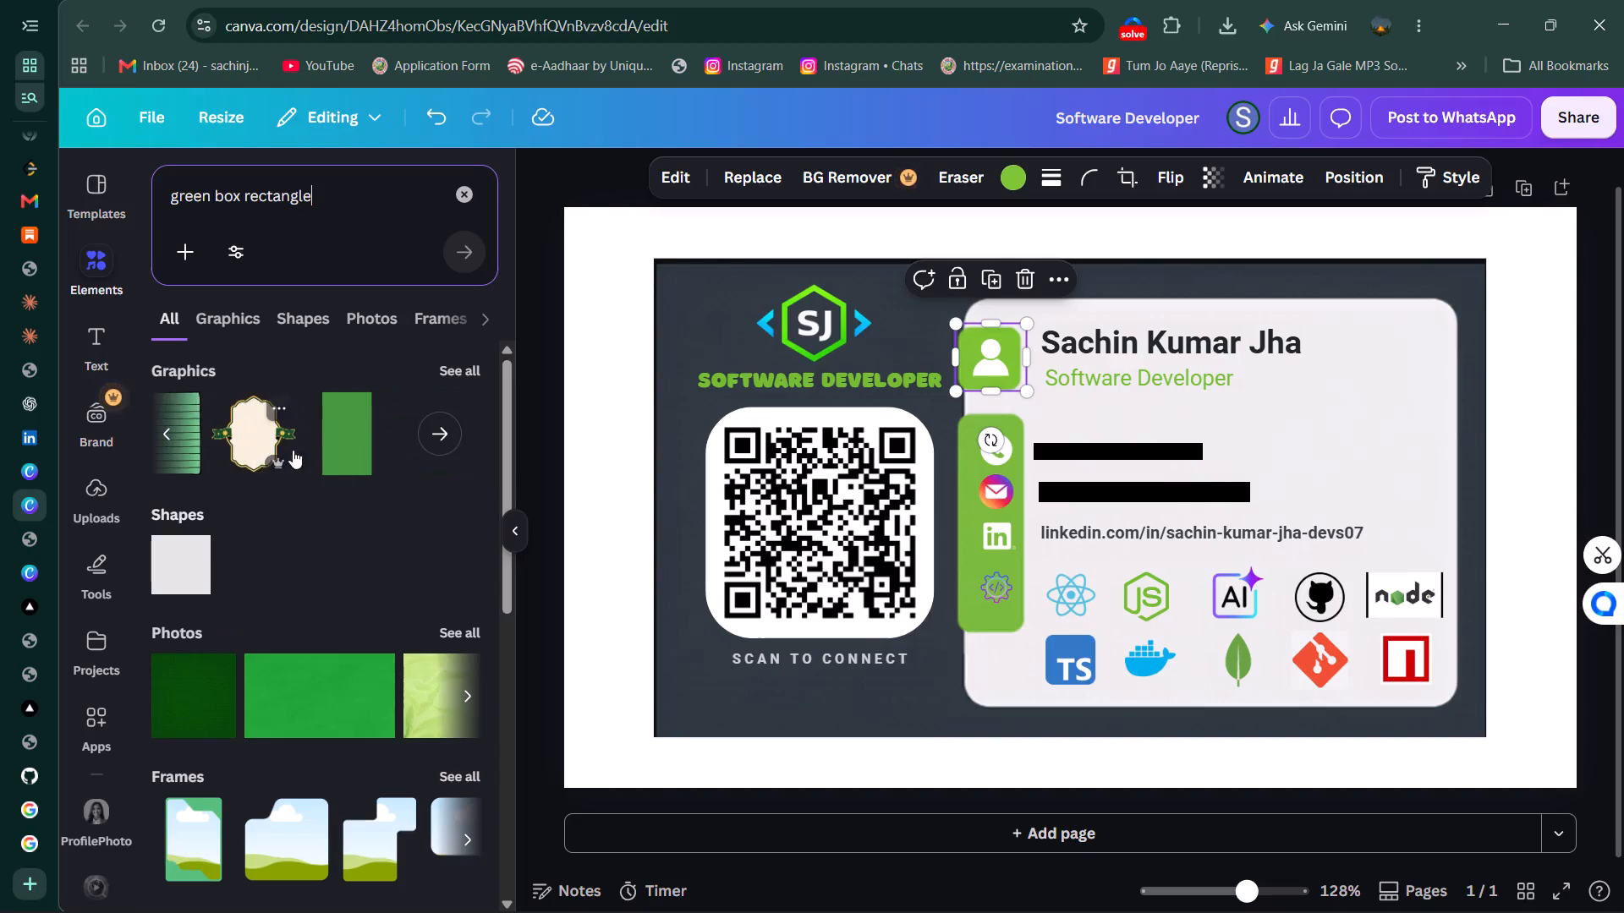
scroll(293, 450, "right", 8)
scroll(352, 435, "left", 1)
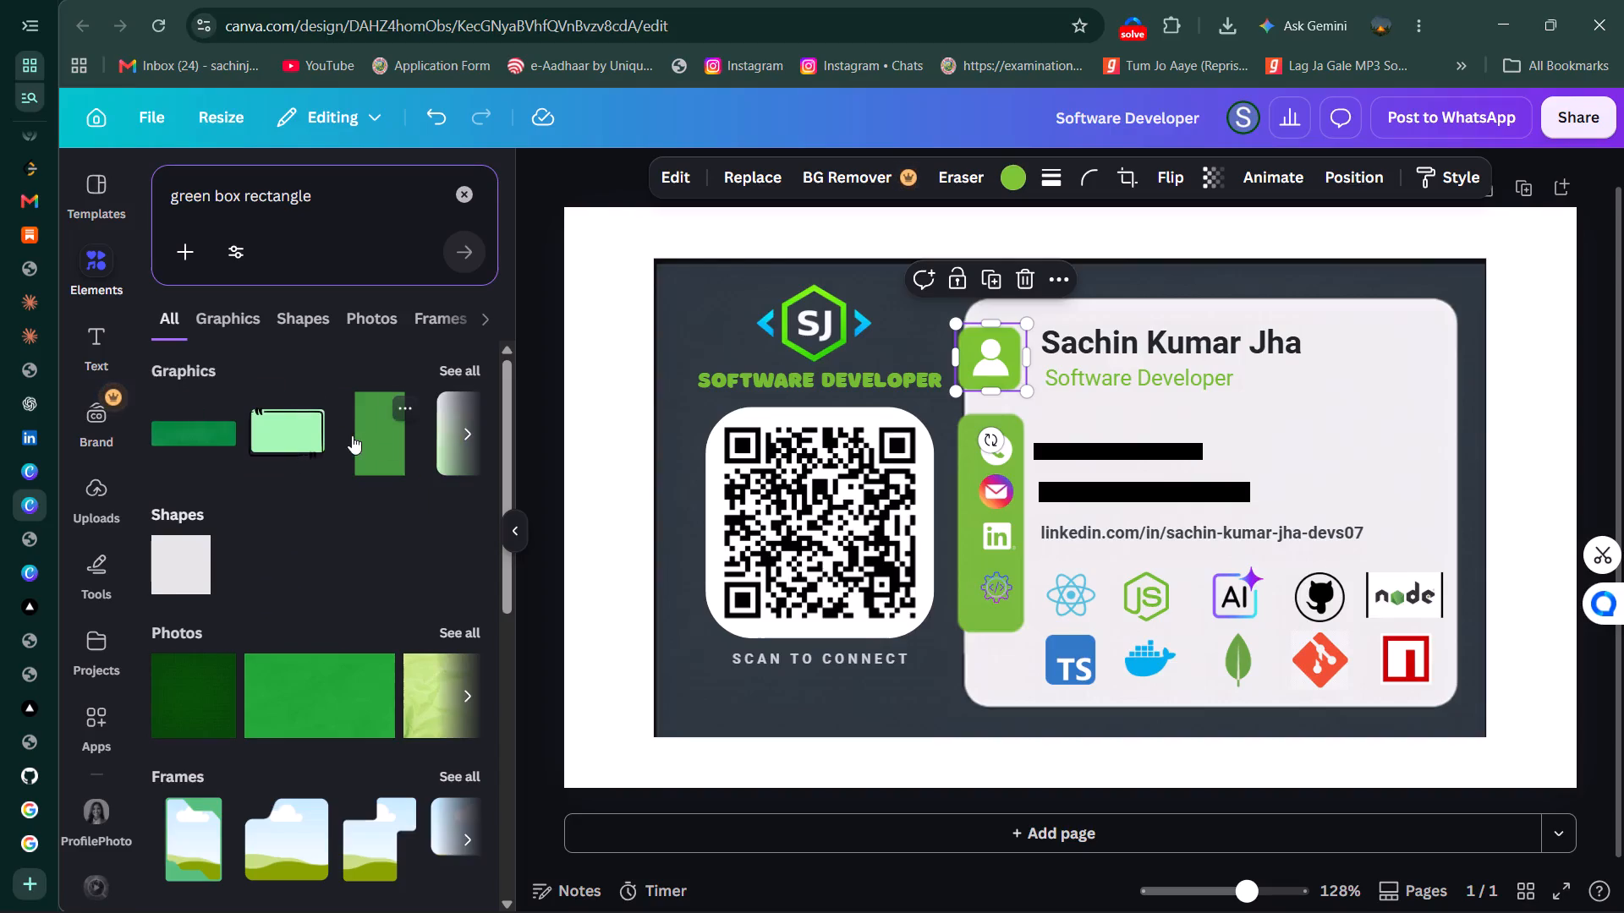
scroll(352, 435, "left", 2)
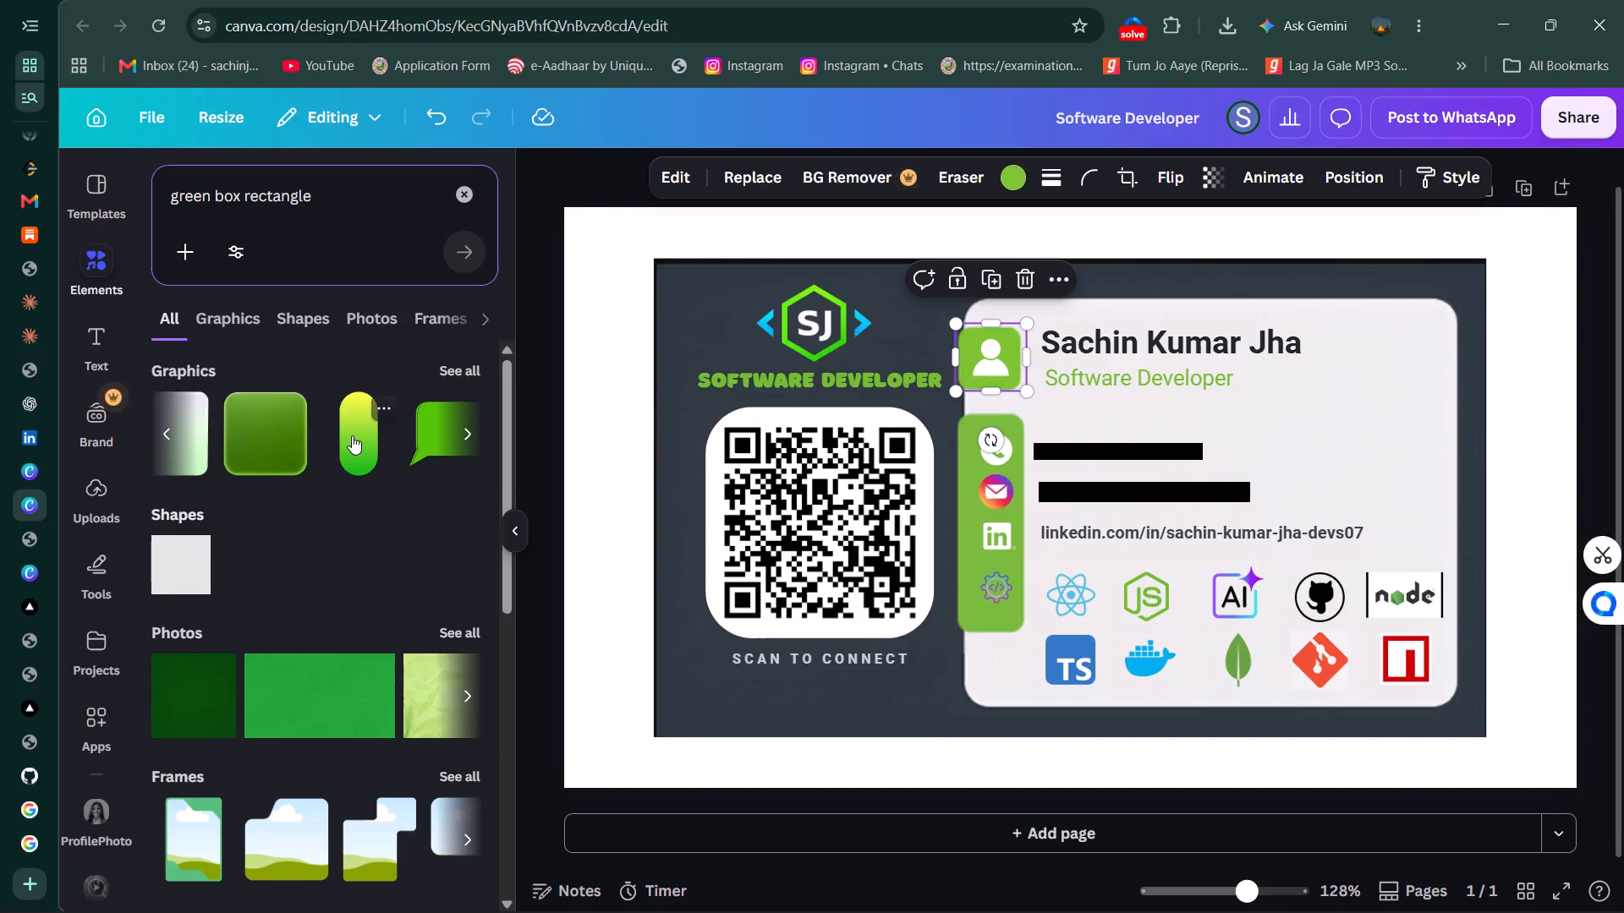
scroll(352, 435, "right", 2)
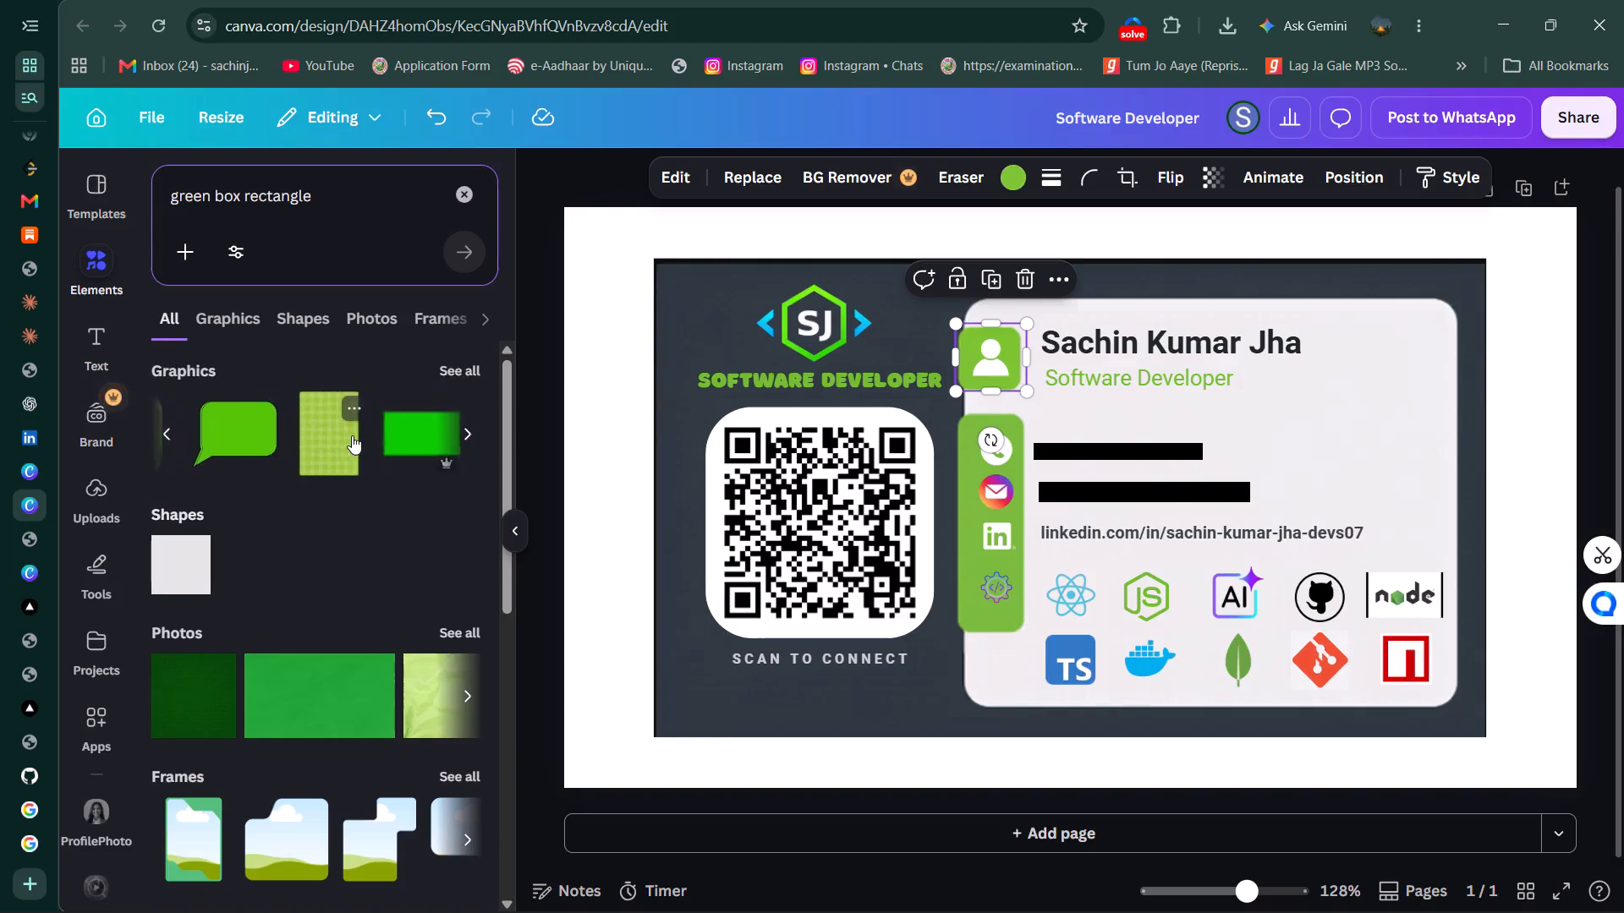
scroll(352, 435, "right", 1)
scroll(352, 435, "left", 5)
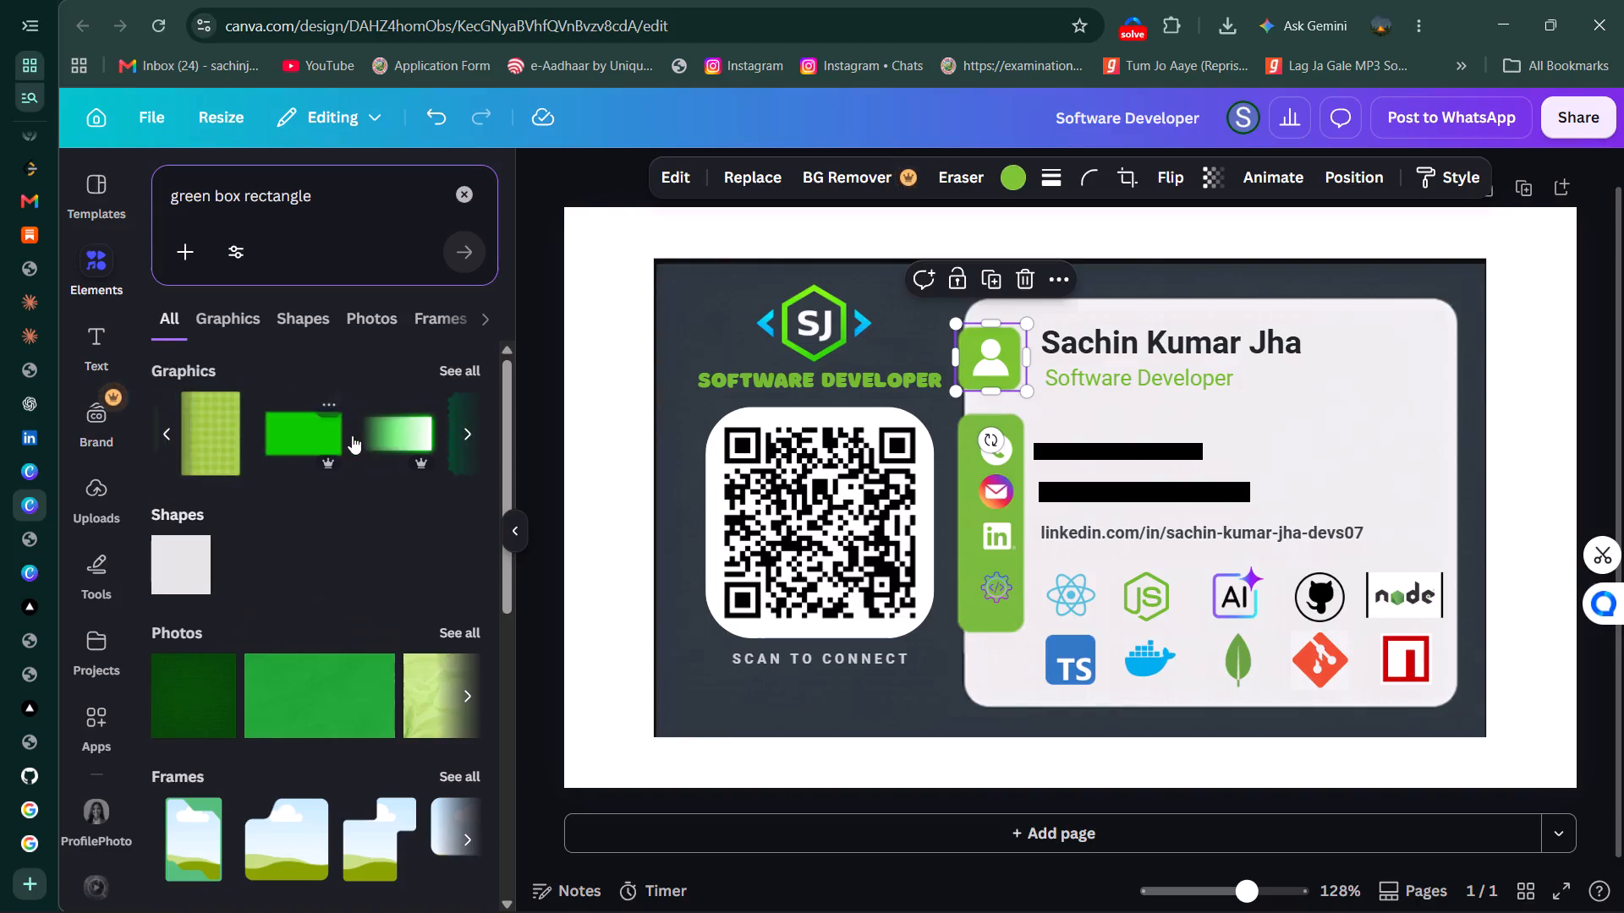
scroll(352, 435, "left", 1)
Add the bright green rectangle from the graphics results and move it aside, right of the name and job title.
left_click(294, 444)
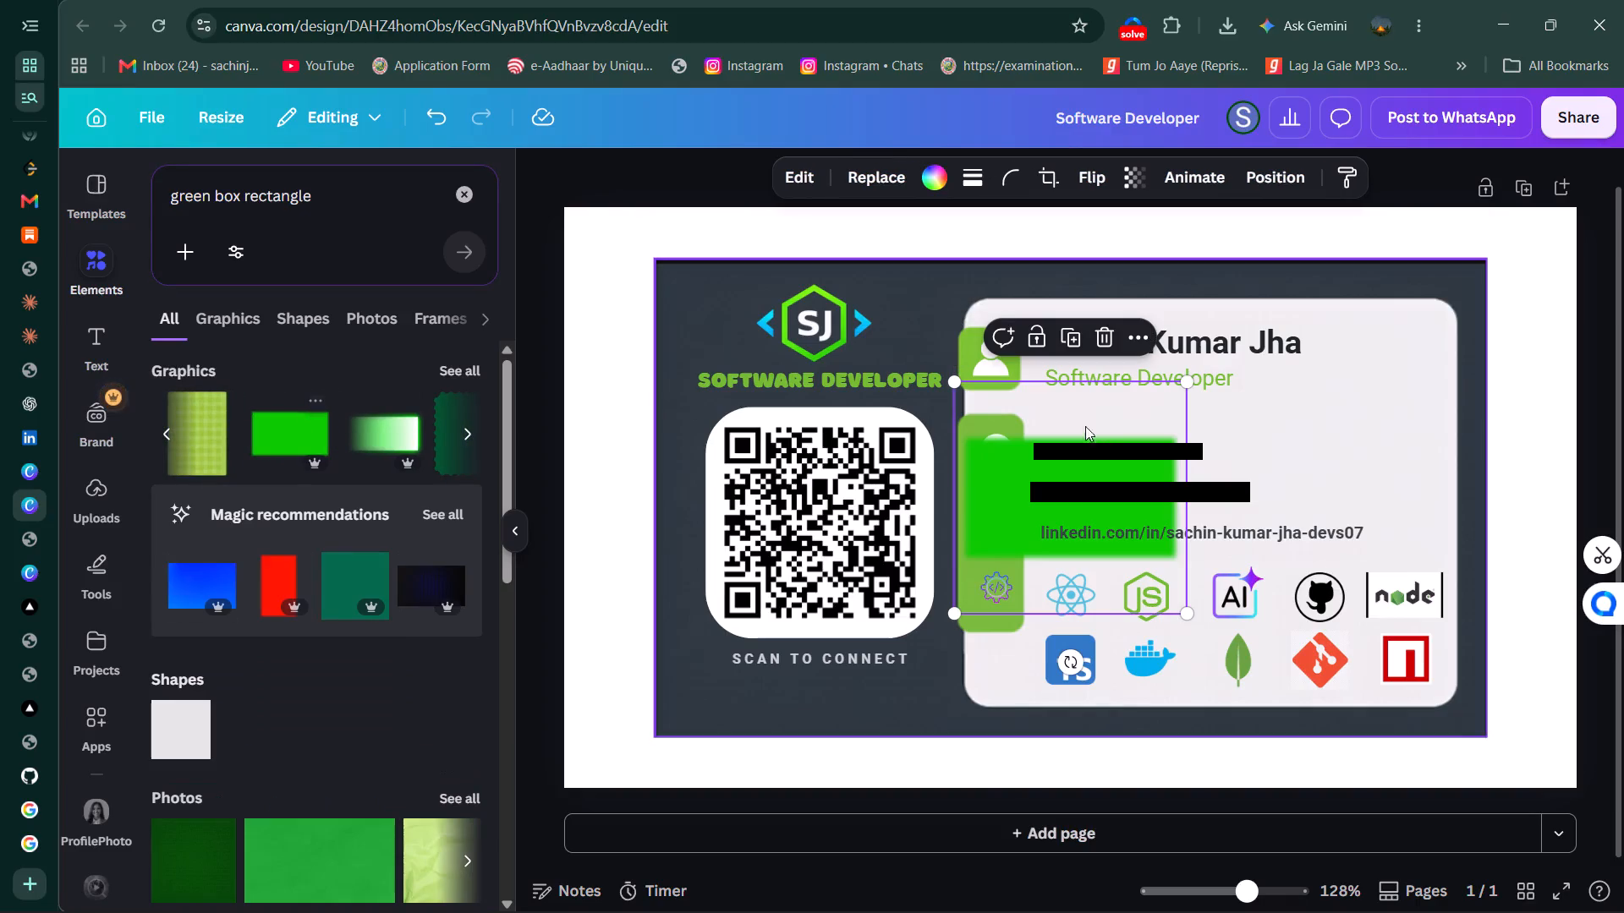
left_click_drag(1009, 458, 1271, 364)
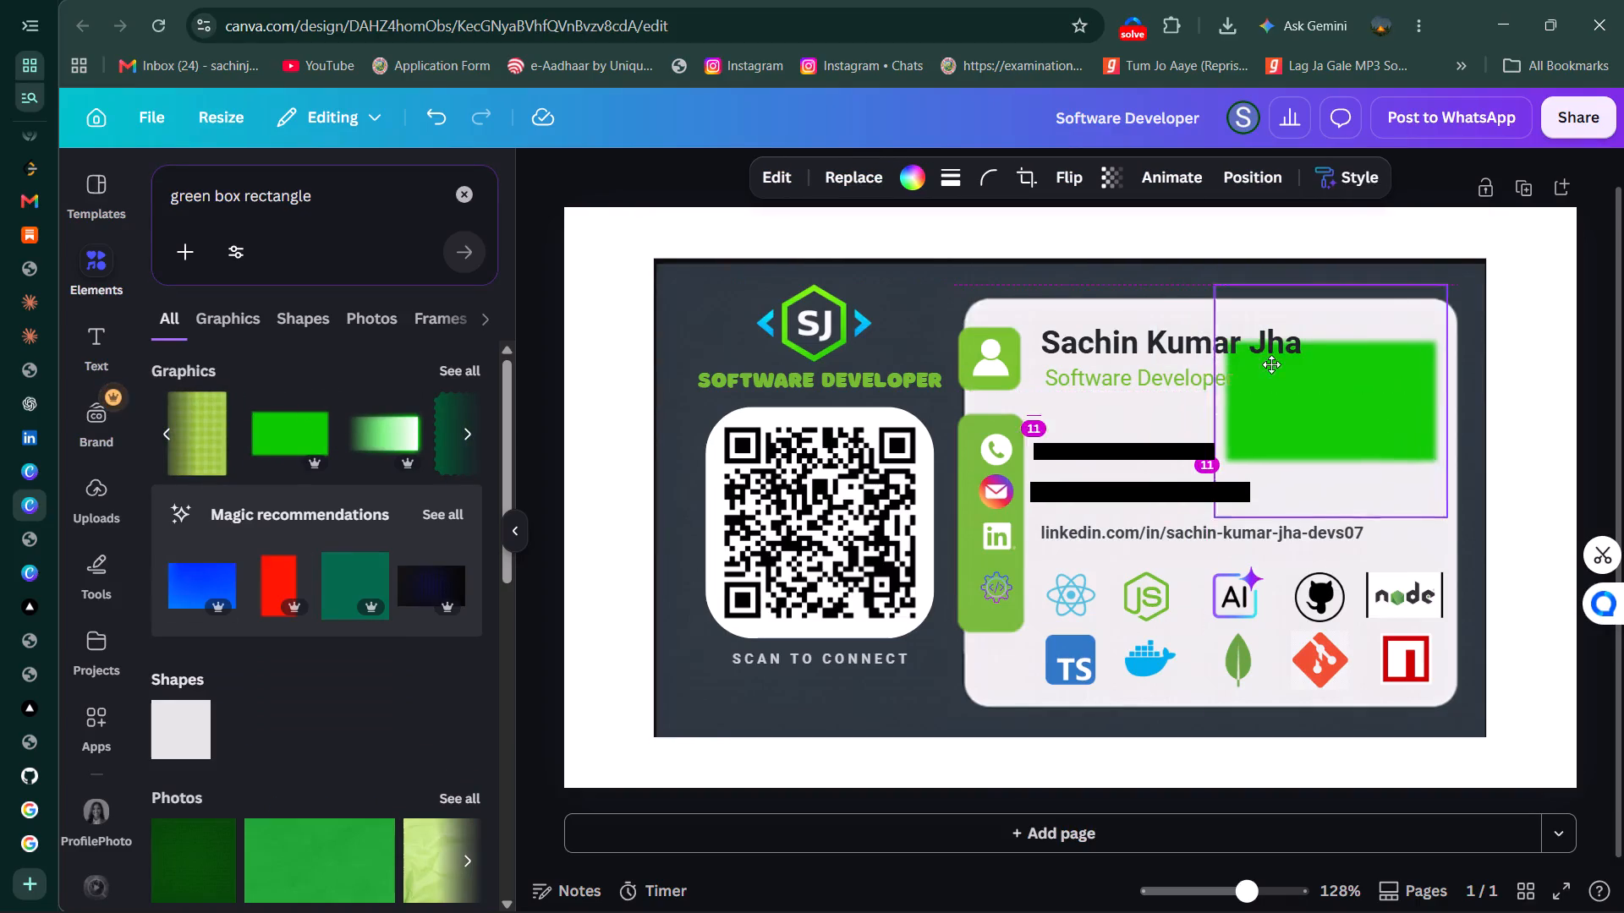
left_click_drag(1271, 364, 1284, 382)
Delete the tall green strip behind the phone, mail, LinkedIn and code icons.
left_click(974, 483)
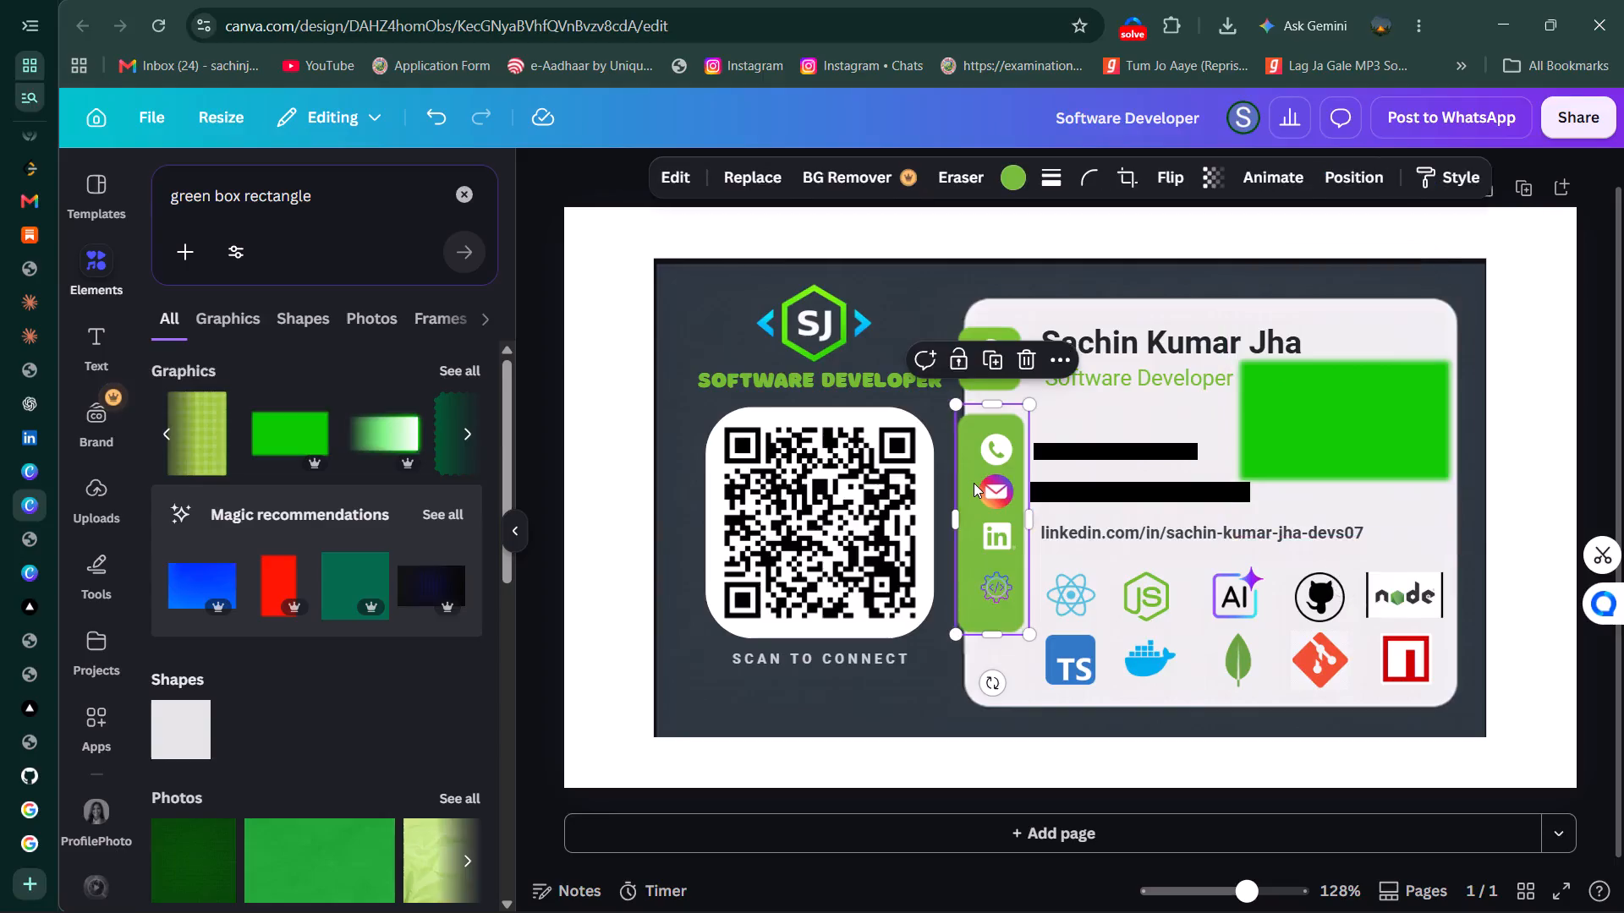
left_click(1031, 355)
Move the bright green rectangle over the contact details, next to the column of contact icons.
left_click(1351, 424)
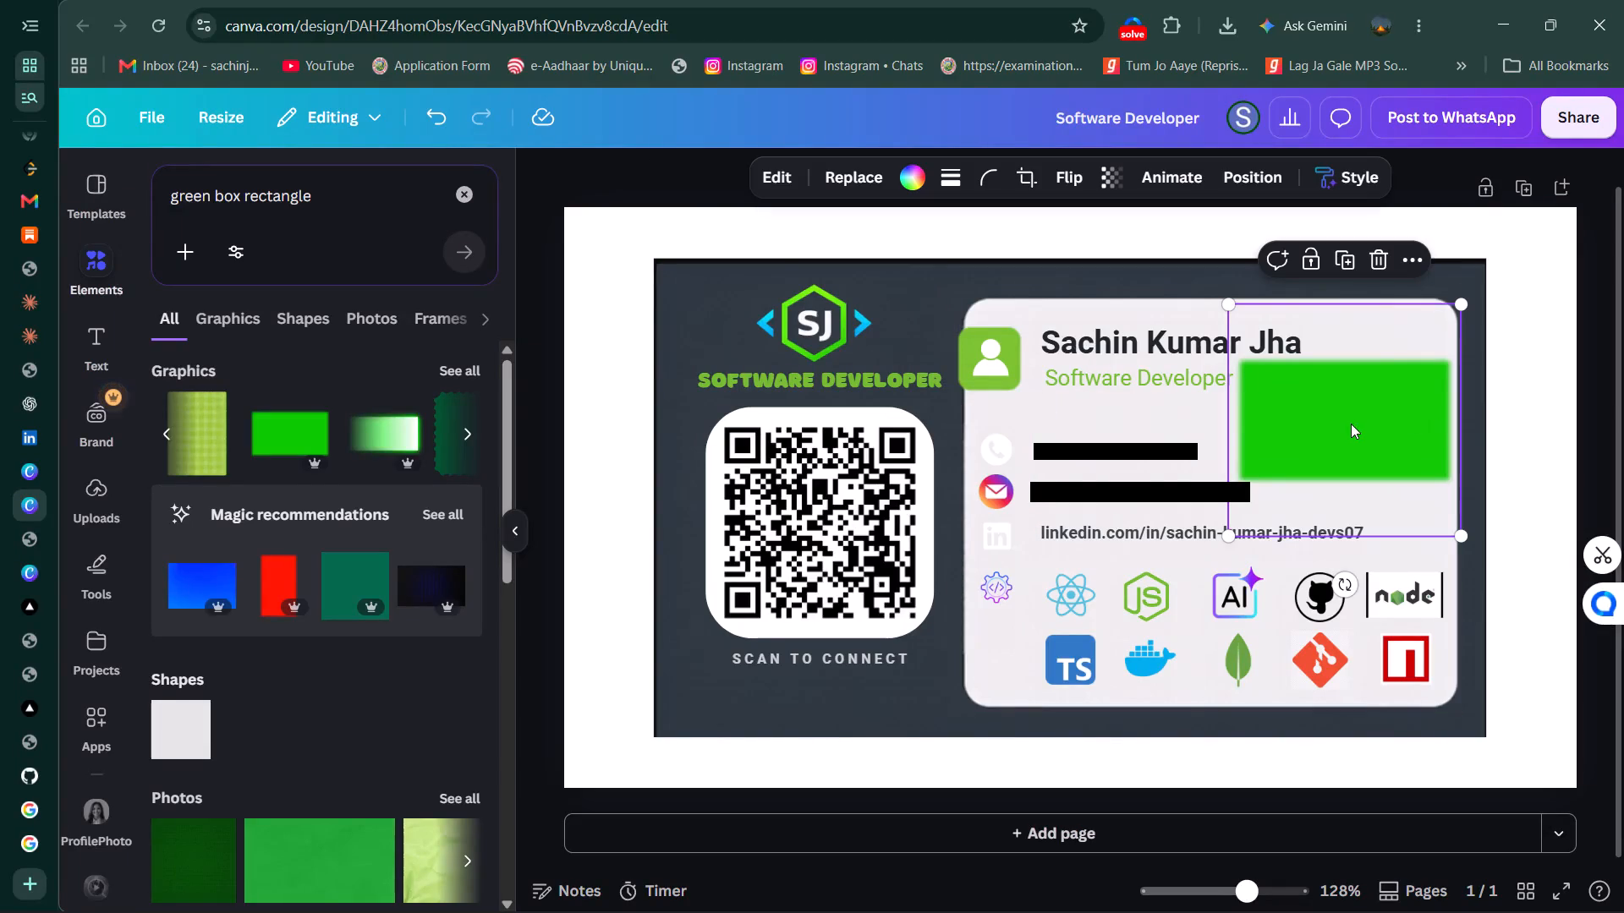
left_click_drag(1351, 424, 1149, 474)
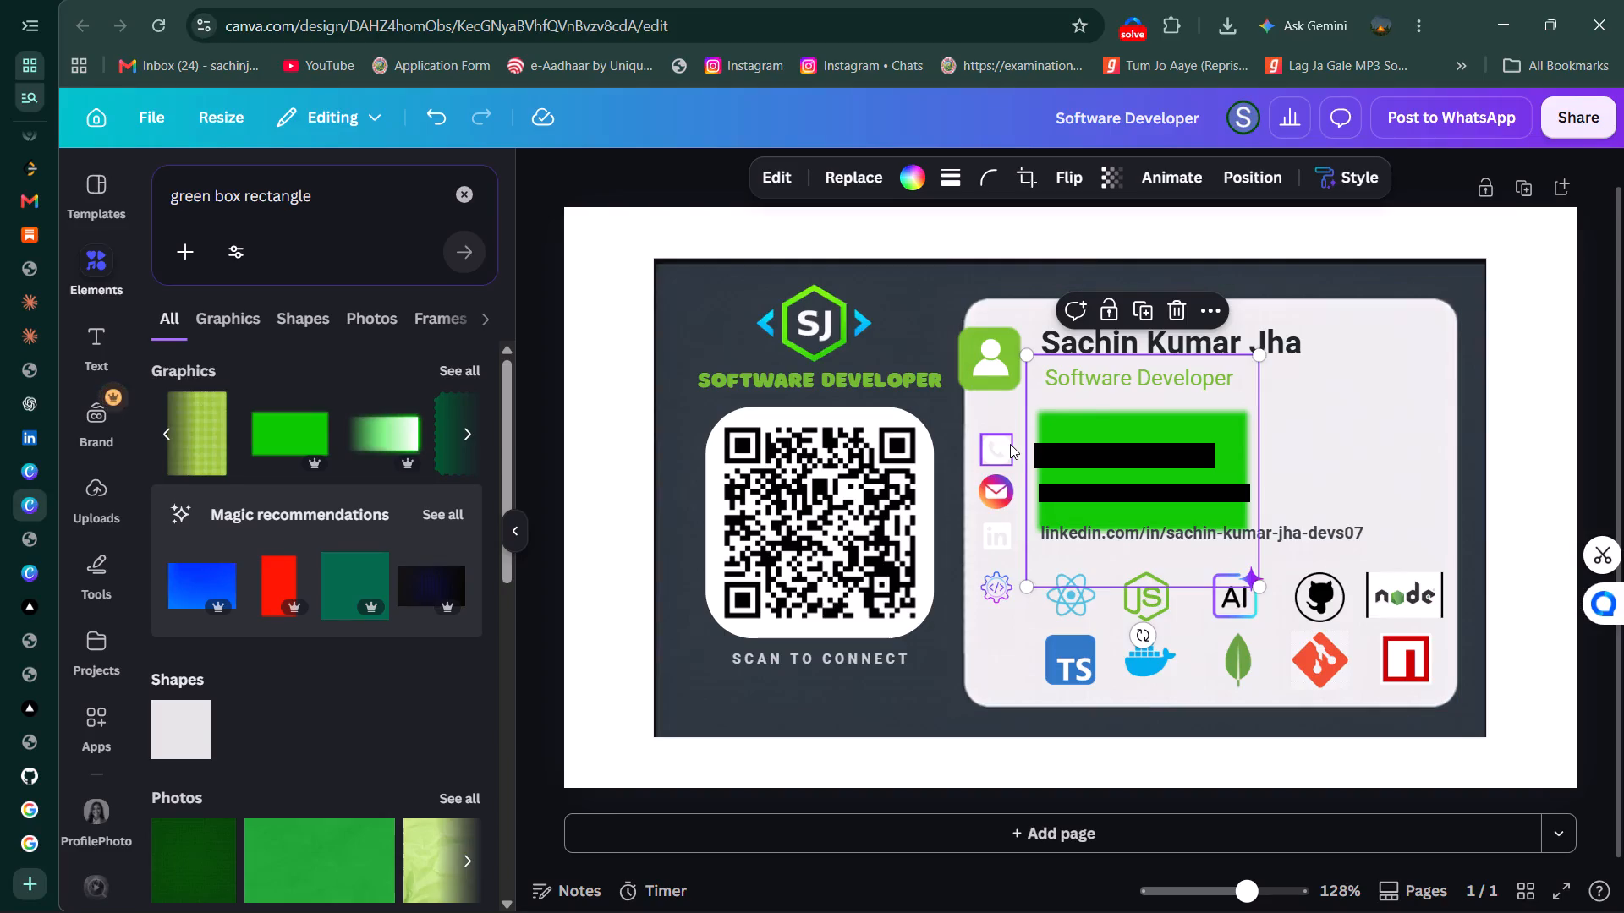
Move the phone, mail, LinkedIn and code icons out of their column to the dark area beside the SJ logo.
left_click_drag(1010, 444, 901, 325)
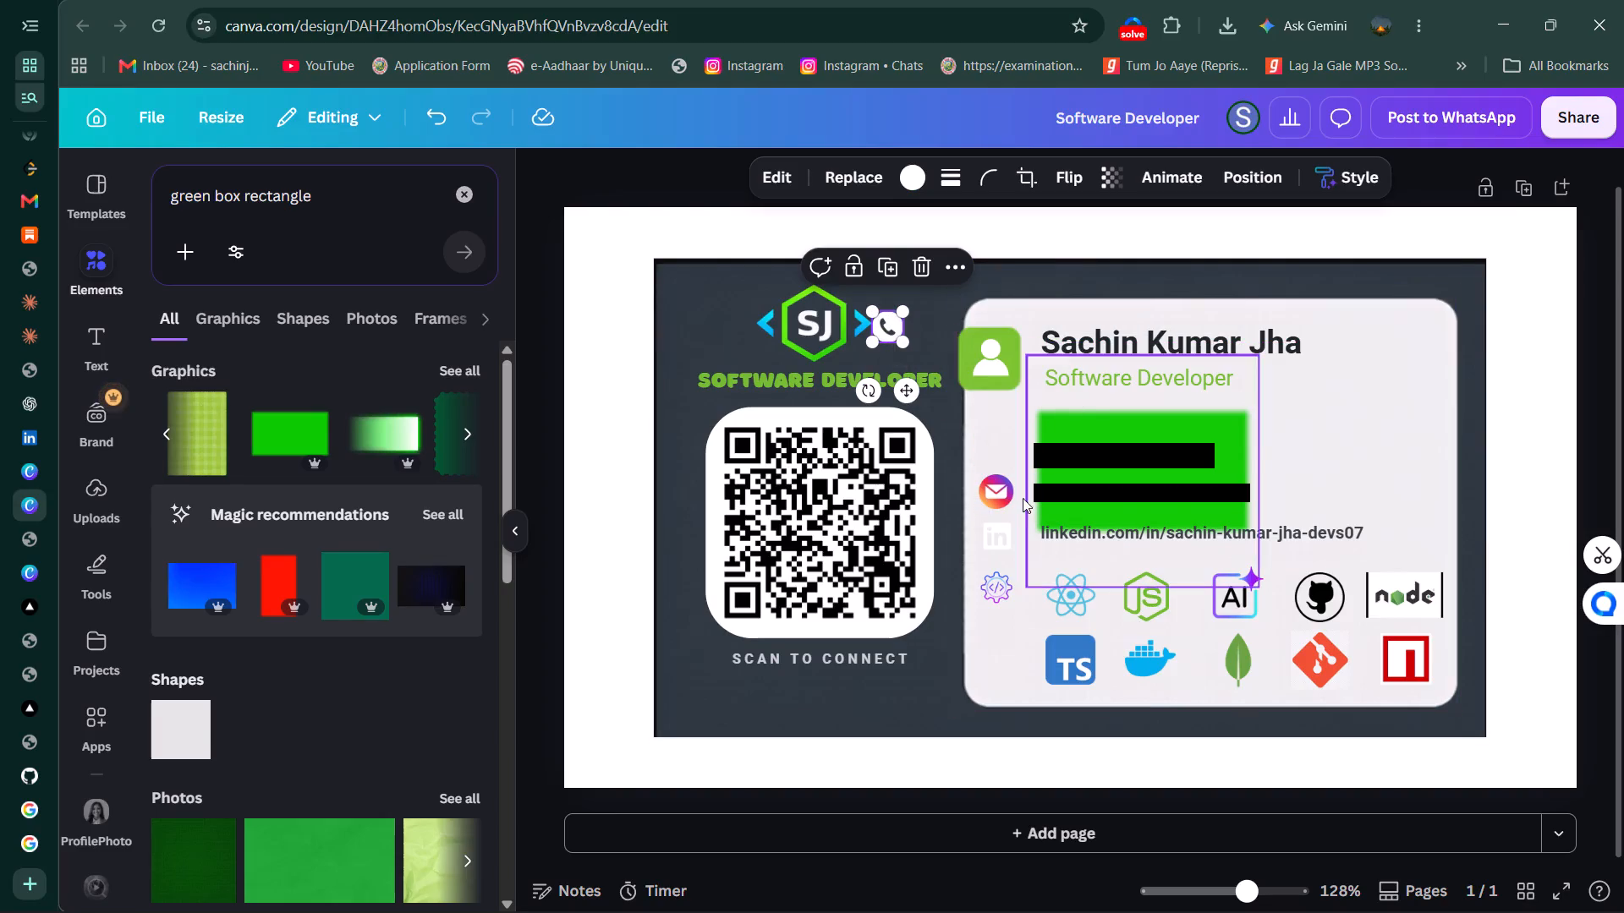
left_click_drag(990, 485, 924, 320)
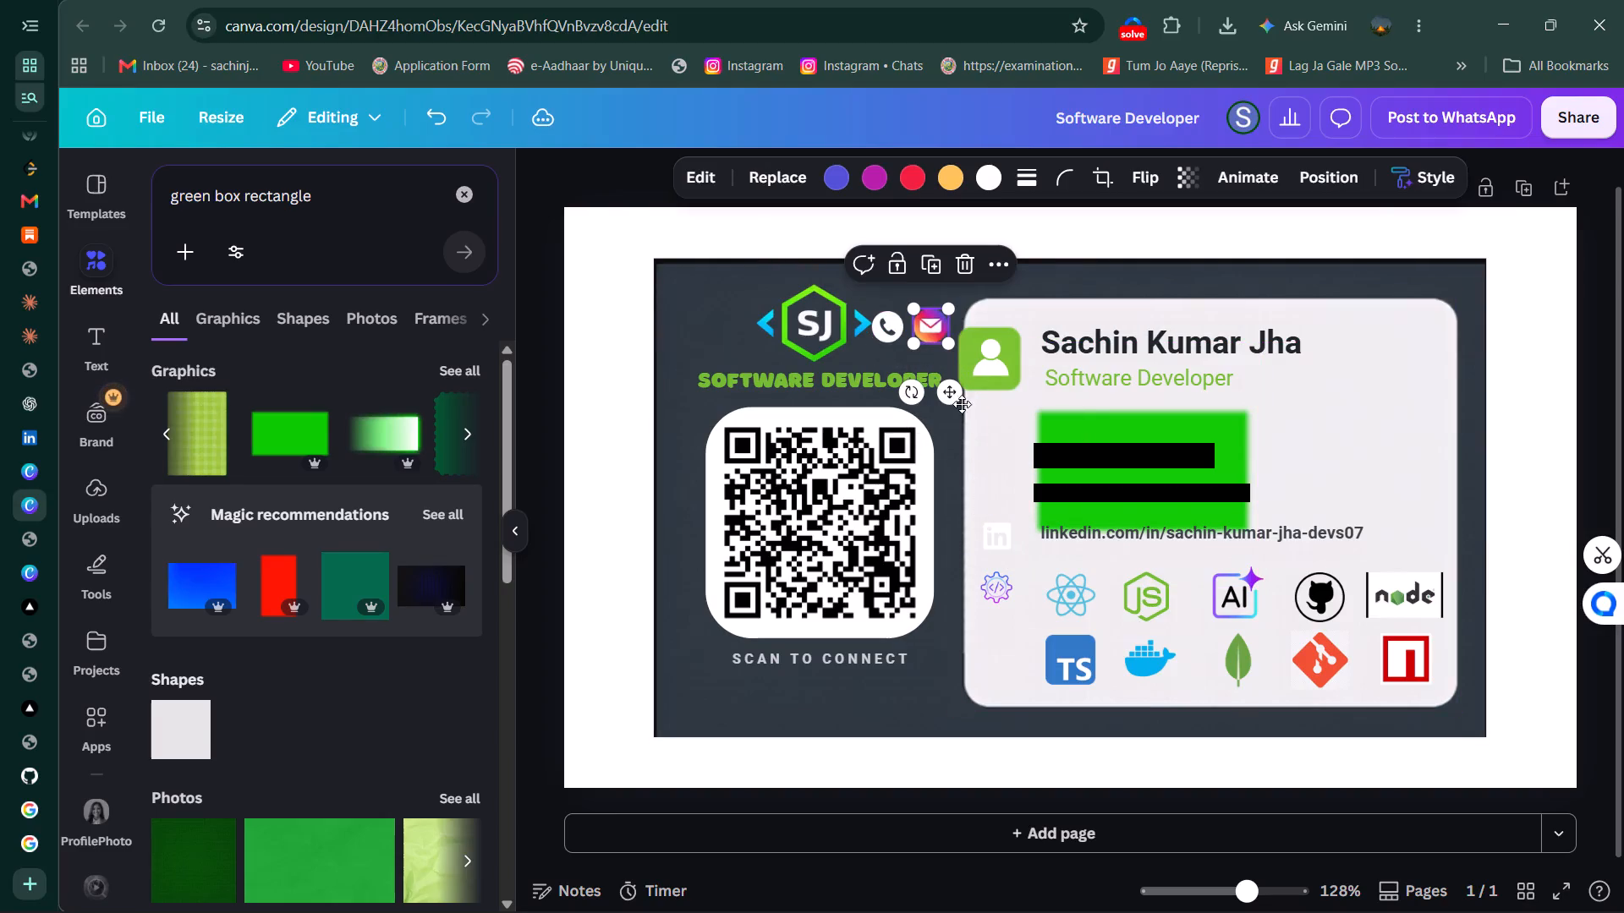
left_click_drag(1001, 531, 885, 283)
left_click_drag(1001, 588, 919, 313)
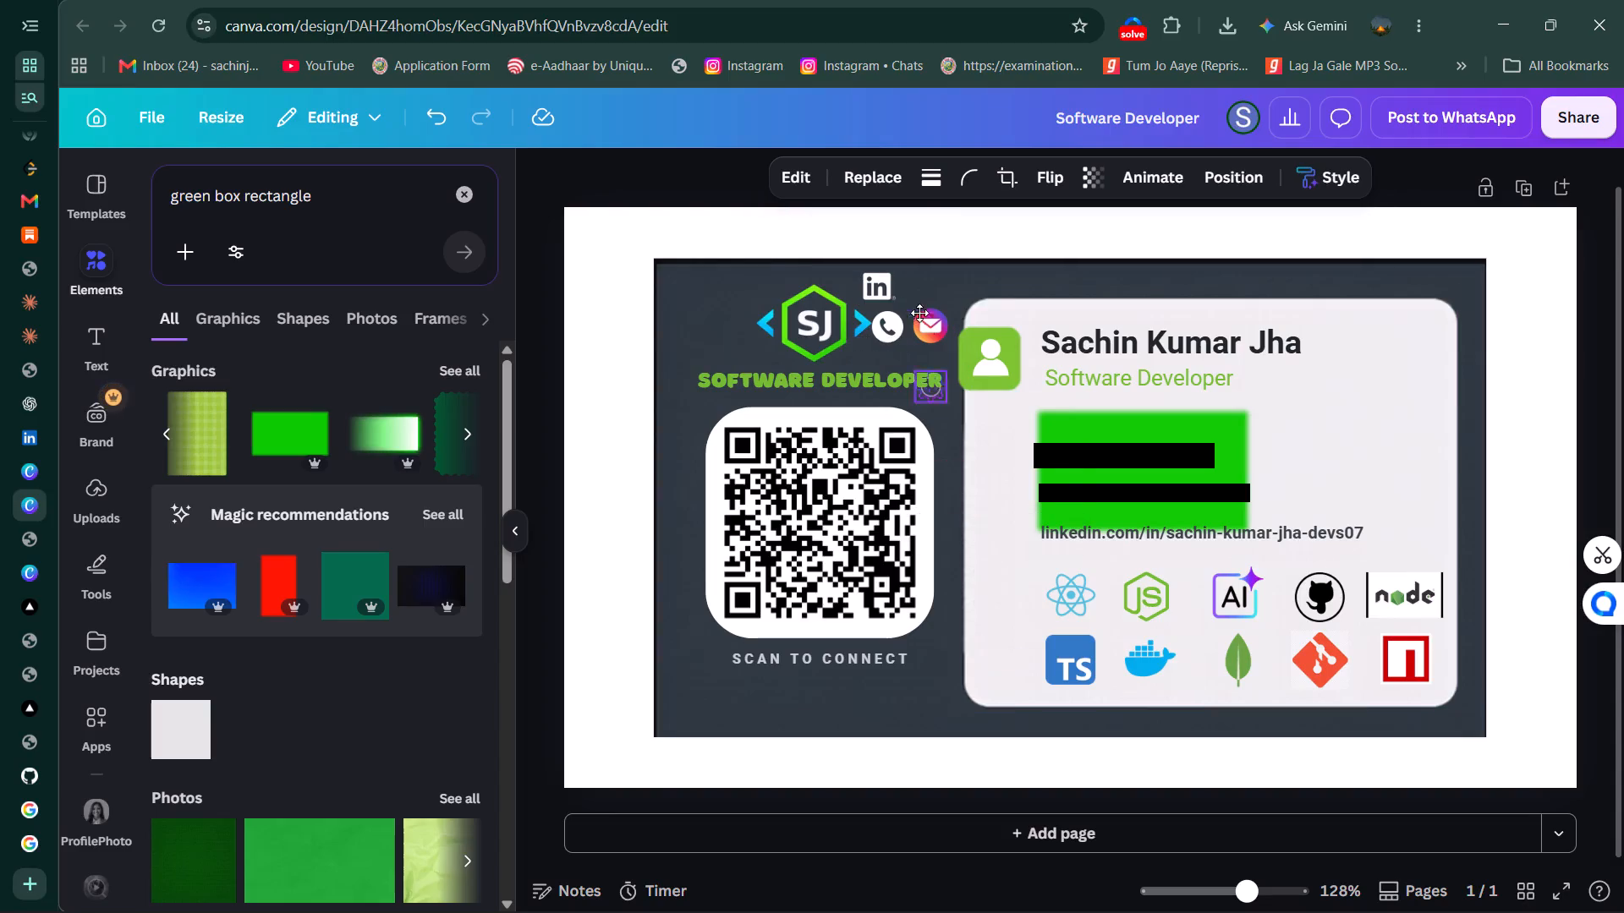
left_click_drag(919, 313, 925, 289)
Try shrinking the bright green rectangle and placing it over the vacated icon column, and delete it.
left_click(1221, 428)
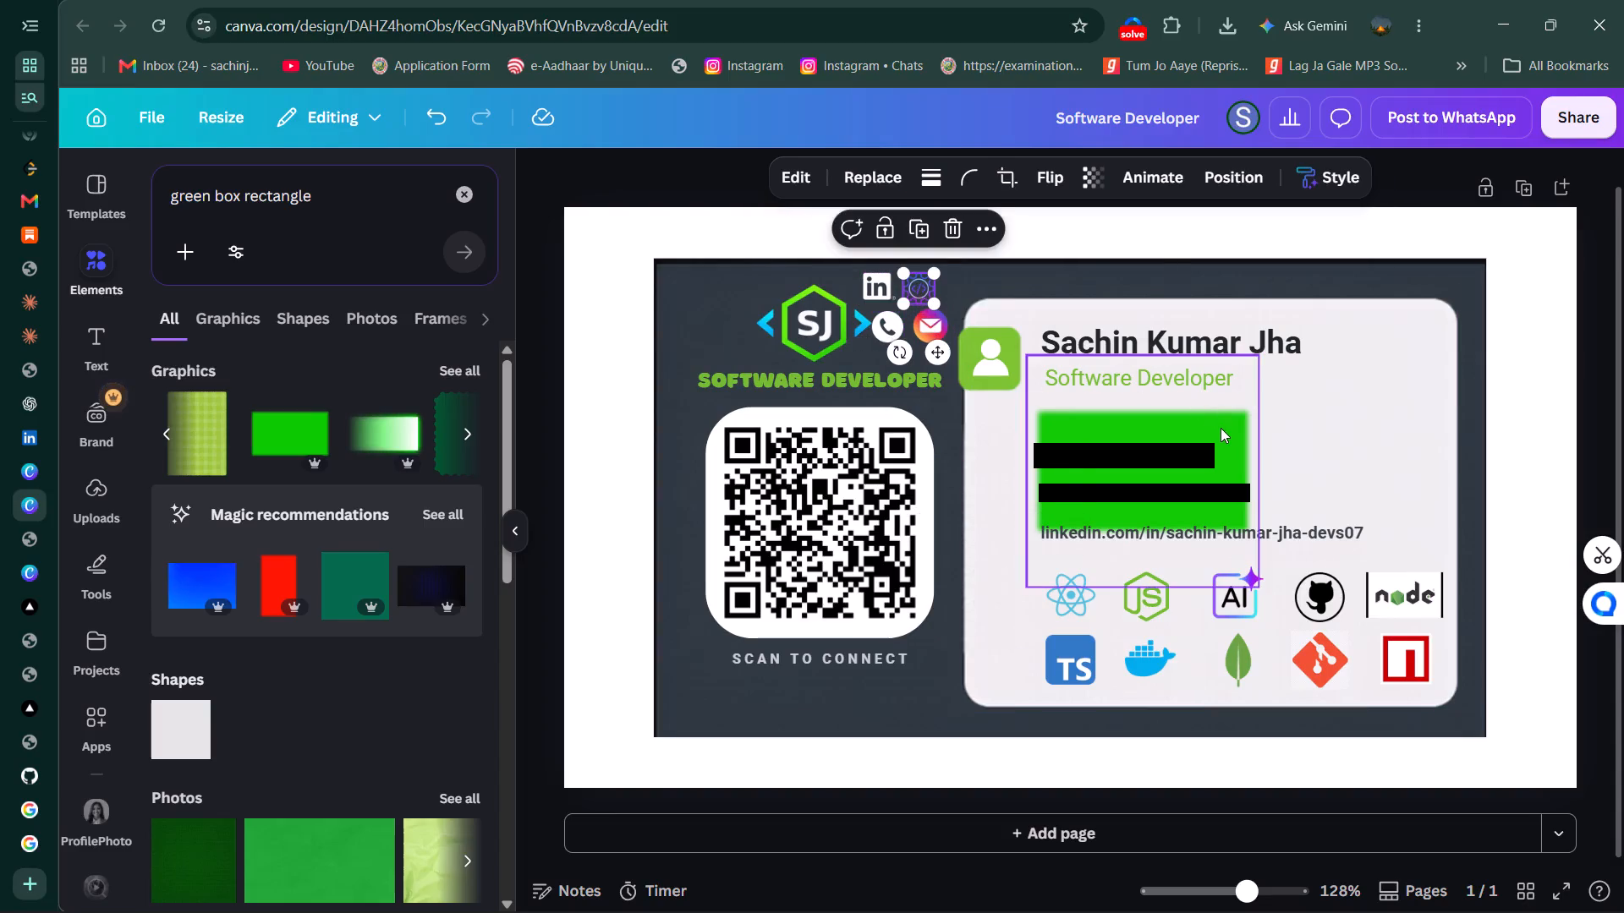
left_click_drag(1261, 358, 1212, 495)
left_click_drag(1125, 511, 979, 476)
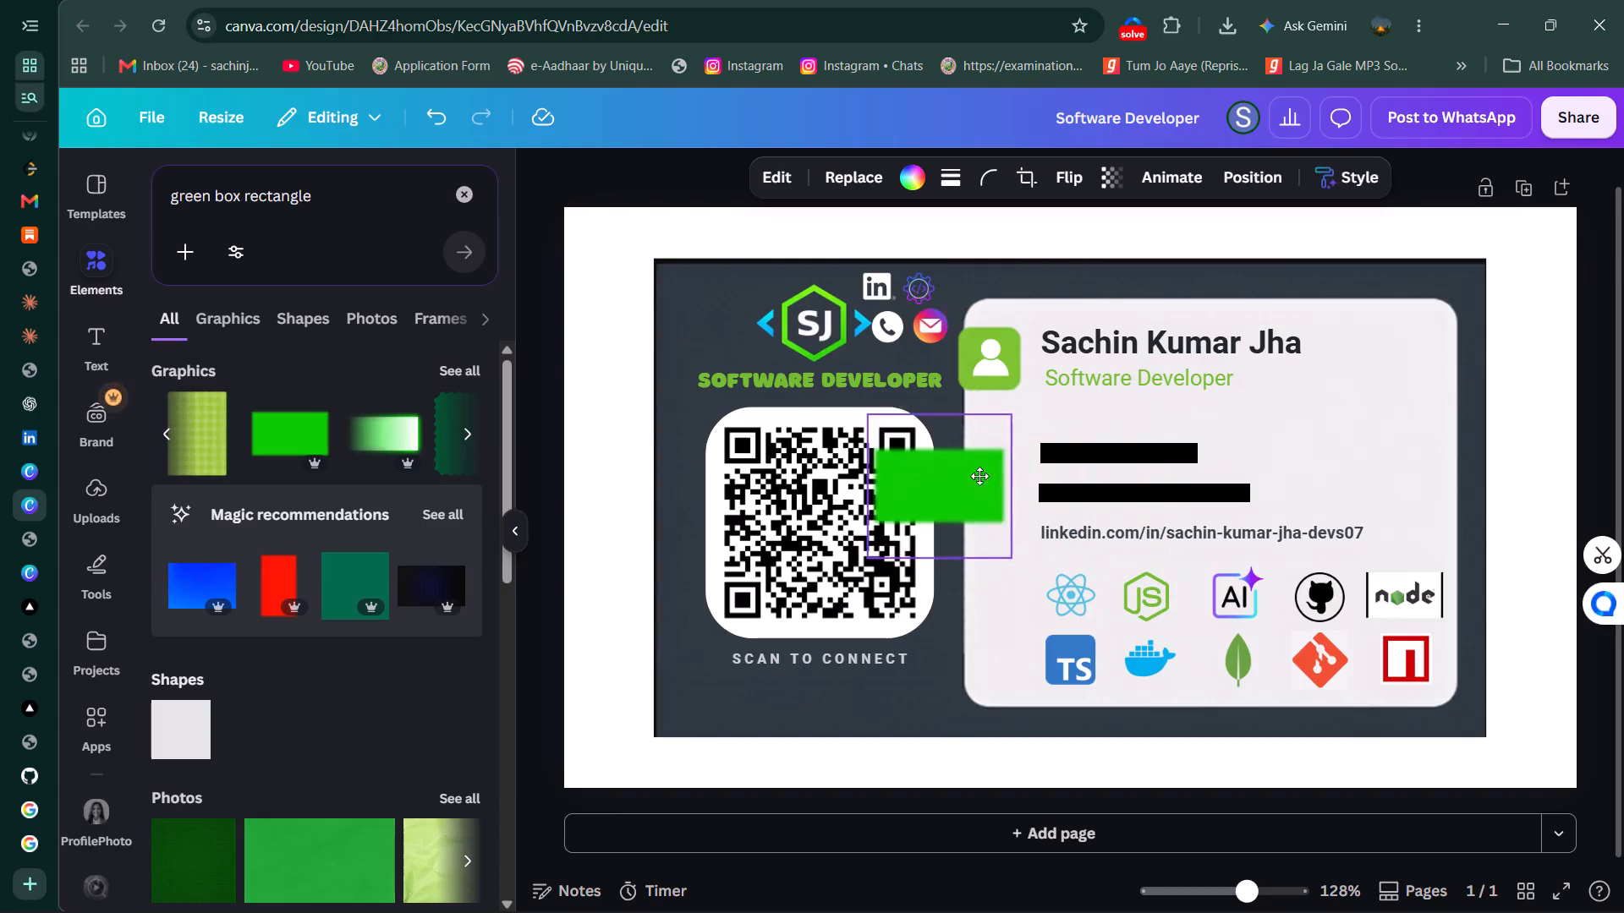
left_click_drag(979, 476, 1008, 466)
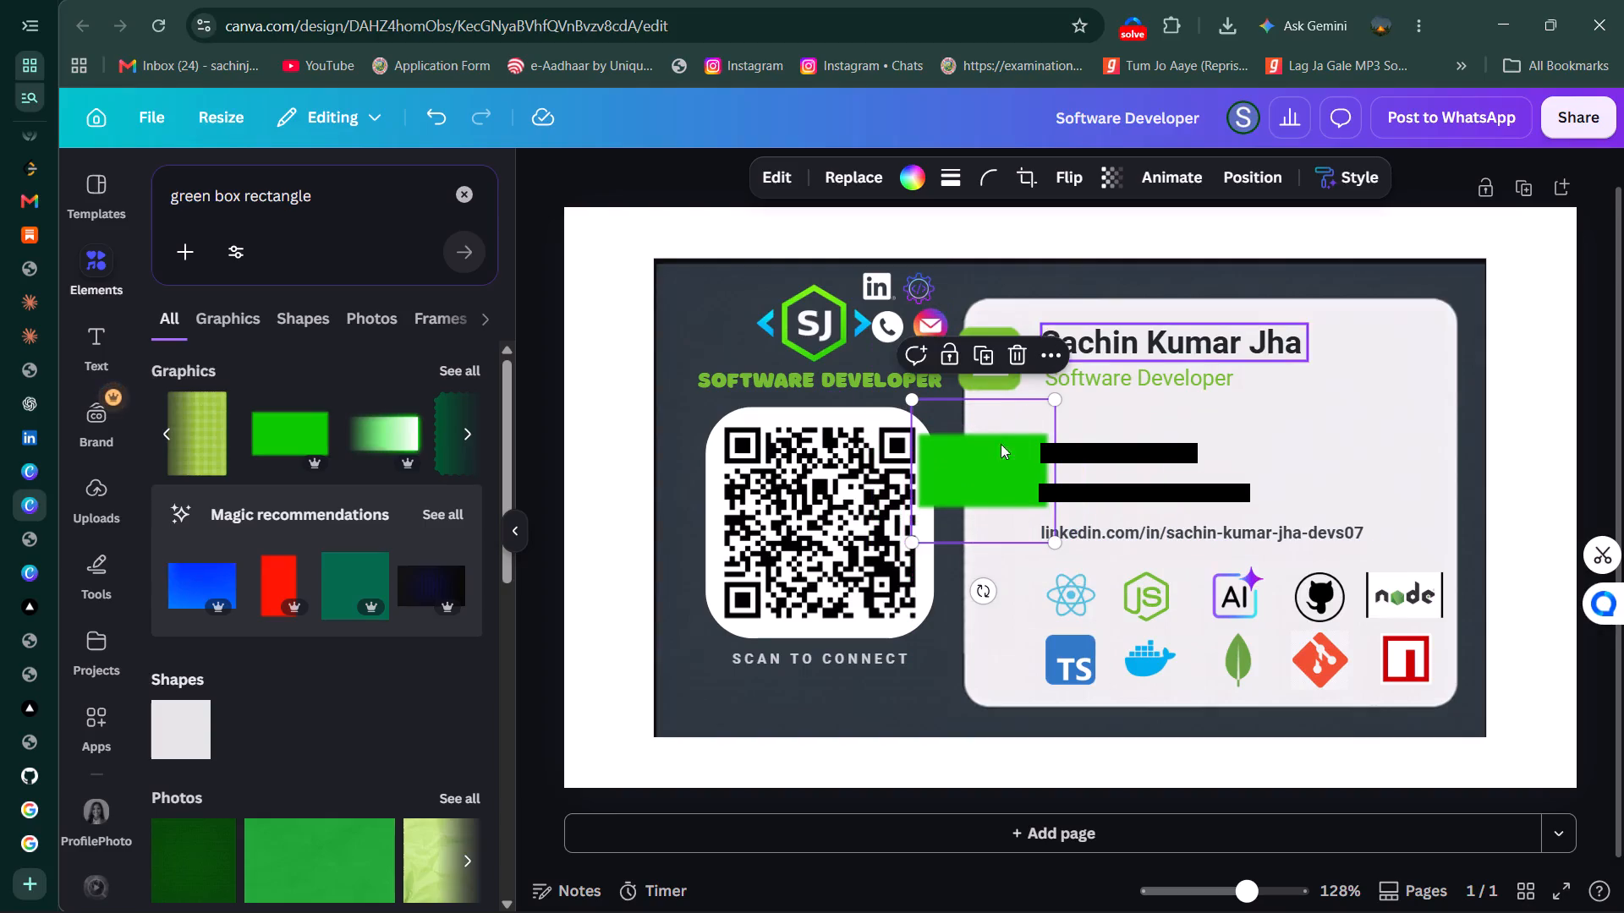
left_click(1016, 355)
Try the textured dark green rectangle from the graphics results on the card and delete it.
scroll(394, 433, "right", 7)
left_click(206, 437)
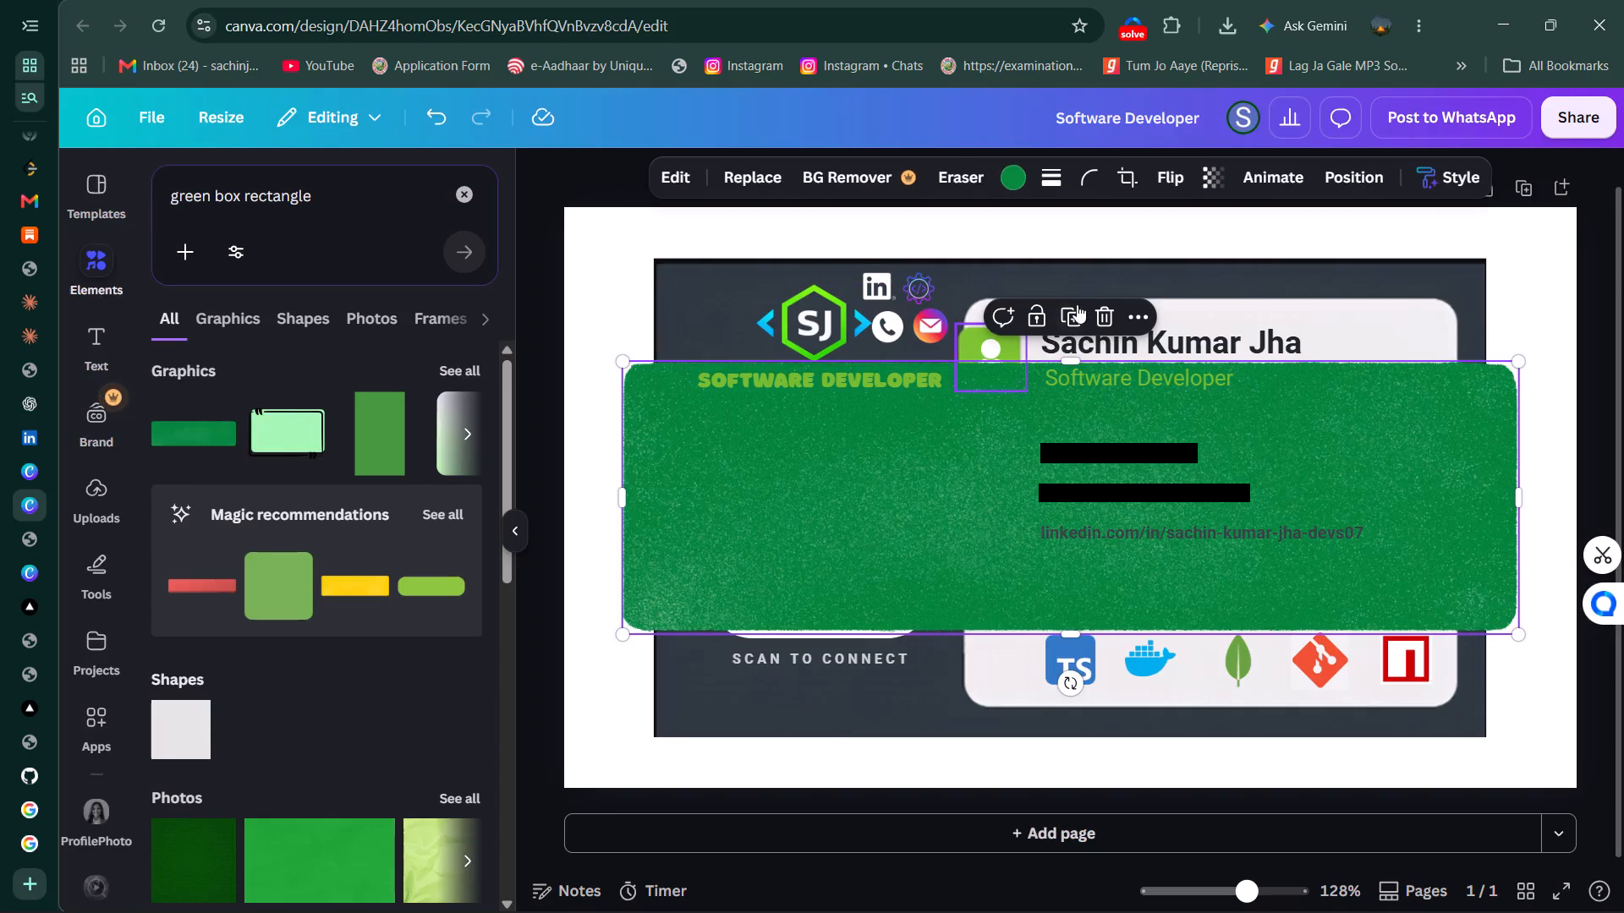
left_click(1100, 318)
Add the plain medium-green photo, shrink it to about 116 high and move it to the white panel's lower left edge.
scroll(356, 634, "down", 1)
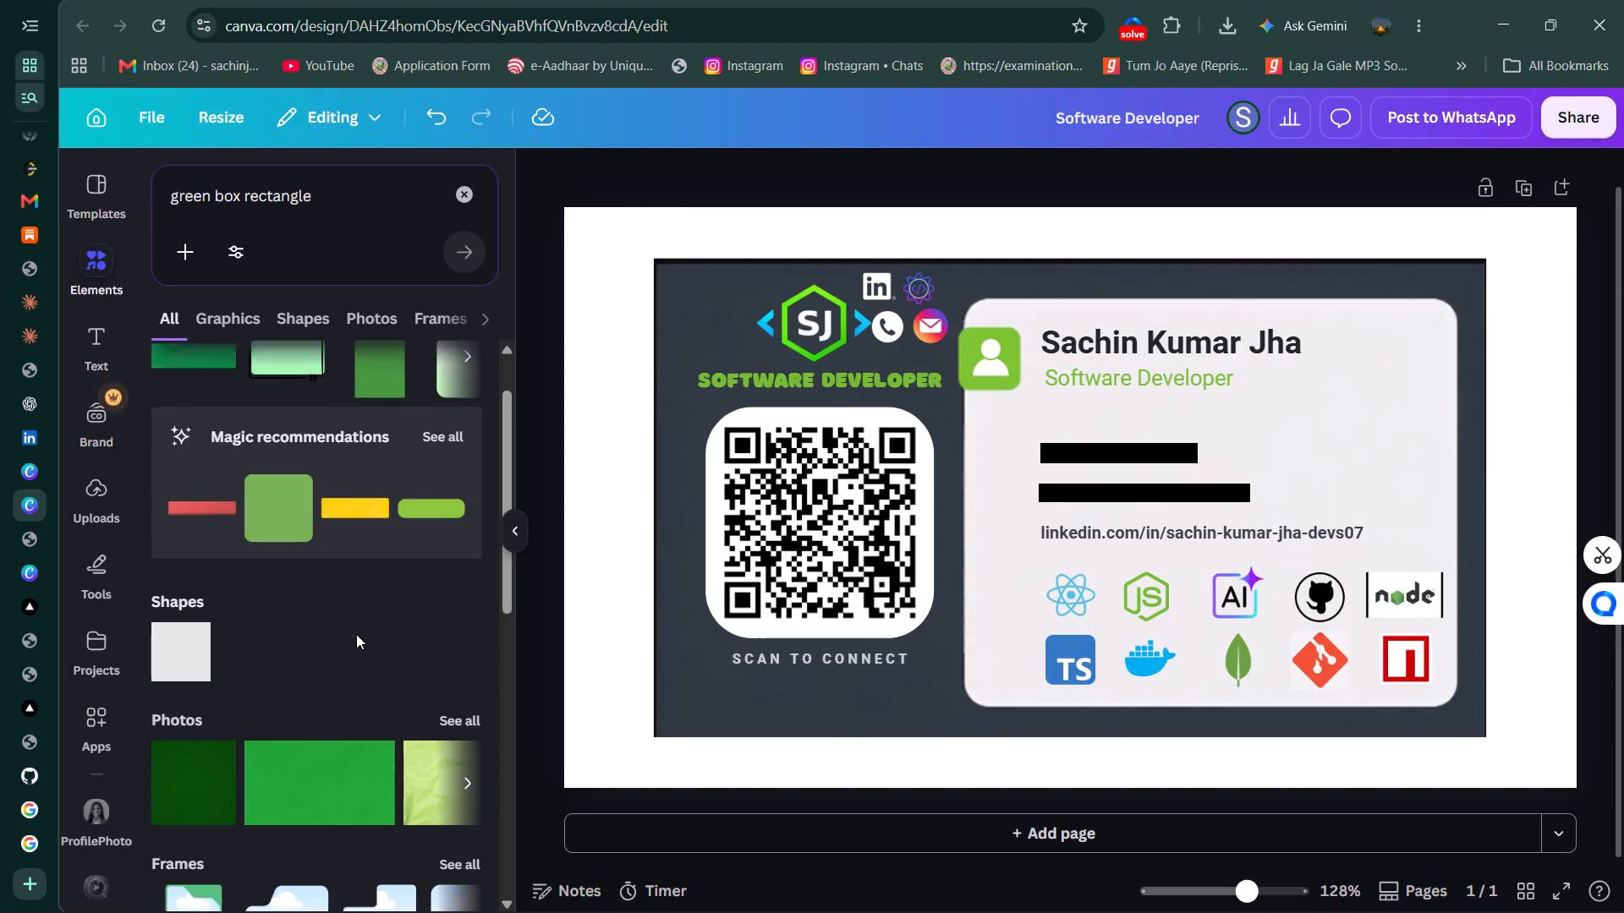
scroll(356, 634, "down", 2)
left_click(344, 630)
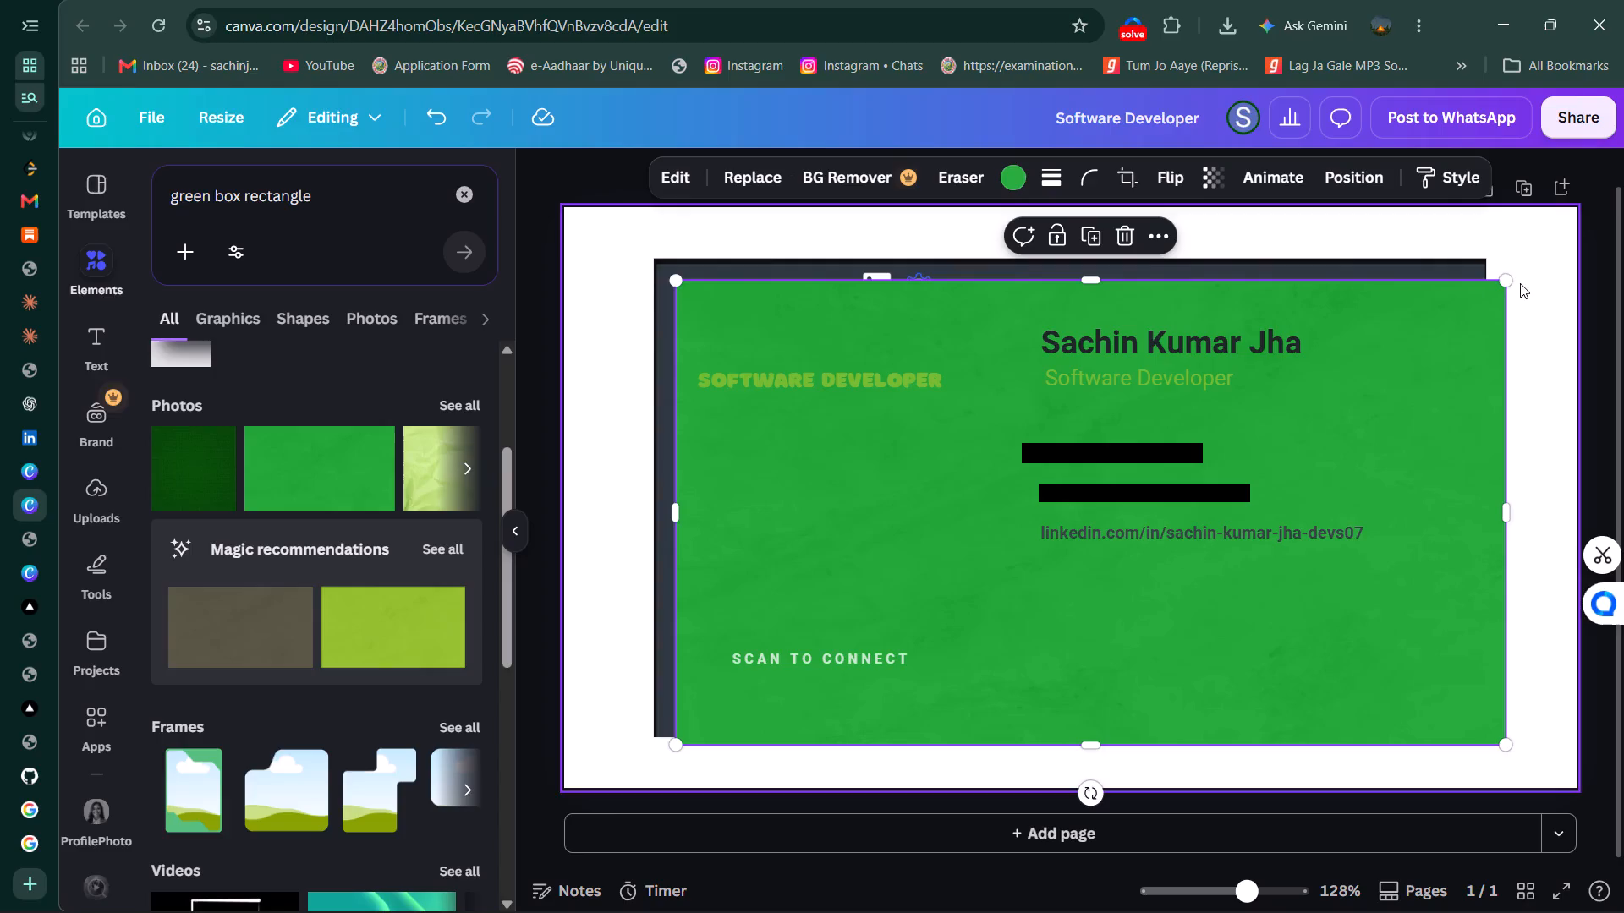
left_click_drag(1510, 286, 1232, 460)
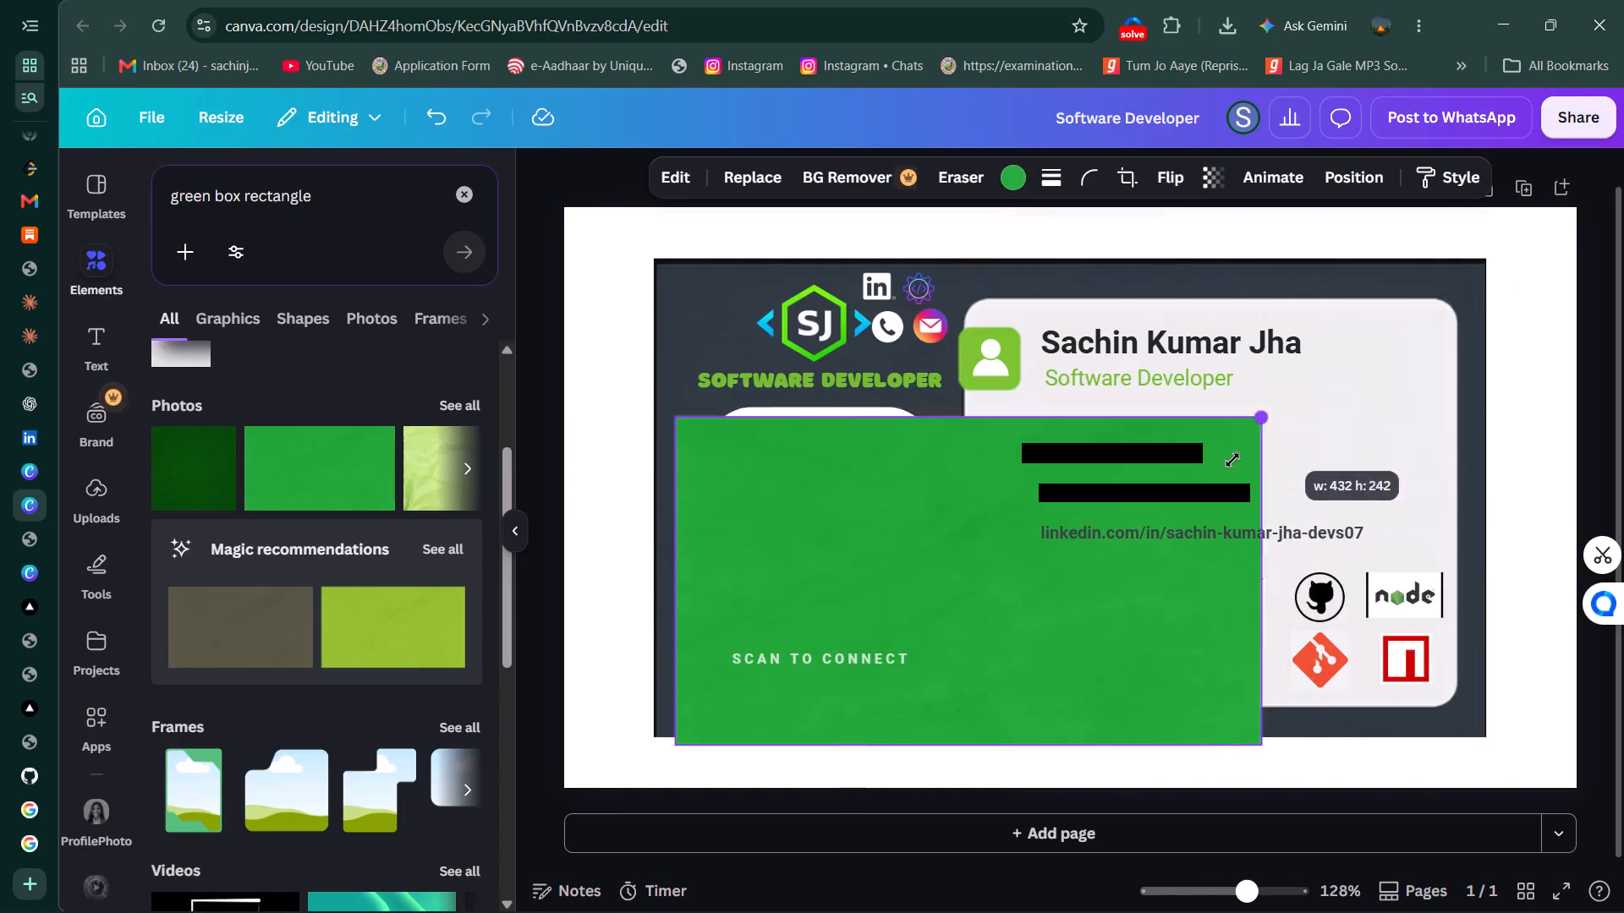
left_click_drag(1232, 460, 987, 642)
left_click_drag(889, 702, 900, 701)
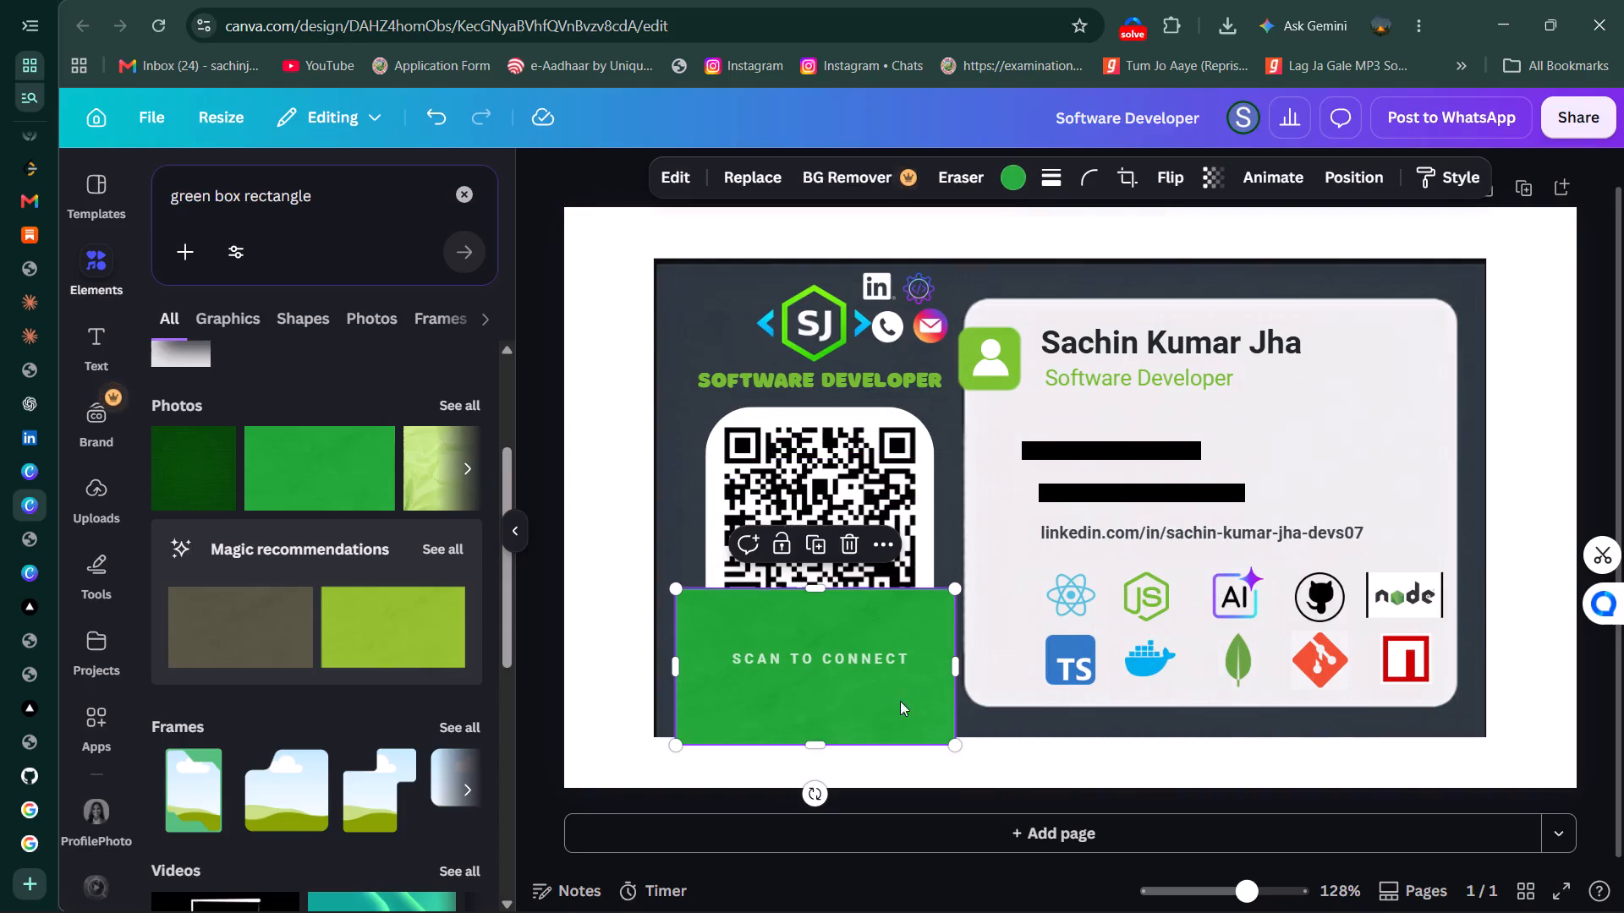
left_click_drag(900, 701, 1073, 635)
Examine the remaining photo results for another green rectangle that could back the contact icons.
scroll(396, 628, "left", 4)
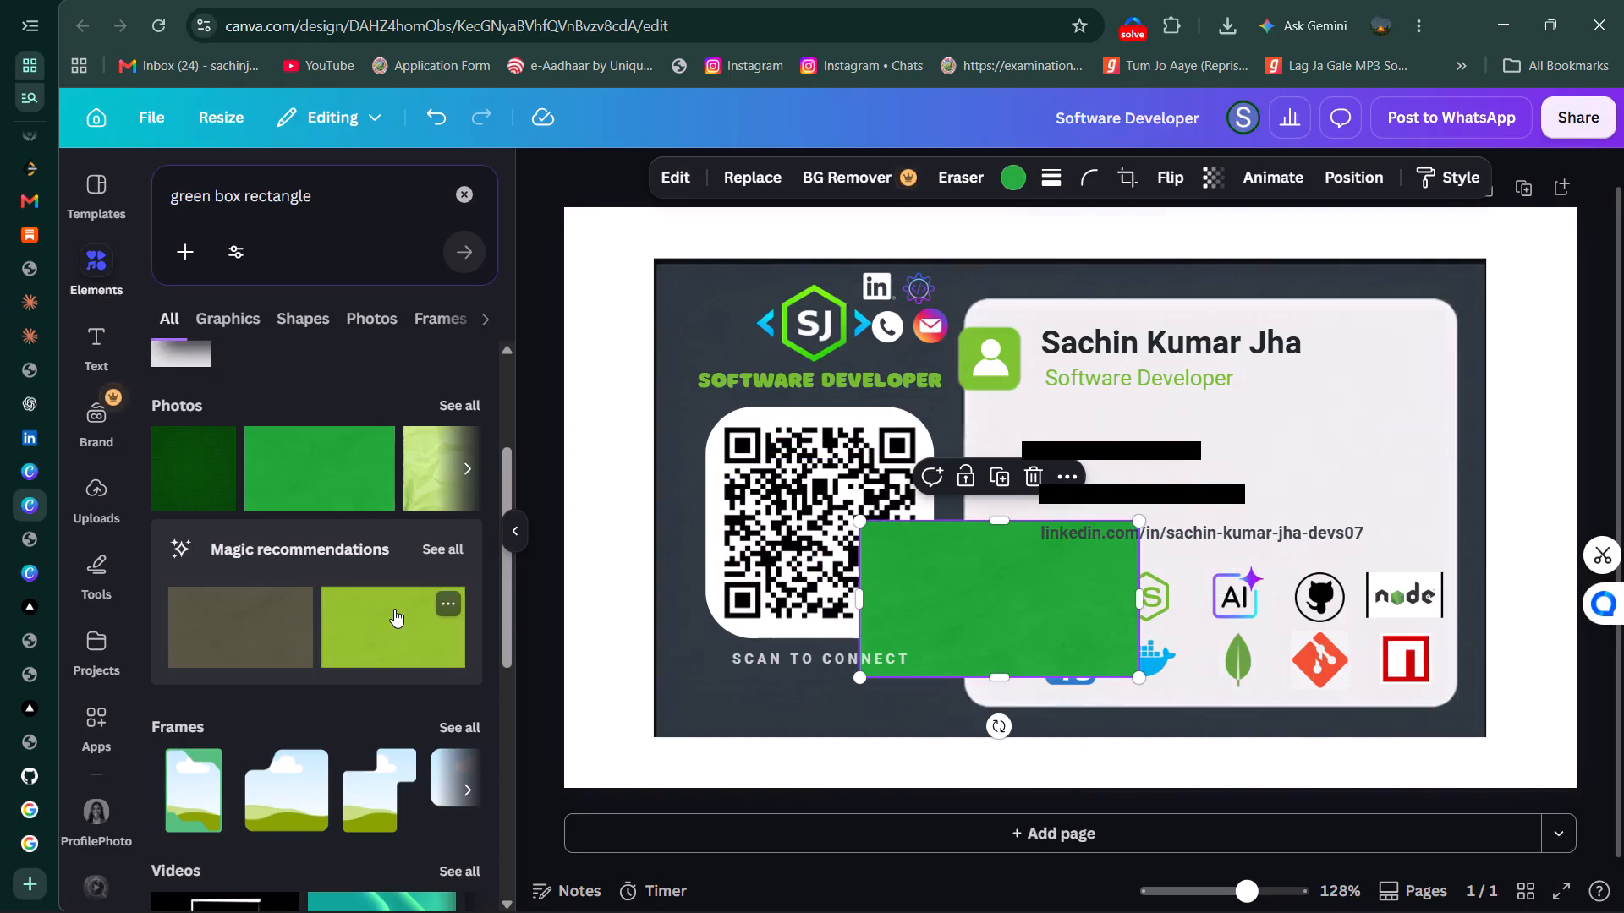
scroll(384, 487, "left", 10)
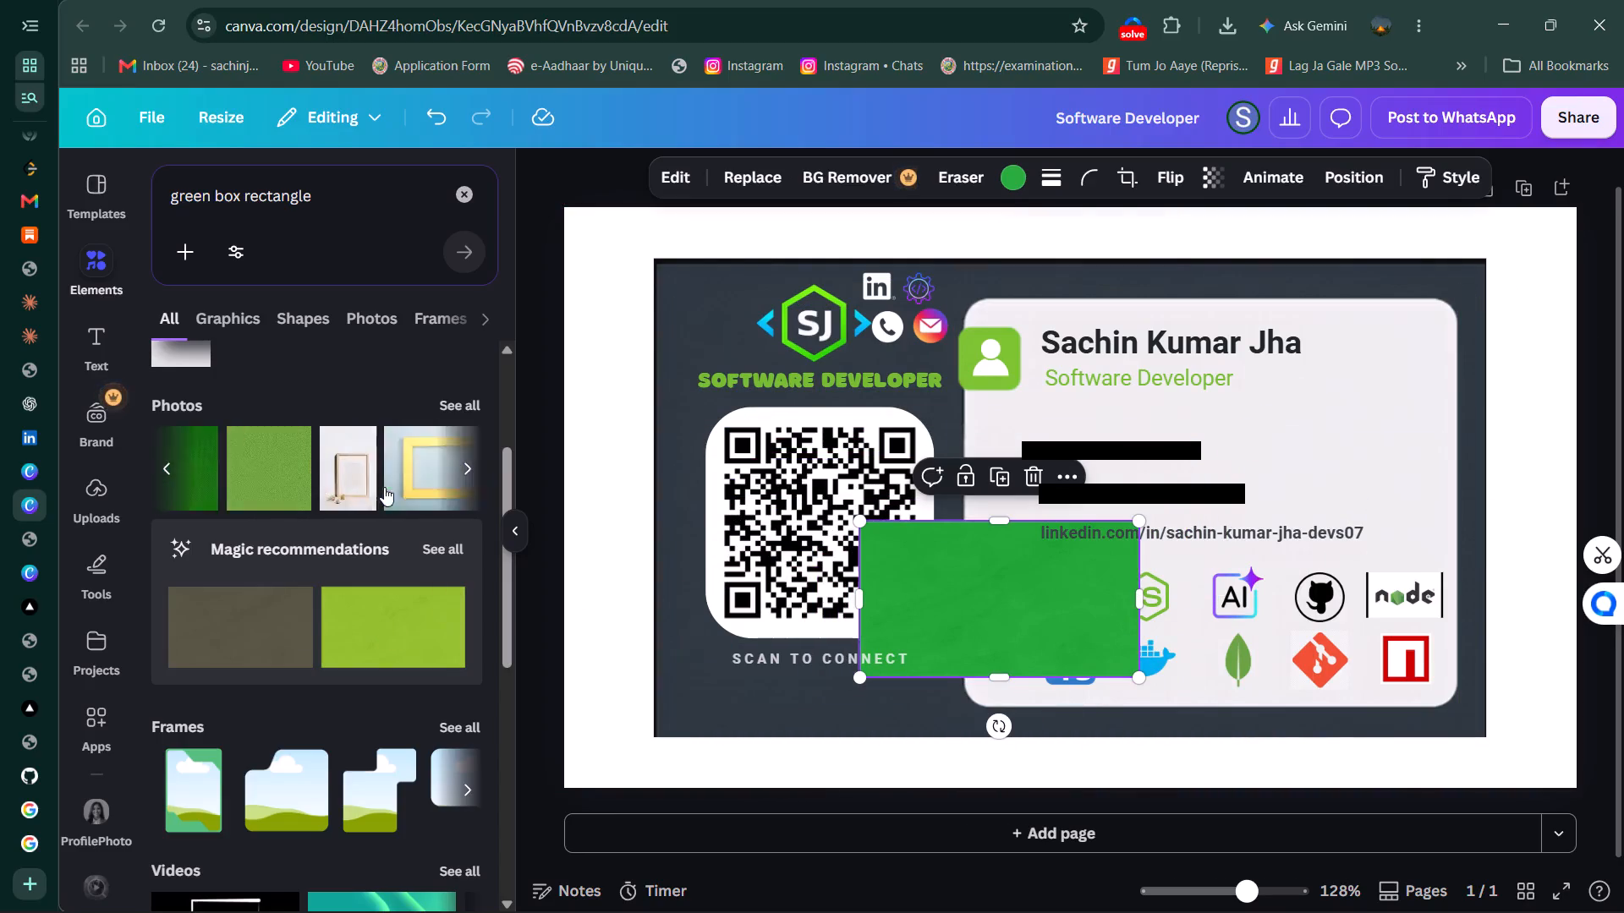
scroll(384, 487, "right", 5)
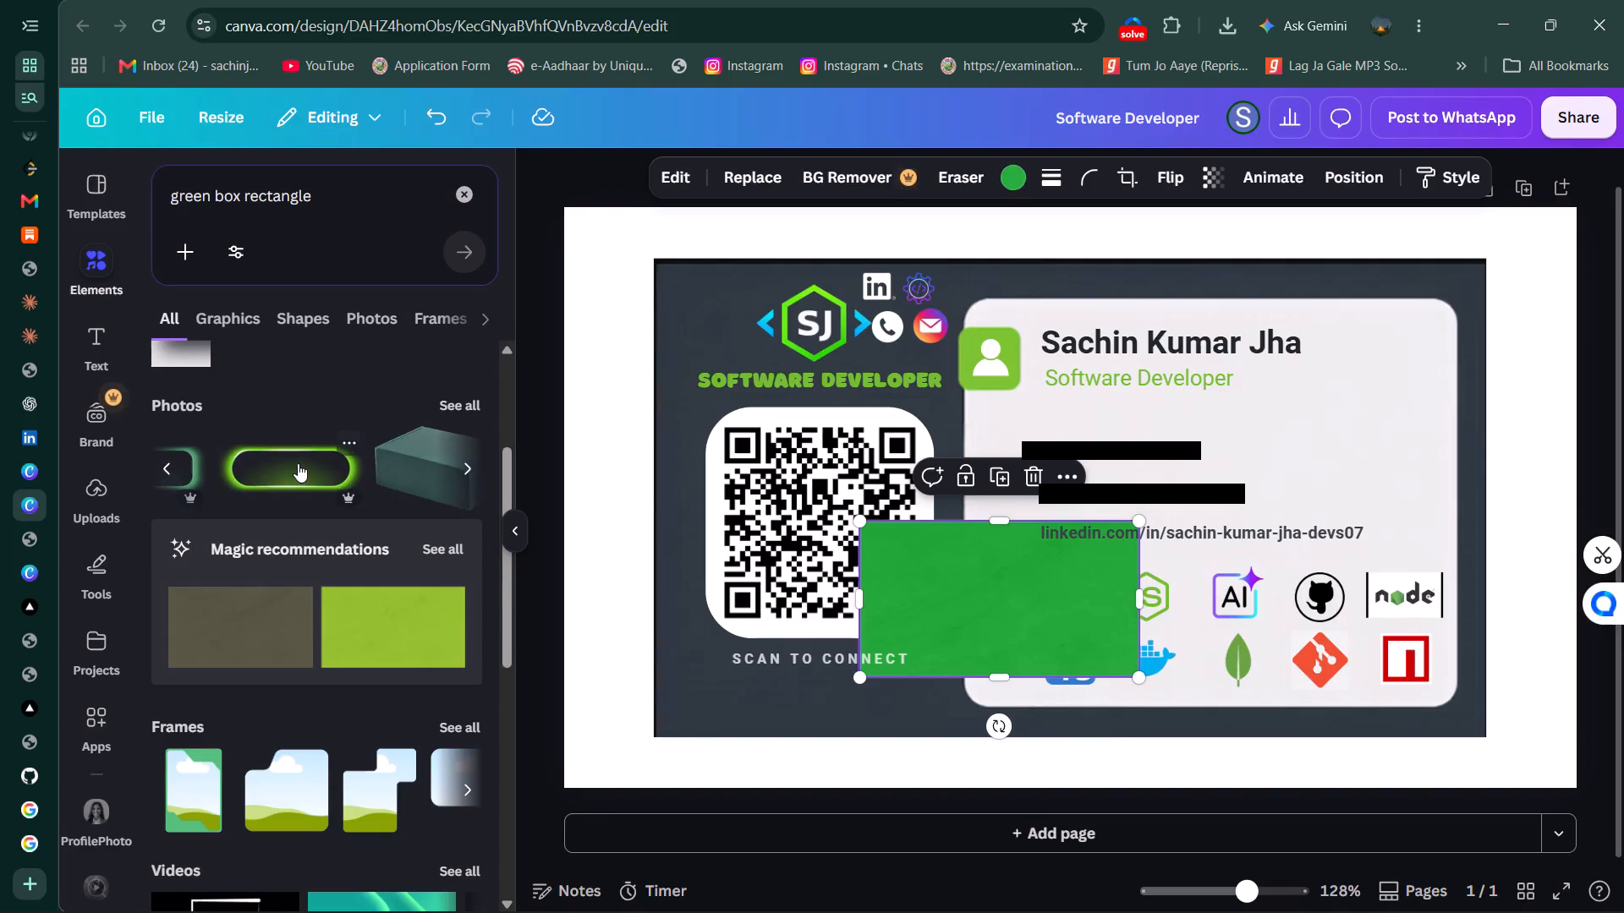
scroll(298, 463, "left", 7)
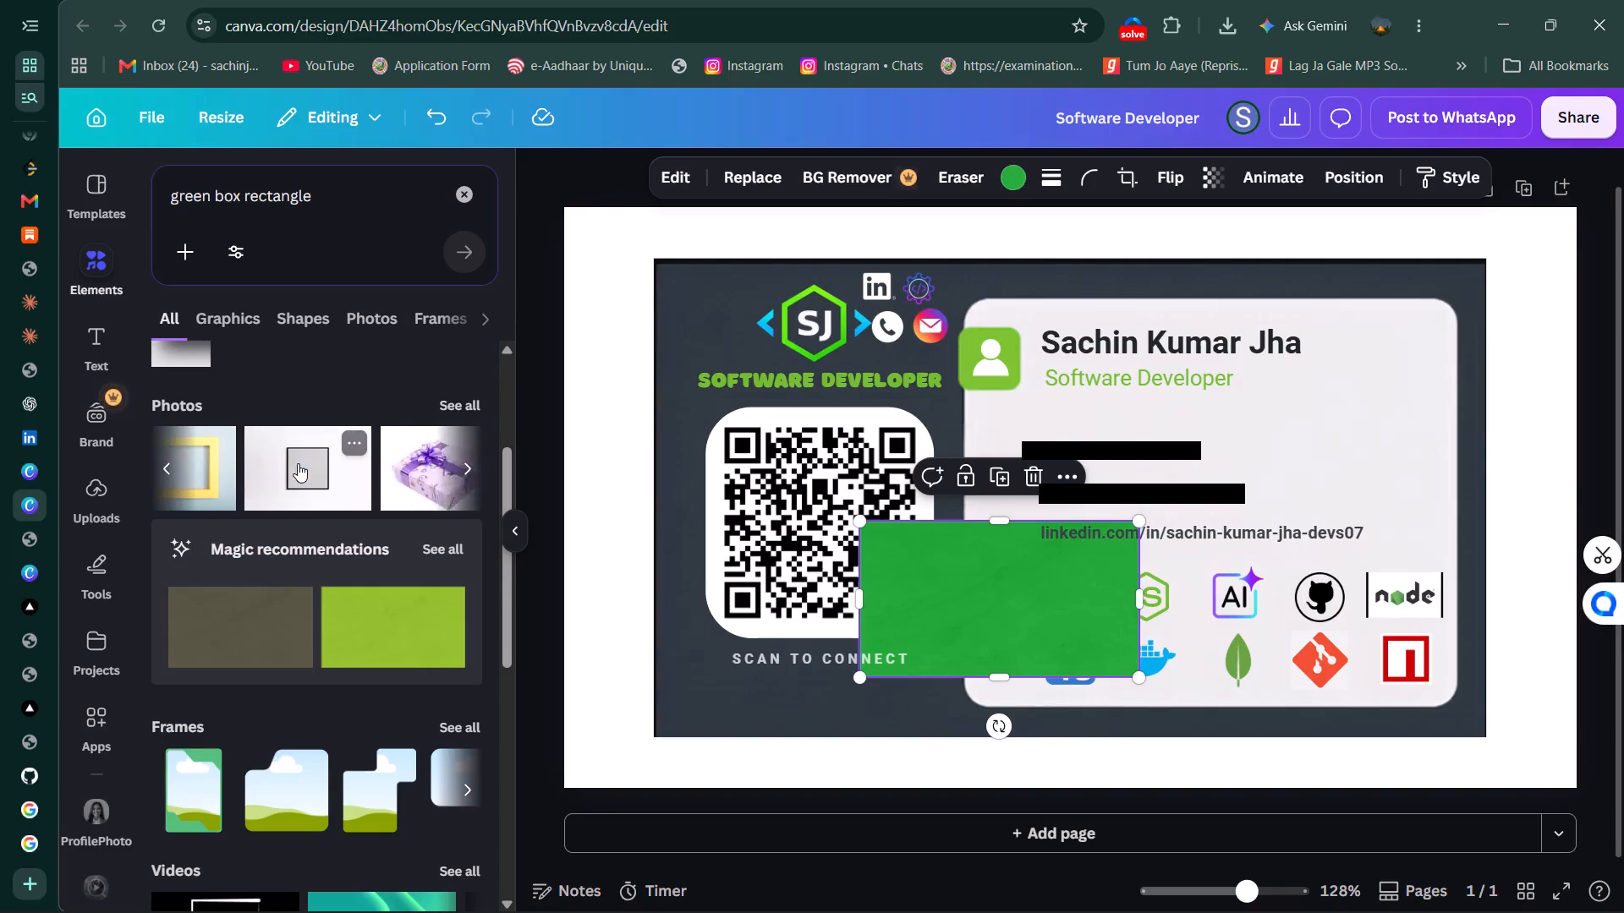
scroll(298, 463, "left", 2)
scroll(298, 463, "right", 5)
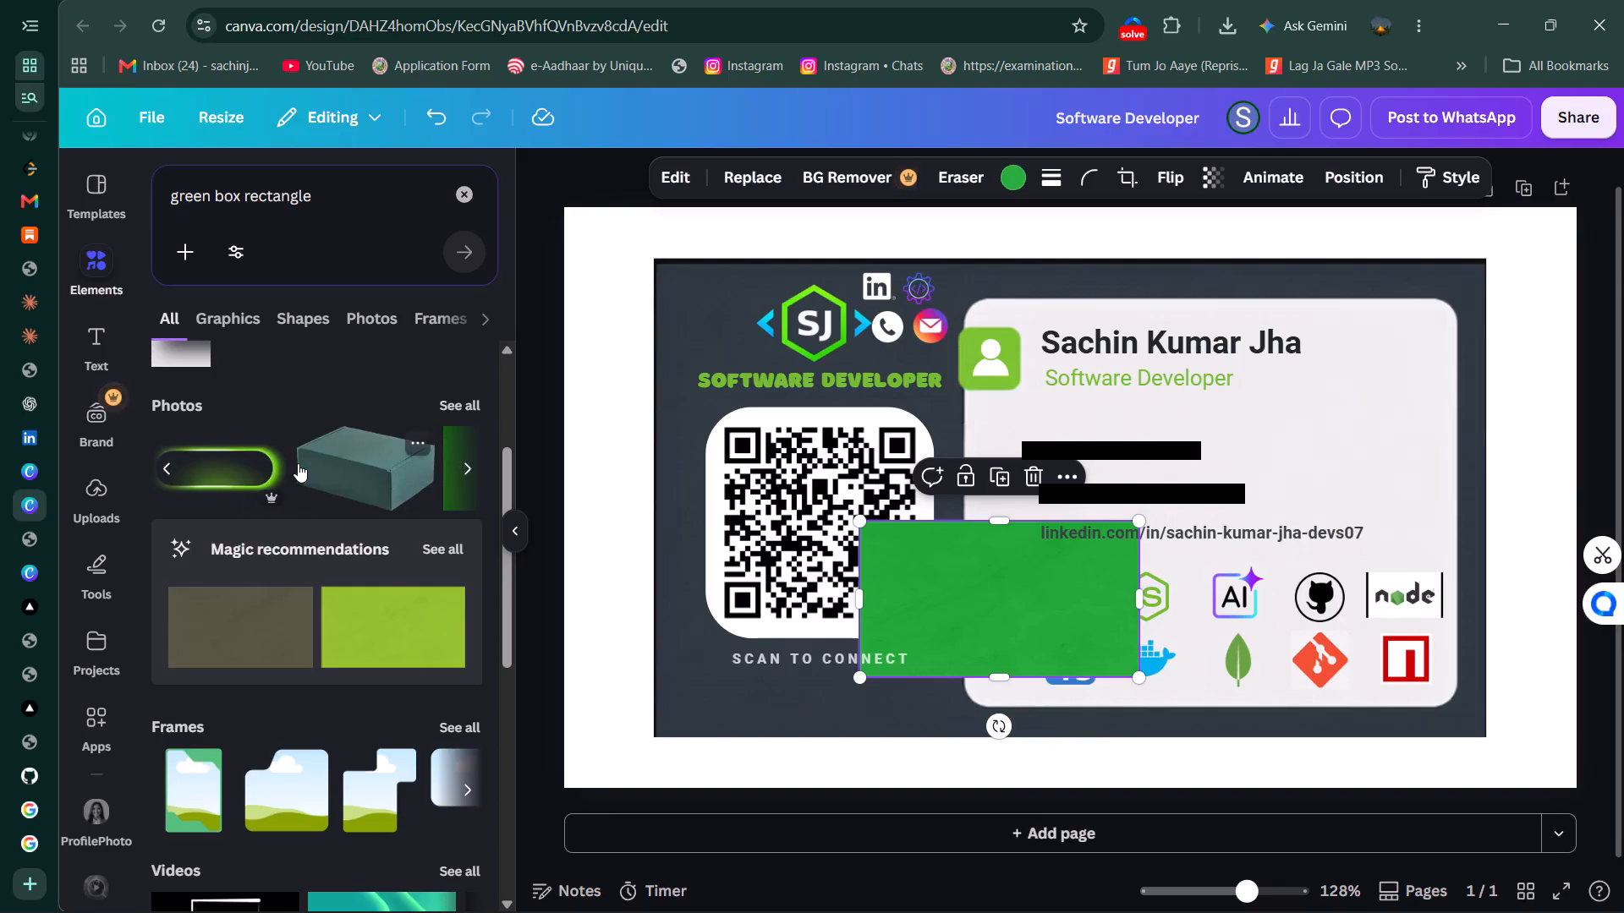
scroll(298, 463, "right", 1)
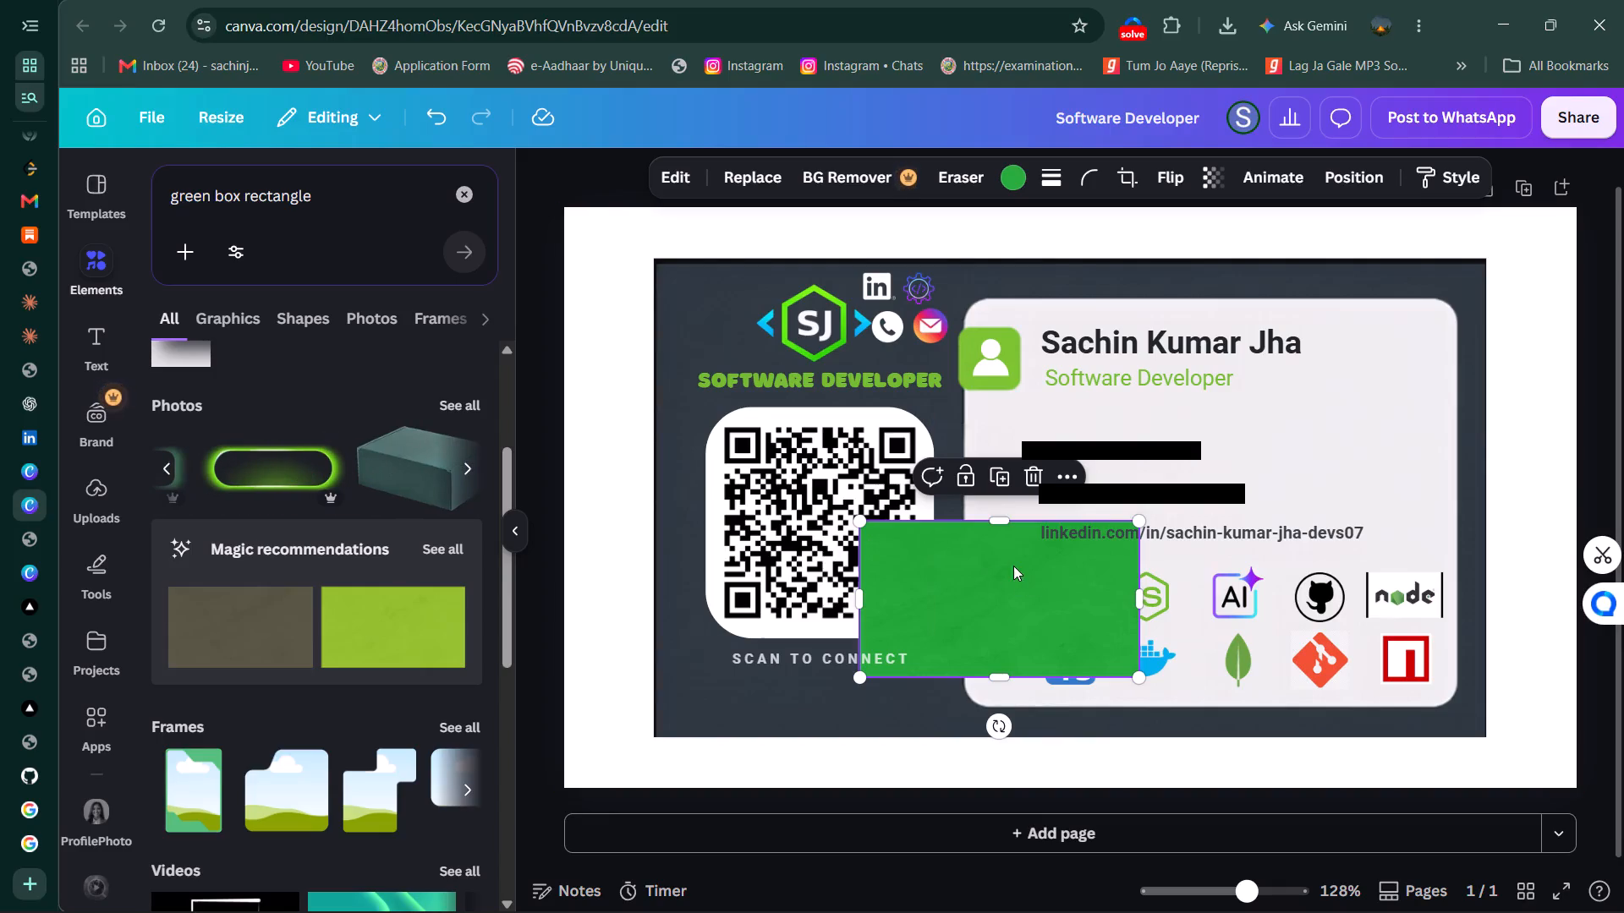
Reshape the medium-green photo on the white panel's lower left edge into a low horizontal bar.
left_click_drag(859, 530, 996, 477)
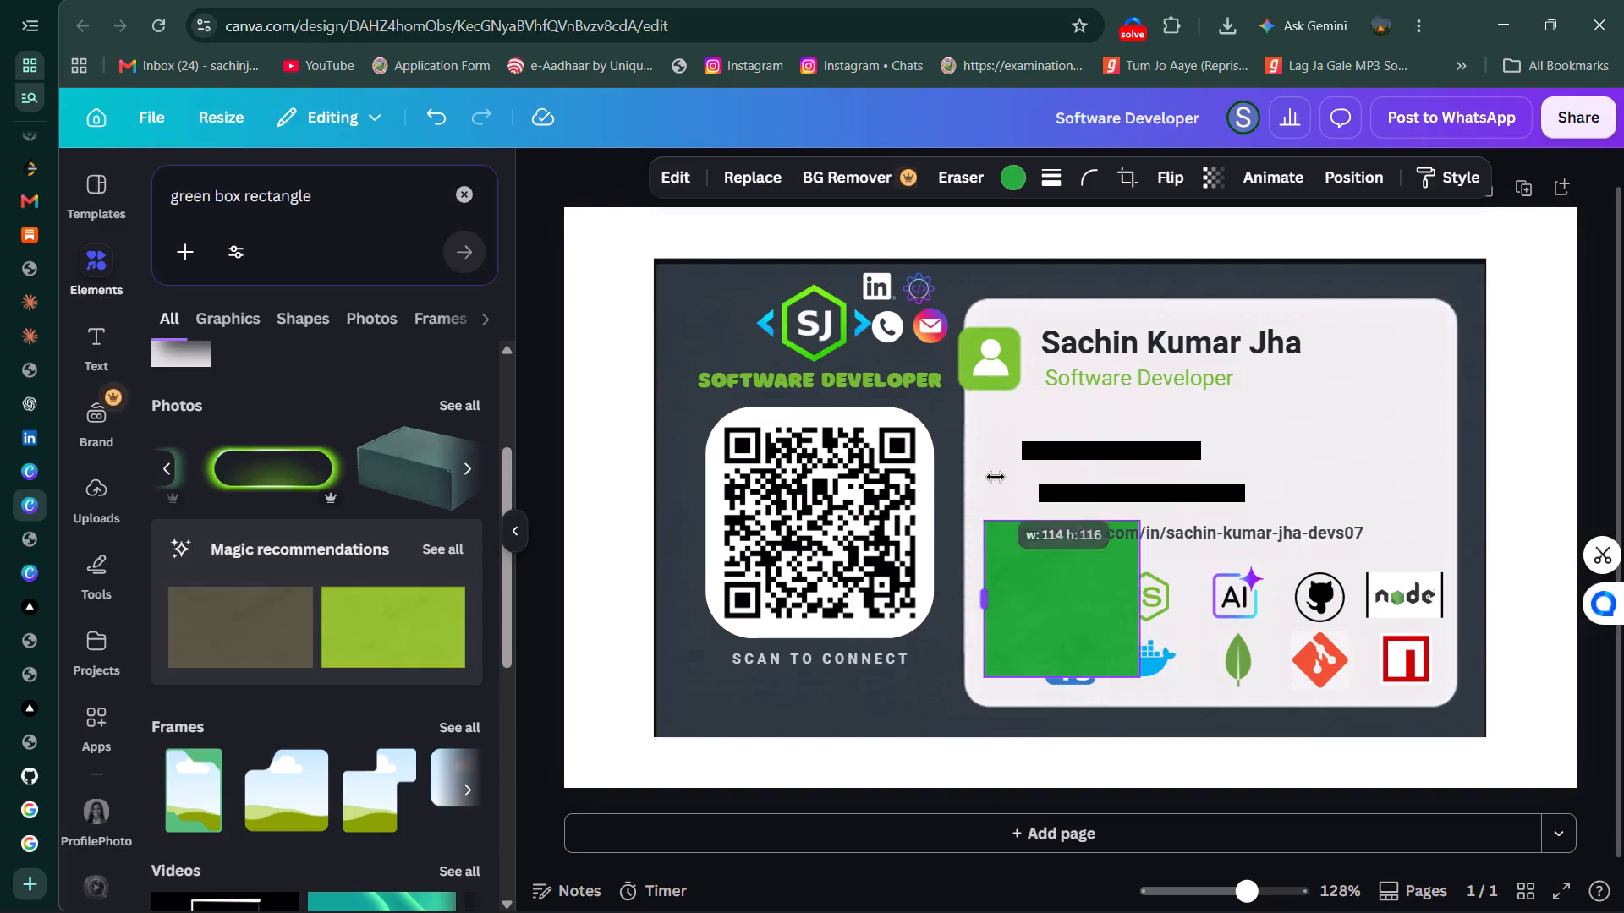
left_click_drag(996, 477, 868, 515)
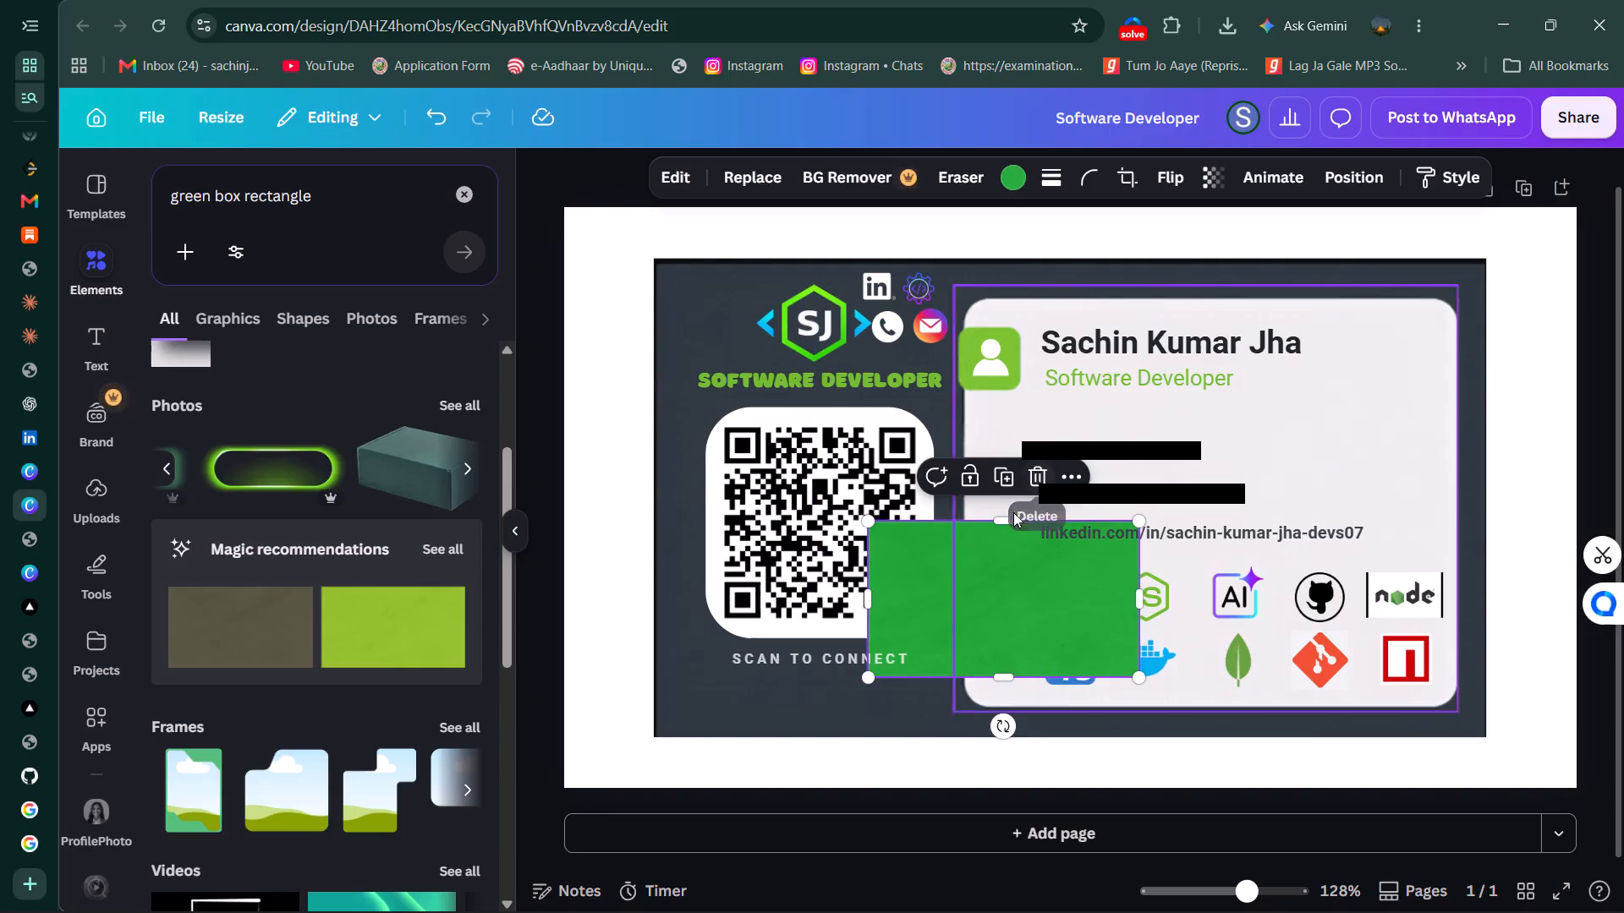
left_click_drag(1001, 528, 1001, 620)
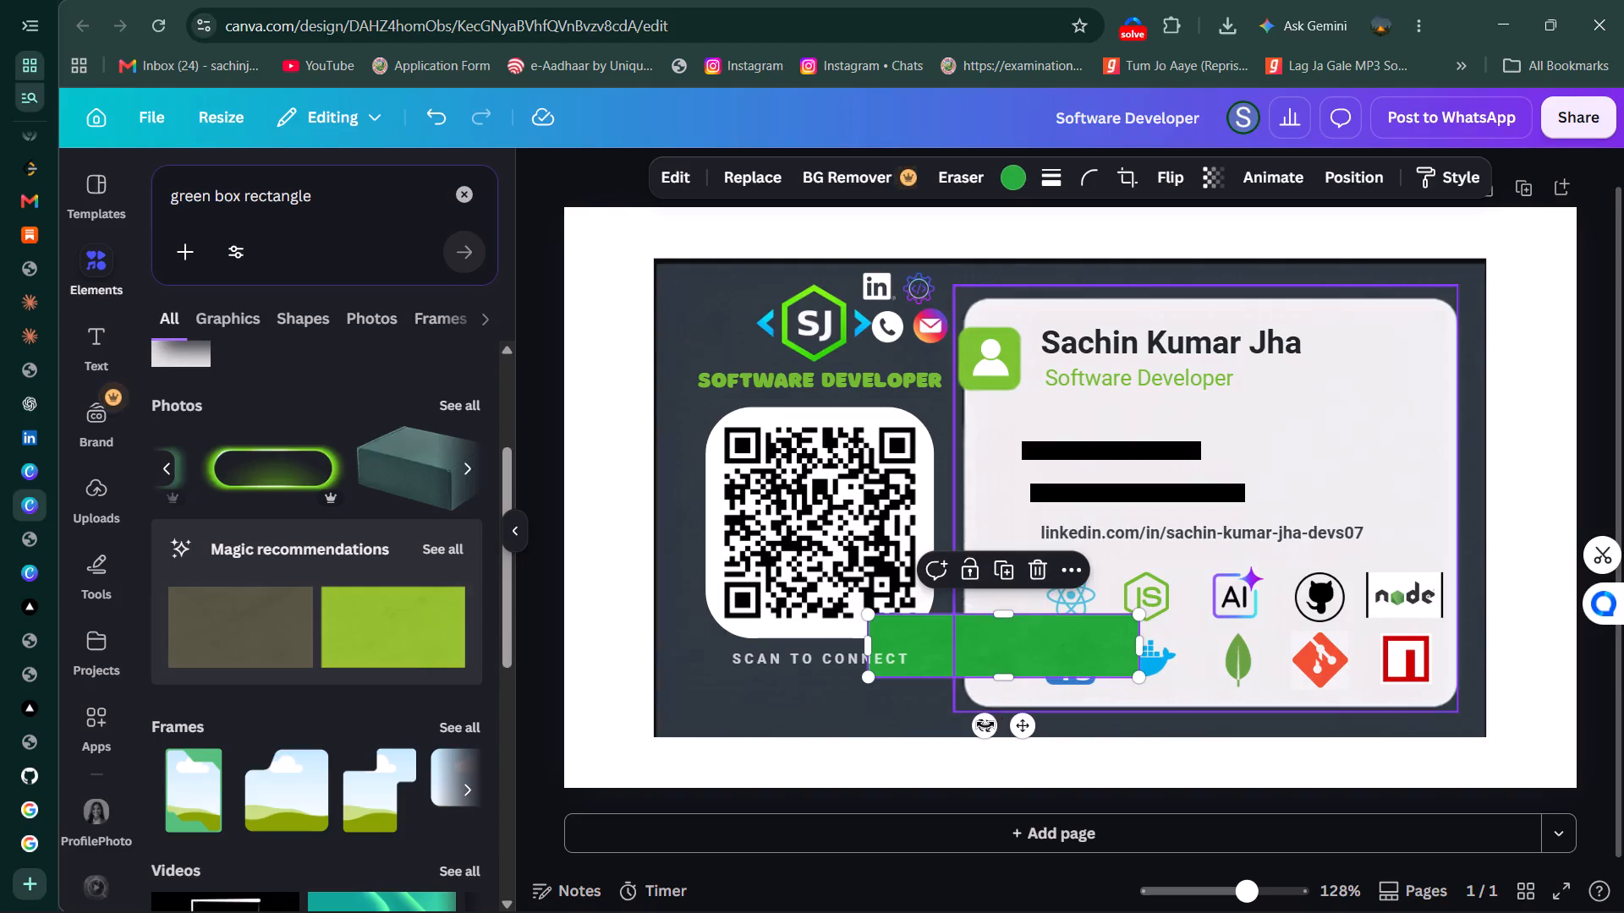
Rotate the green bar to 90° and place it over the icon column directly beneath the profile icon.
left_click_drag(985, 729, 976, 631)
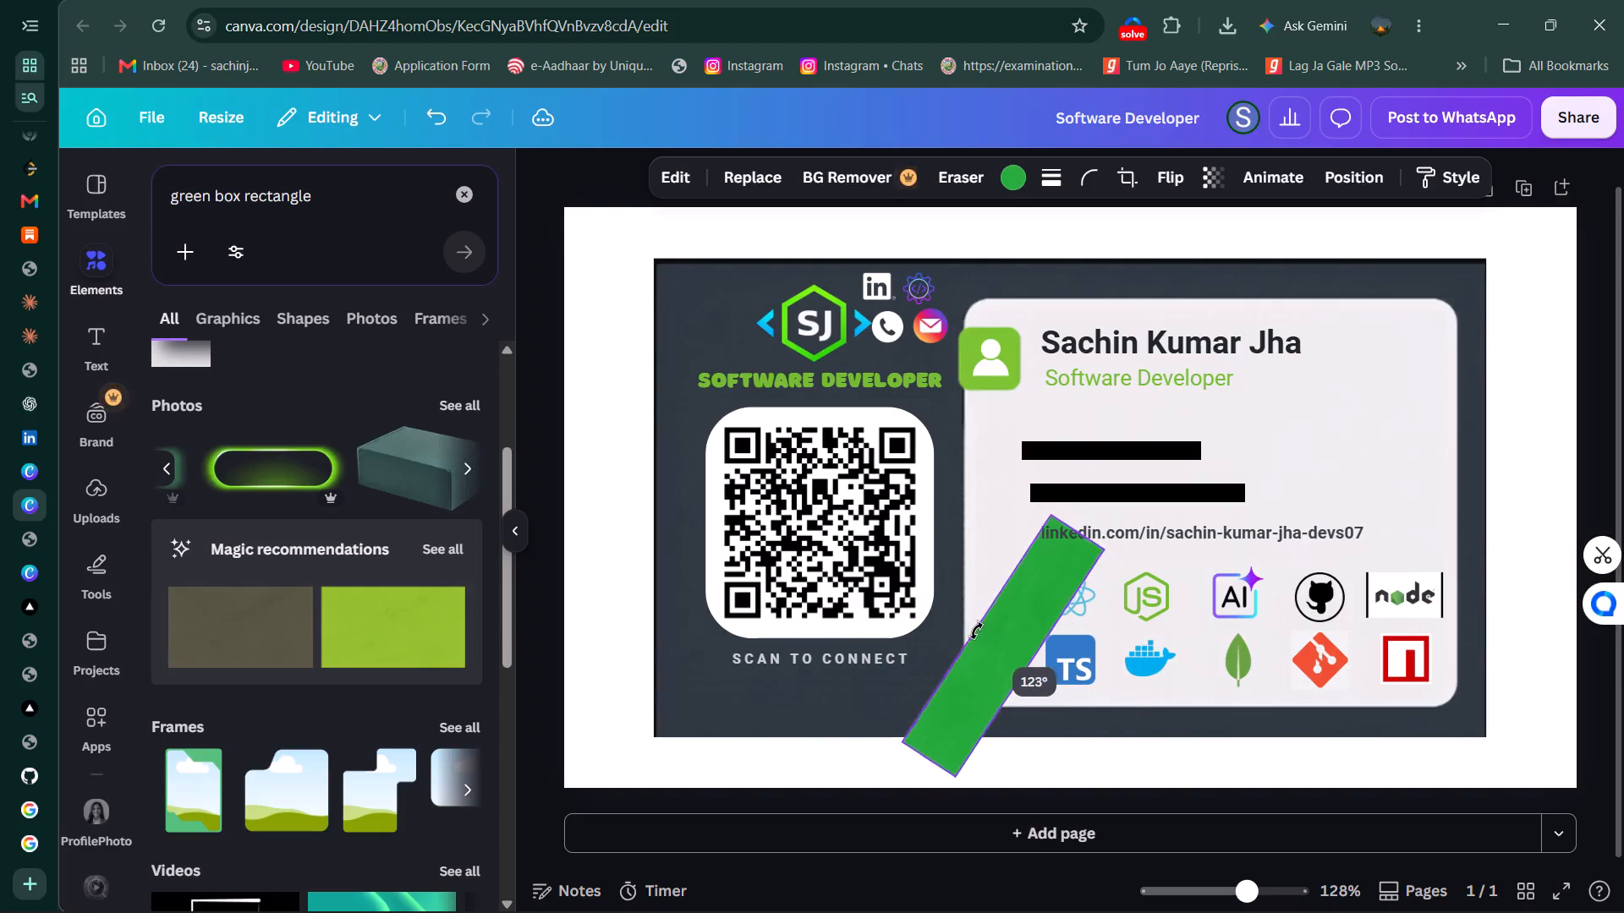
left_click_drag(976, 631, 967, 646)
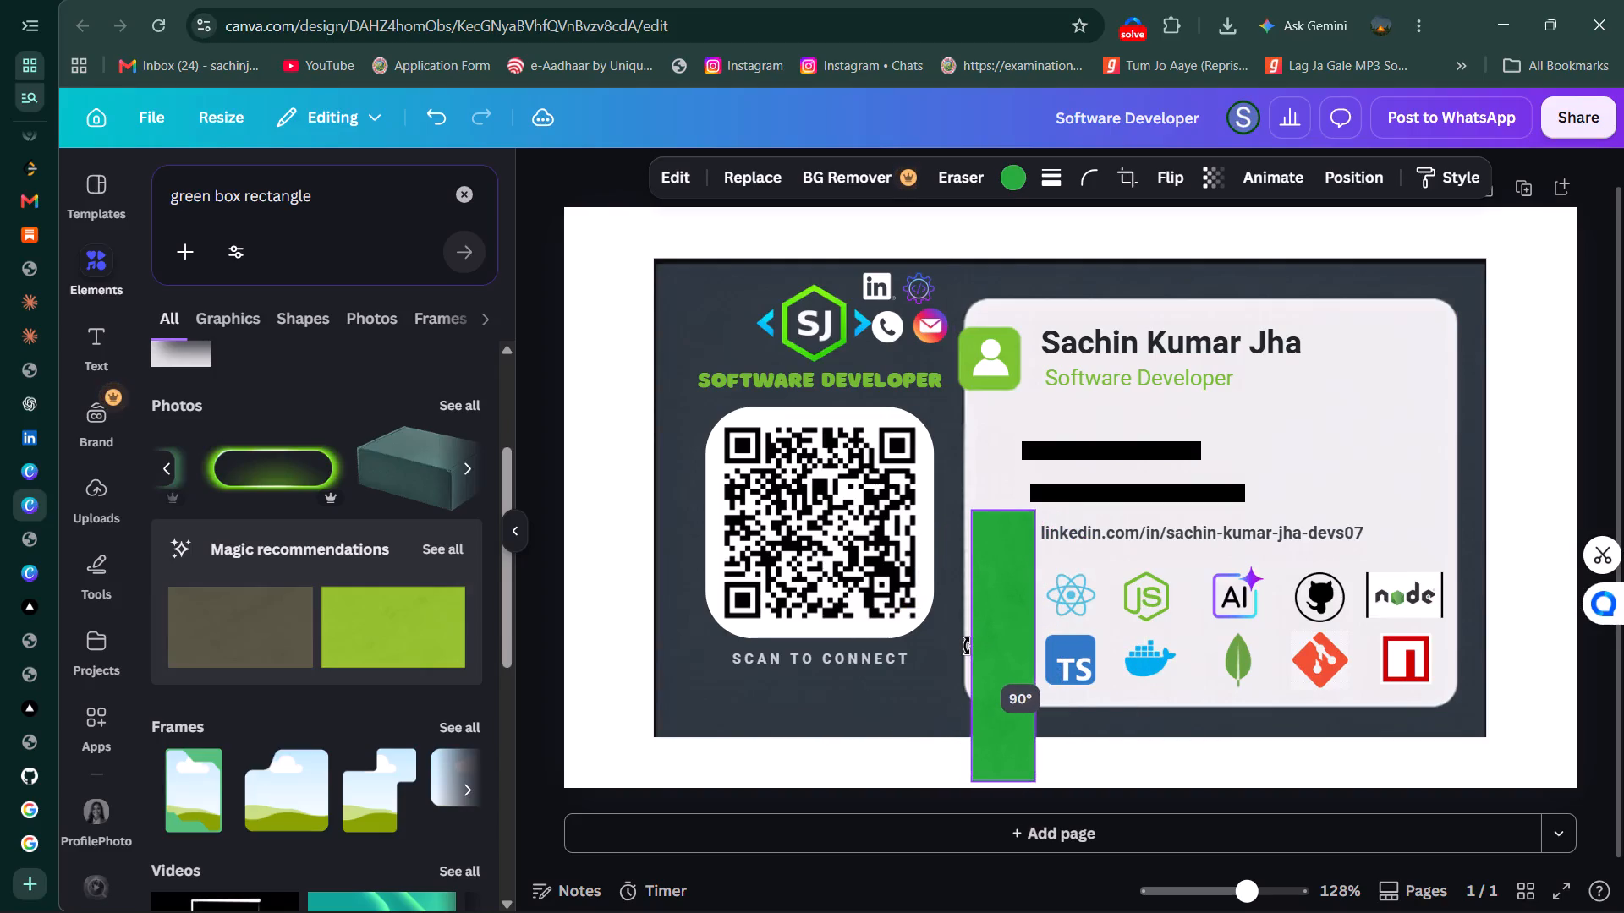
left_click_drag(967, 646, 968, 644)
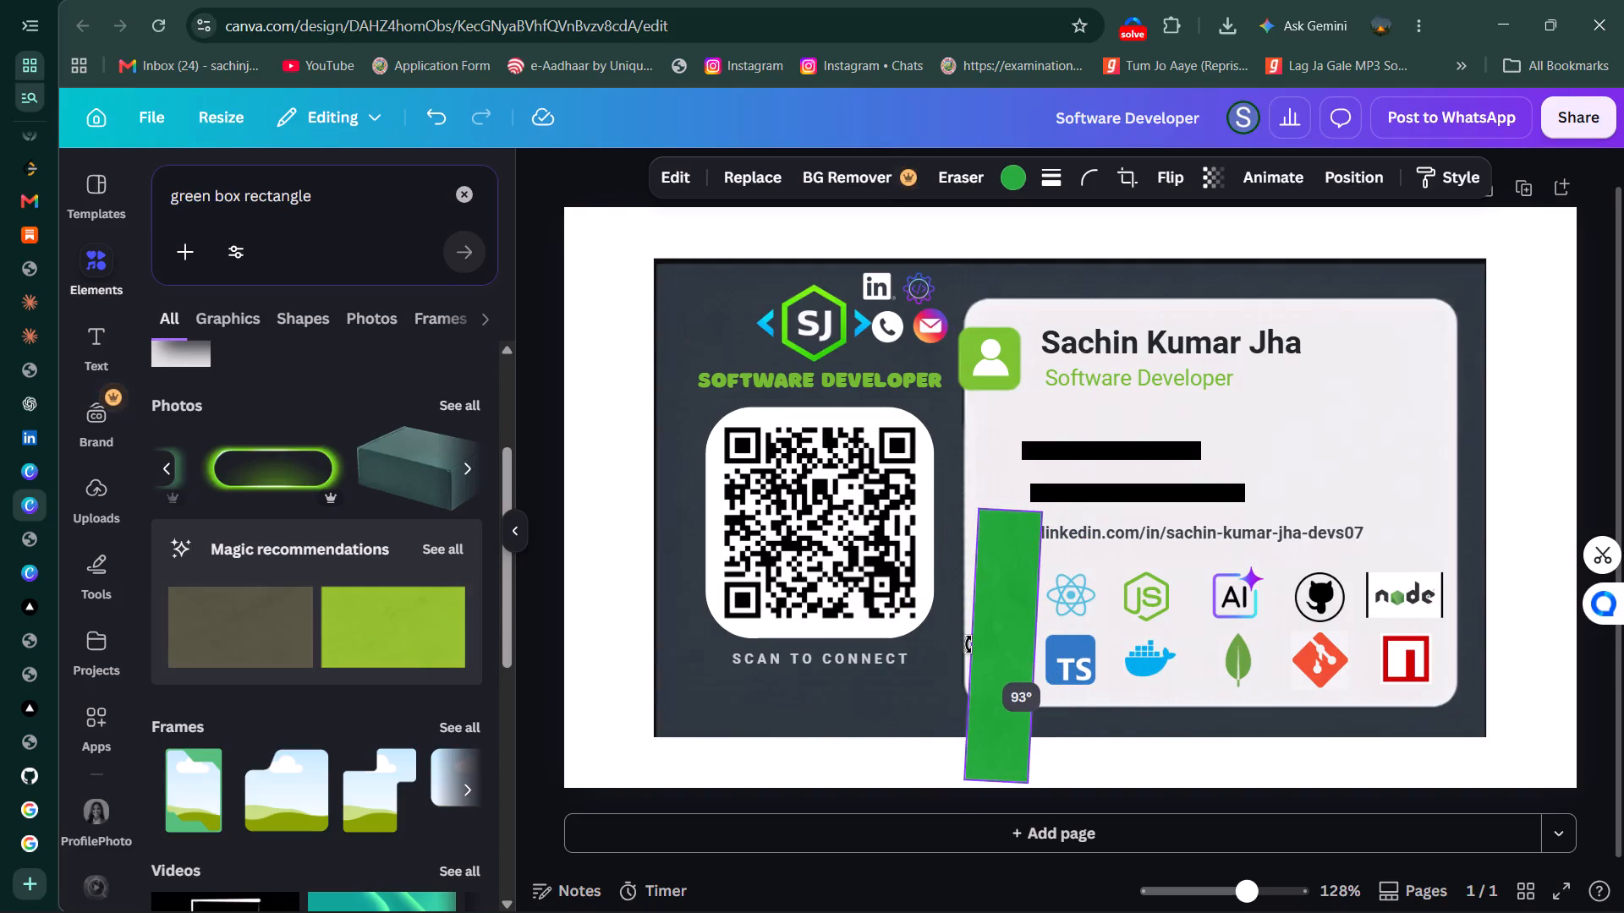
left_click_drag(968, 644, 972, 643)
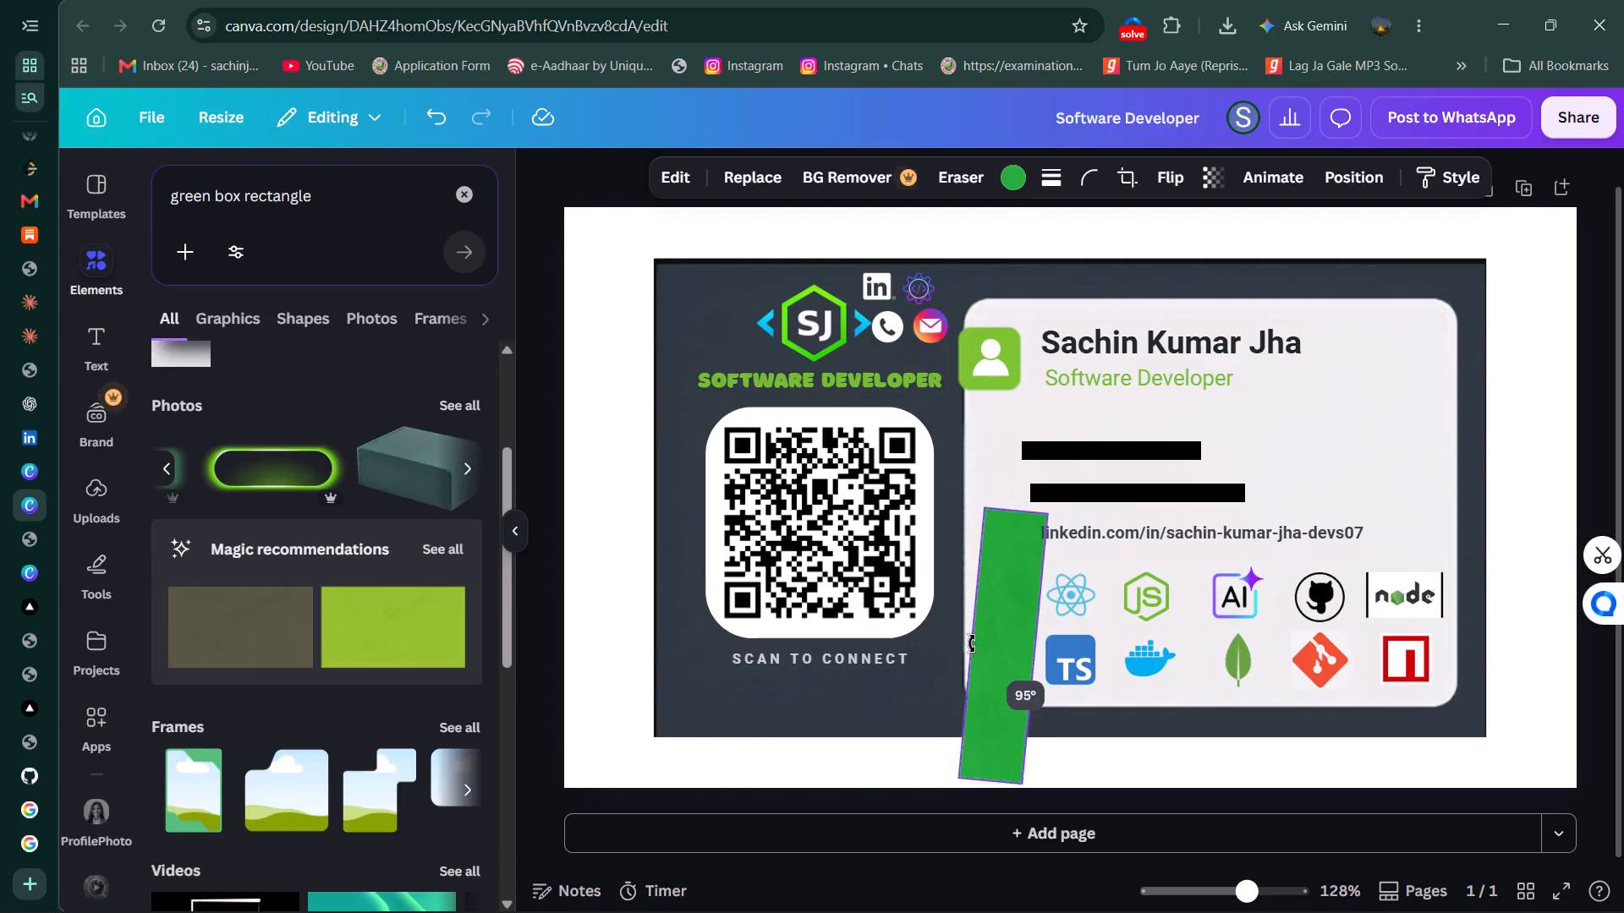
left_click_drag(972, 643, 973, 644)
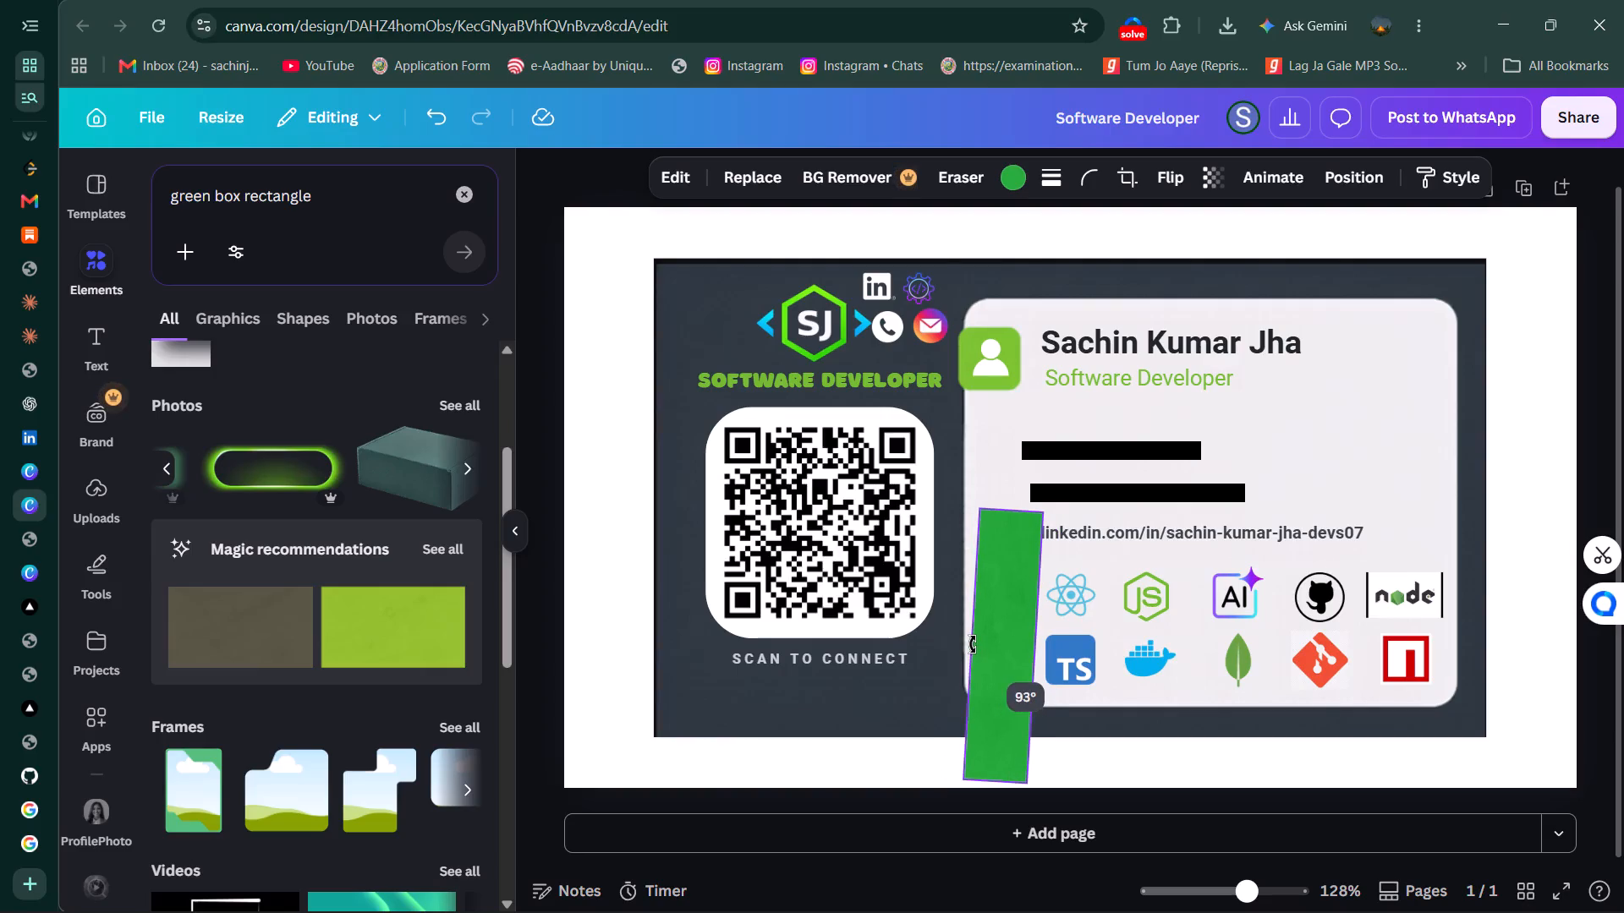
left_click_drag(973, 644, 975, 646)
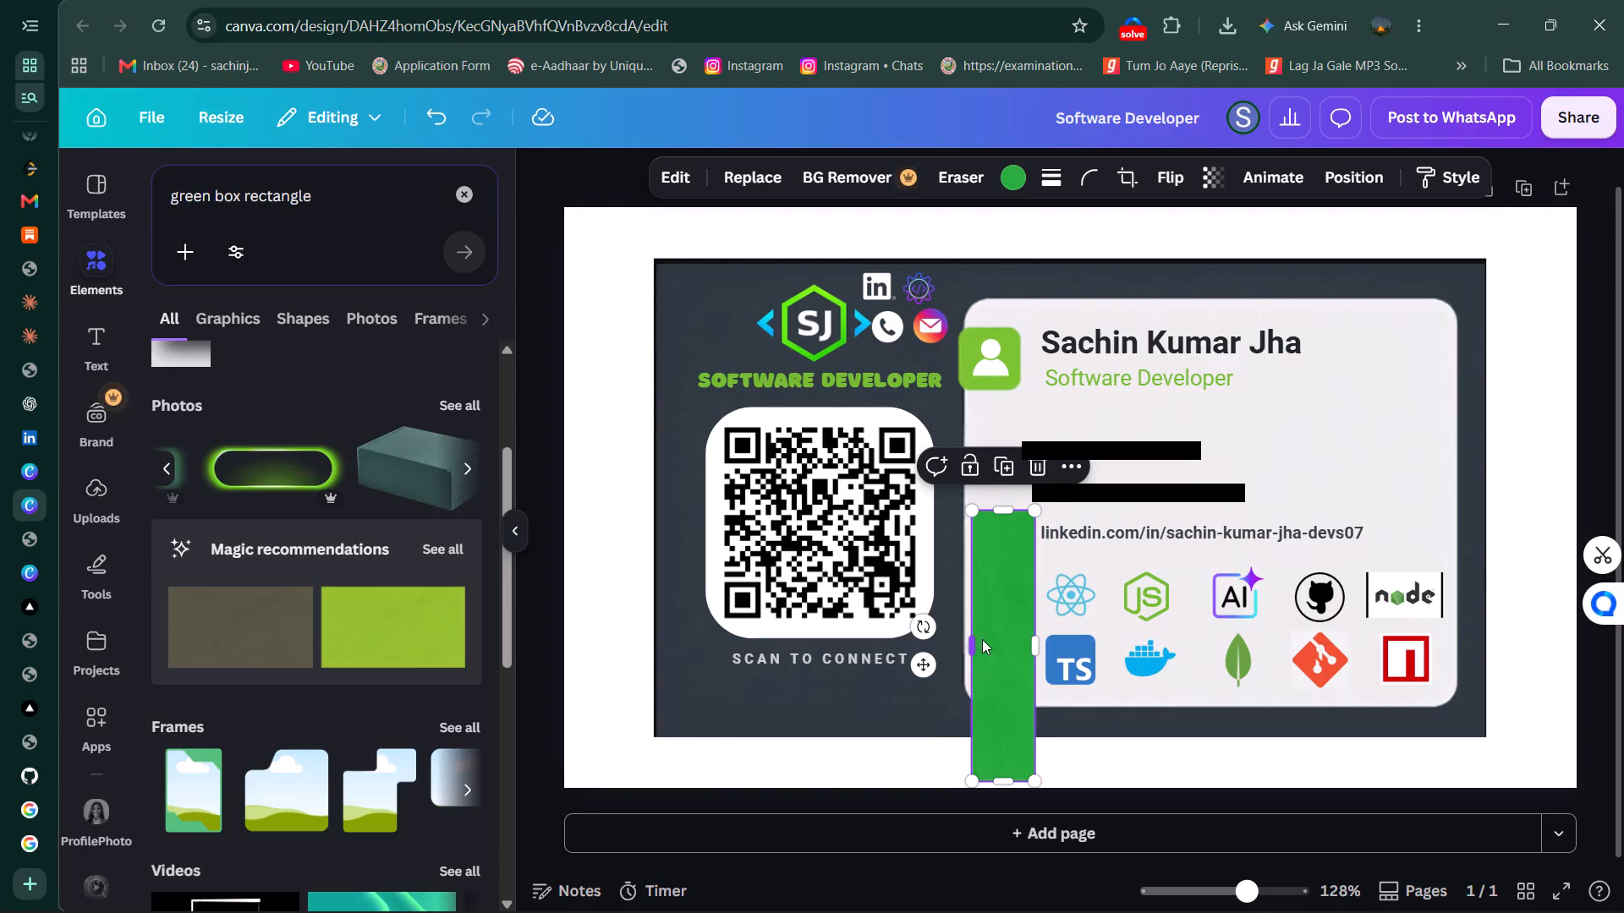
left_click_drag(1002, 626, 987, 517)
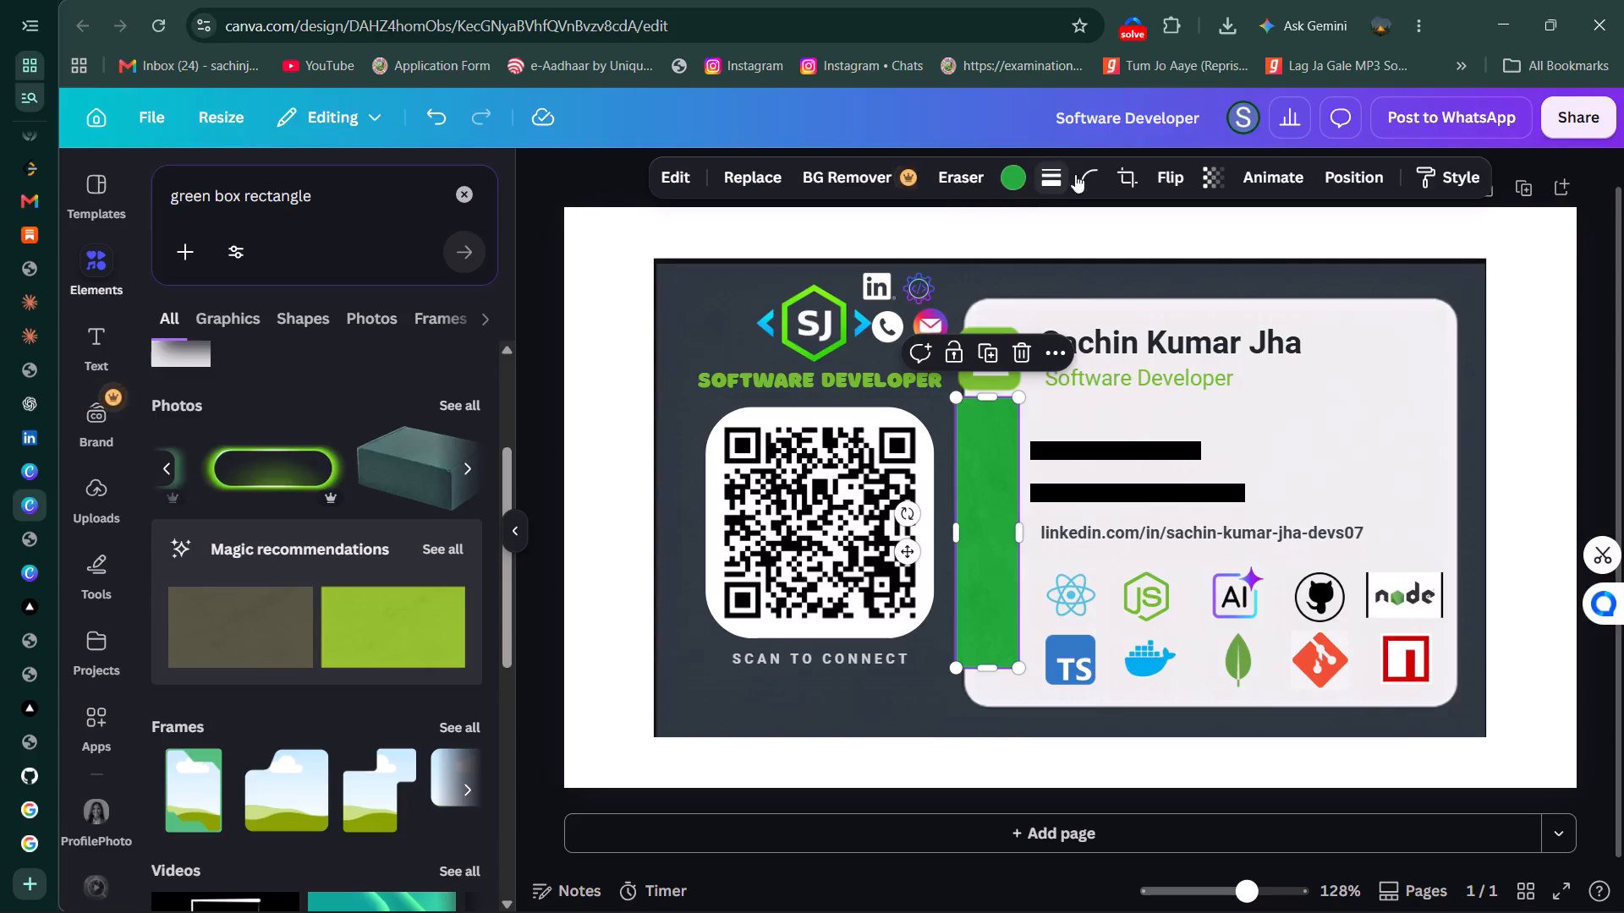
Set the upright green bar's corner rounding to 100.
left_click(1088, 177)
left_click_drag(986, 265, 1001, 267)
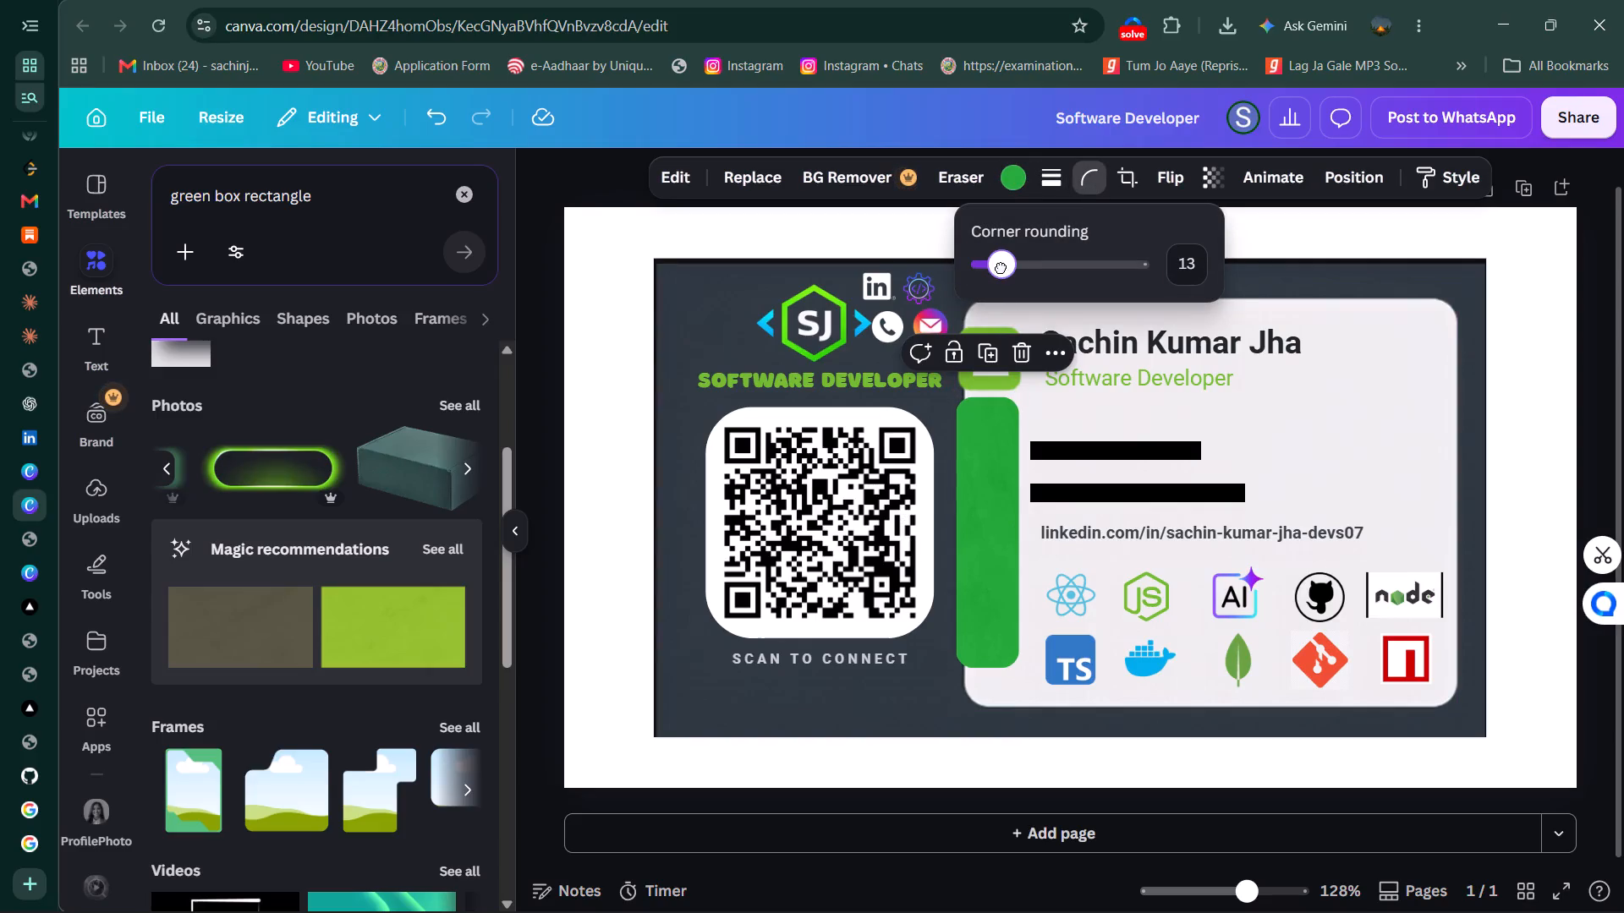
left_click_drag(1001, 267, 1062, 276)
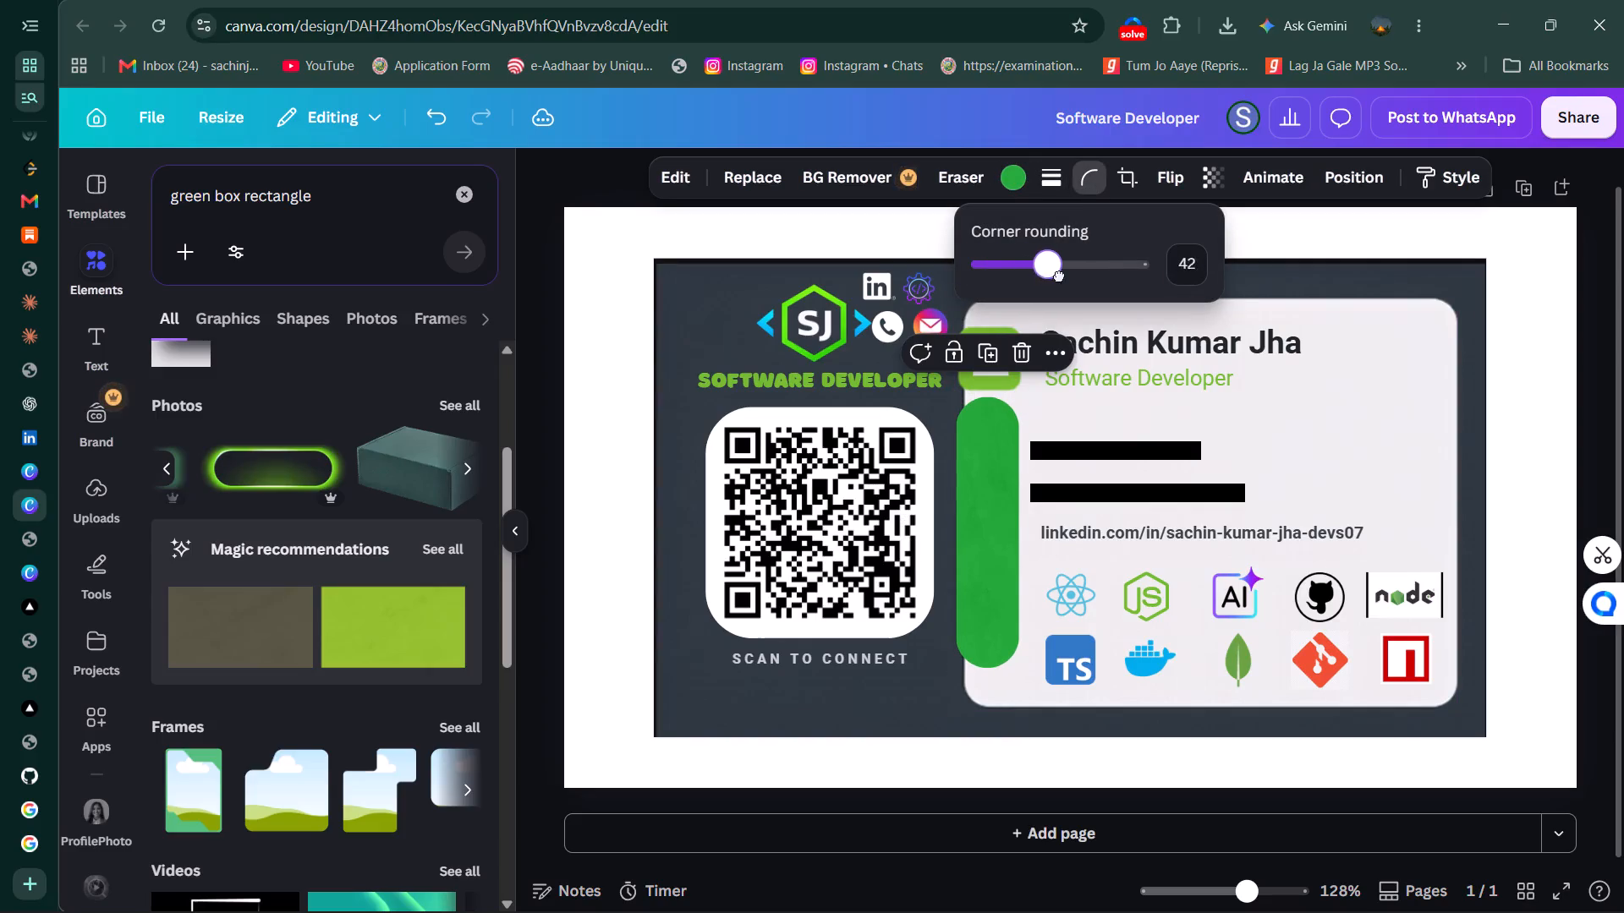
left_click_drag(1062, 276, 1148, 277)
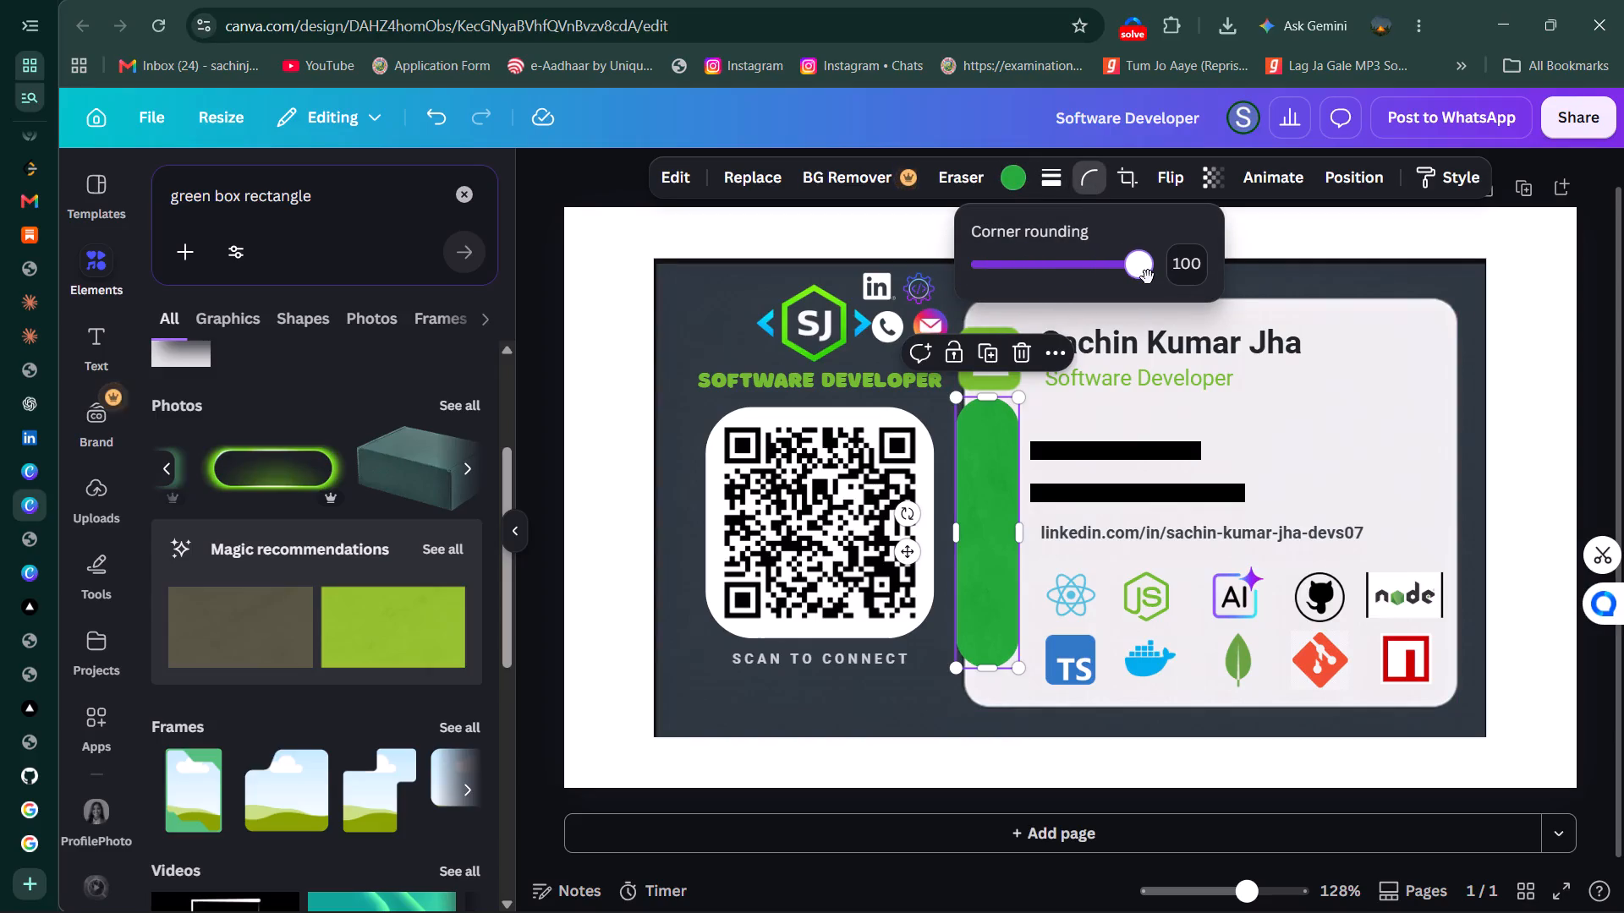
left_click(985, 492)
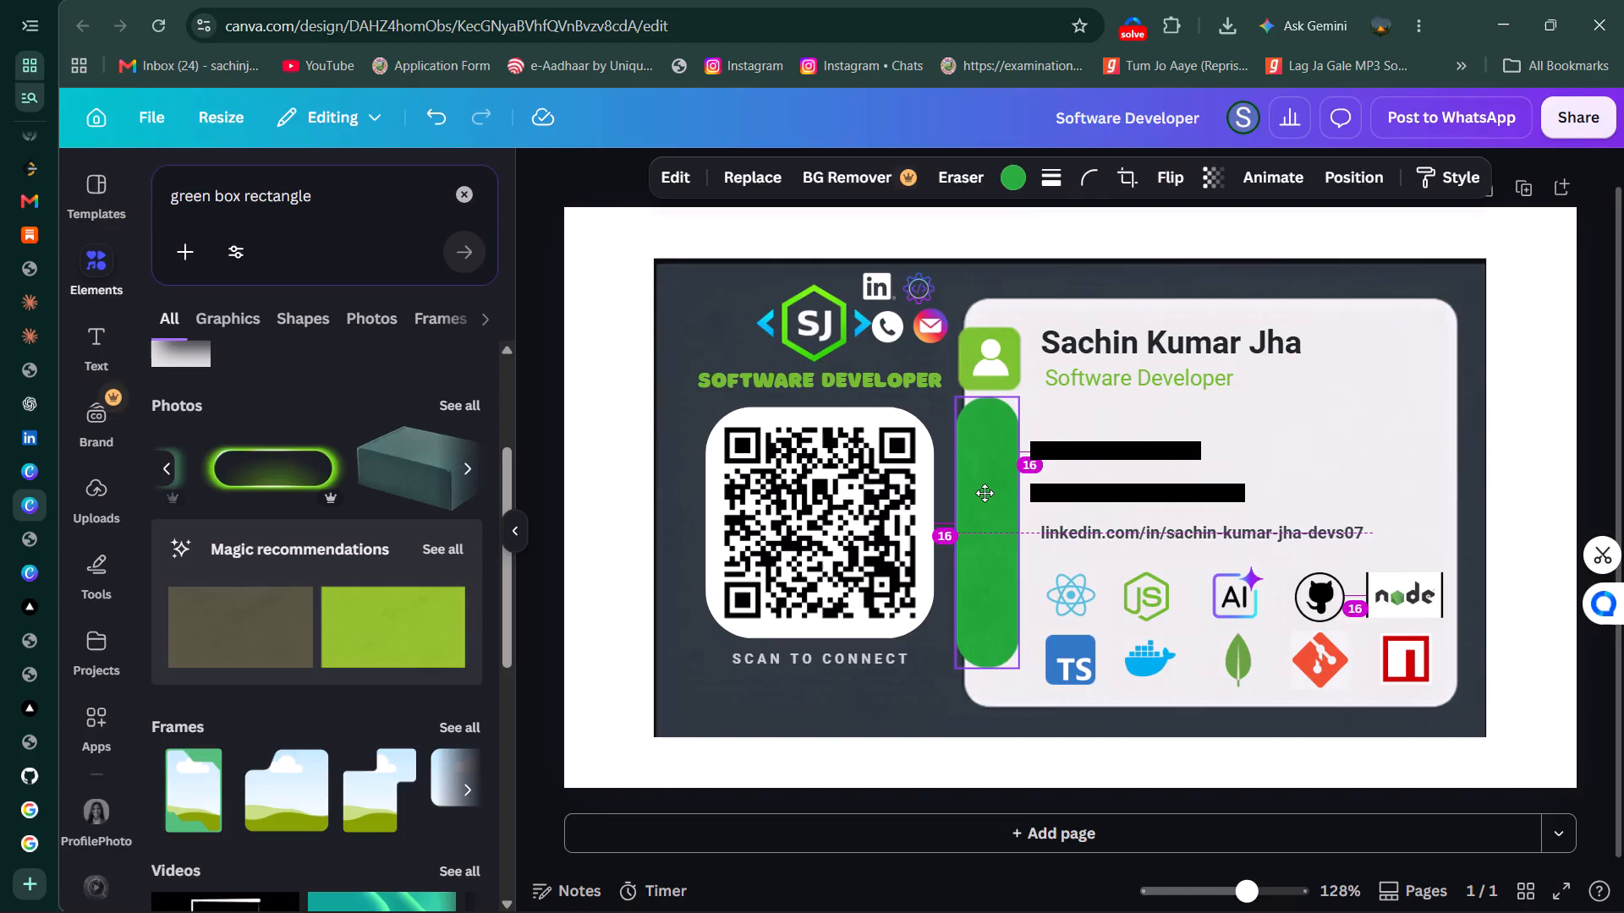
Add the glowing green pill-shaped outline from the photo results, shrink it to less than half size and rotate it upright.
left_click(274, 481)
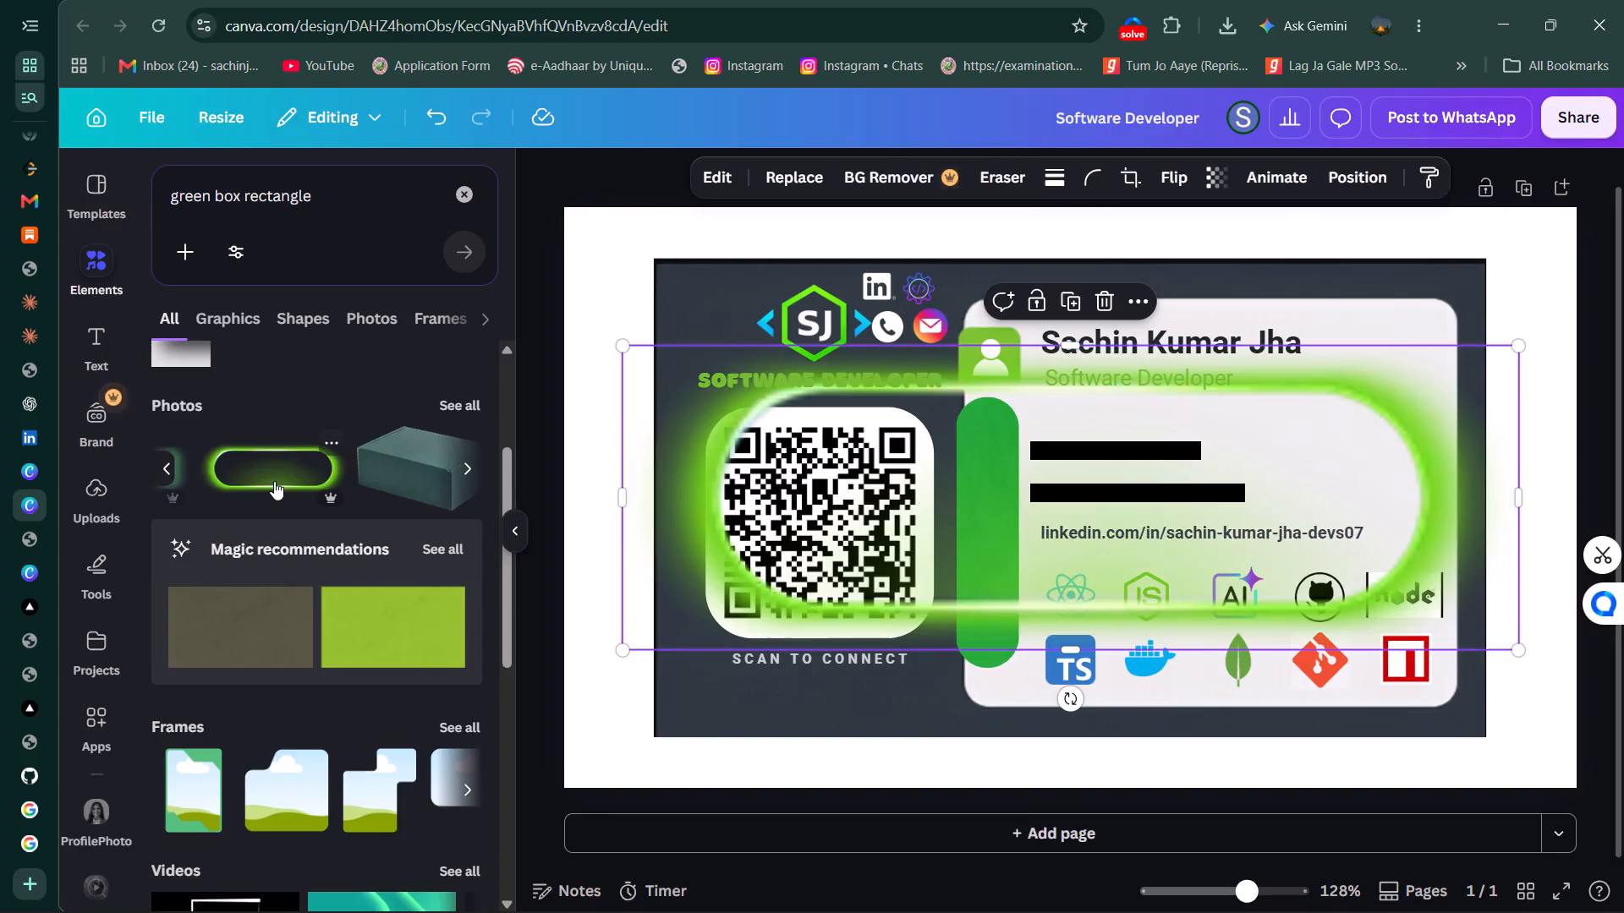
left_click_drag(1519, 346, 1042, 538)
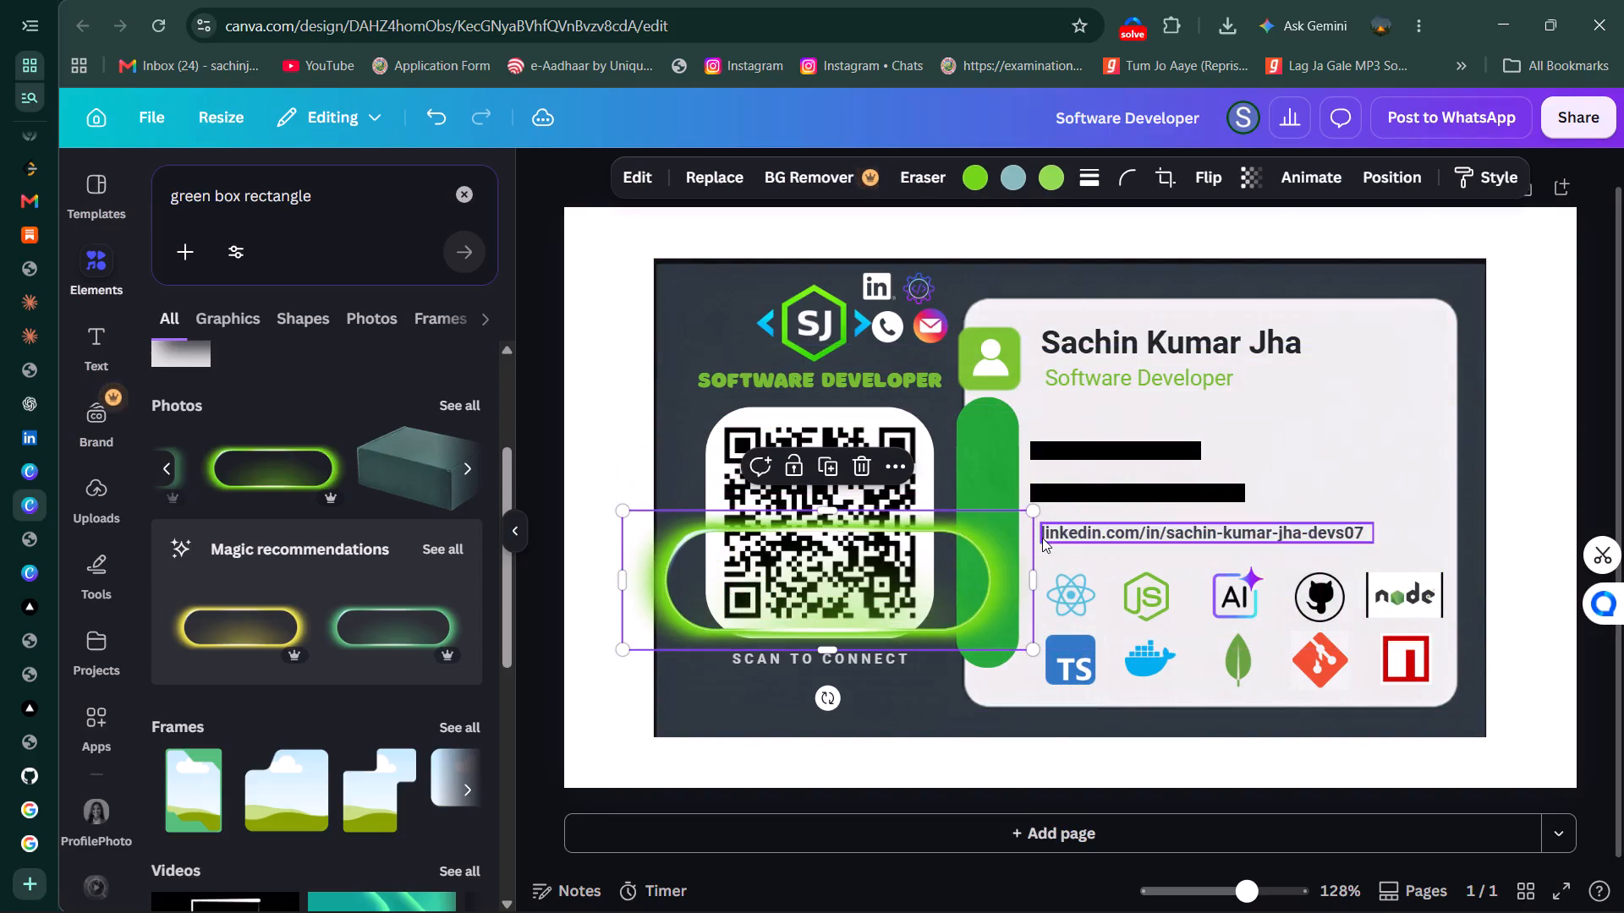
left_click_drag(820, 704, 878, 562)
left_click_drag(942, 540, 829, 647)
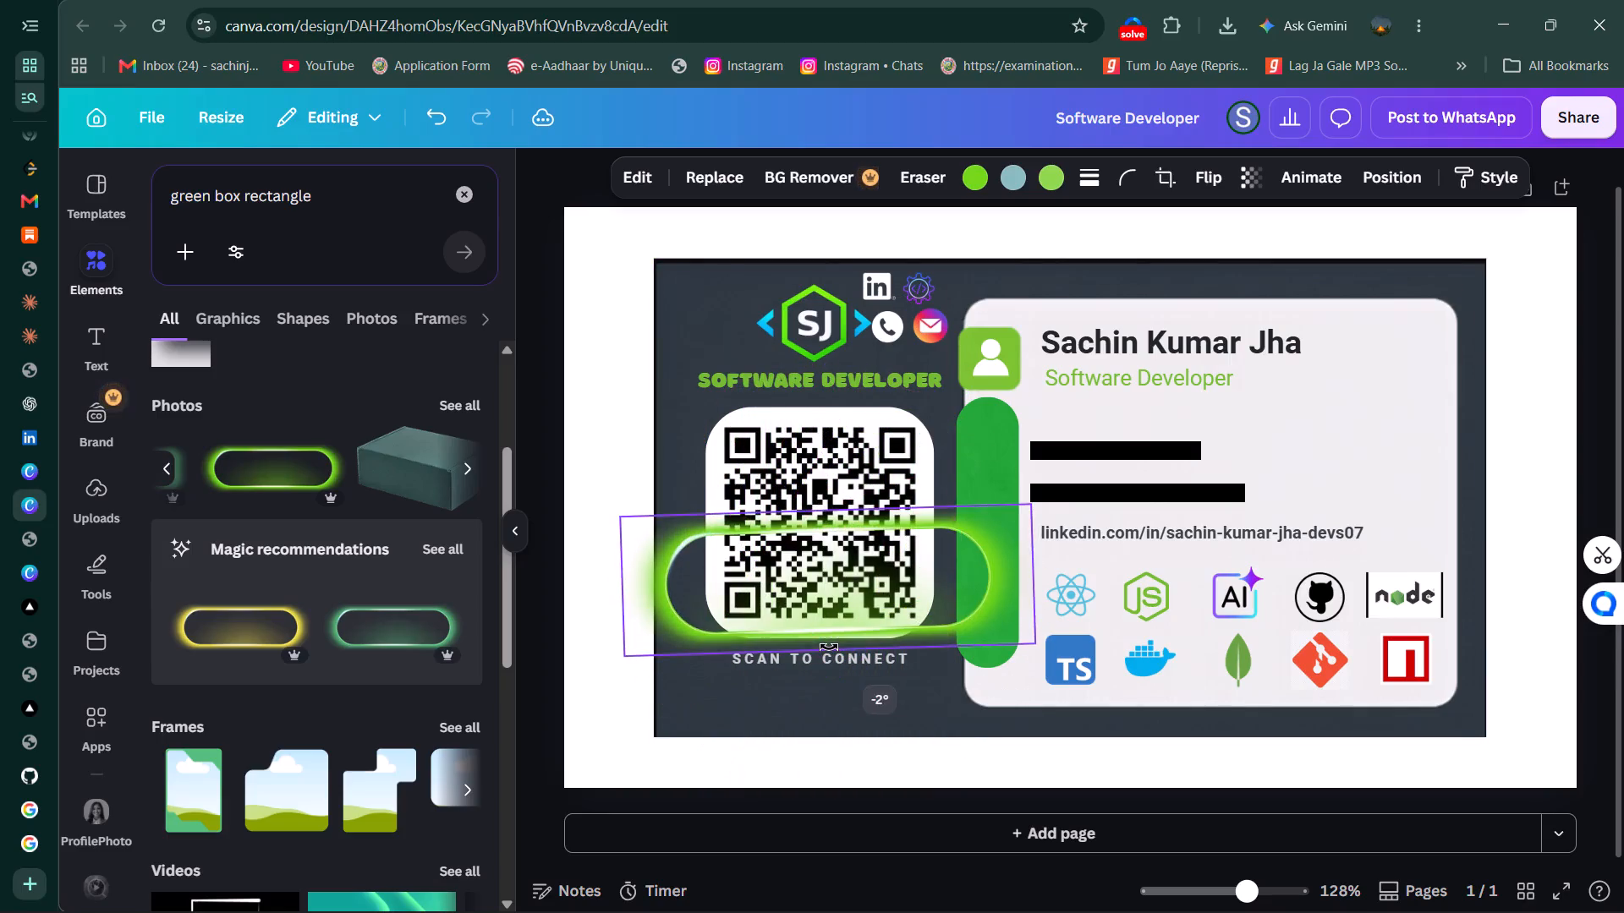
left_click_drag(829, 647, 936, 487)
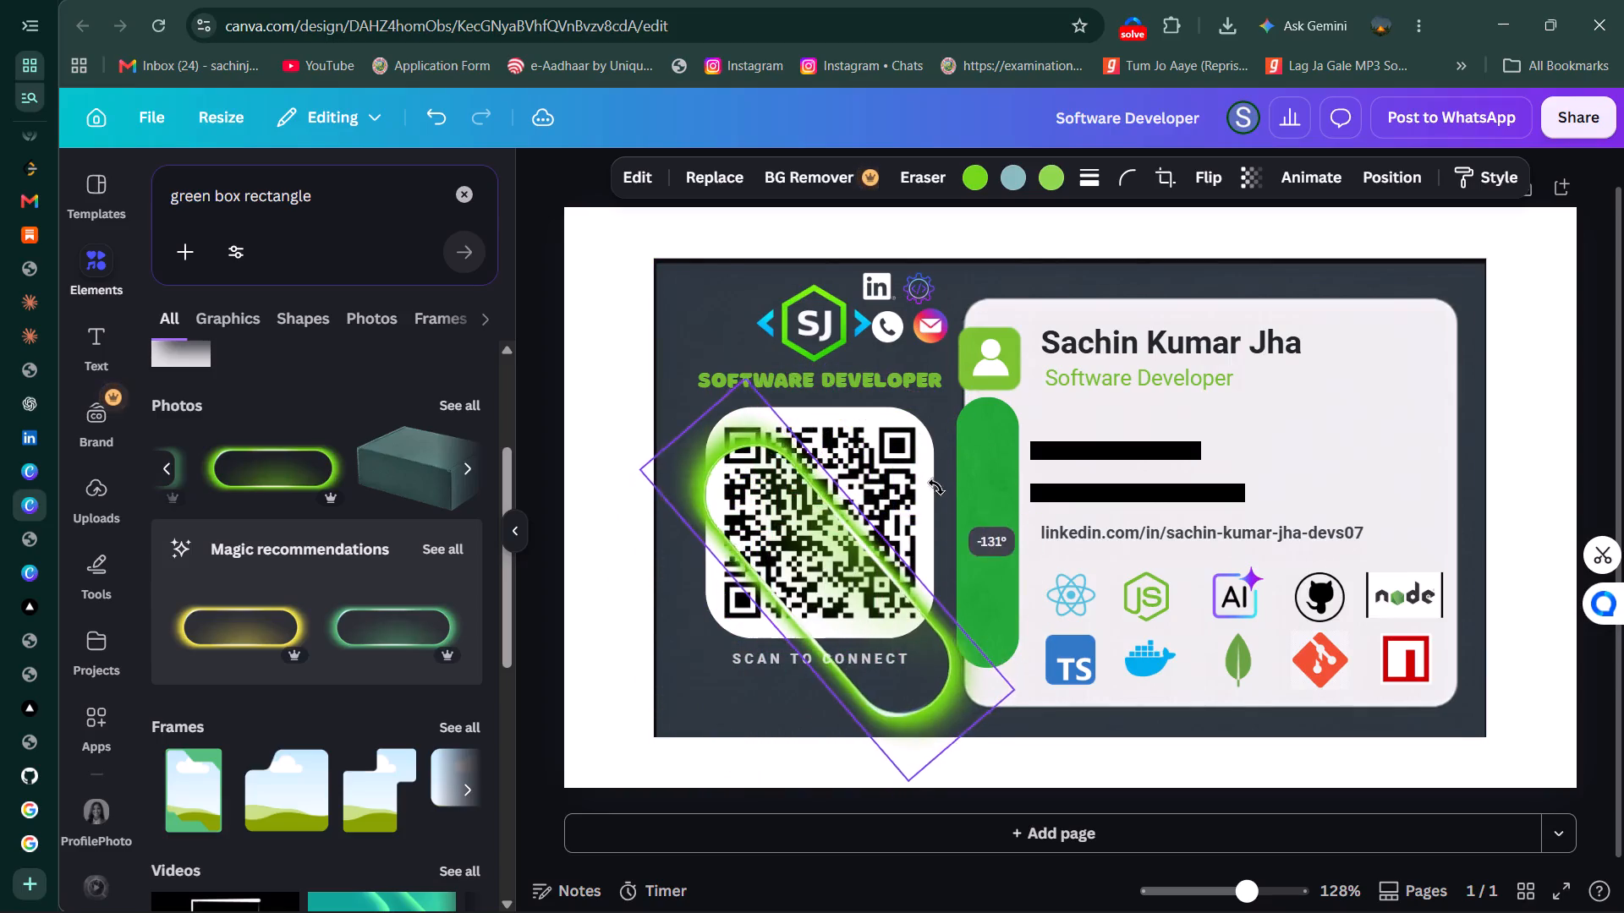
left_click_drag(936, 487, 837, 580)
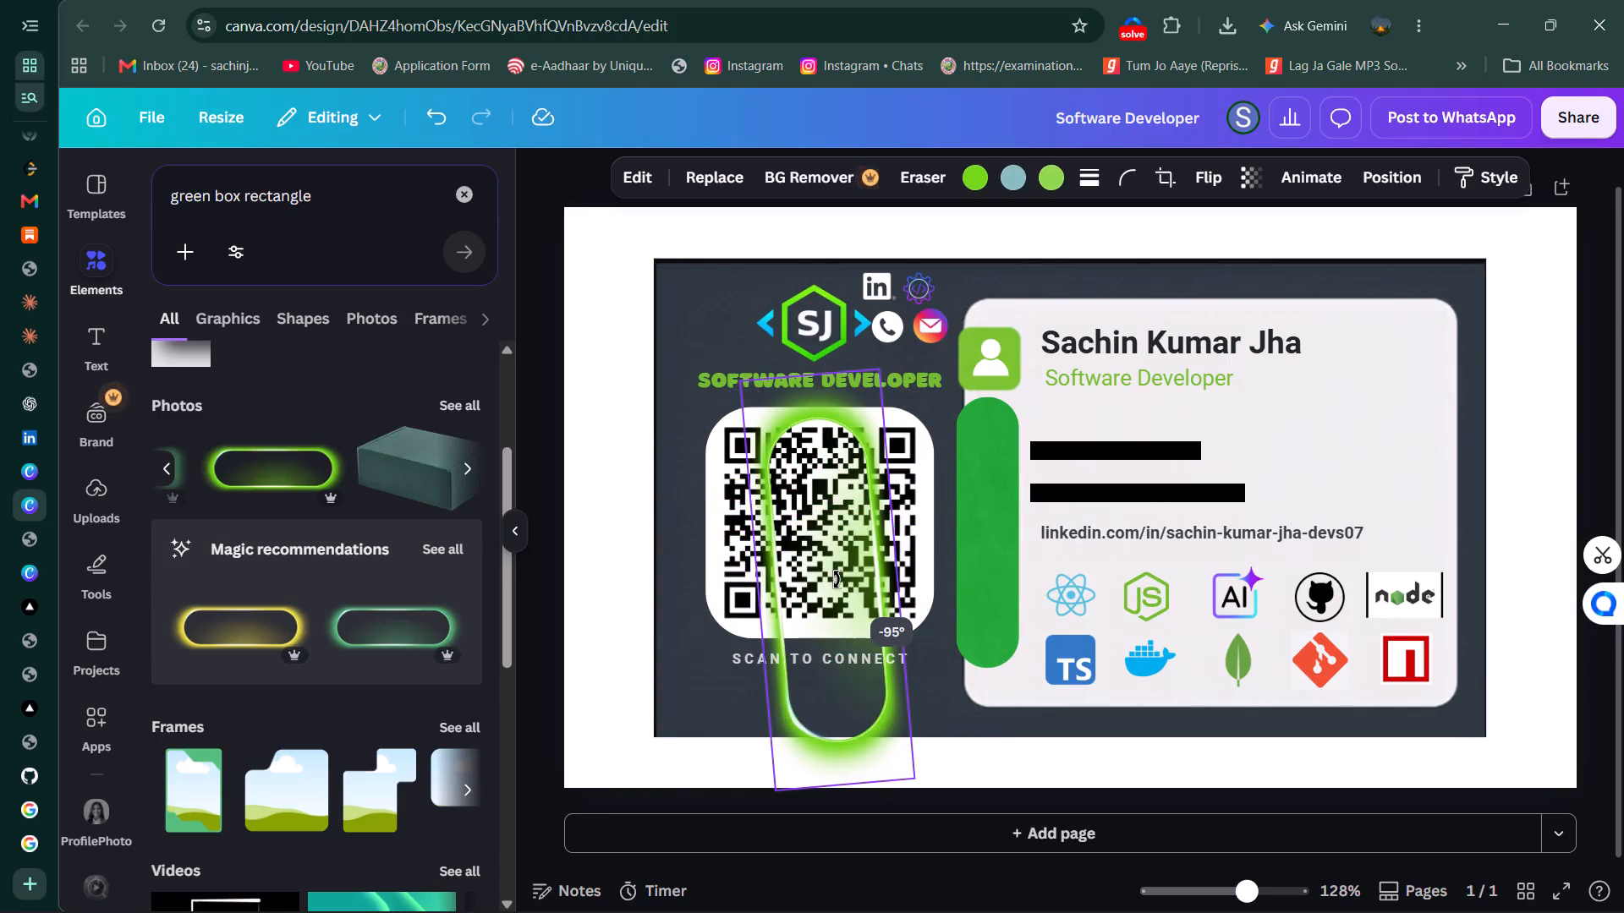
left_click_drag(837, 580, 738, 469)
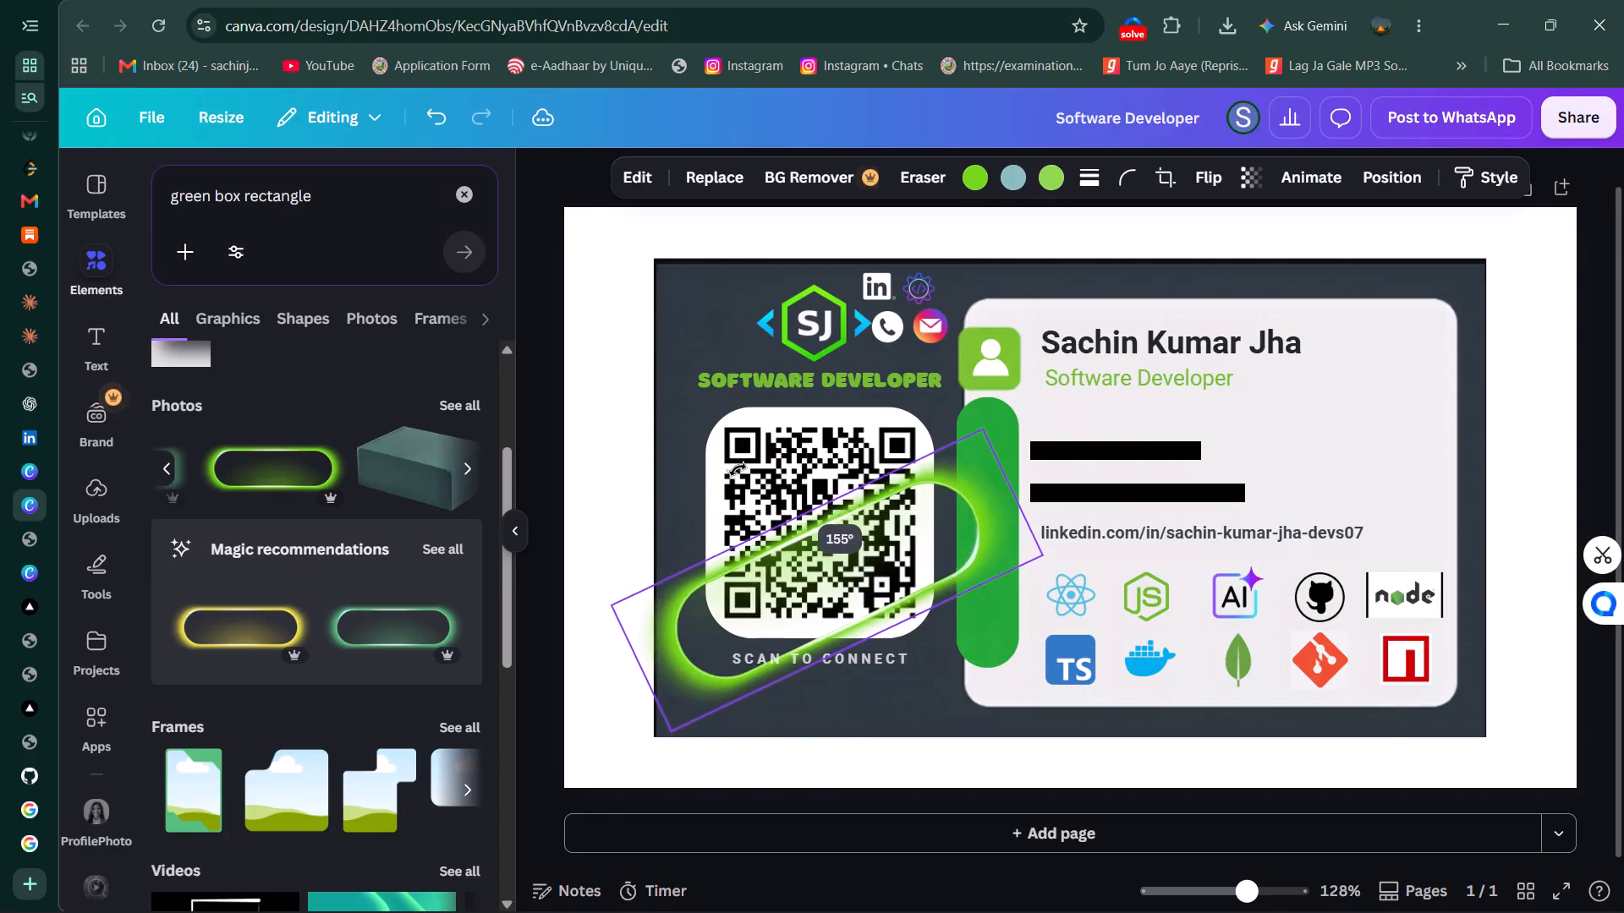
left_click_drag(738, 469, 671, 561)
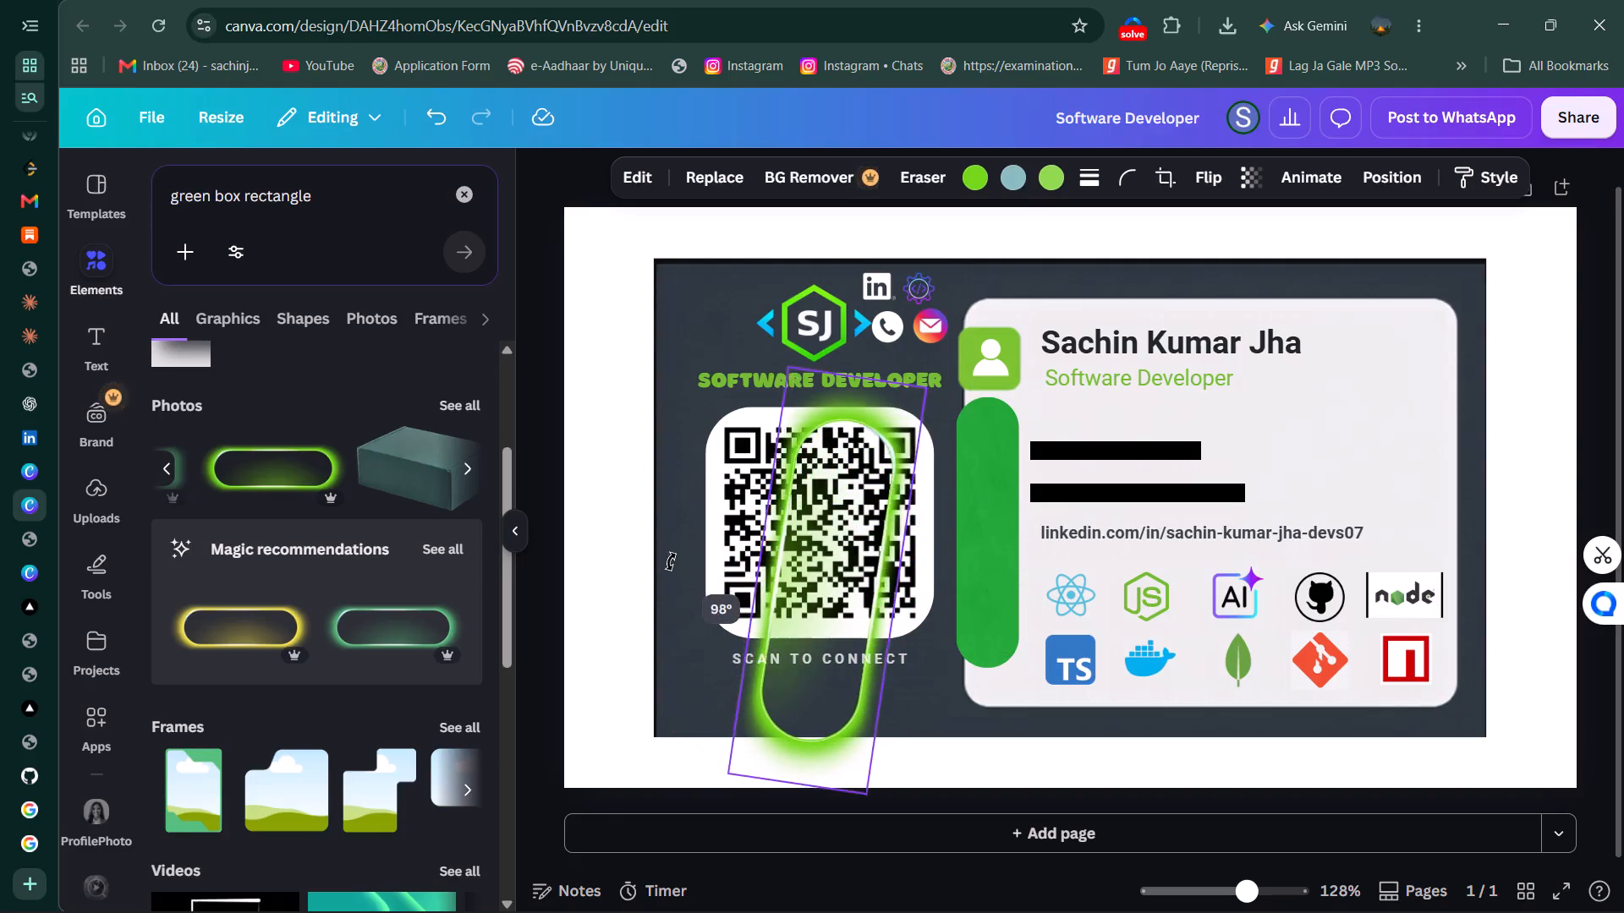
left_click_drag(671, 561, 696, 581)
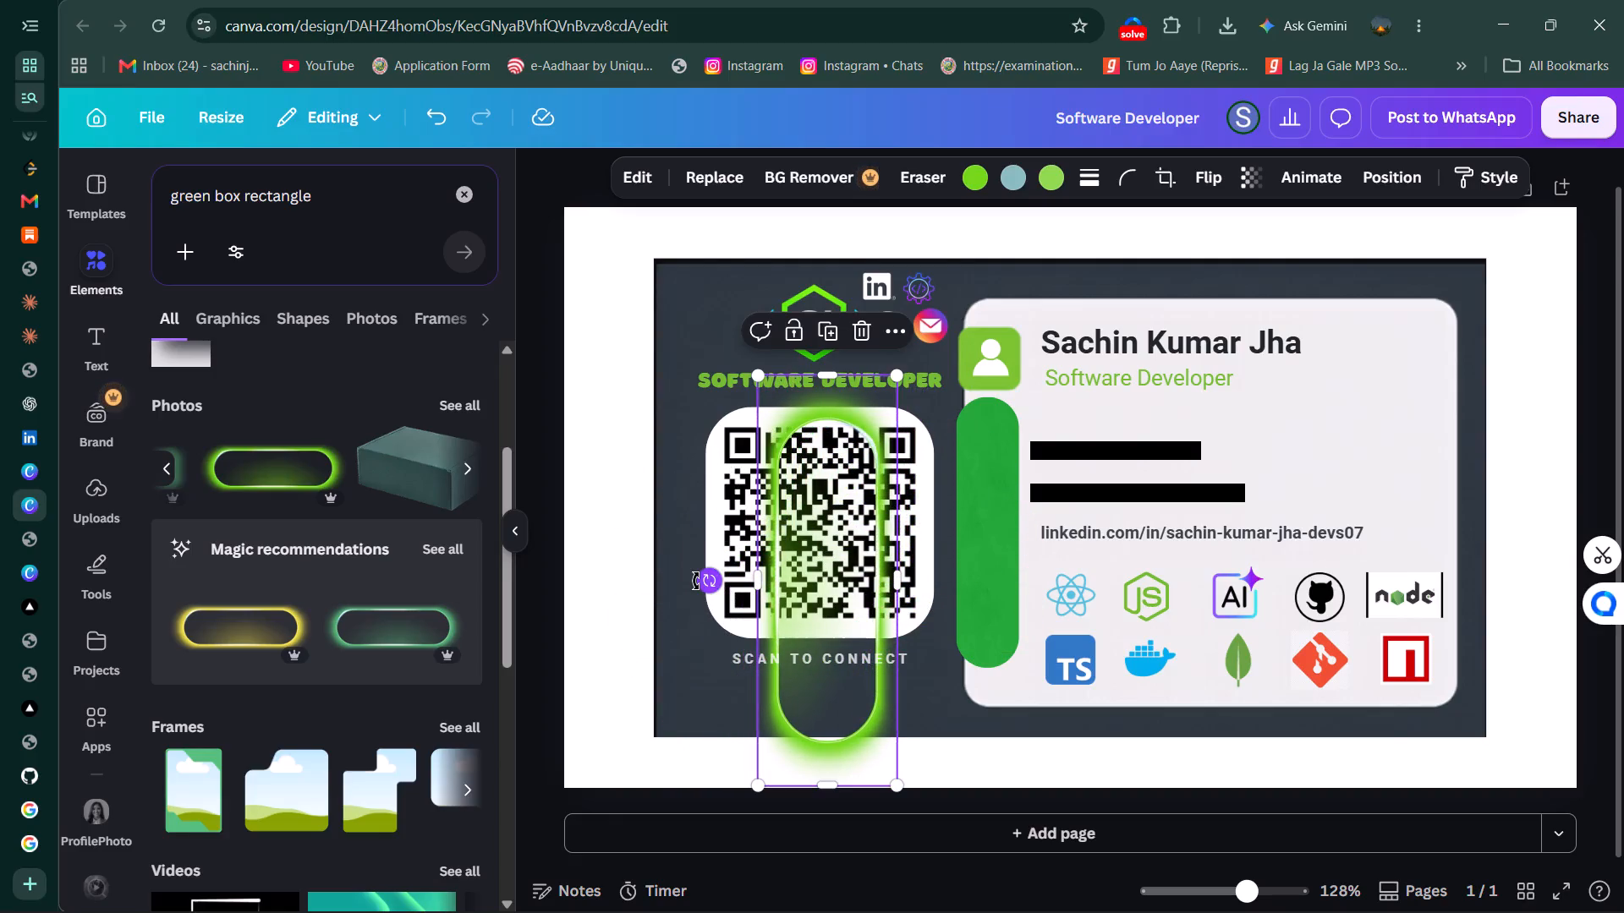
Shrink the glowing outline to about 198 long and fit it over the rounded green bar.
left_click_drag(899, 373, 853, 438)
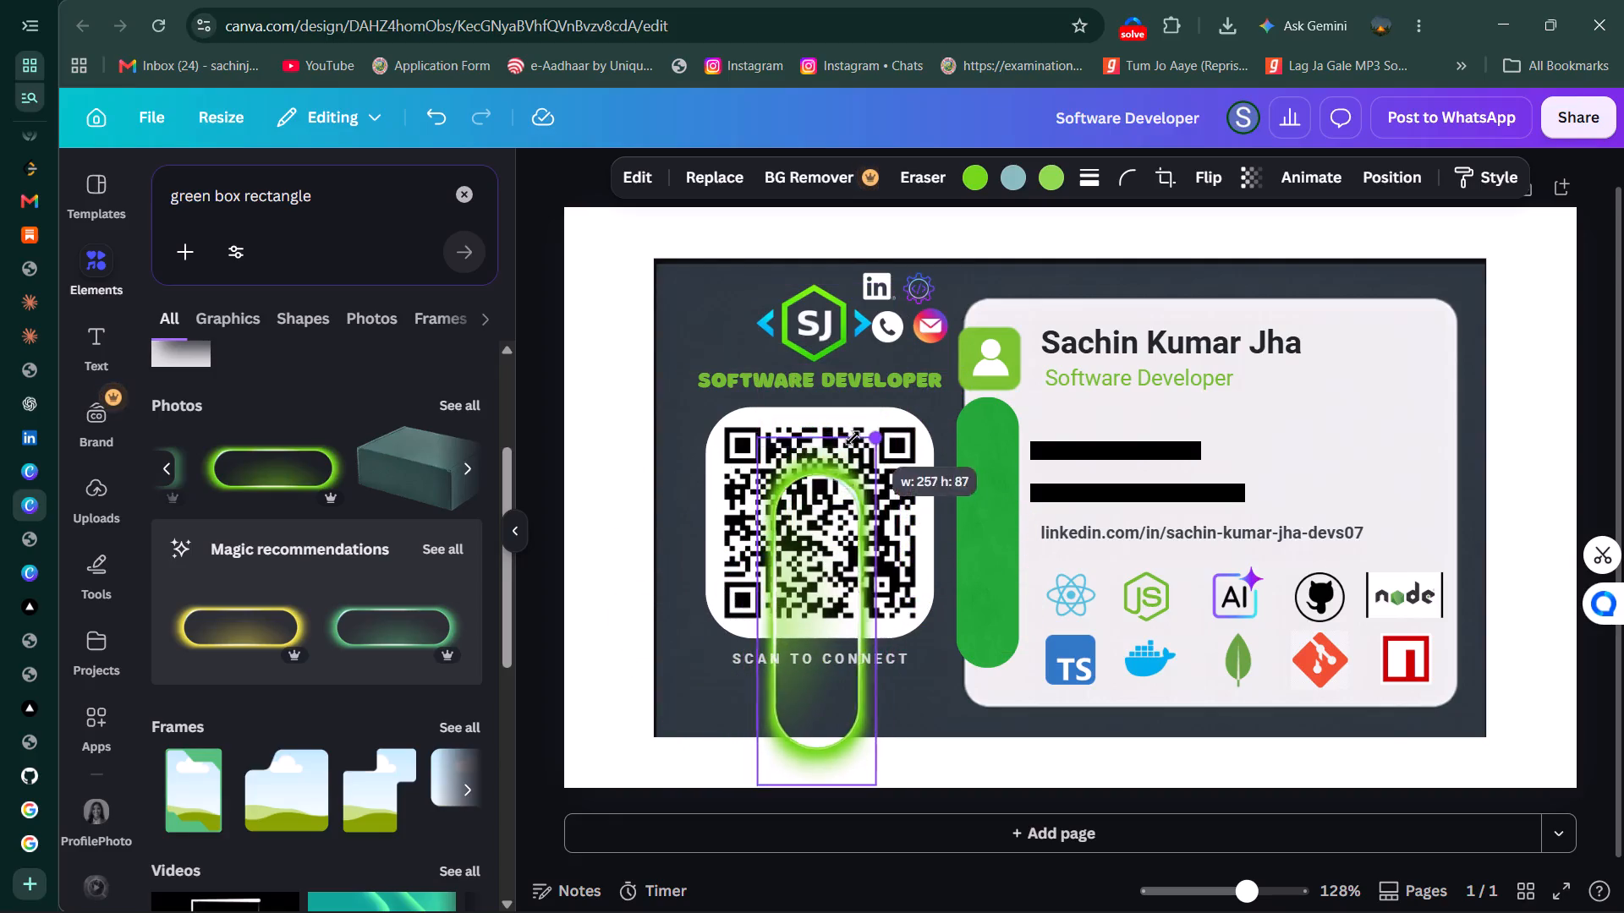
left_click_drag(853, 438, 840, 471)
left_click_drag(826, 673, 1020, 531)
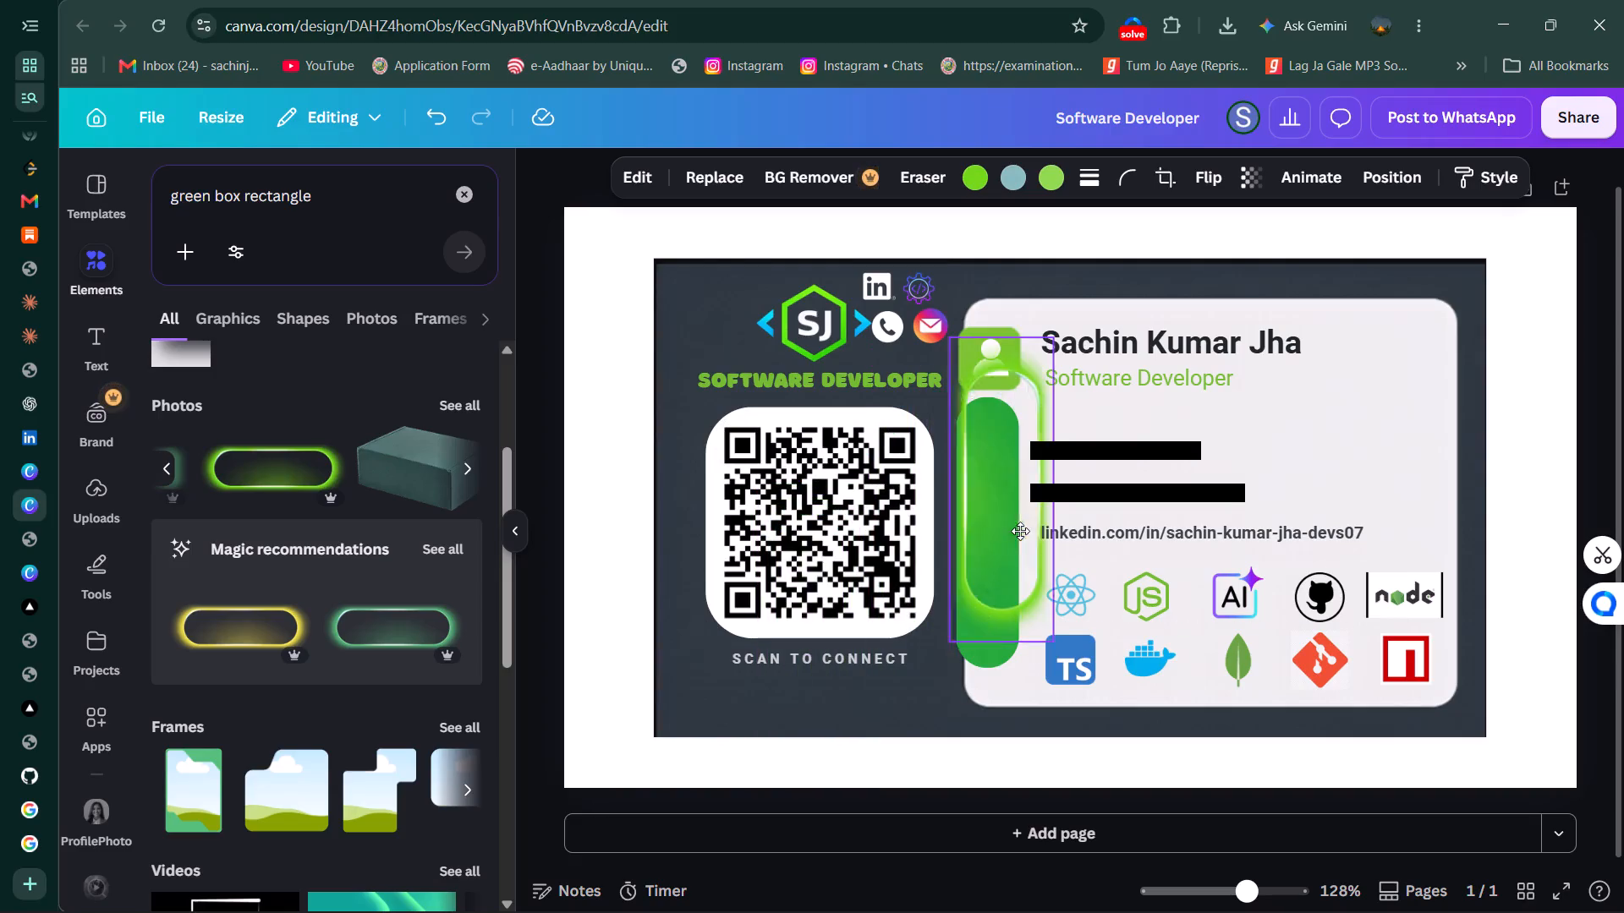
left_click_drag(1020, 531, 1003, 563)
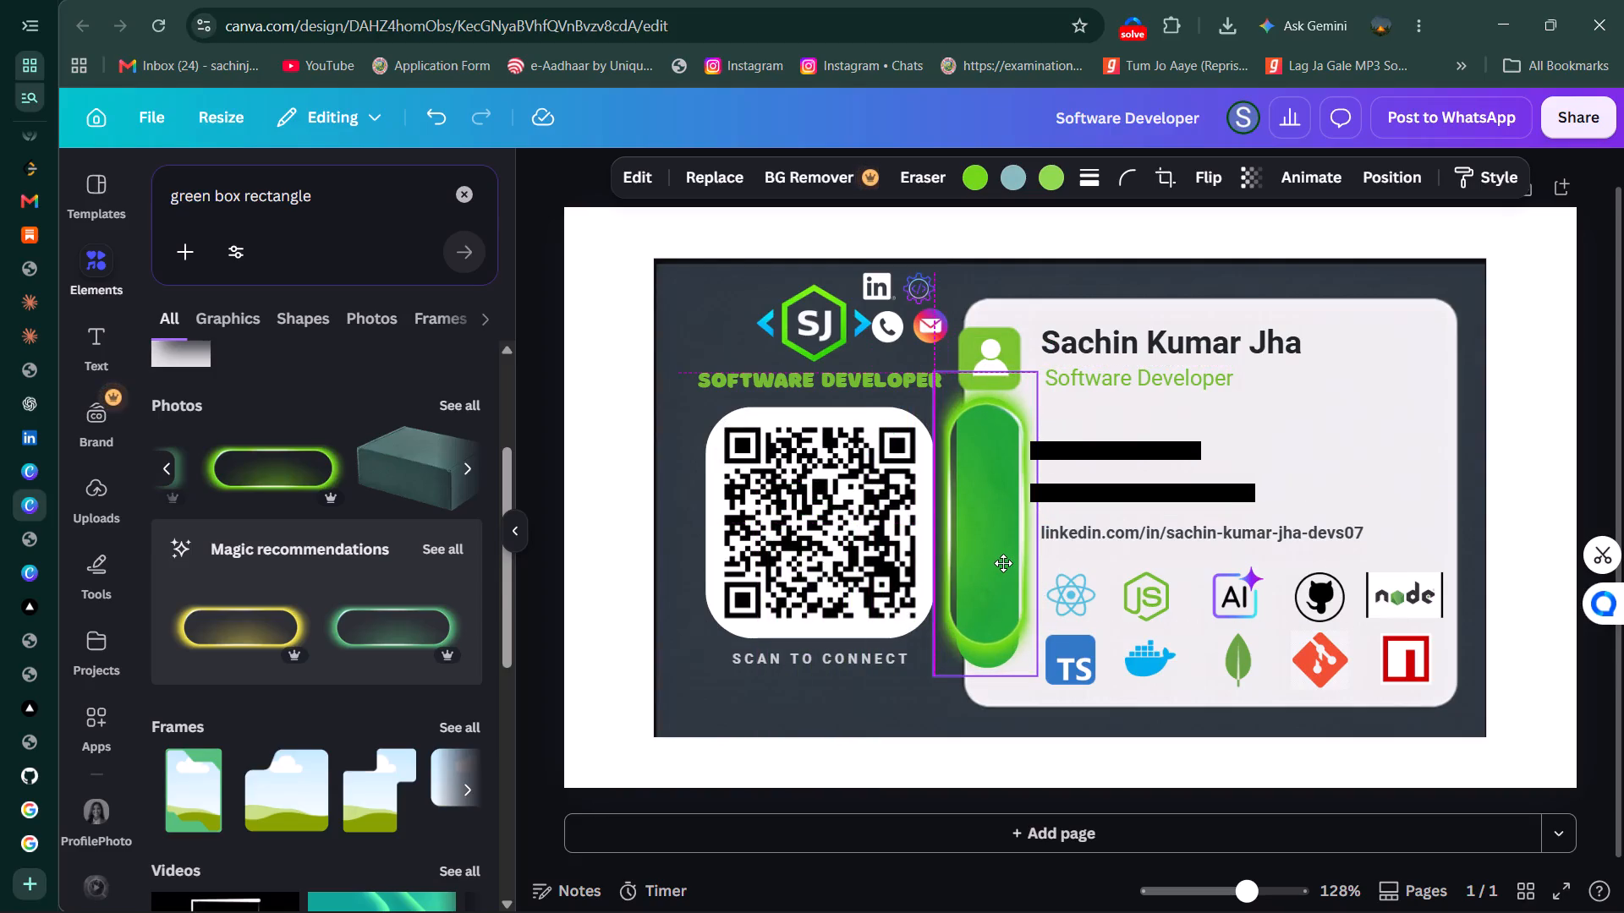
left_click_drag(1003, 563, 1005, 563)
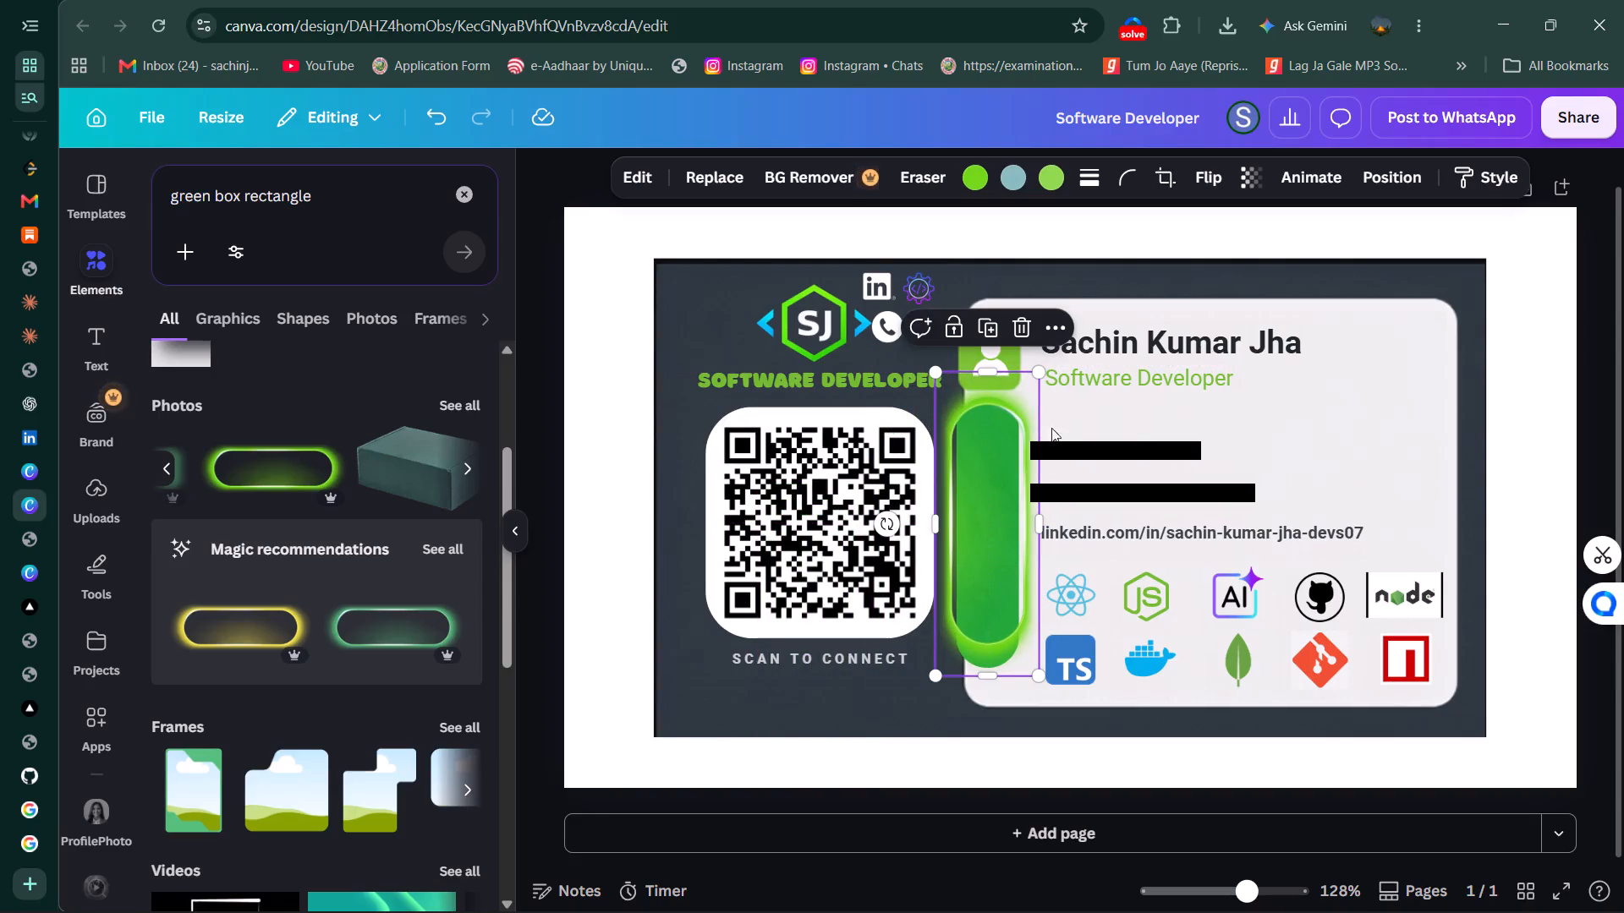
left_click_drag(1041, 373, 1022, 406)
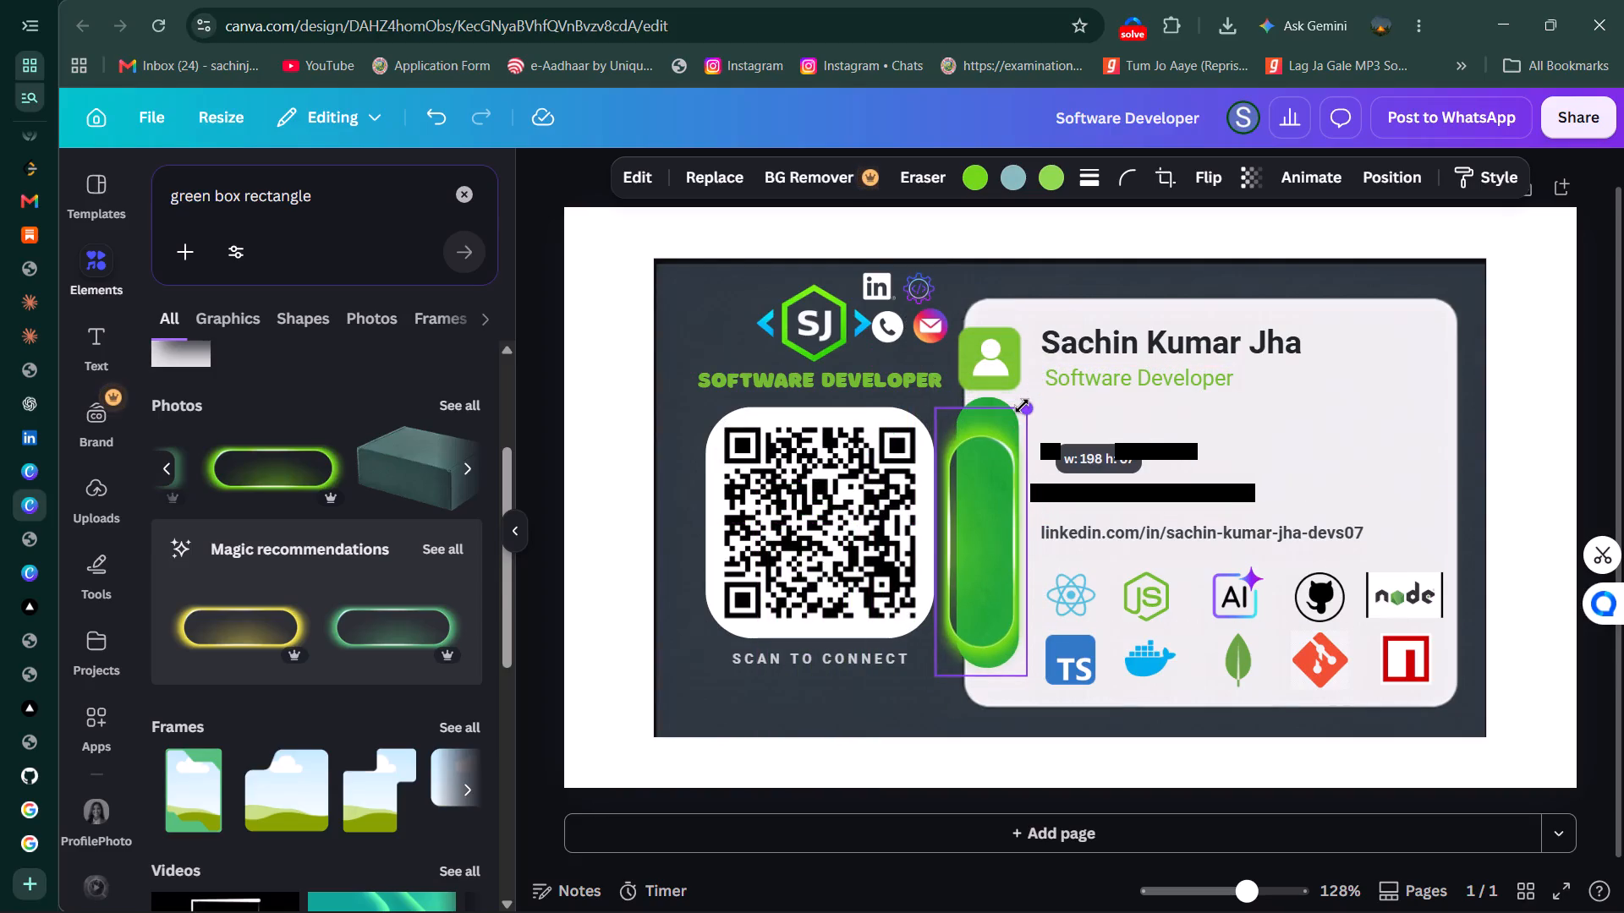
left_click_drag(1022, 406, 1019, 408)
left_click_drag(985, 481, 994, 469)
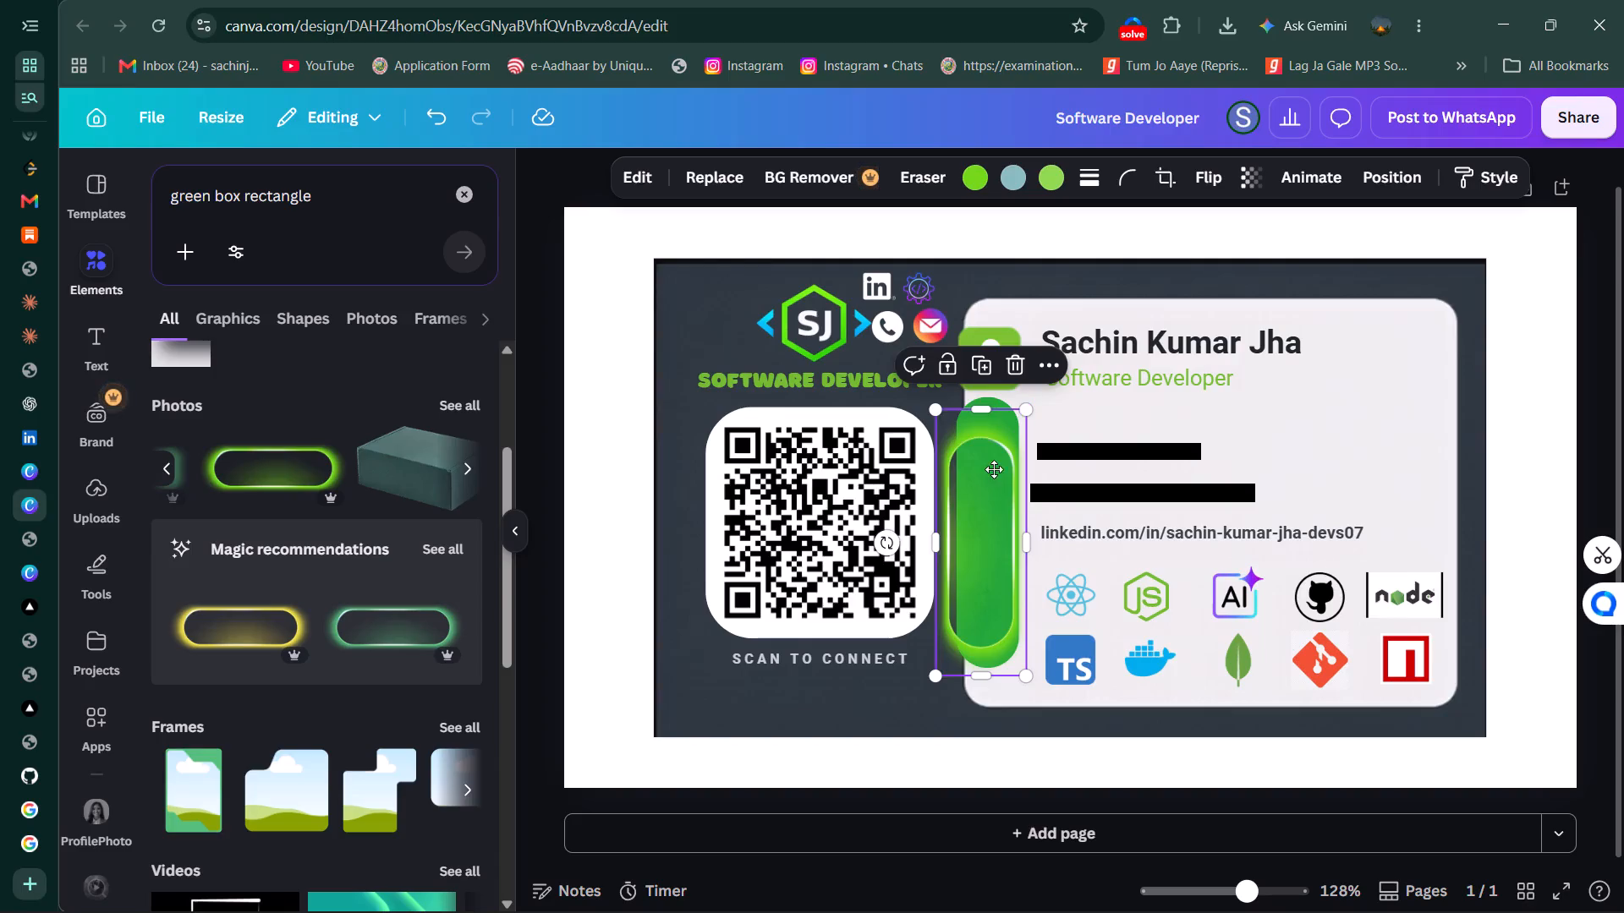
left_click_drag(994, 469, 992, 462)
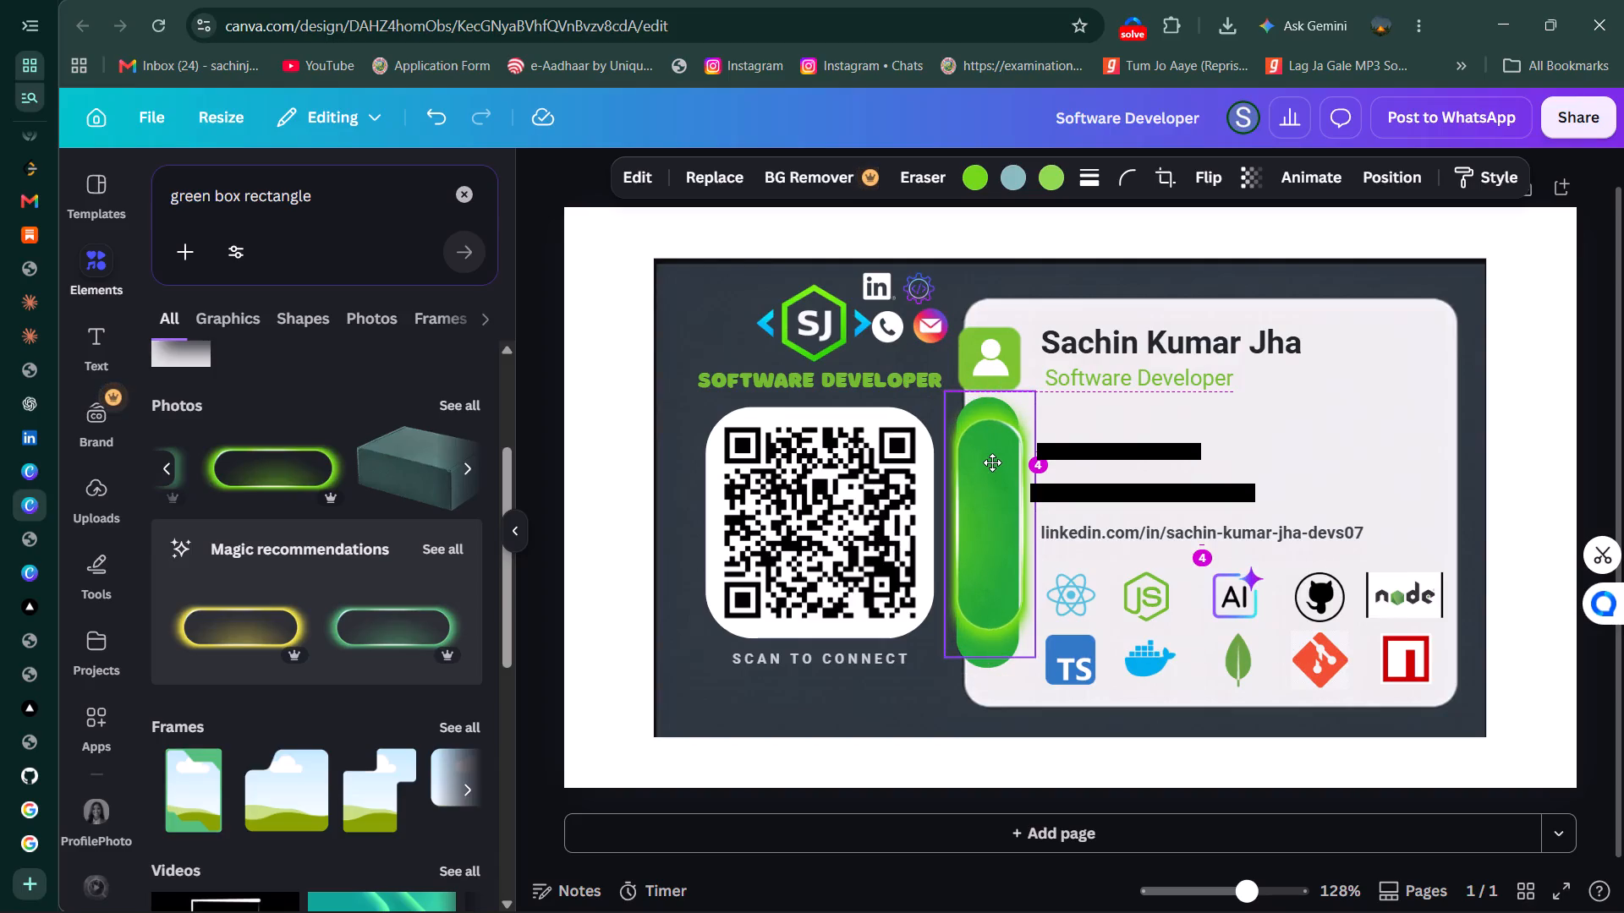
left_click_drag(992, 462, 992, 463)
left_click(992, 463)
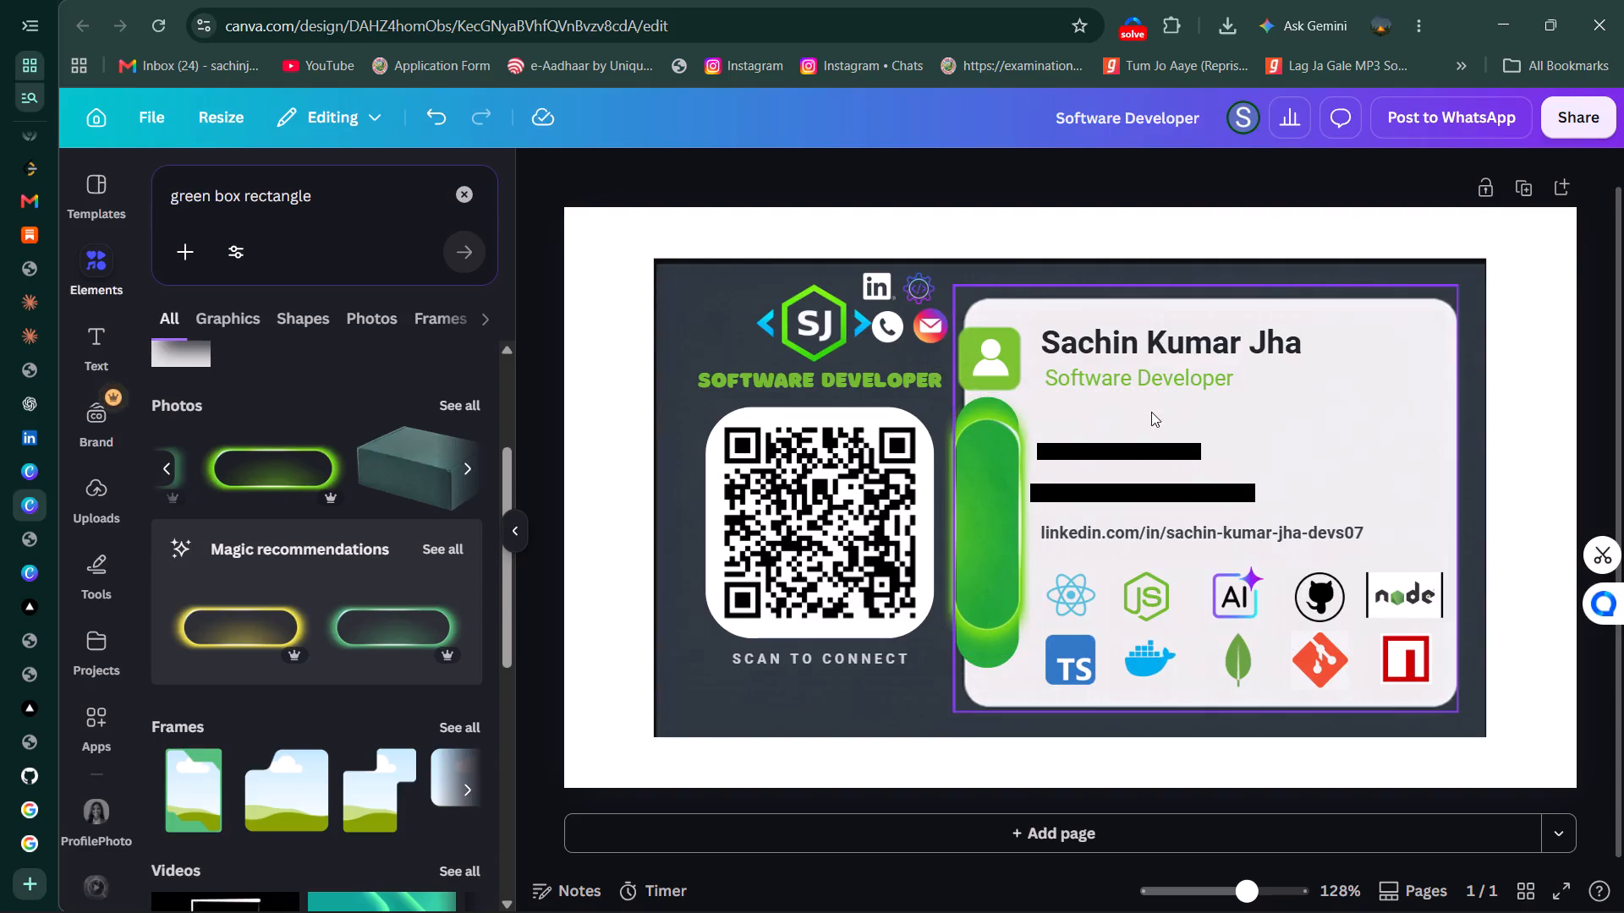
Crop the glowing outline's upper end and move it off the green bar to the white panel's right side.
left_click(1276, 402)
left_click(1012, 407)
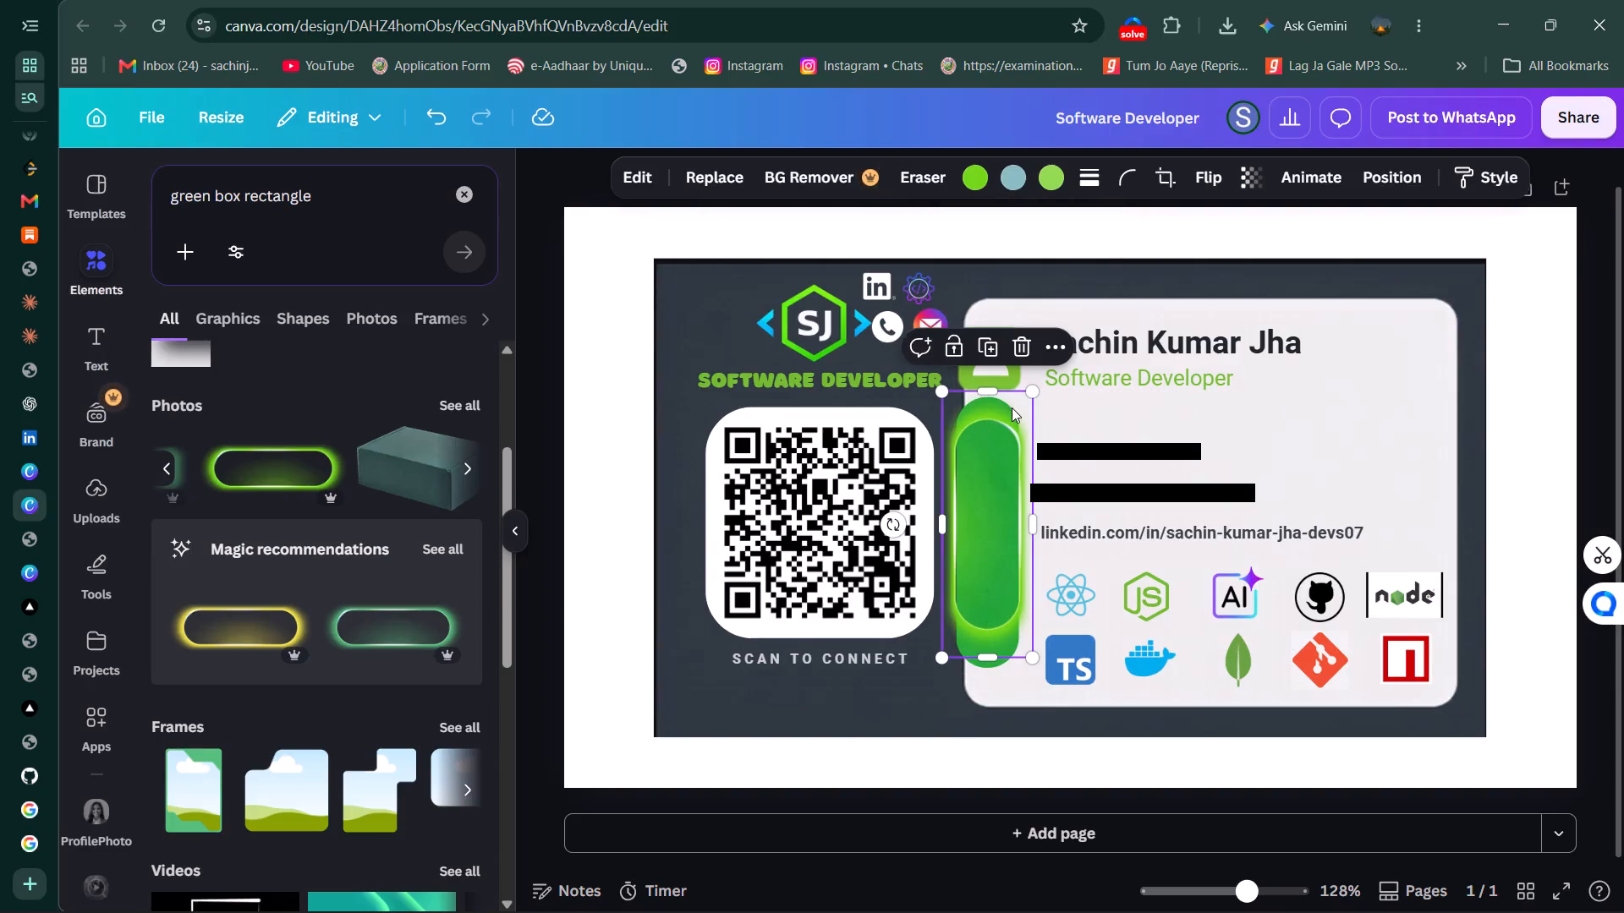
left_click_drag(989, 394, 991, 438)
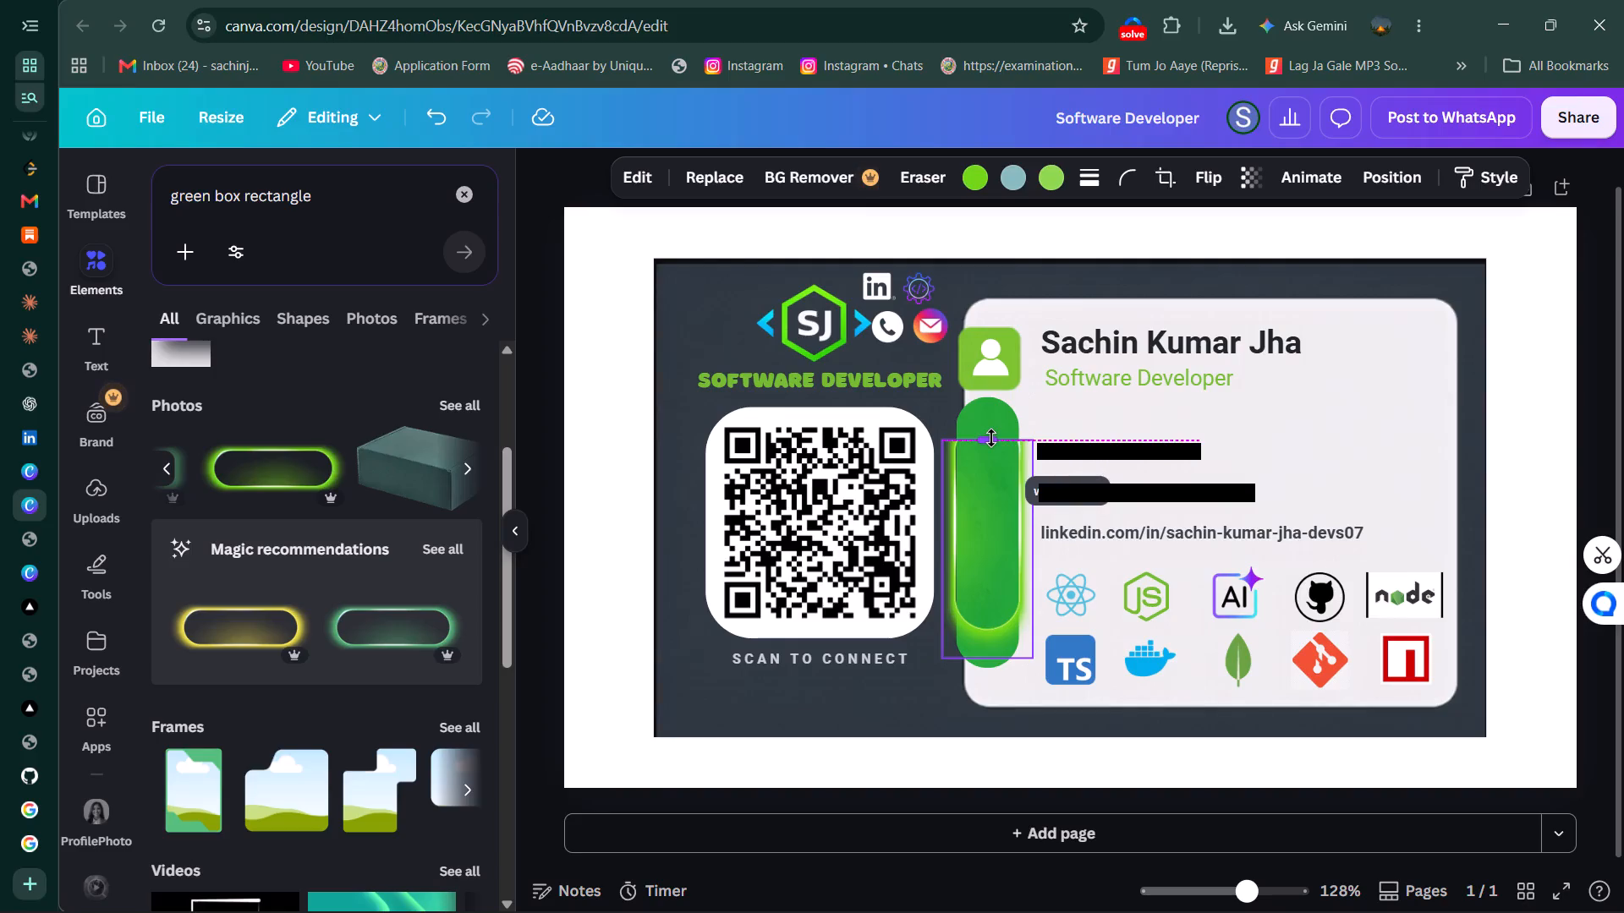
left_click_drag(991, 438, 997, 380)
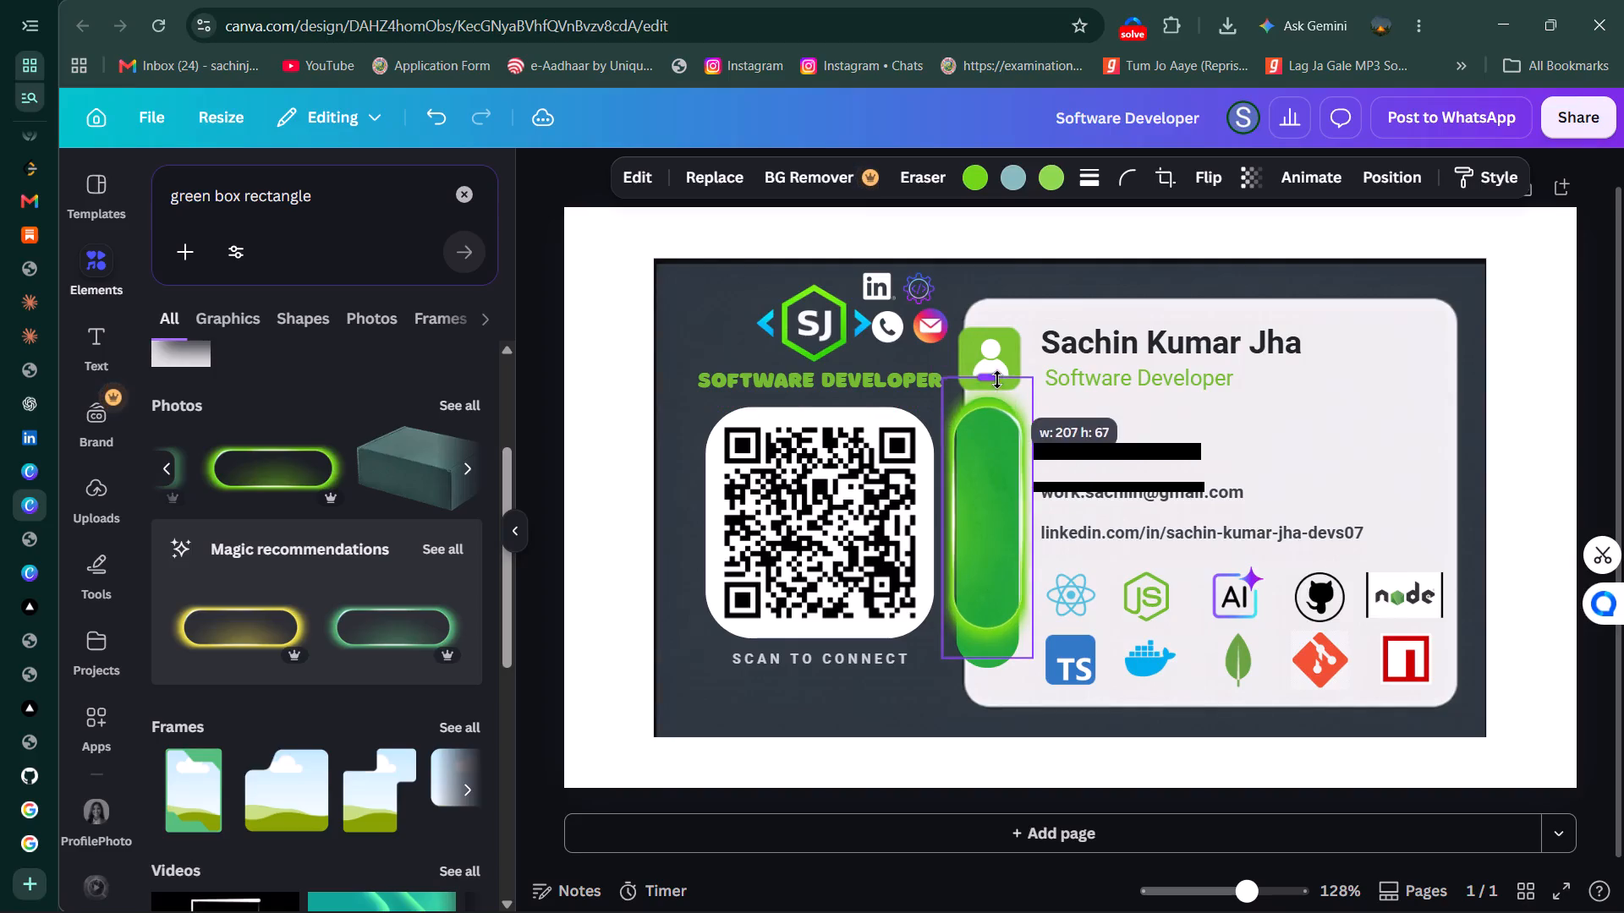
left_click_drag(997, 380, 1001, 423)
left_click_drag(993, 484, 1097, 455)
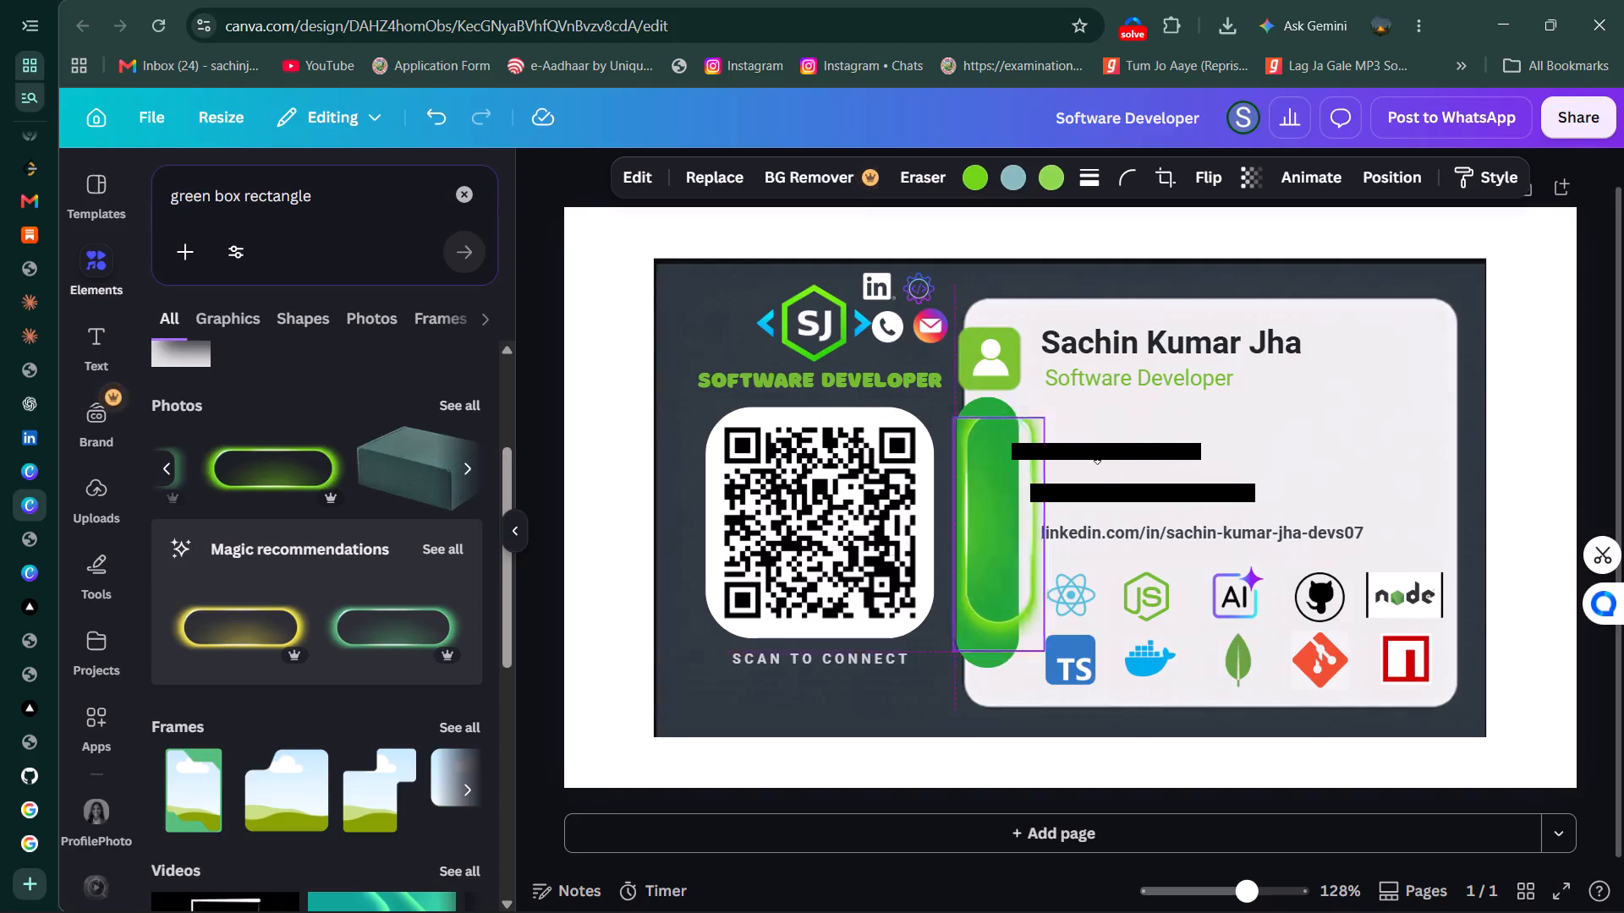
left_click_drag(1097, 455, 1341, 411)
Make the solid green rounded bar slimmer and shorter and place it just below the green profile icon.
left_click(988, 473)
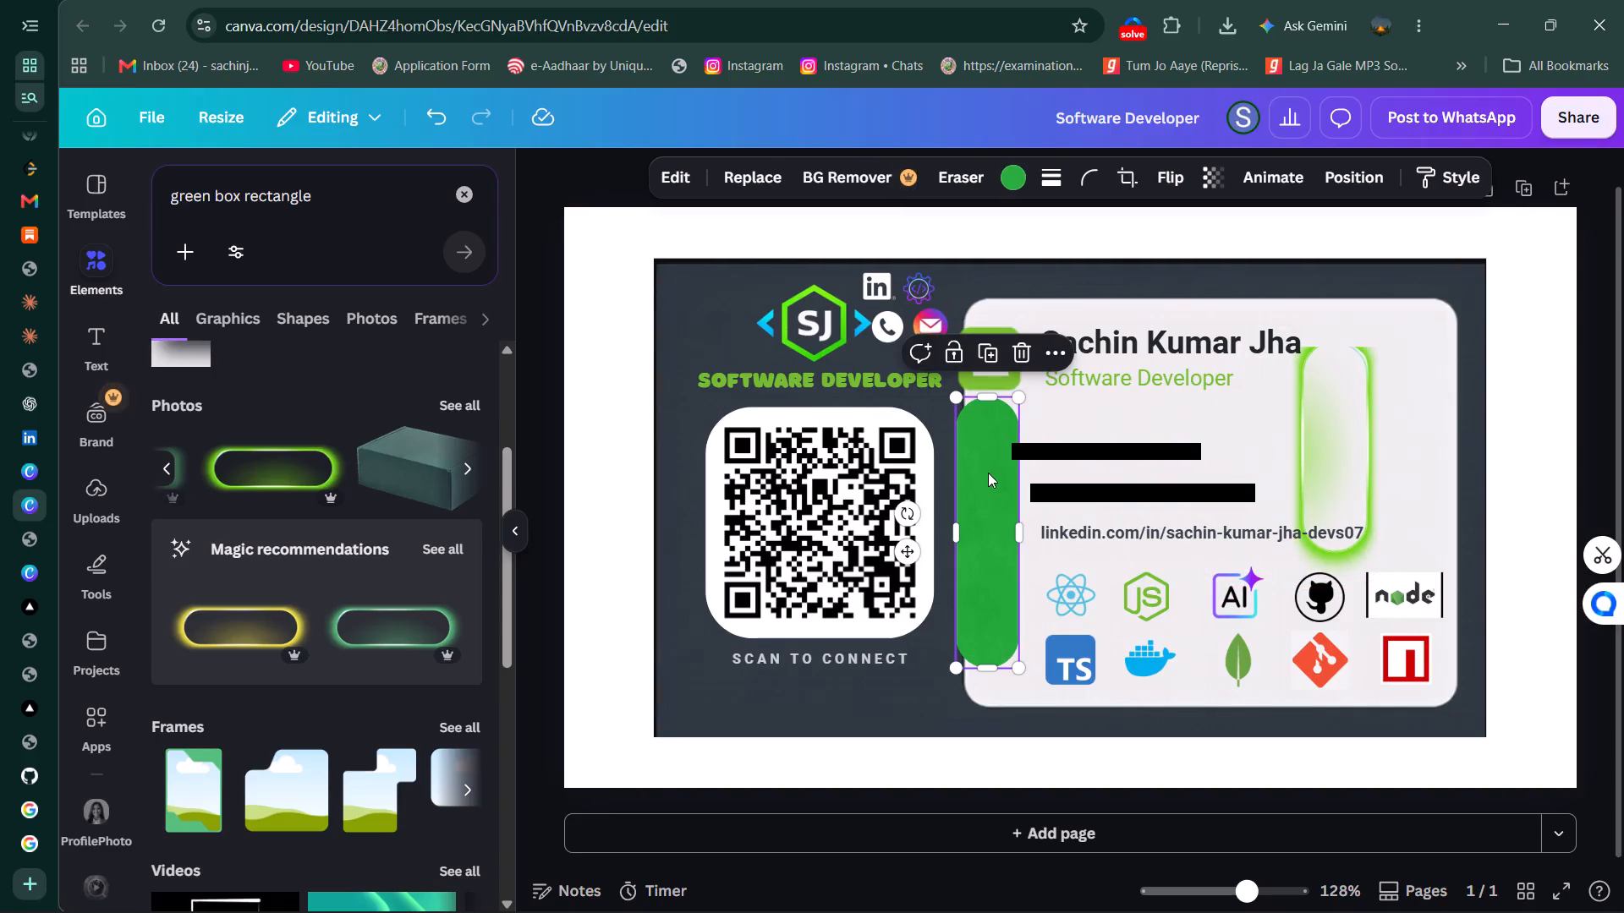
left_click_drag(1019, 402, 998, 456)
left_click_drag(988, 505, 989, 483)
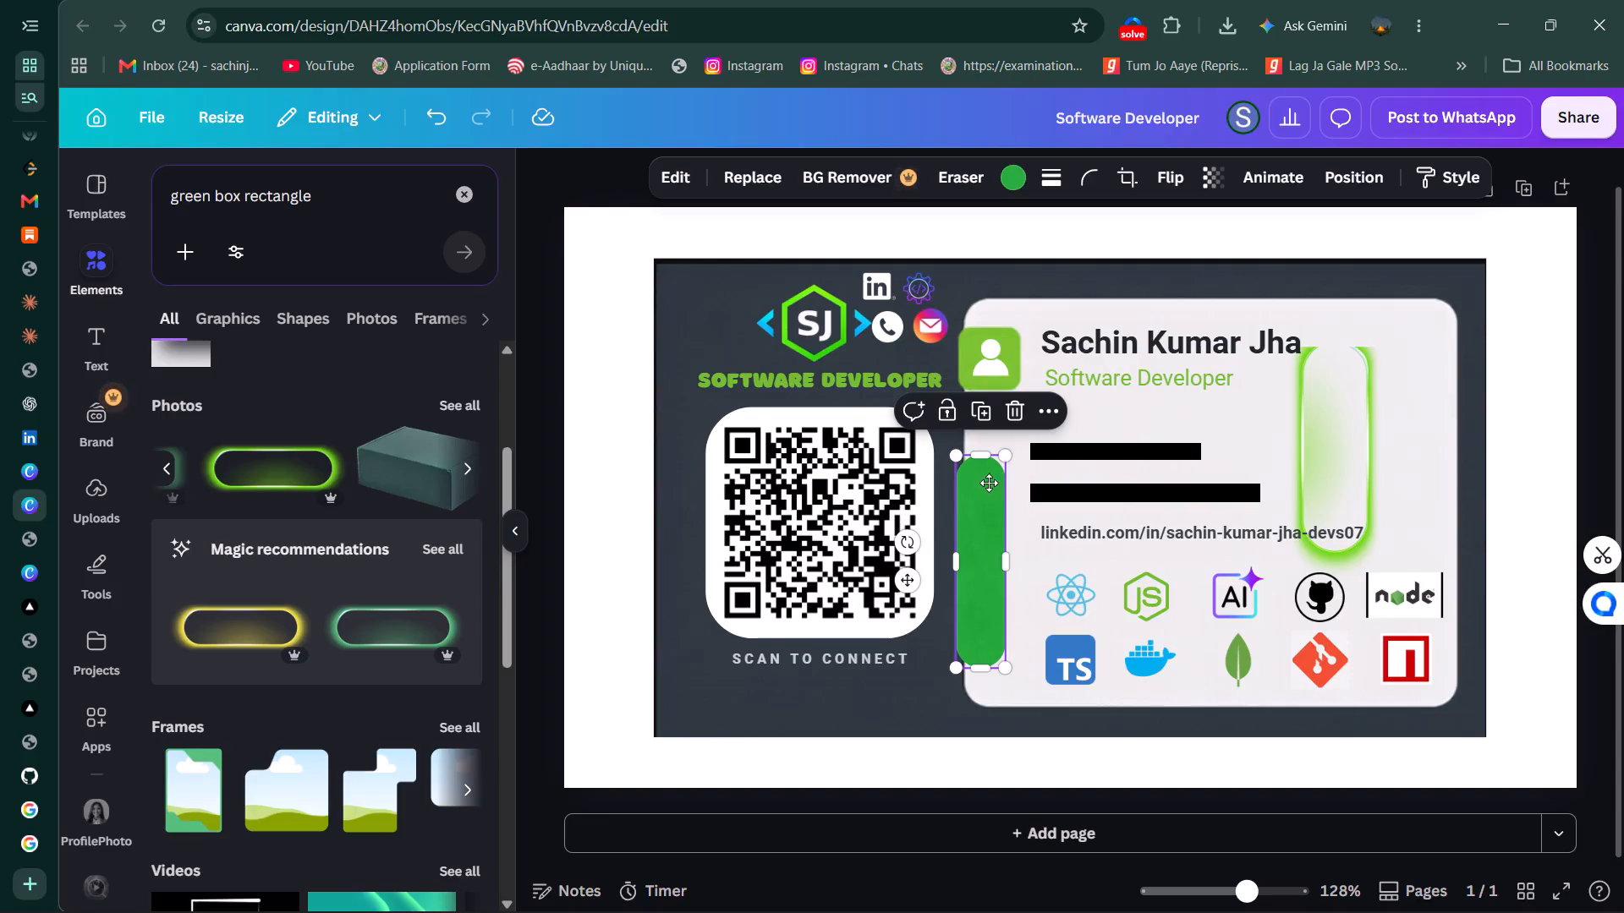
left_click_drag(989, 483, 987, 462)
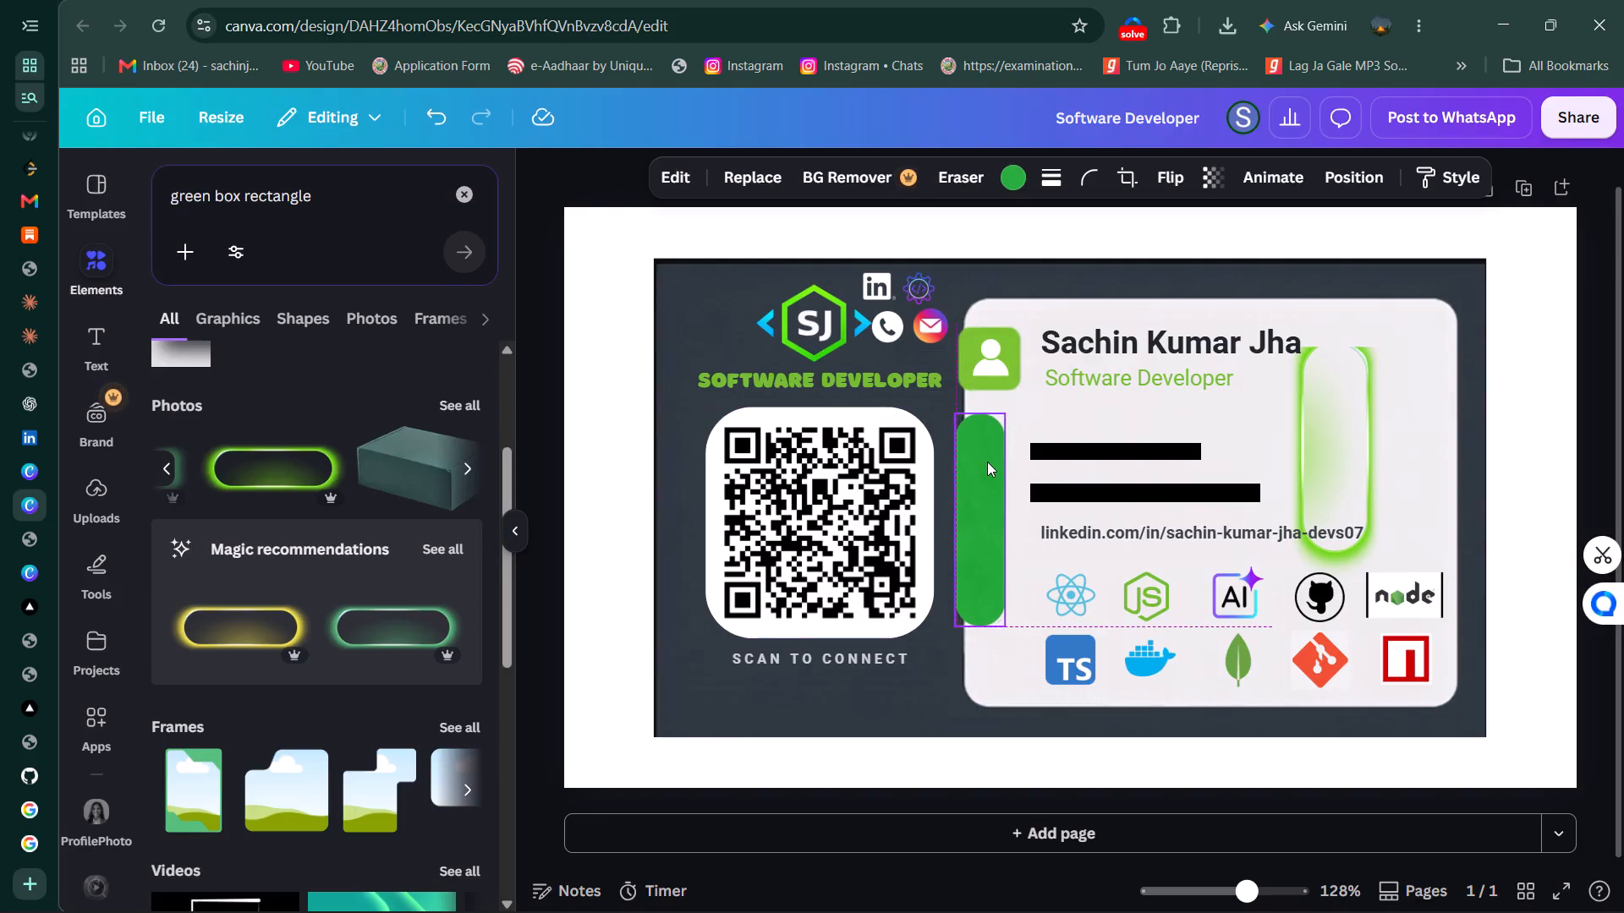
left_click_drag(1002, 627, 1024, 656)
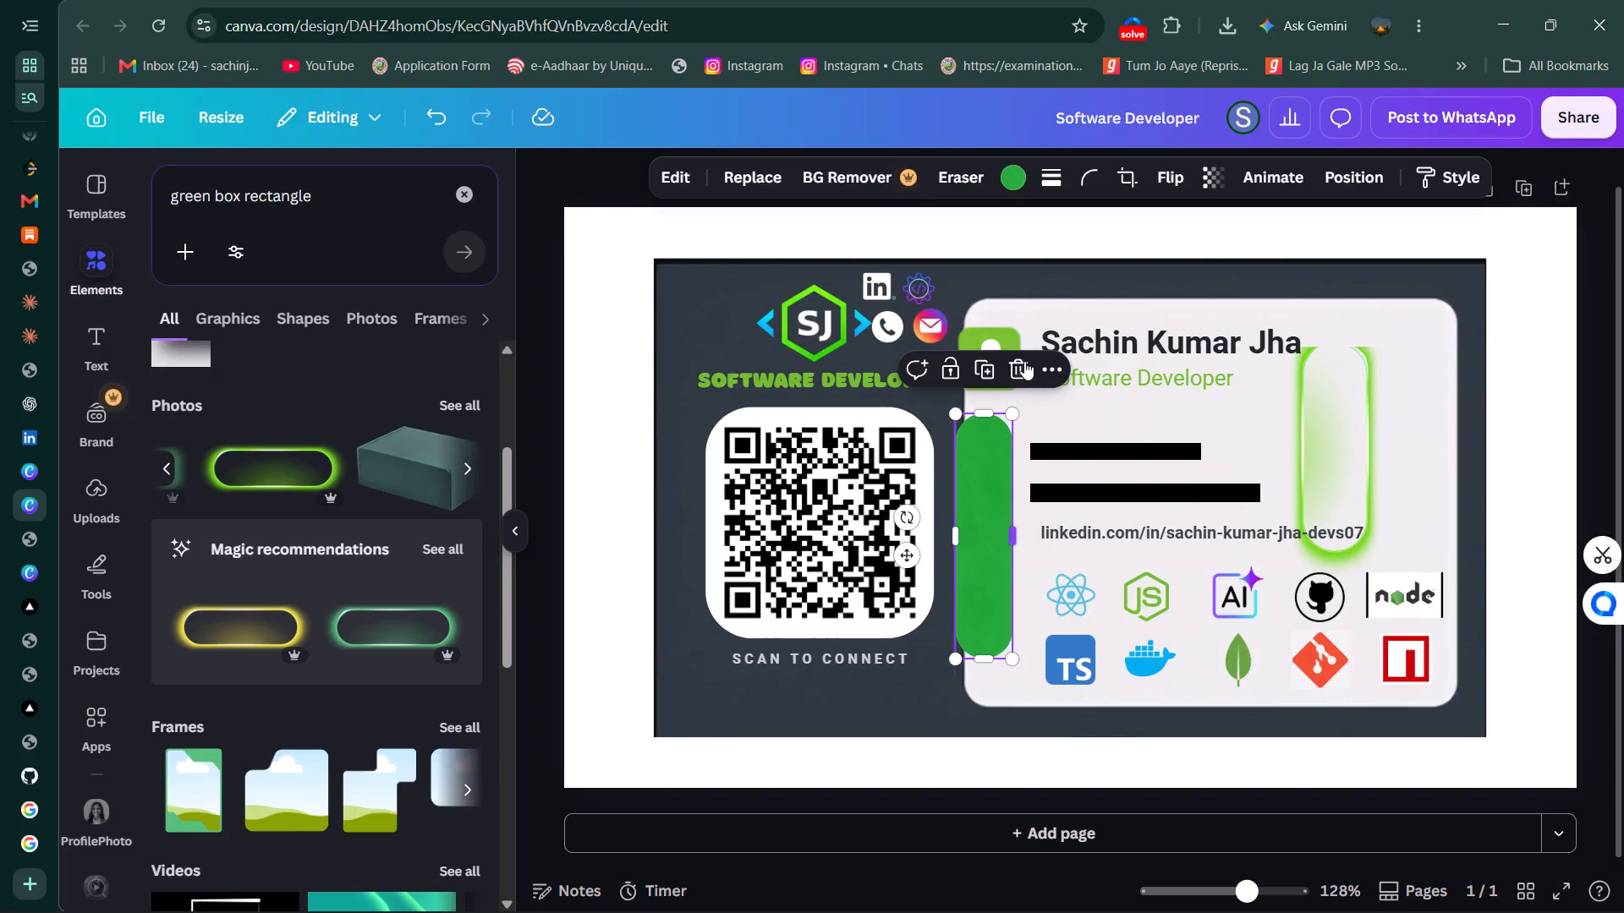
Delete the solid green rounded bar from the card.
left_click(1020, 364)
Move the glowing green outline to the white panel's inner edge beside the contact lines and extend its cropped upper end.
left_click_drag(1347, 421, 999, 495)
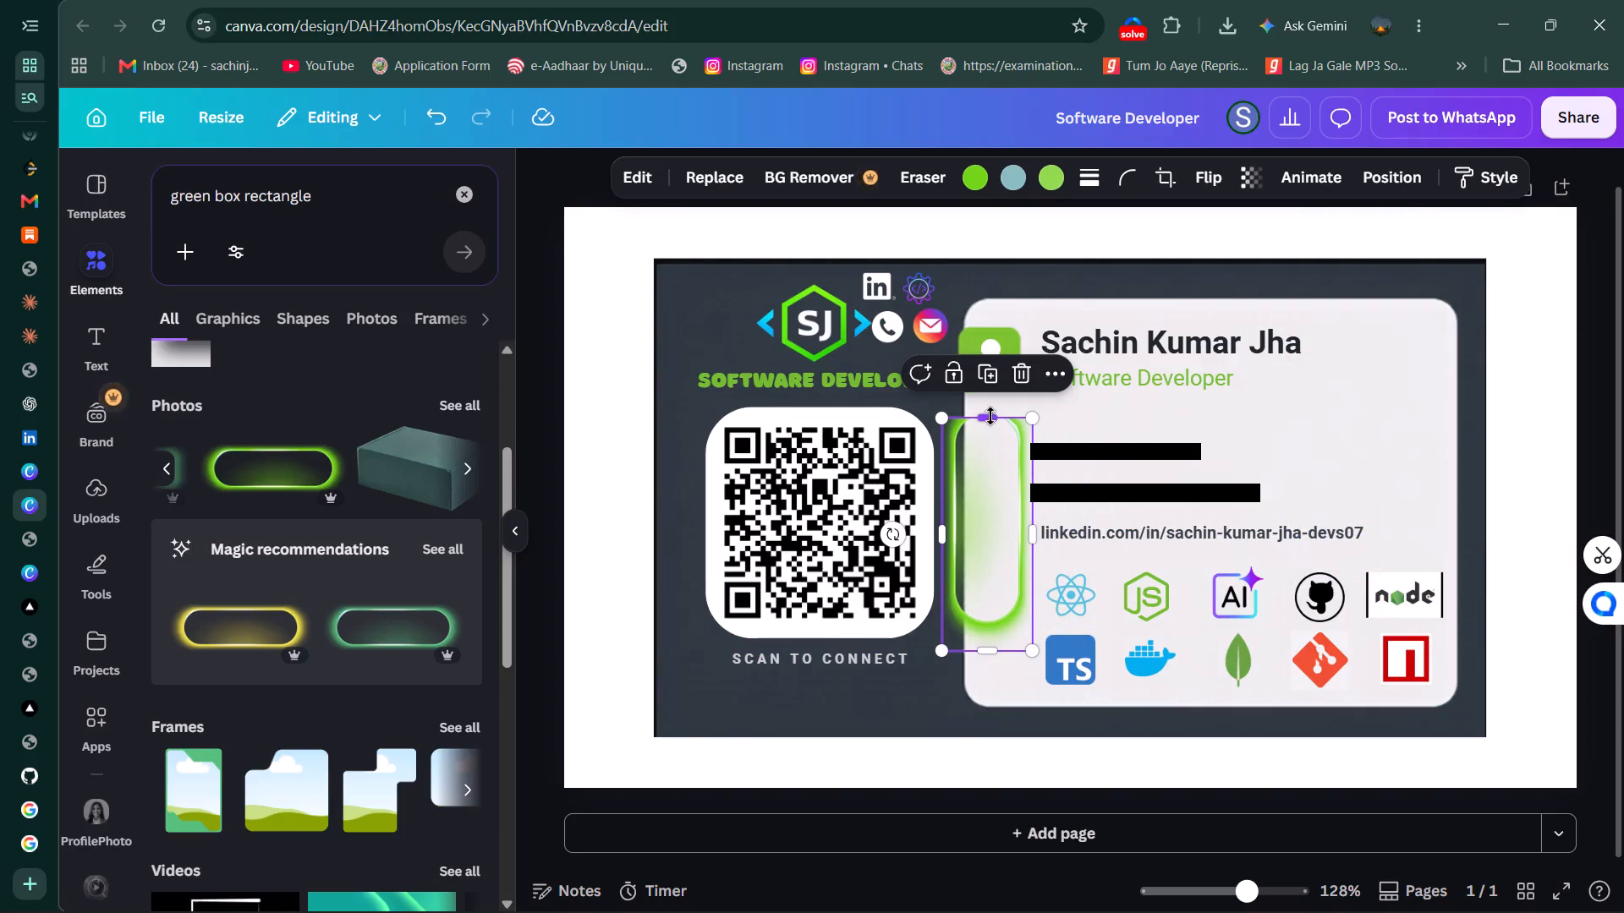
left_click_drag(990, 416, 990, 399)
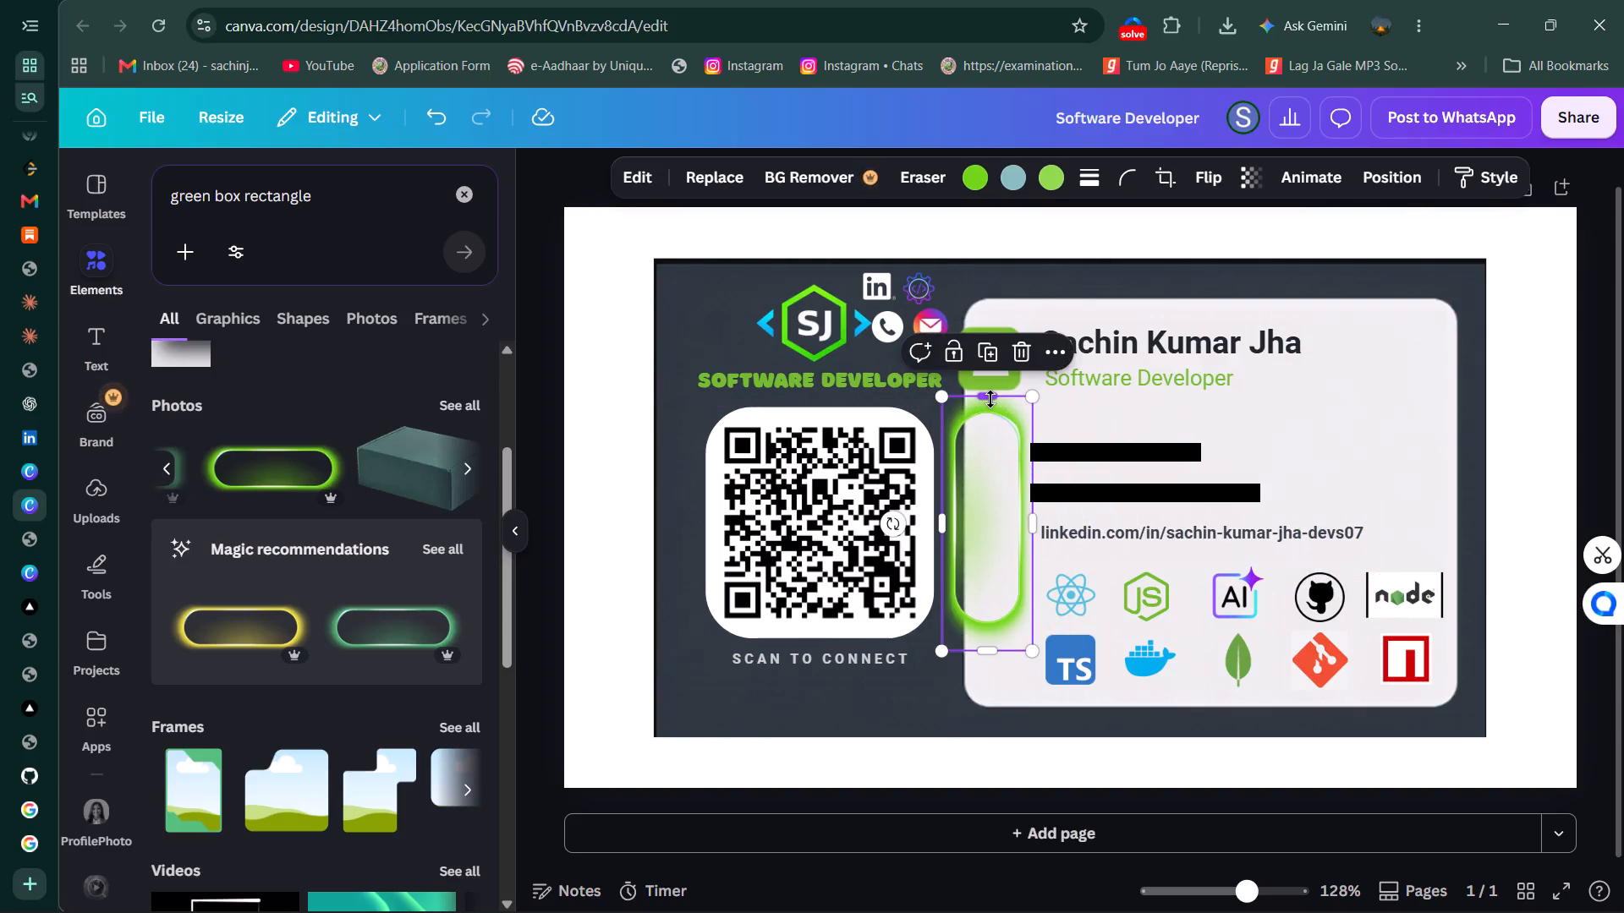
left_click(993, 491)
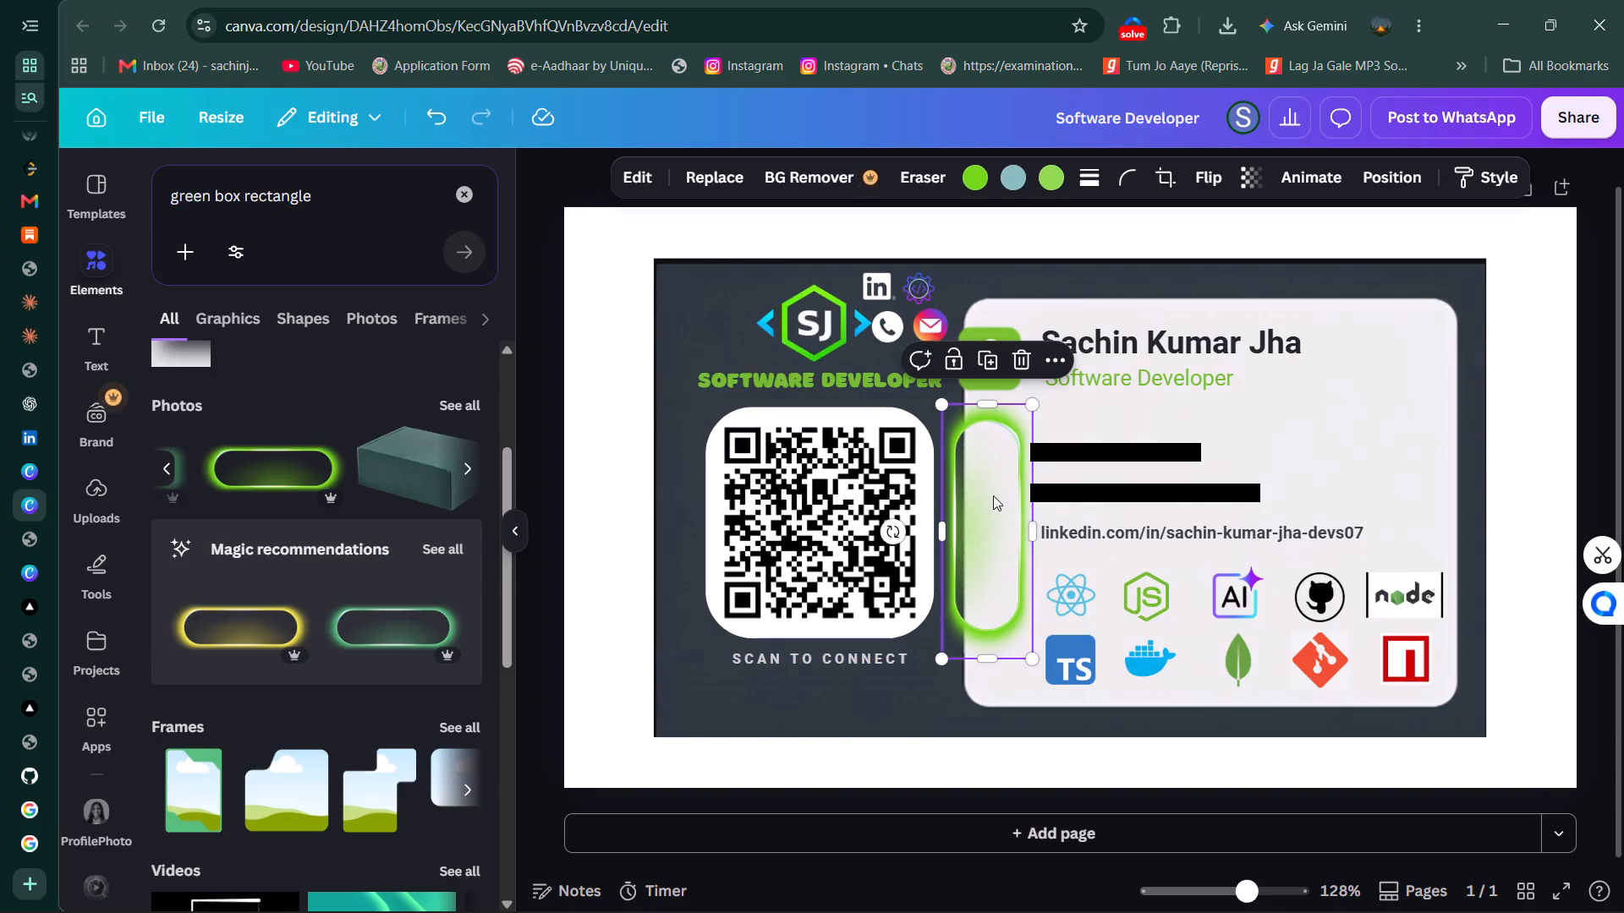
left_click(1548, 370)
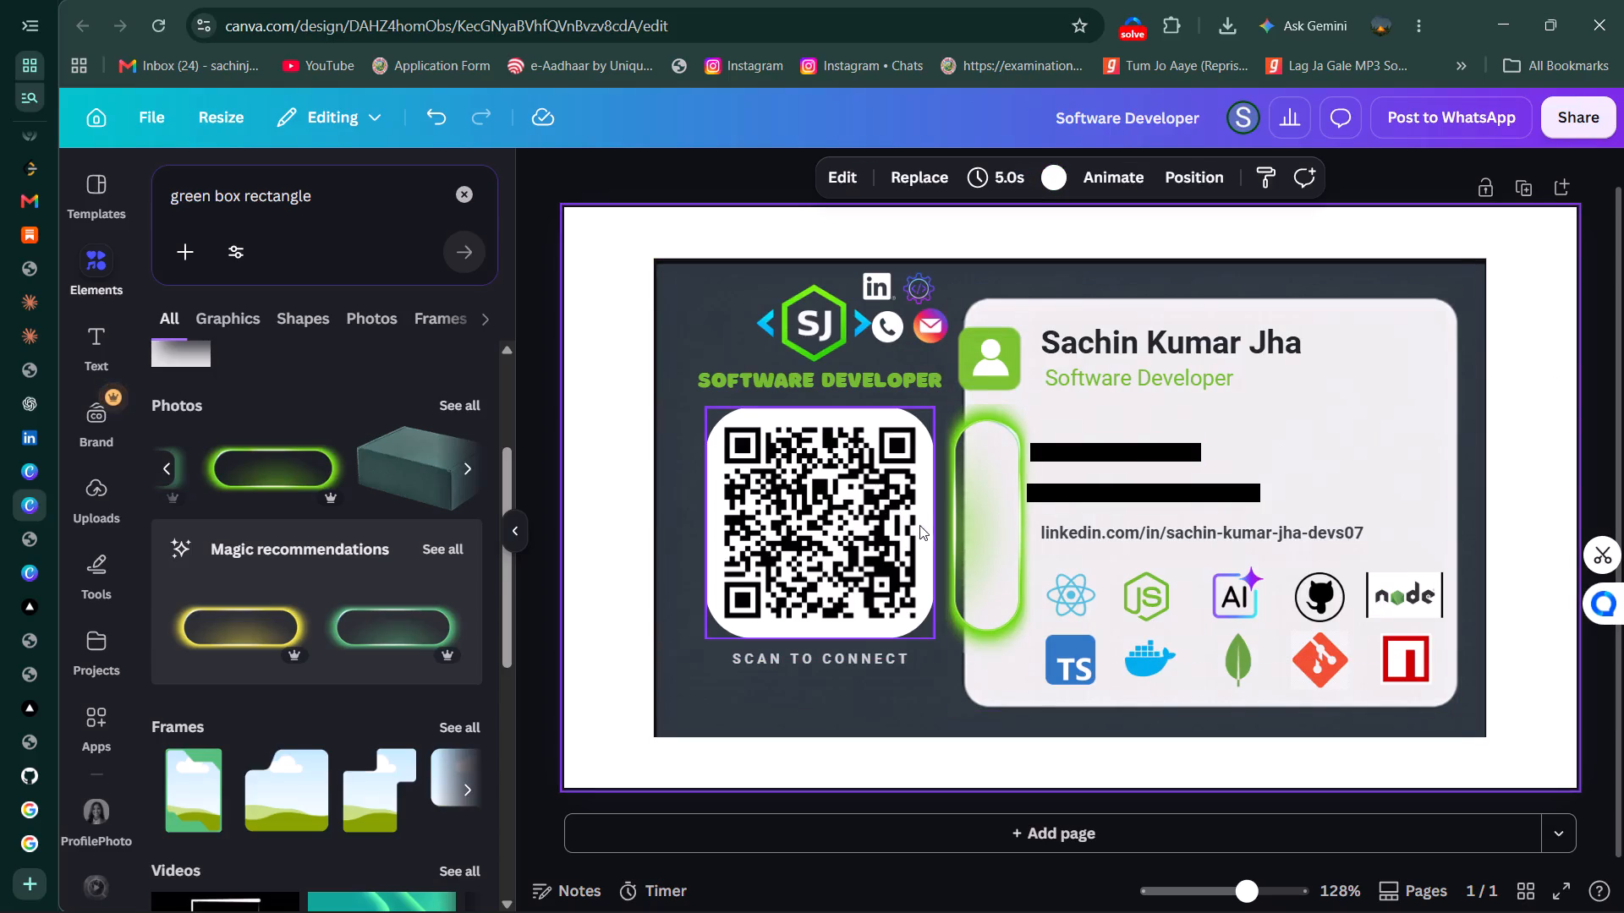
Recolour the white phone icon beside the SJ logo black.
left_click(888, 322)
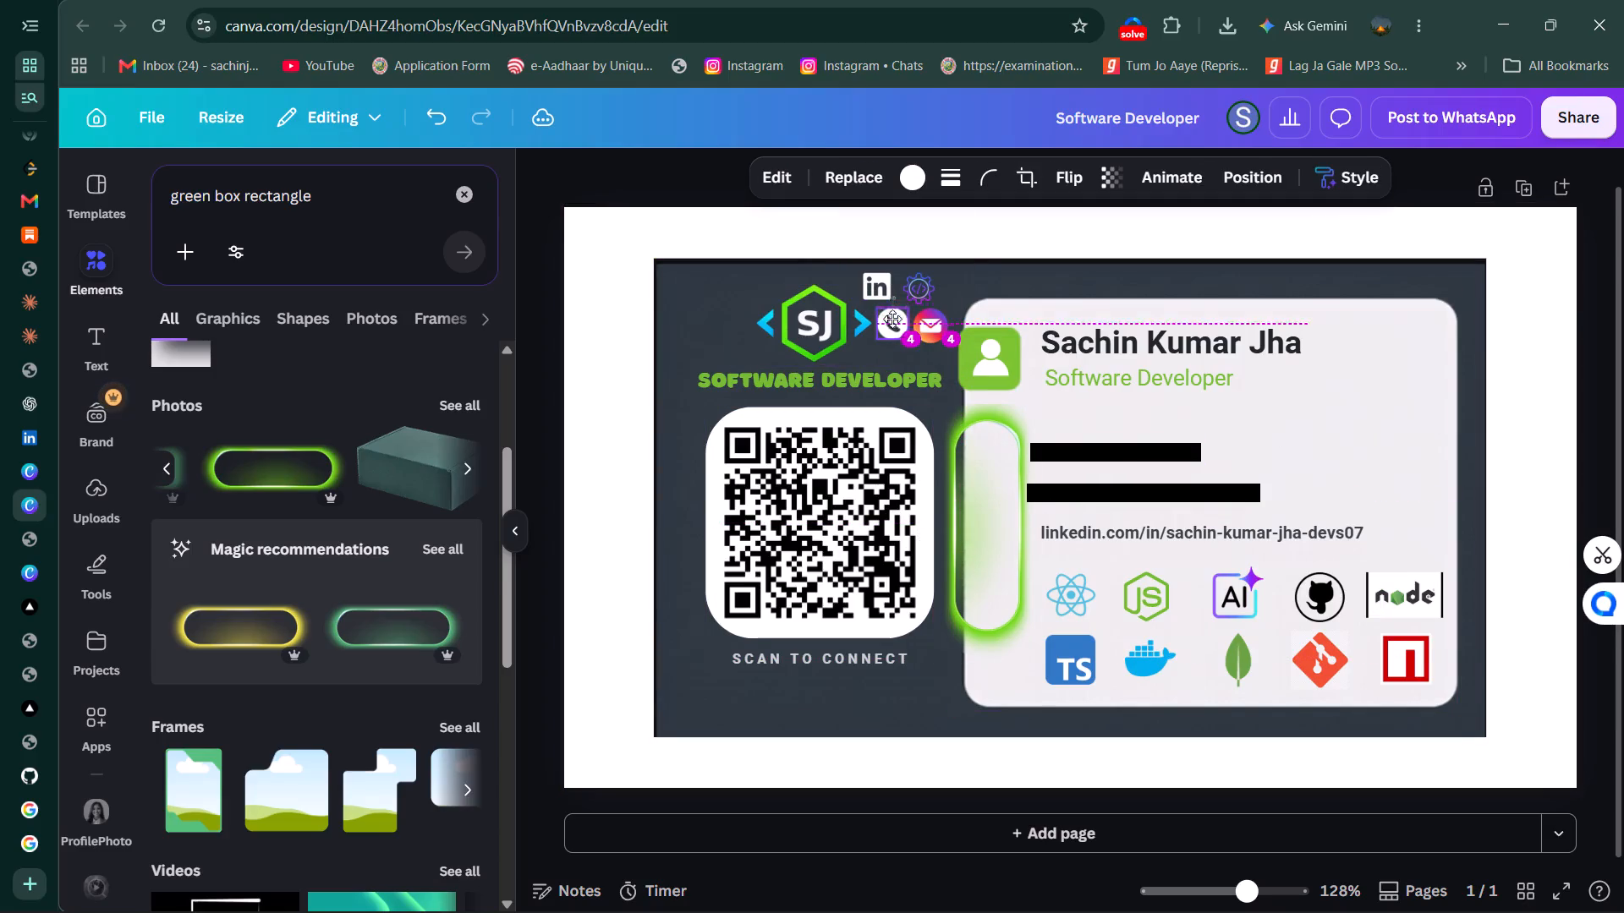
left_click(891, 322)
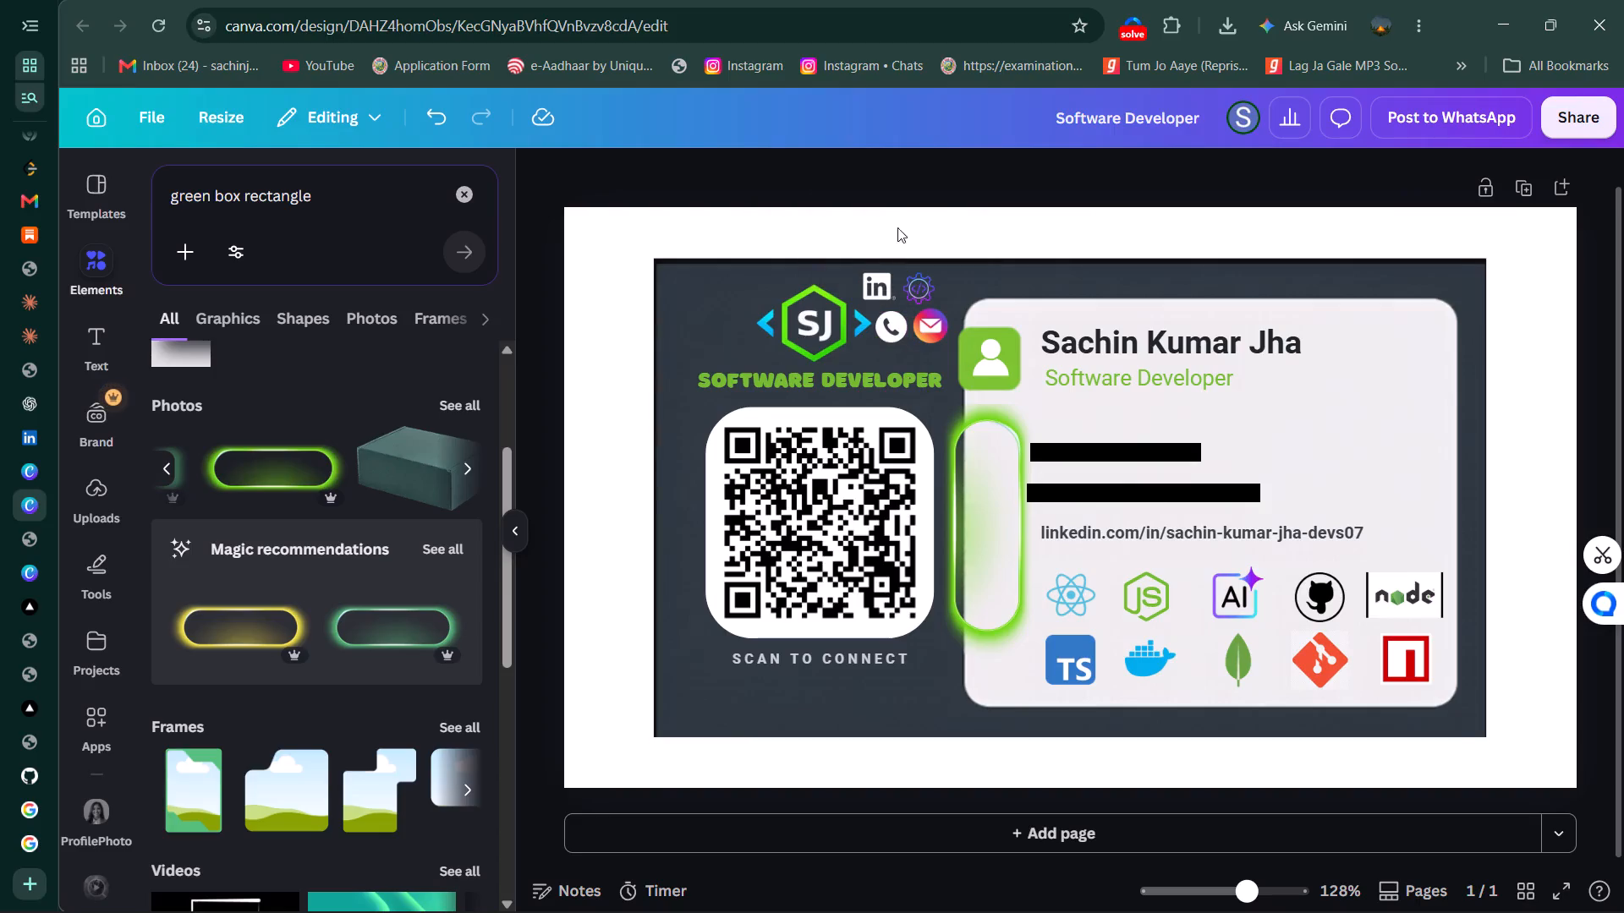
left_click(897, 325)
left_click(918, 173)
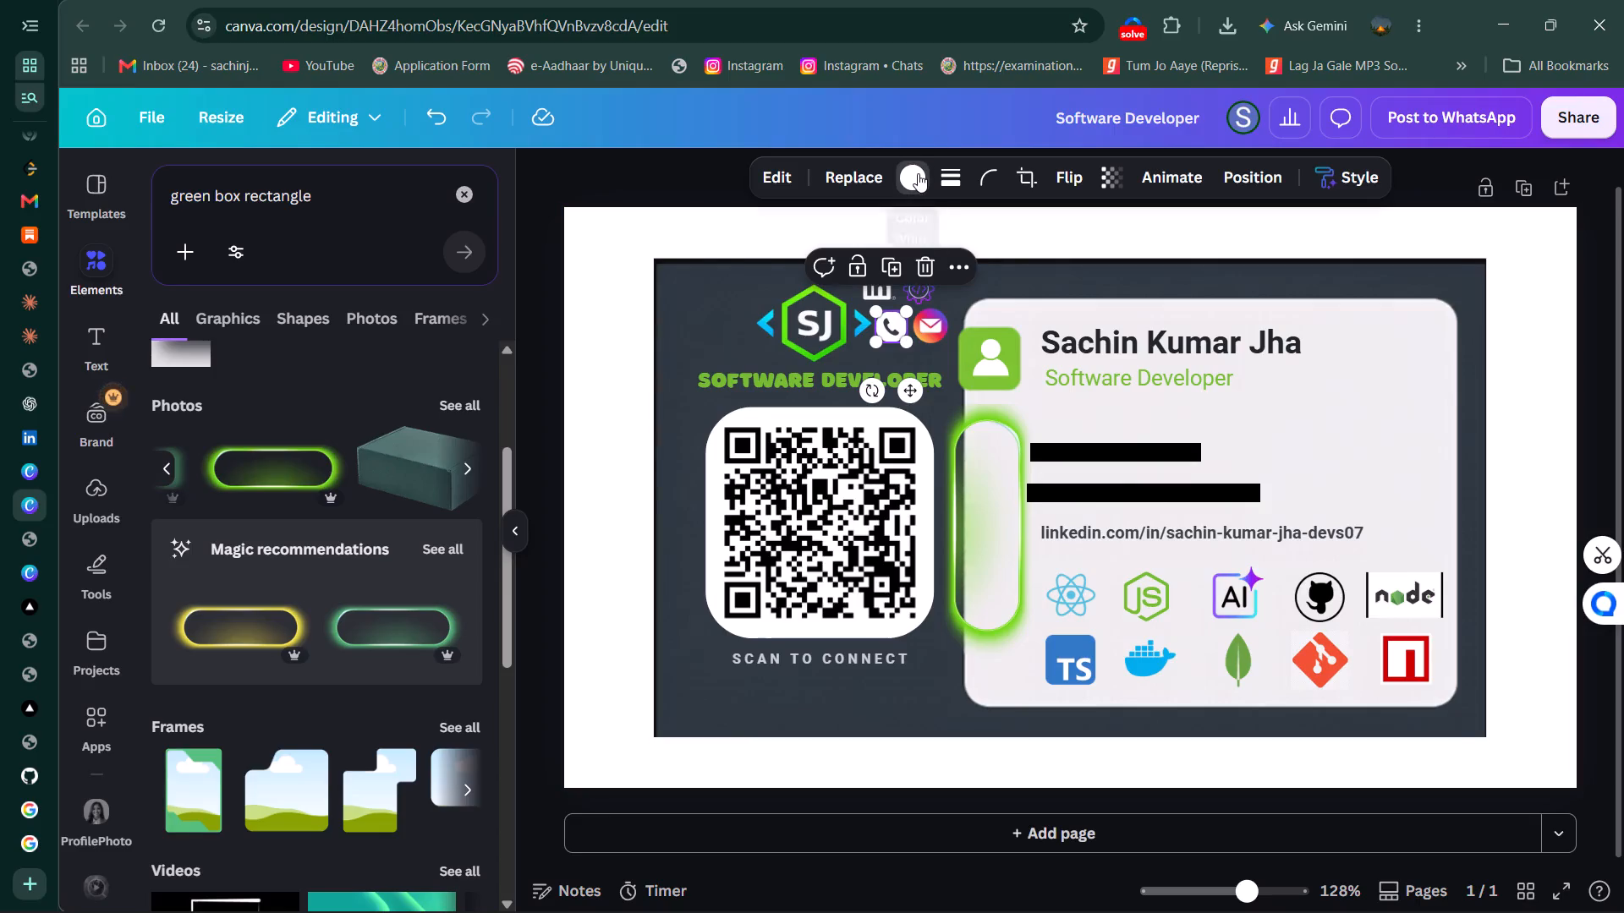
left_click(319, 385)
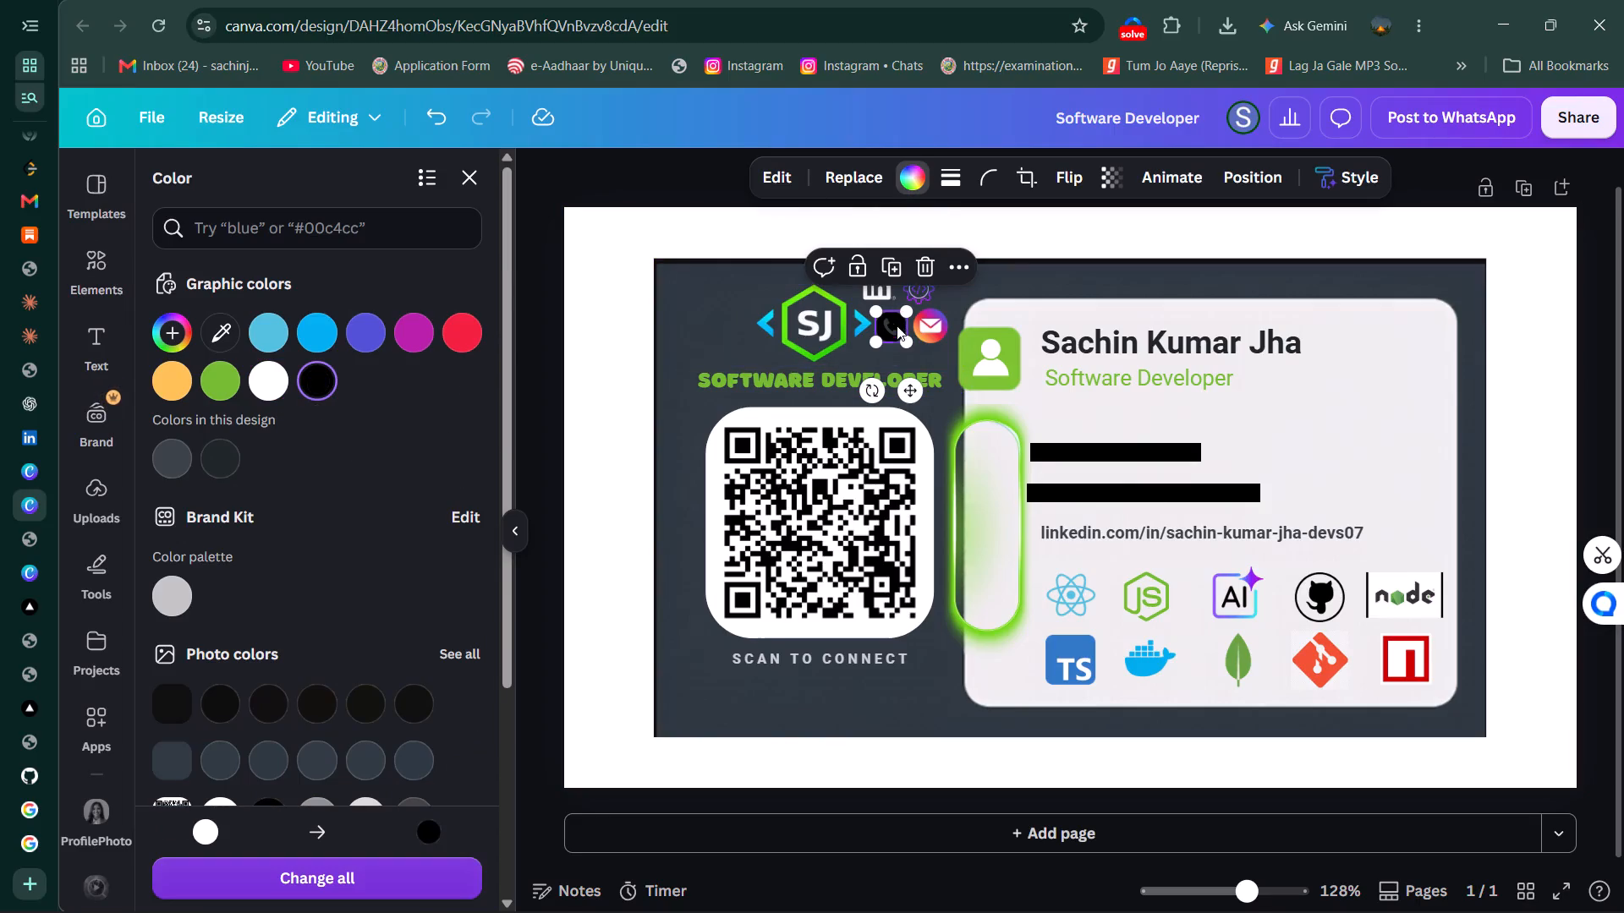
Move the black phone icon inside the glowing outline's upper end, level with the first contact line.
left_click_drag(897, 332, 990, 498)
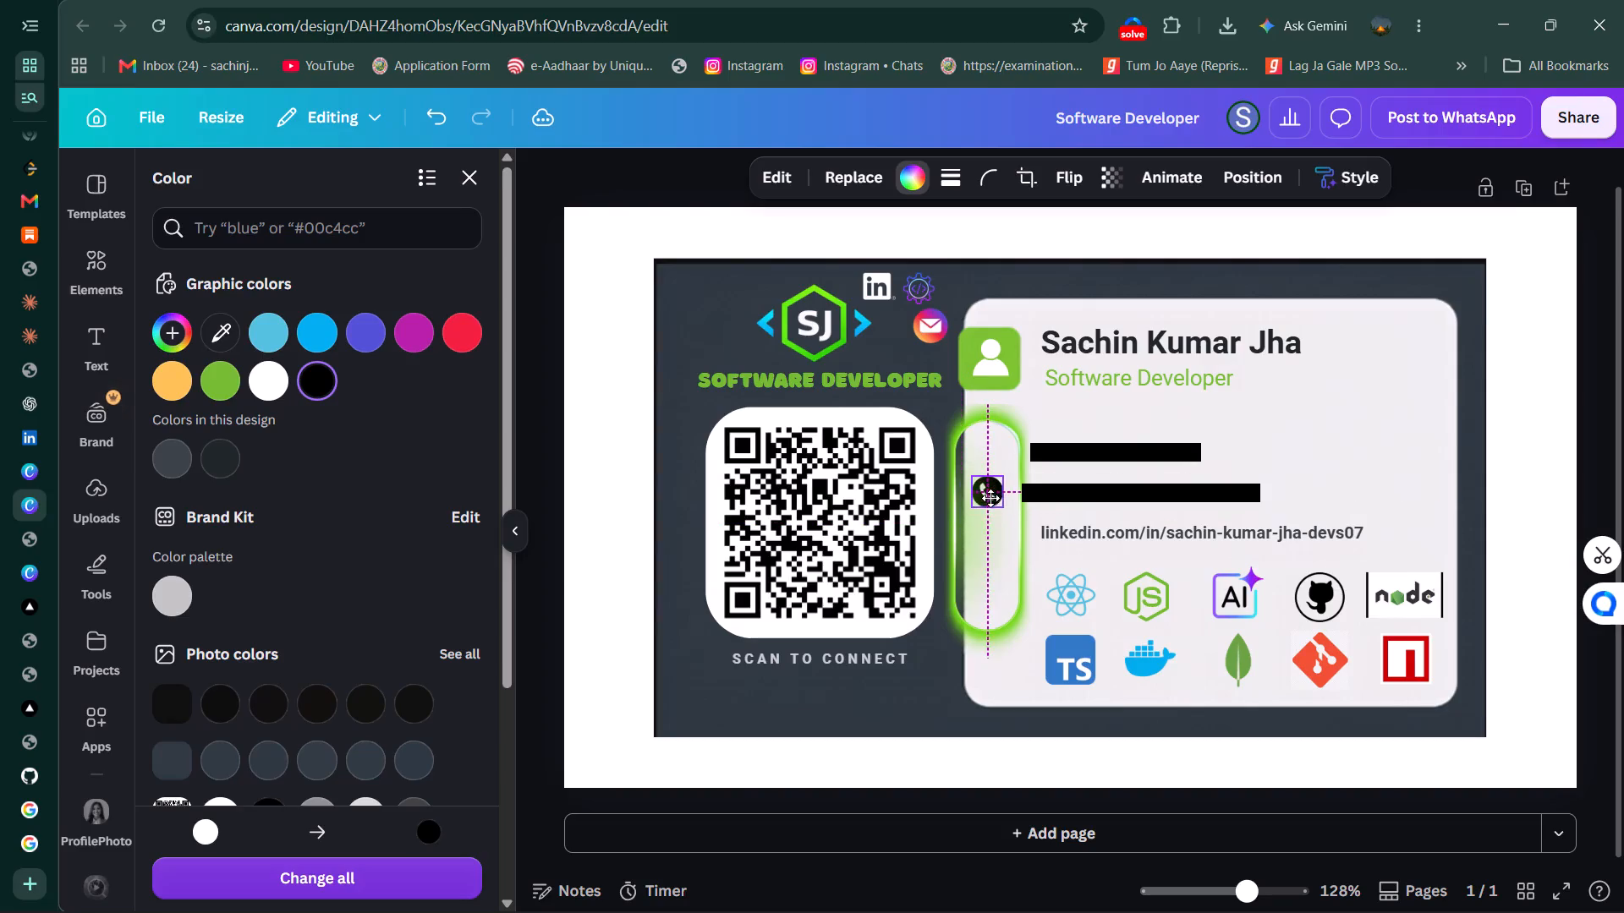
left_click_drag(990, 498, 1001, 496)
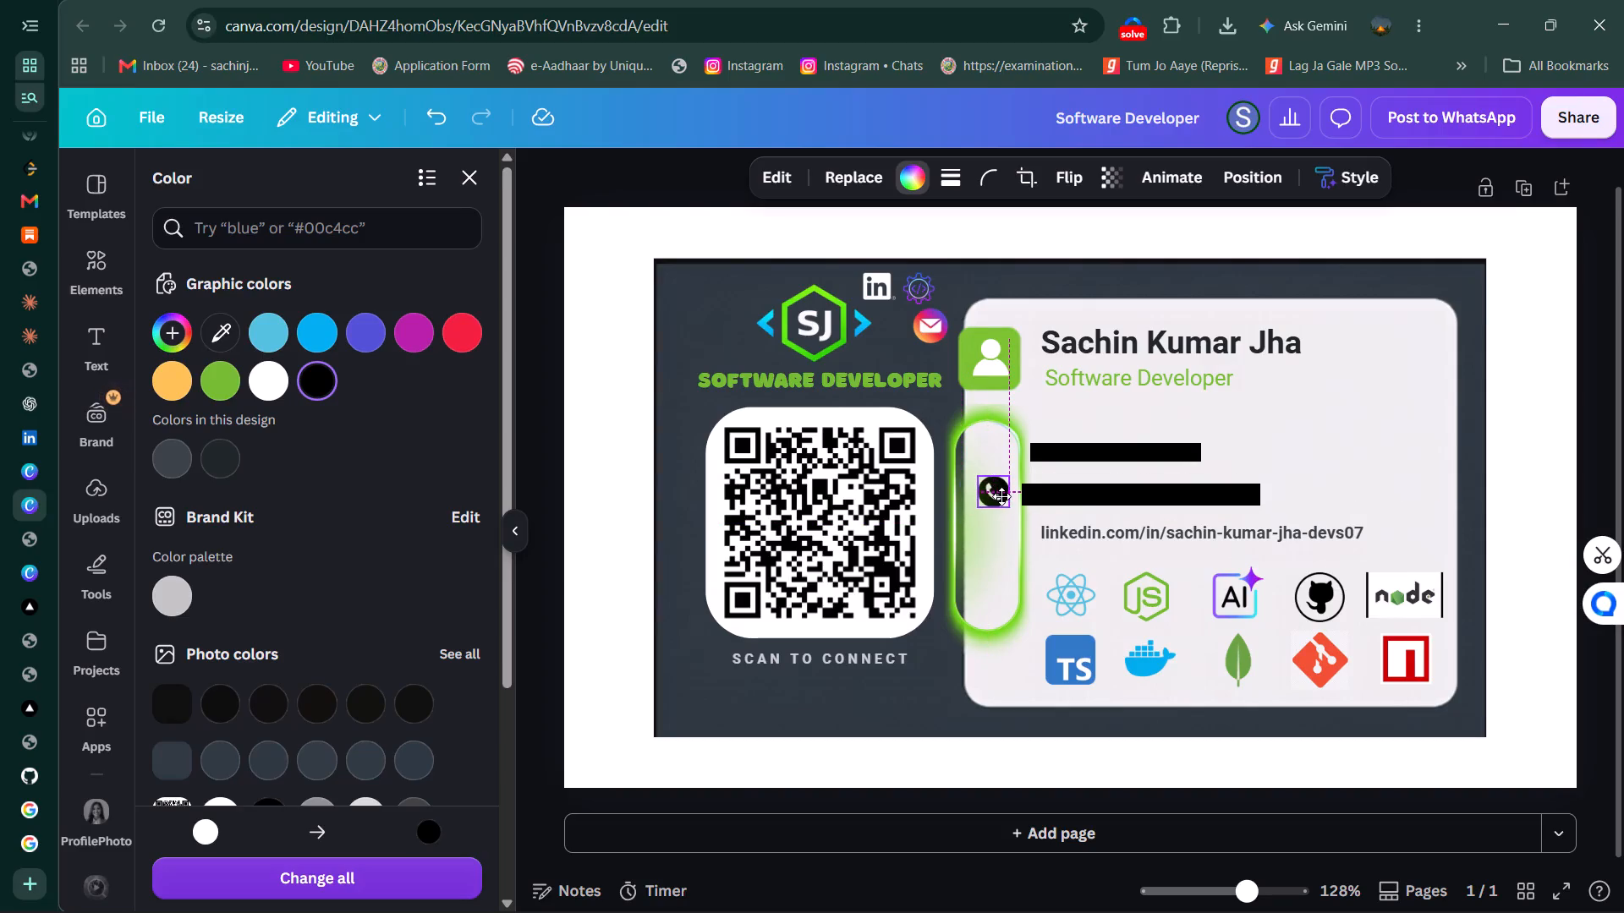
left_click_drag(1001, 496, 998, 465)
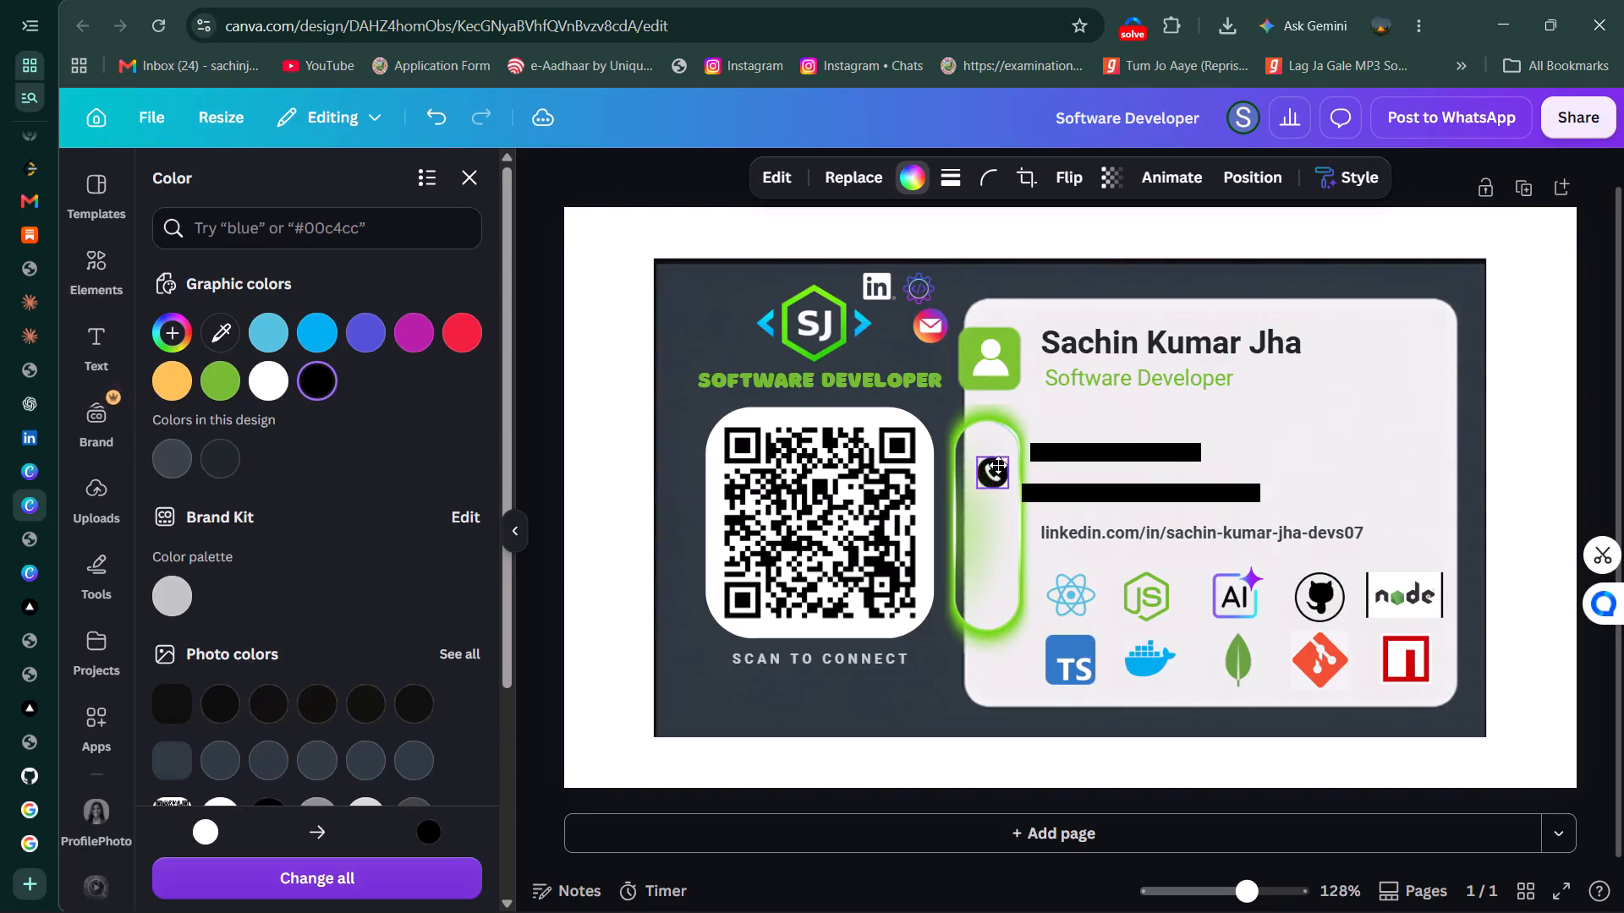
left_click_drag(998, 465, 993, 461)
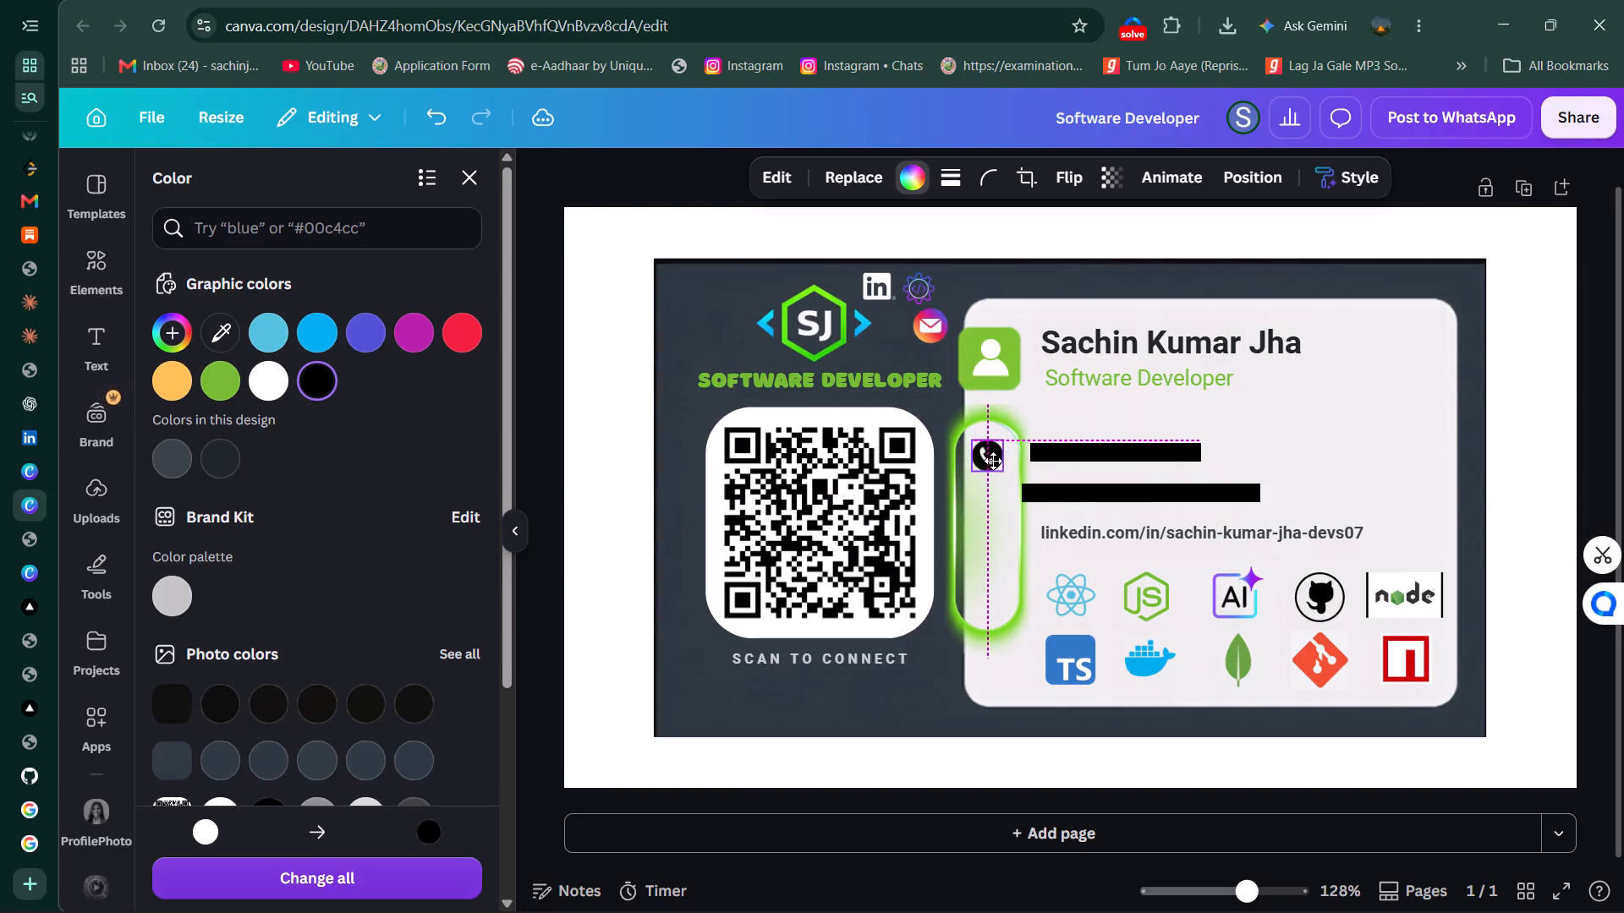
left_click_drag(993, 461, 994, 461)
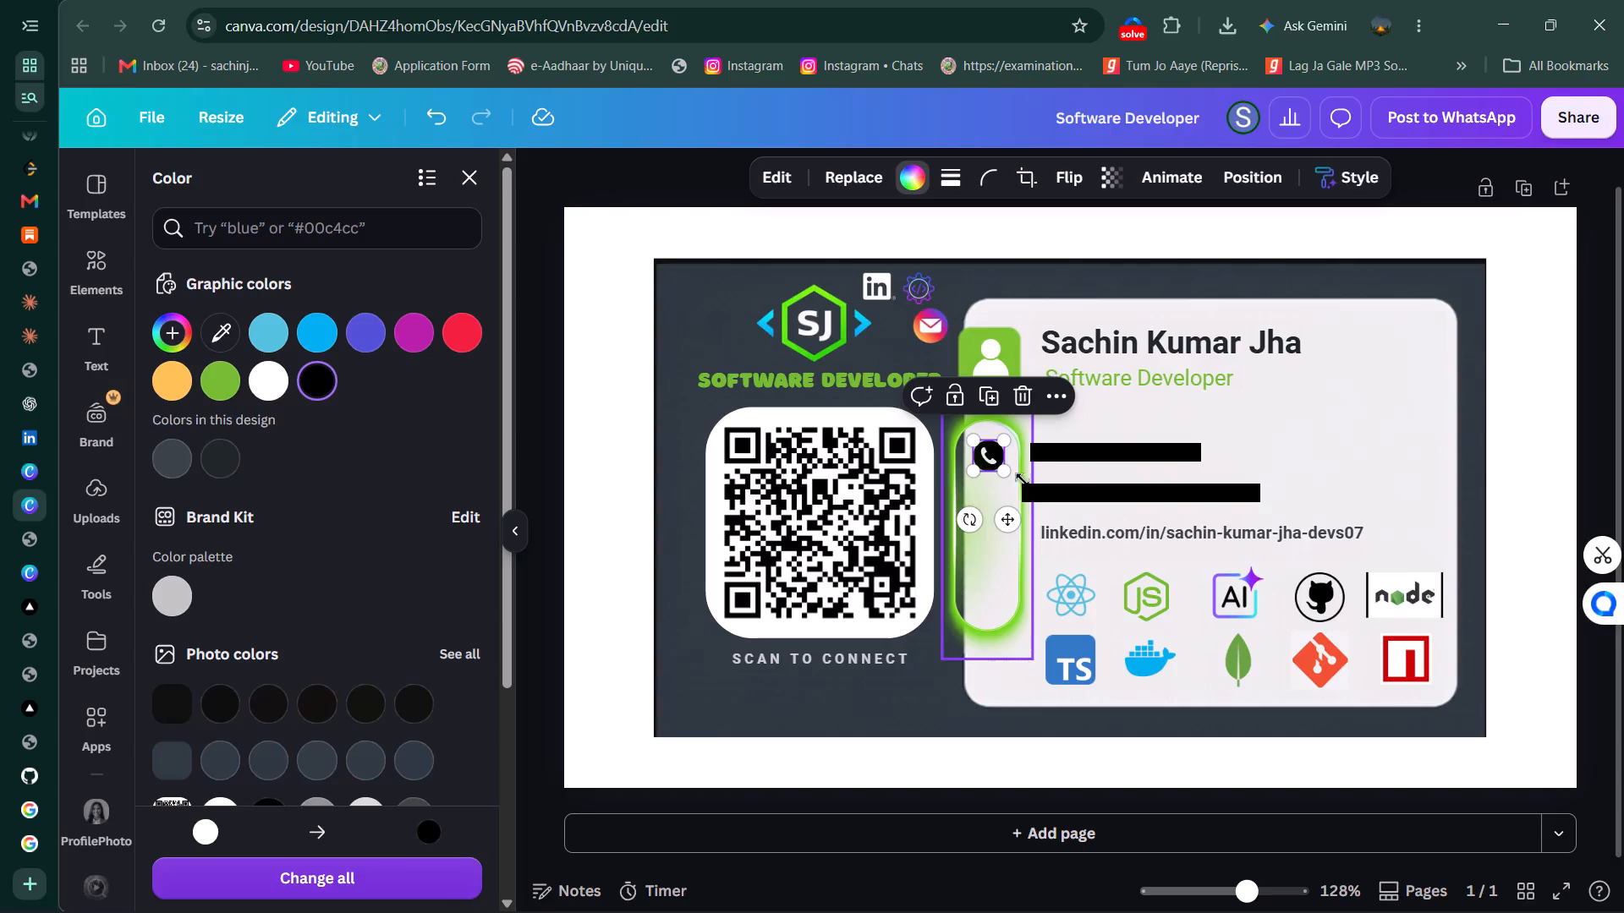
left_click(1543, 392)
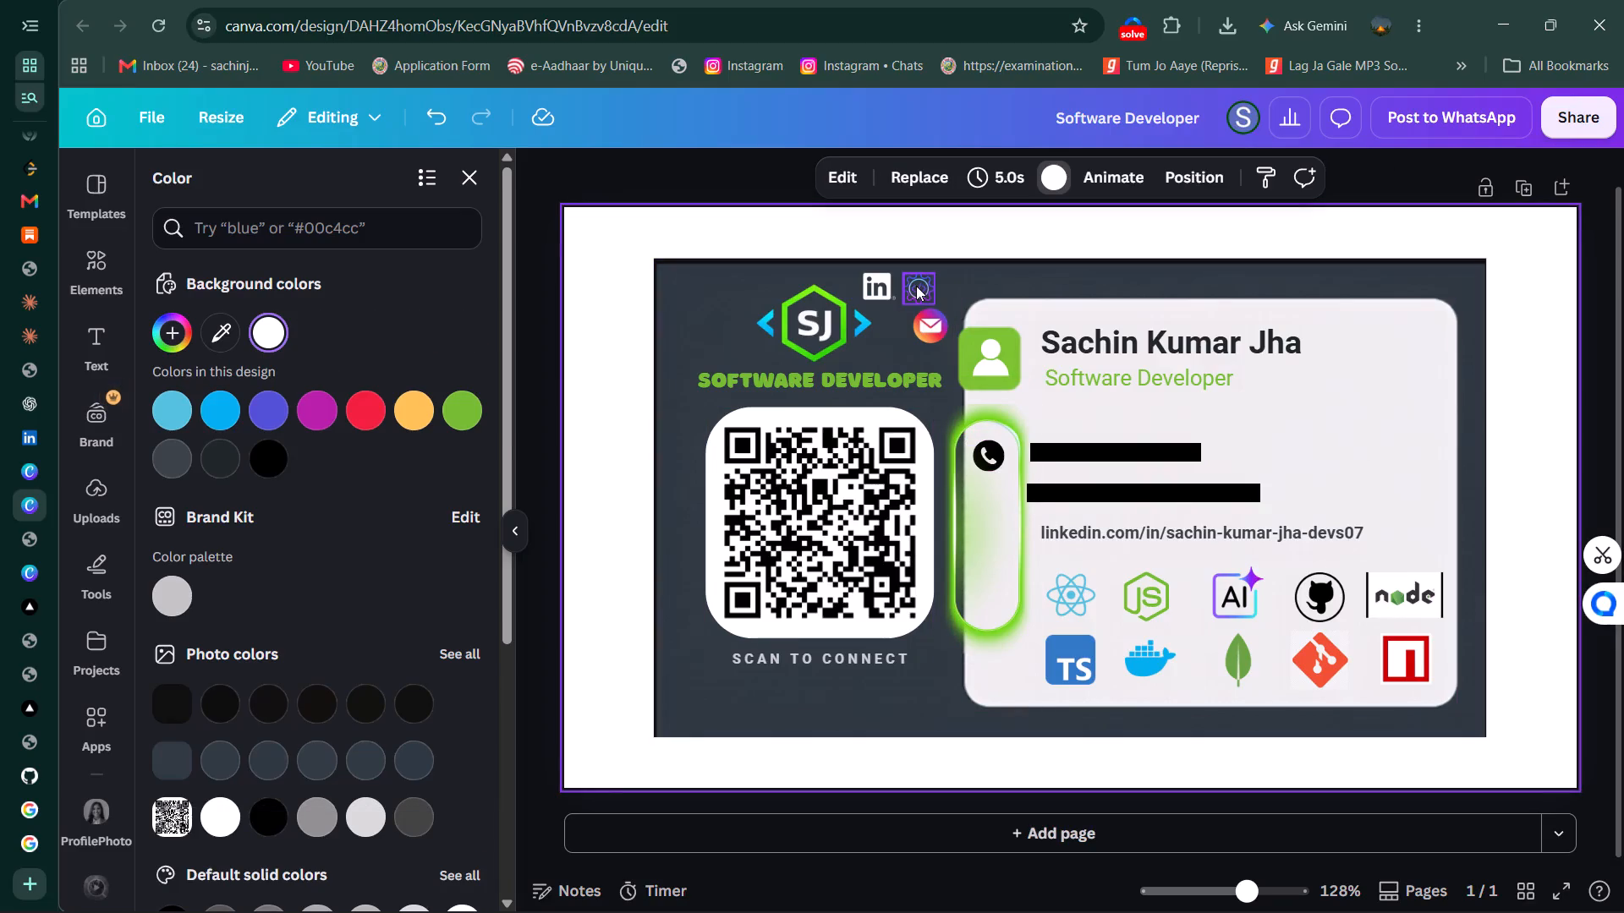
Move the purple code-gear icon into the glowing outline's lower end, level with the React icon.
left_click_drag(916, 286, 992, 583)
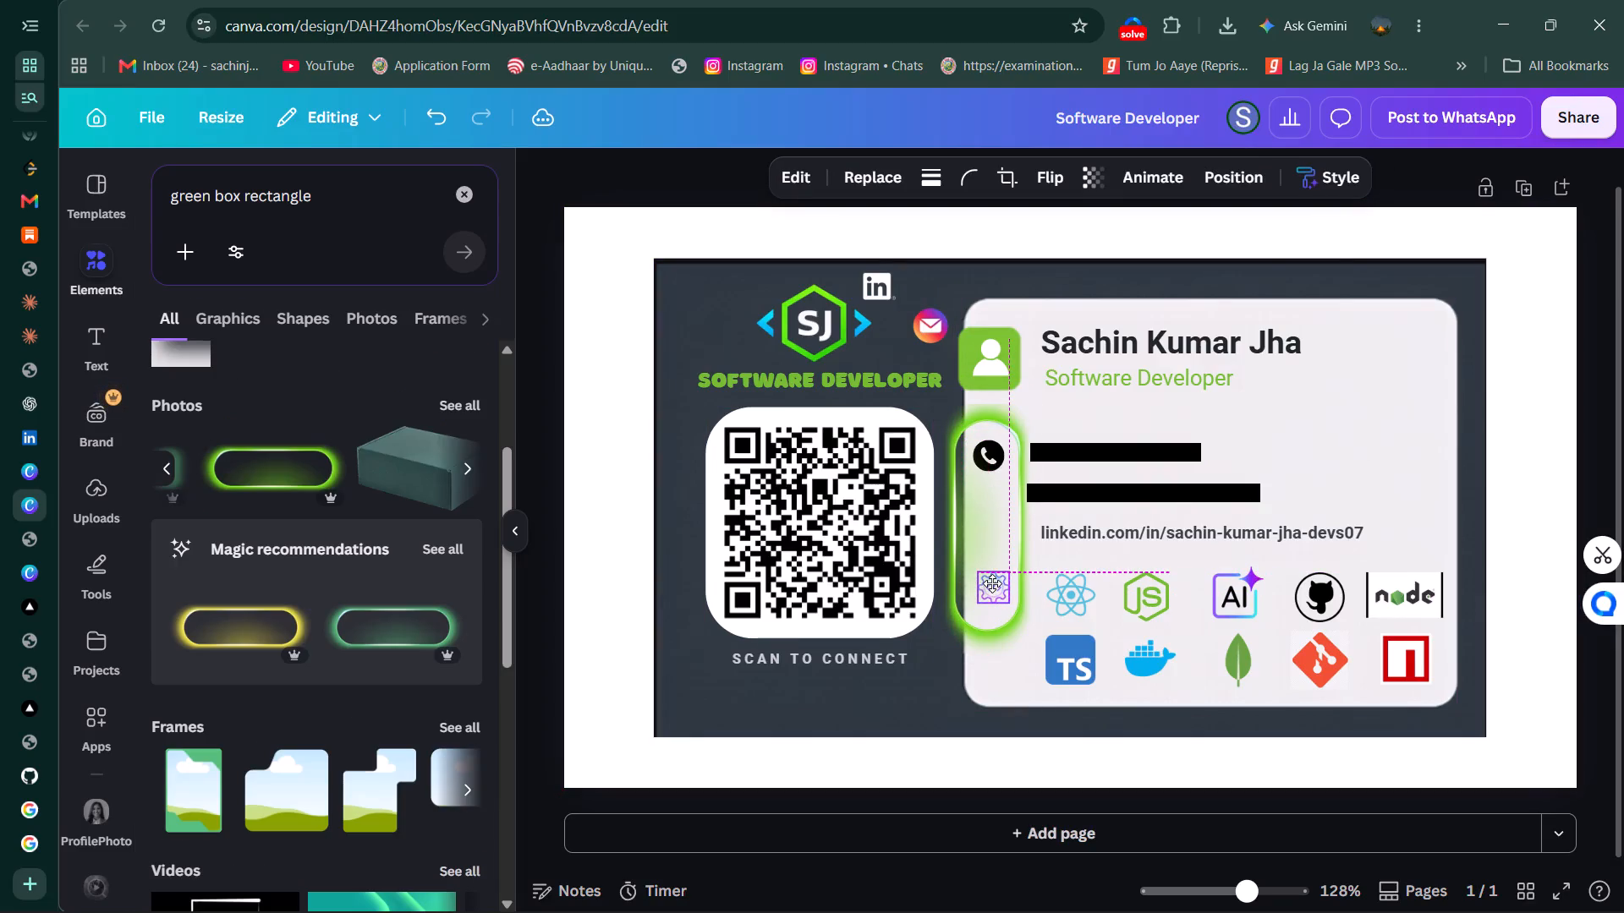
left_click_drag(992, 583, 991, 588)
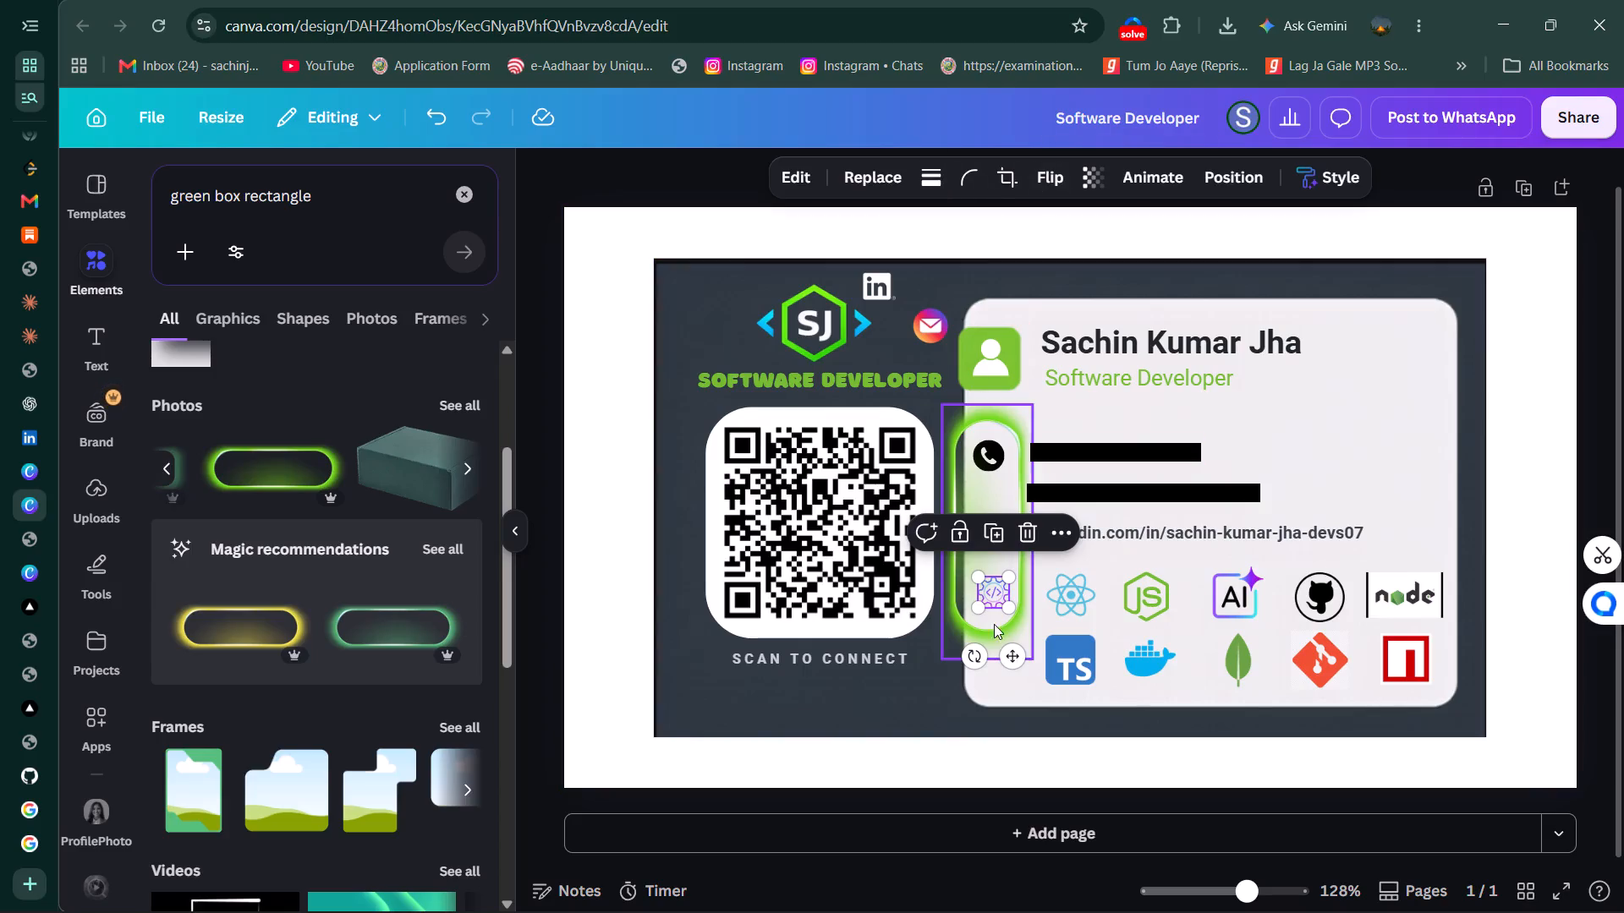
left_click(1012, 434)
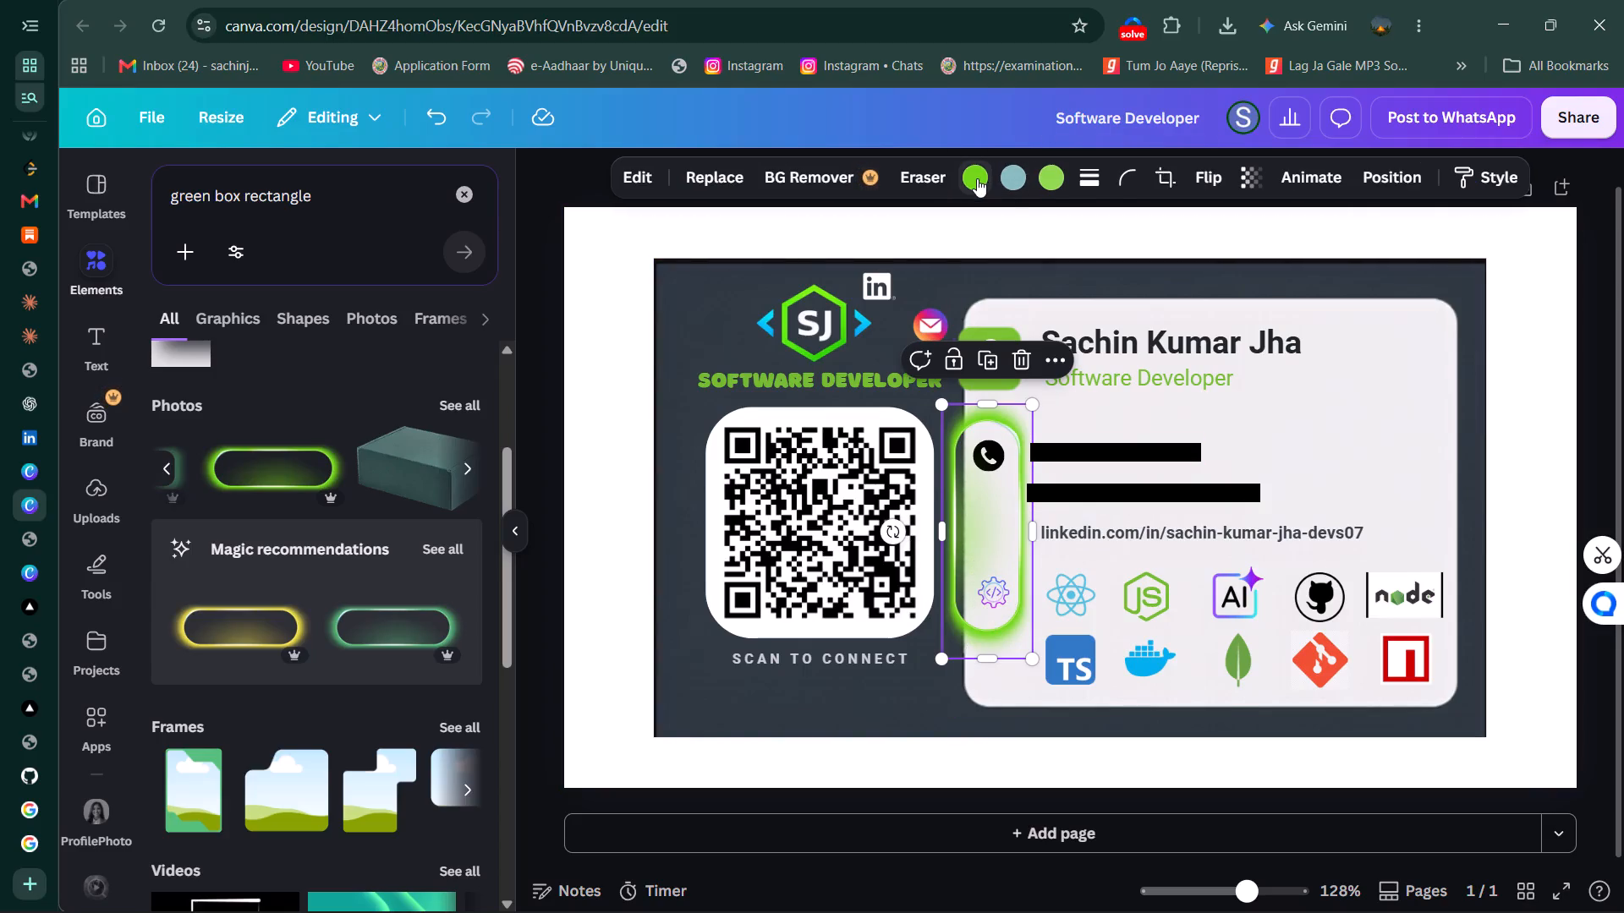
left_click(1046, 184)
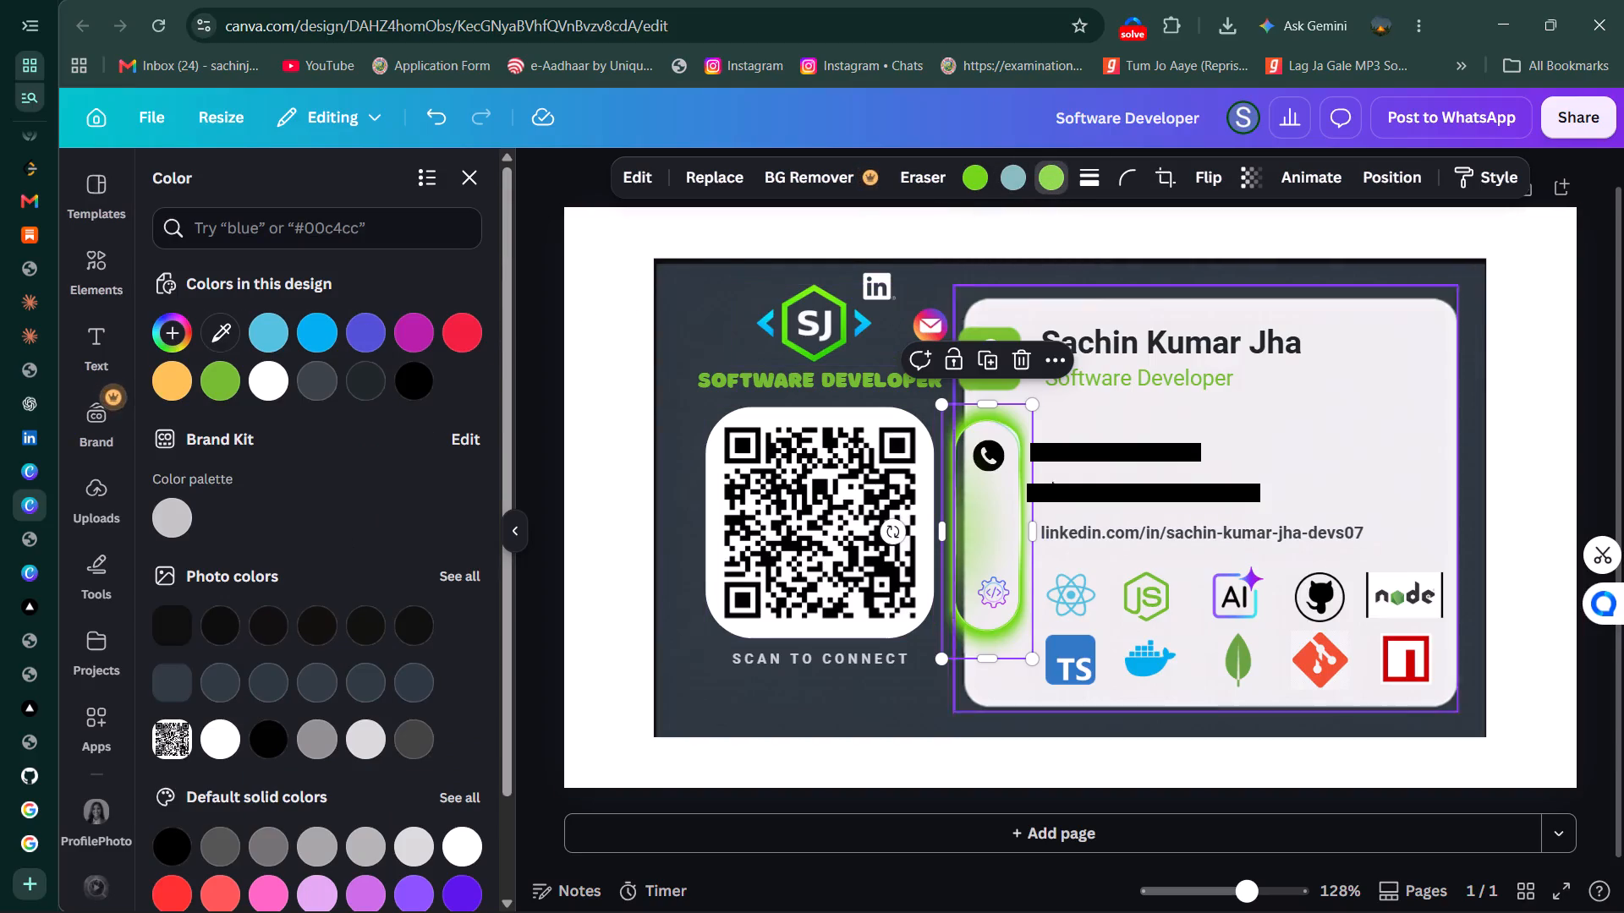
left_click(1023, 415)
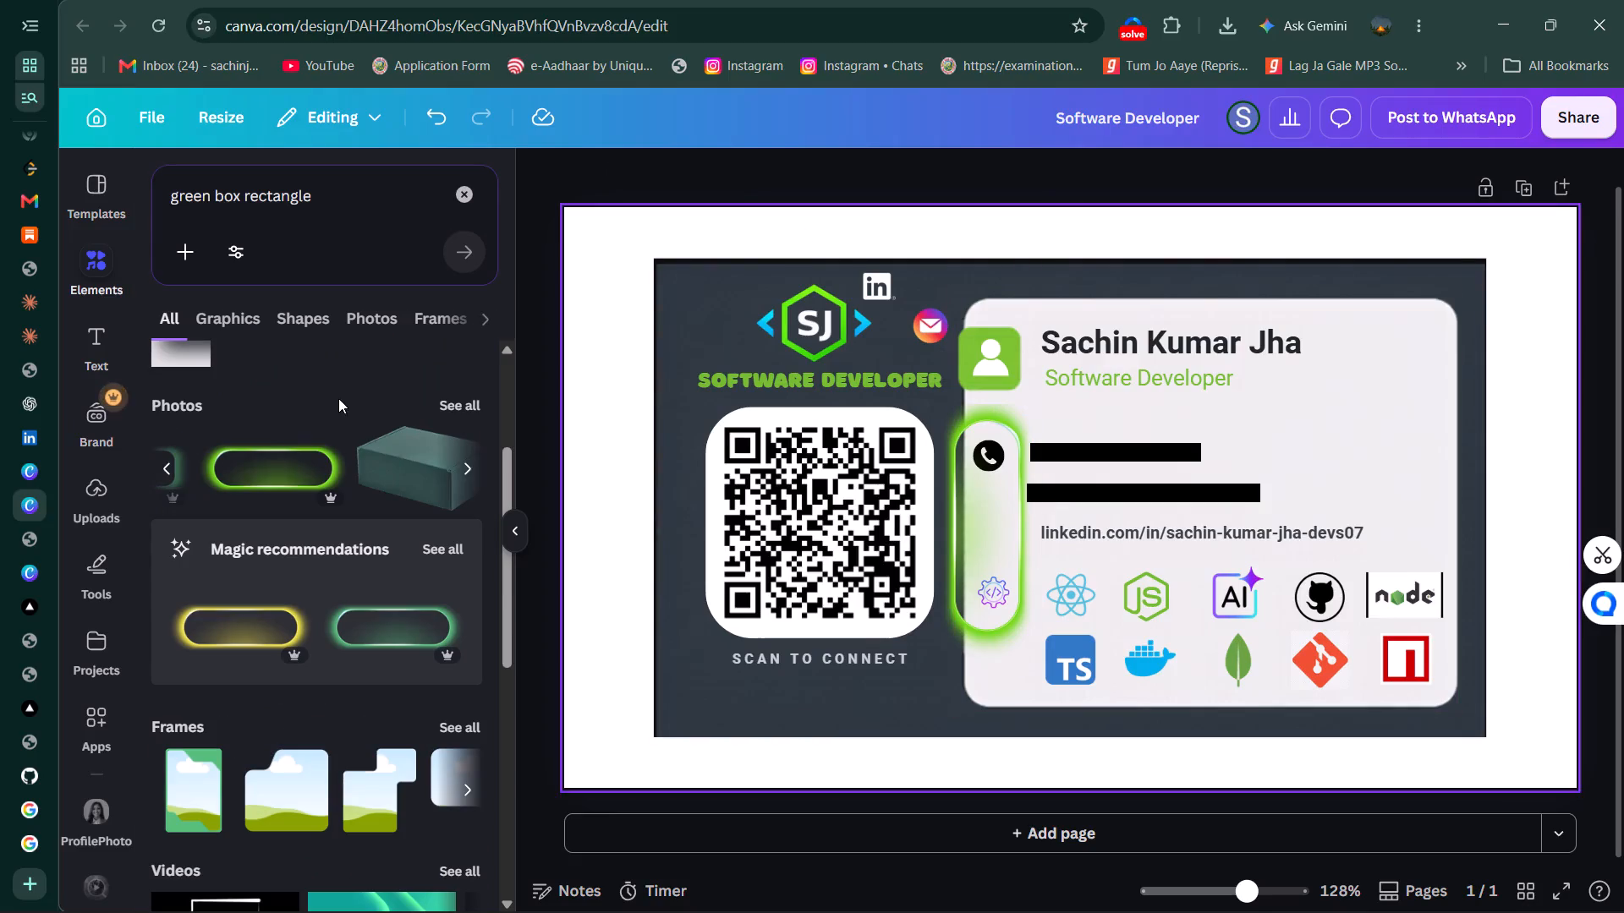
Browse the graphics, photos, frames and videos in the "green box rectangle" results for another background for the contact icons.
scroll(371, 477, "right", 6)
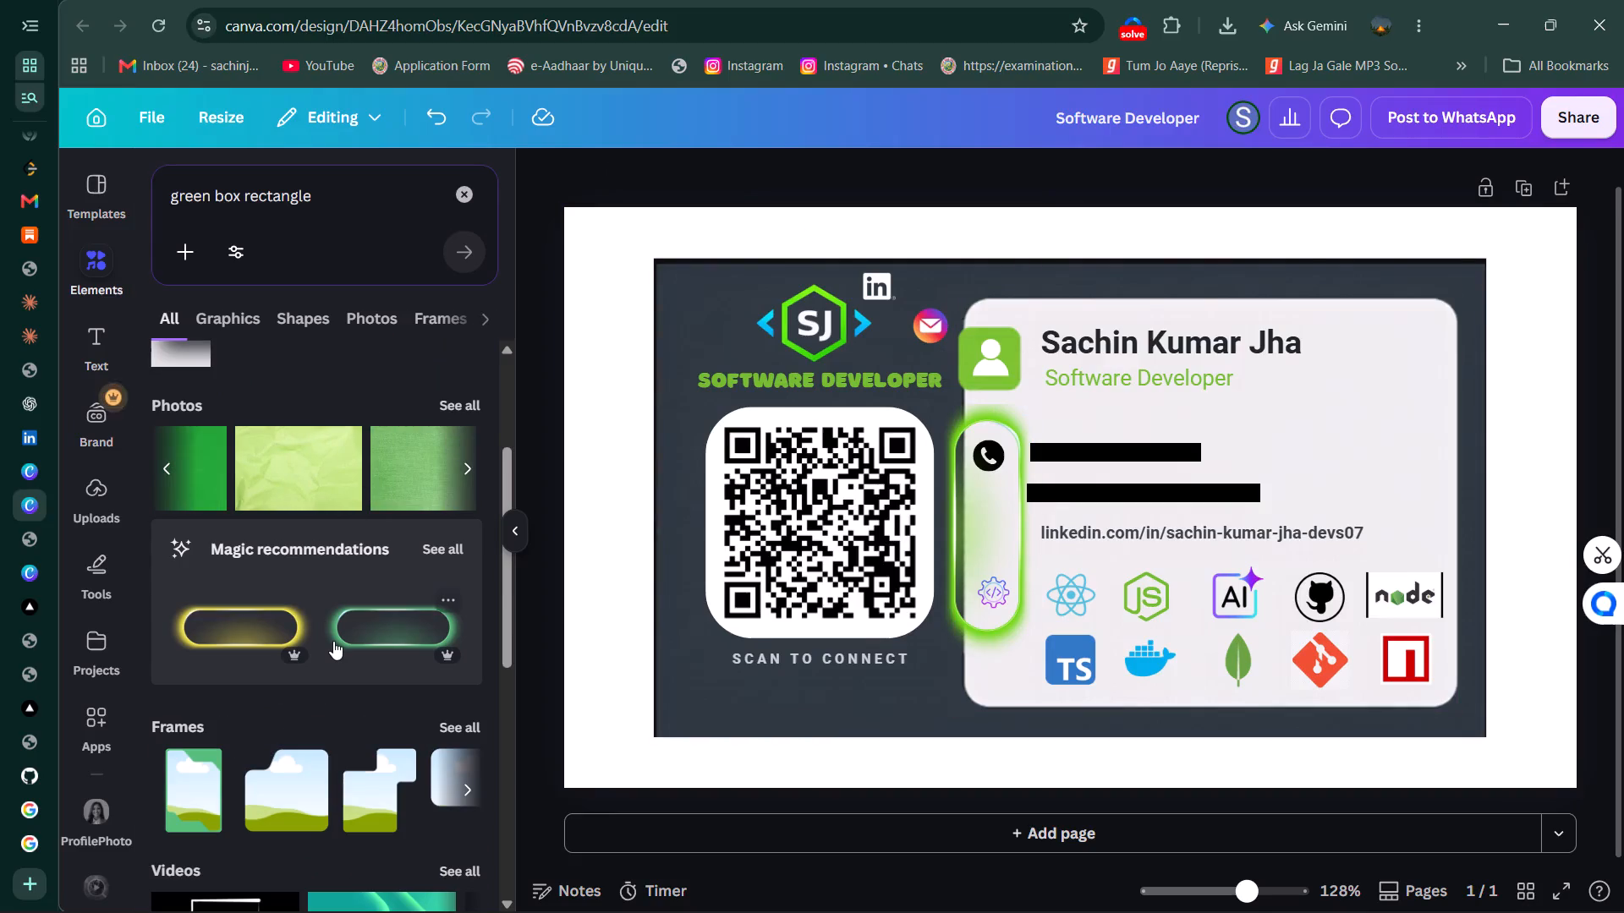
scroll(333, 641, "left", 5)
scroll(333, 641, "right", 7)
scroll(333, 641, "down", 5)
scroll(366, 620, "left", 4)
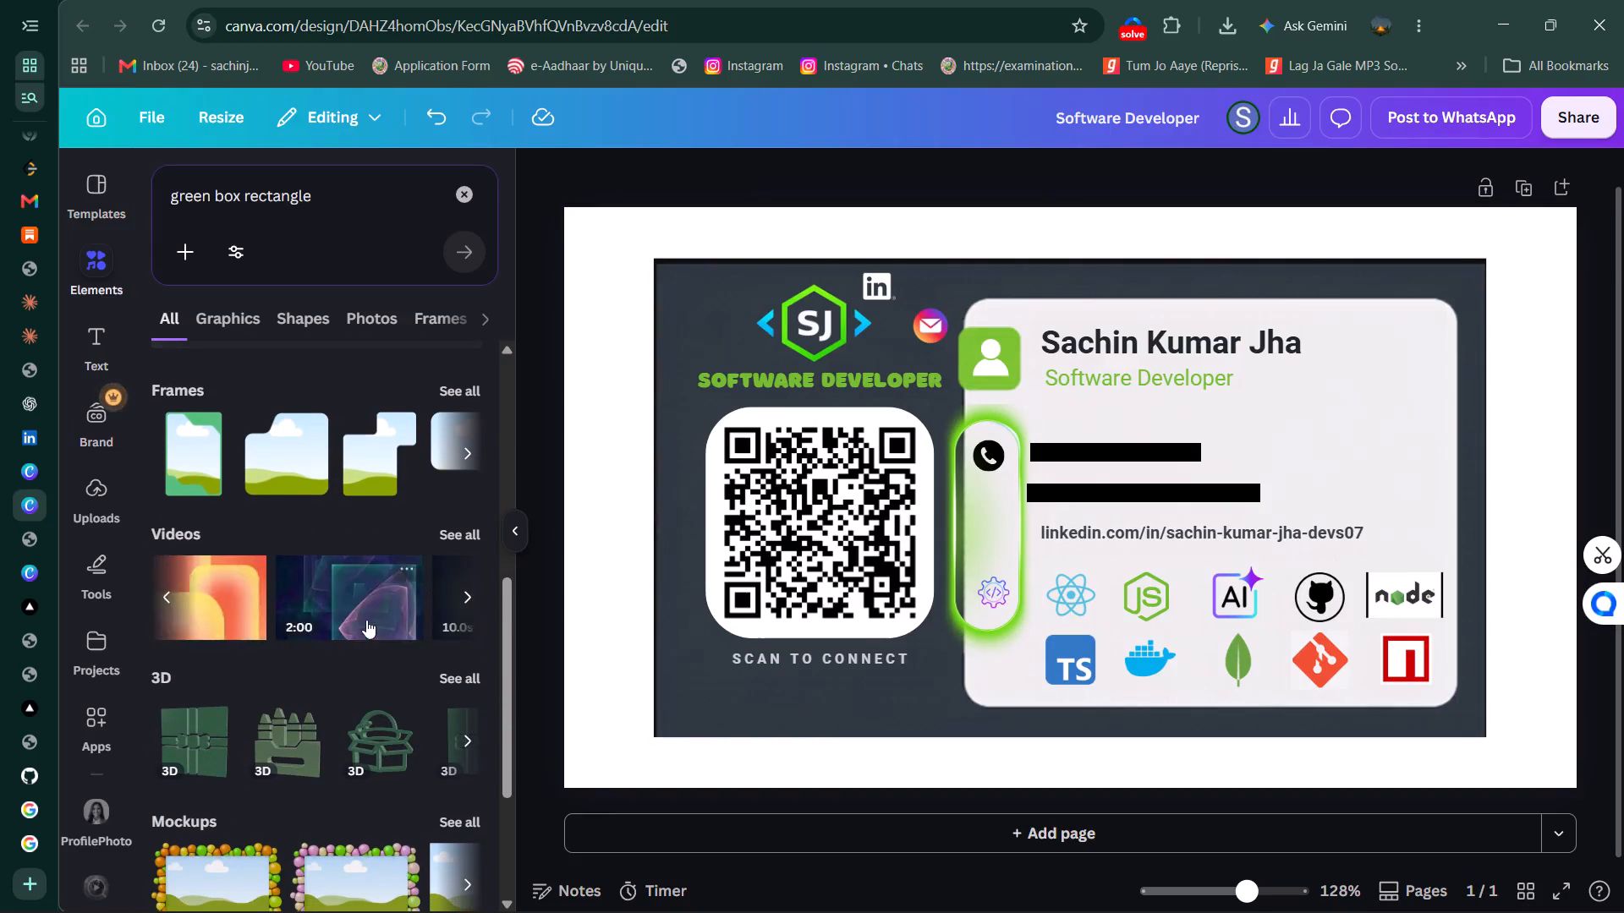
scroll(366, 620, "right", 8)
scroll(315, 703, "down", 3)
scroll(315, 703, "up", 8)
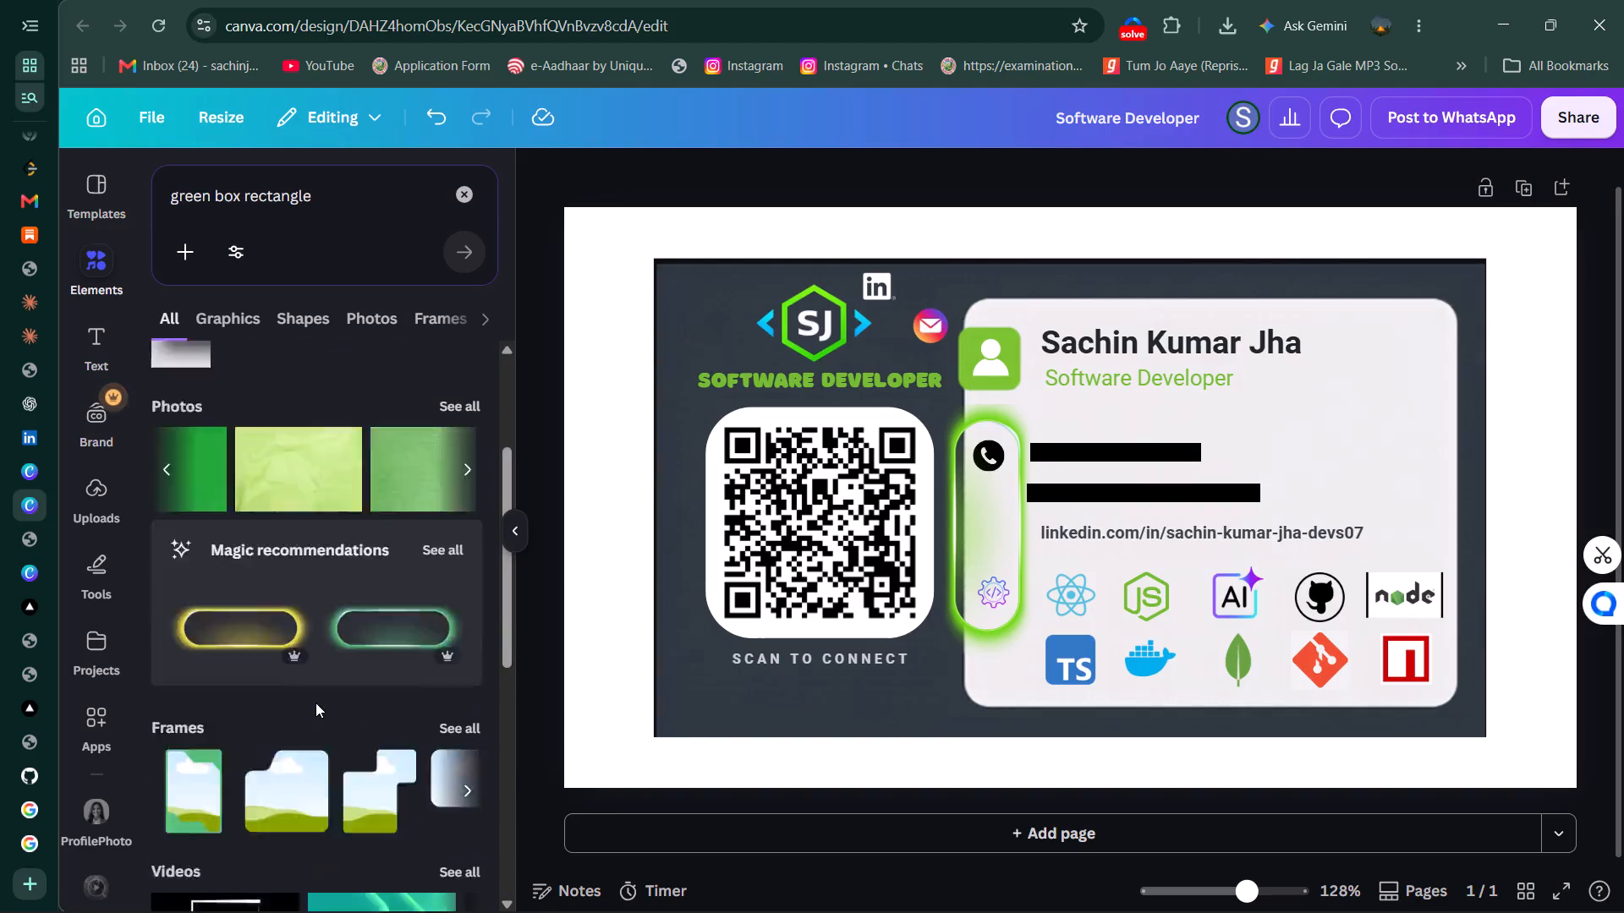
scroll(360, 462, "left", 3)
scroll(360, 462, "right", 5)
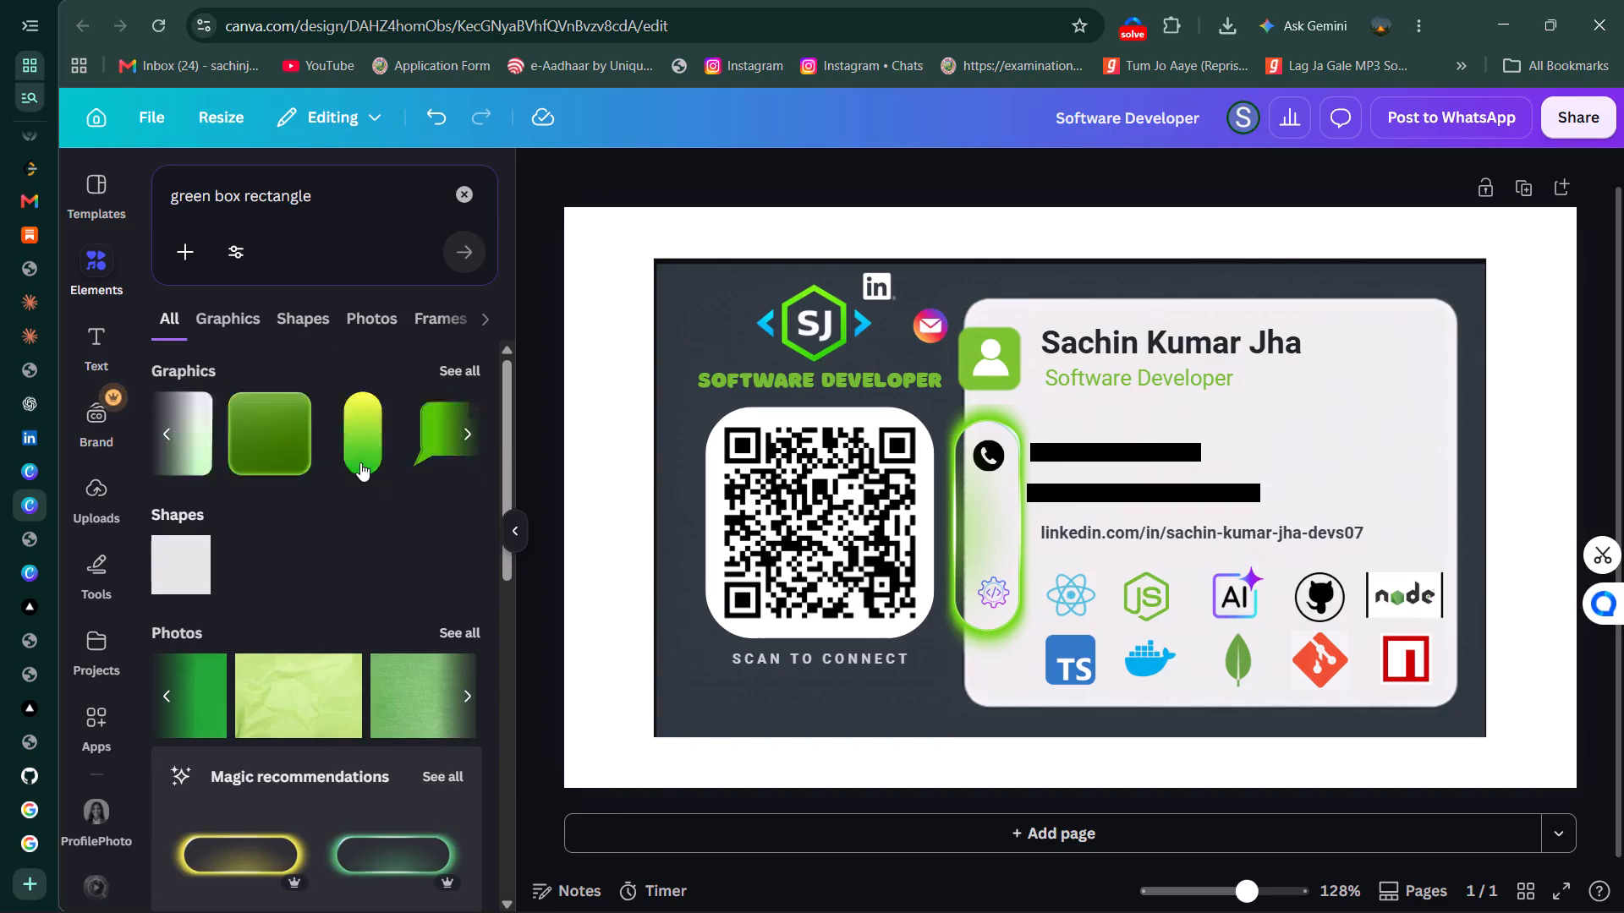
scroll(360, 462, "right", 2)
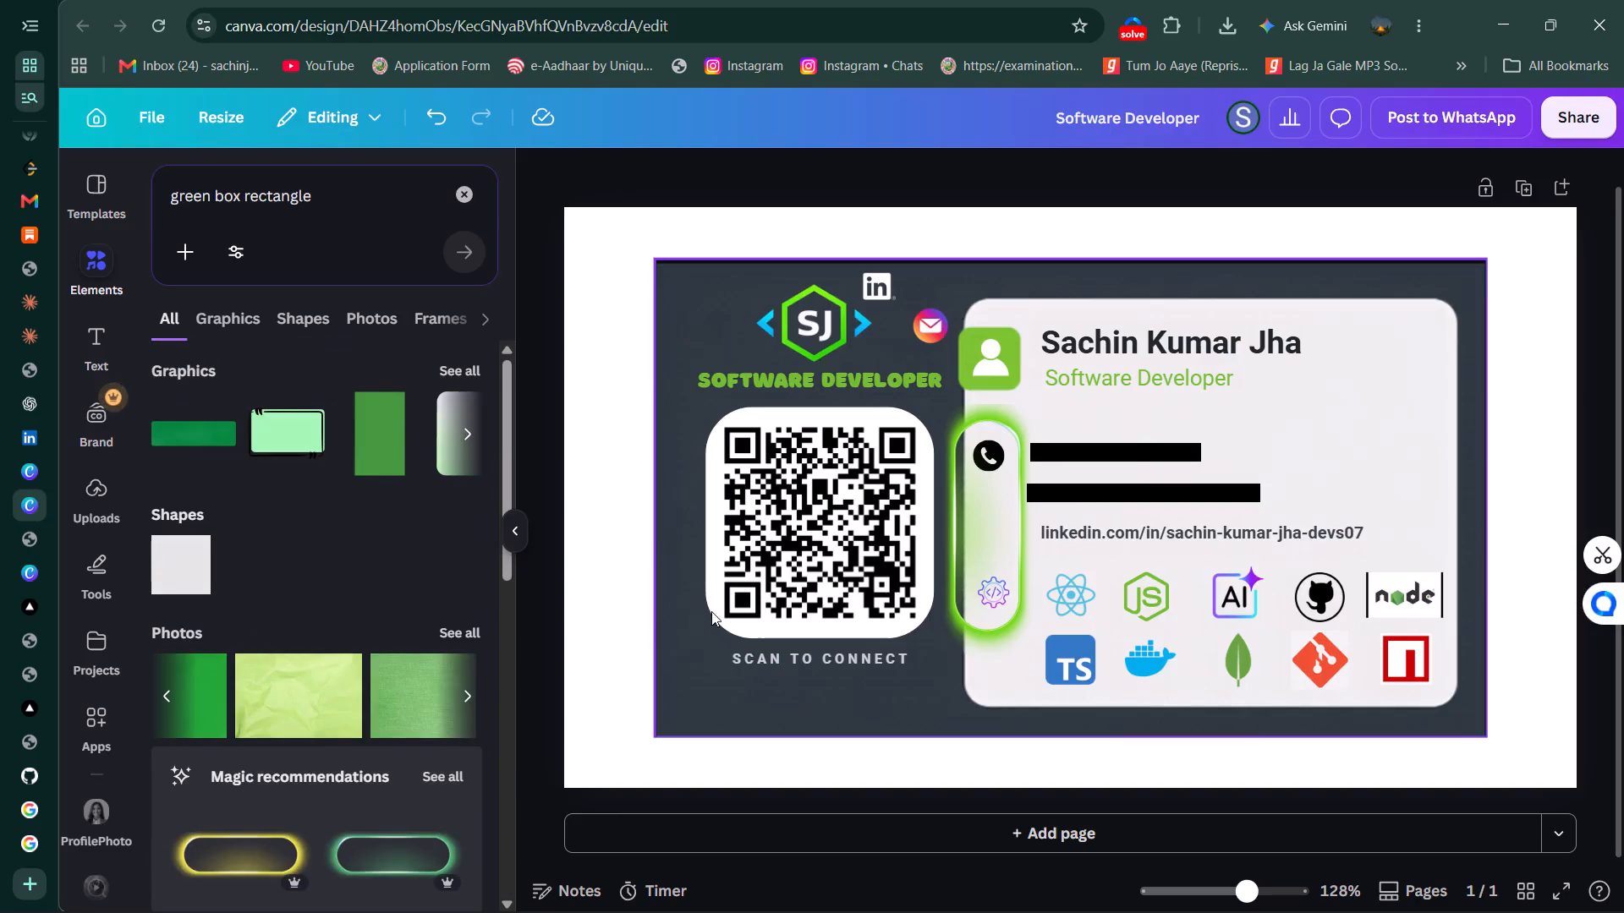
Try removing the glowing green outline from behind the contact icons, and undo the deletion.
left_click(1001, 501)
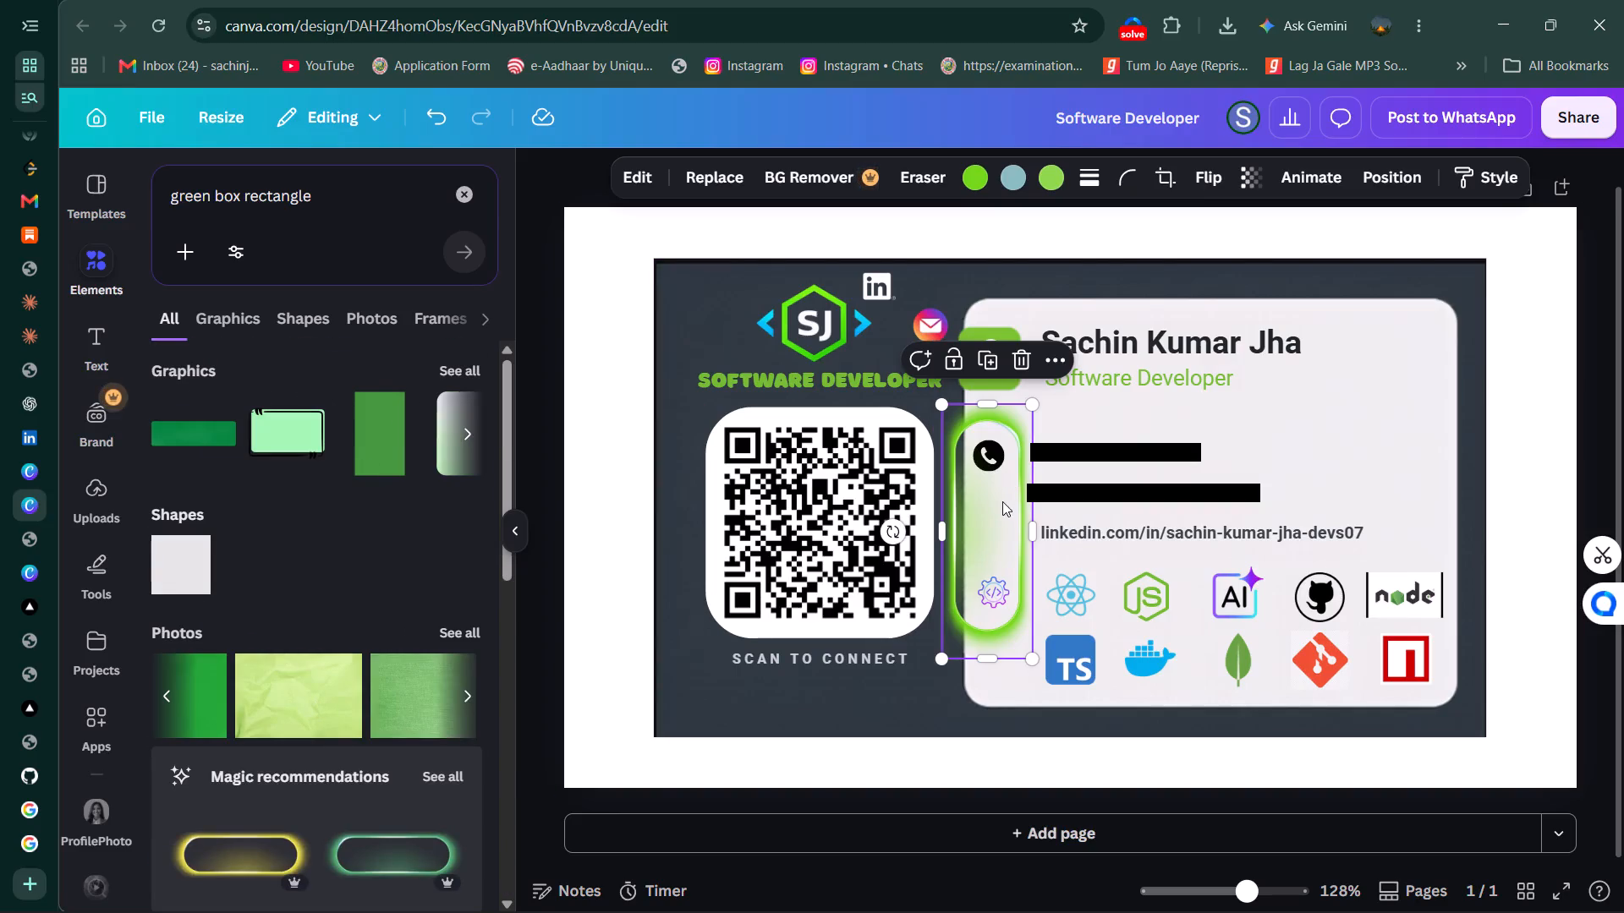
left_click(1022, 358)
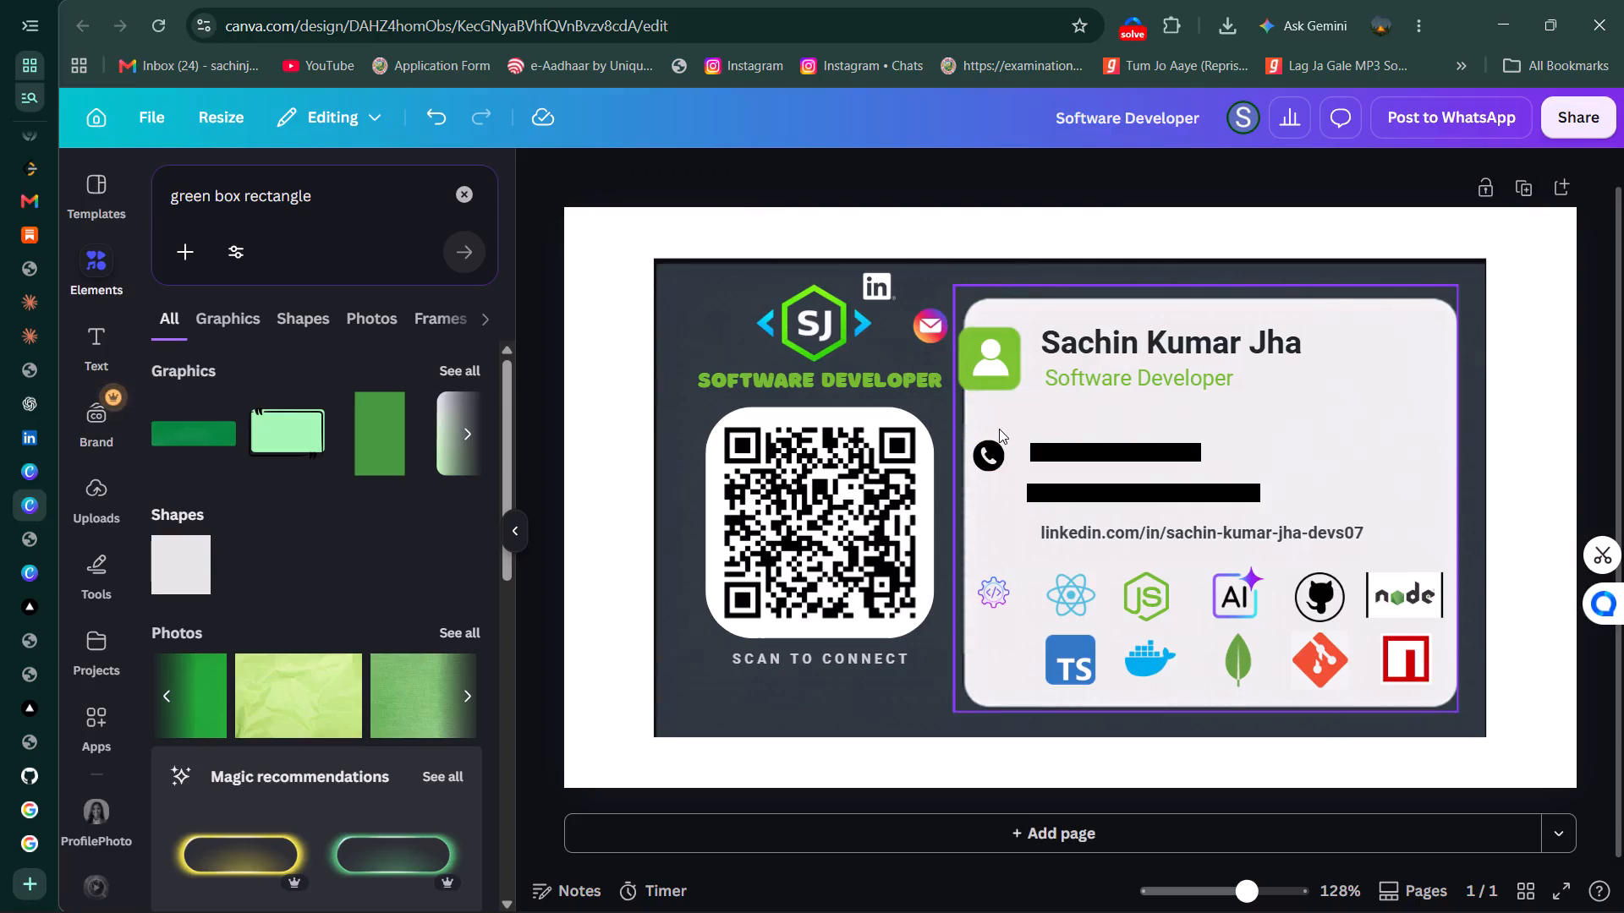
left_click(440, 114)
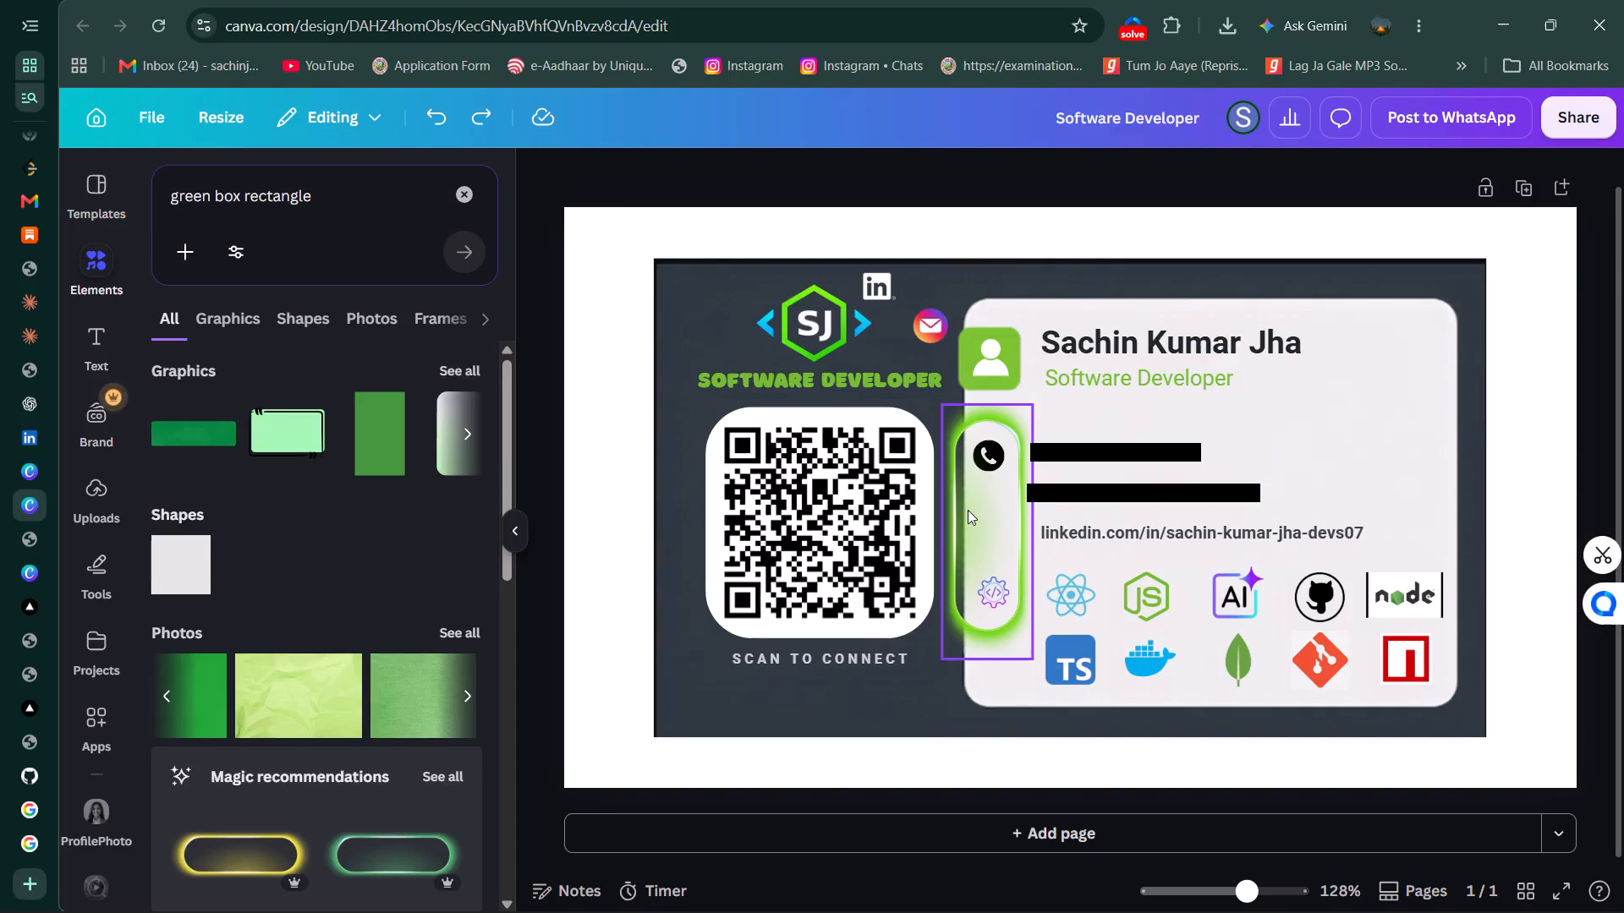
Delete the glowing green outline behind the phone and code-gear icons.
left_click(996, 506)
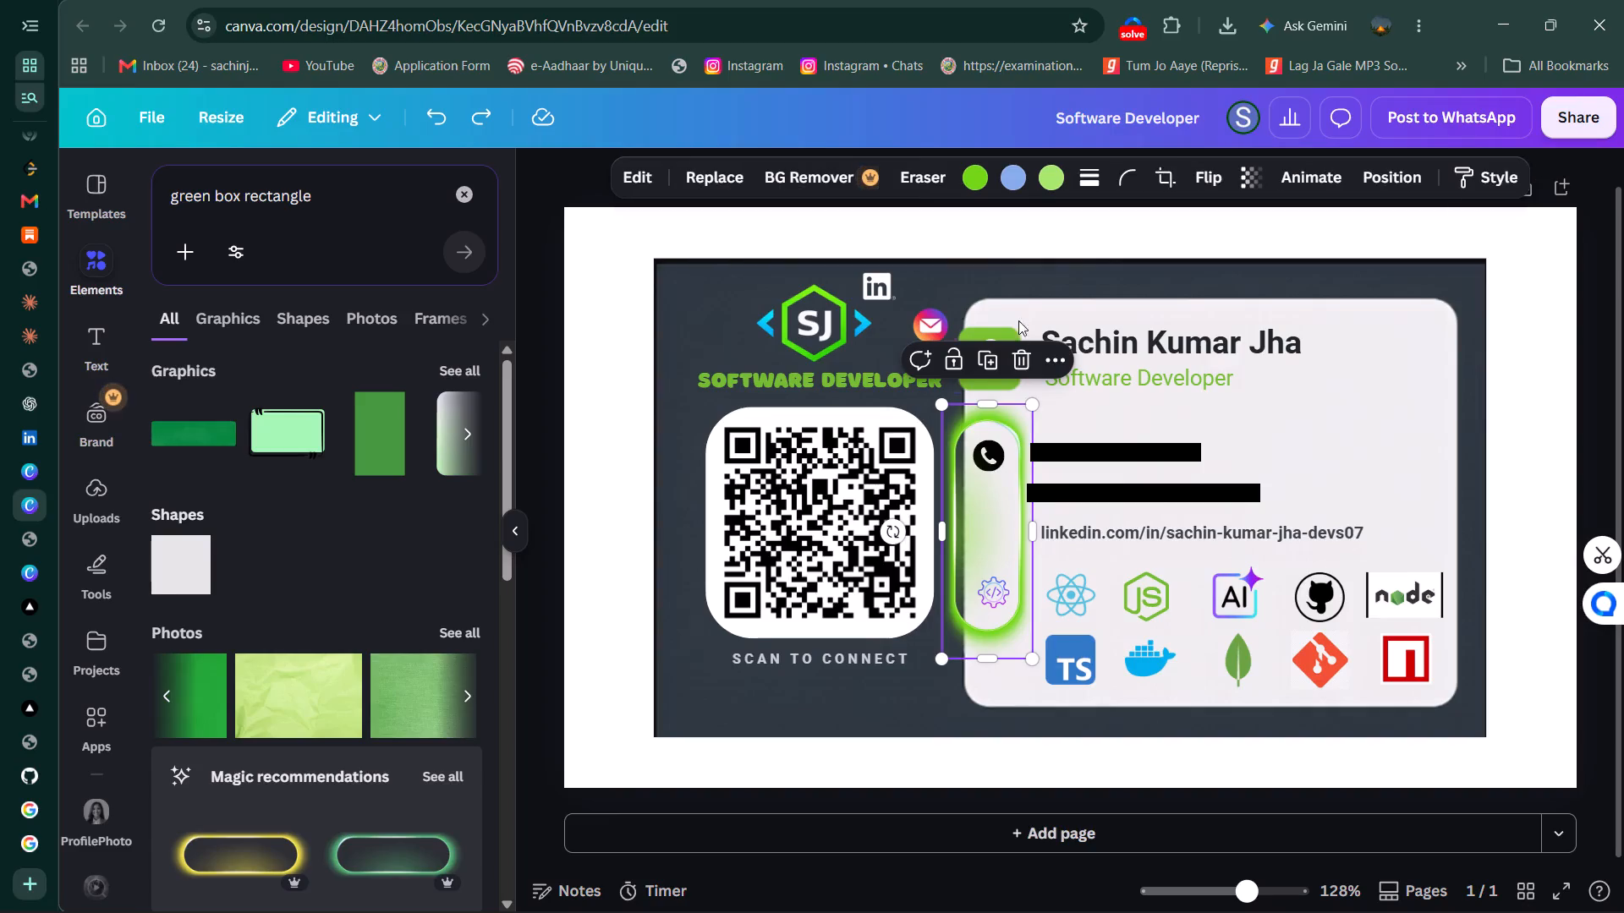
left_click(1020, 353)
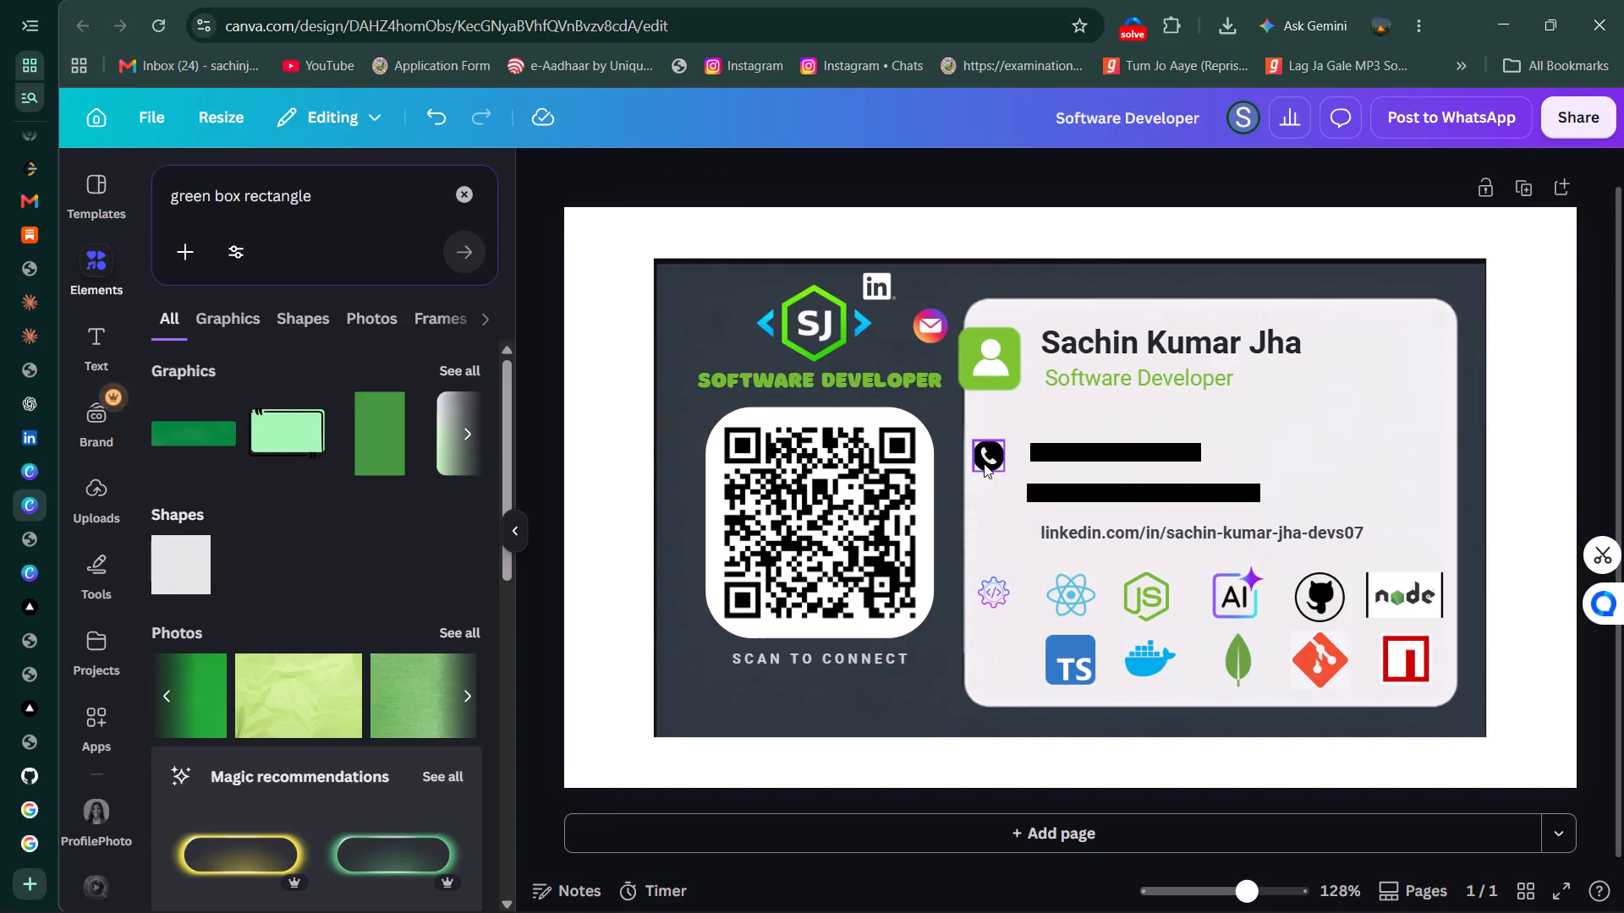
Enlarge the black phone icon slightly and align it beside the phone number line.
left_click(985, 451)
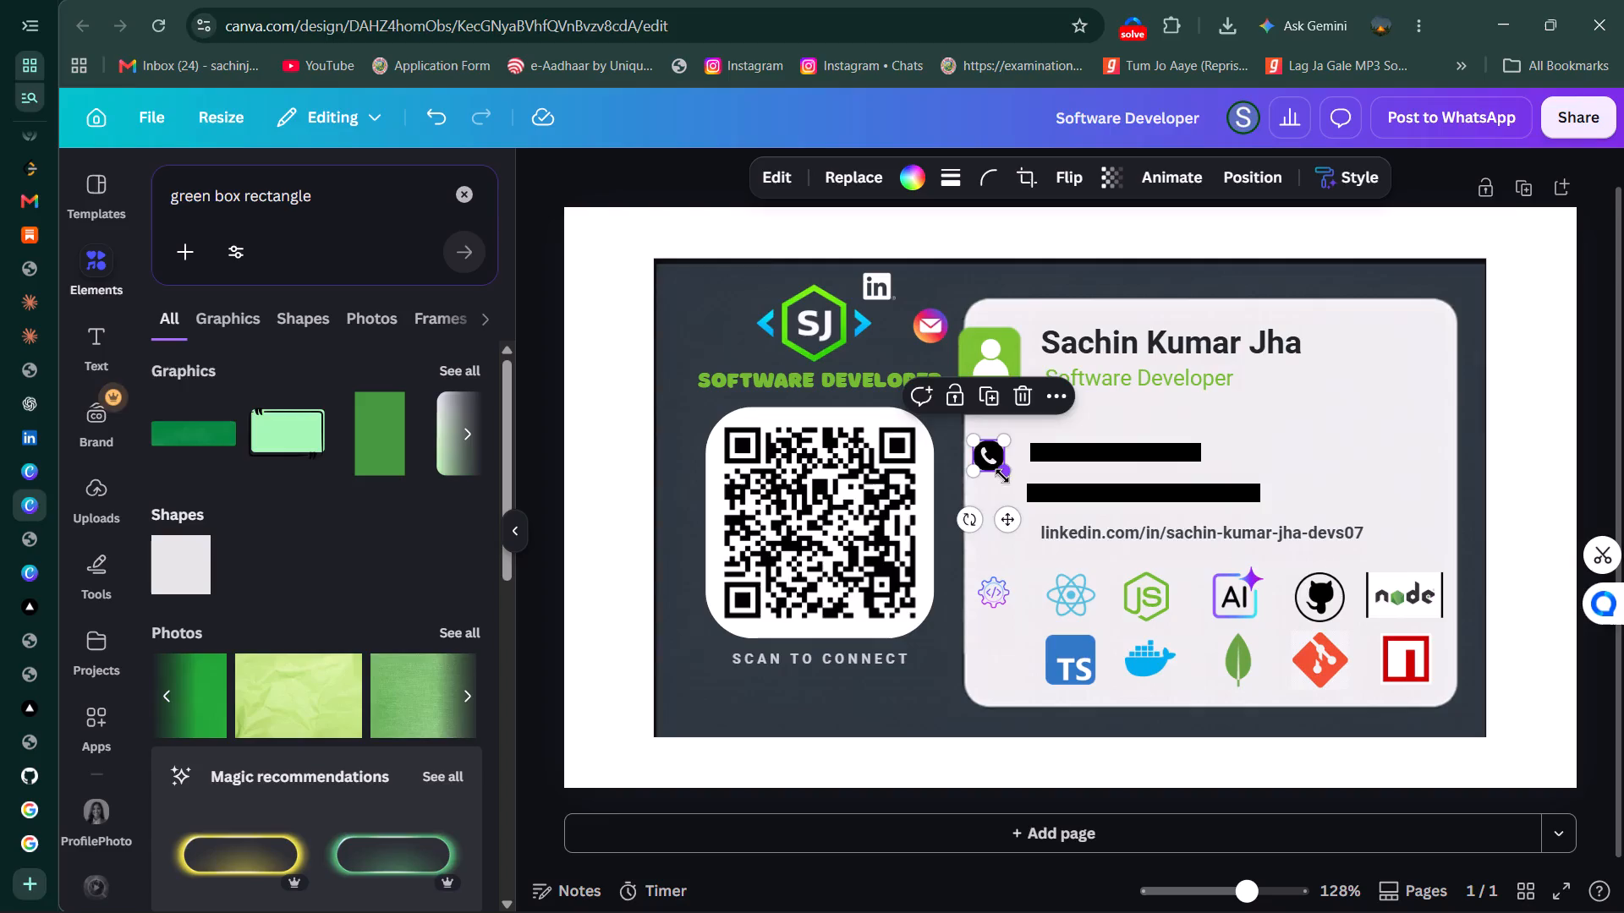
left_click_drag(1002, 476, 1010, 480)
left_click(994, 448)
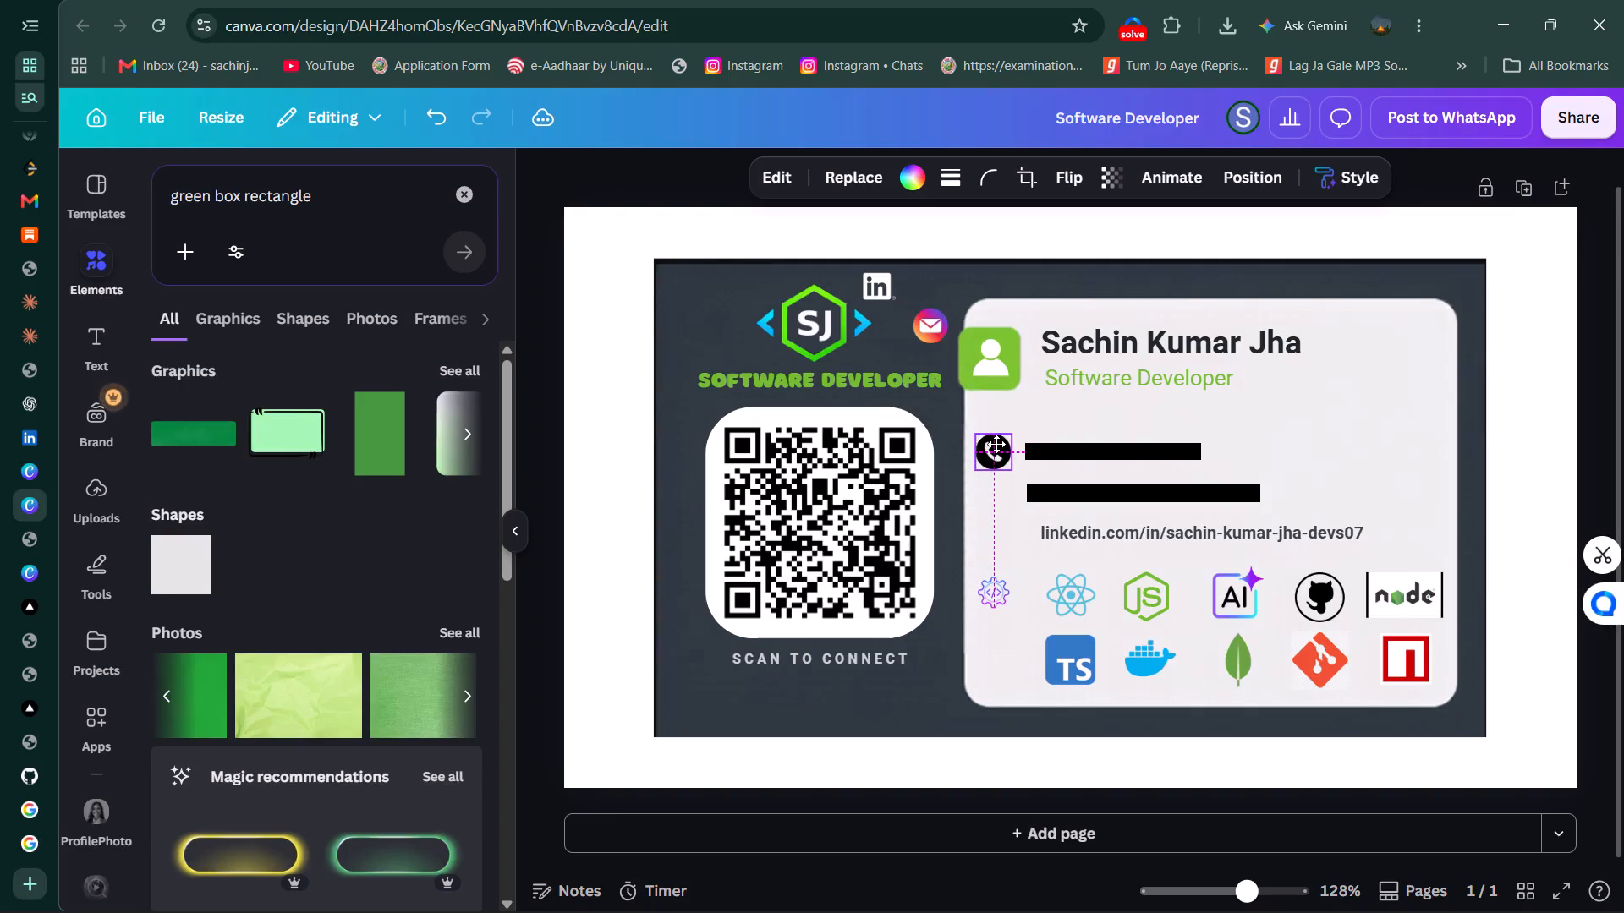
Delete the green rounded square behind the white person icon beside the name.
left_click(1012, 344)
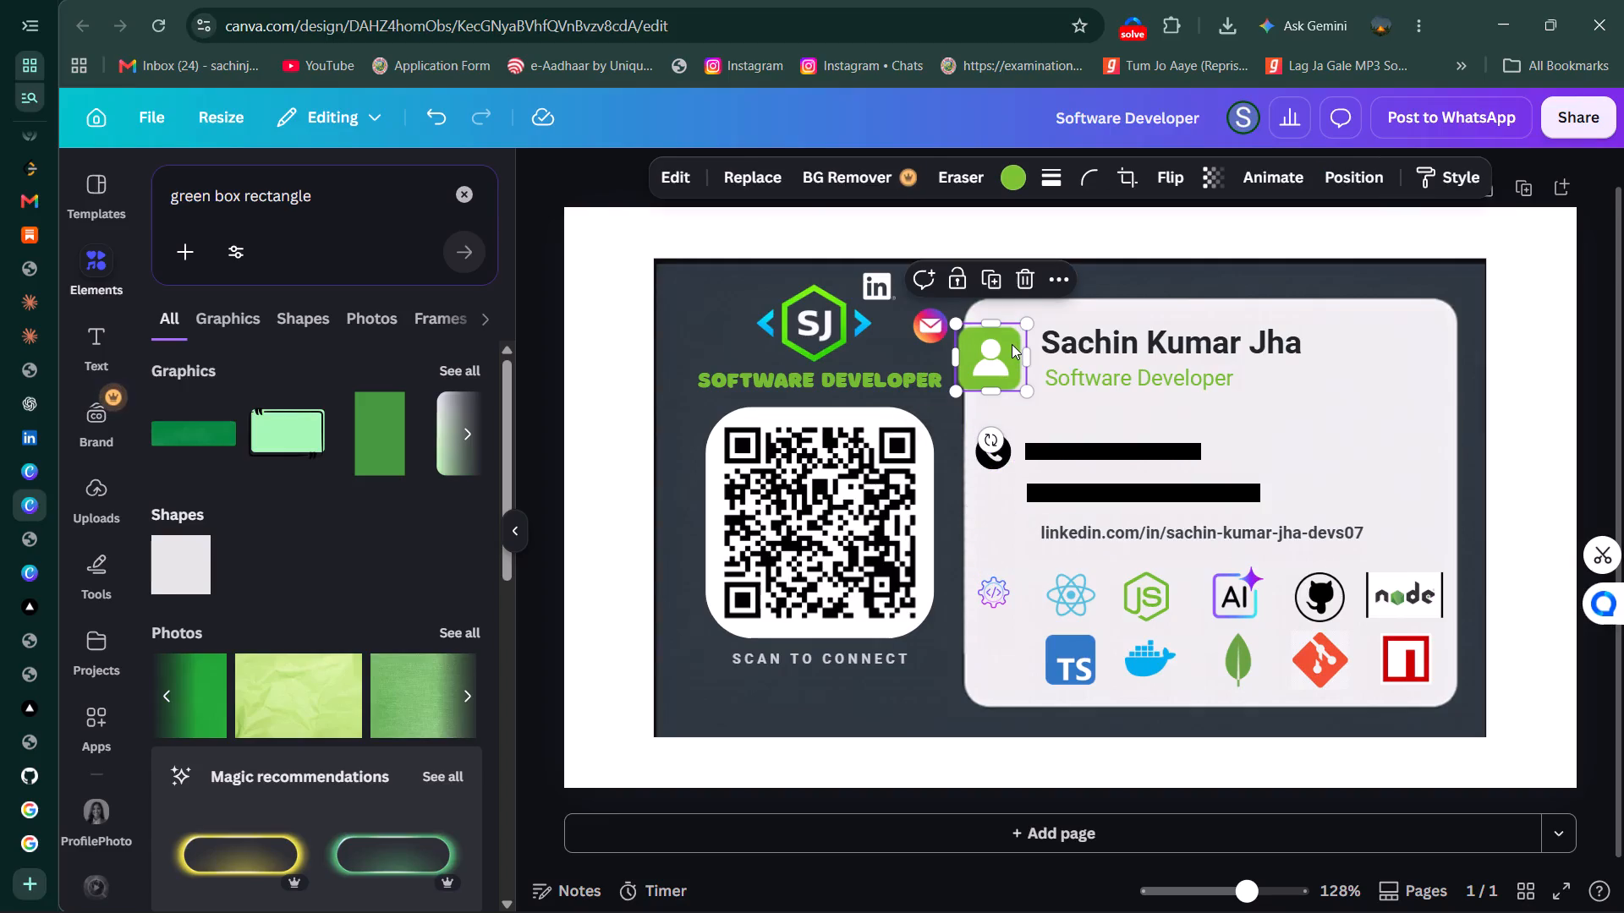
left_click(1022, 282)
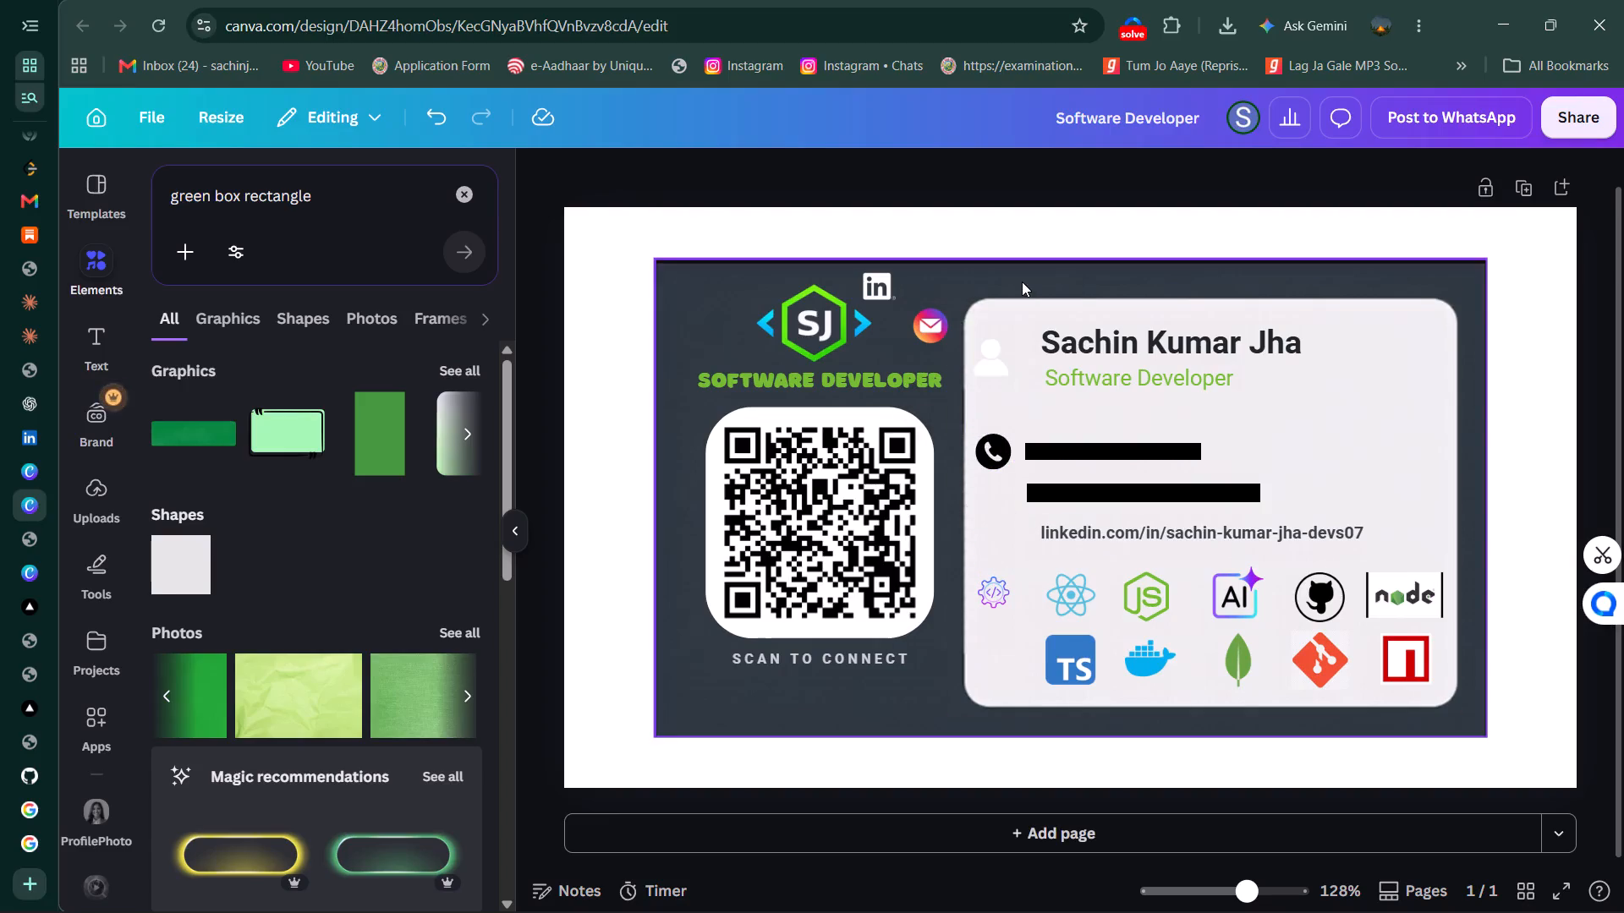
Recolour the white person icon beside the name to black #000000.
left_click(998, 358)
left_click(912, 174)
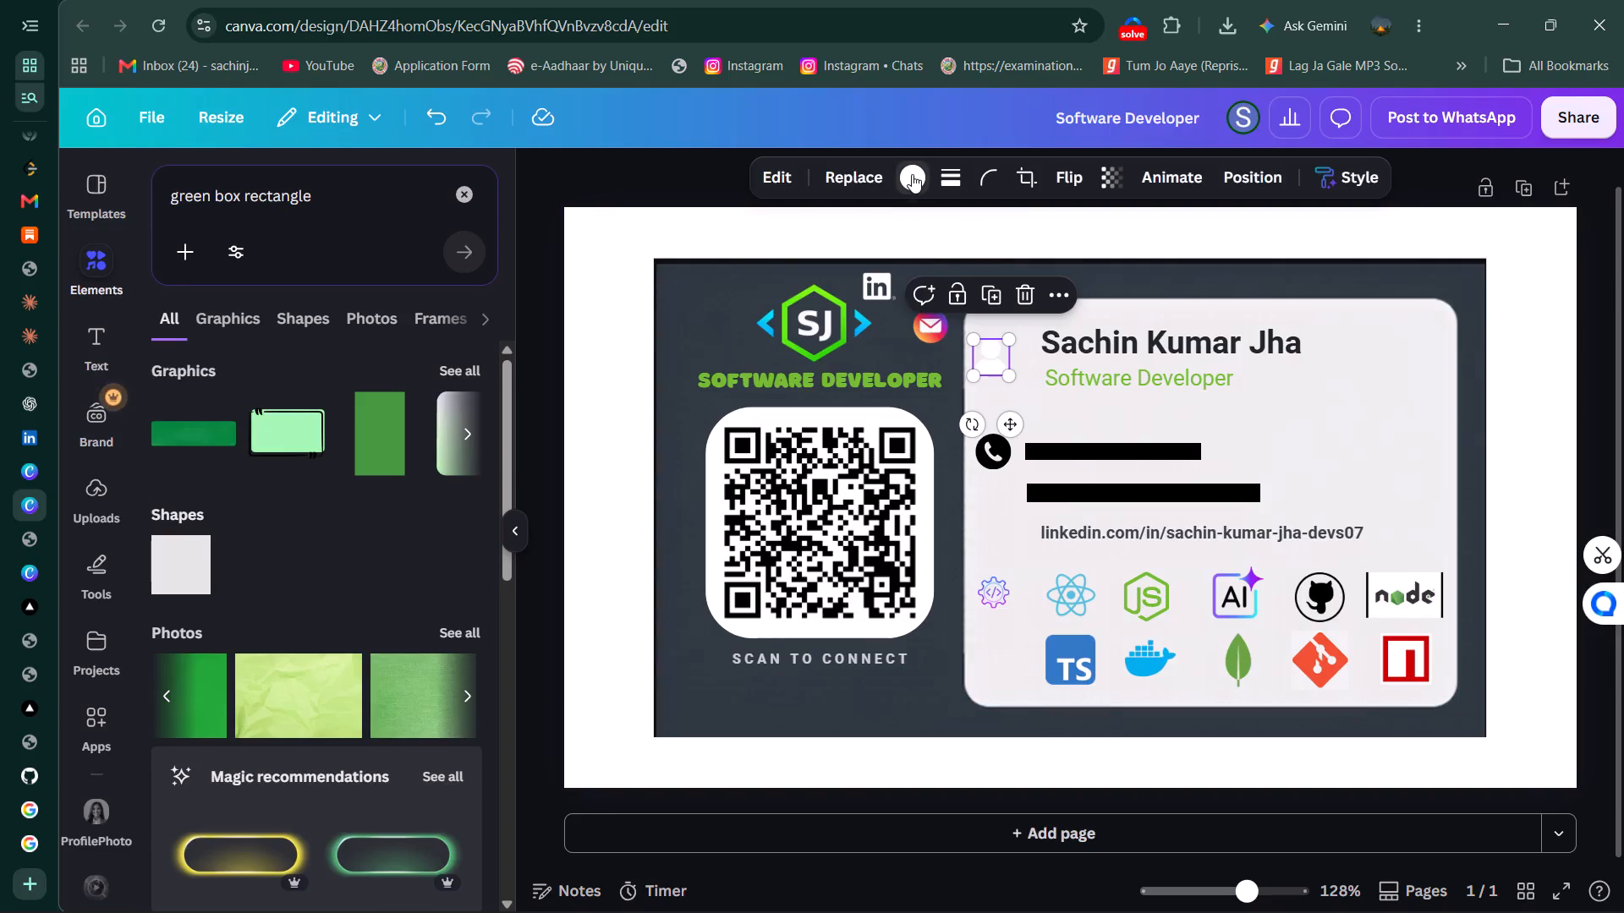
left_click(332, 391)
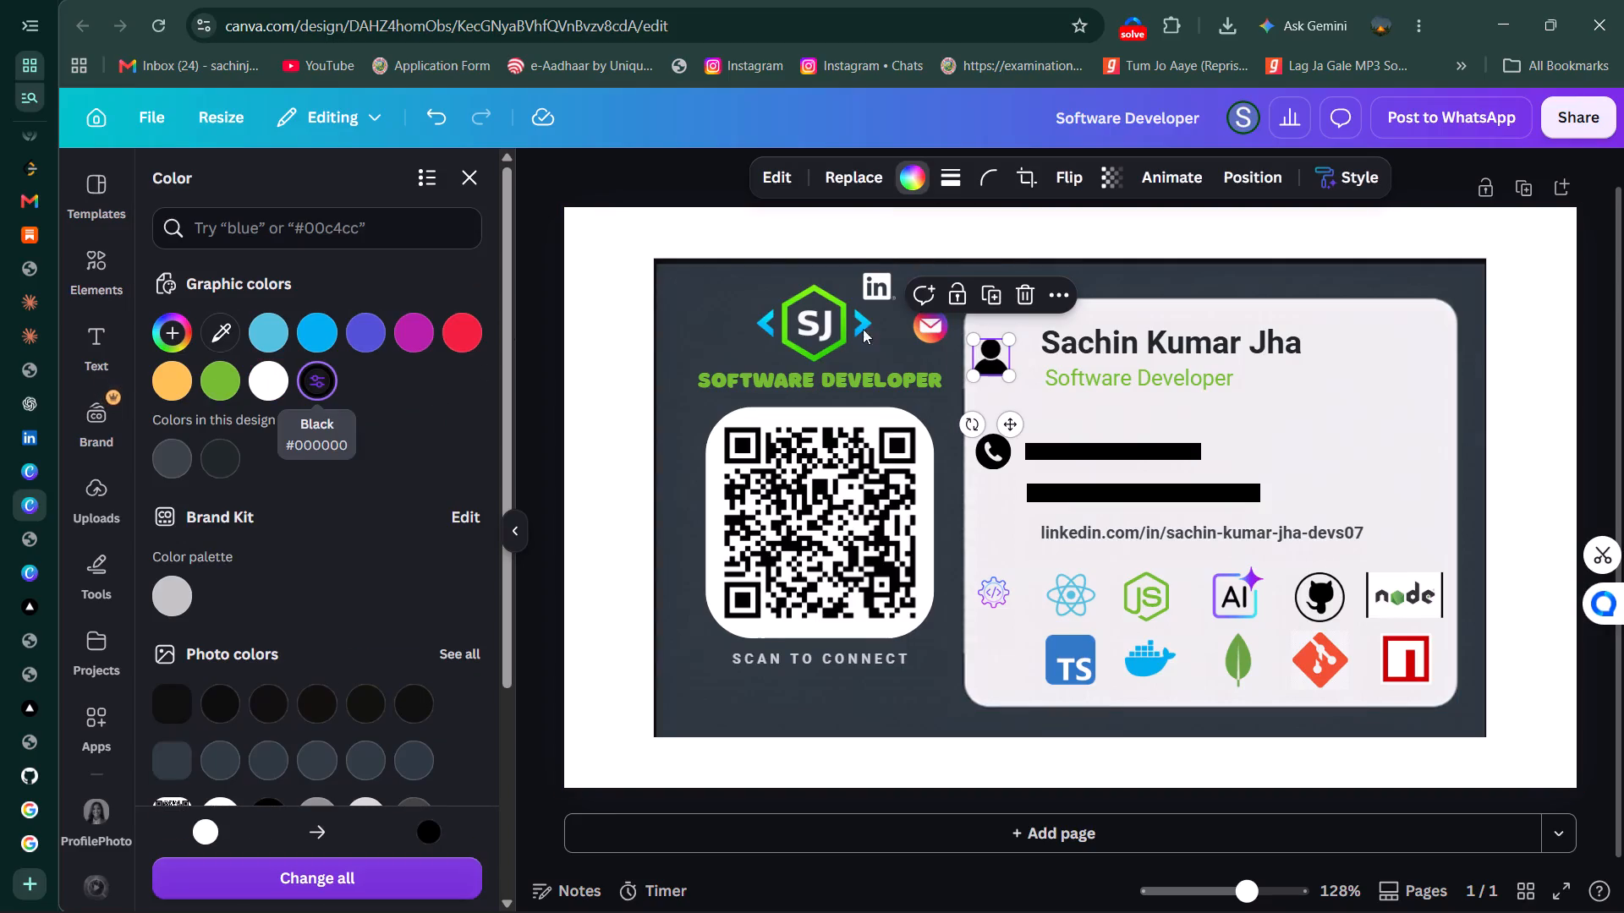
Enlarge the person icon to about 31 by 31 and place it beside the name, left-aligned with the phone icon.
left_click_drag(995, 355, 994, 343)
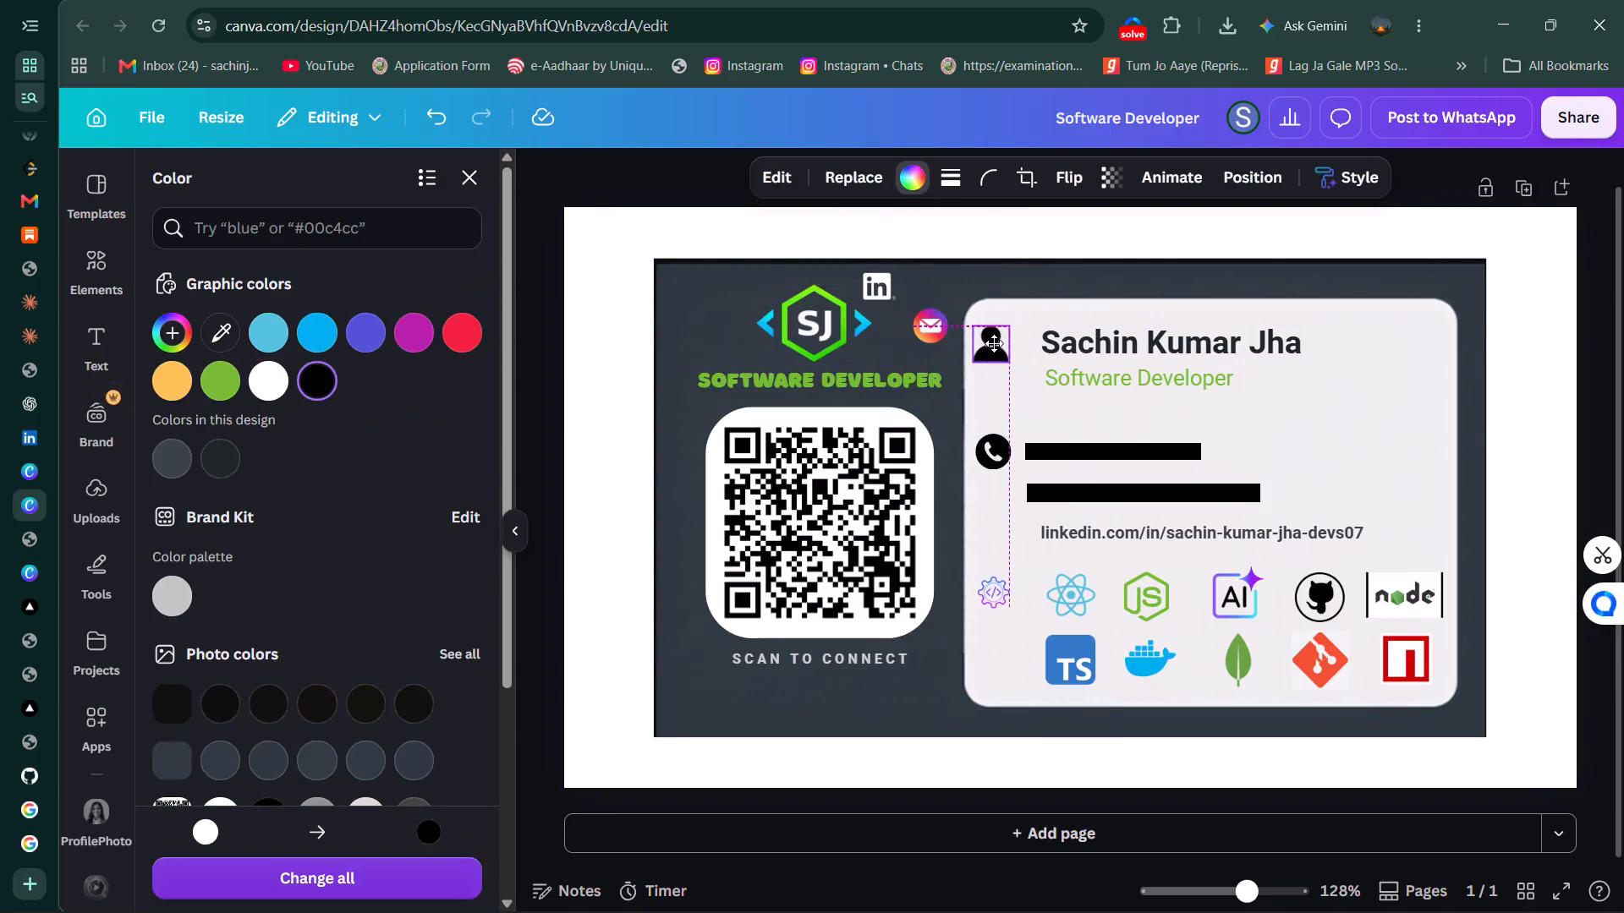
left_click_drag(994, 343, 995, 346)
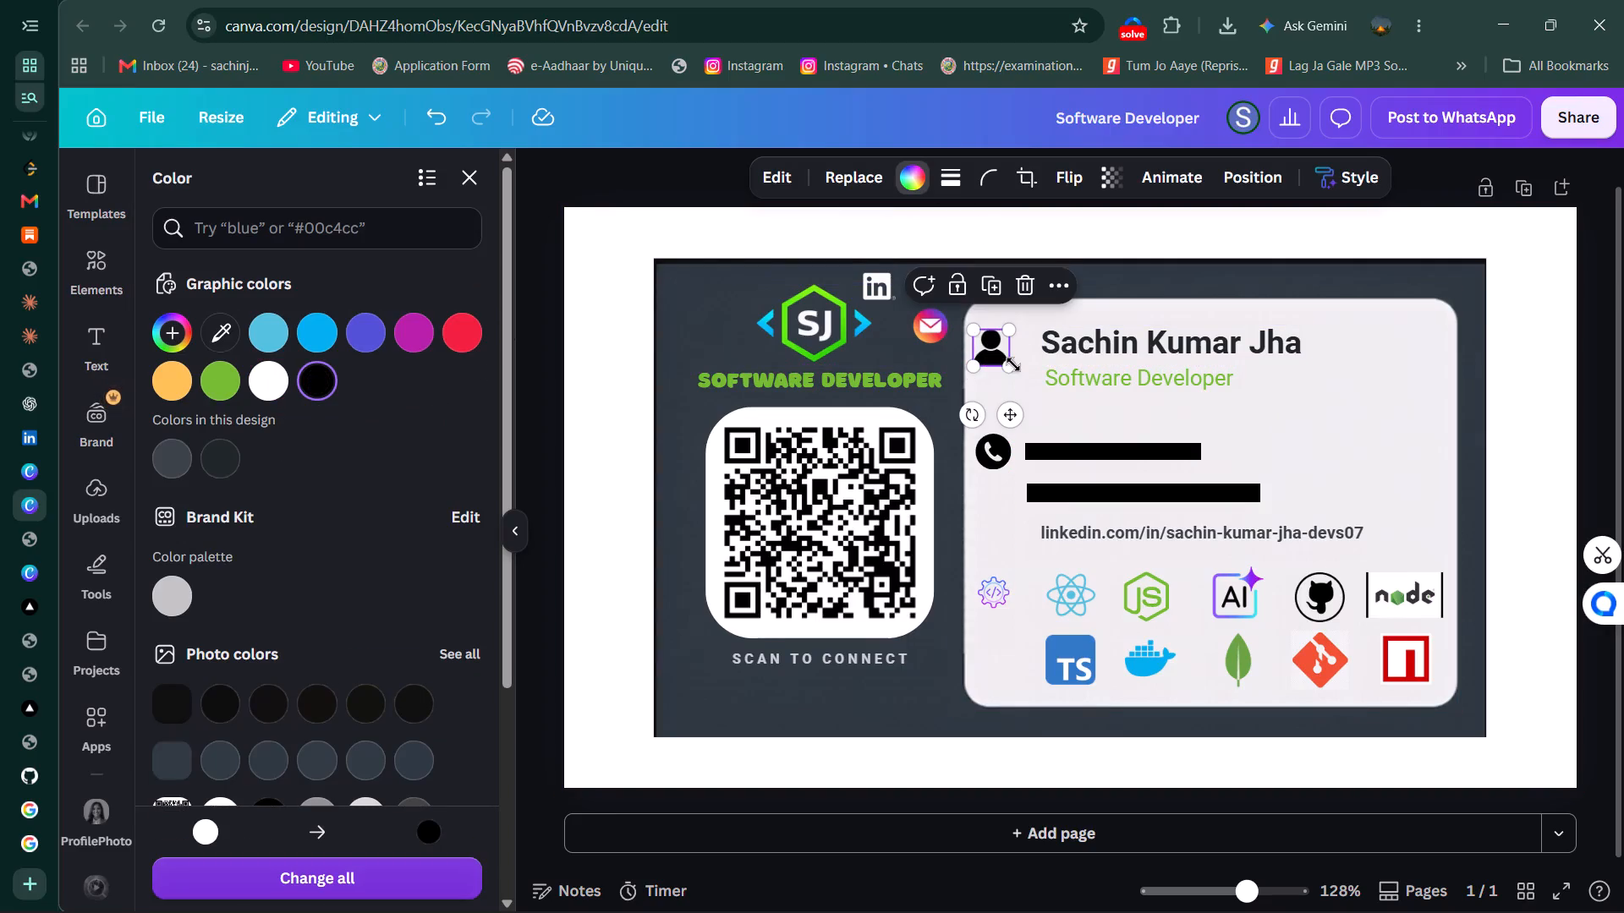
left_click(1016, 368)
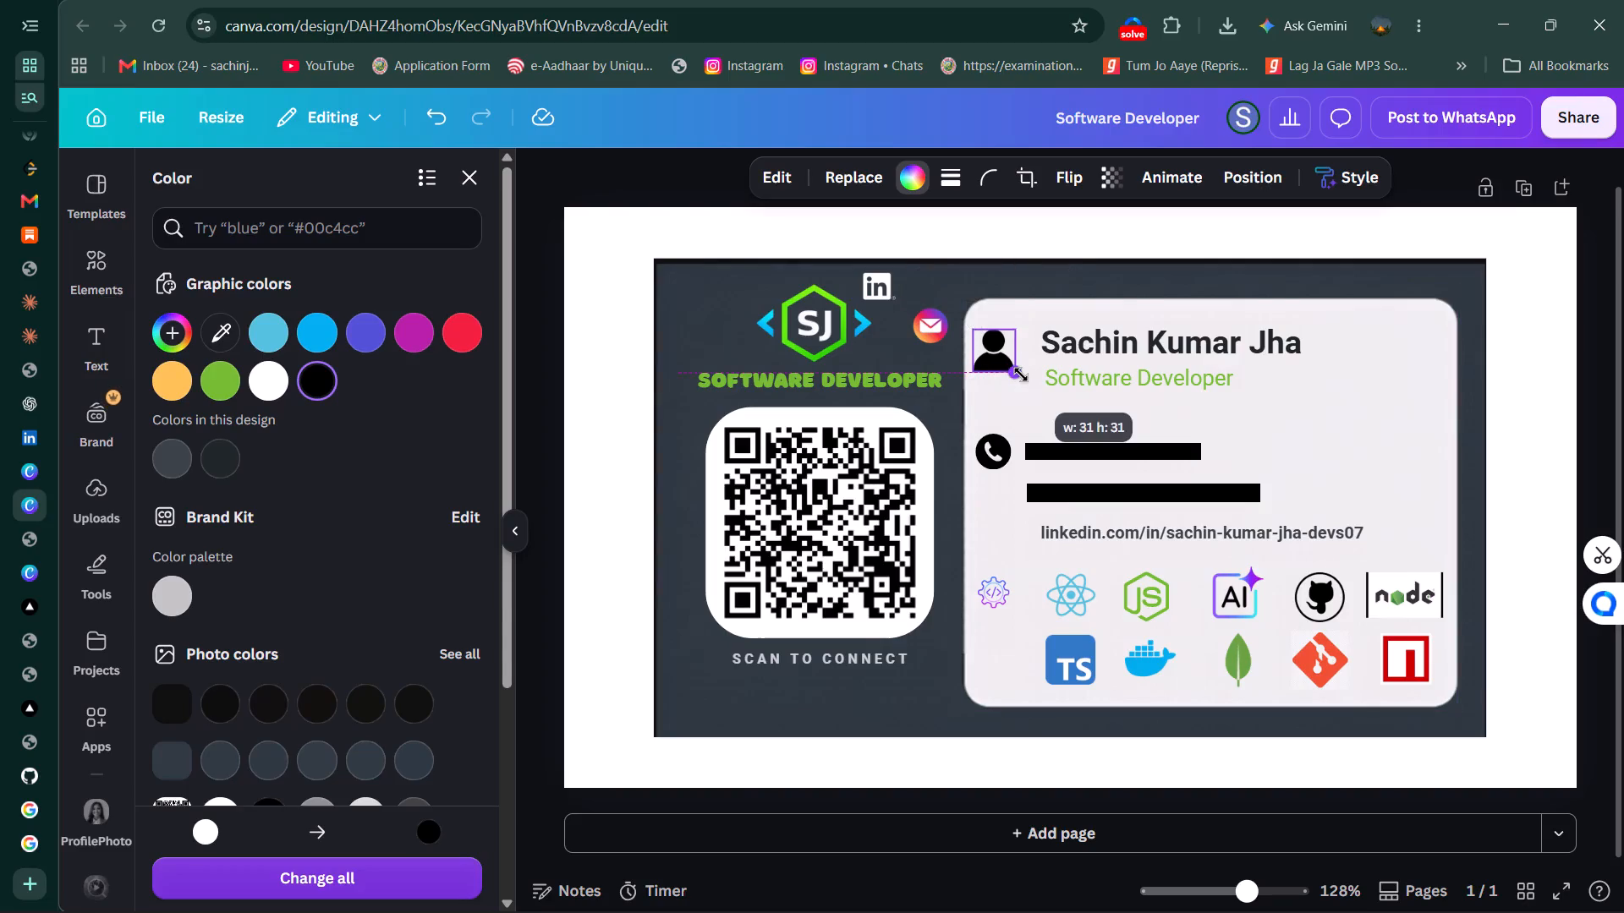
left_click(992, 346)
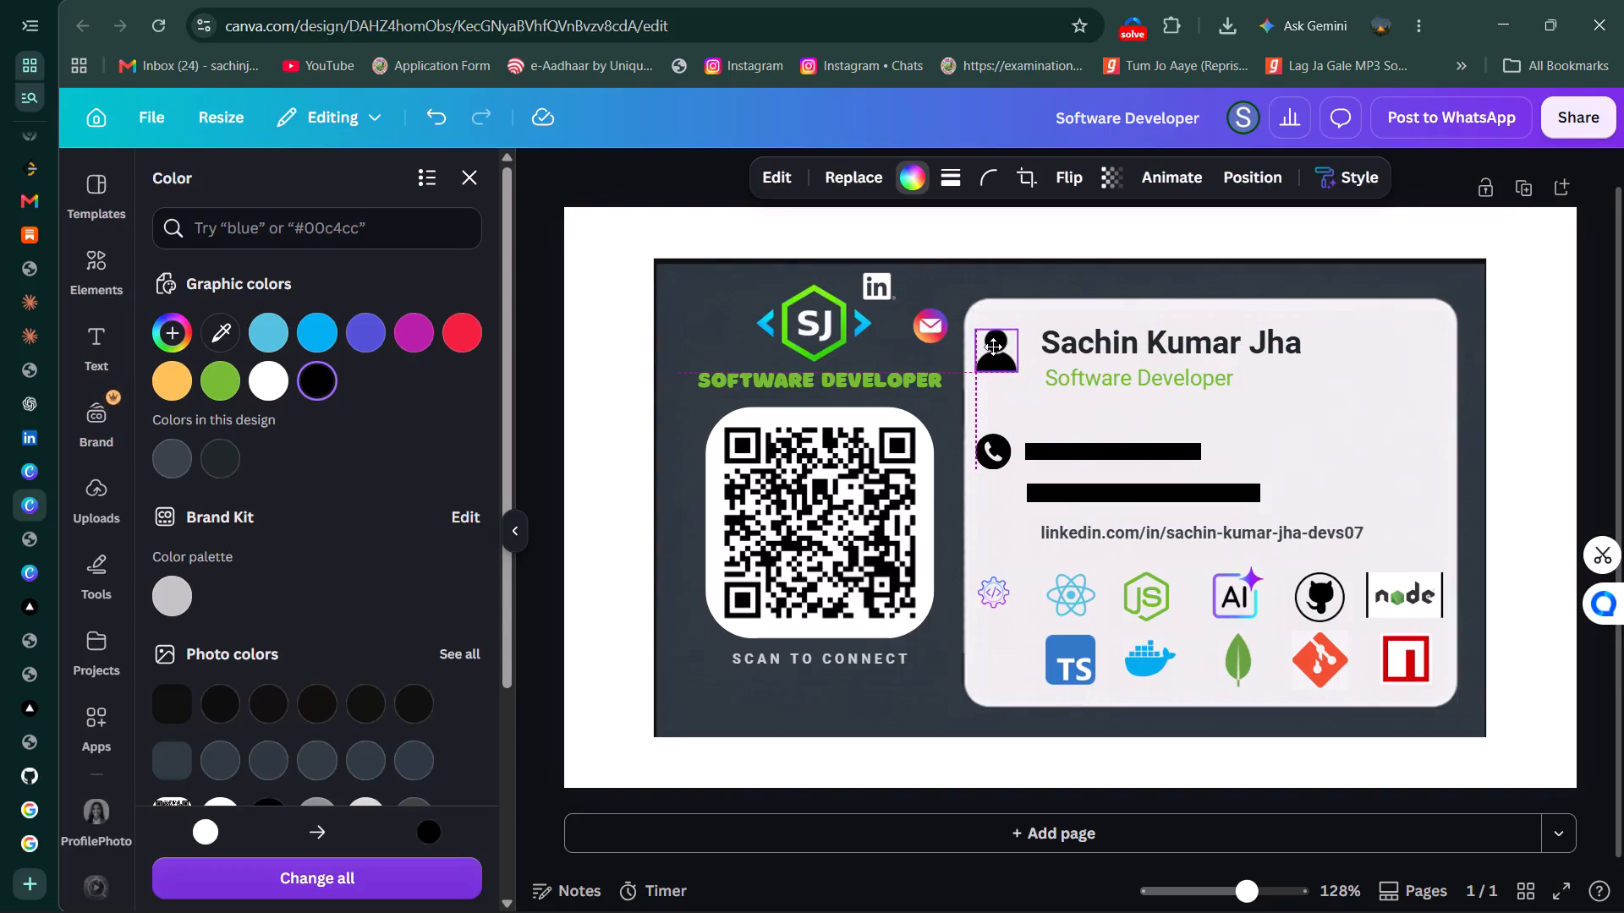
left_click(1541, 333)
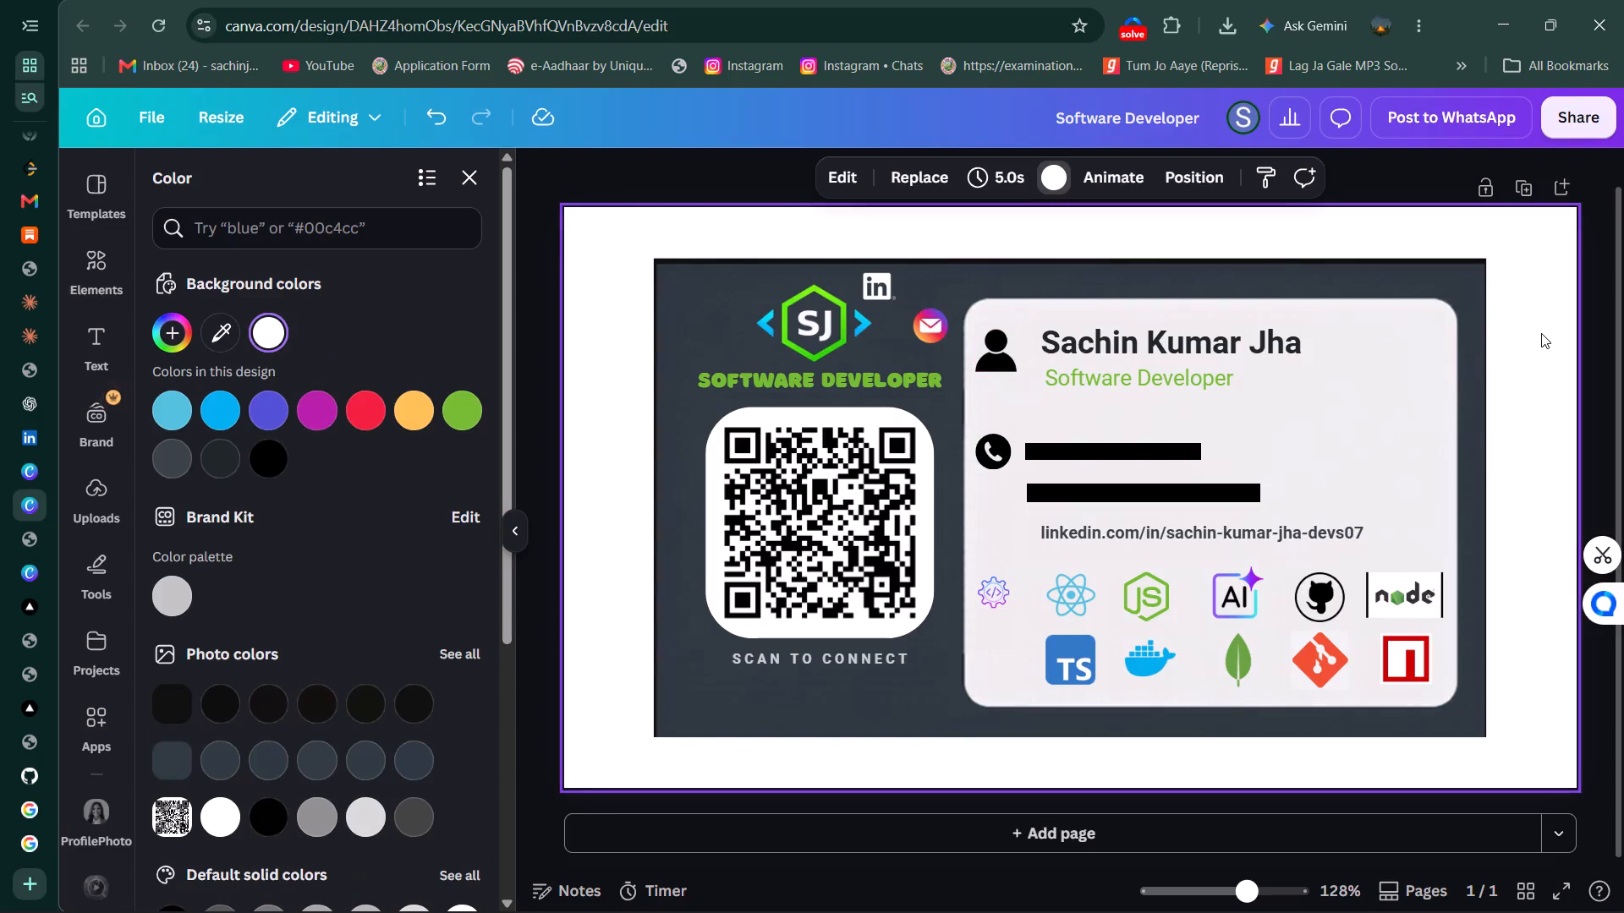
Recolour the white LinkedIn icon near the SJ logo to black.
left_click(870, 295)
left_click(934, 272)
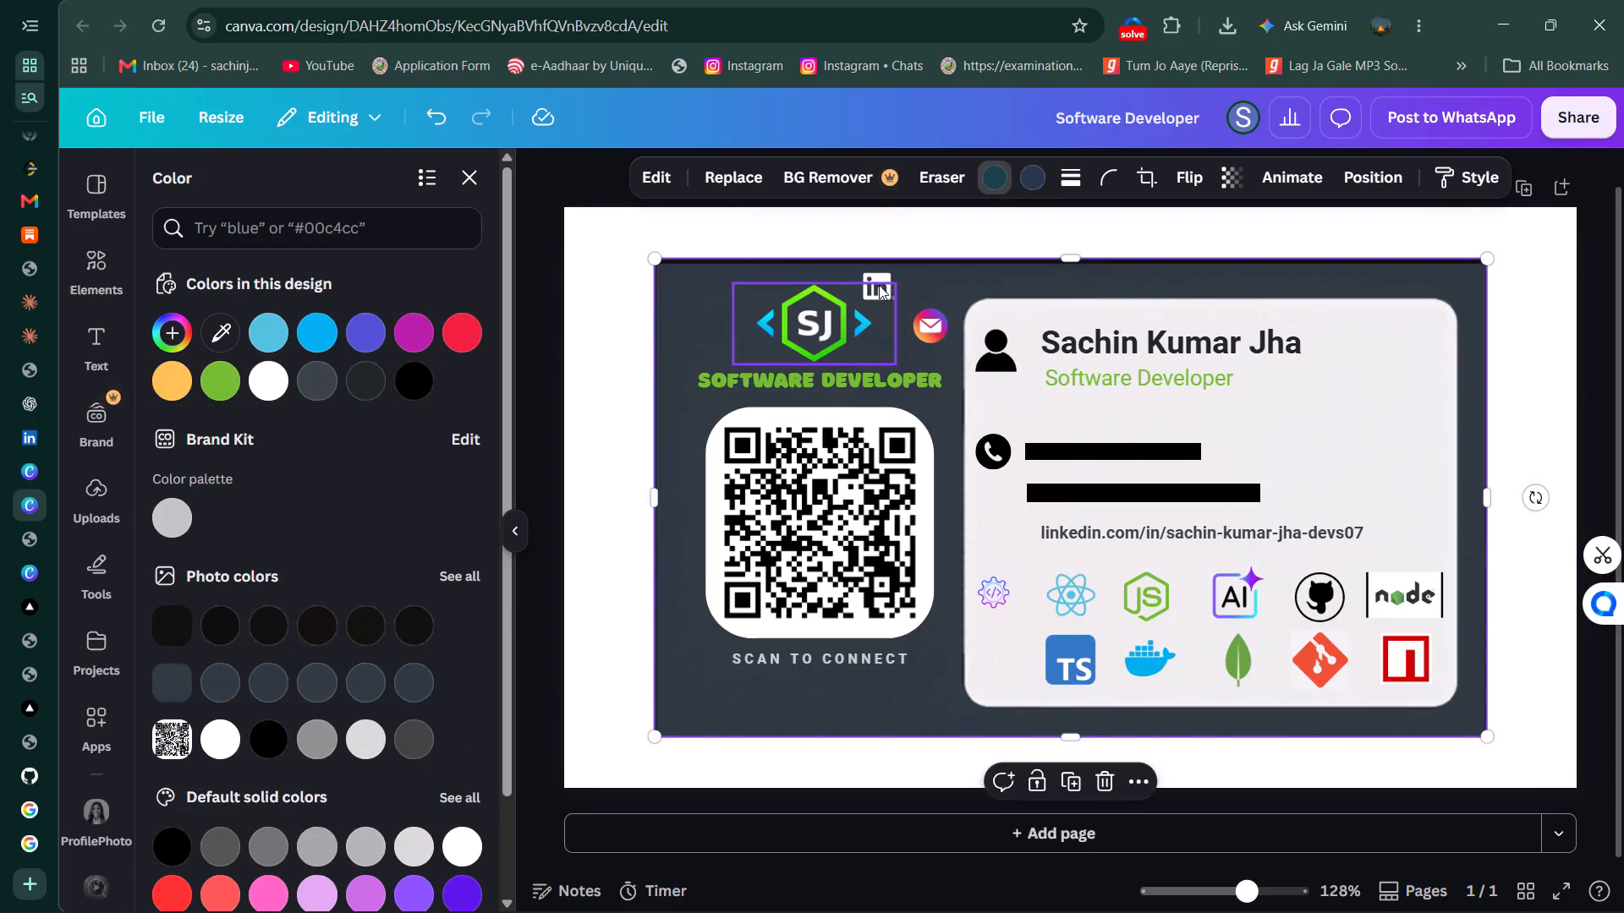
left_click(879, 285)
left_click(914, 280)
left_click(886, 280)
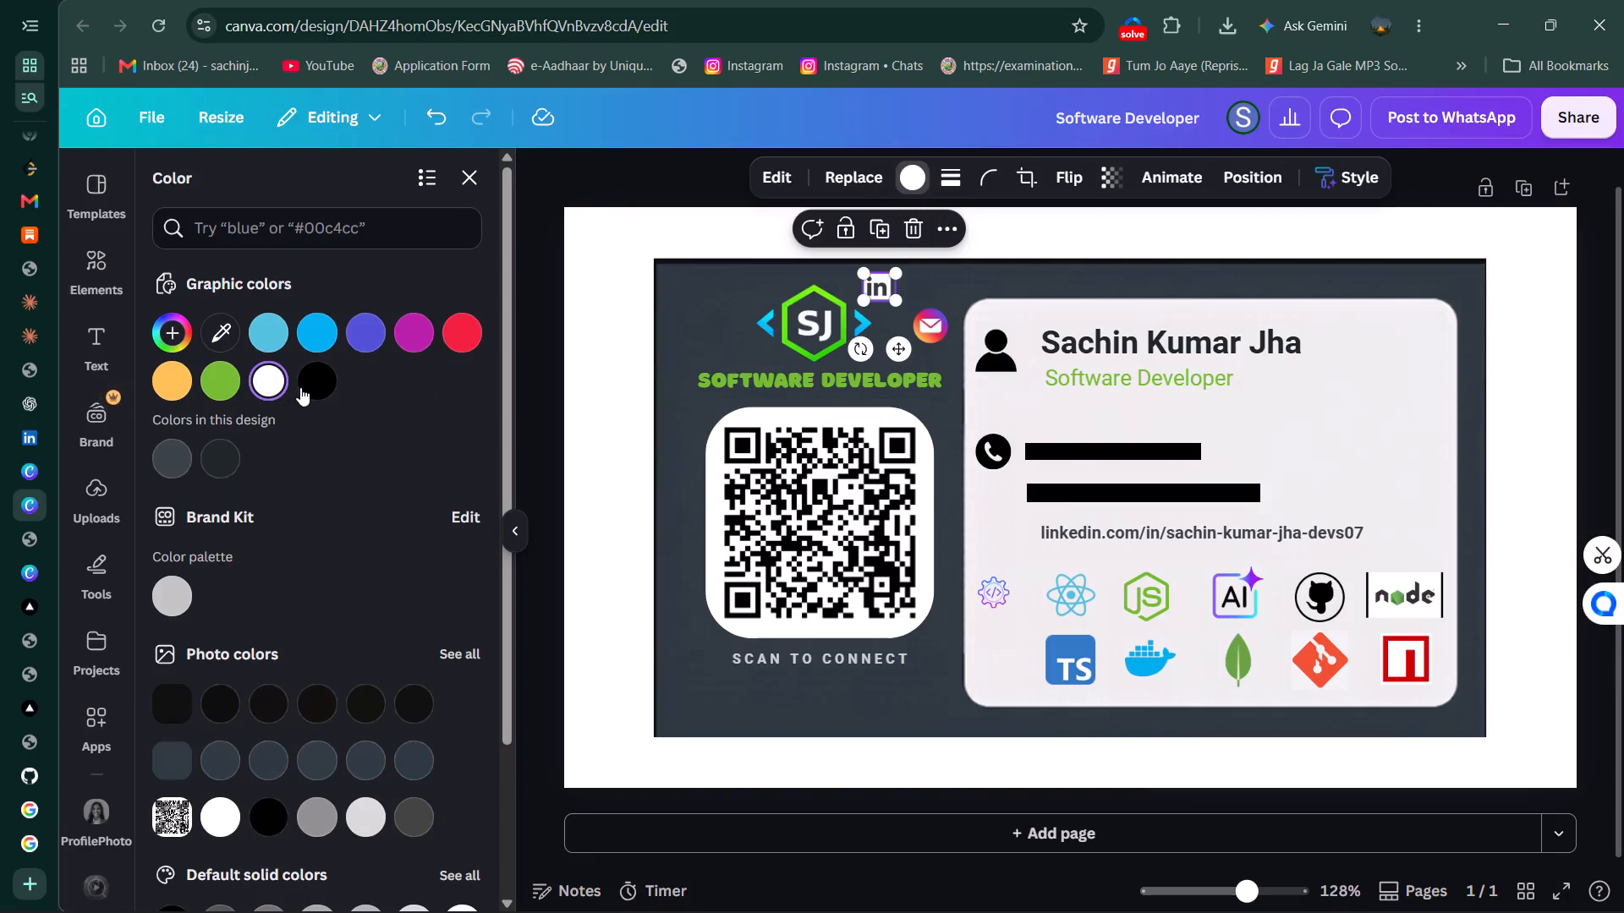
left_click(302, 387)
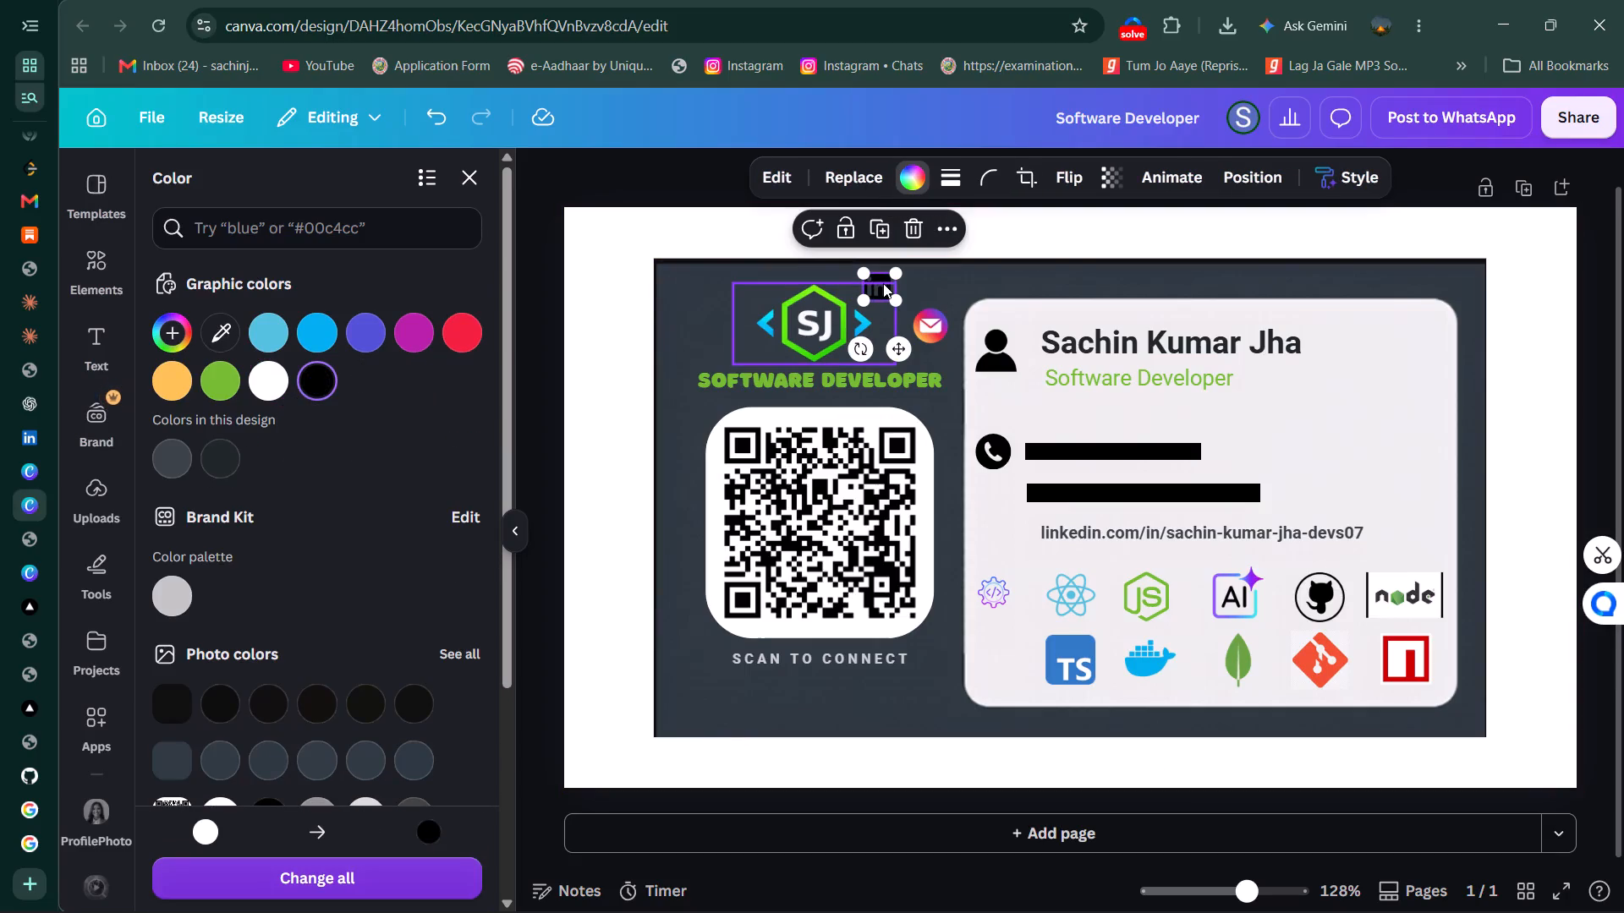
Move the LinkedIn icon onto the white panel beside the LinkedIn URL, in line with the phone icon.
left_click_drag(883, 273, 996, 478)
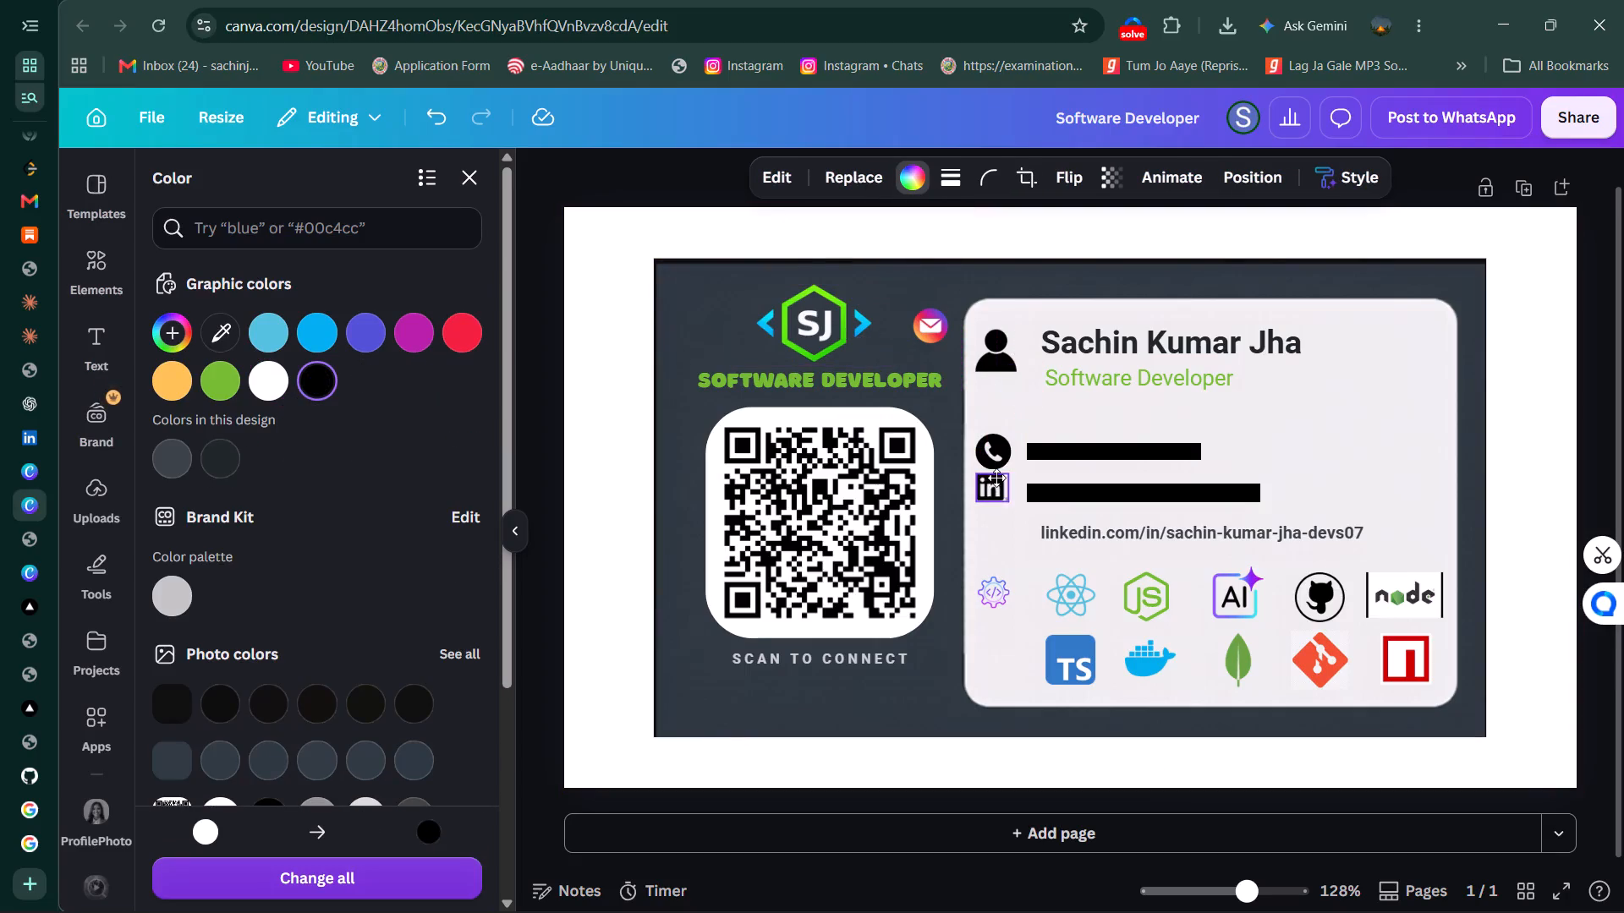
left_click_drag(996, 478, 997, 519)
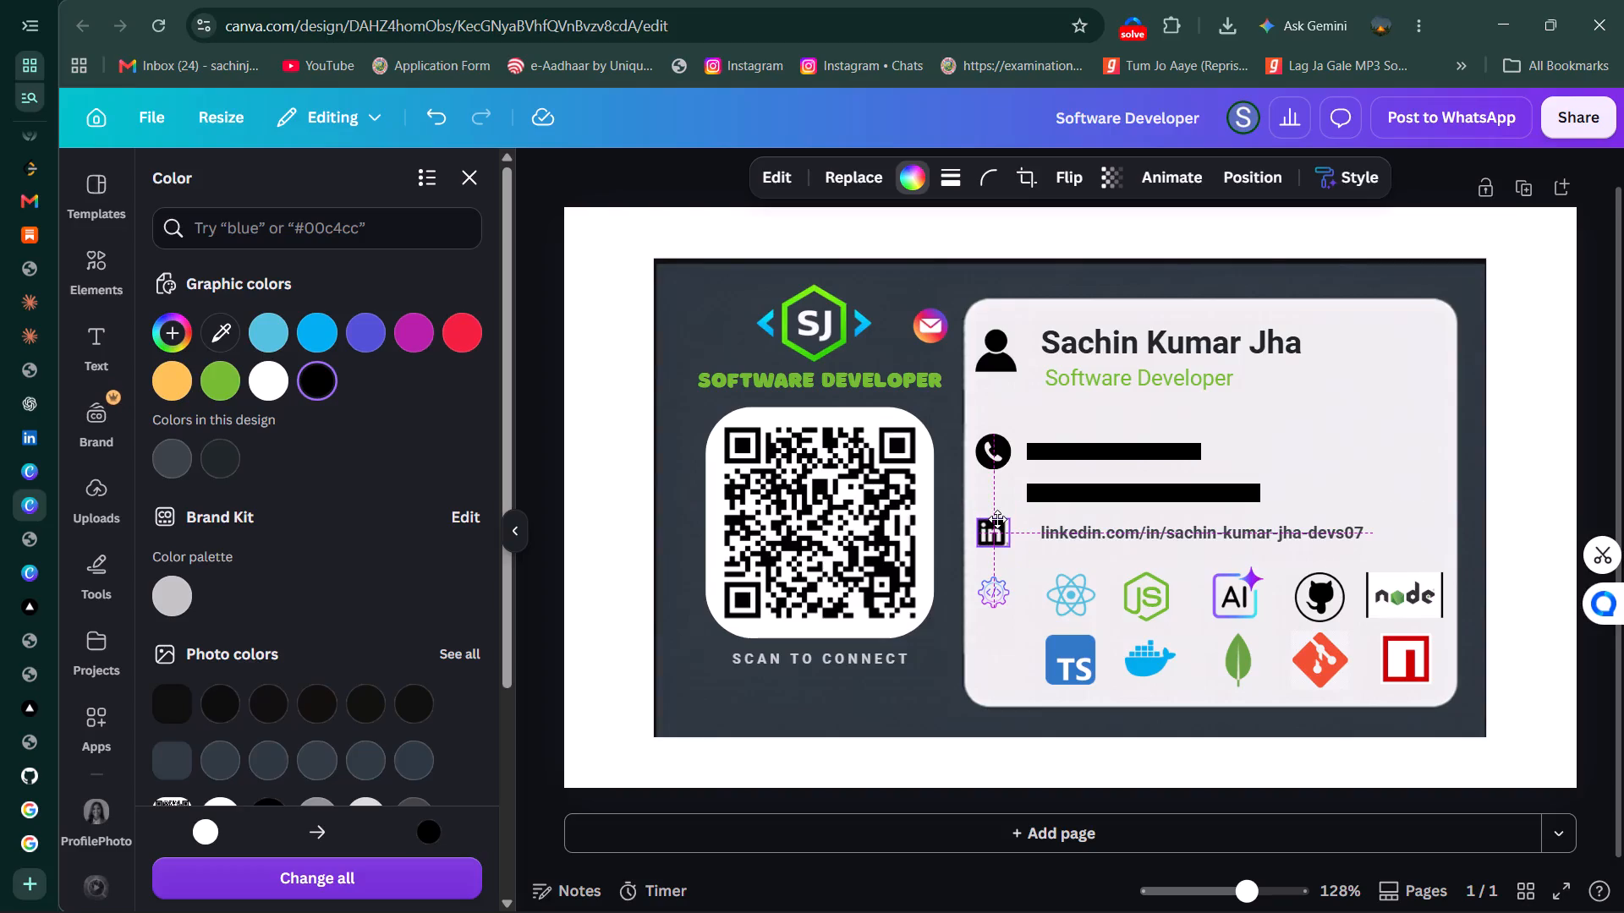
left_click_drag(997, 519, 999, 521)
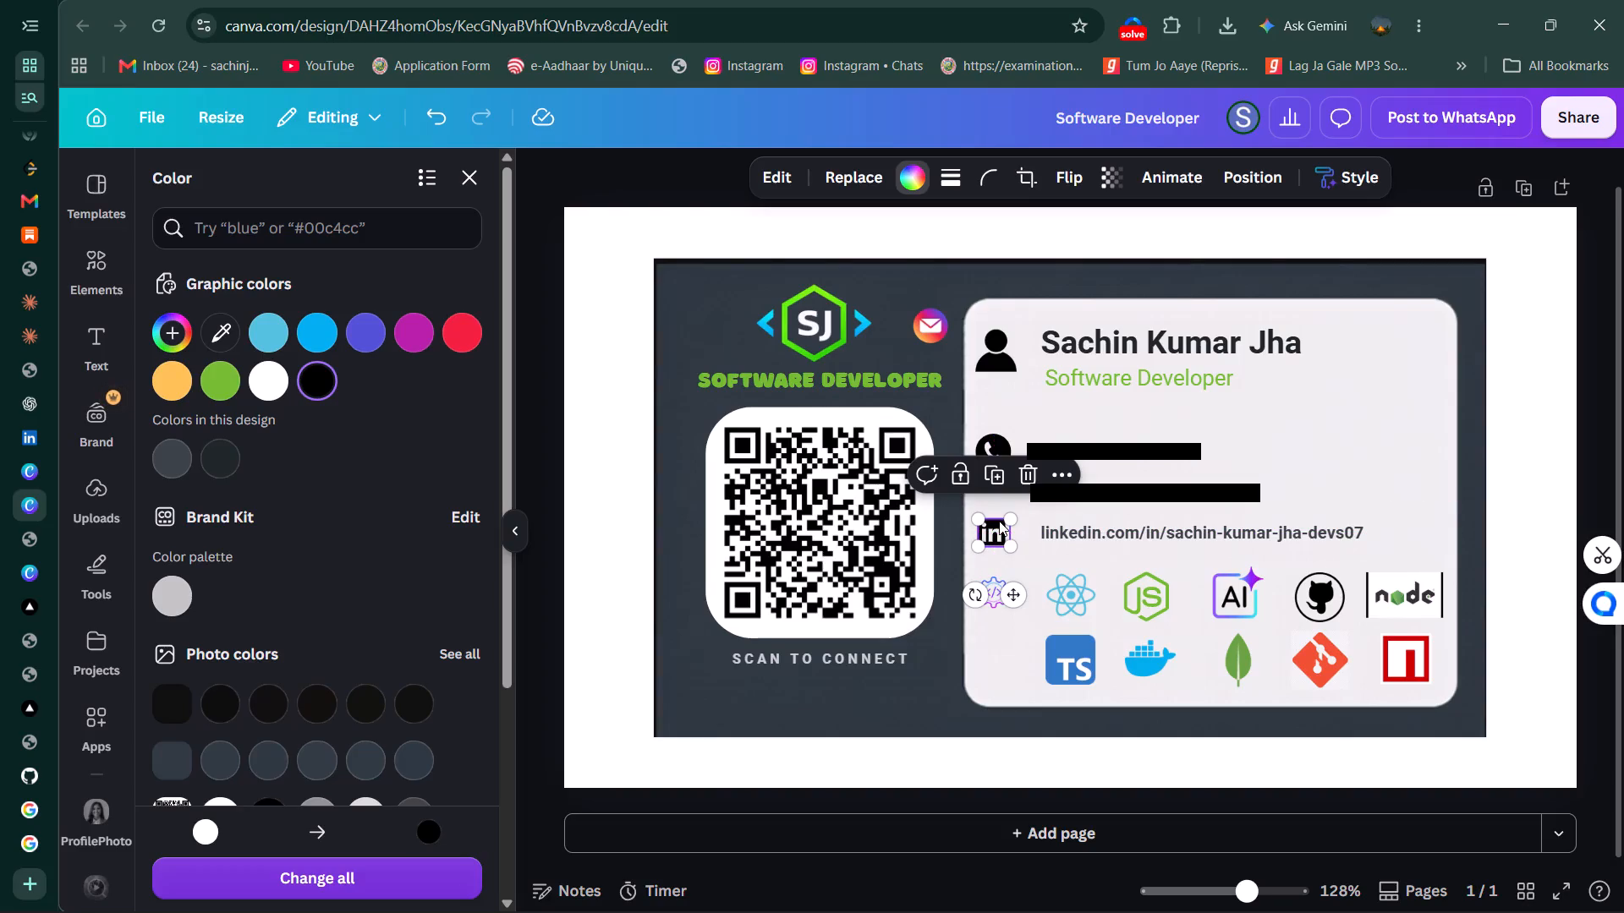
left_click(1550, 362)
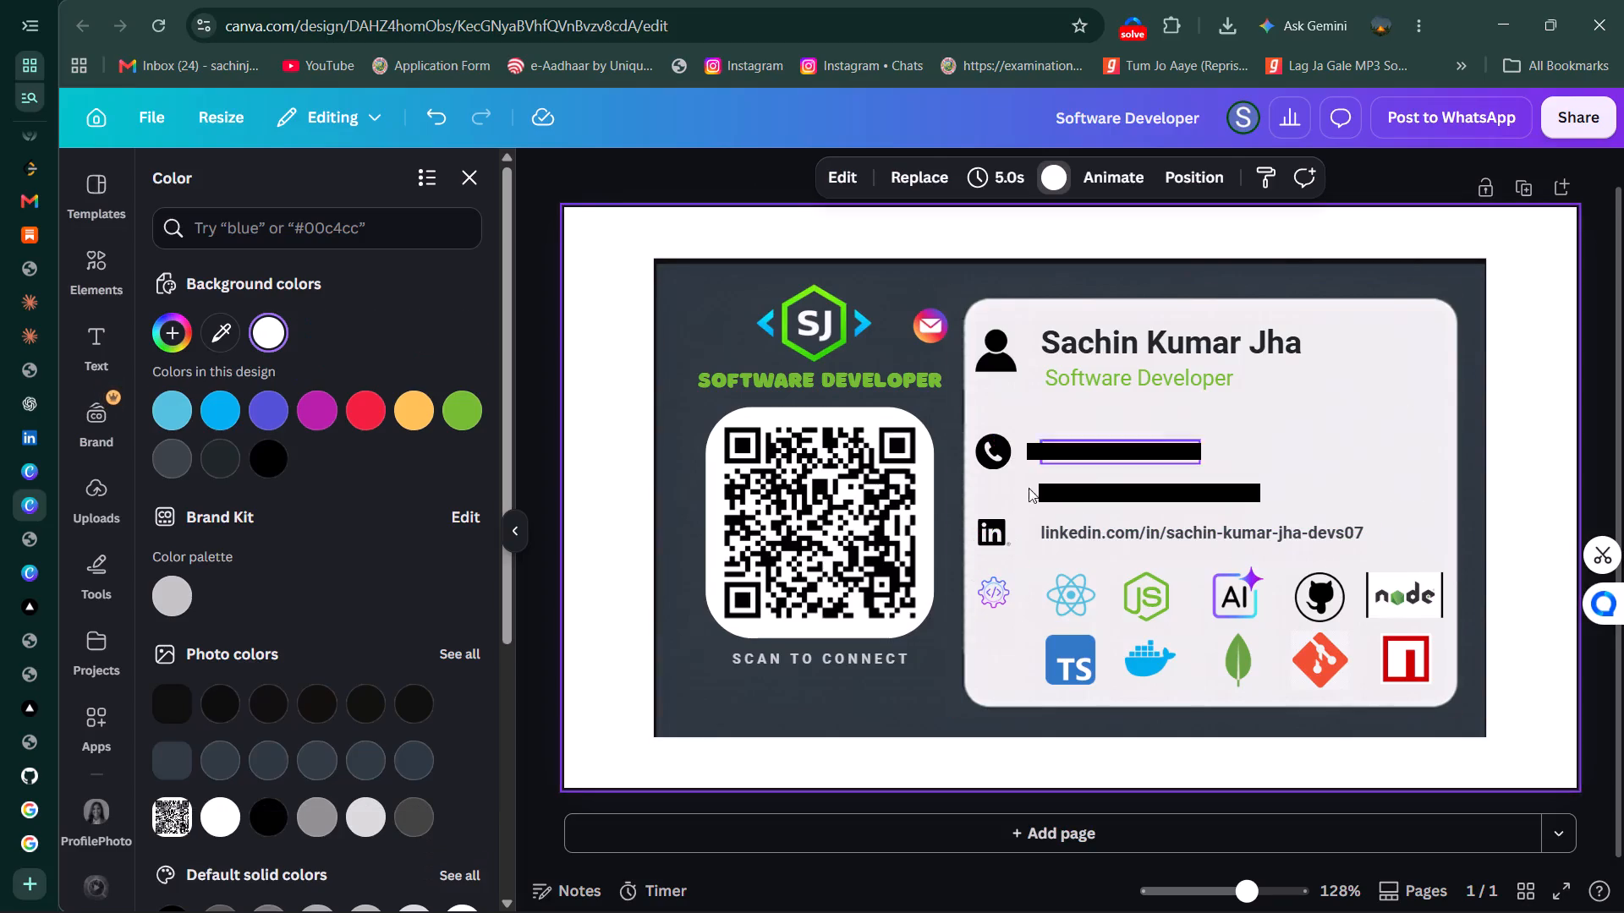
Move the gradient email icon beside the email line, between the phone and LinkedIn icons.
left_click_drag(930, 316, 1015, 381)
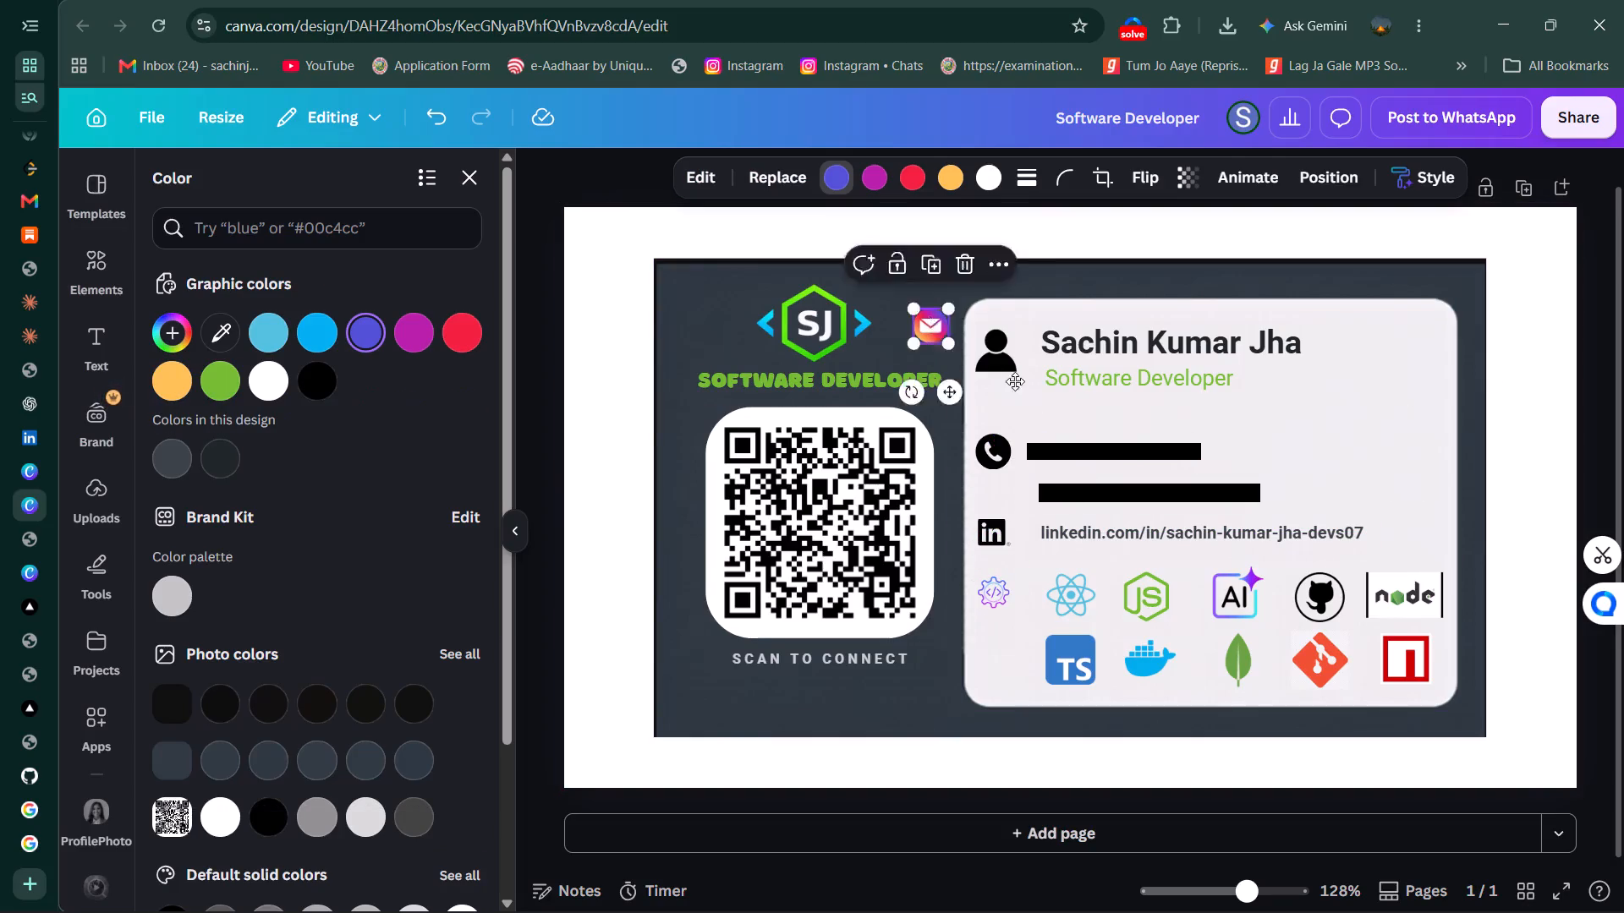
left_click_drag(1015, 381, 991, 488)
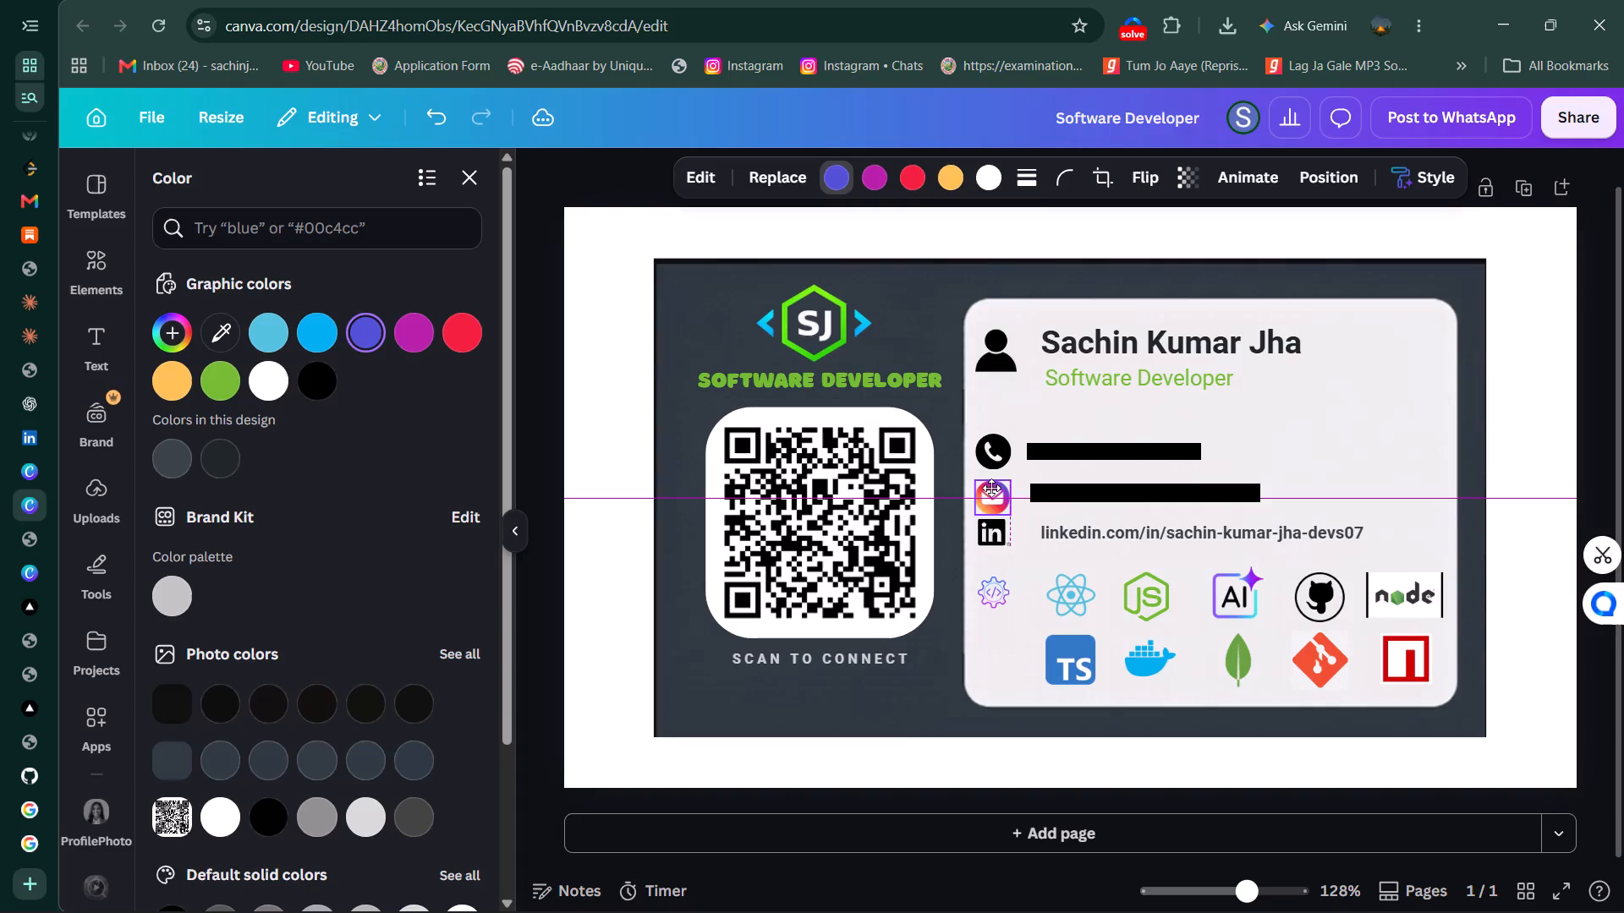
left_click_drag(991, 488, 992, 484)
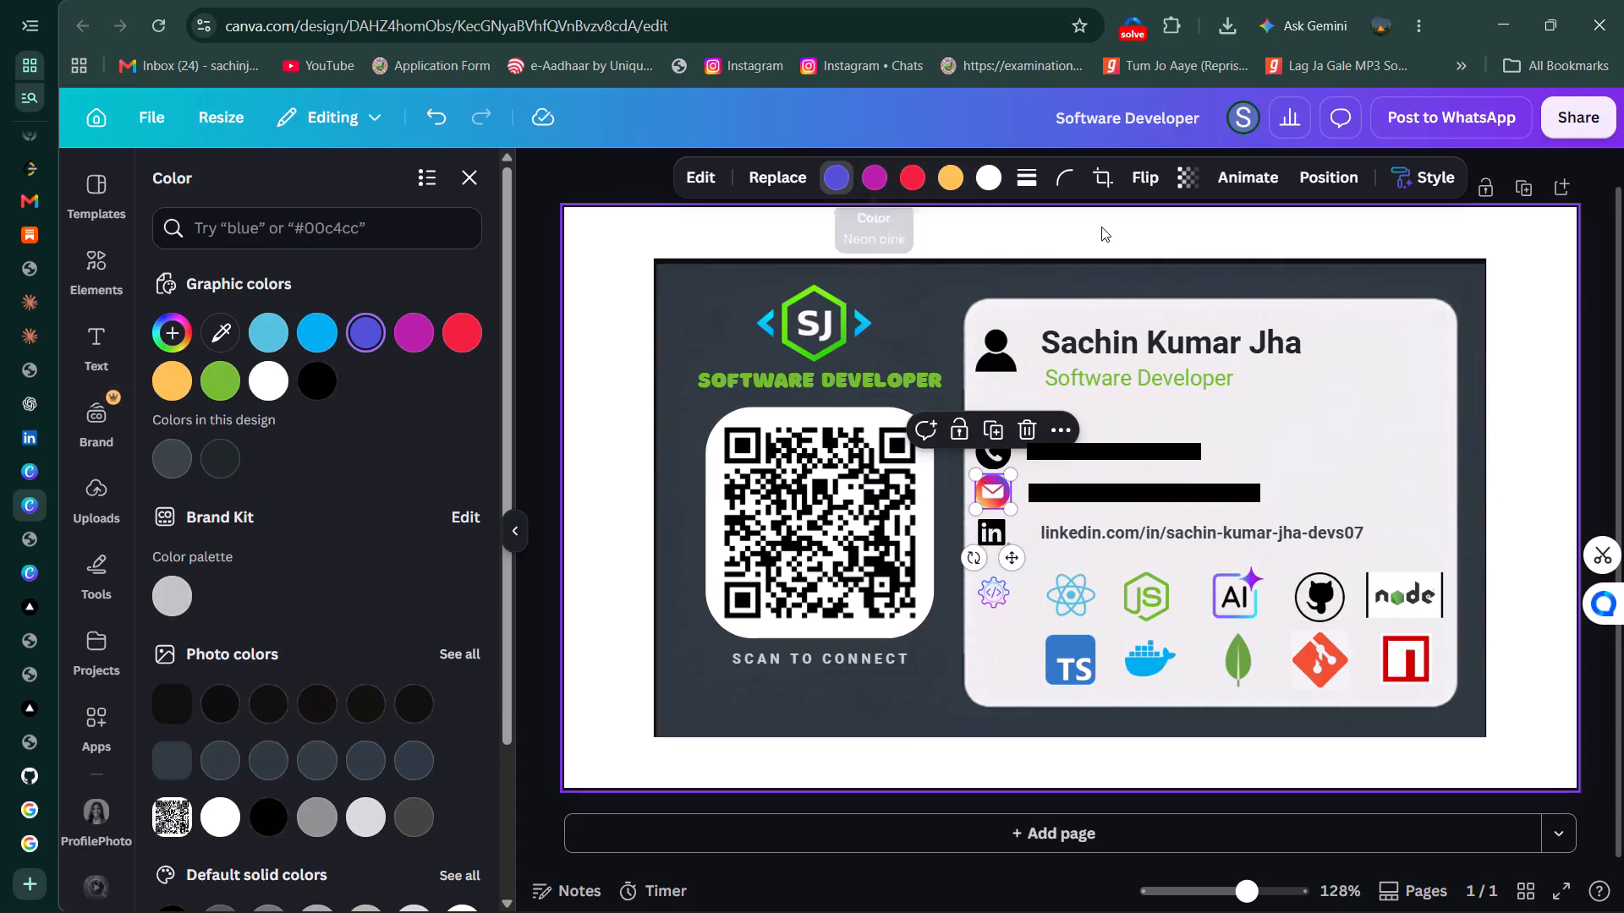
Shift the LinkedIn icon and its URL text slightly lower, keeping them level with each other.
left_click(991, 533)
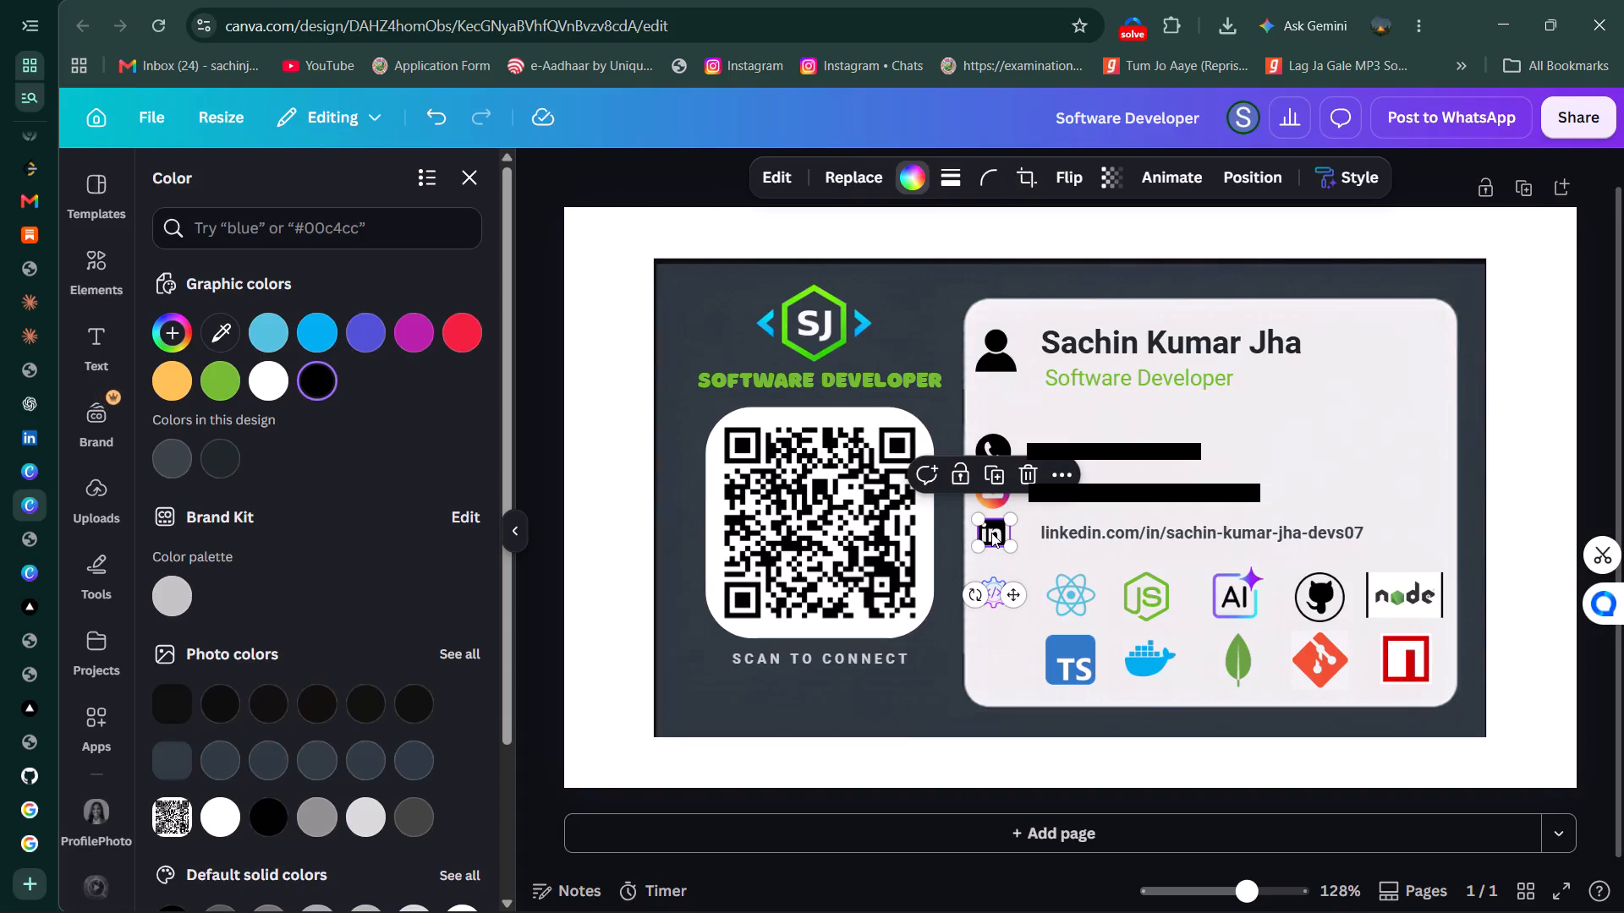
left_click(1012, 547)
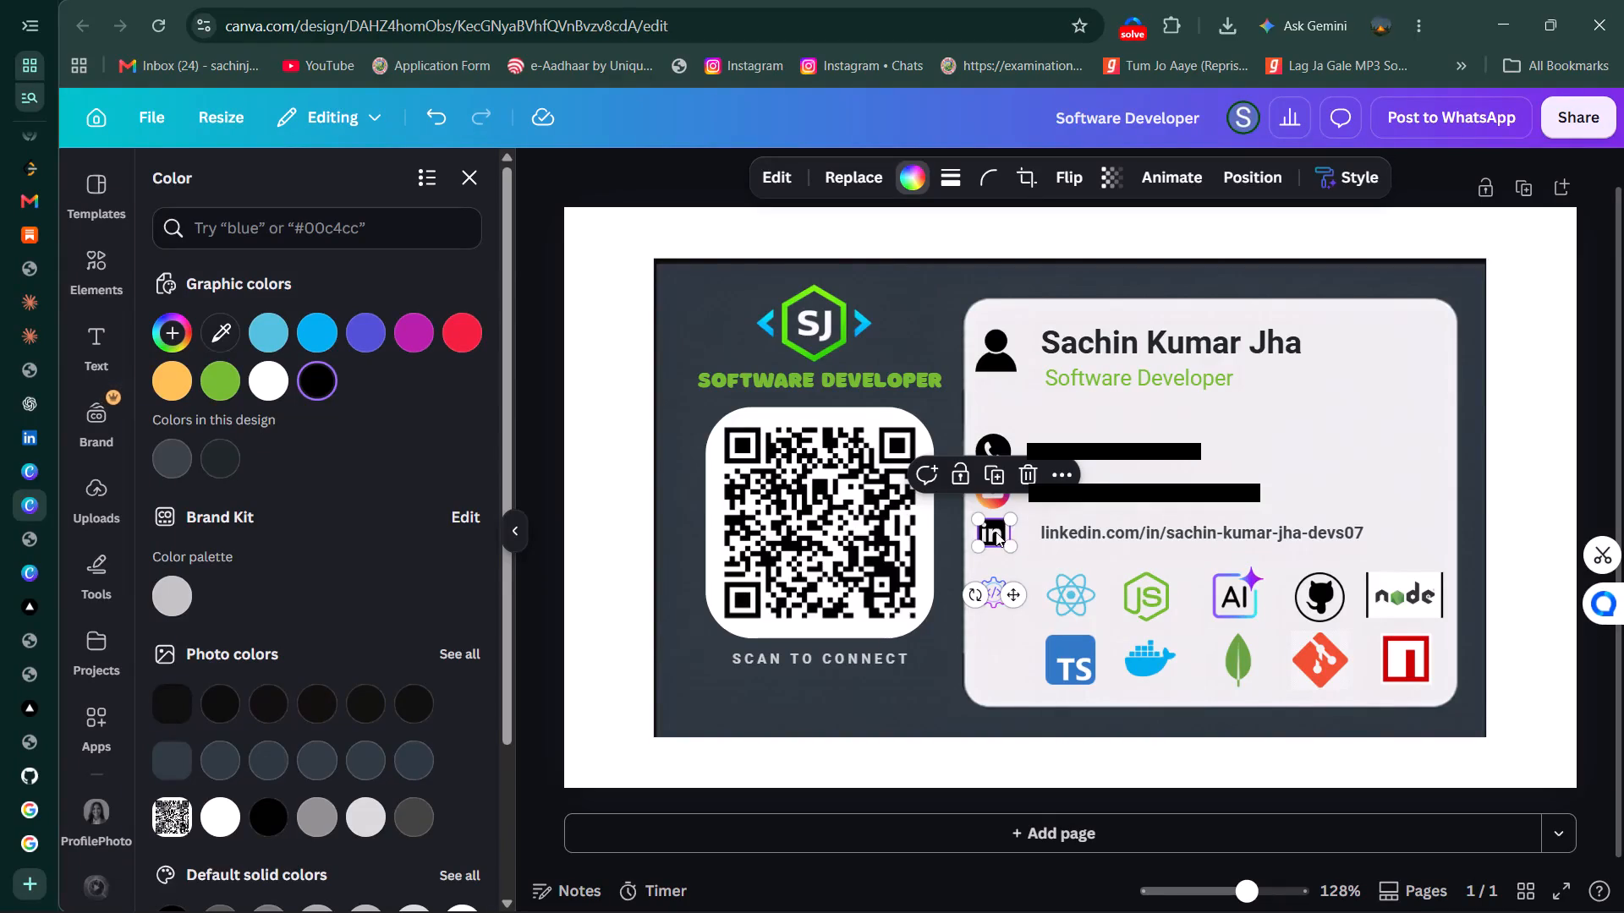
left_click(995, 531)
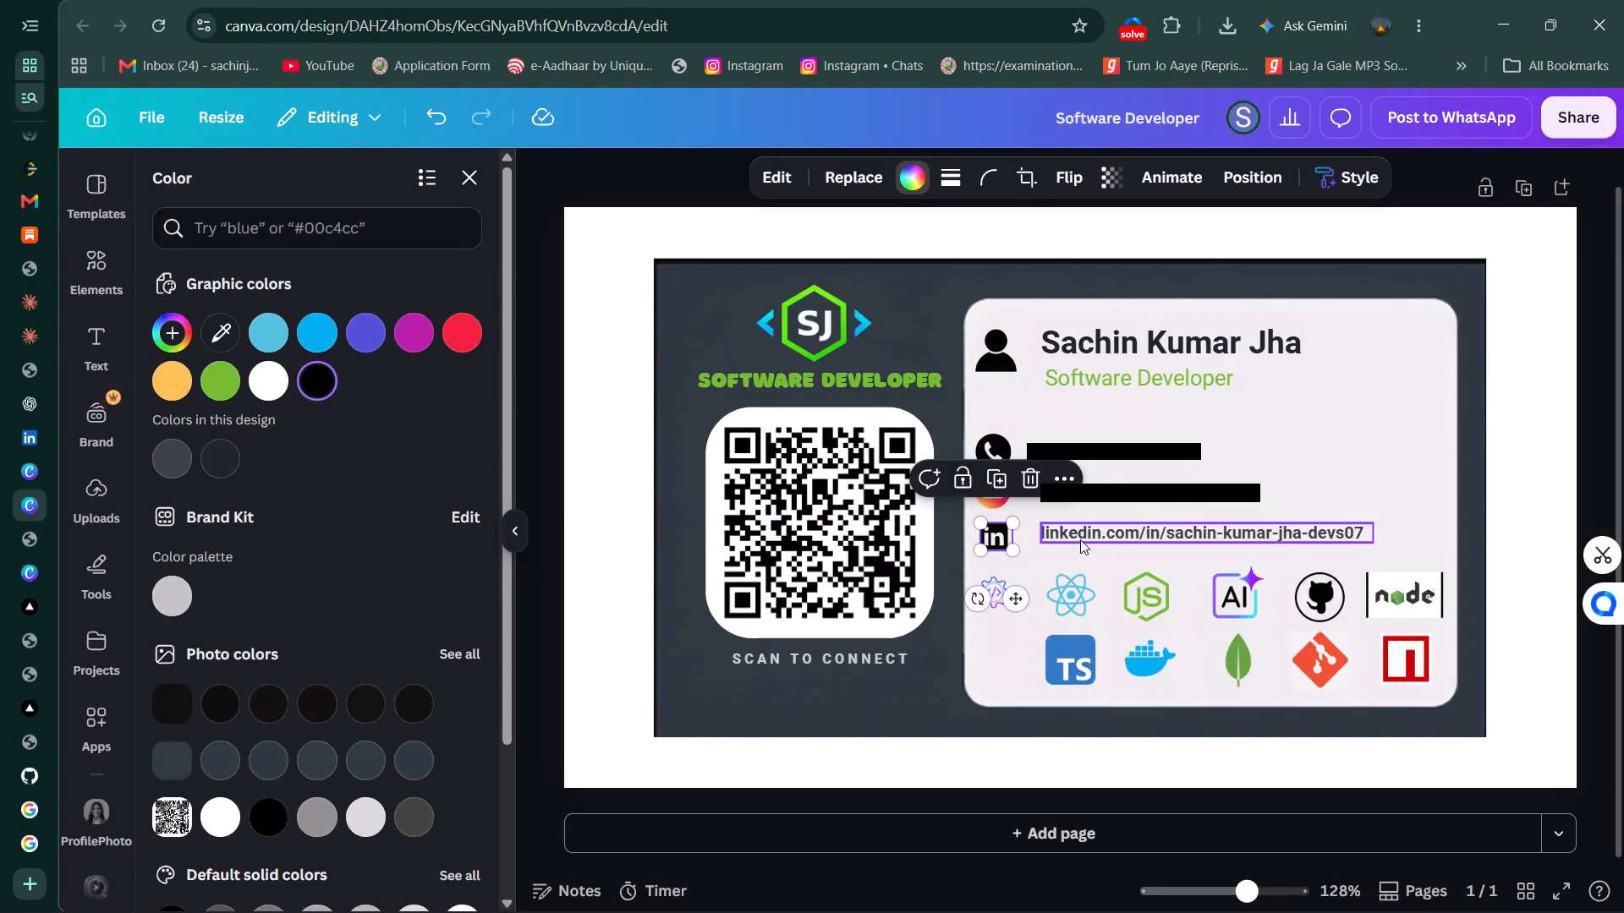
left_click_drag(1099, 523, 1099, 531)
left_click(1108, 537)
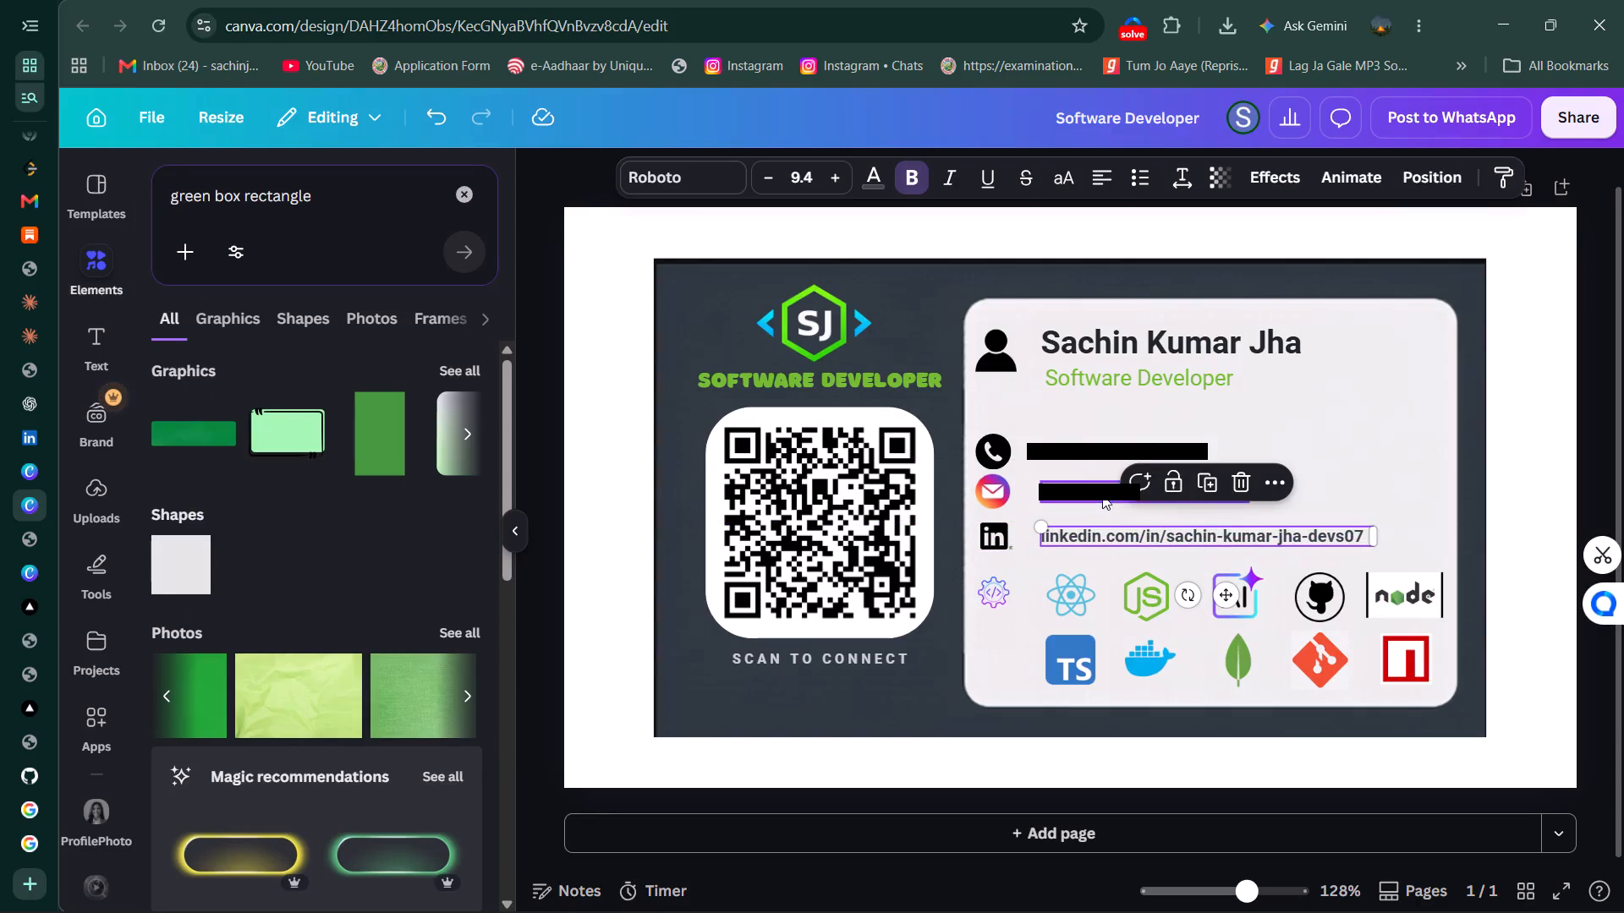
Lower the email icon and email text slightly so the phone, email and LinkedIn rows are evenly spaced.
left_click(1101, 494)
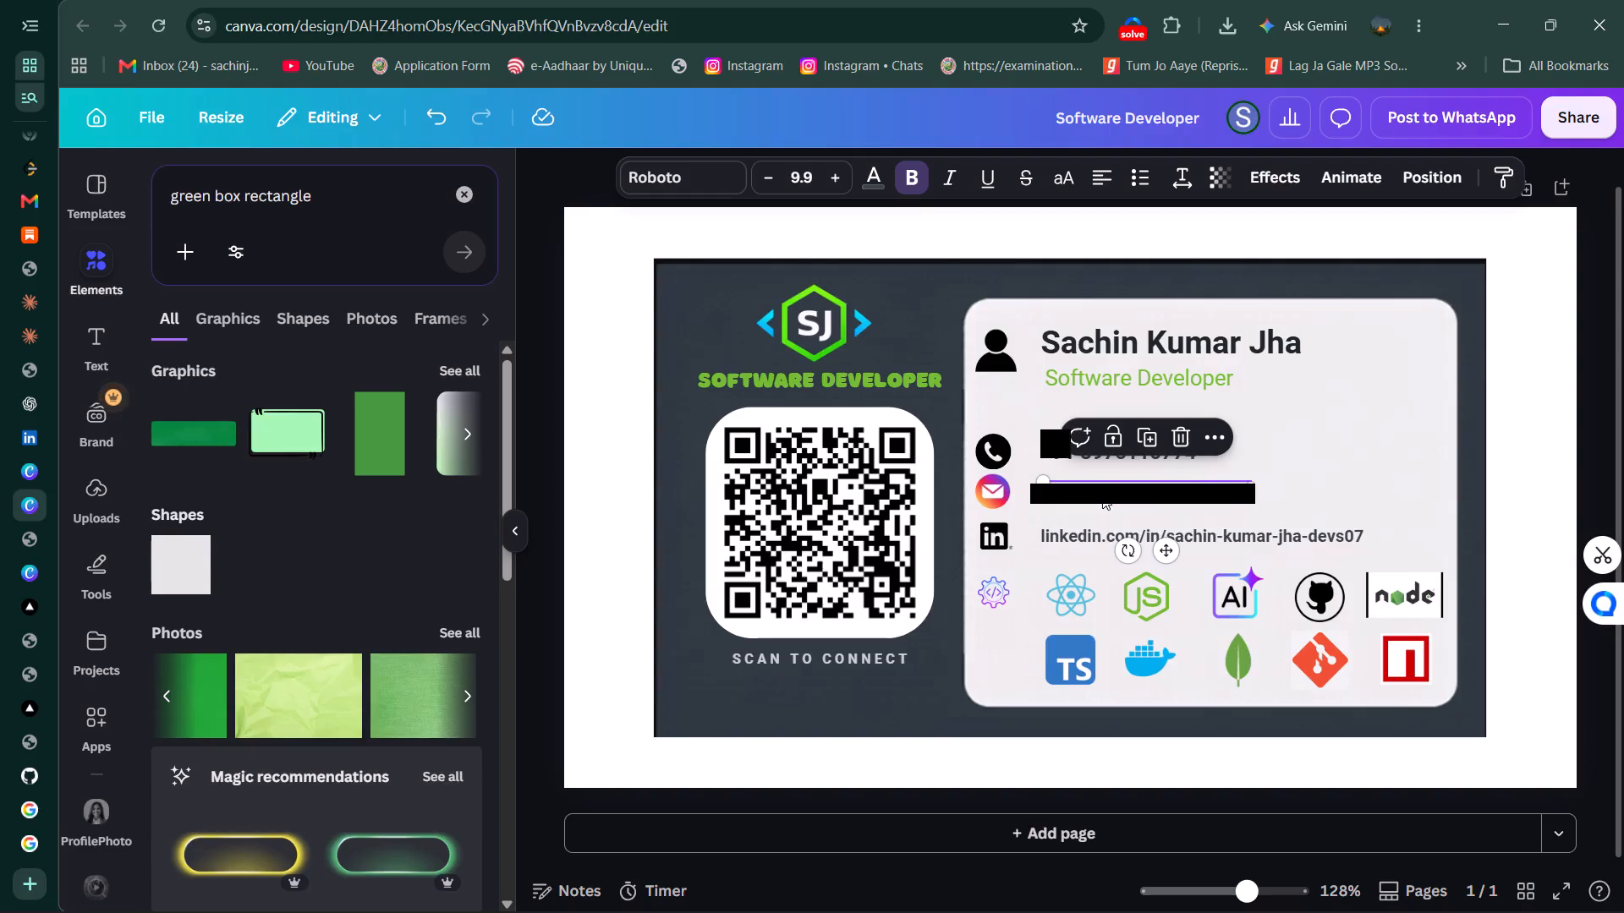
left_click(996, 482)
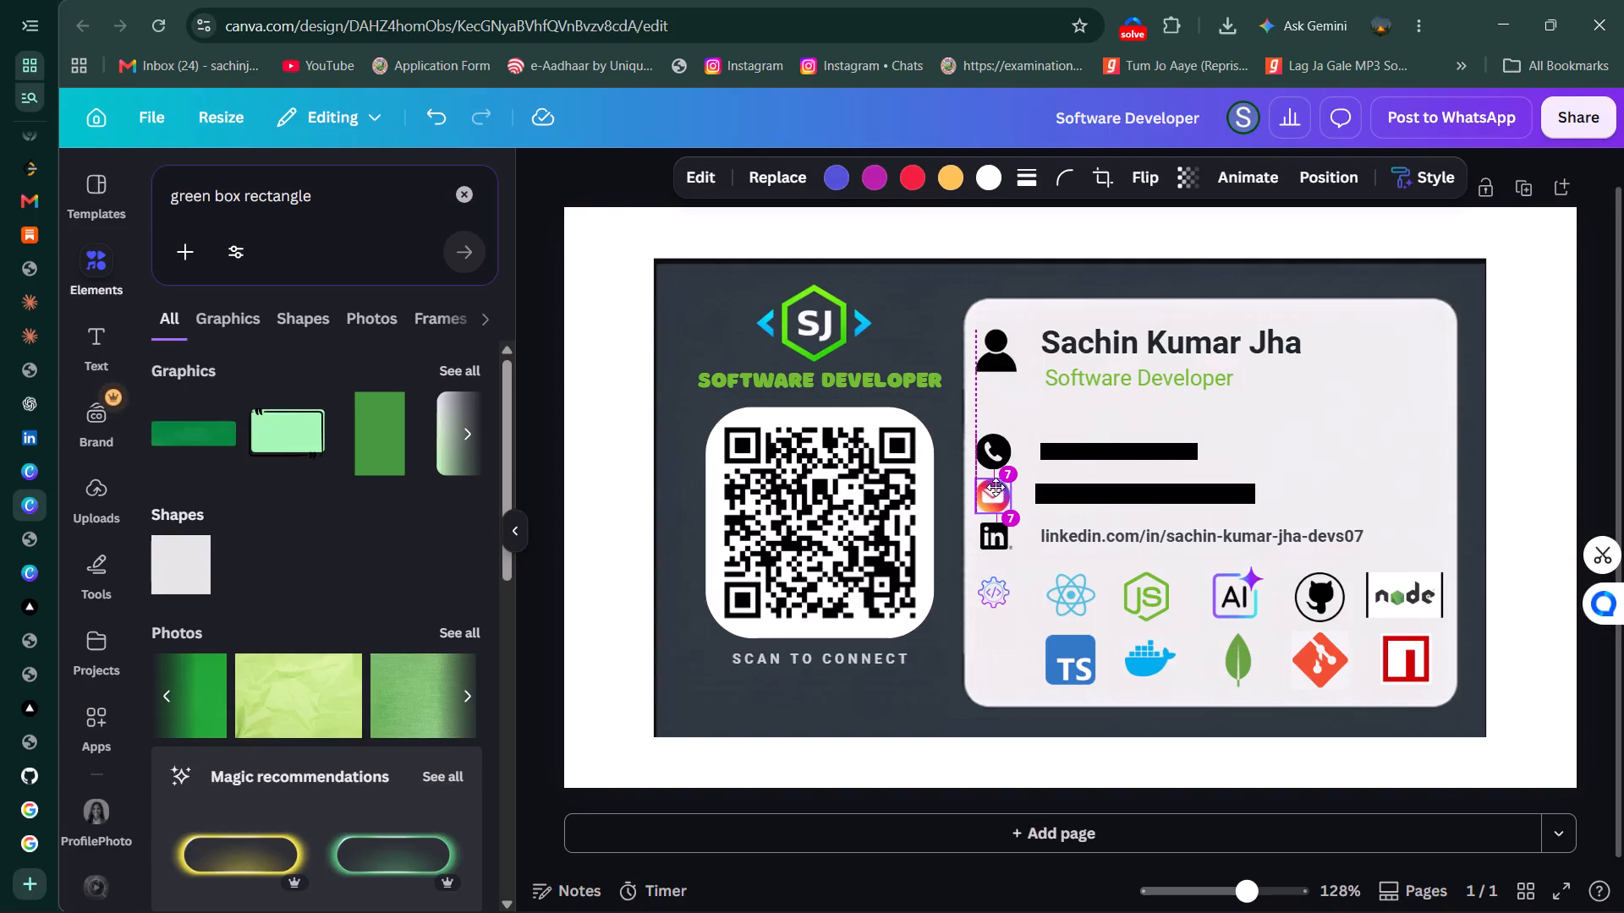
left_click(1081, 487)
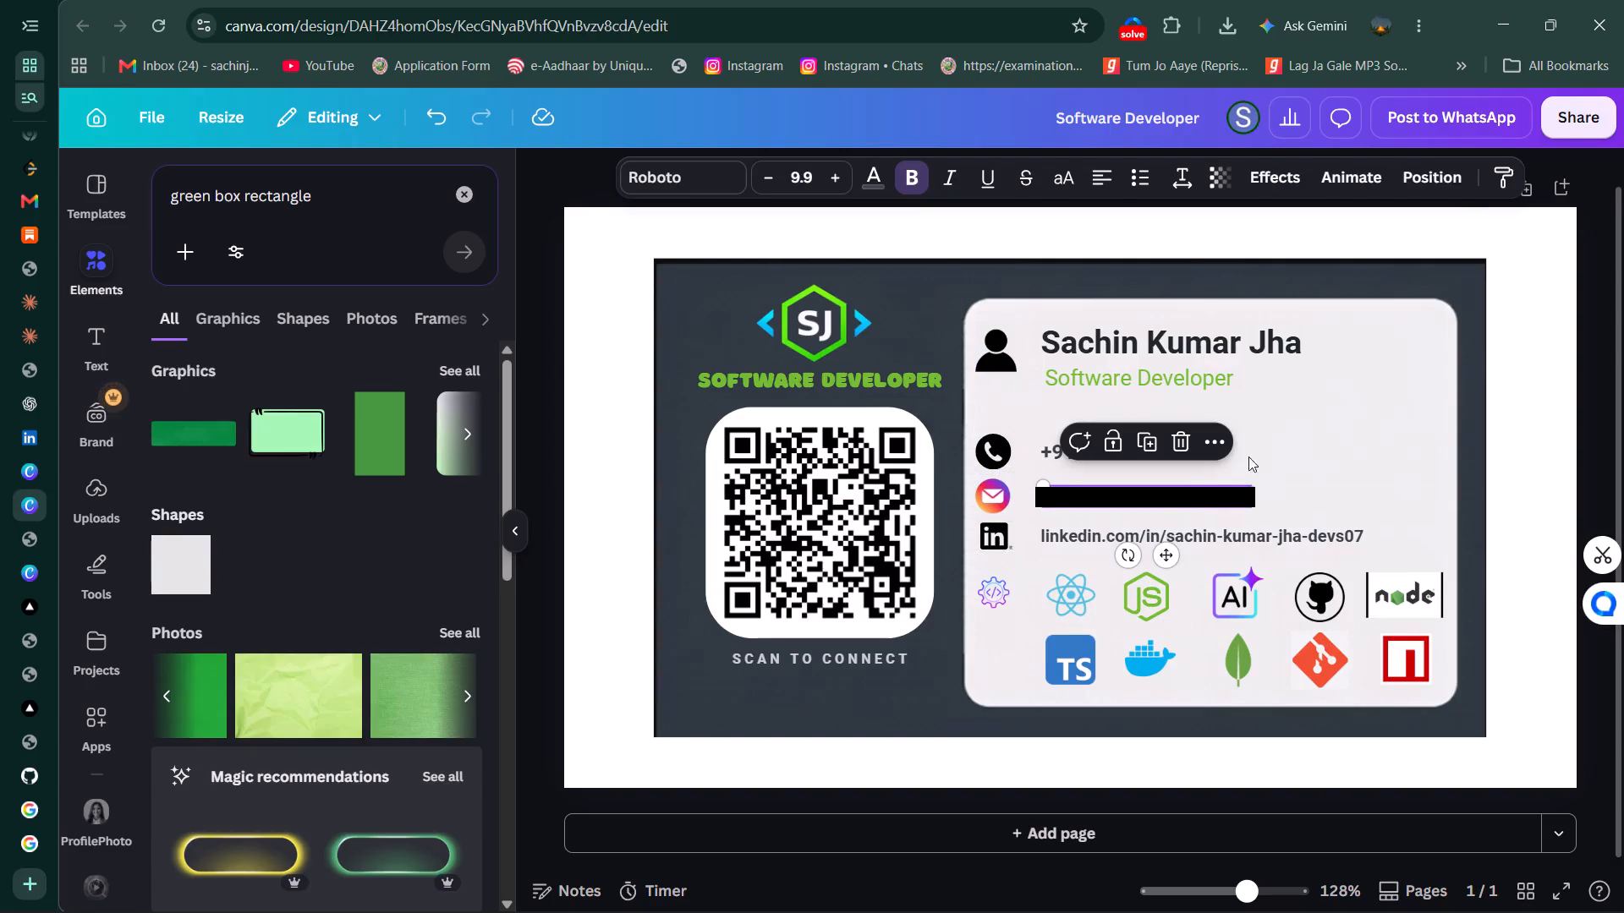
left_click(1512, 418)
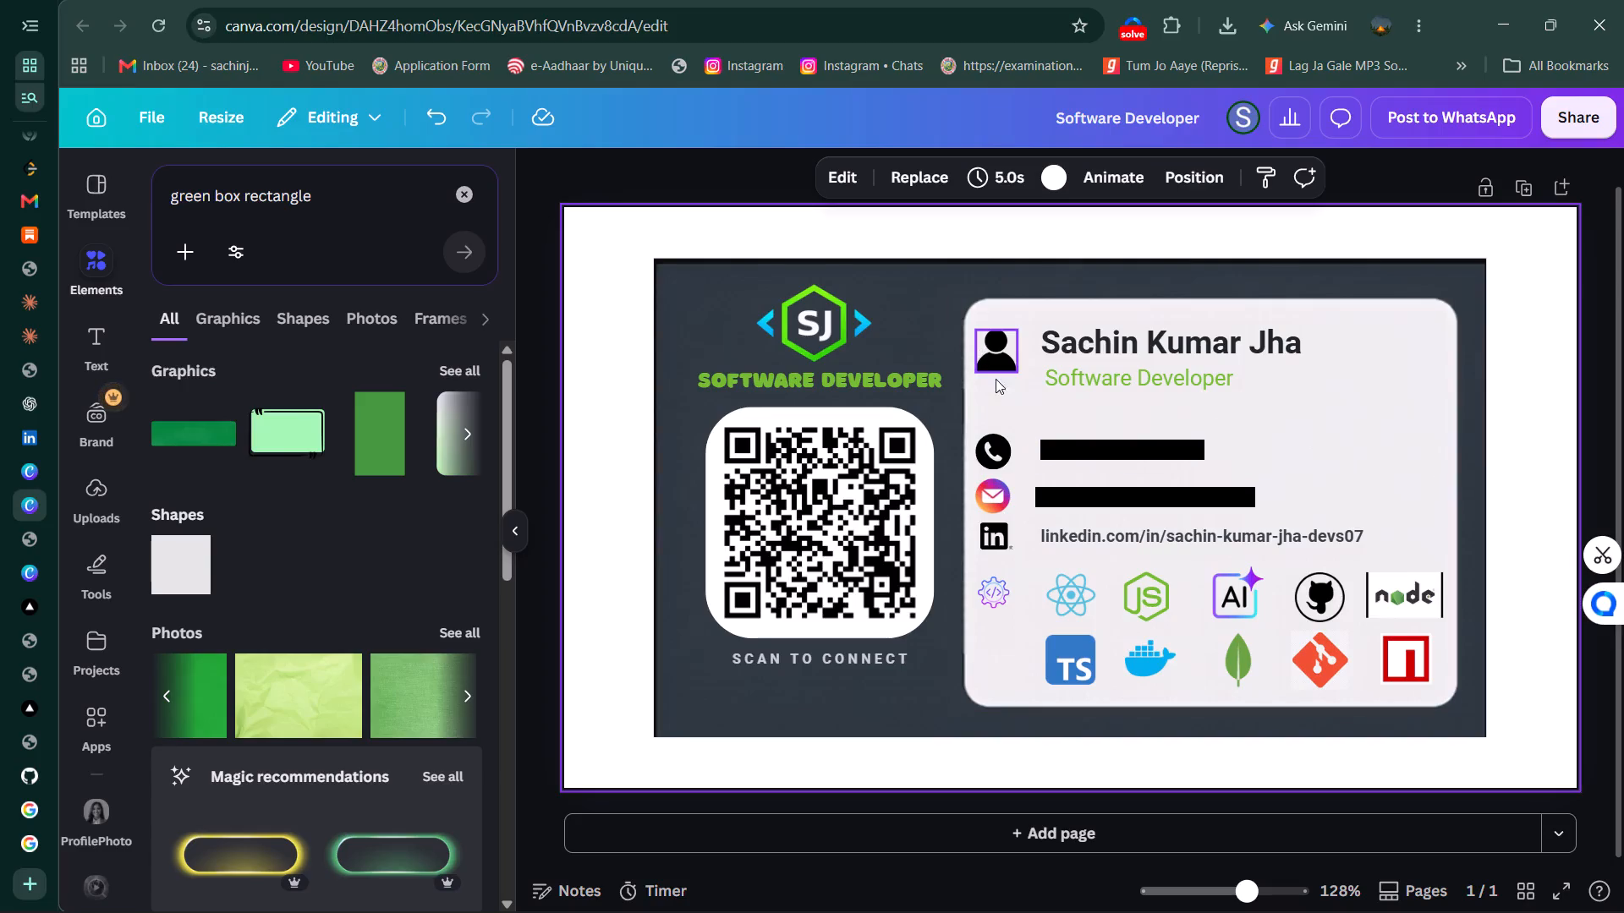
Delete the purple code-gear icon beside the React icon.
left_click(996, 590)
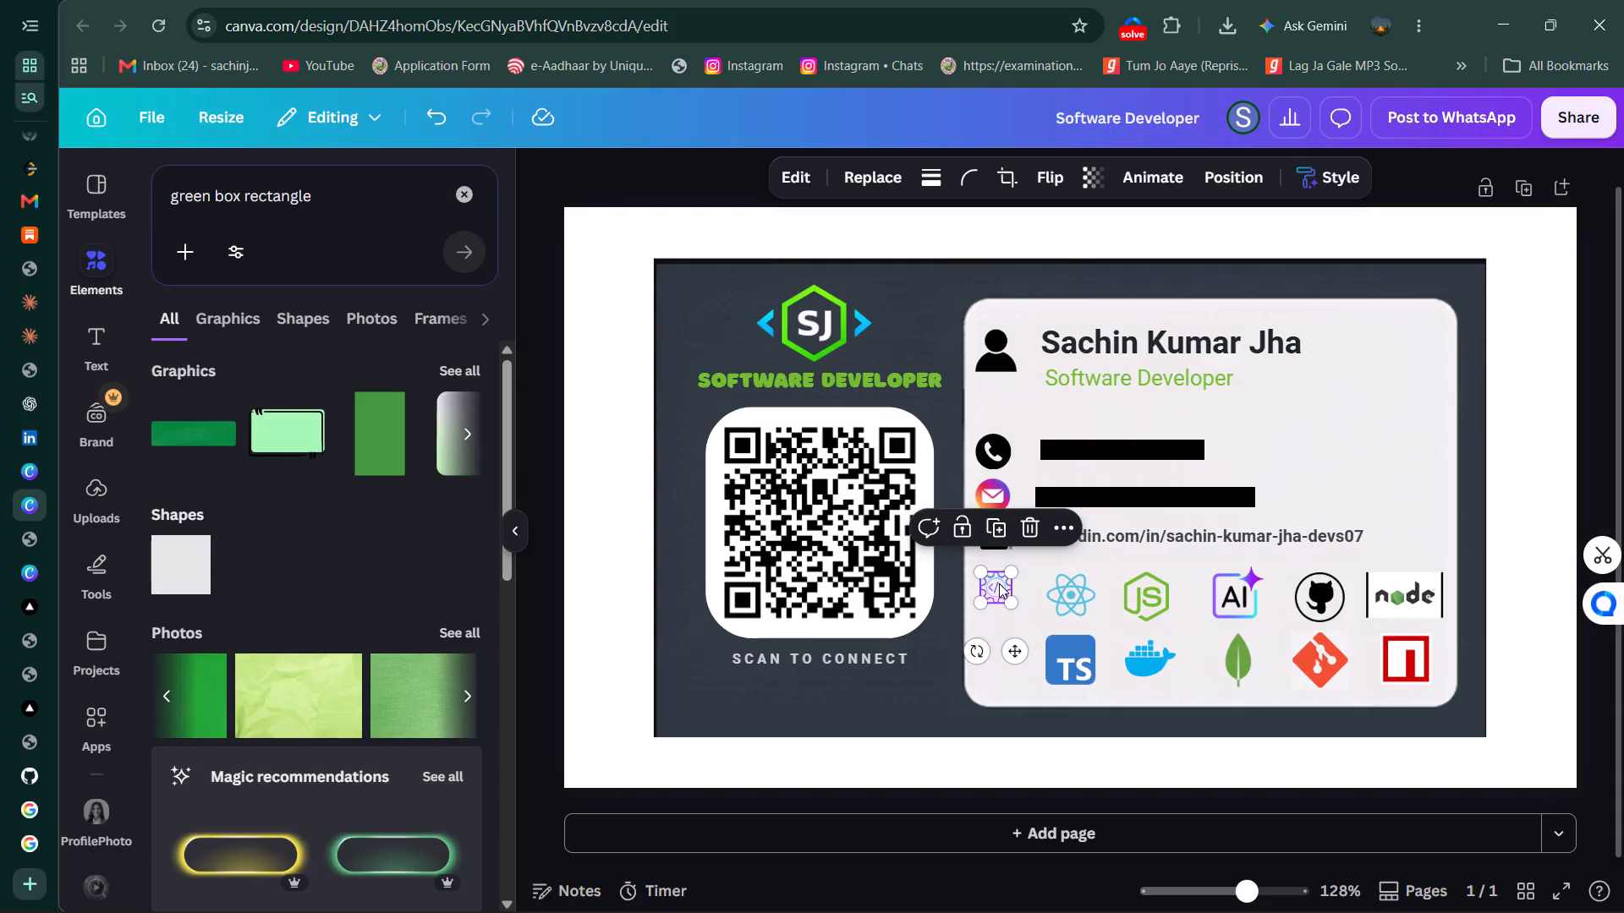
left_click(999, 583)
left_click(999, 583)
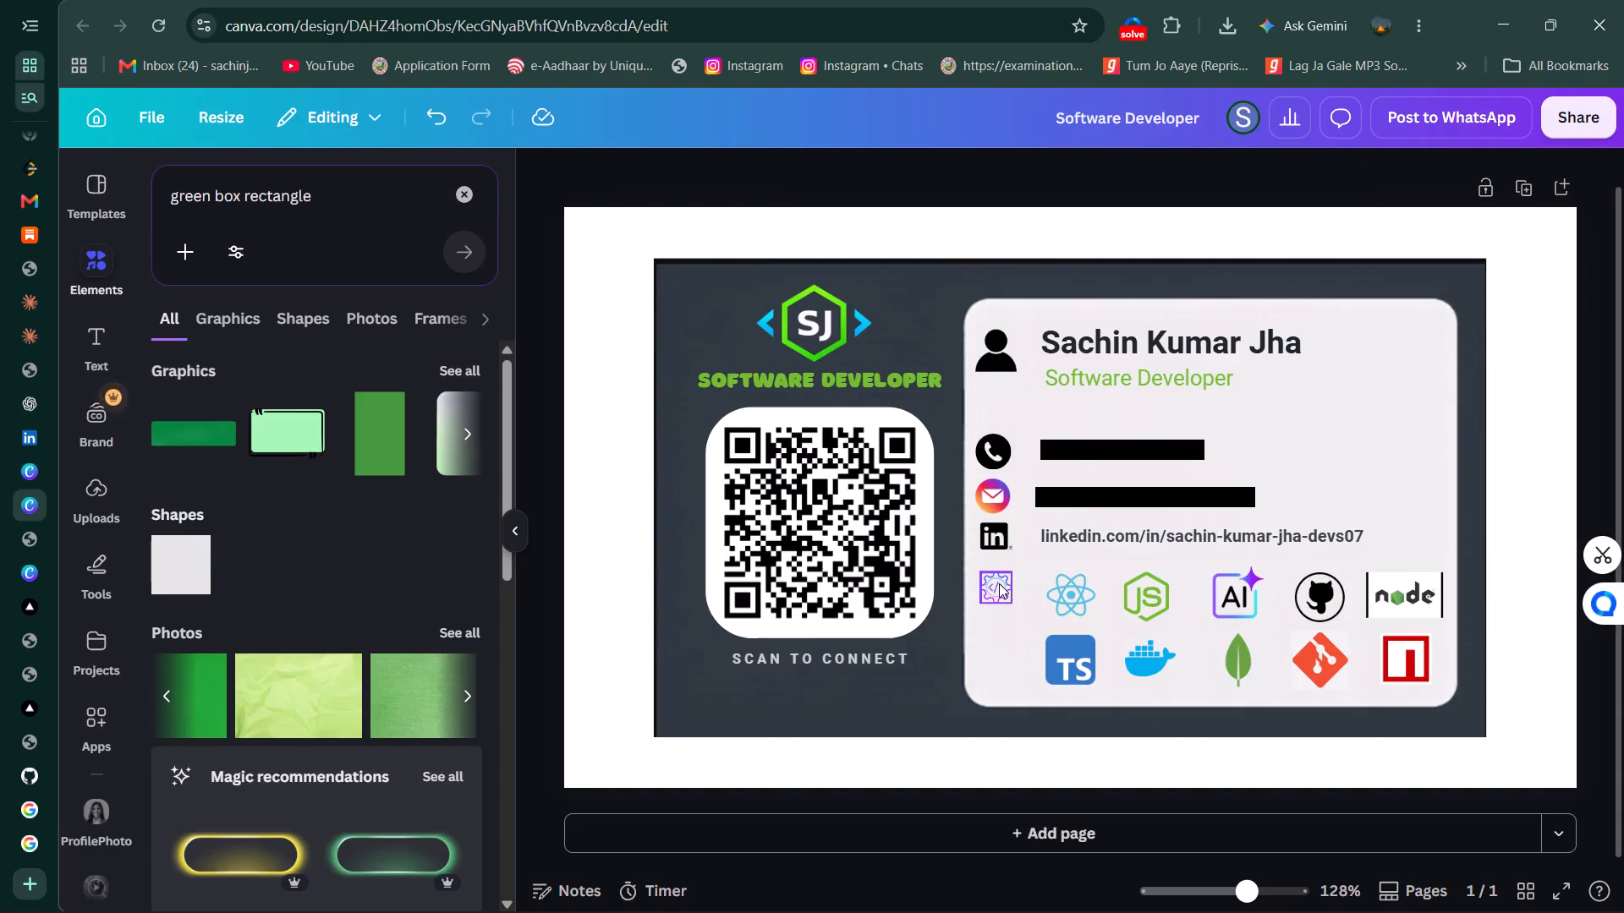
left_click(1034, 515)
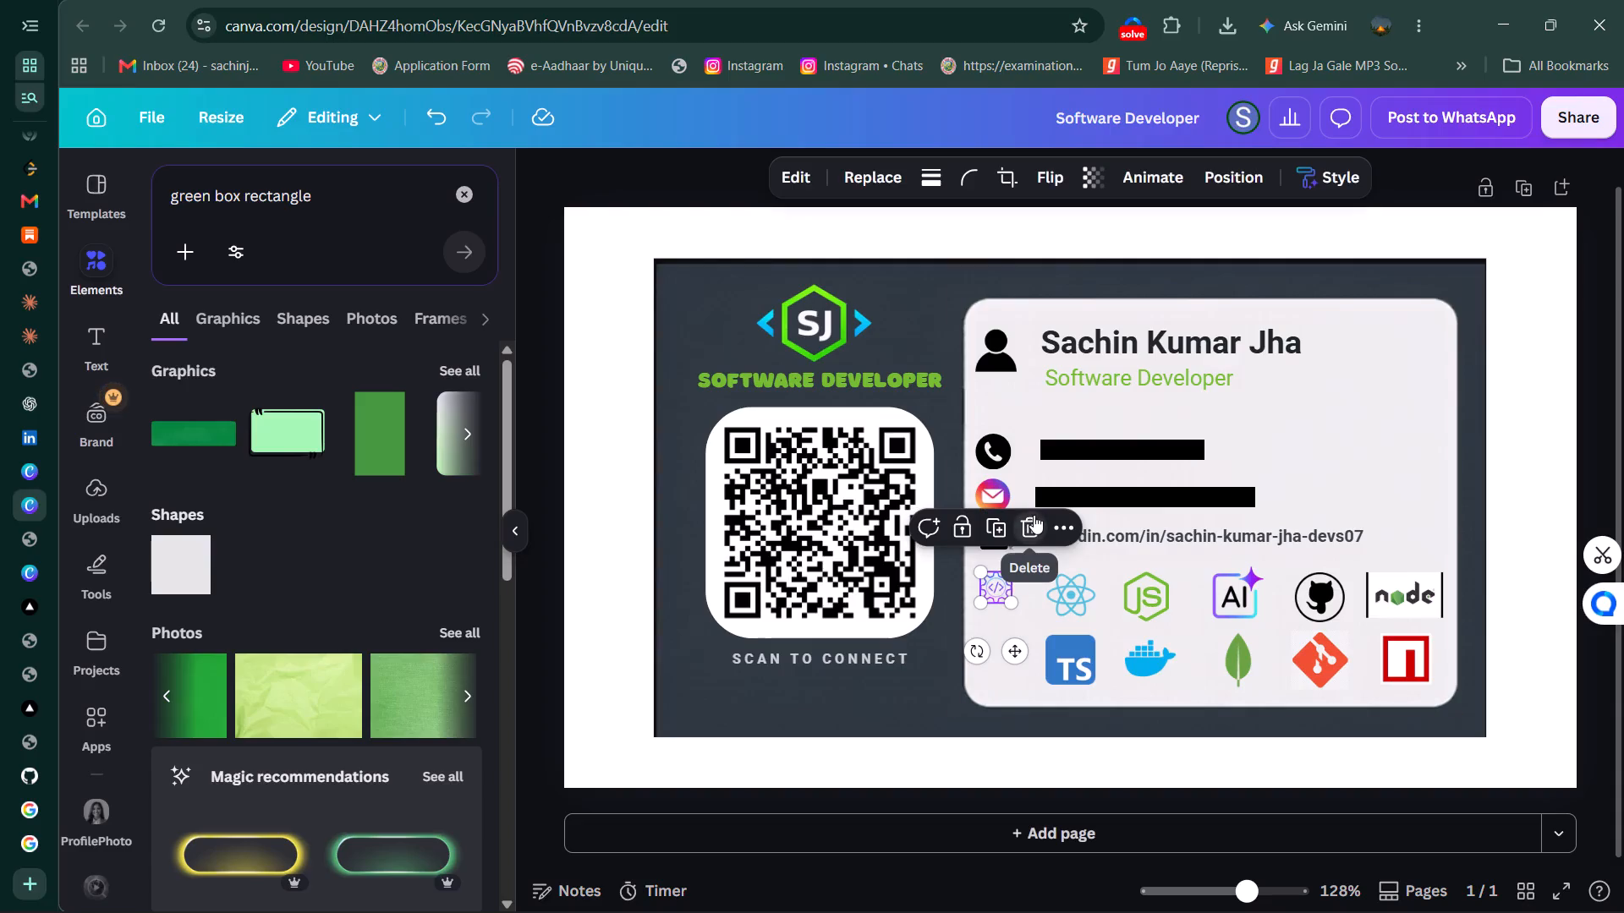
Search the elements library for "tools" and browse the graphics for a tech-stack icon.
left_click(475, 183)
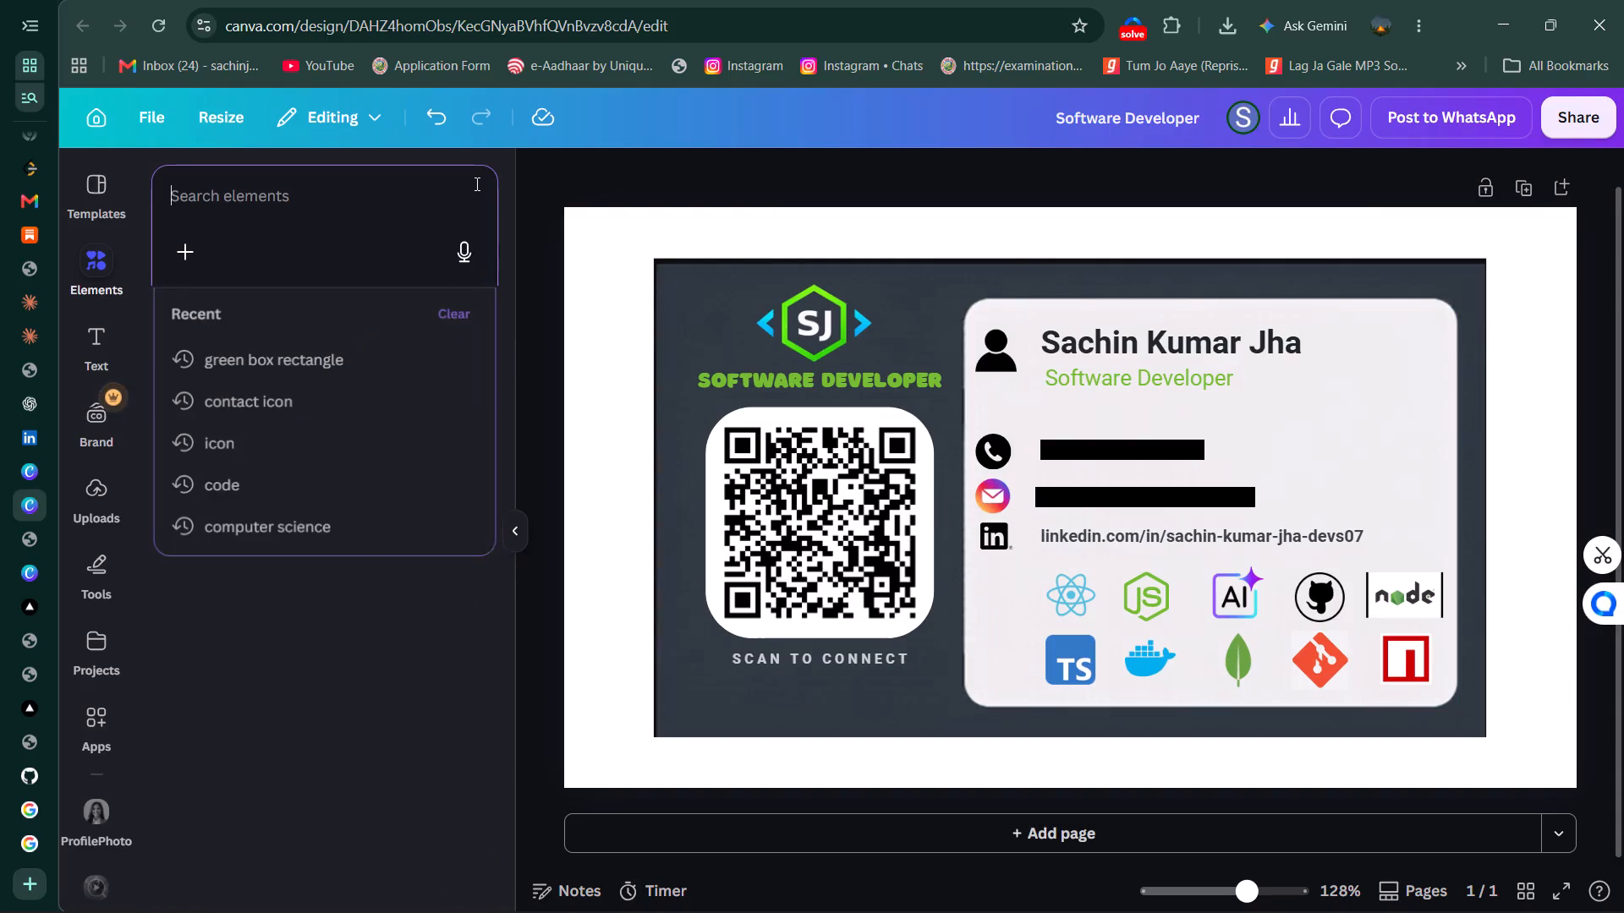
type("tootls")
key("space")
key("BackSpace")
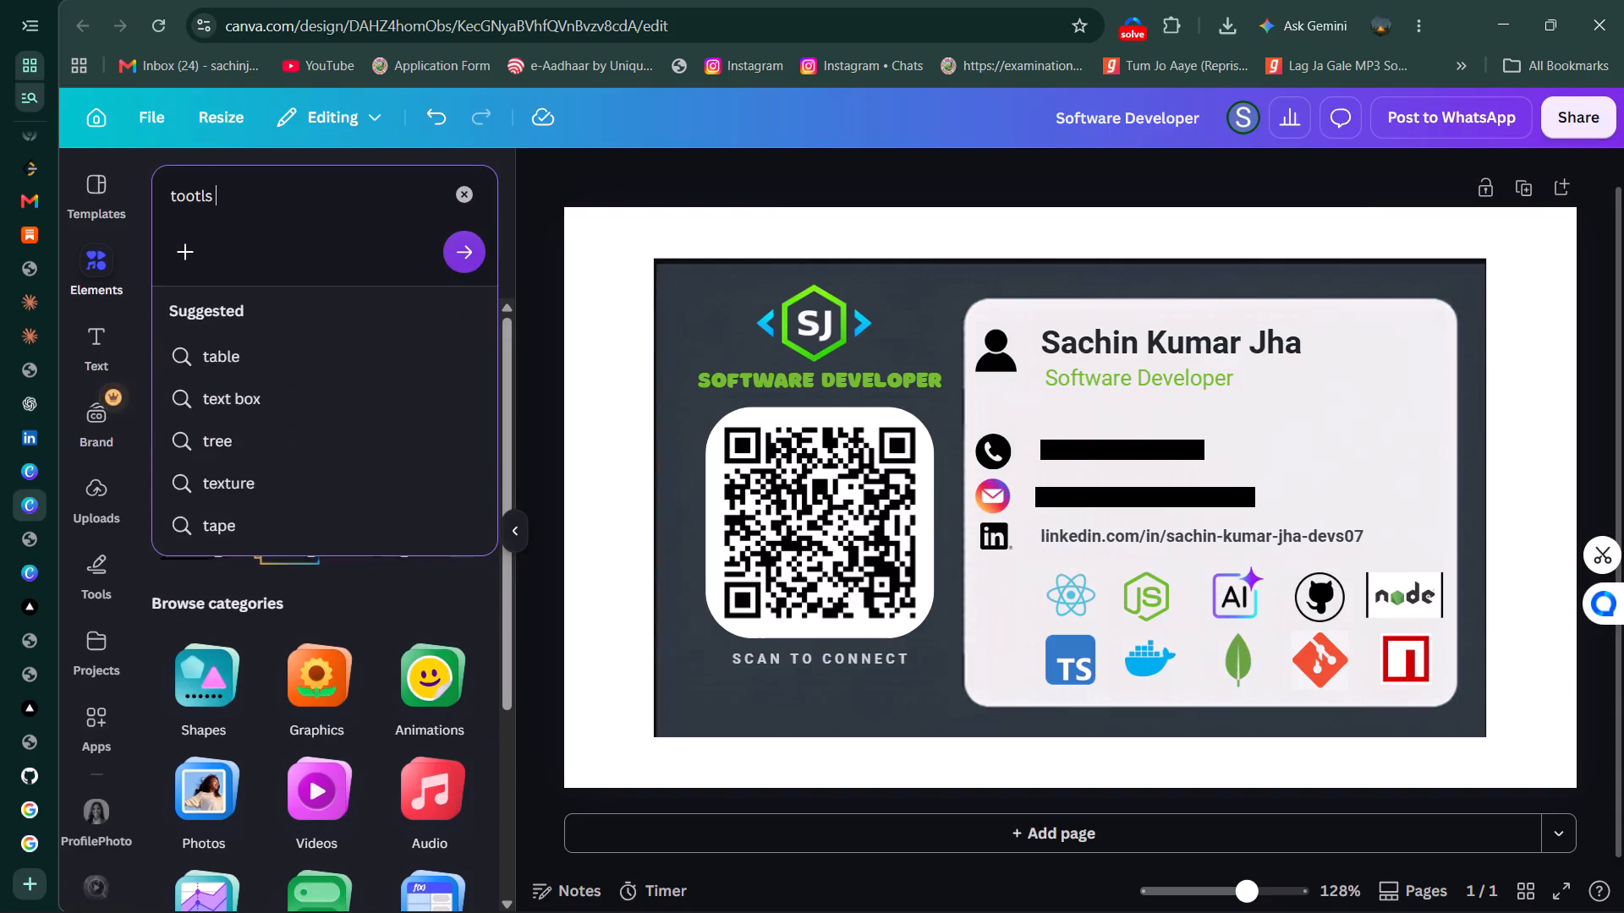
key("BackSpace")
key("BackSpace")
key("BackSpace")
type("ls")
key("Return")
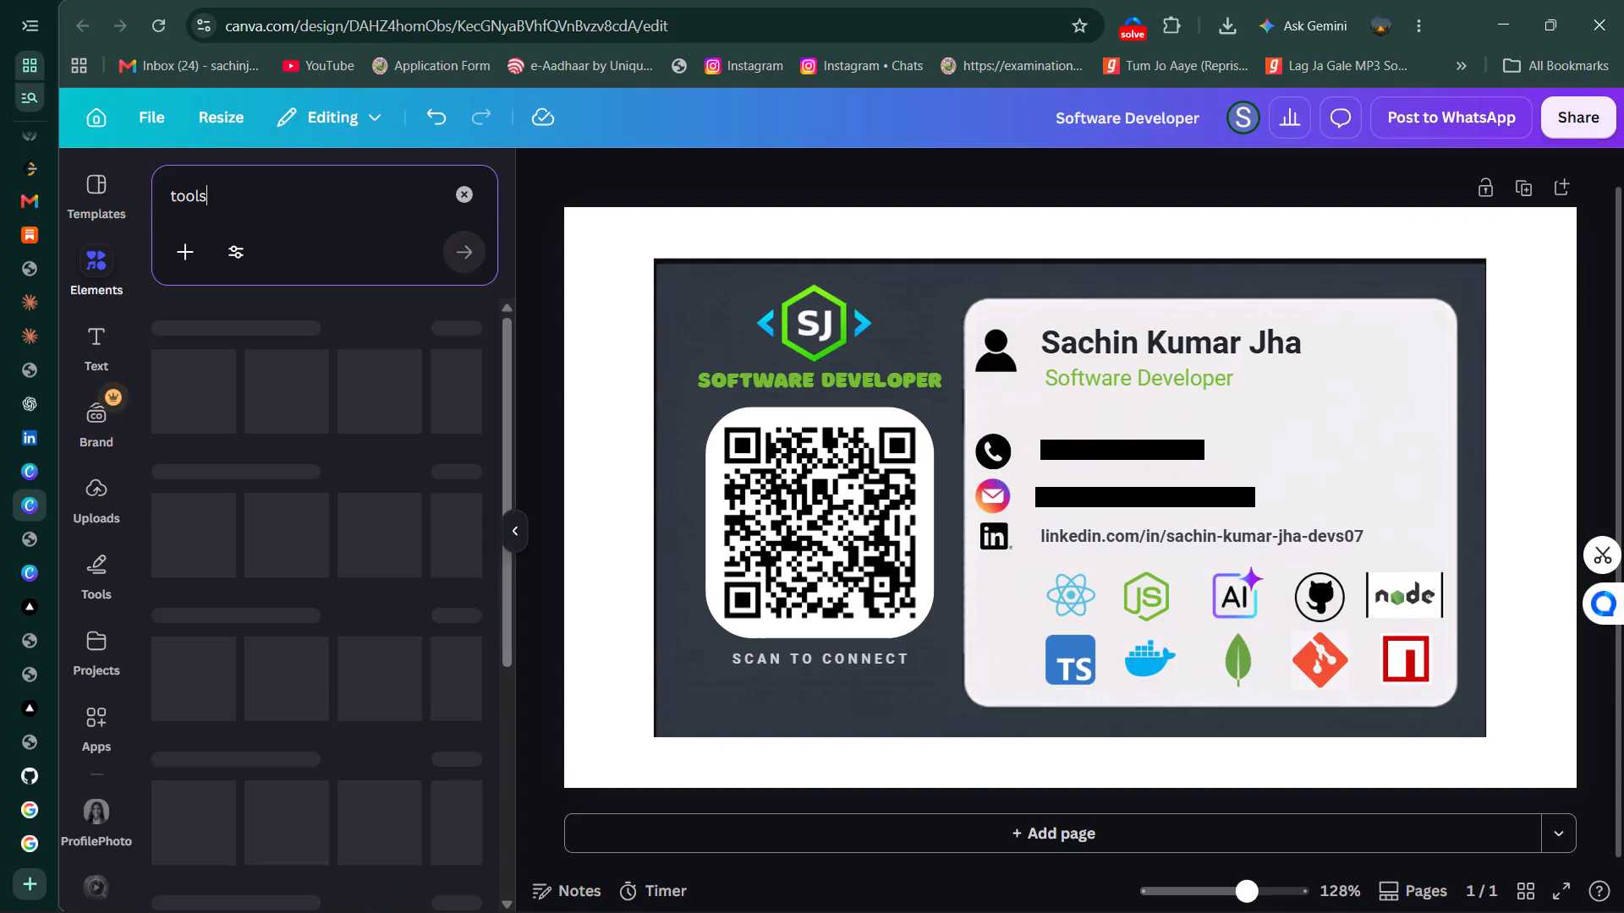
scroll(350, 419, "left", 1)
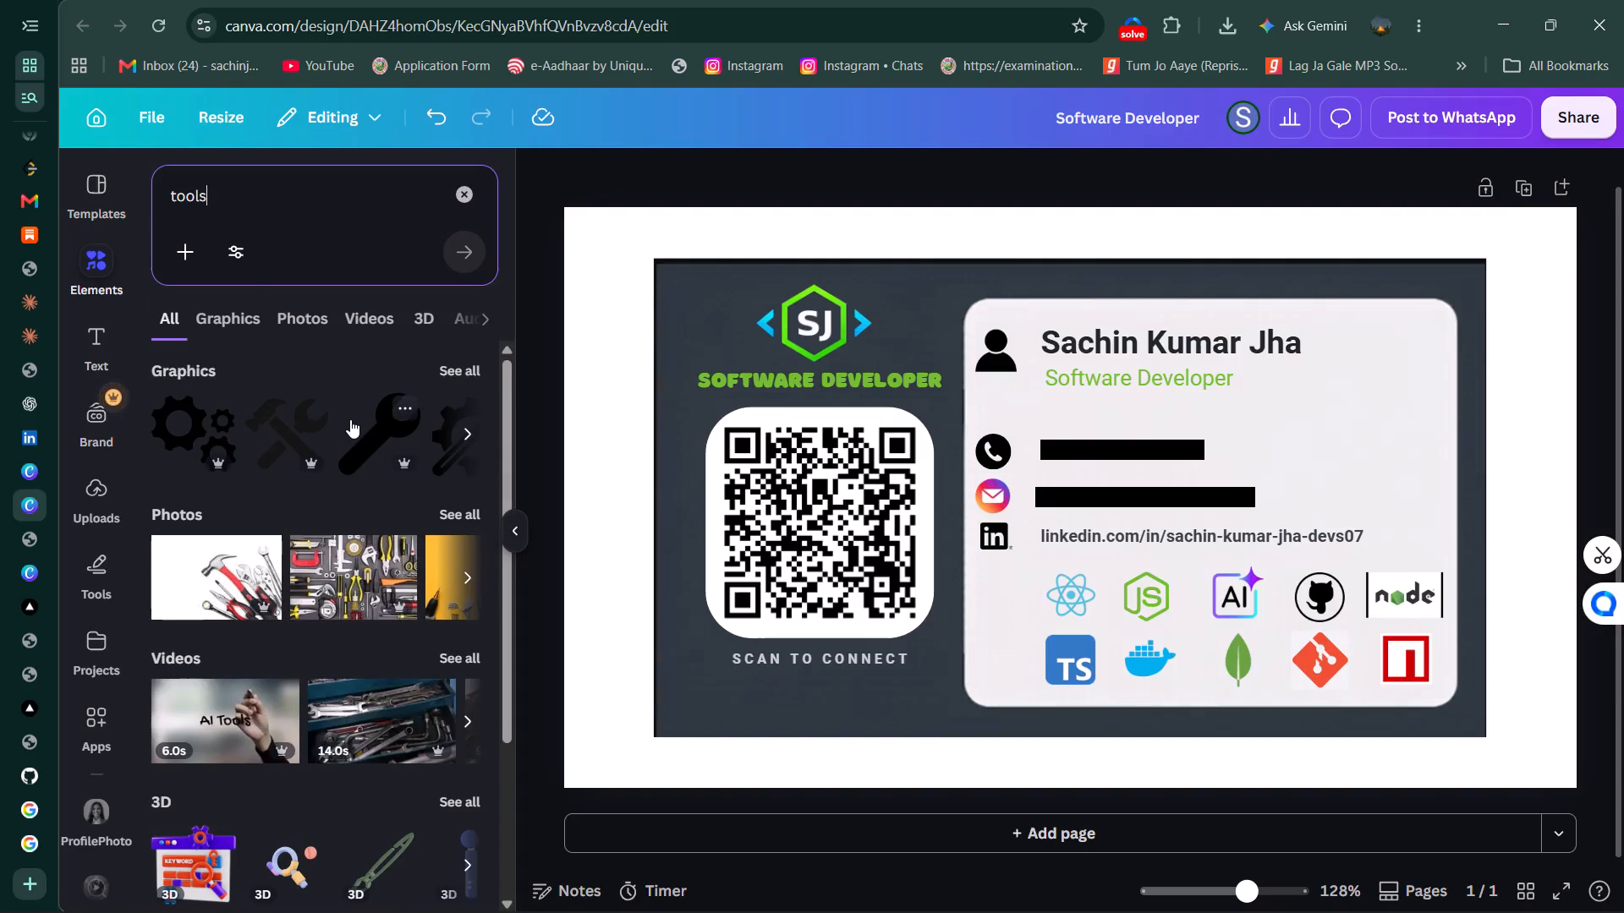
scroll(350, 419, "left", 3)
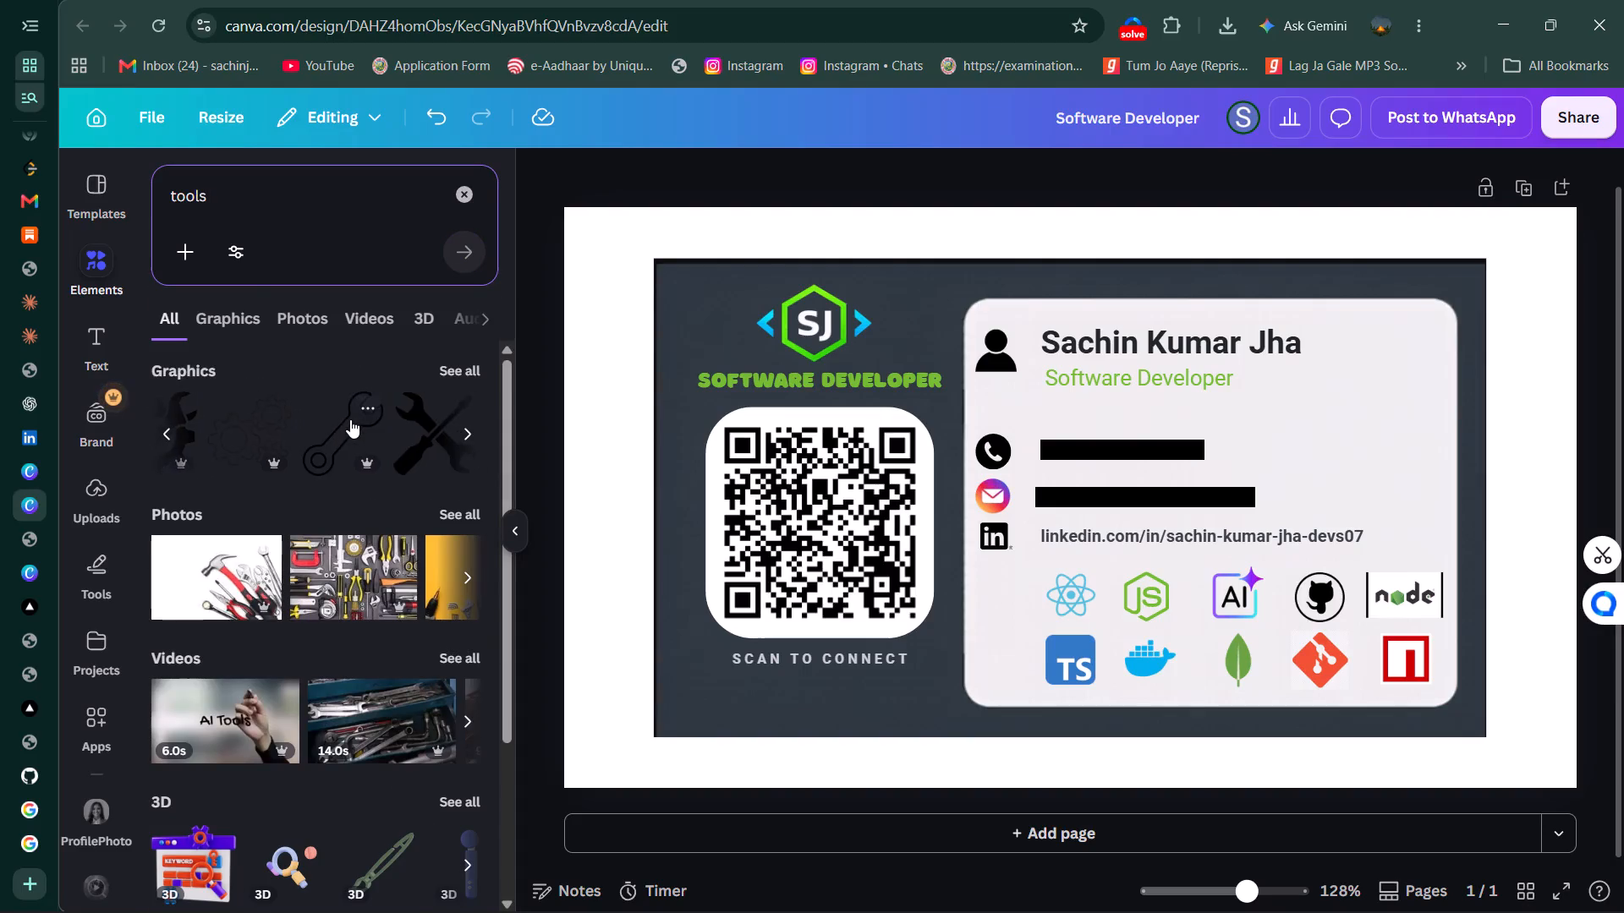
scroll(350, 419, "left", 5)
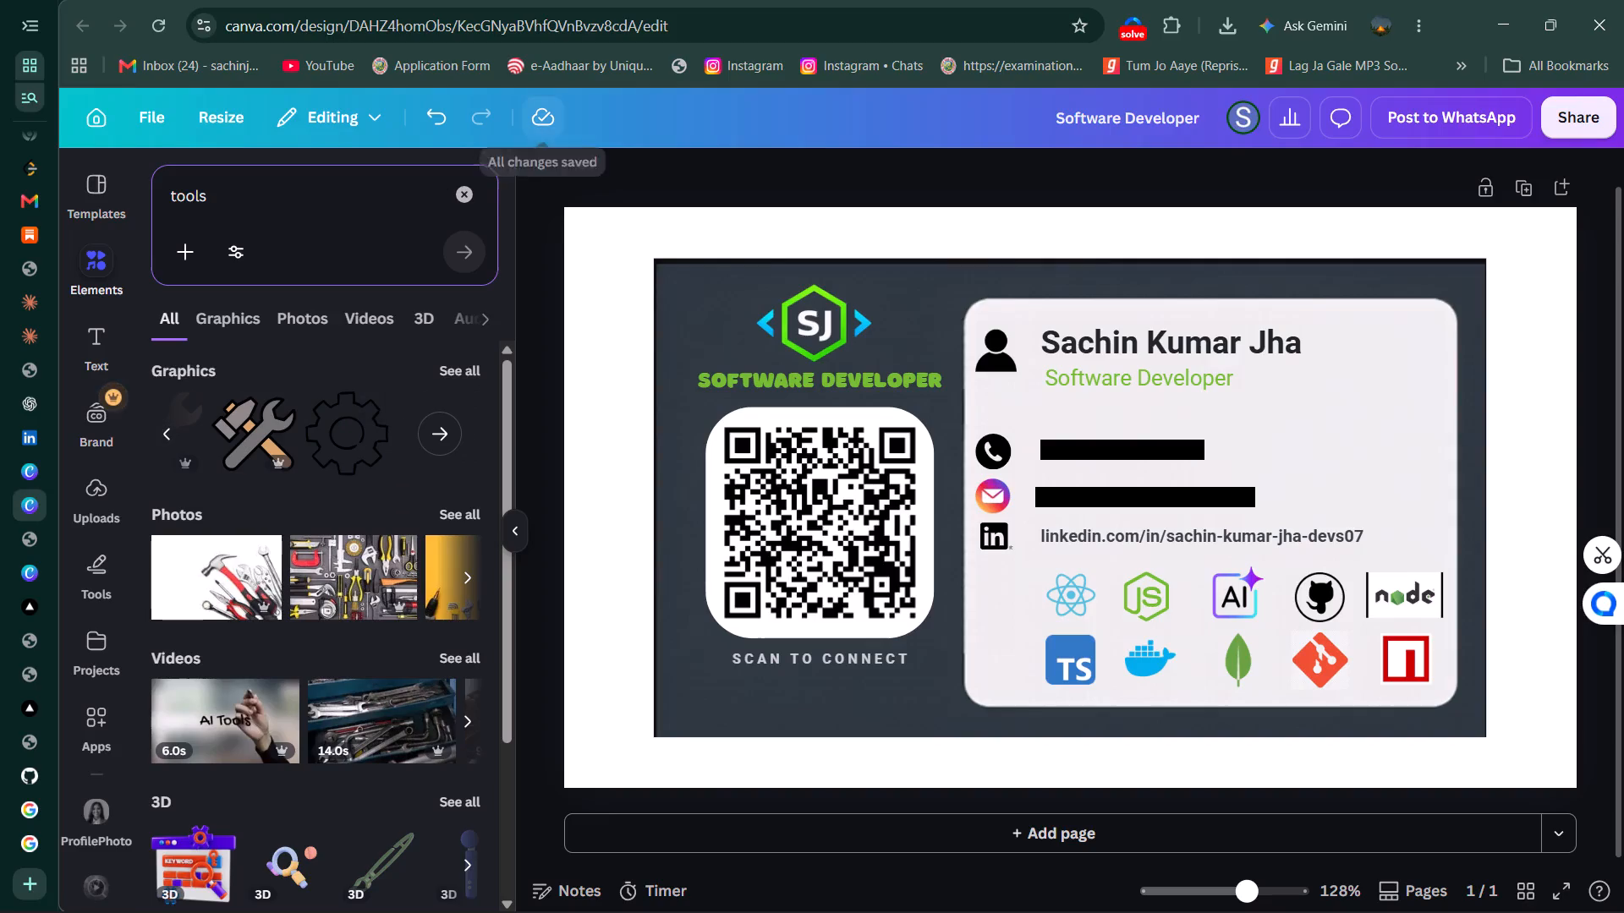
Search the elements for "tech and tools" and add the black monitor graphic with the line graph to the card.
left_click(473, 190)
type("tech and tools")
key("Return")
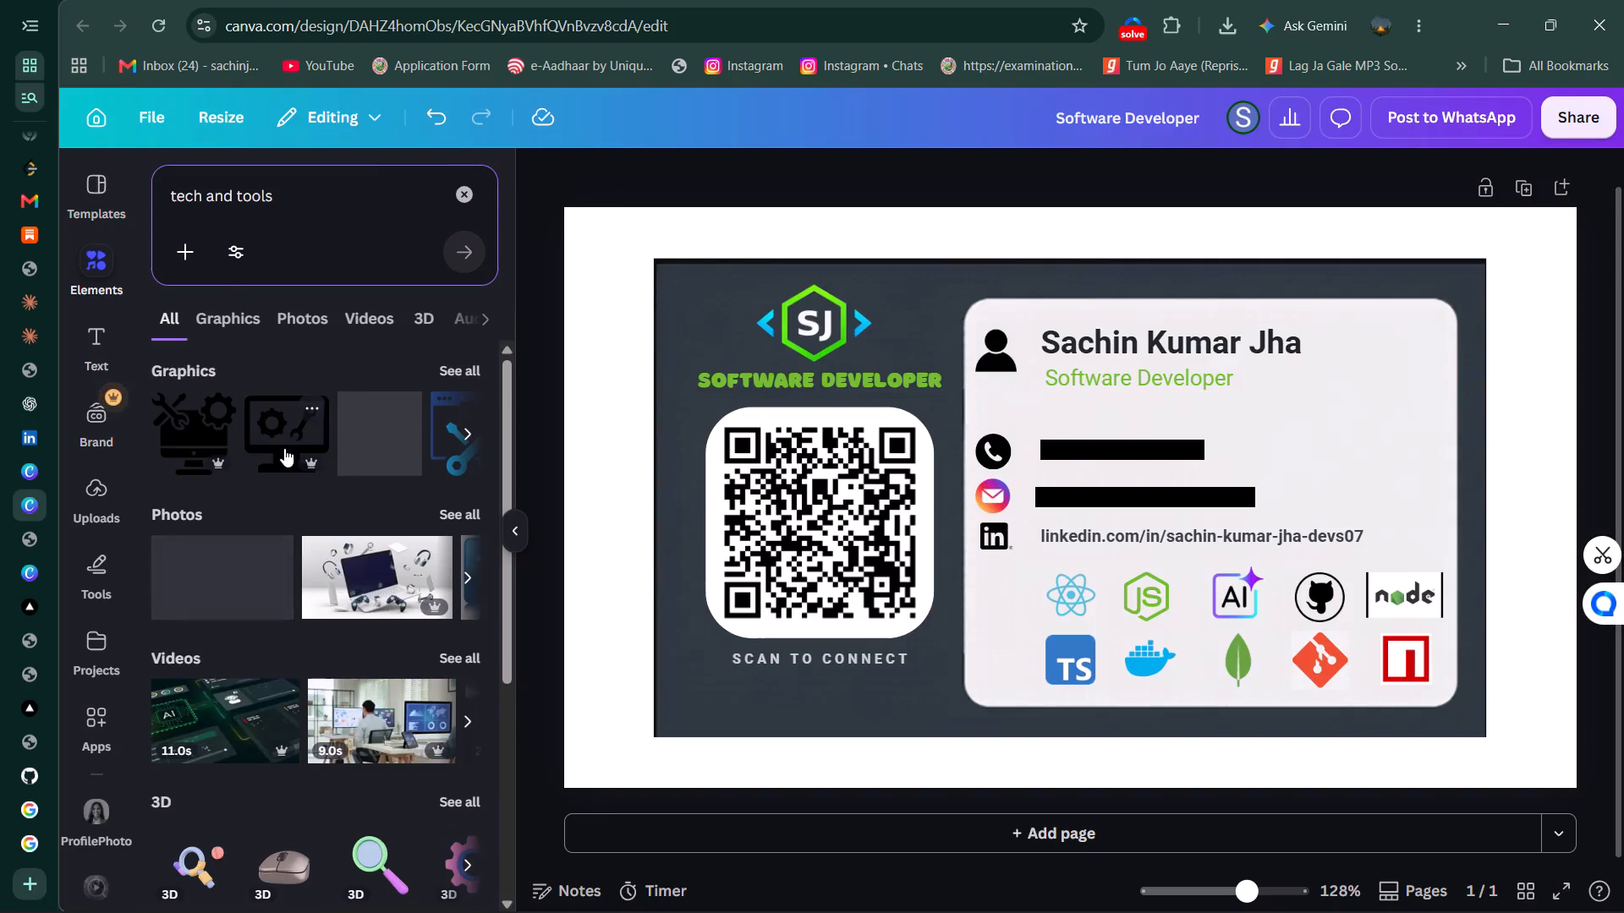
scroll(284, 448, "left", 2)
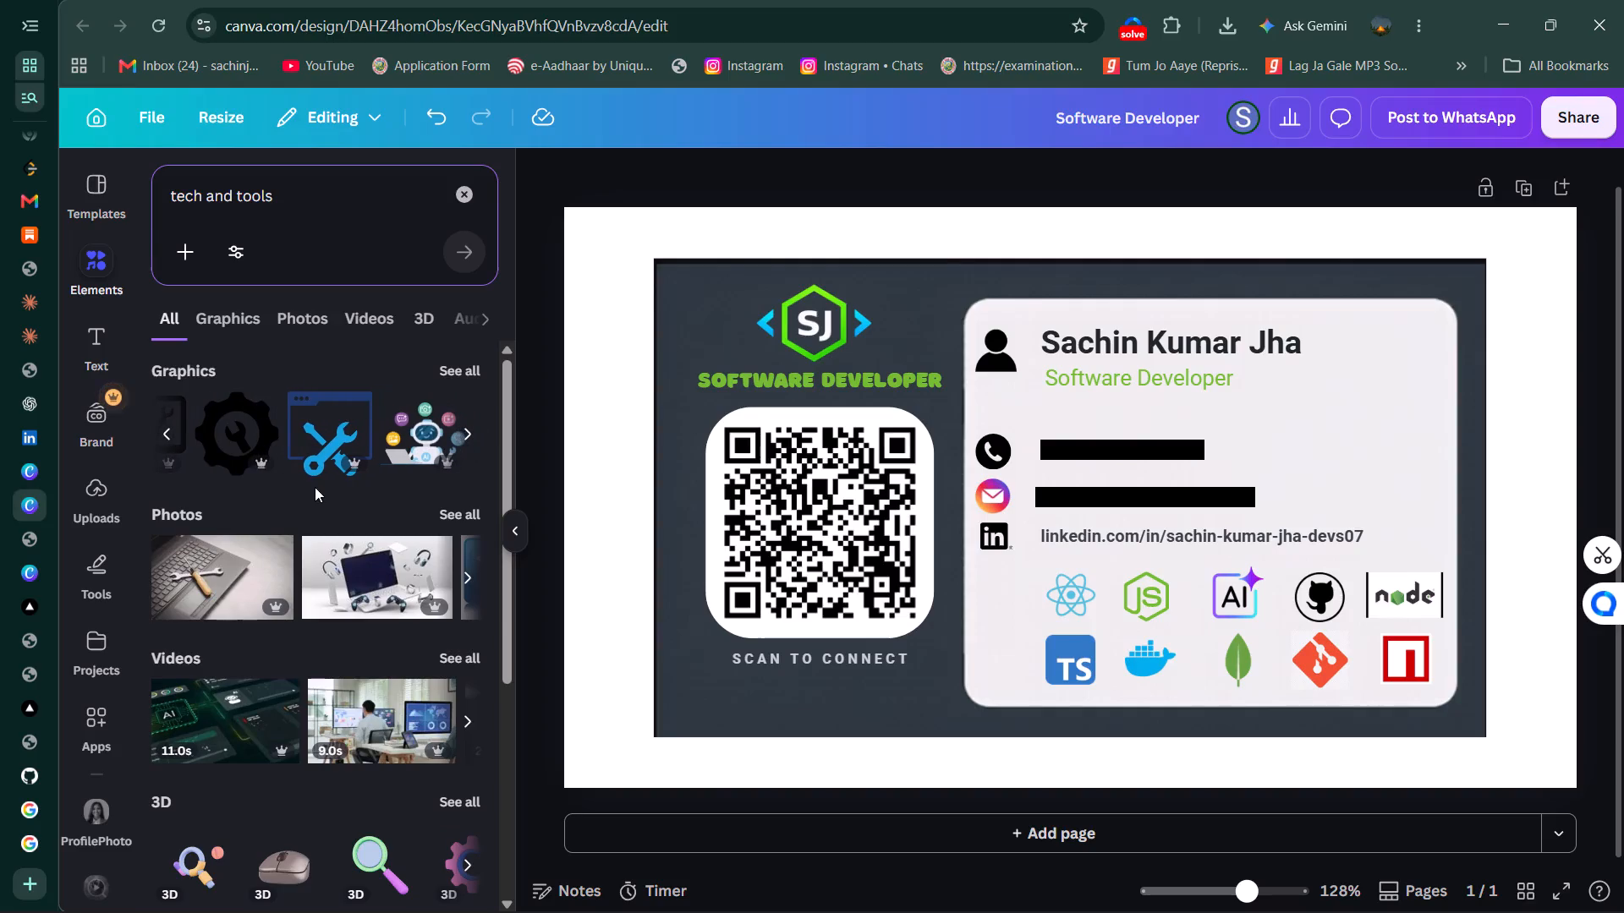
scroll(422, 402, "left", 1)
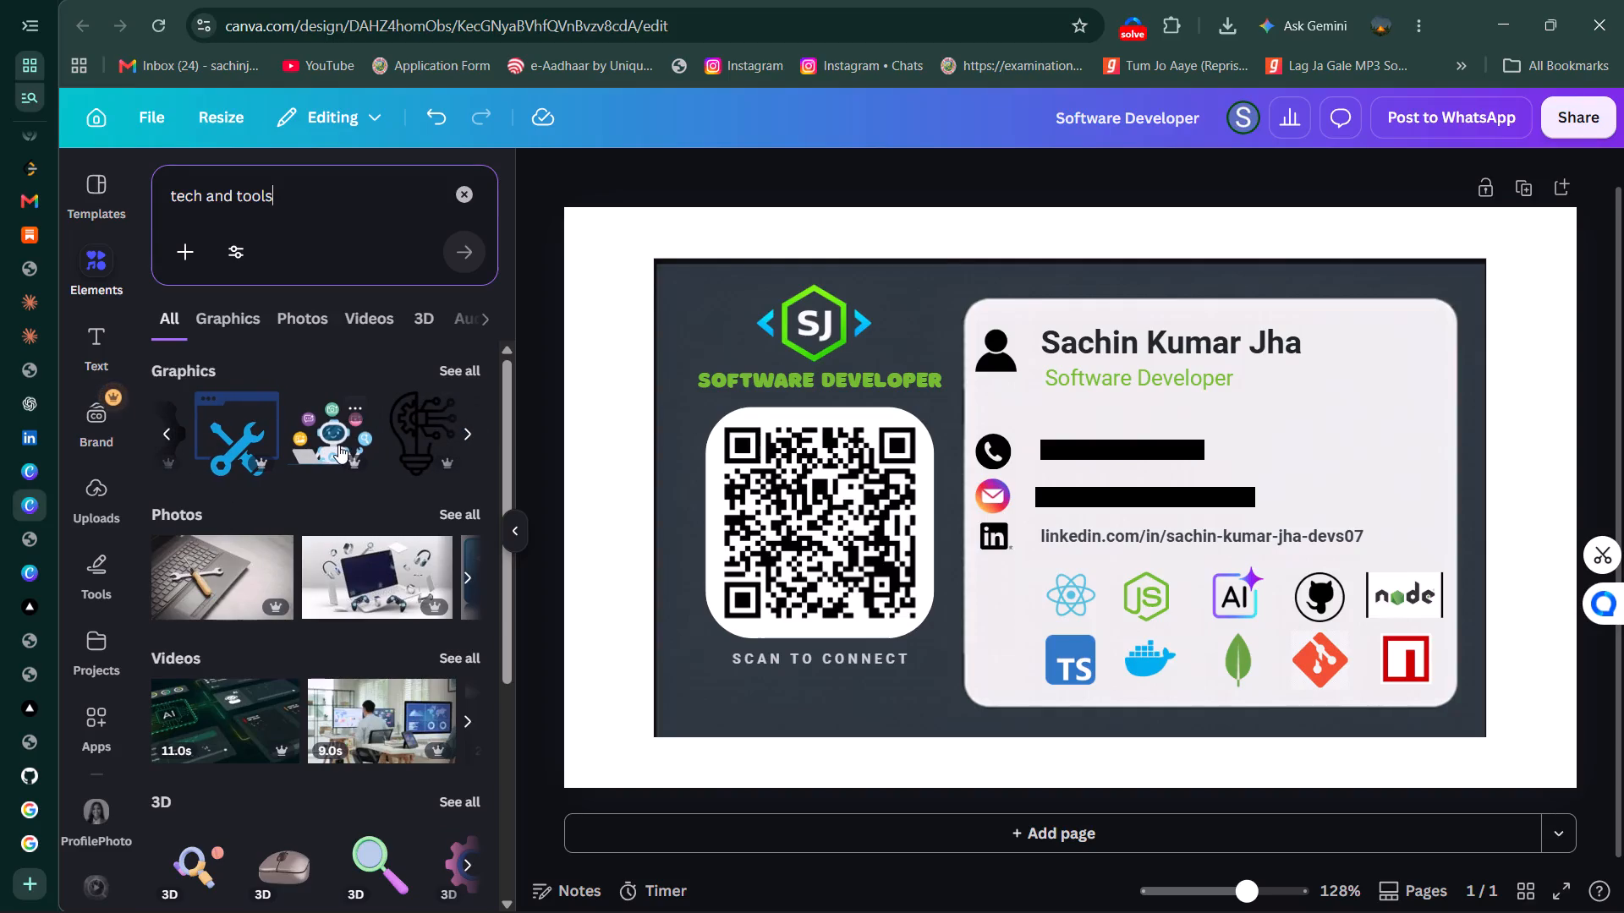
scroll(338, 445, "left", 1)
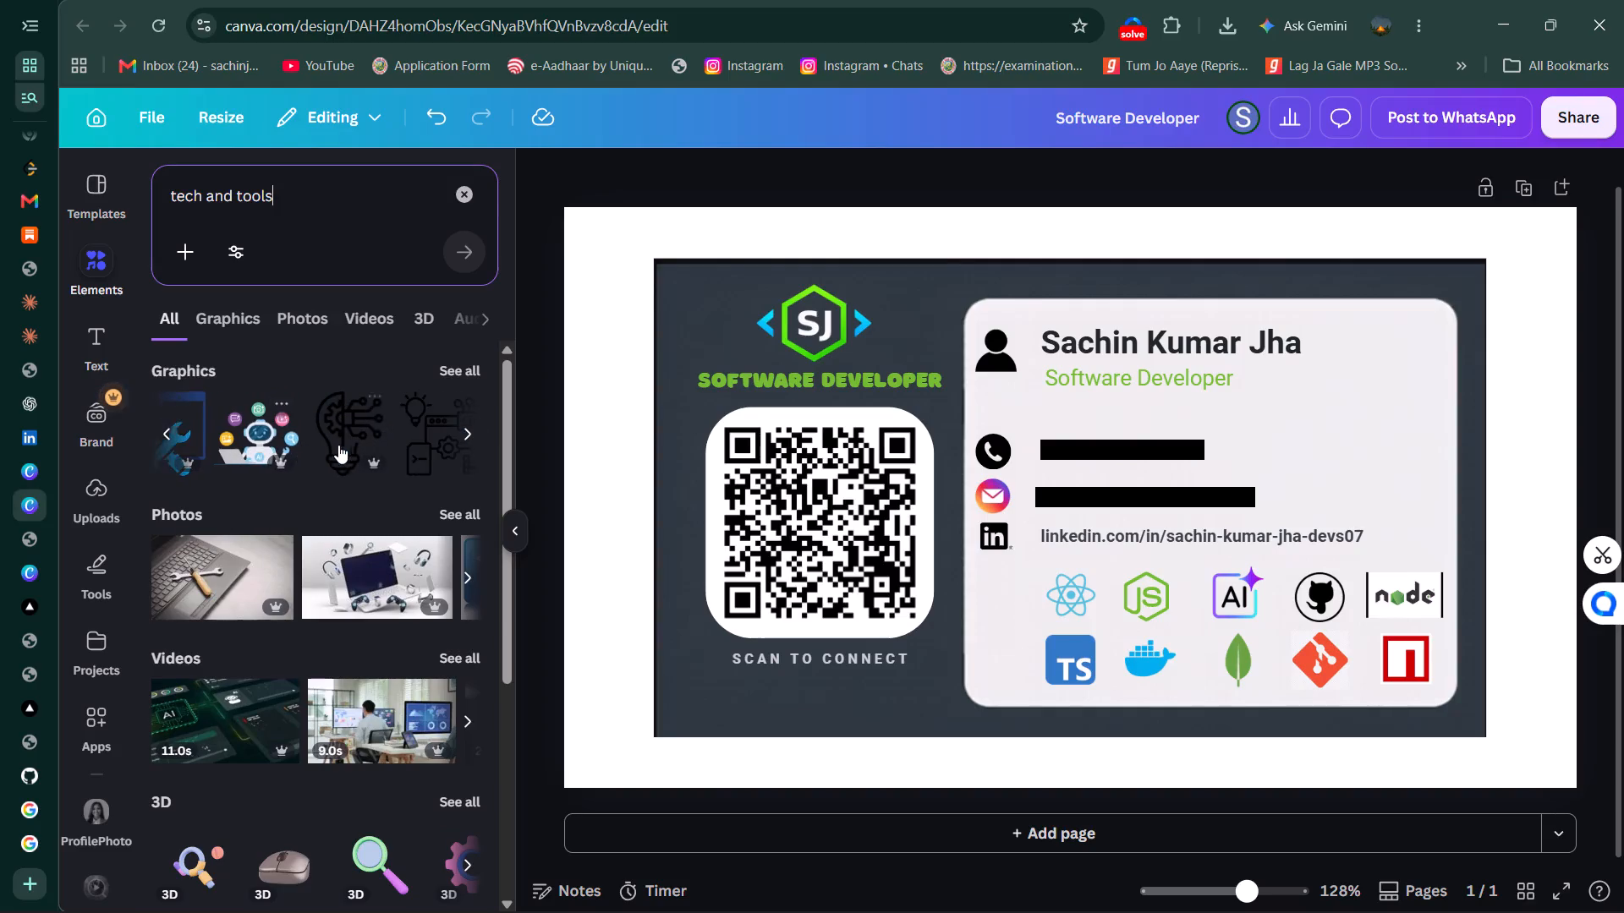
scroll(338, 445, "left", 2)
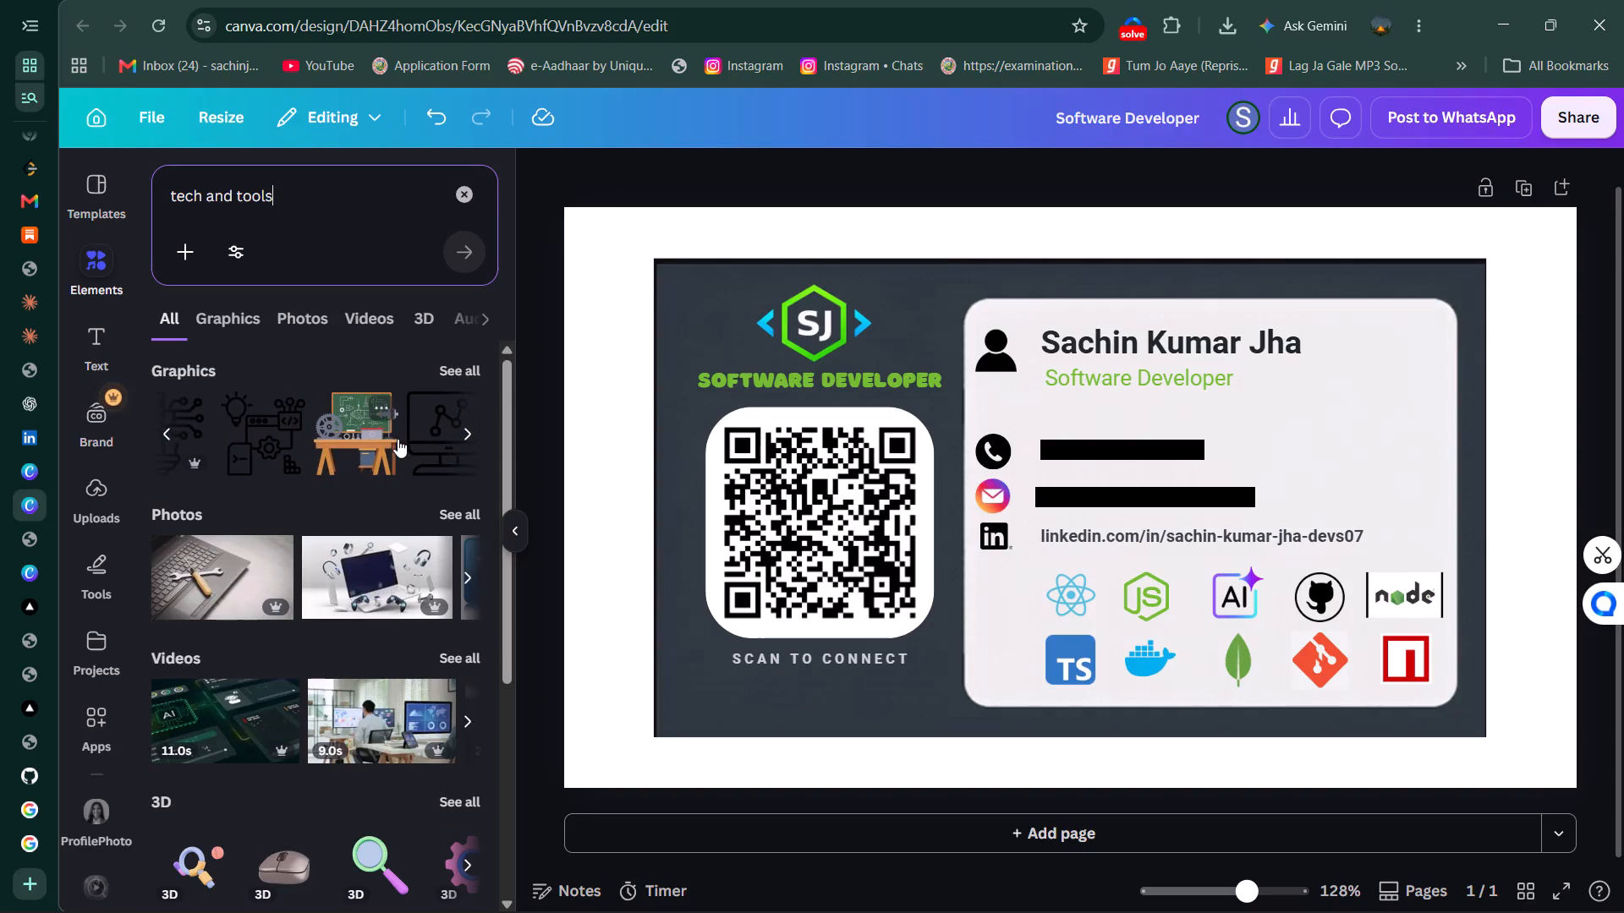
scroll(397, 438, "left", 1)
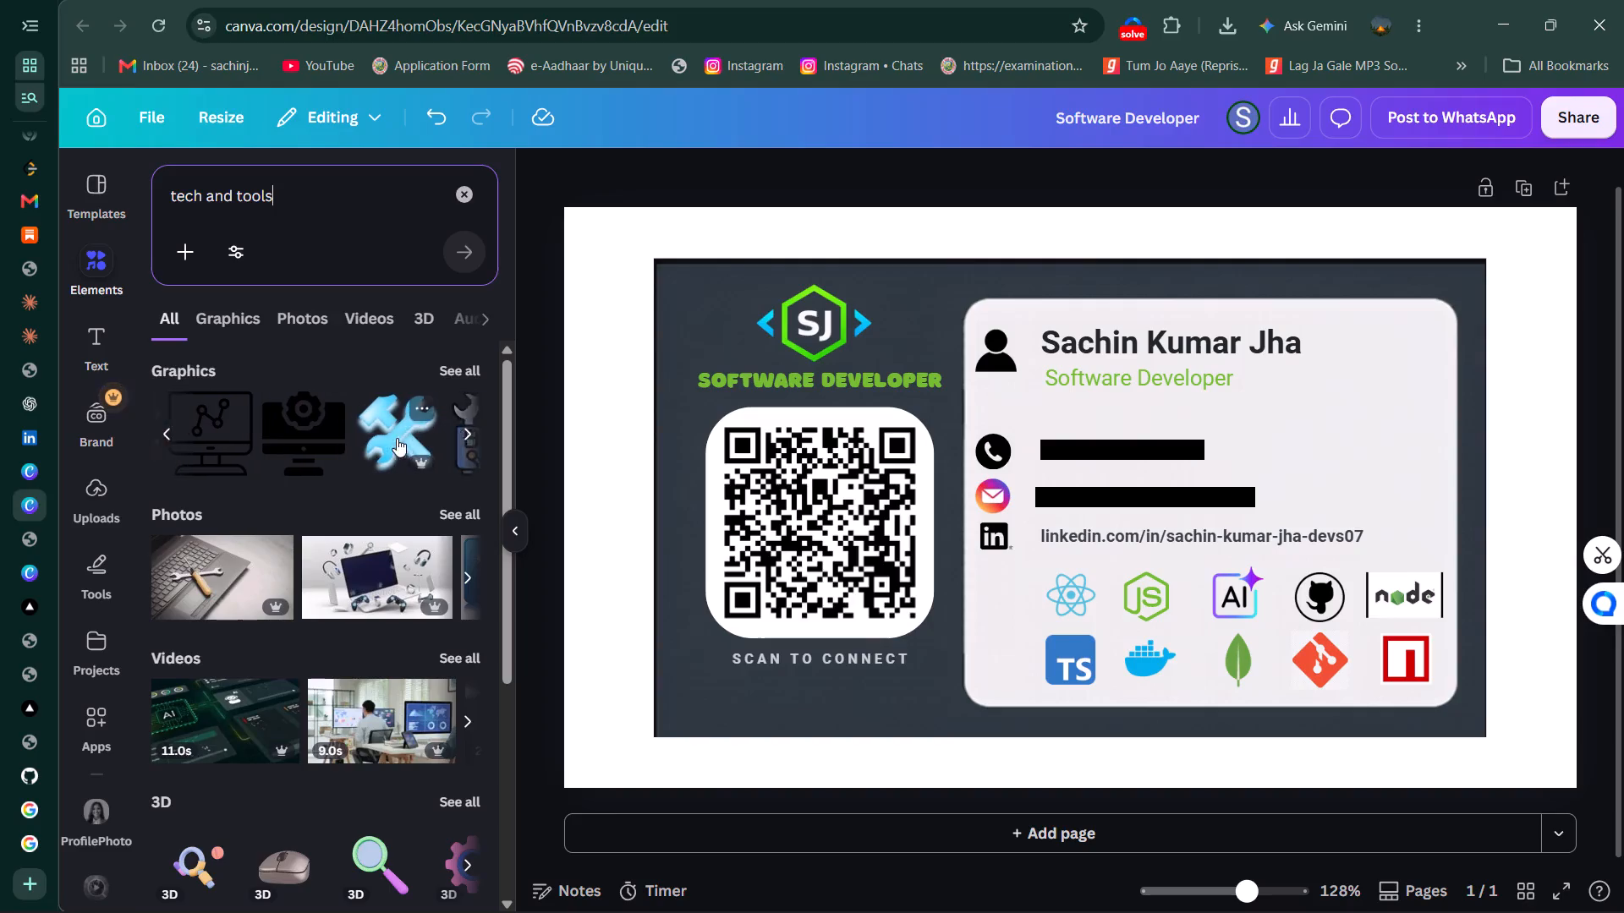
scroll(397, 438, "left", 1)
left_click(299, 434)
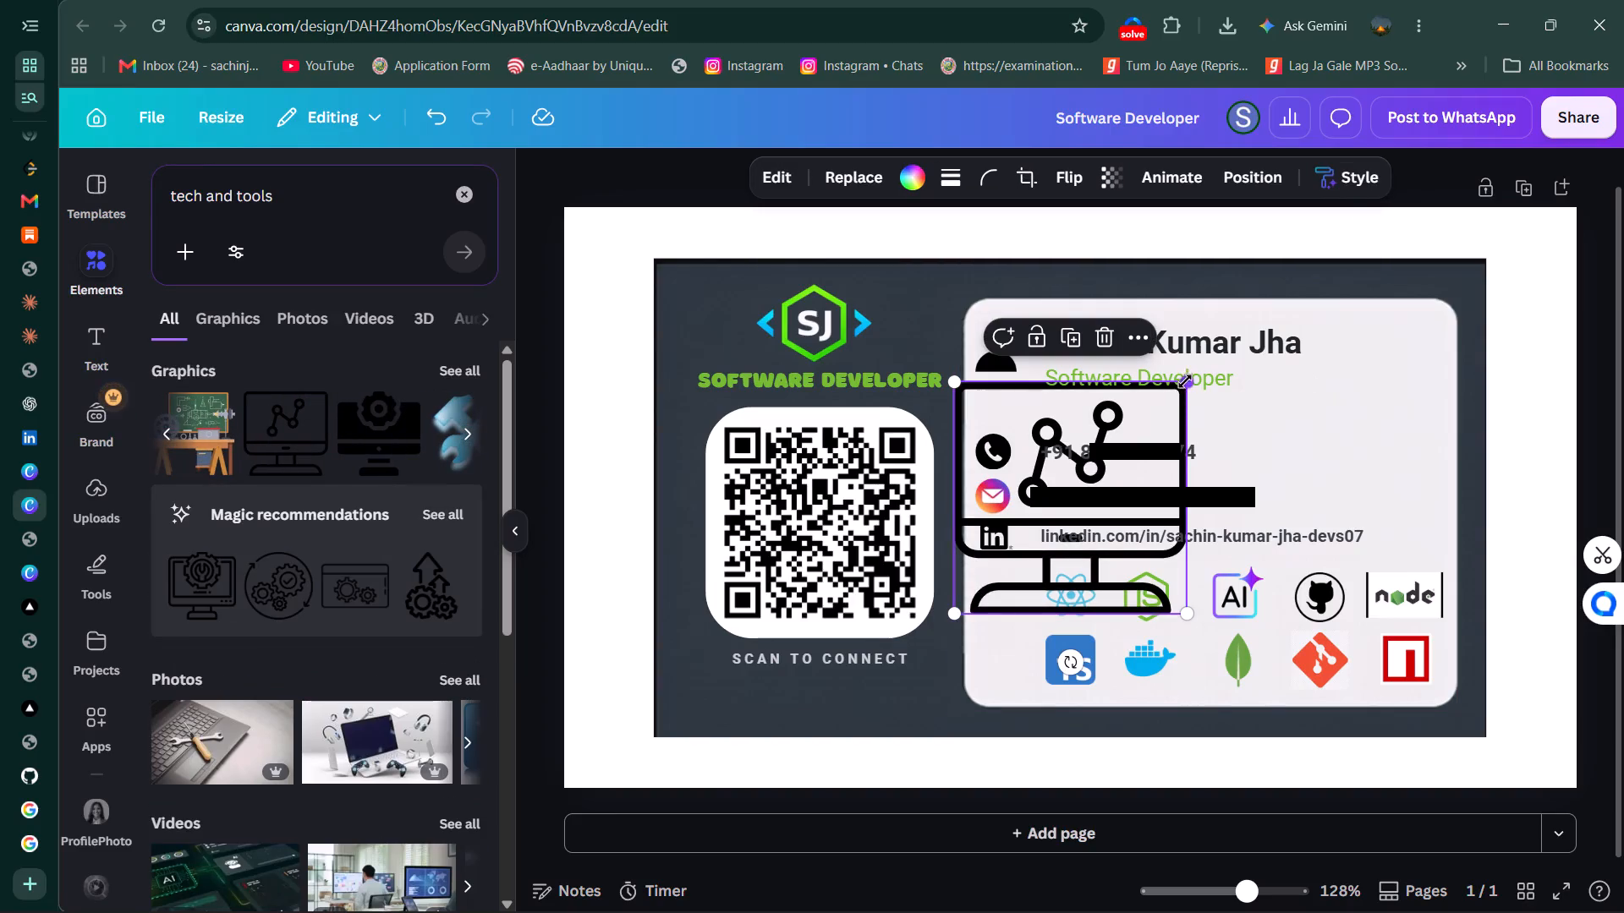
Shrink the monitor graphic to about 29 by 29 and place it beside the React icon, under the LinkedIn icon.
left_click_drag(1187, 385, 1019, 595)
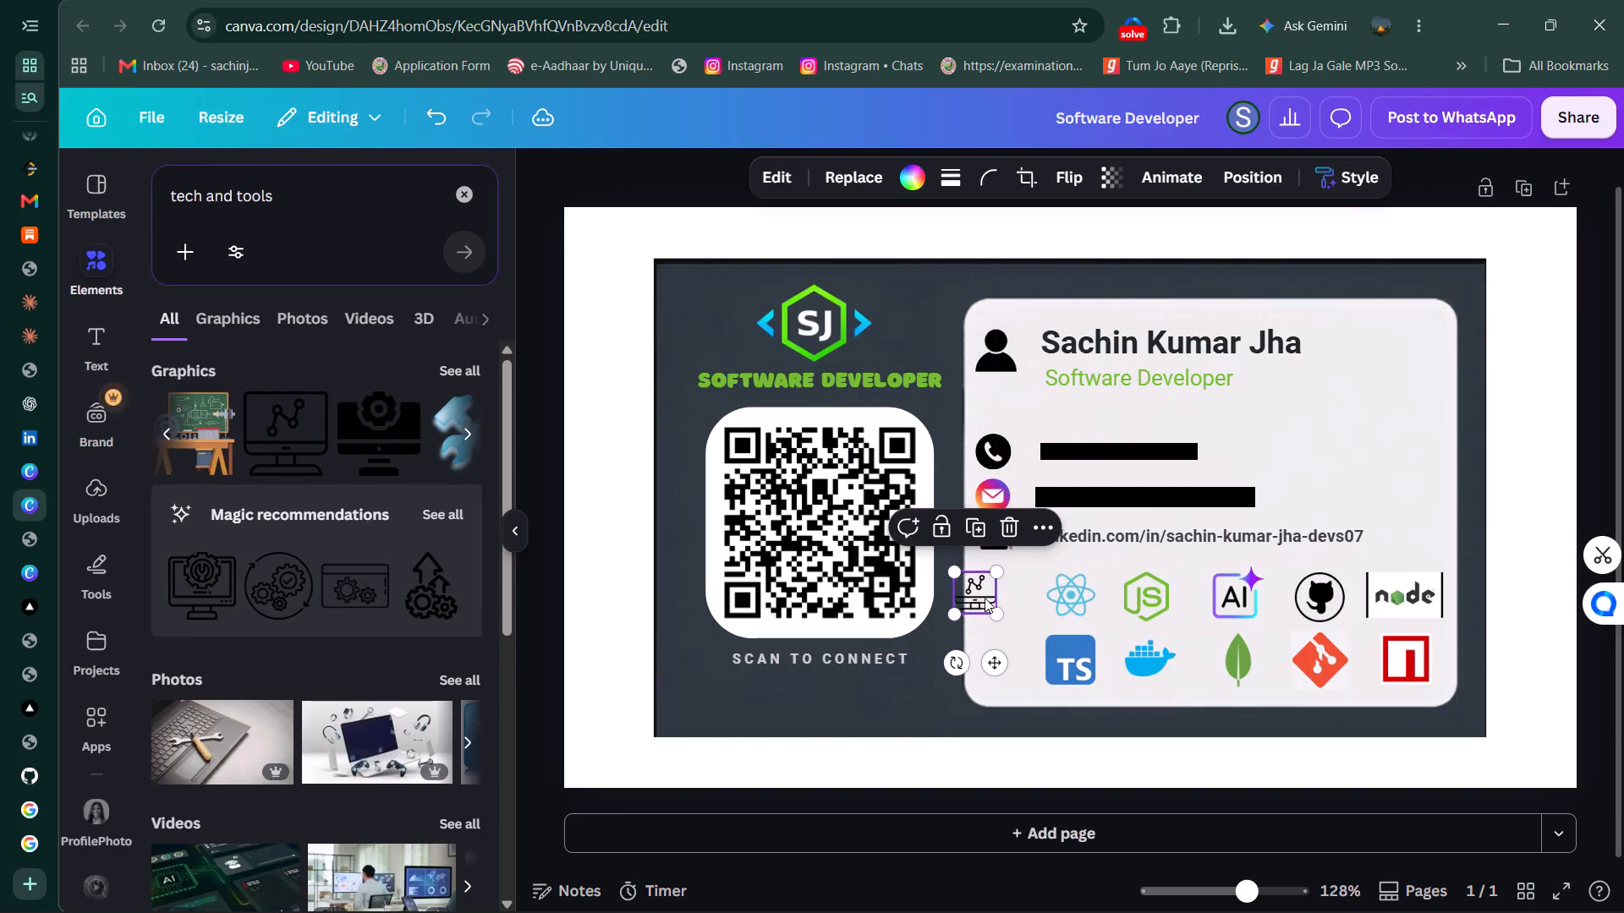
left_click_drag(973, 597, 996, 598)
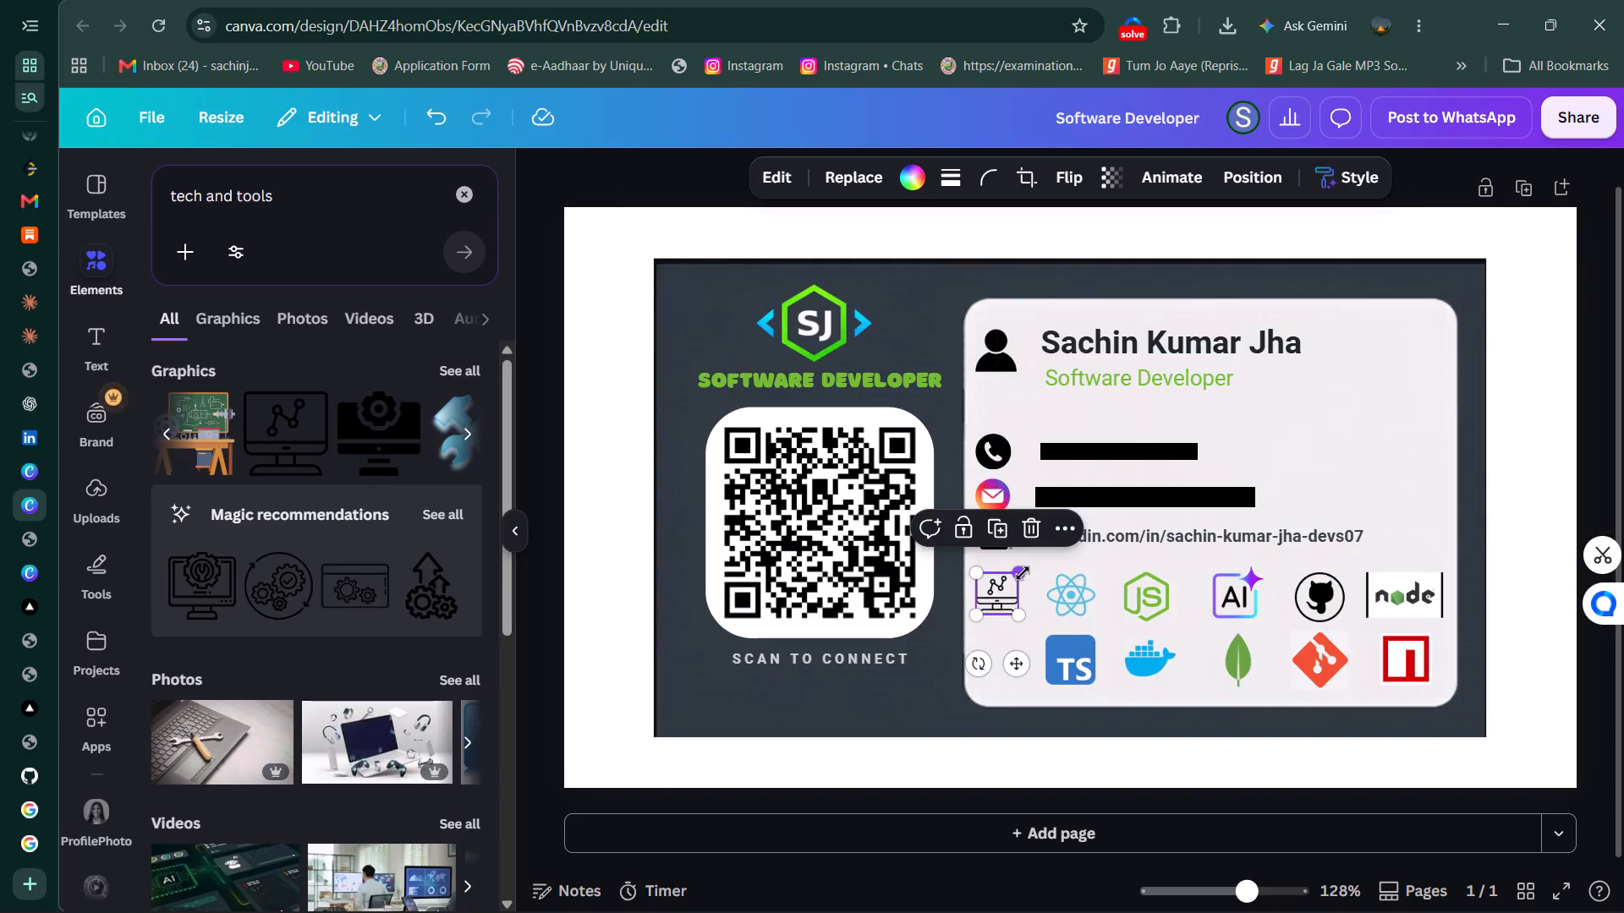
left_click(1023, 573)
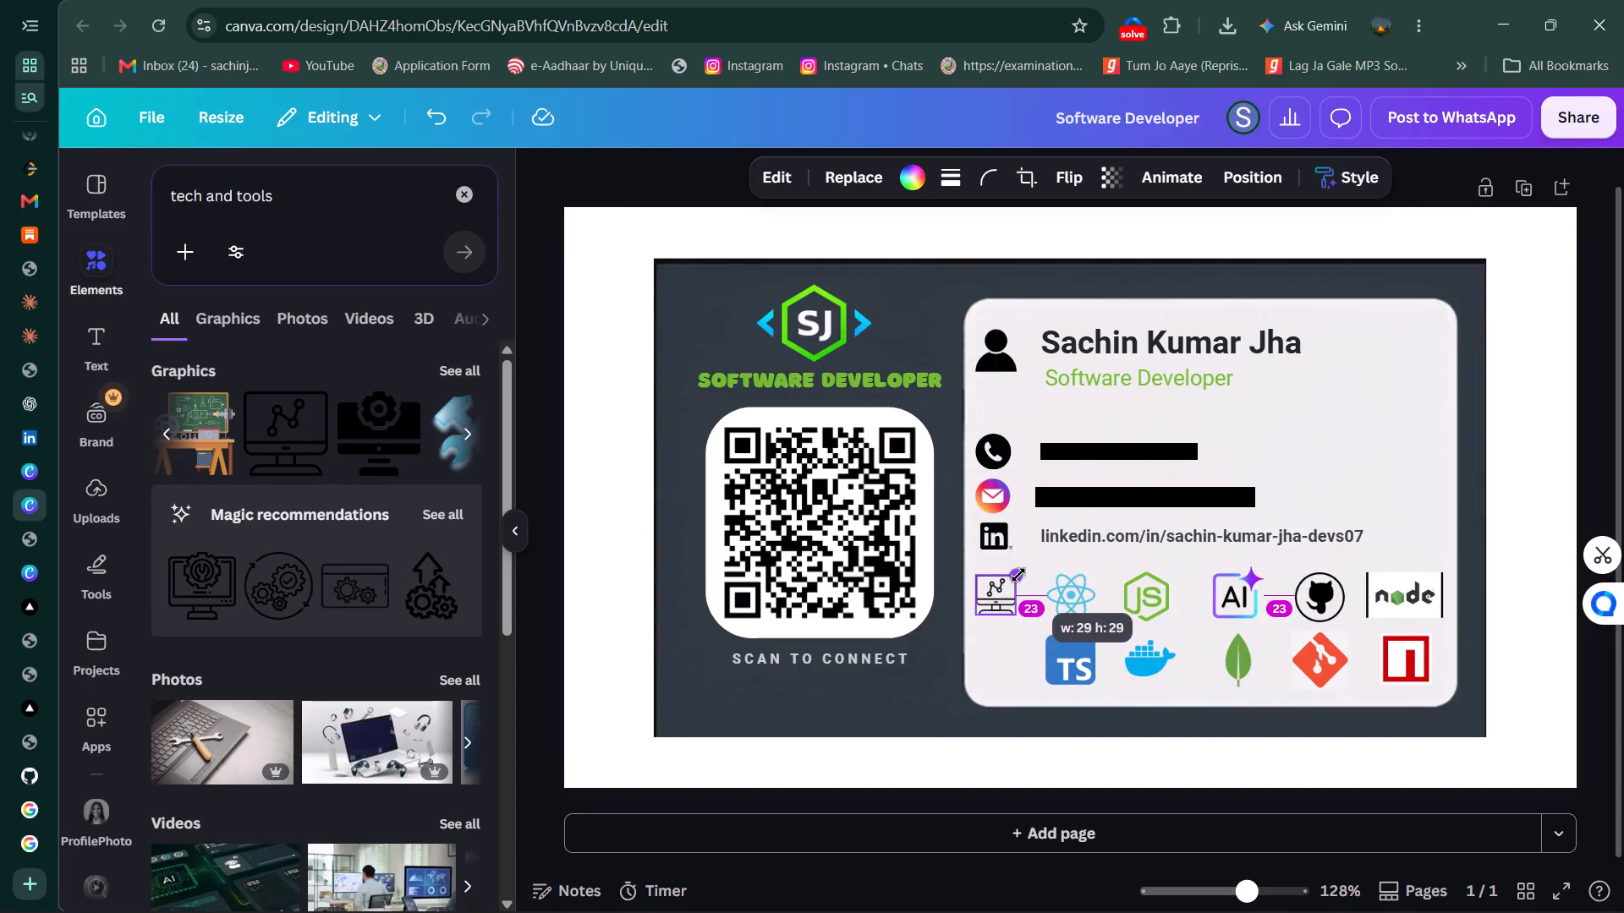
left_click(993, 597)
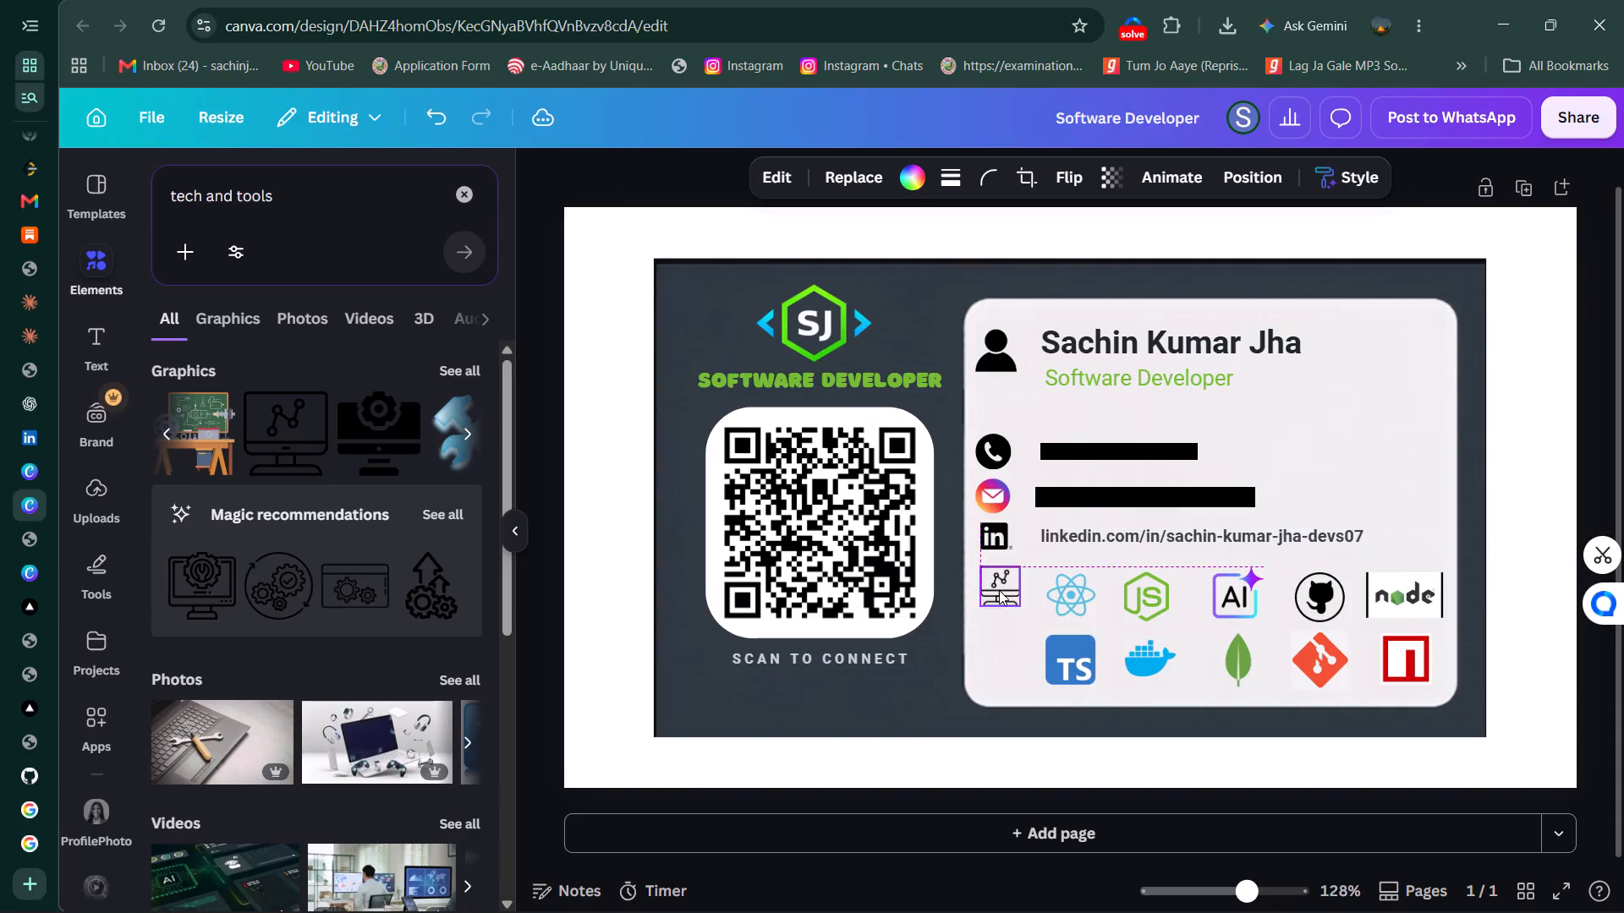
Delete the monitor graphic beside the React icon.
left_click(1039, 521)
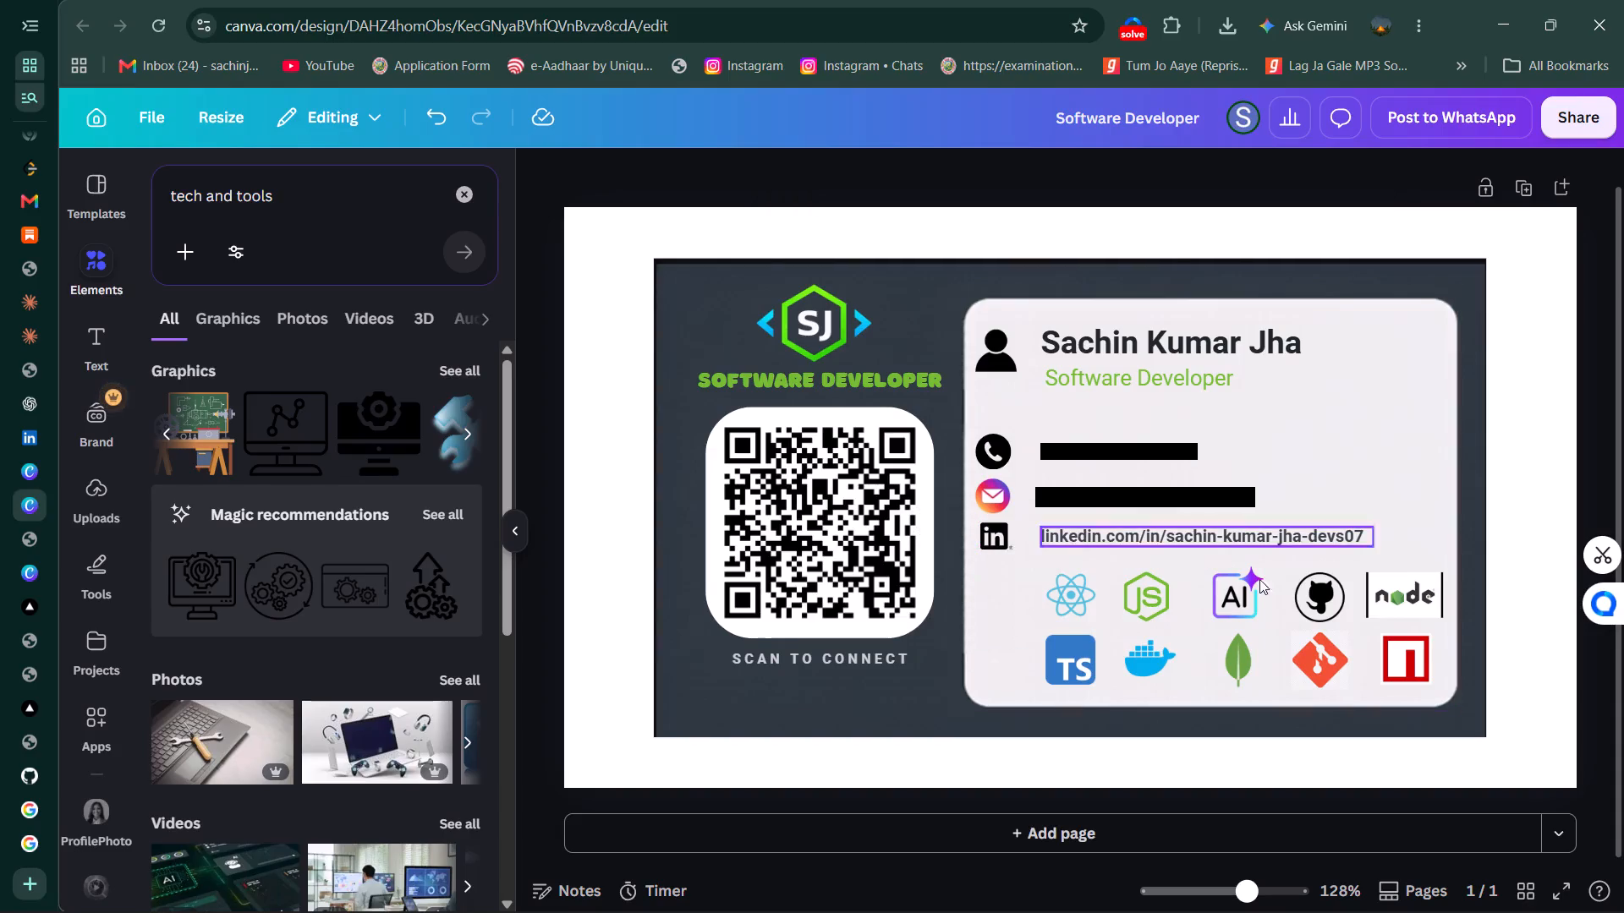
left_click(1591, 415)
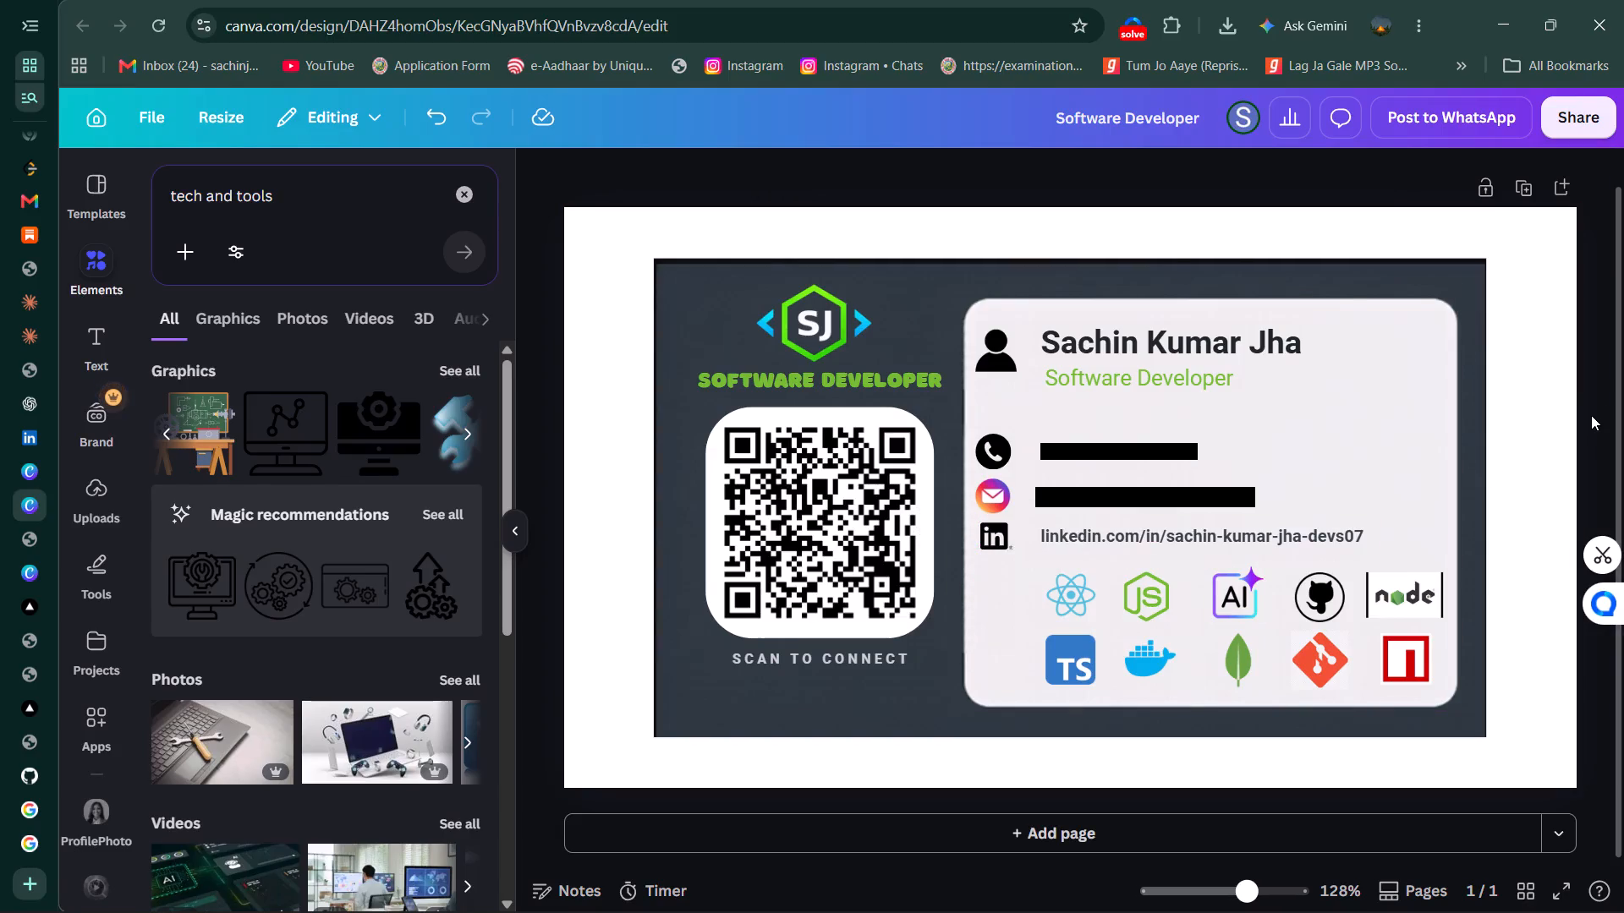
Enlarge the LinkedIn icon slightly and align it beneath the email icon.
left_click(991, 536)
left_click(1008, 547)
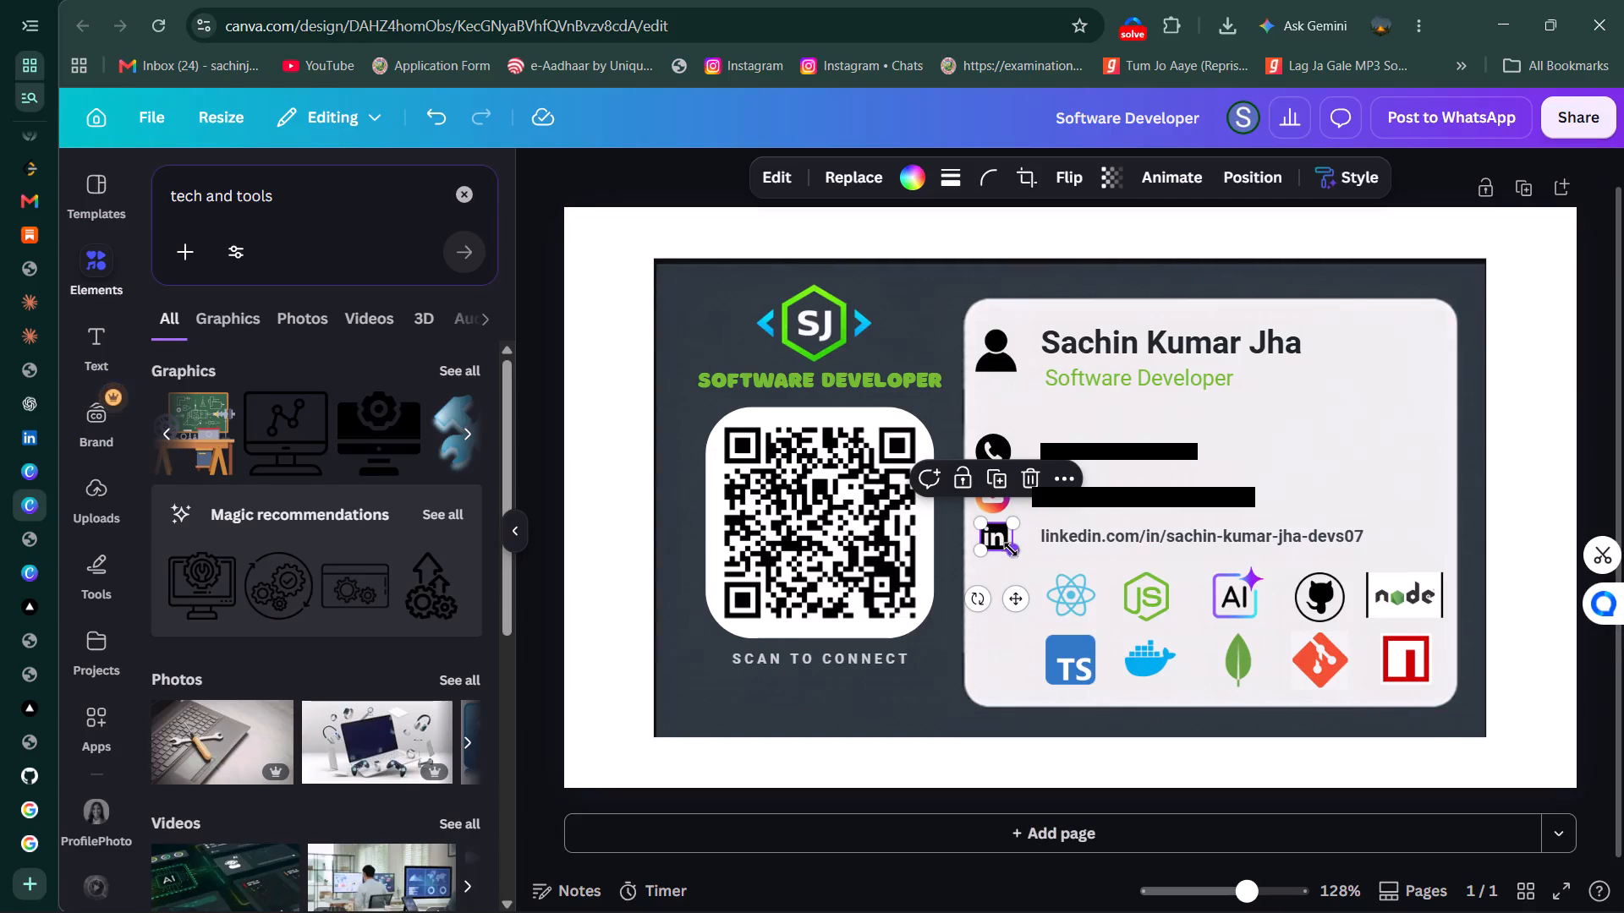
left_click(996, 541)
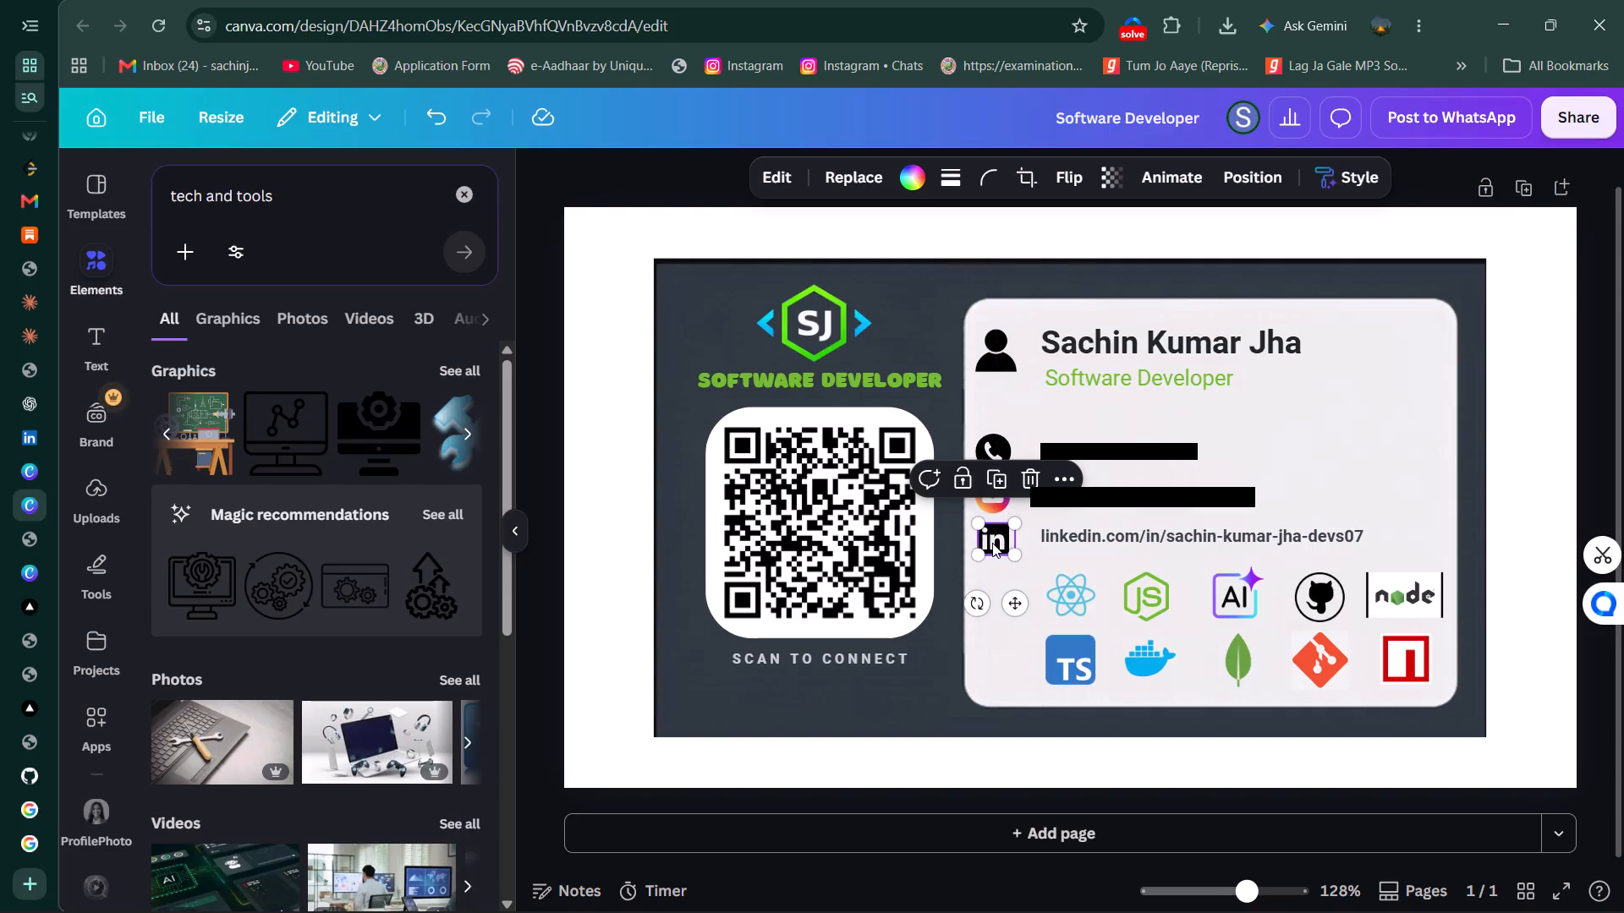
left_click(1545, 462)
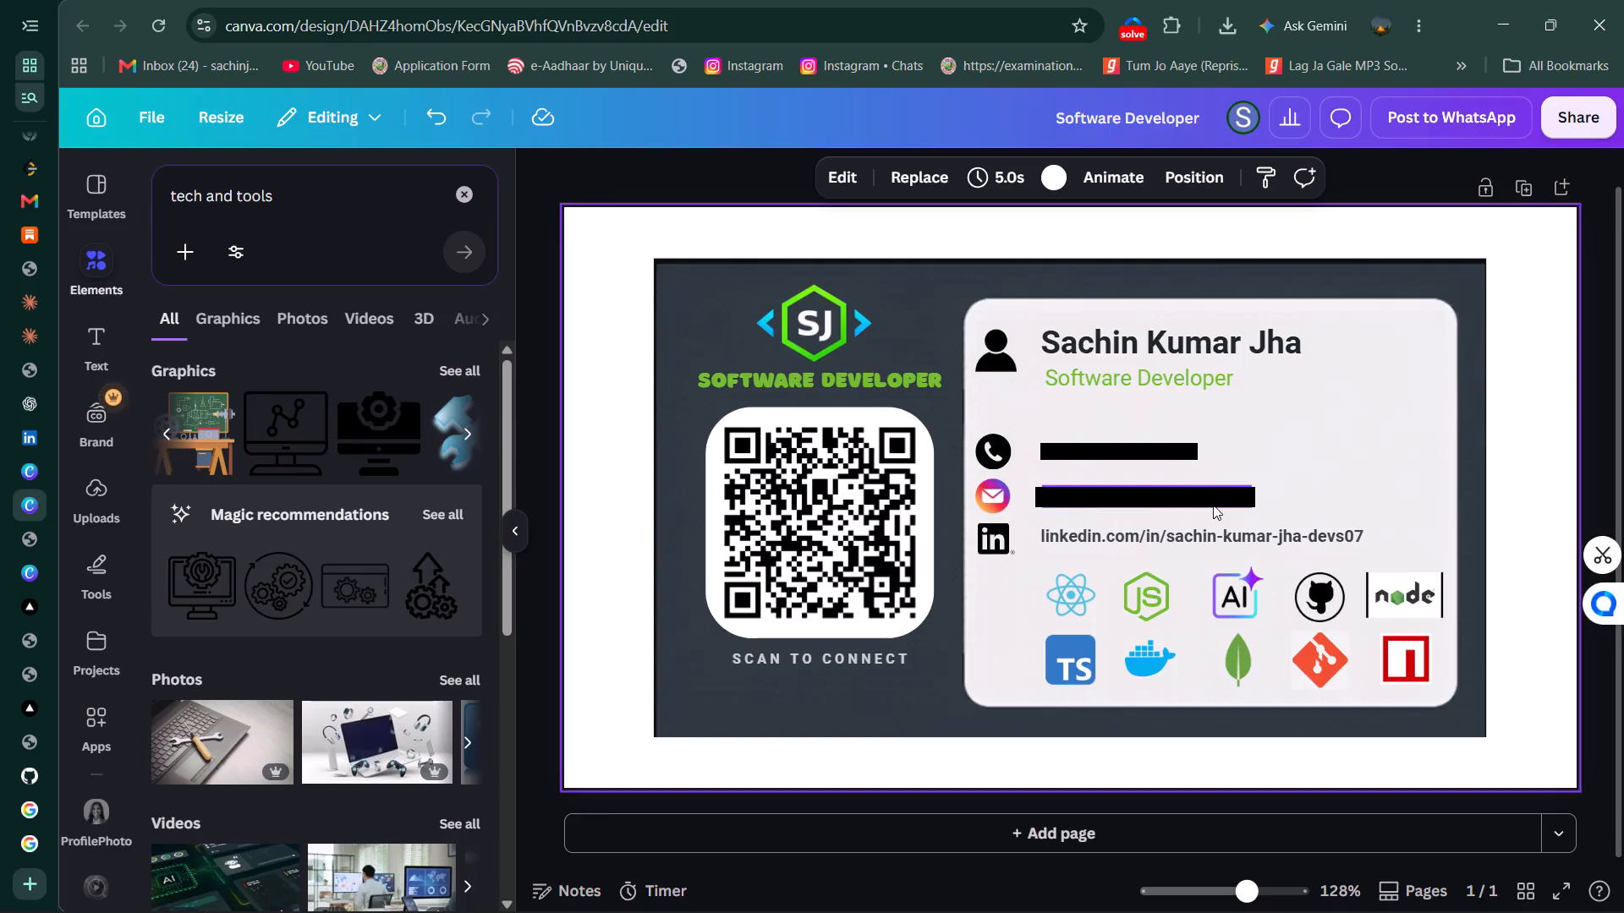
left_click(1595, 394)
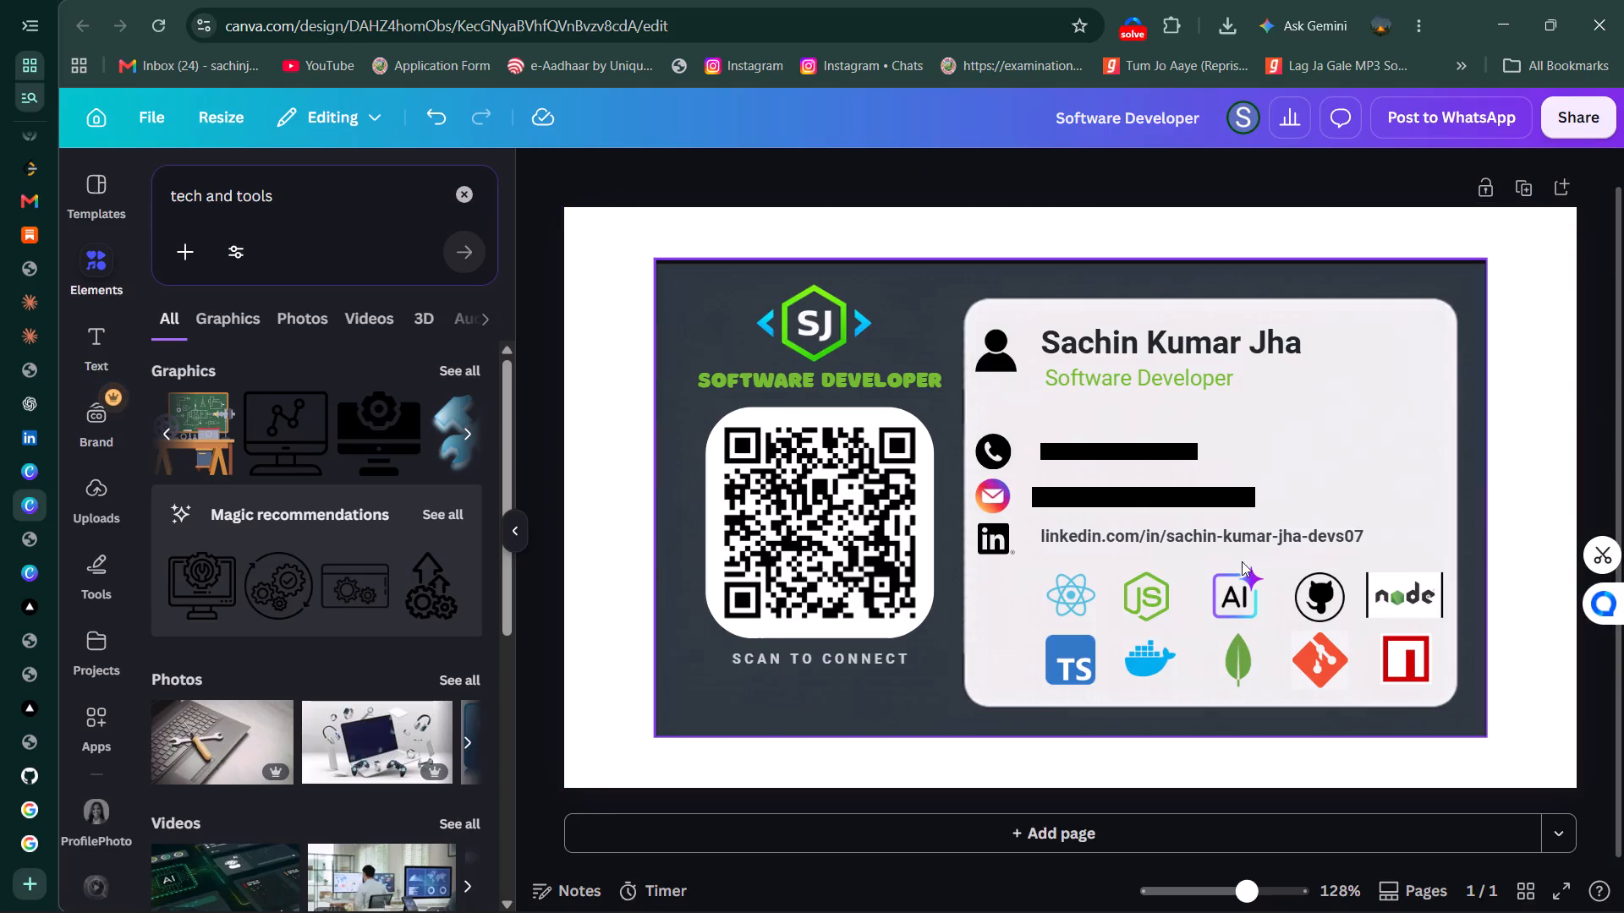
left_click(1009, 549)
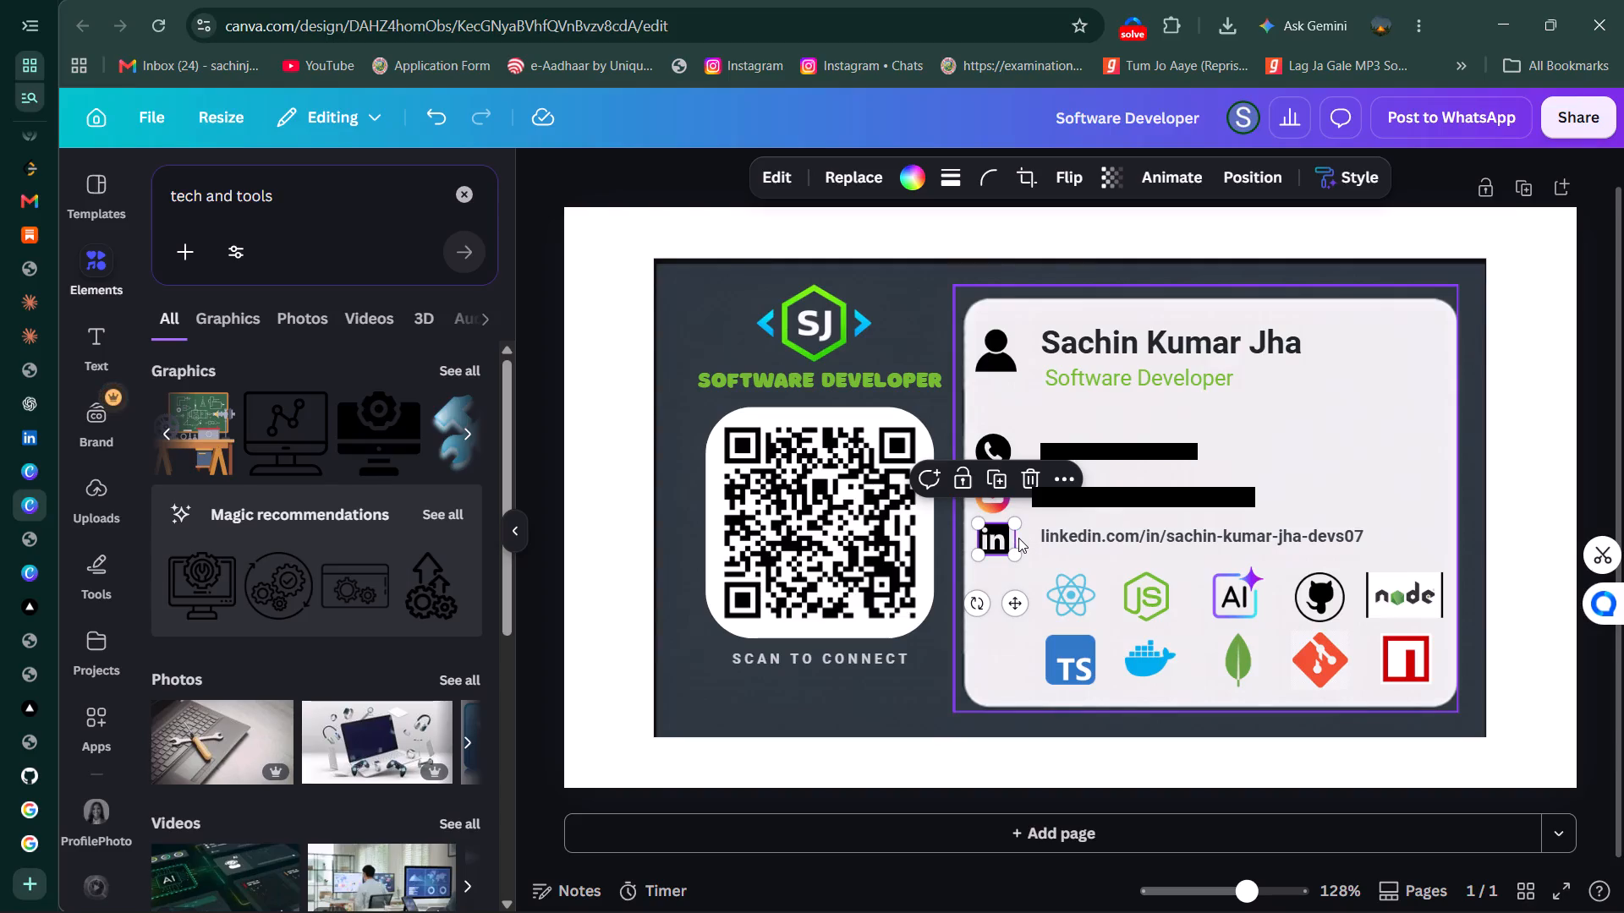
left_click(1539, 445)
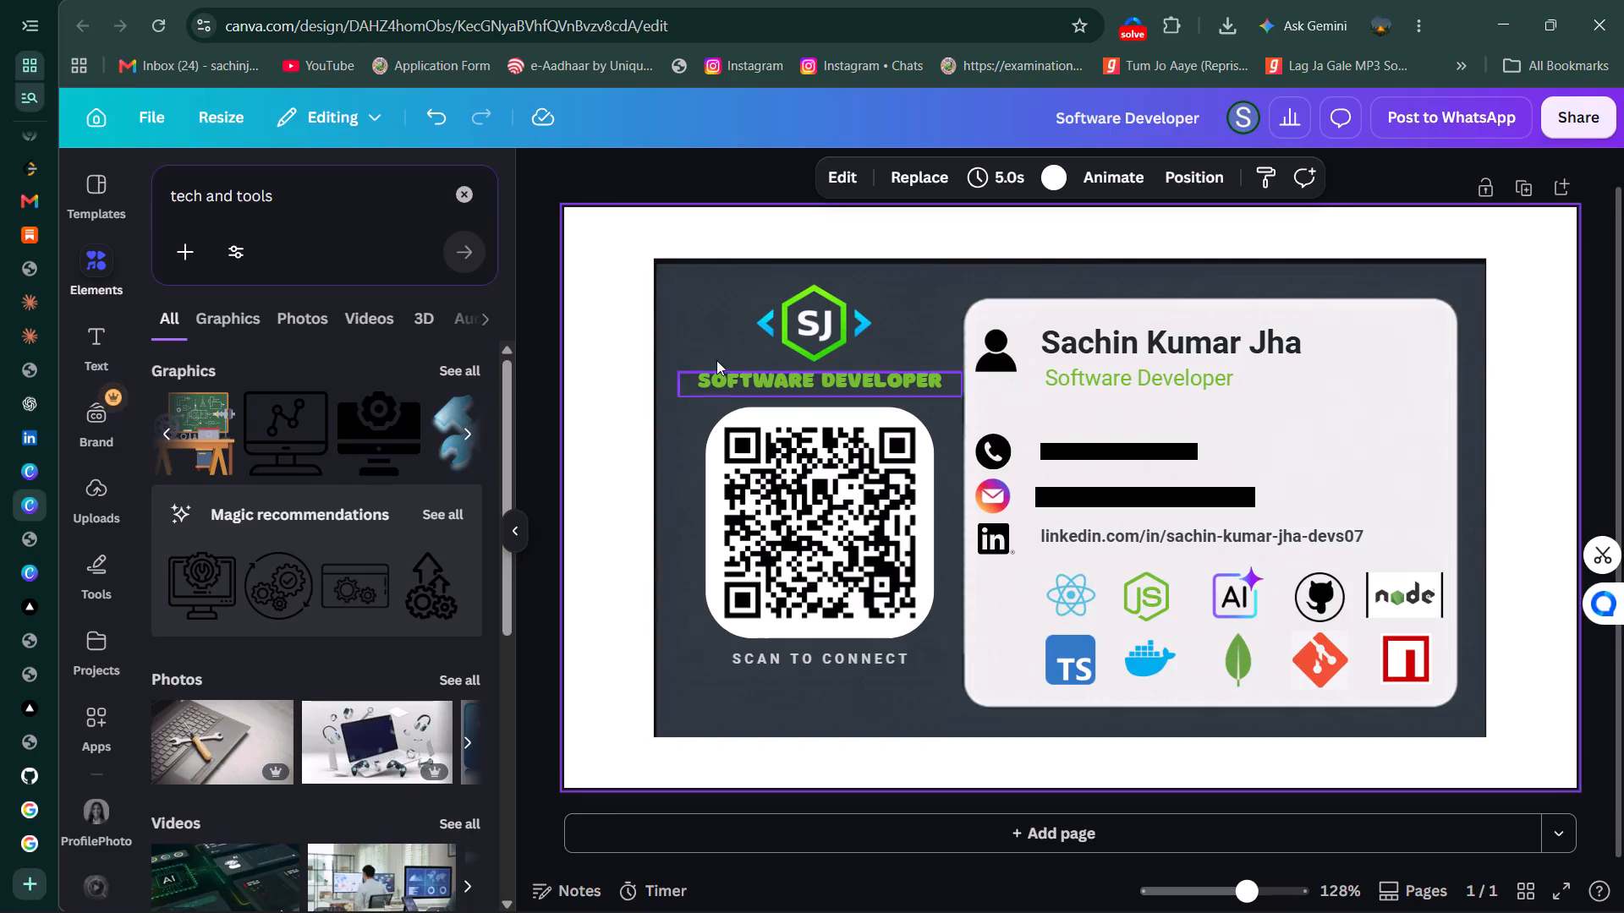
Inspect the SJ logo, the tagline beneath it and the green job title under the name.
left_click(809, 314)
left_click(809, 314)
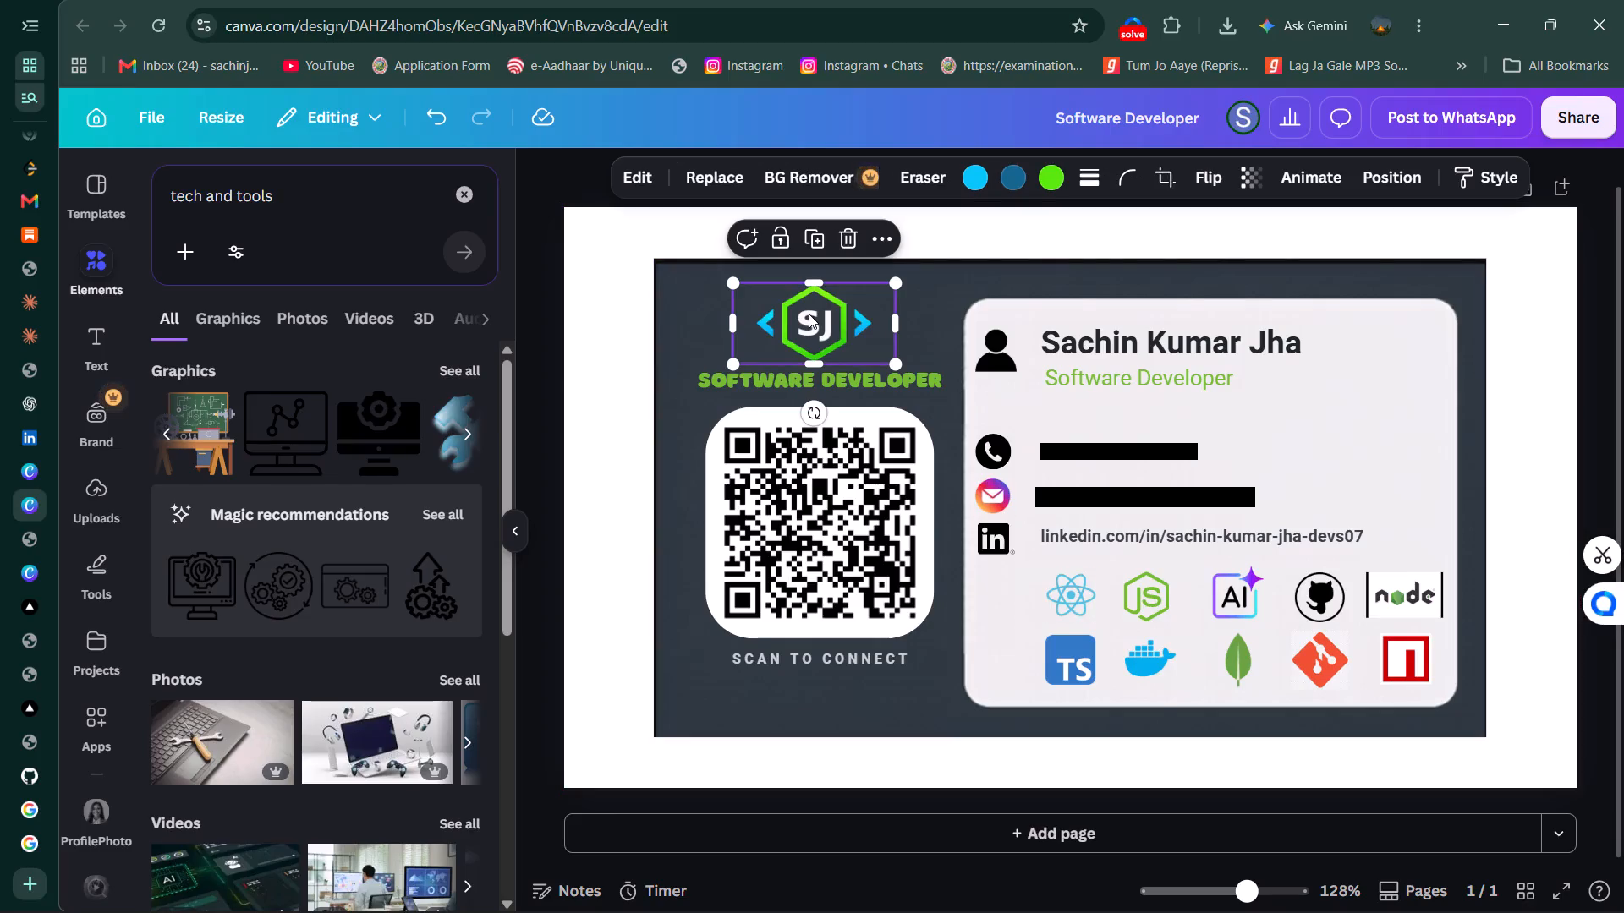
left_click(860, 384)
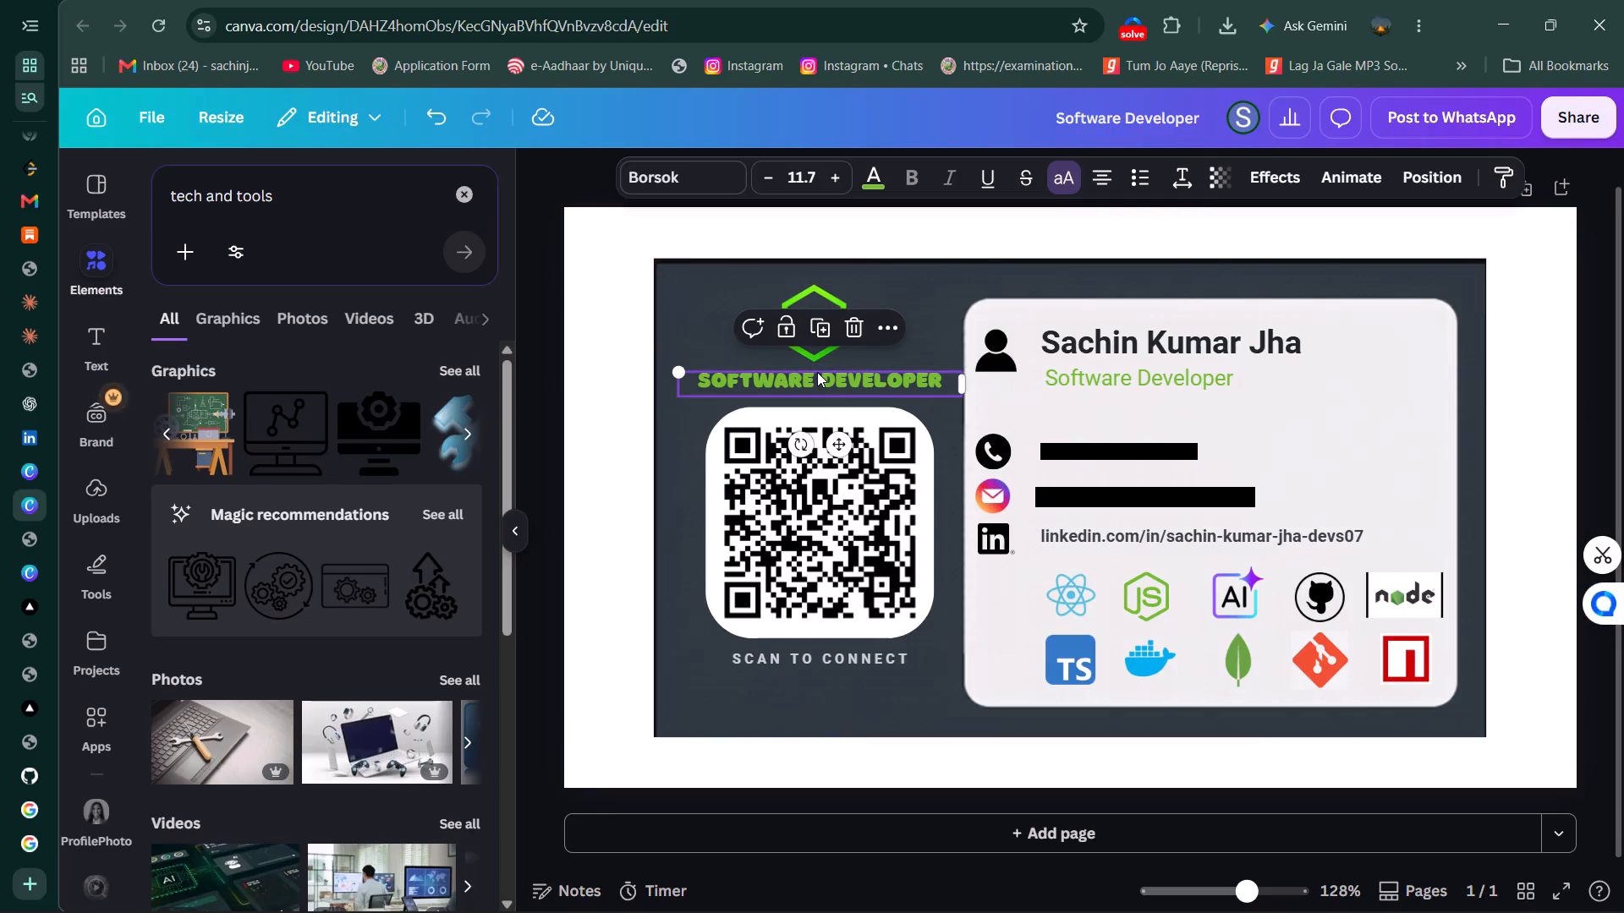
left_click(623, 338)
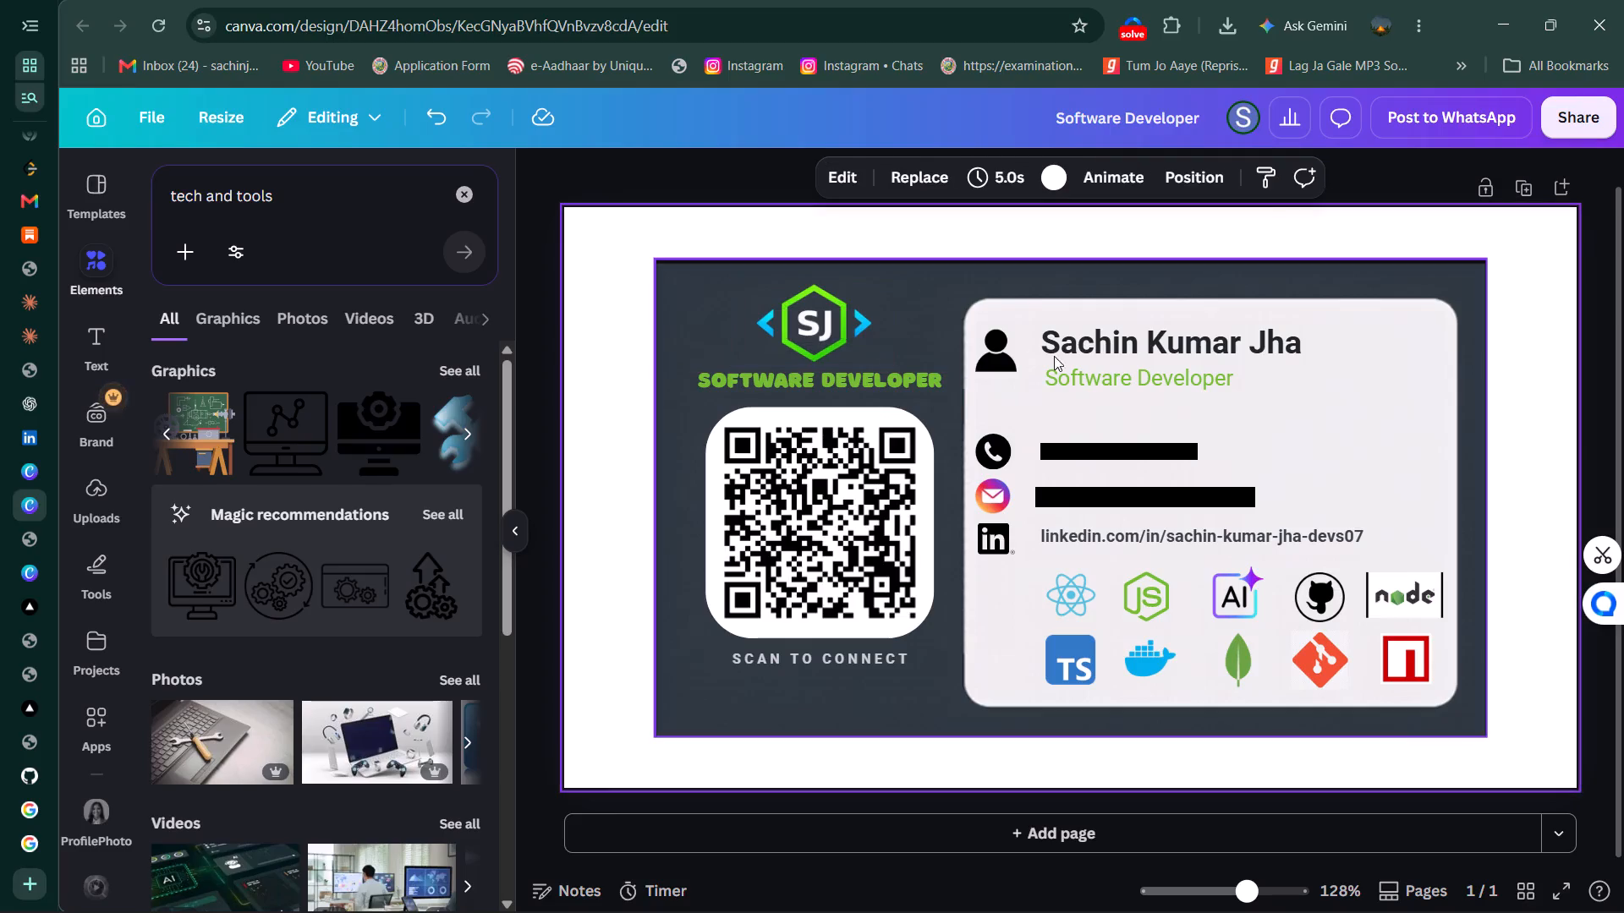
left_click(1141, 381)
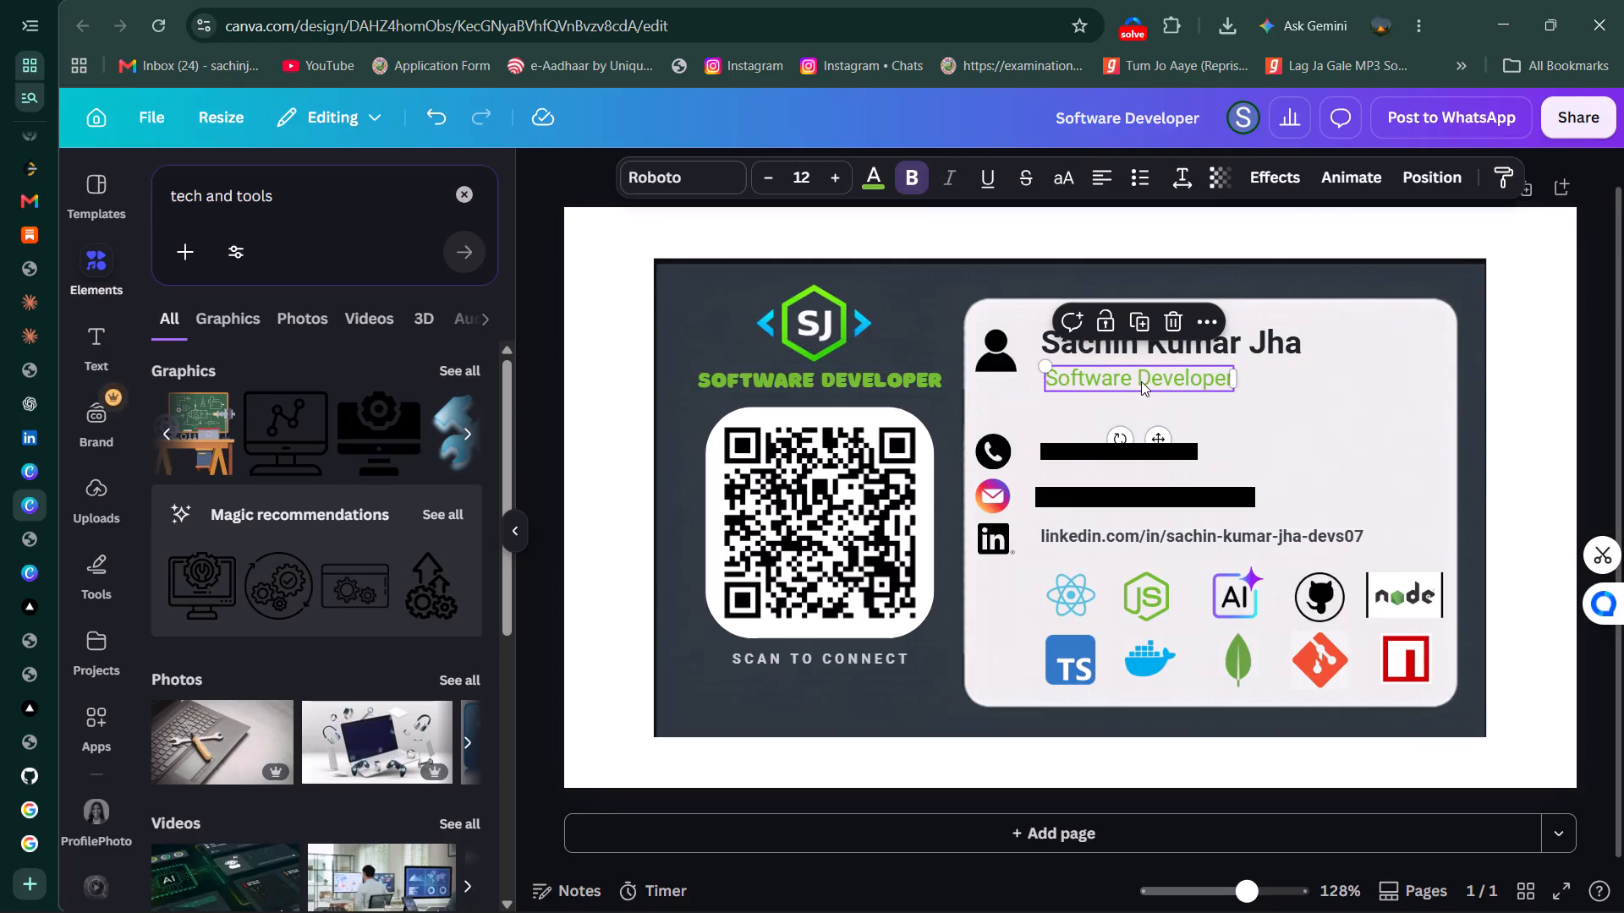
left_click(1141, 381)
left_click(1141, 381)
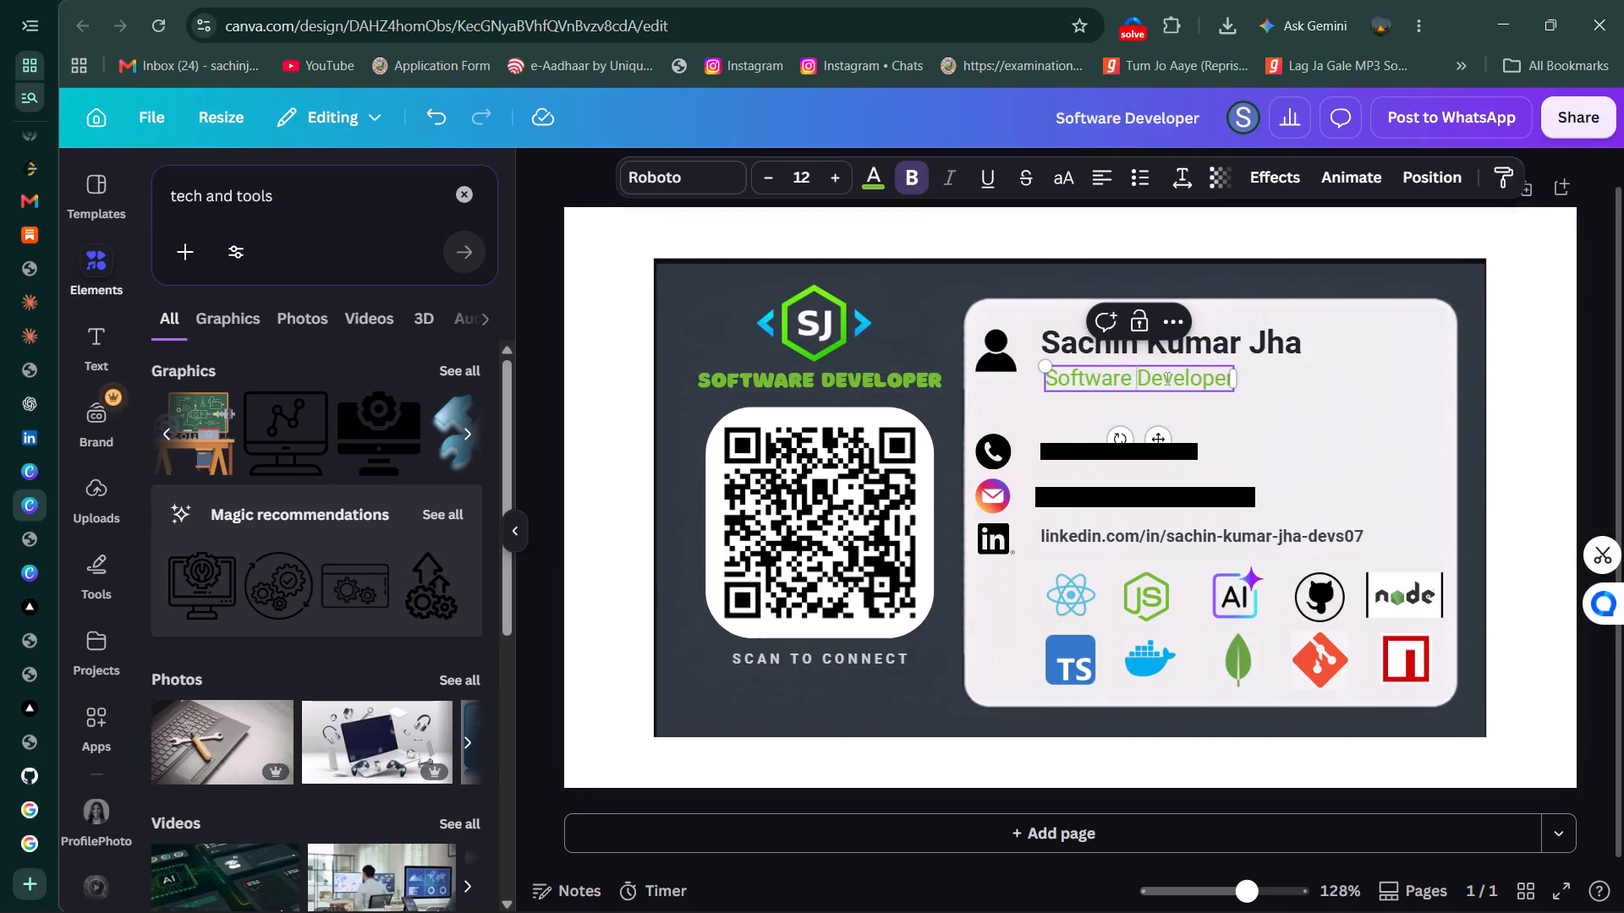
left_click(1557, 354)
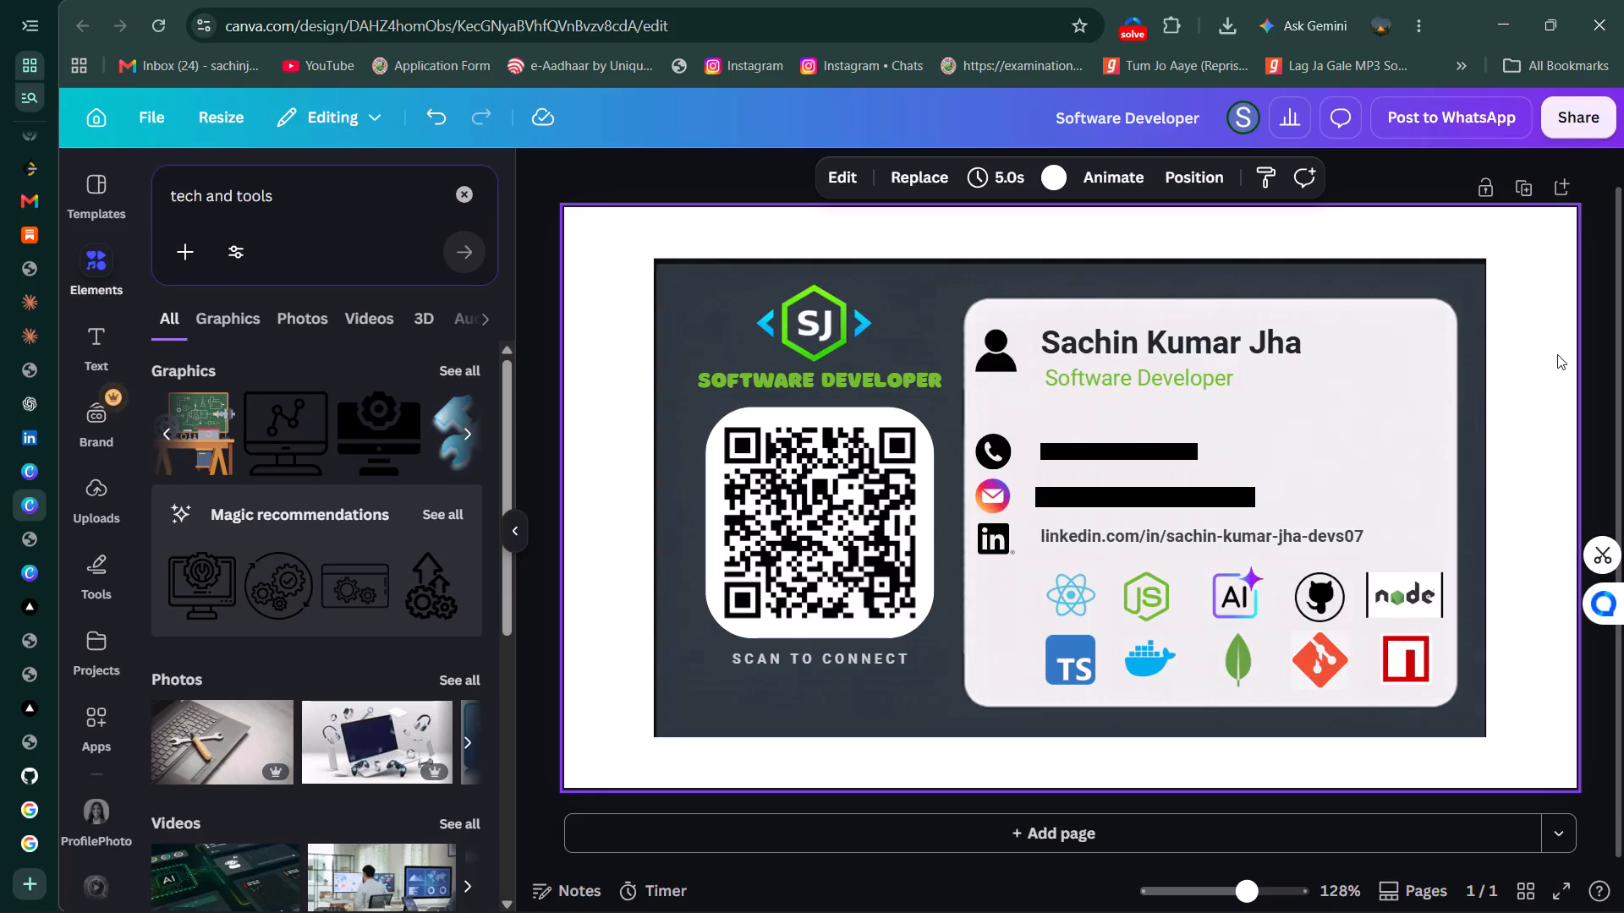
Download the card design as a PDF with the Digital preset.
scroll(1557, 354, "up", 1)
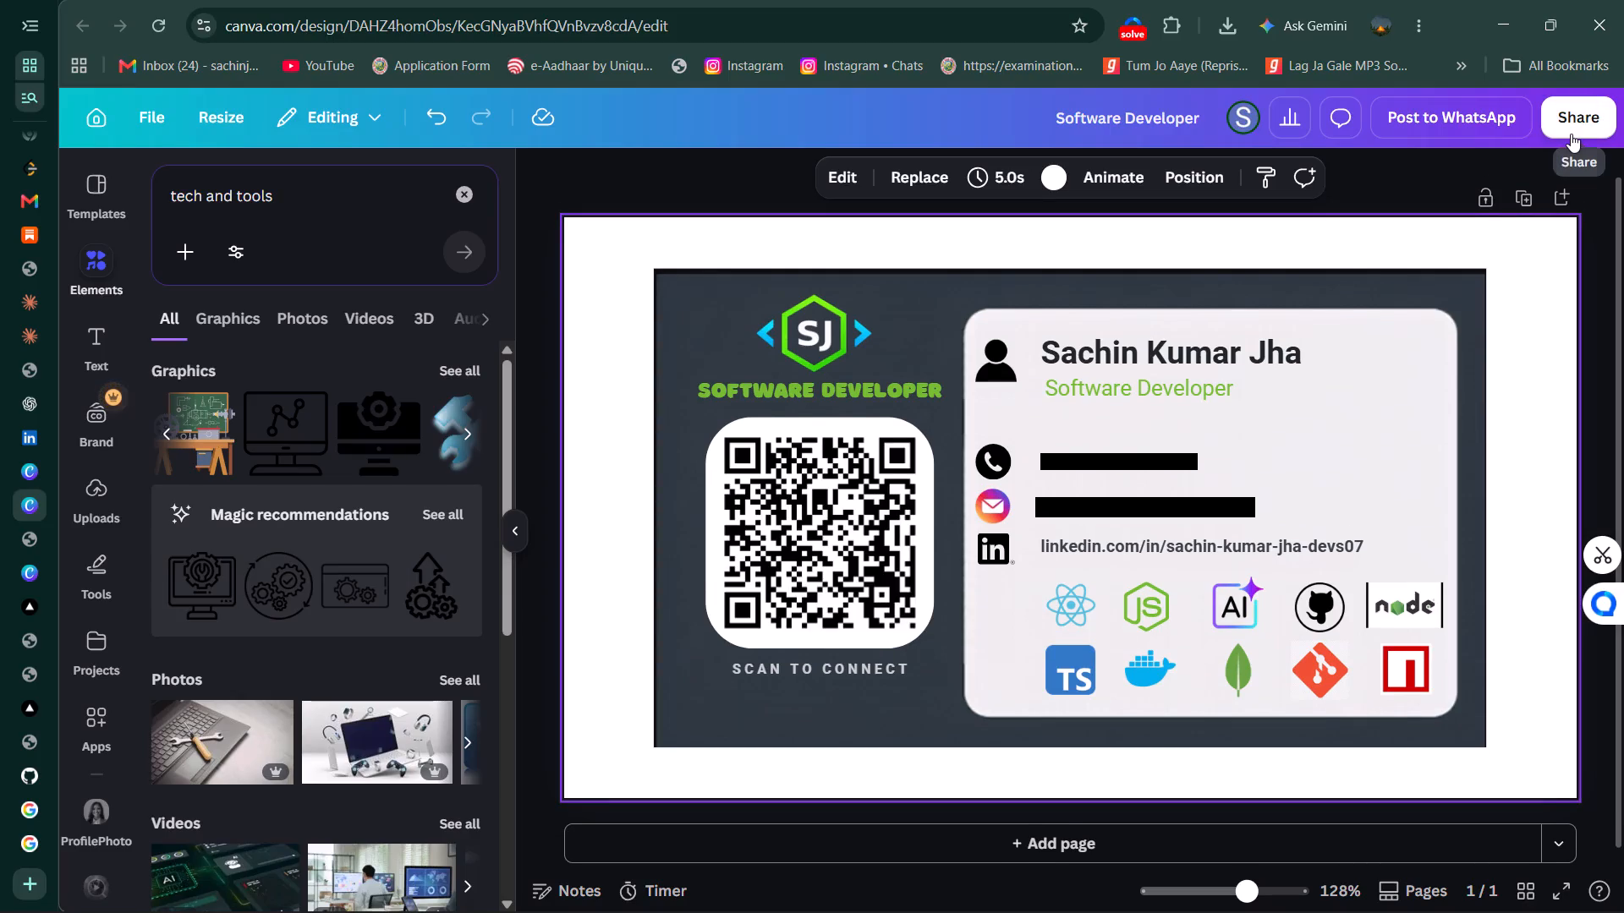
left_click(1571, 134)
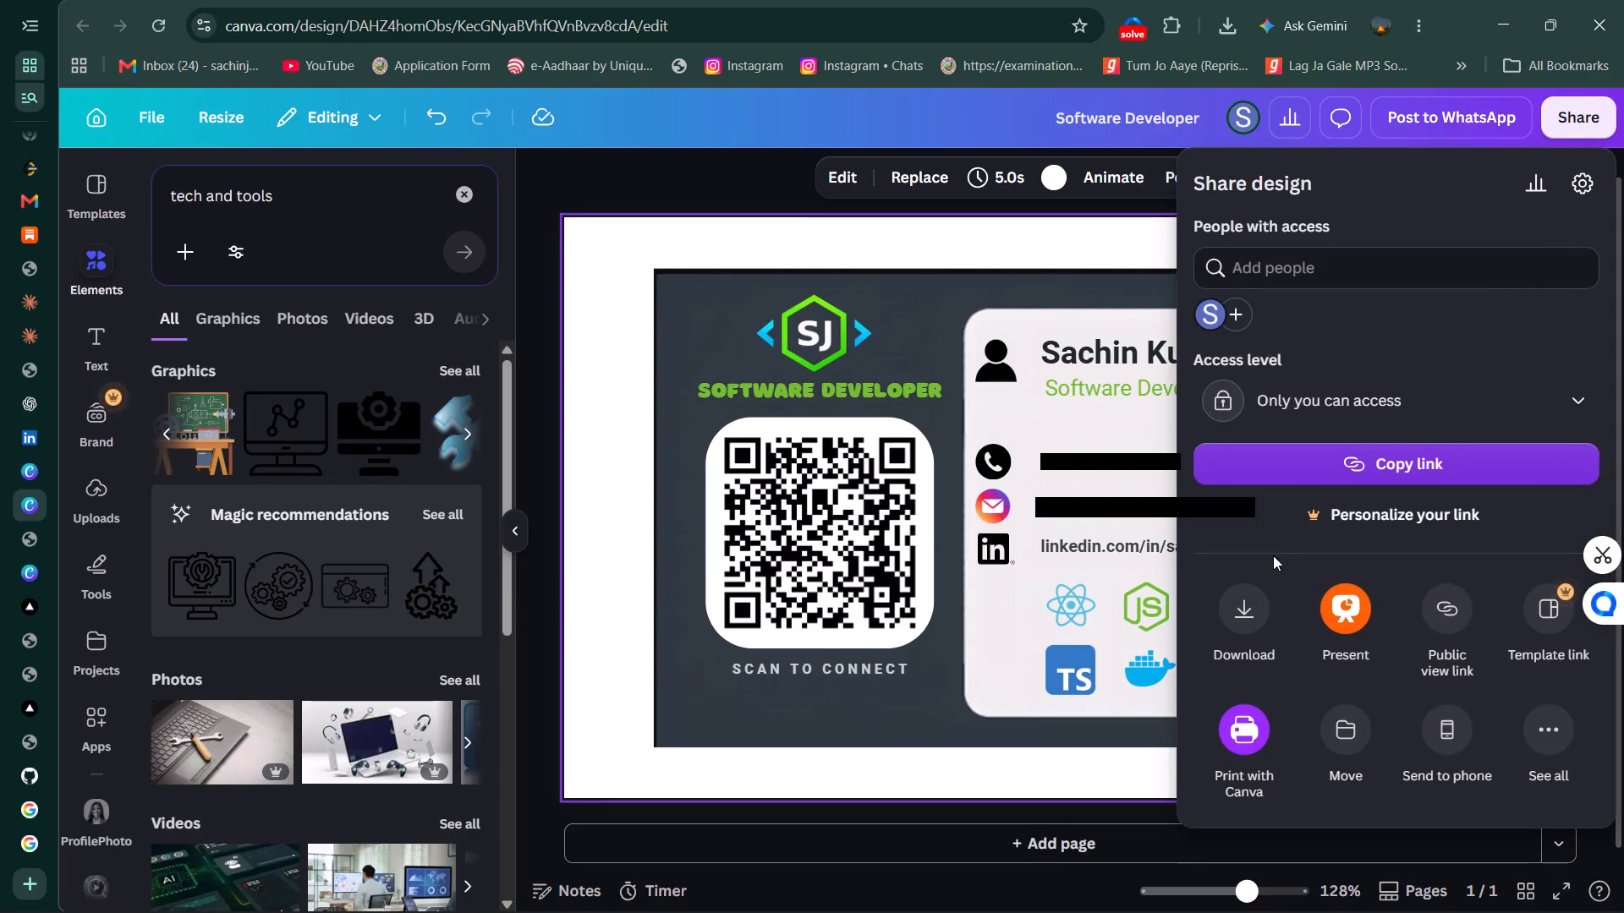
left_click(1245, 610)
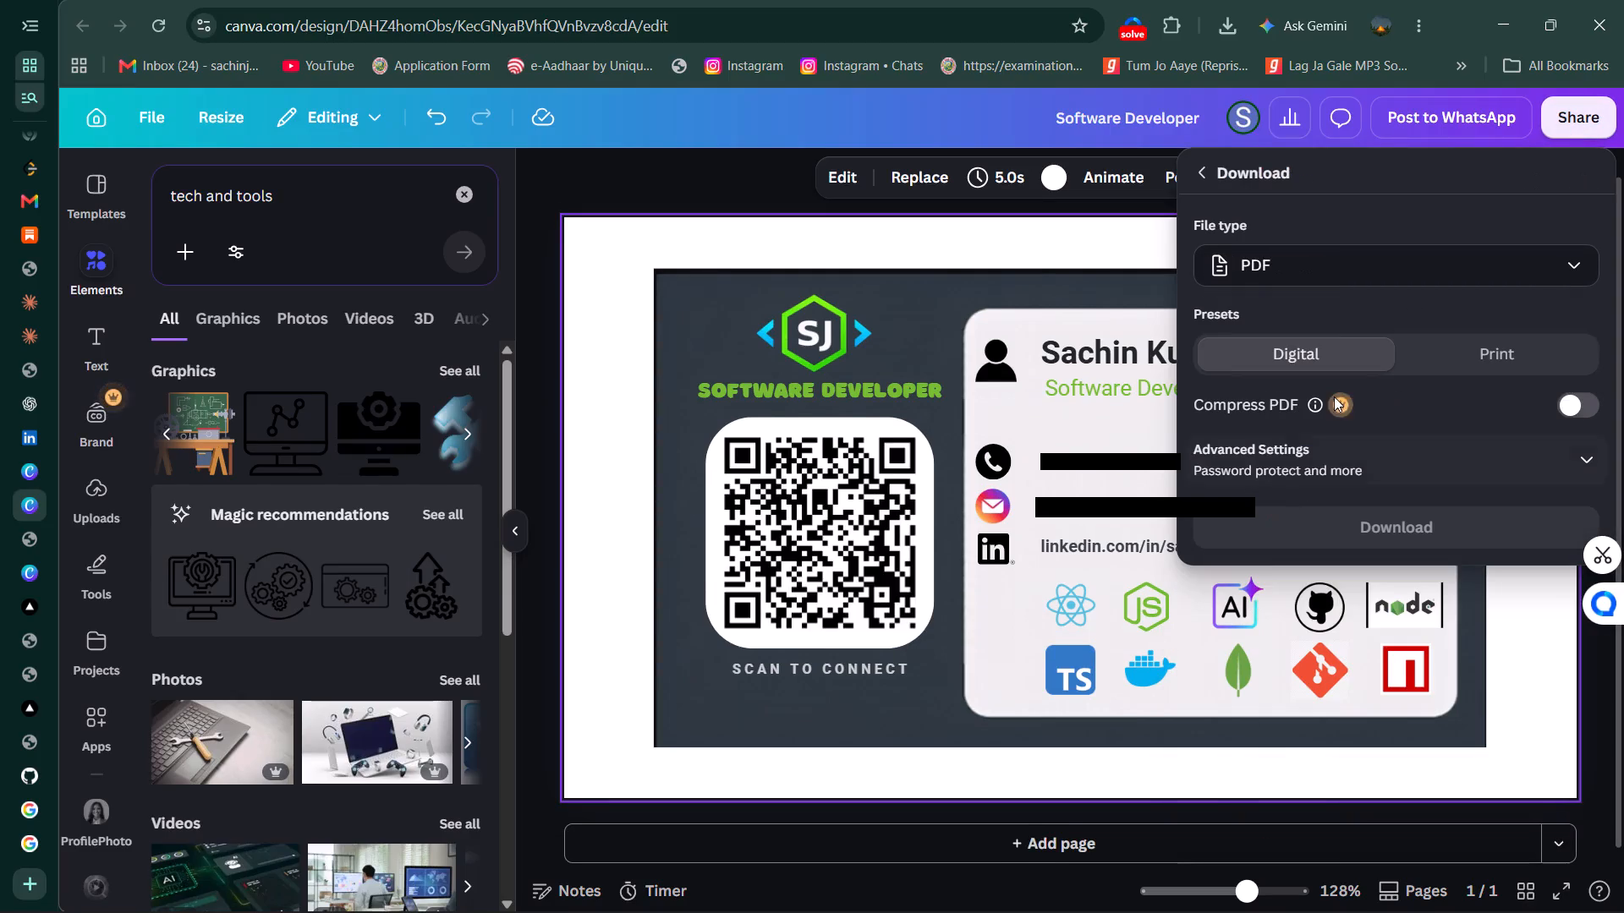